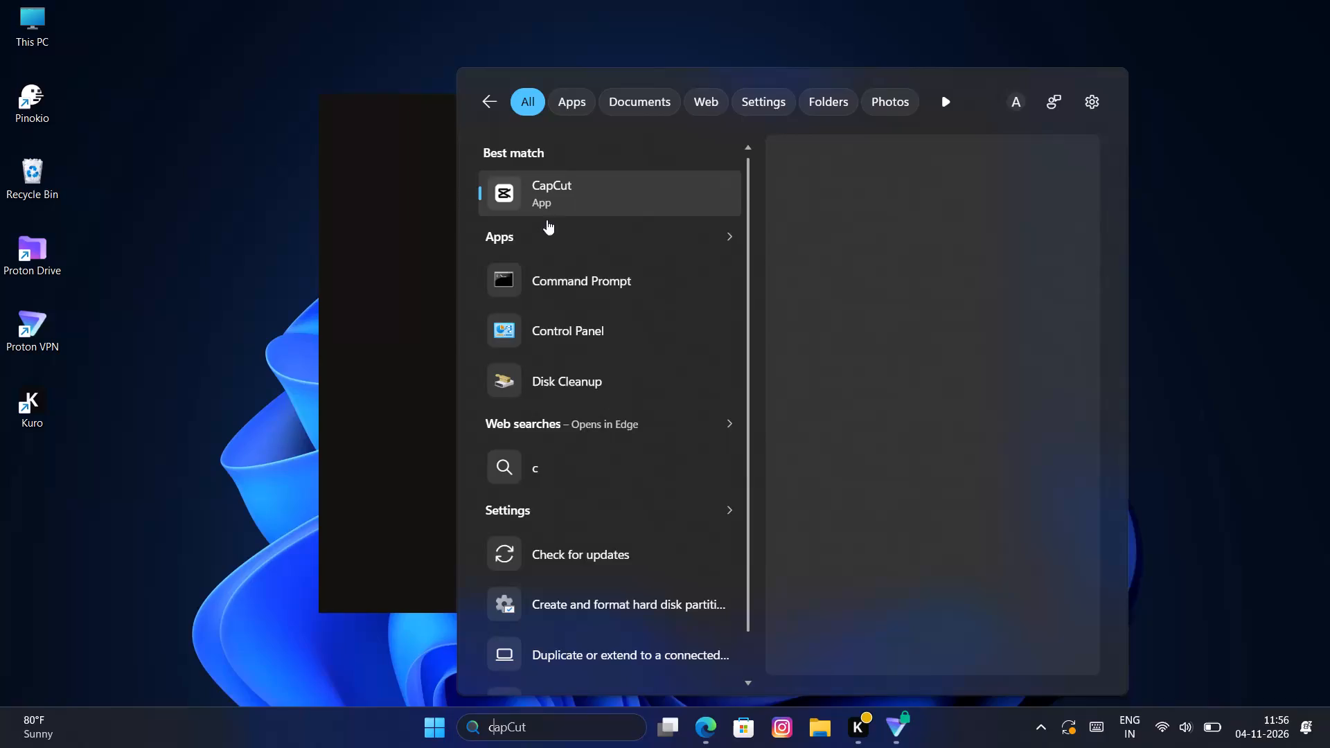
Switch to the CapCut app and create a new project, dismissing the CapCut Pro trial offer.
left_click(558, 206)
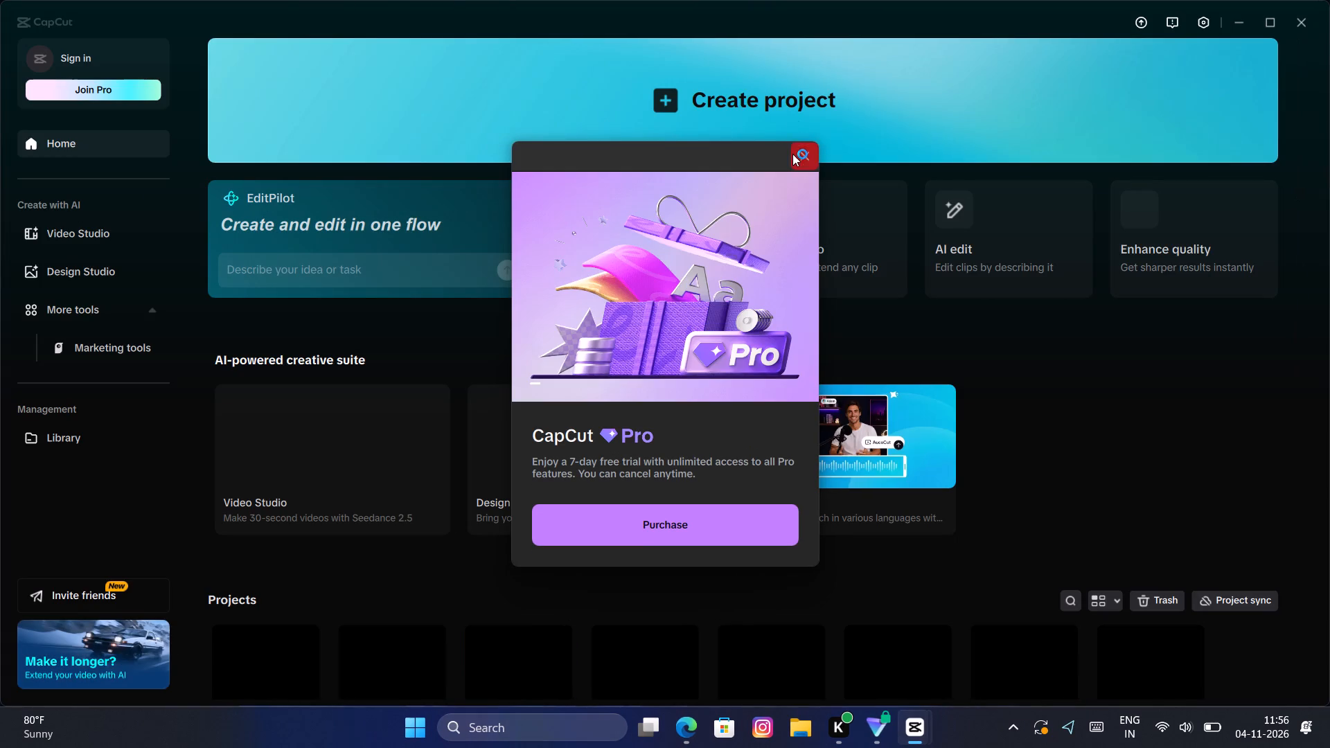
left_click(802, 160)
left_click(691, 82)
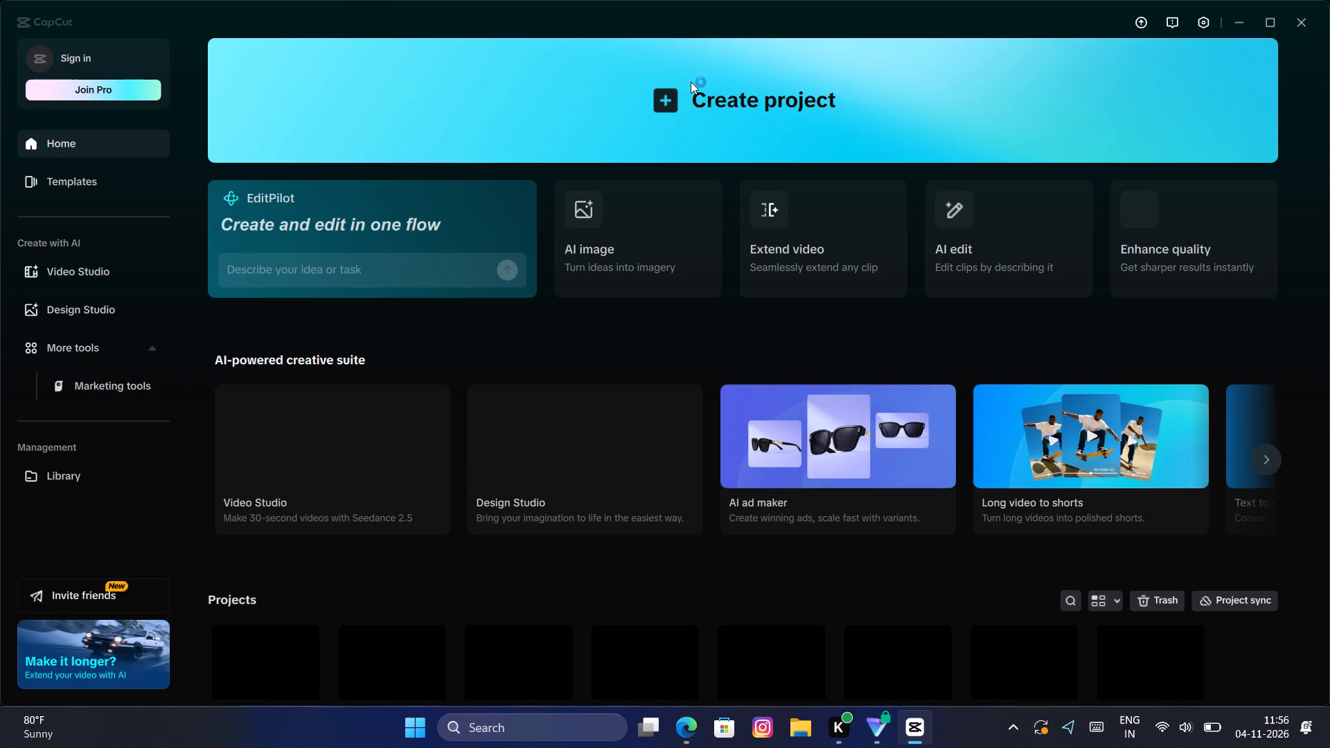
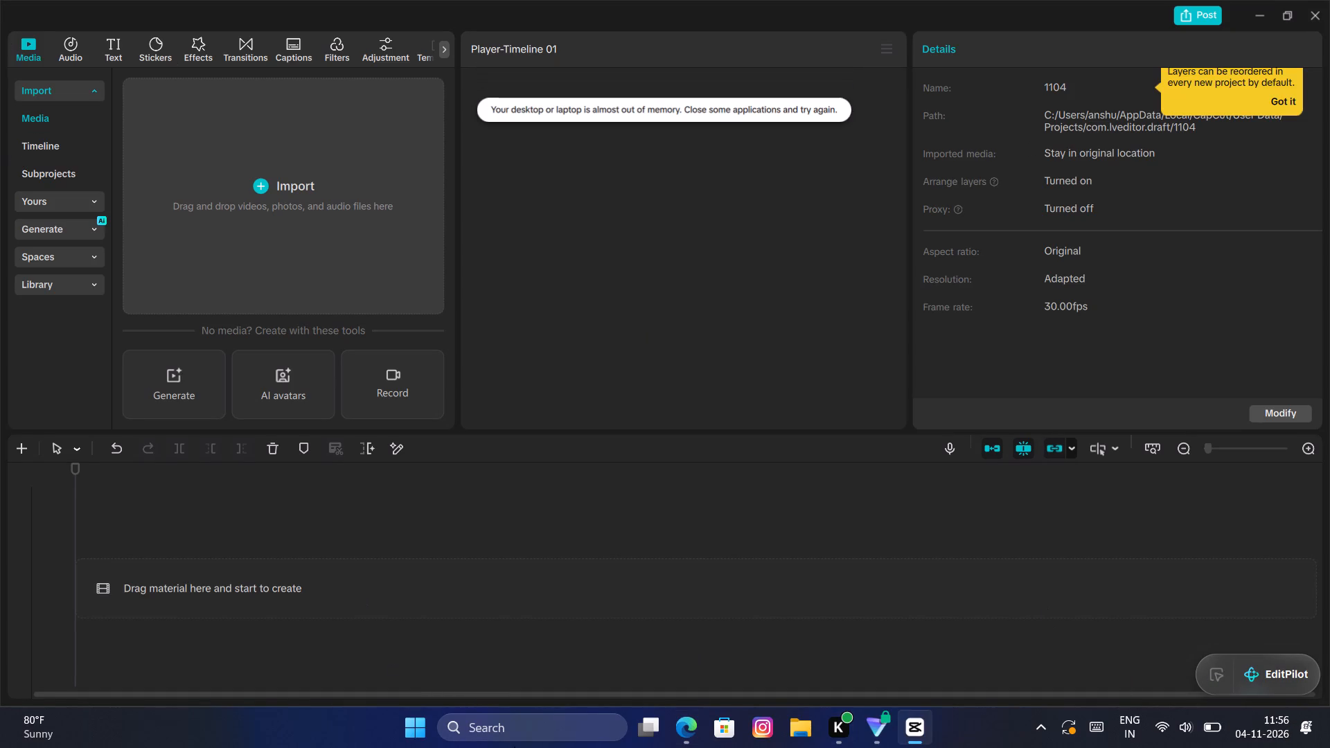
Find the Telegram app through the Windows search and open it.
left_click(530, 727)
key("t")
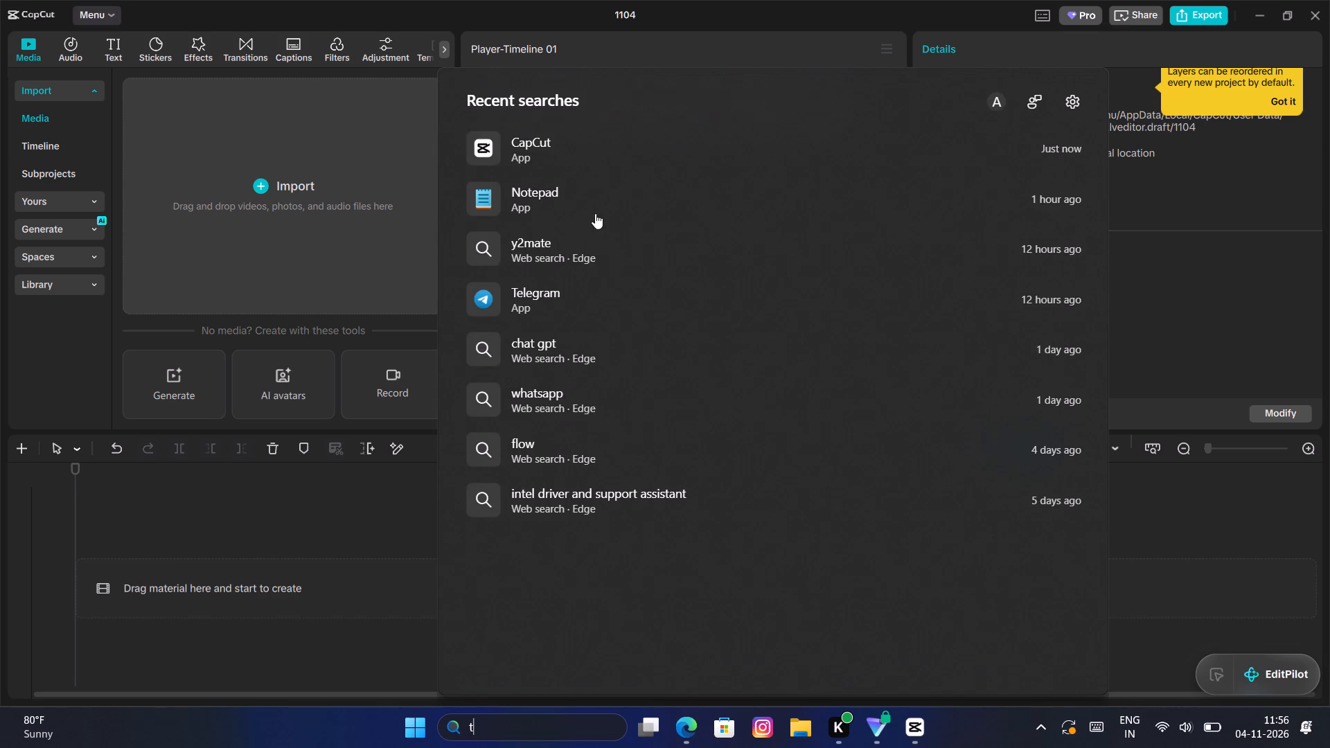
left_click(554, 216)
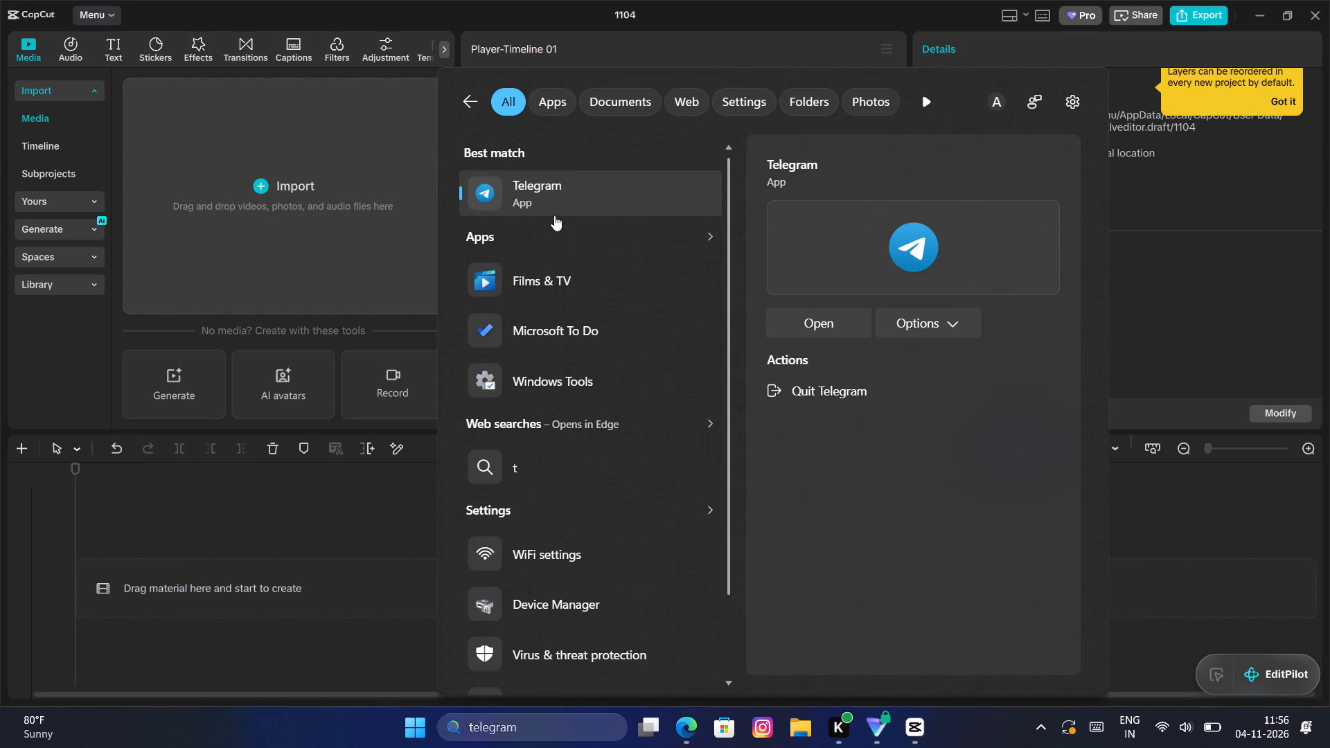
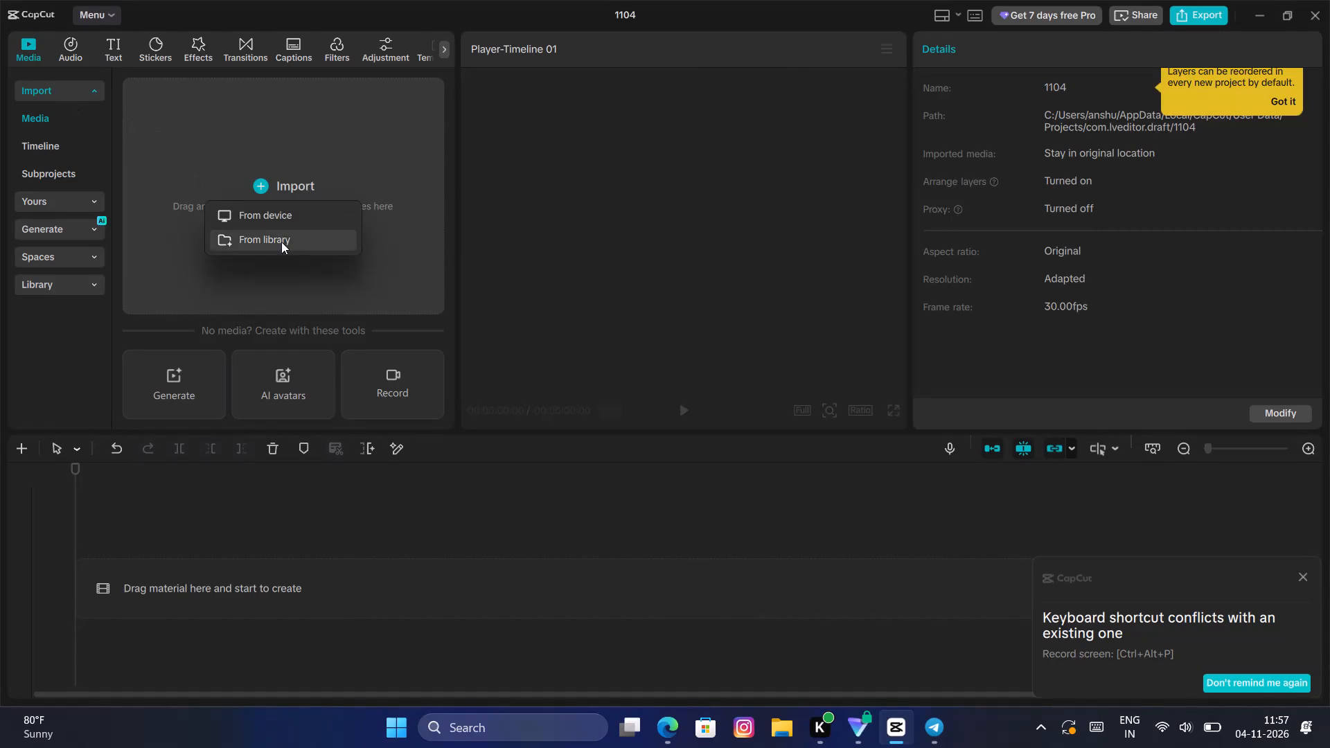
Import the "mouth green screen cartoon mouth animation" video from the Downloads folder on the device into the project media.
left_click(275, 223)
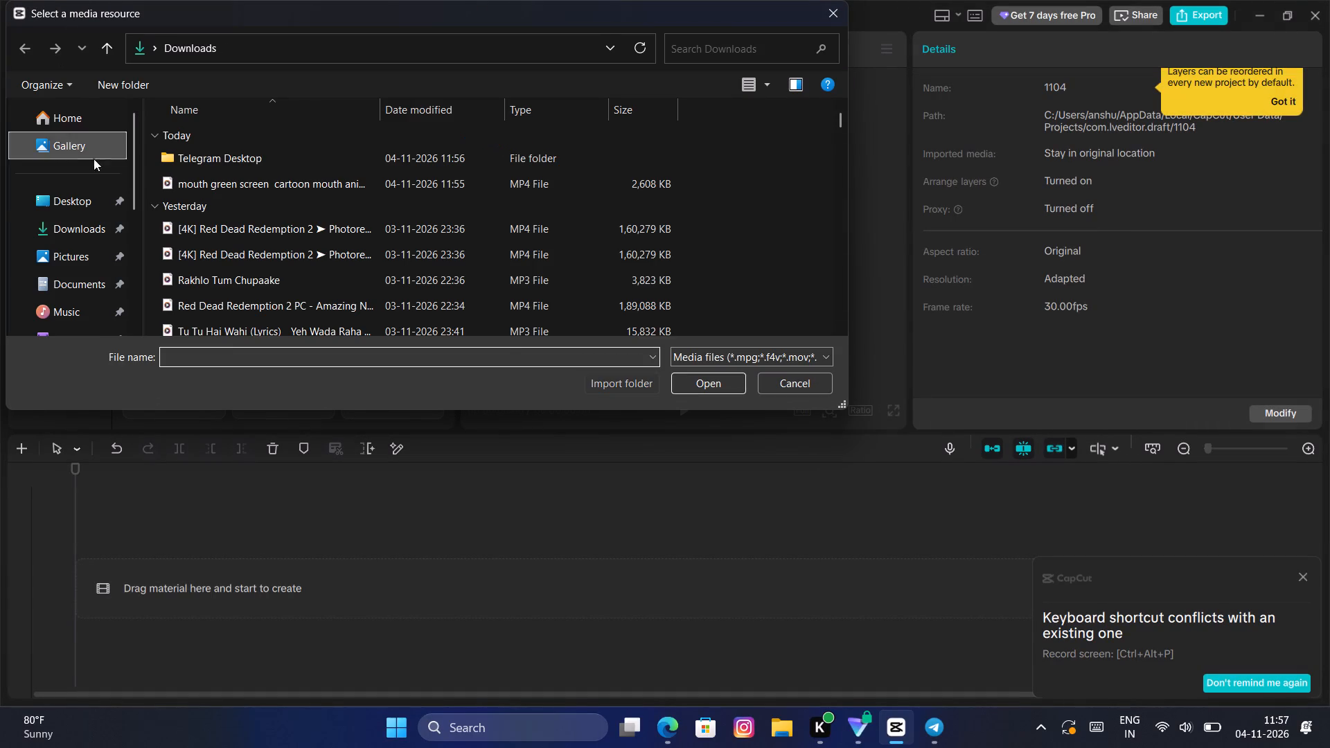
left_click(197, 179)
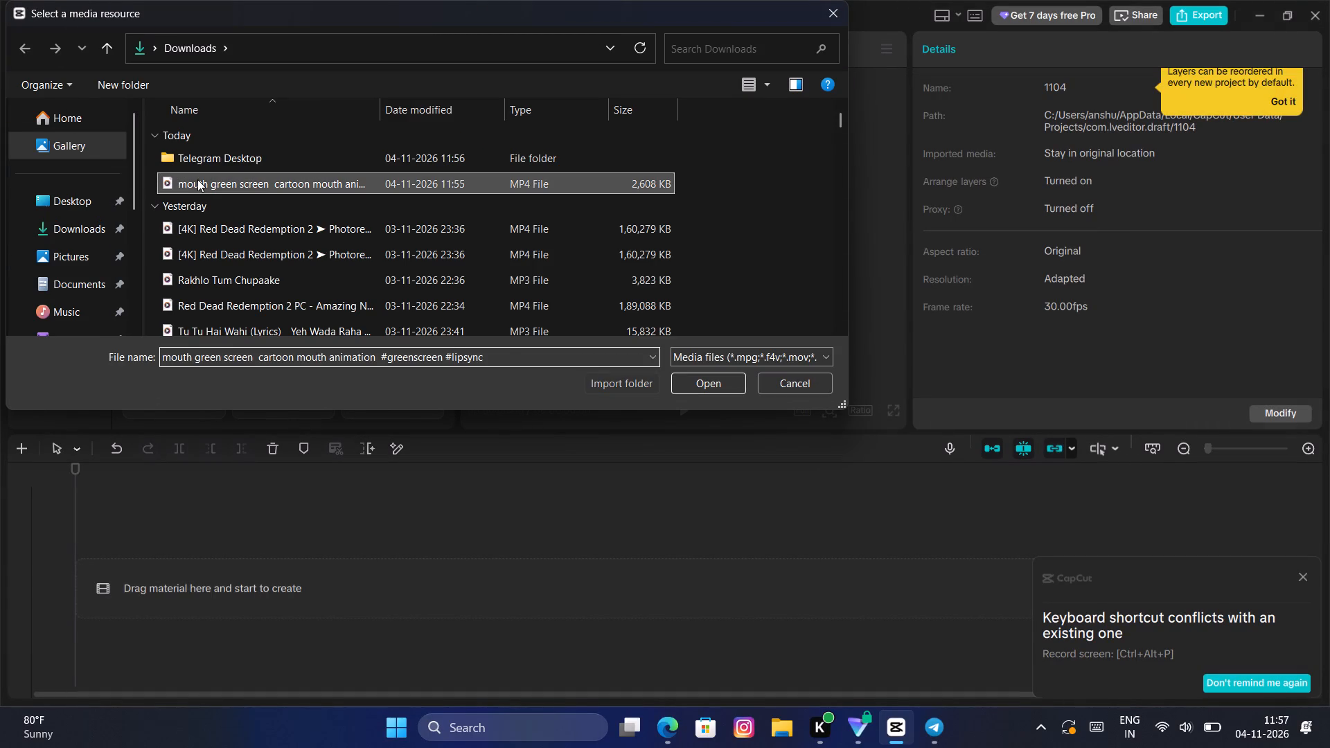
left_click(713, 386)
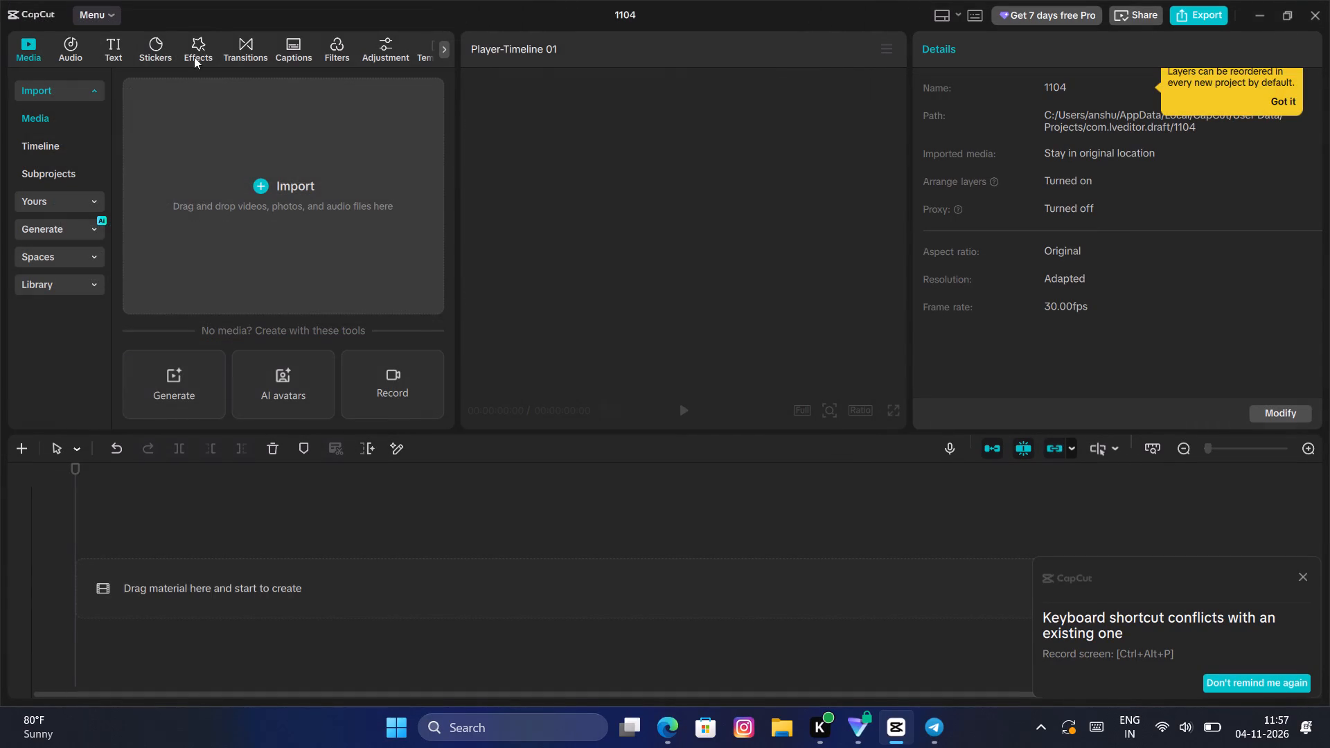
Import the image photo_2026-11-04_11-56-56 from the New Volume (E:) drive into the project media.
left_click(143, 82)
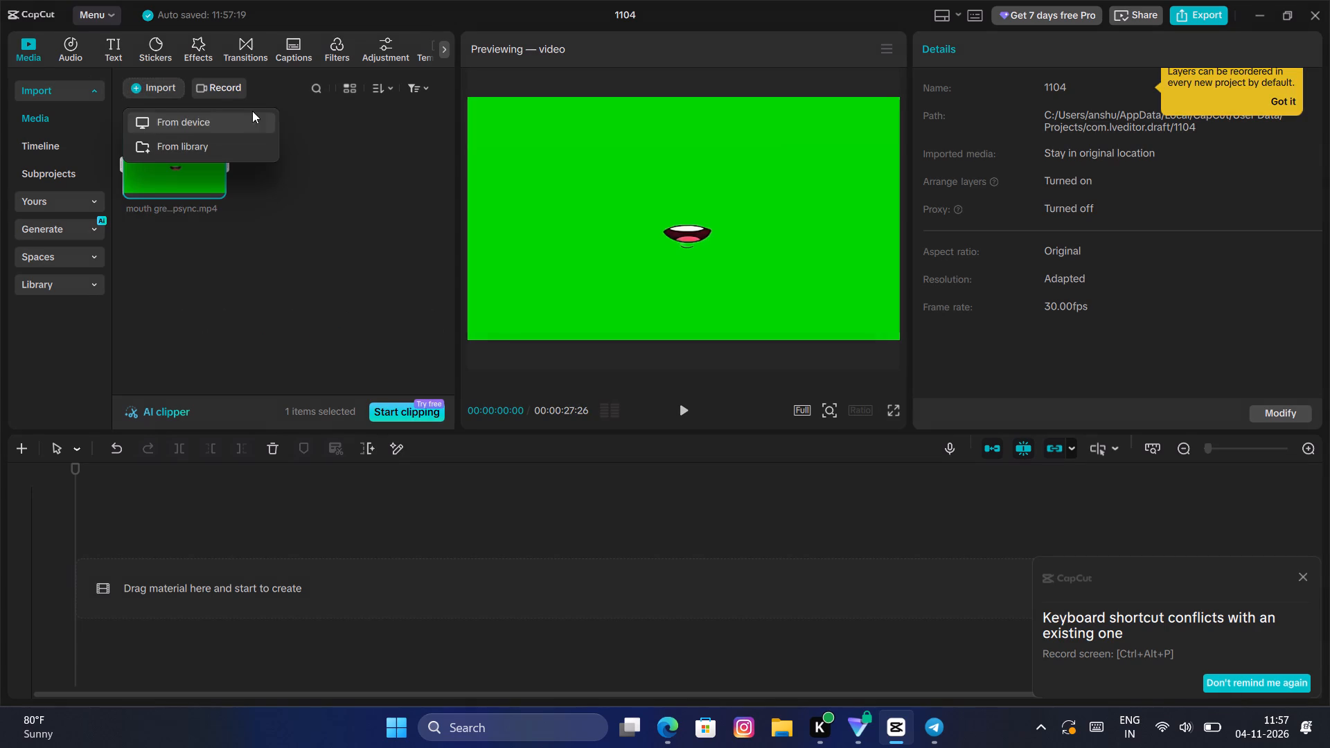
left_click(186, 127)
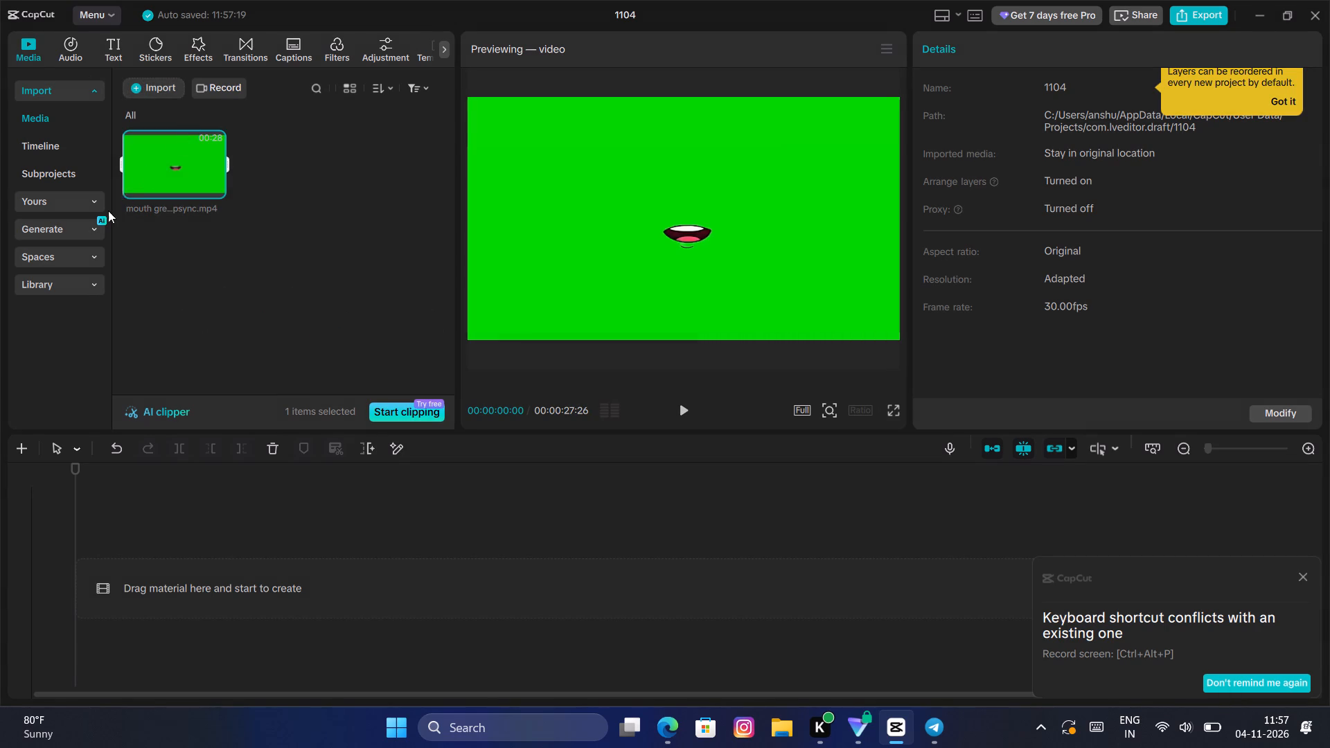
scroll(98, 224, "down", 2)
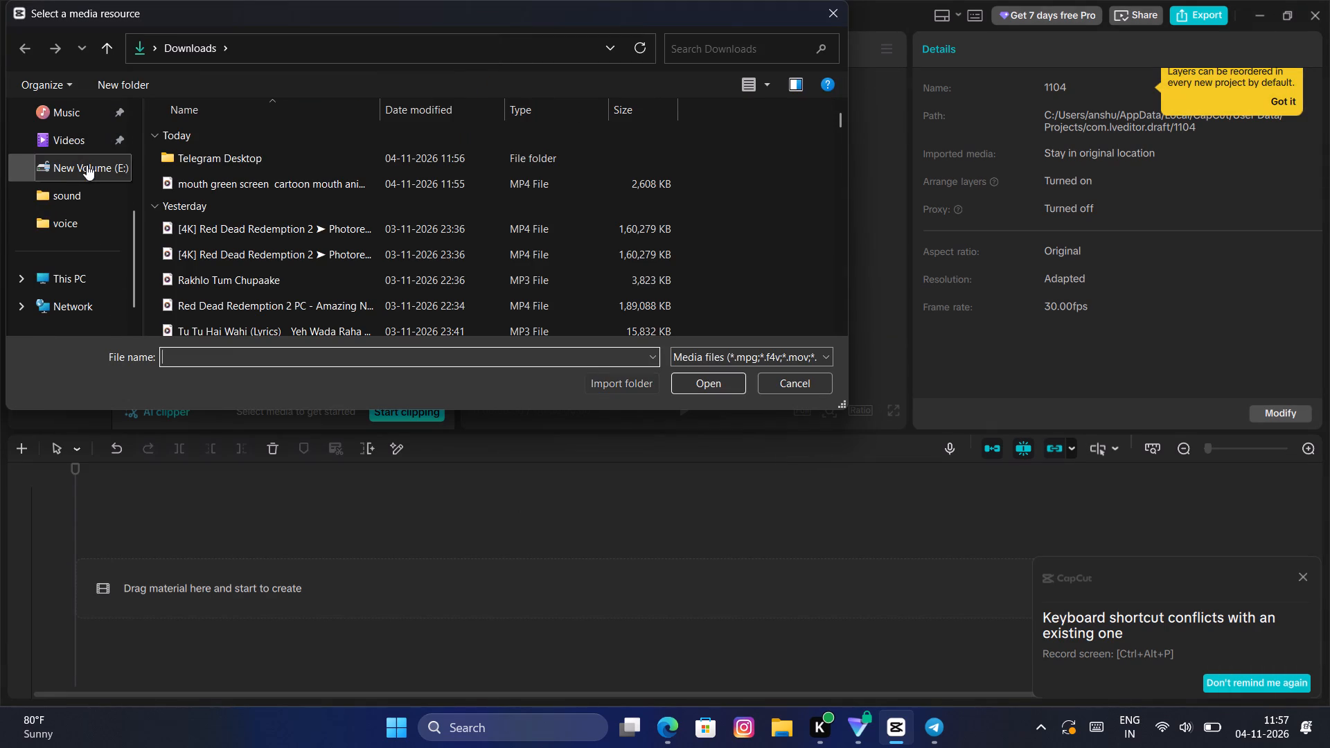
left_click(89, 168)
double_click(89, 168)
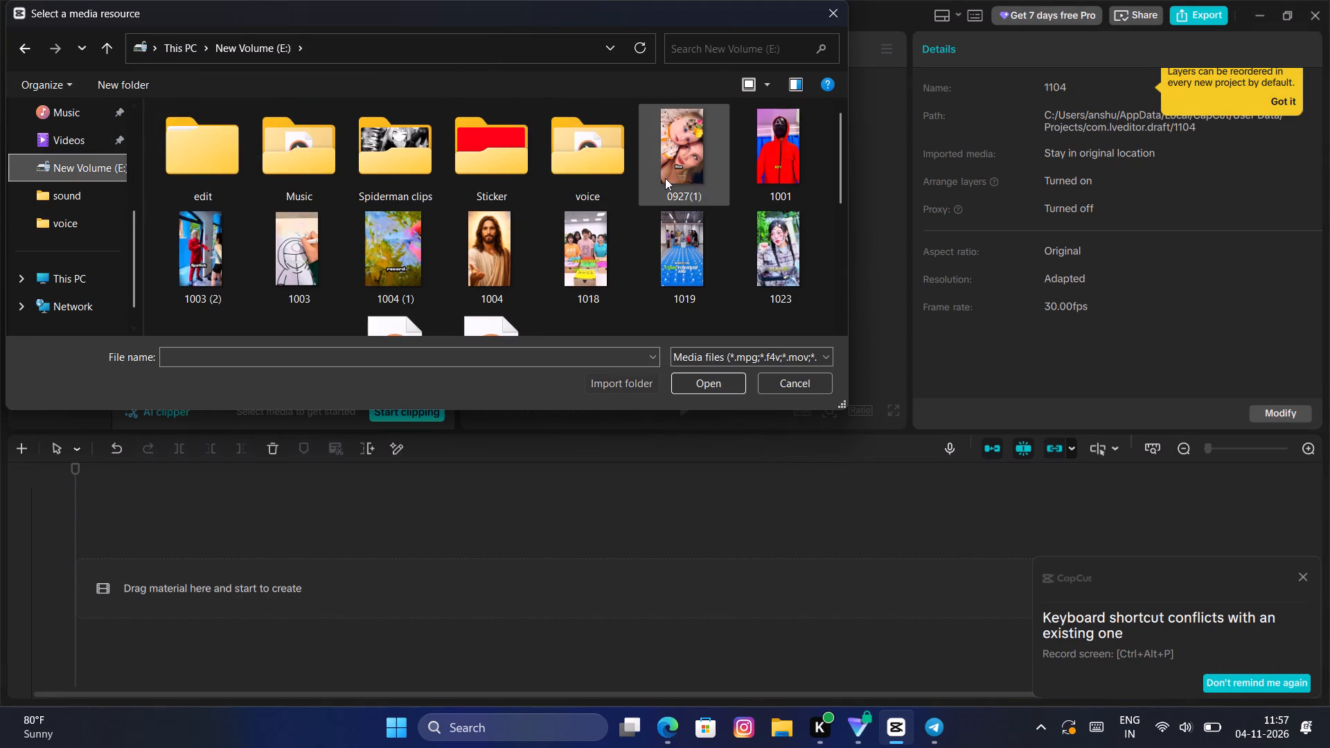
scroll(701, 191, "down", 2)
left_click(761, 151)
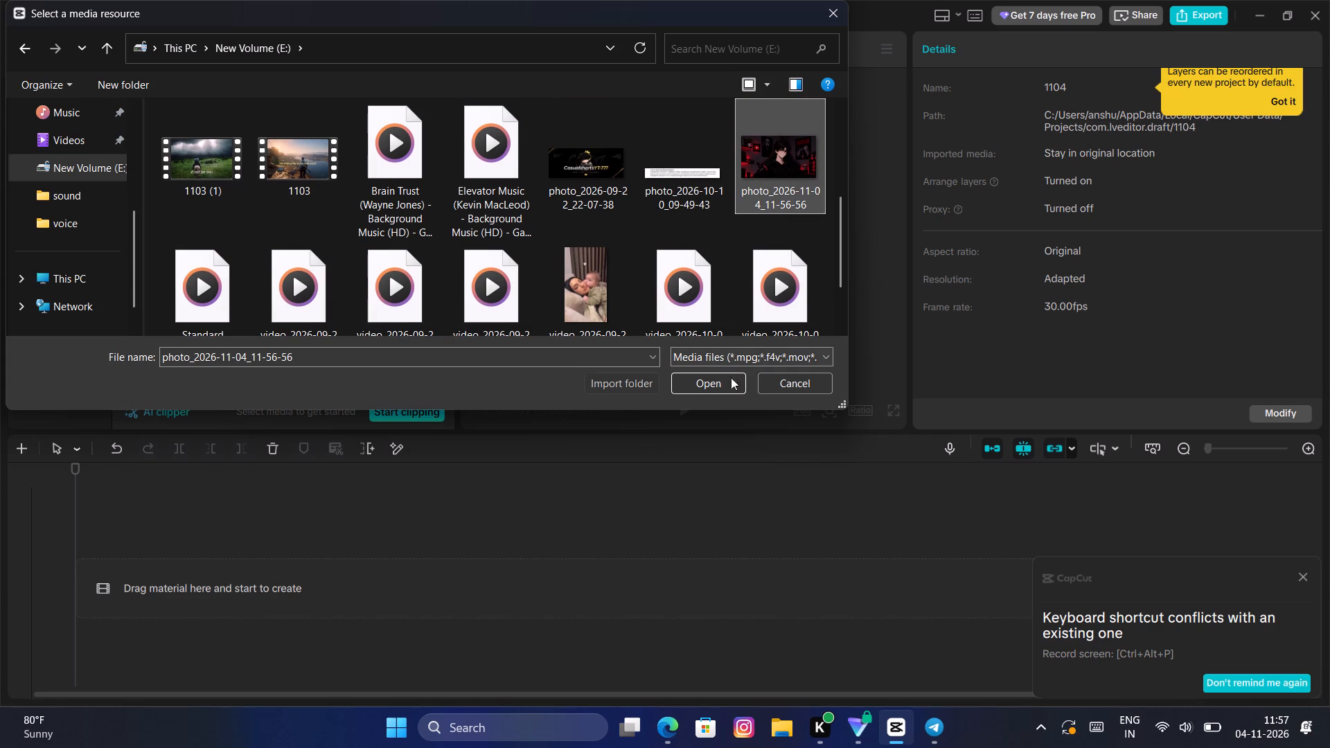
left_click(723, 382)
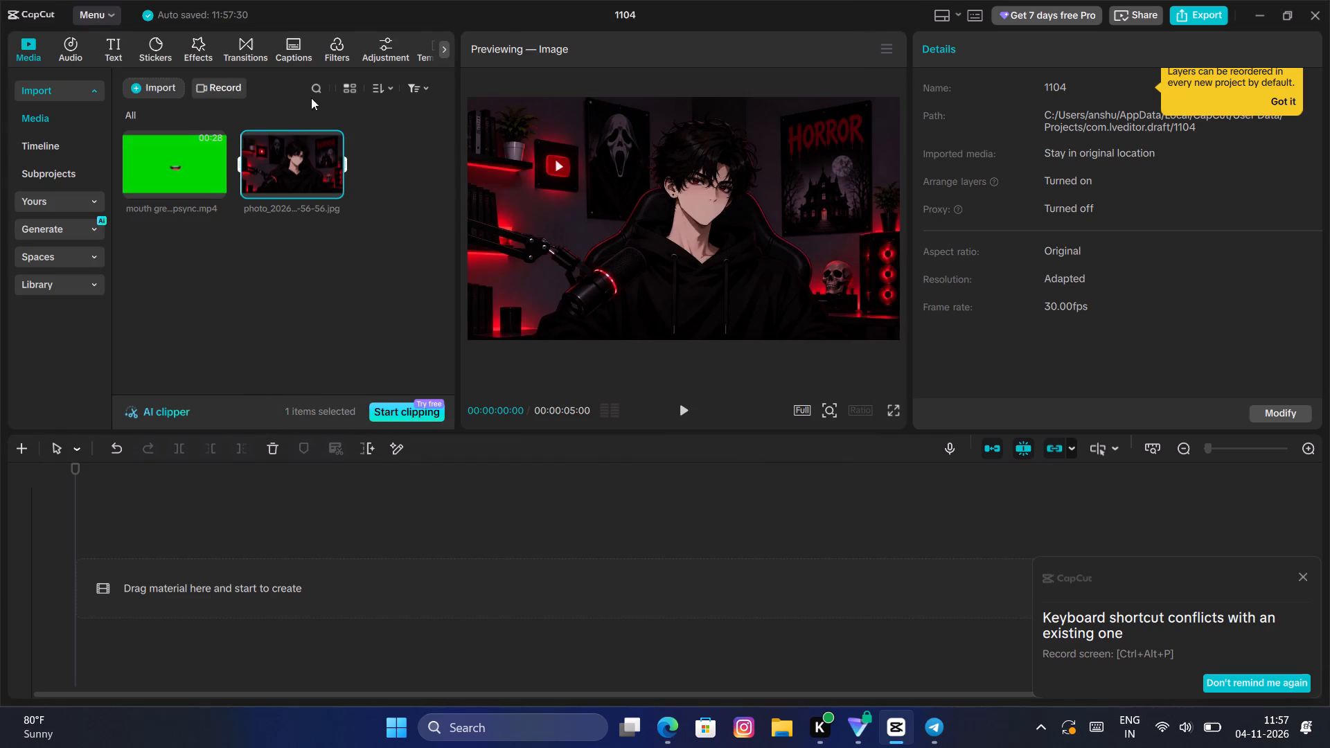
Place the imported photo at the start of the timeline and extend its duration to about 00:00:14:25.
left_click_drag(287, 149, 117, 535)
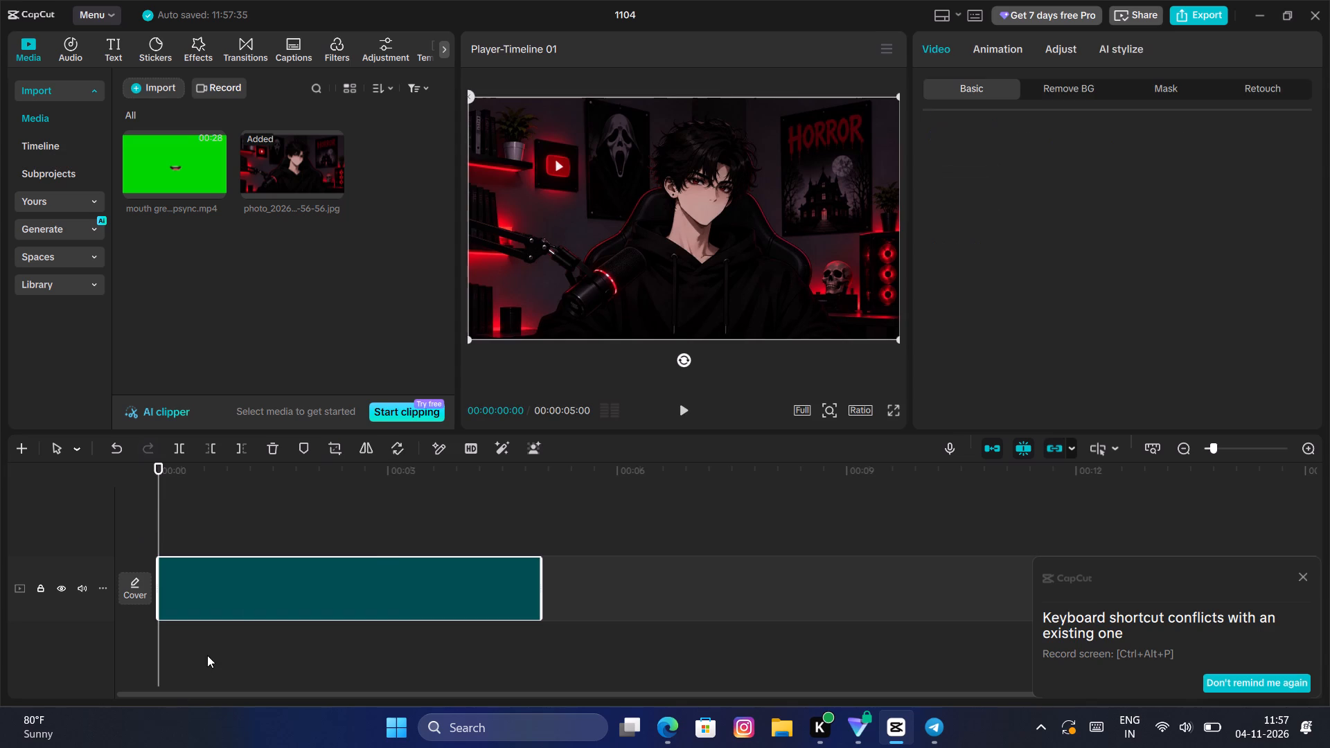
left_click_drag(544, 582, 682, 589)
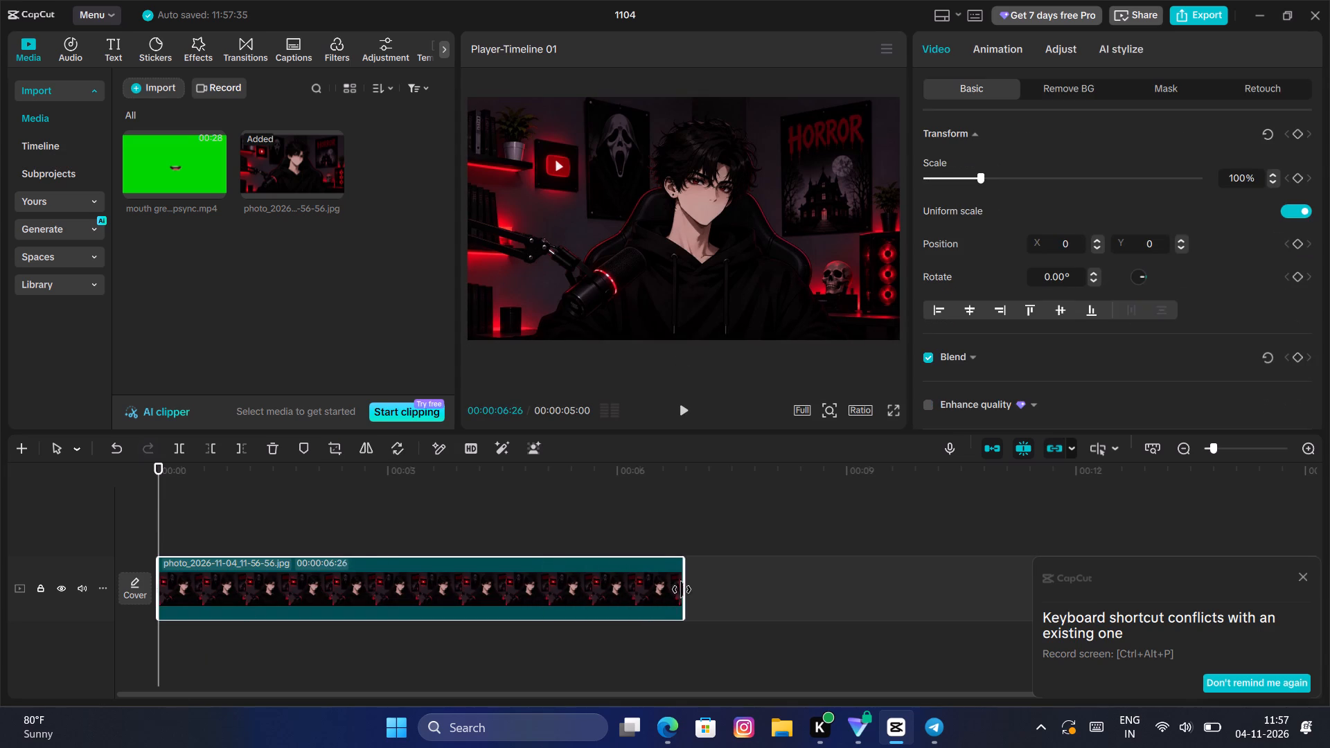
left_click_drag(682, 589, 1292, 584)
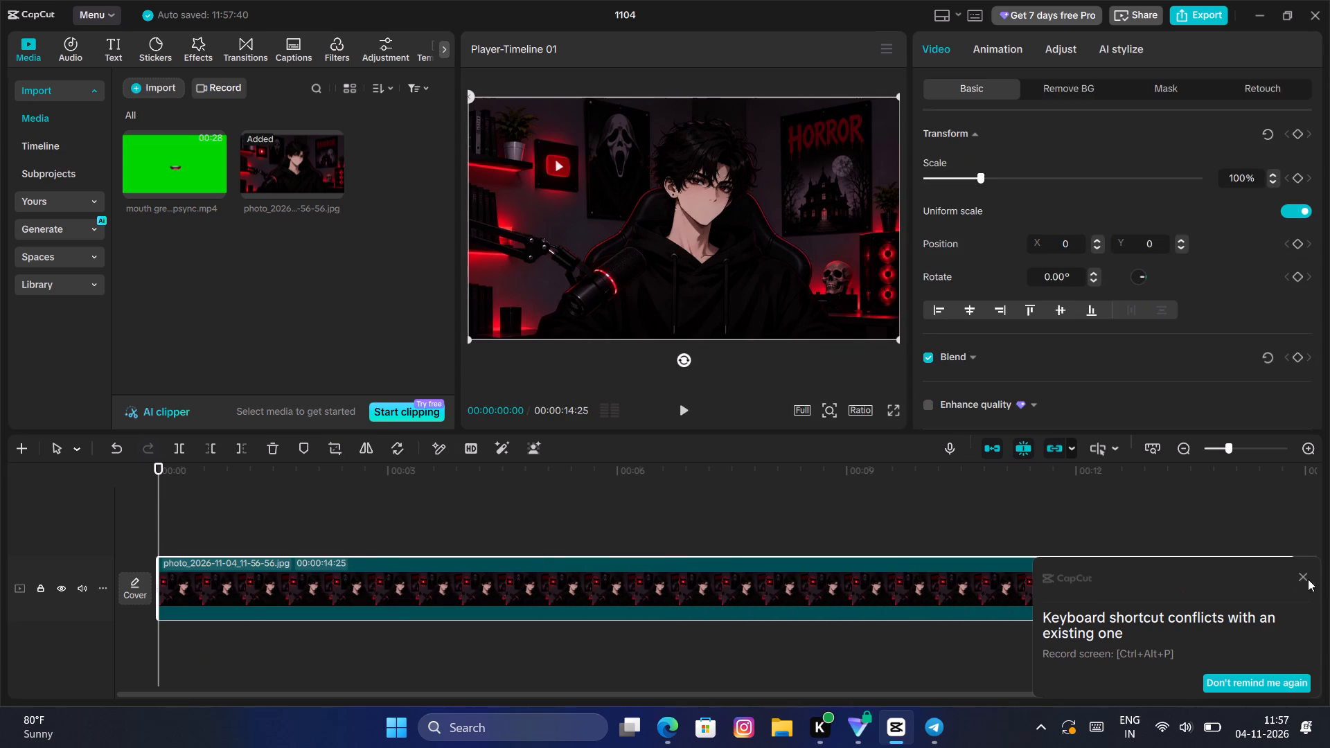
left_click(1306, 578)
Add the green screen mouth video to the timeline on its own track above the photo, starting at 00:00.
left_click(167, 156)
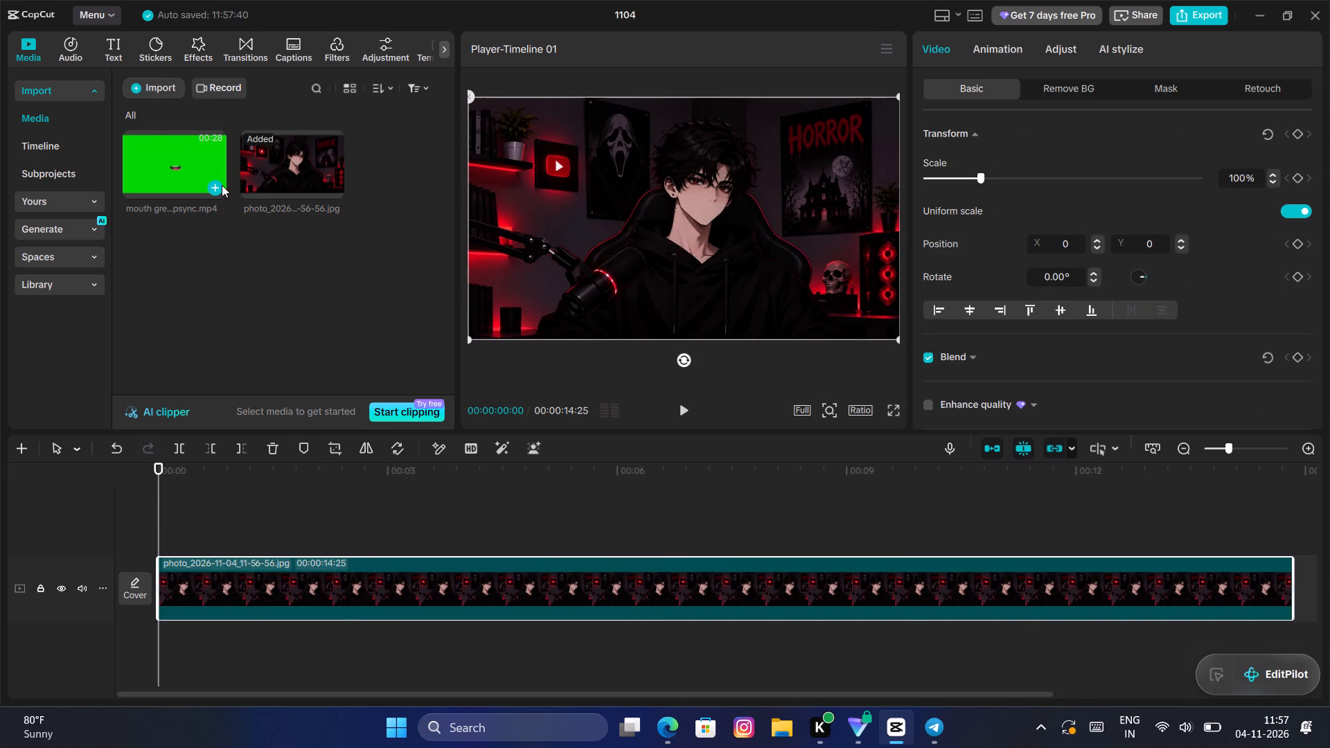
left_click(220, 191)
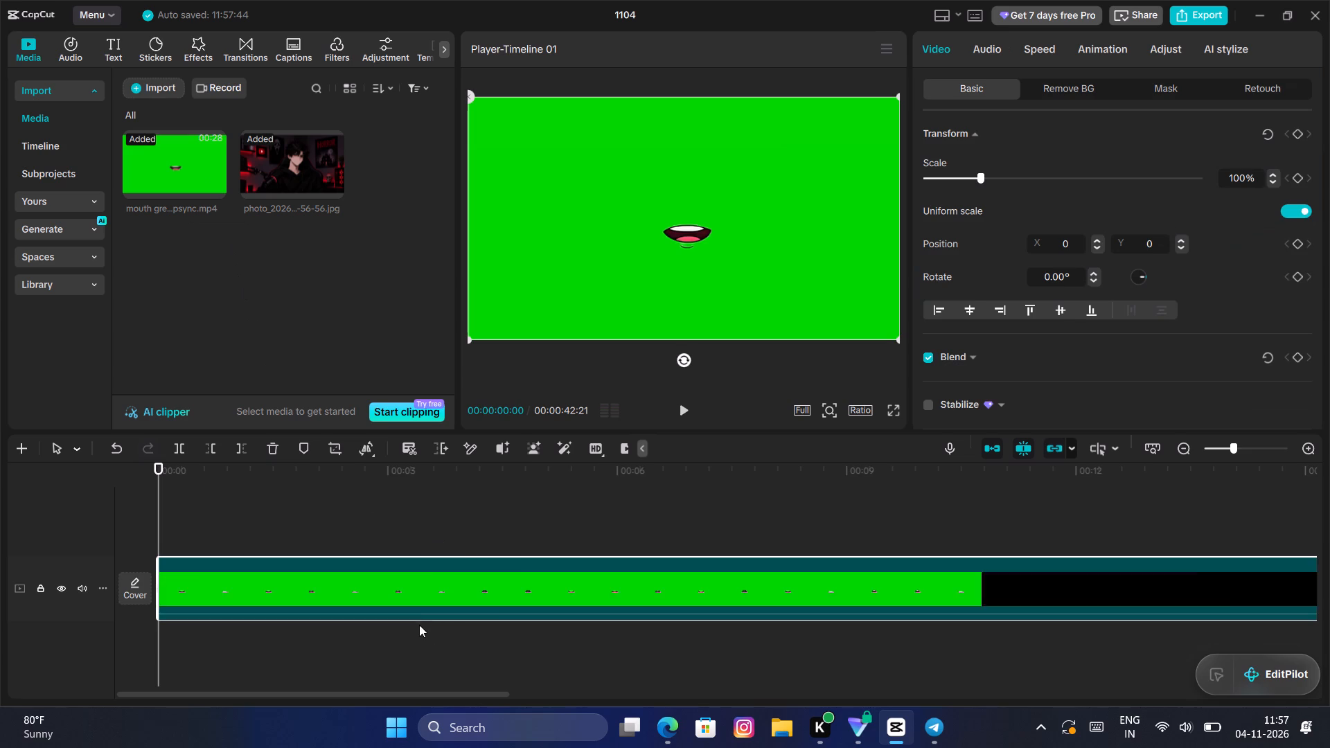
left_click_drag(418, 594, 420, 672)
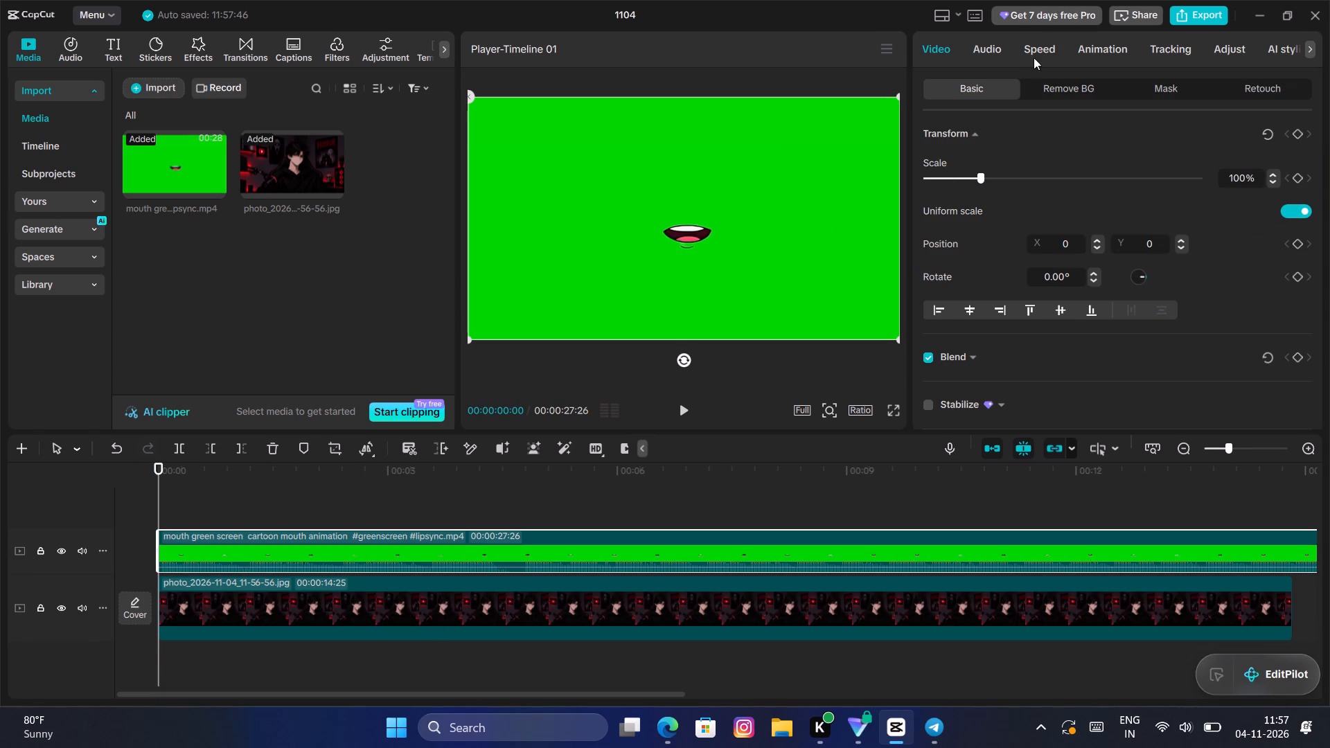
Turn on Auto removal of the background for the green screen mouth clip.
left_click(1039, 86)
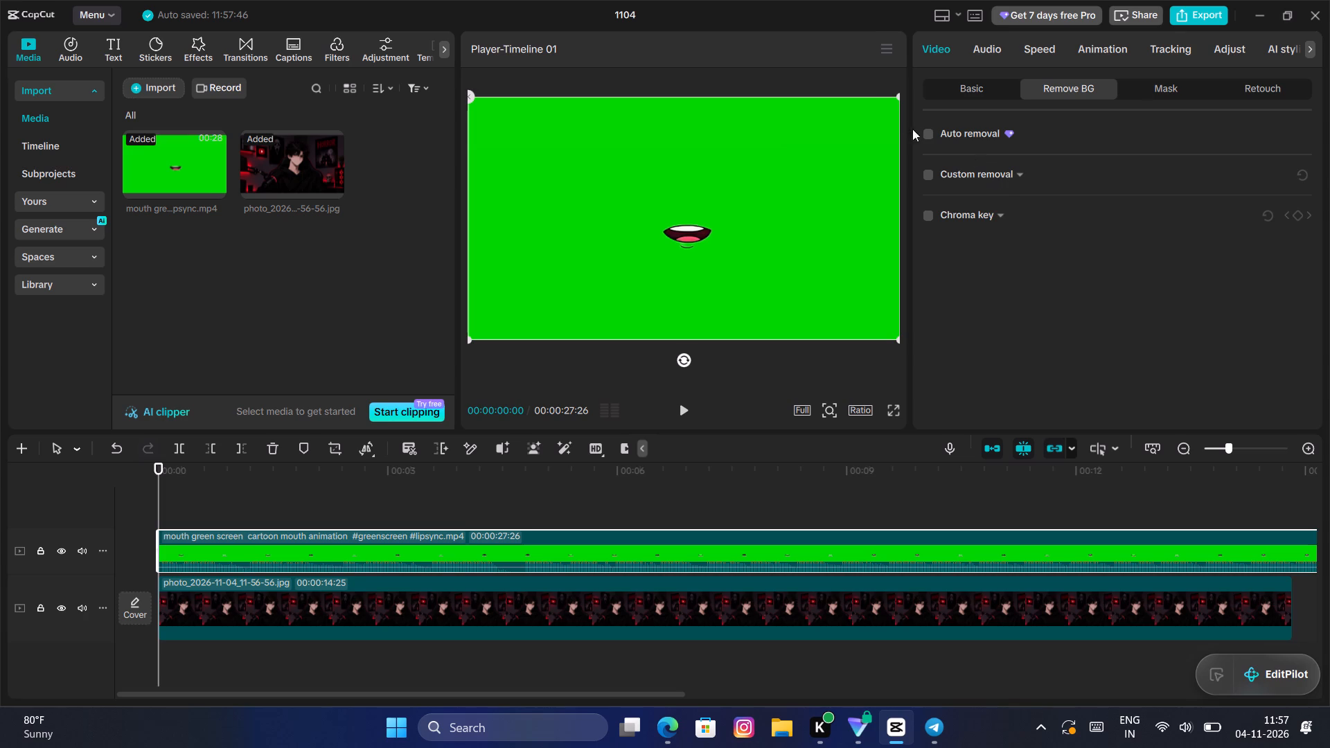
left_click(926, 133)
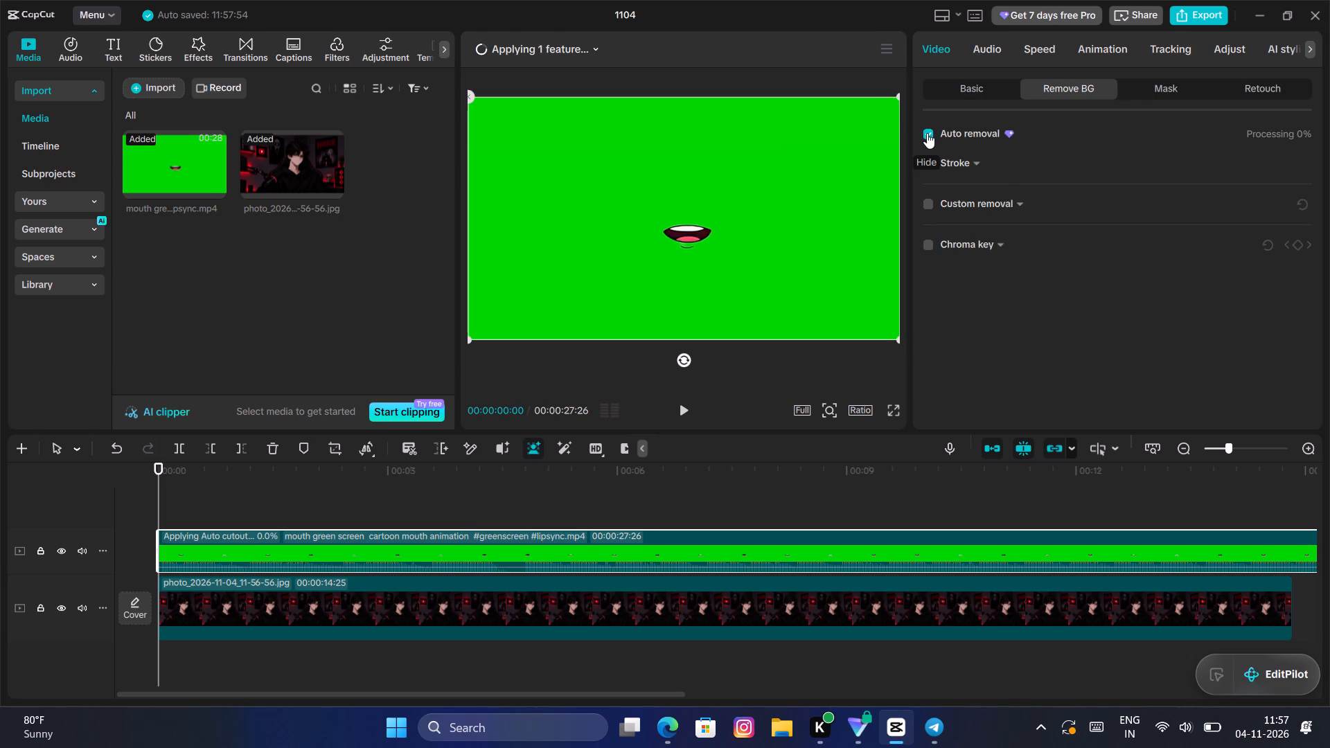
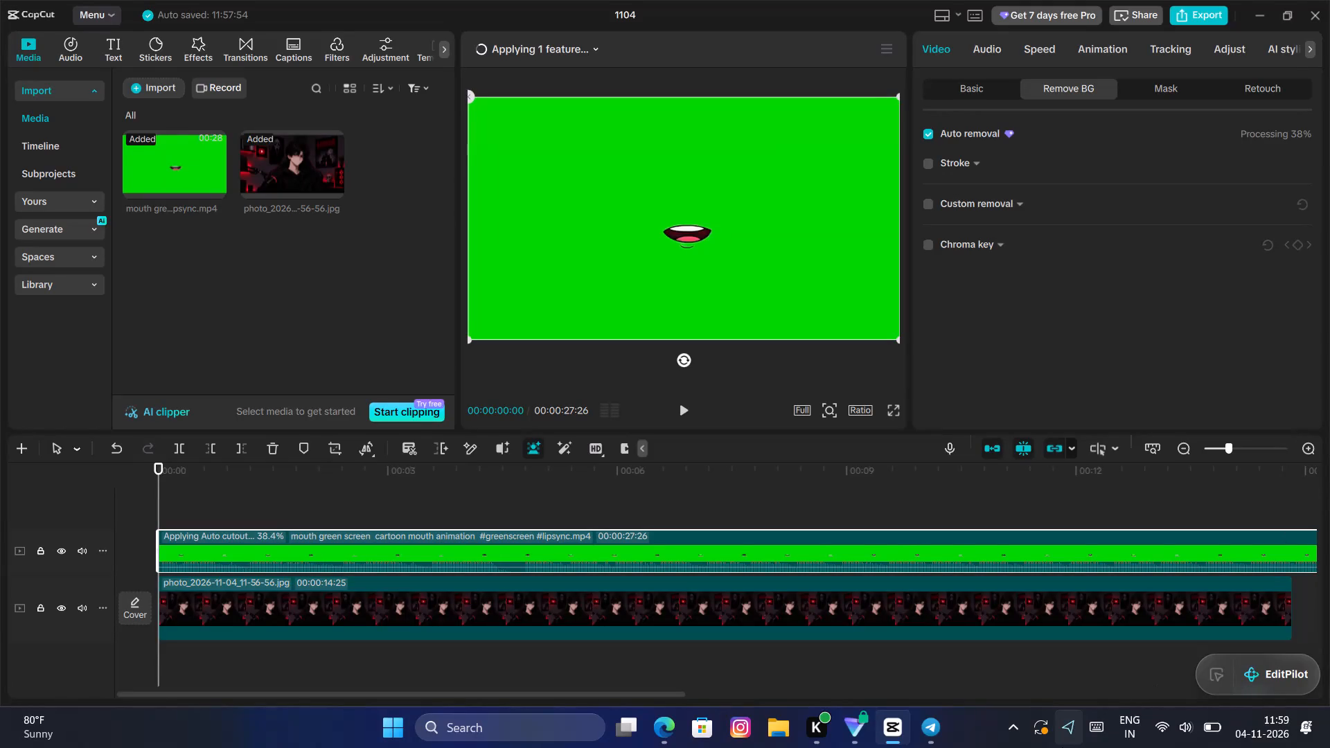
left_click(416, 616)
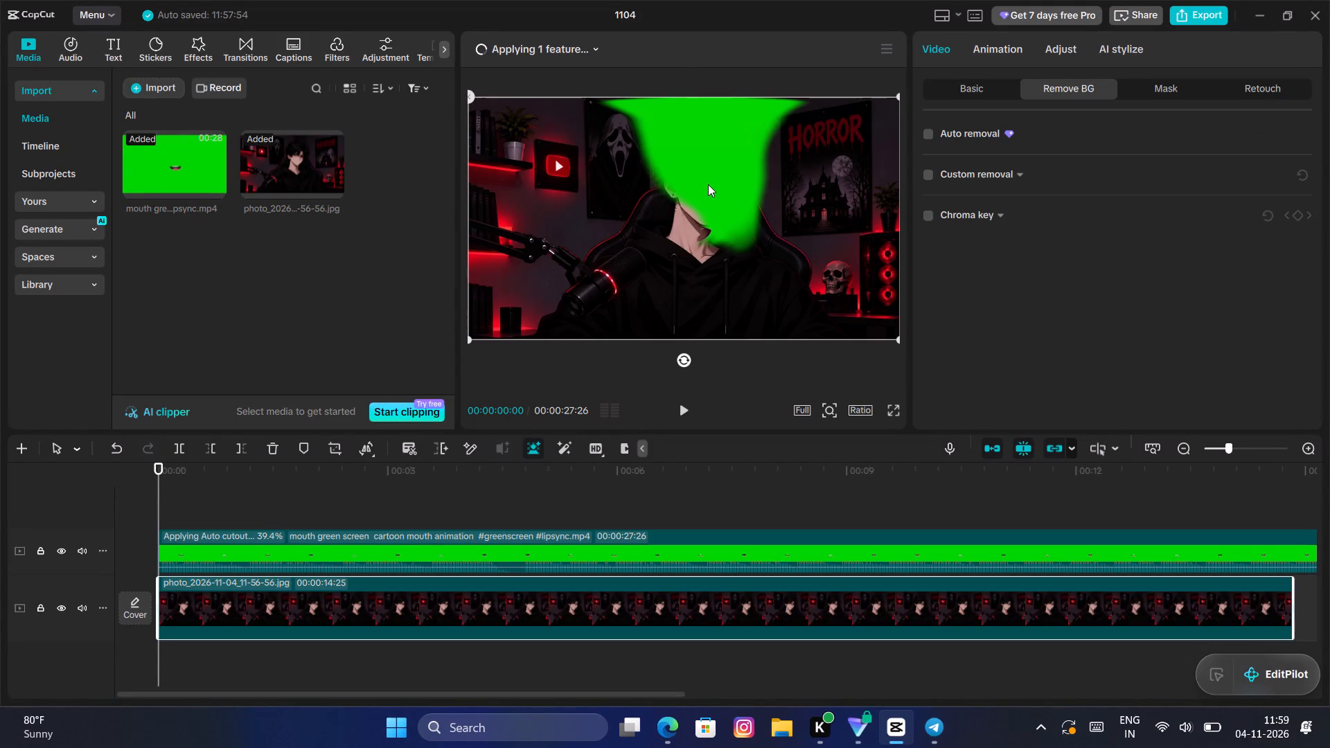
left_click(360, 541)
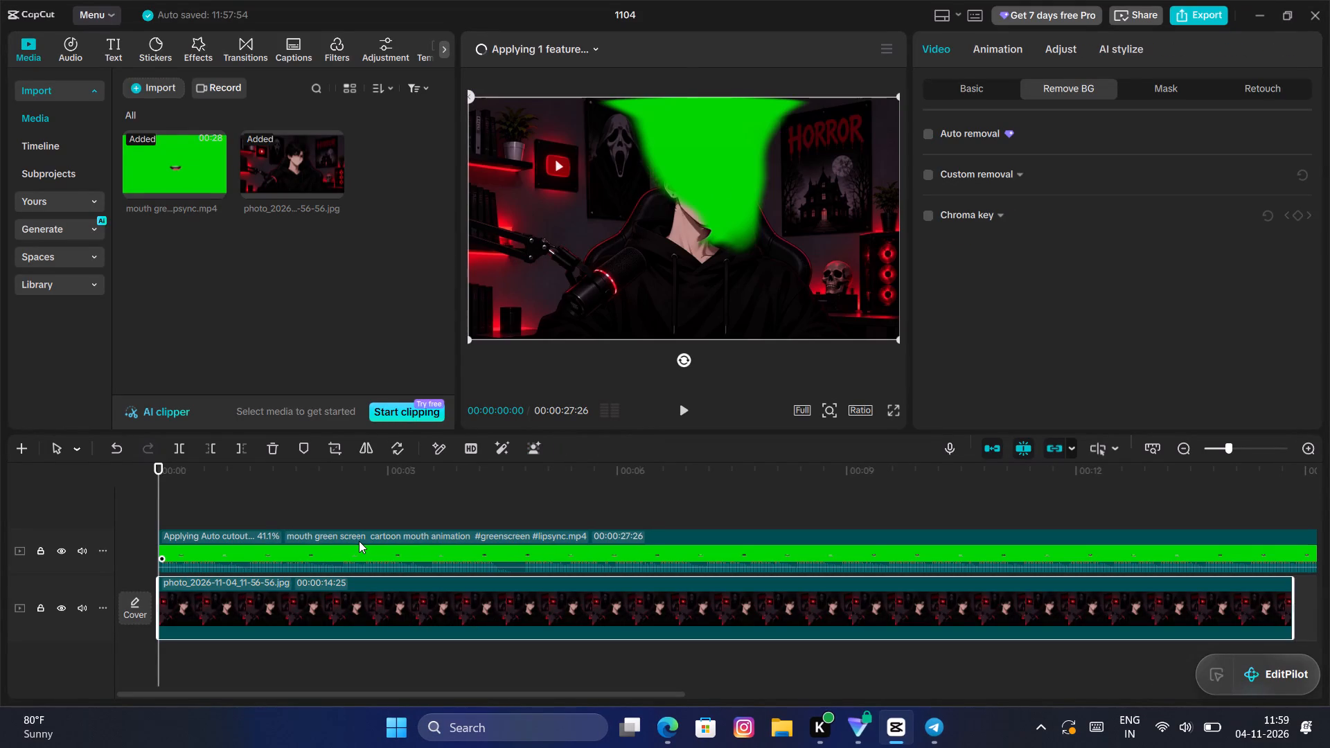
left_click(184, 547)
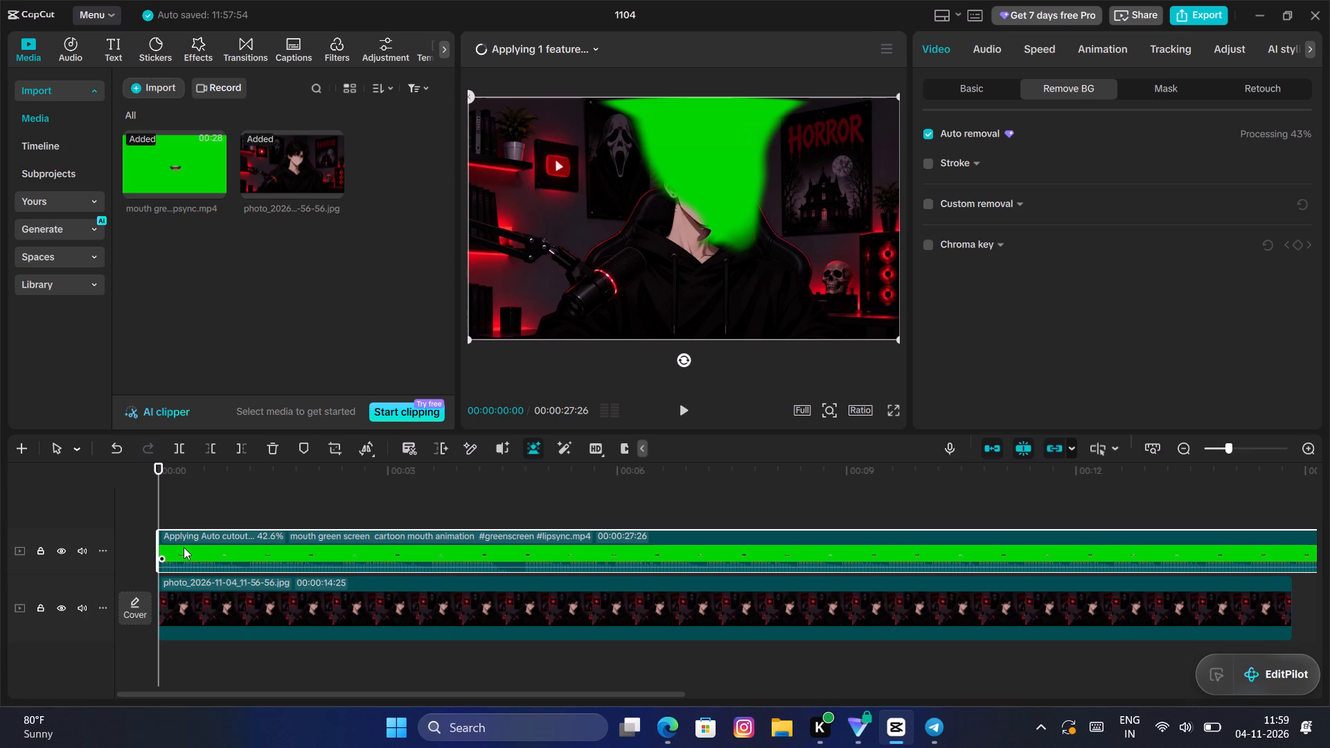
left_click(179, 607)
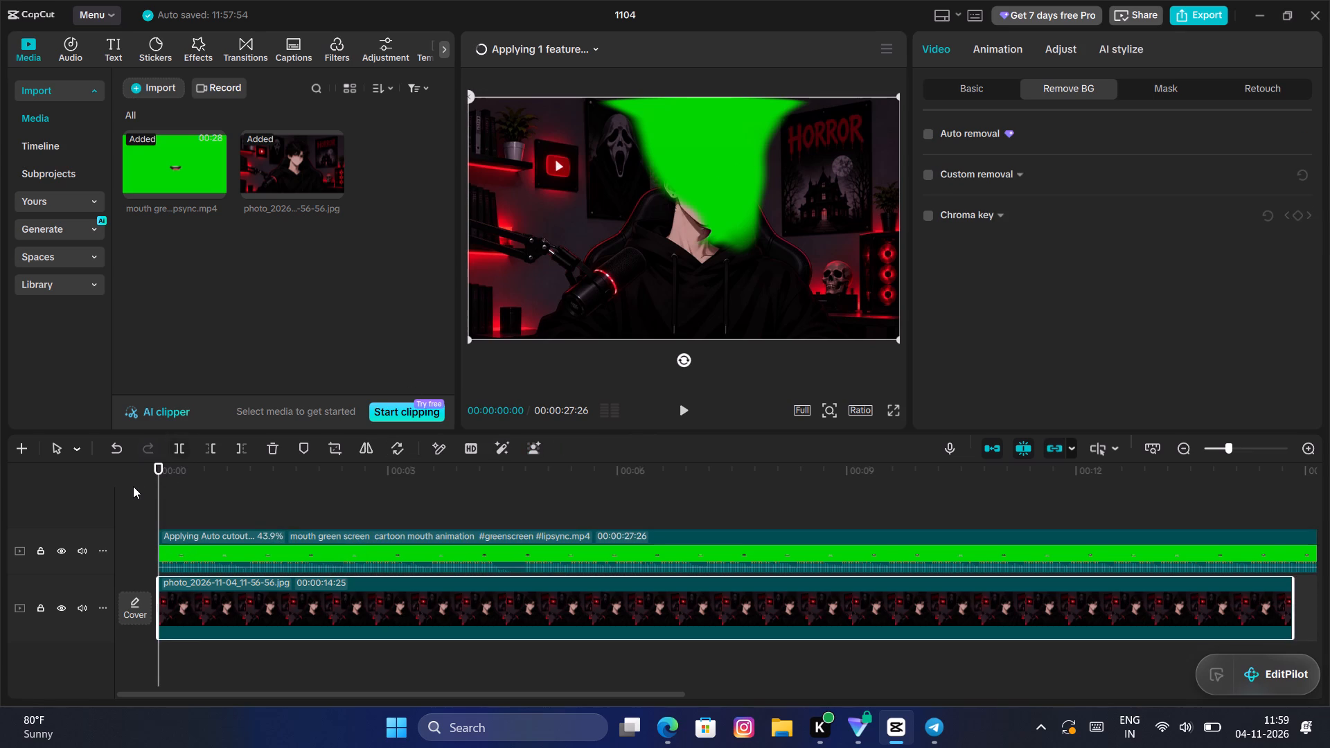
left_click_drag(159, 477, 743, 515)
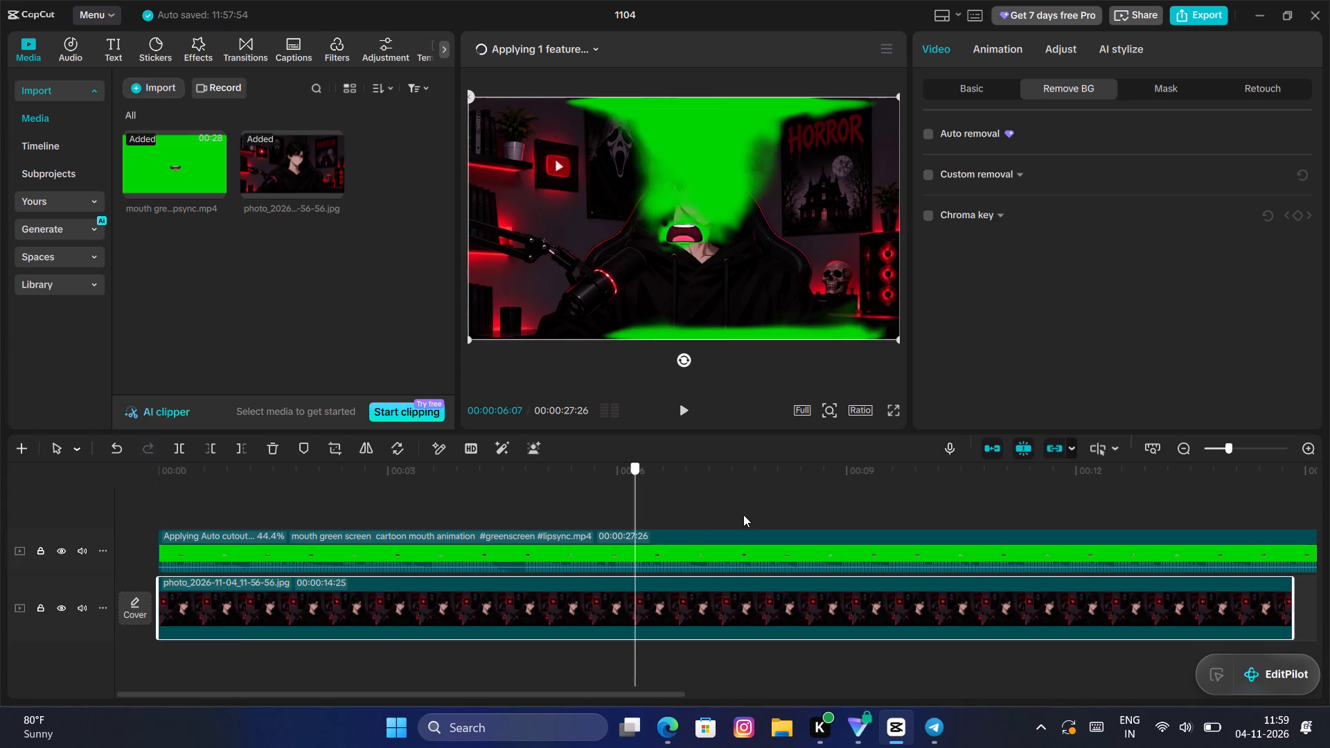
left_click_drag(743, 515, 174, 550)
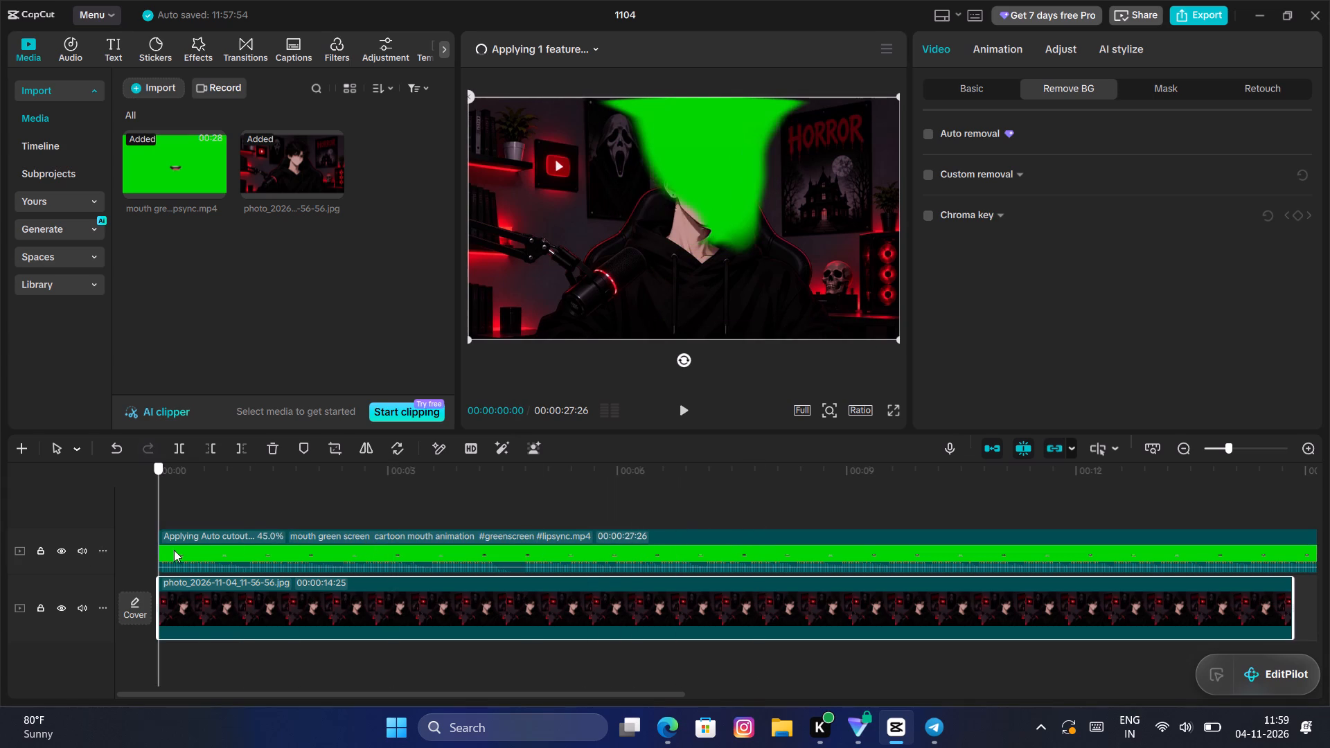
Add a 3.4 s audio fade-in at the start of the green screen mouth clip.
left_click_drag(174, 550, 193, 554)
left_click_drag(161, 562, 278, 566)
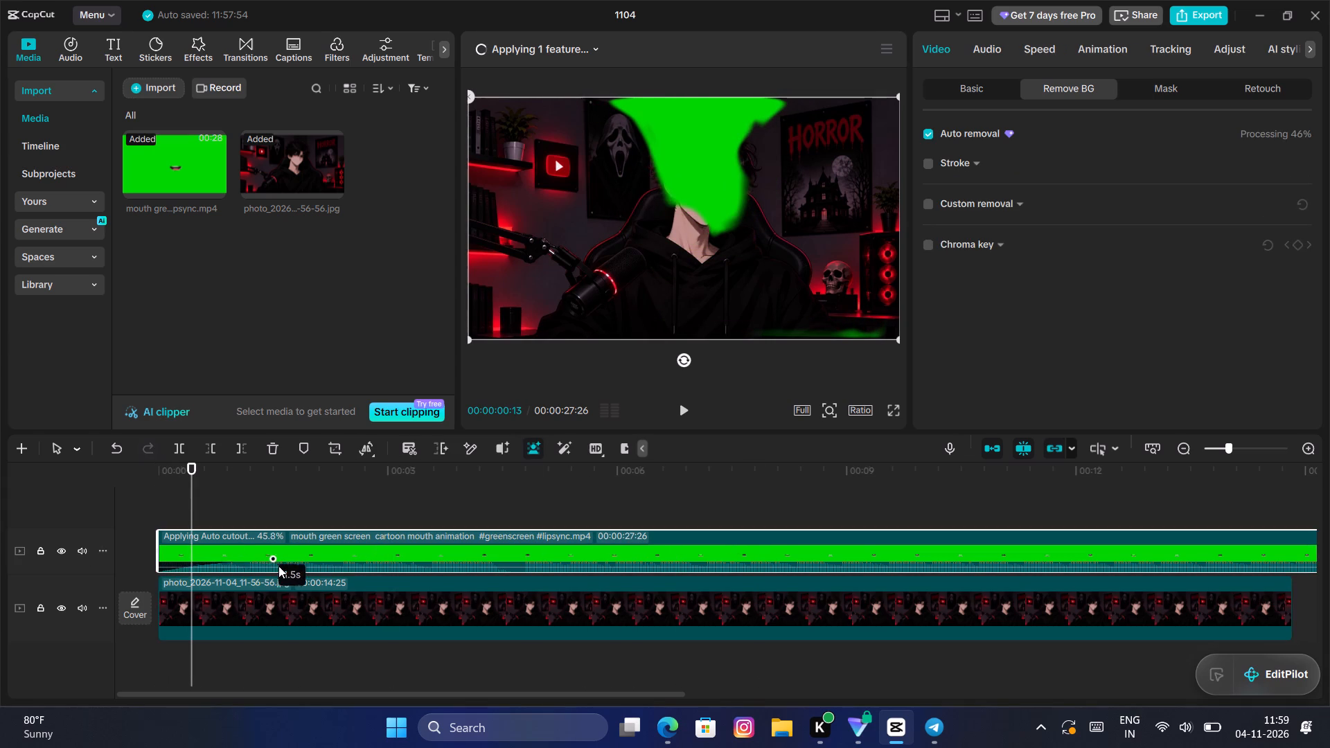
left_click_drag(278, 566, 425, 550)
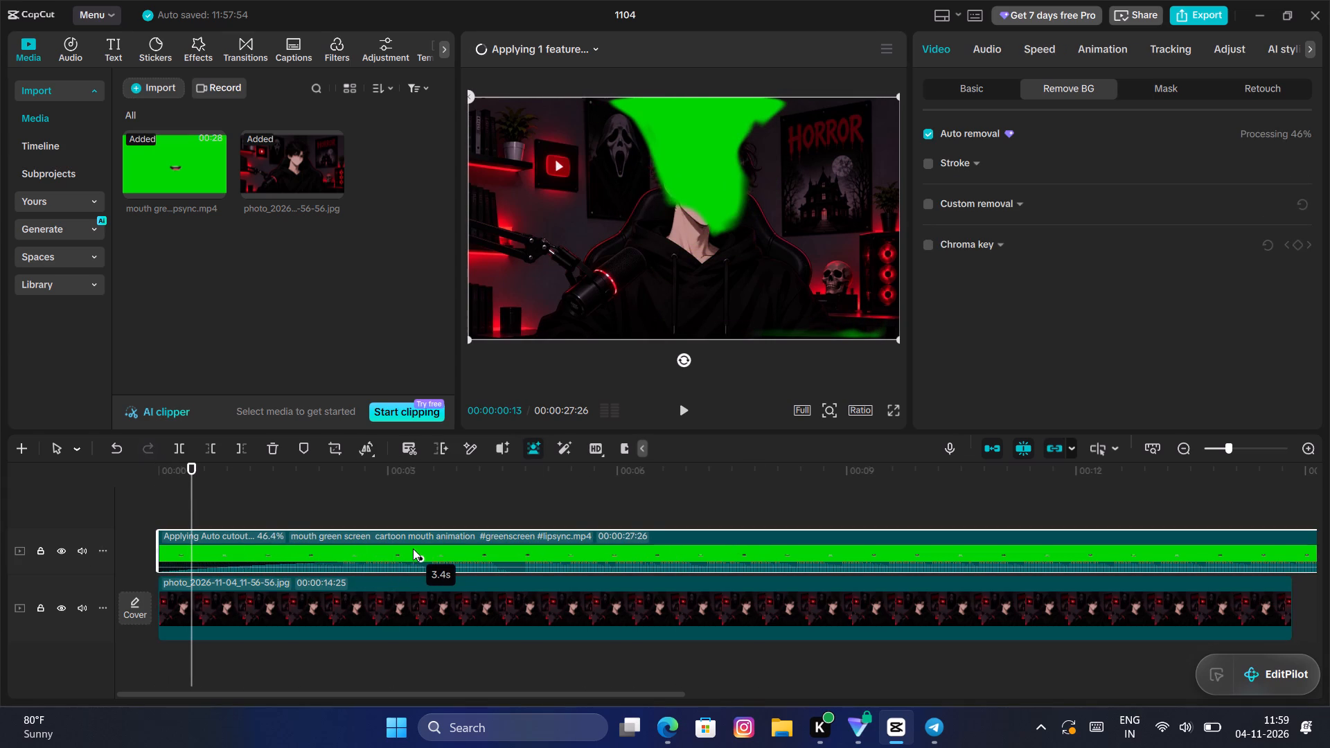
Scale down the green screen mouth clip, position it over the anime character's mouth, and play it back to check the fit.
left_click_drag(189, 504, 304, 504)
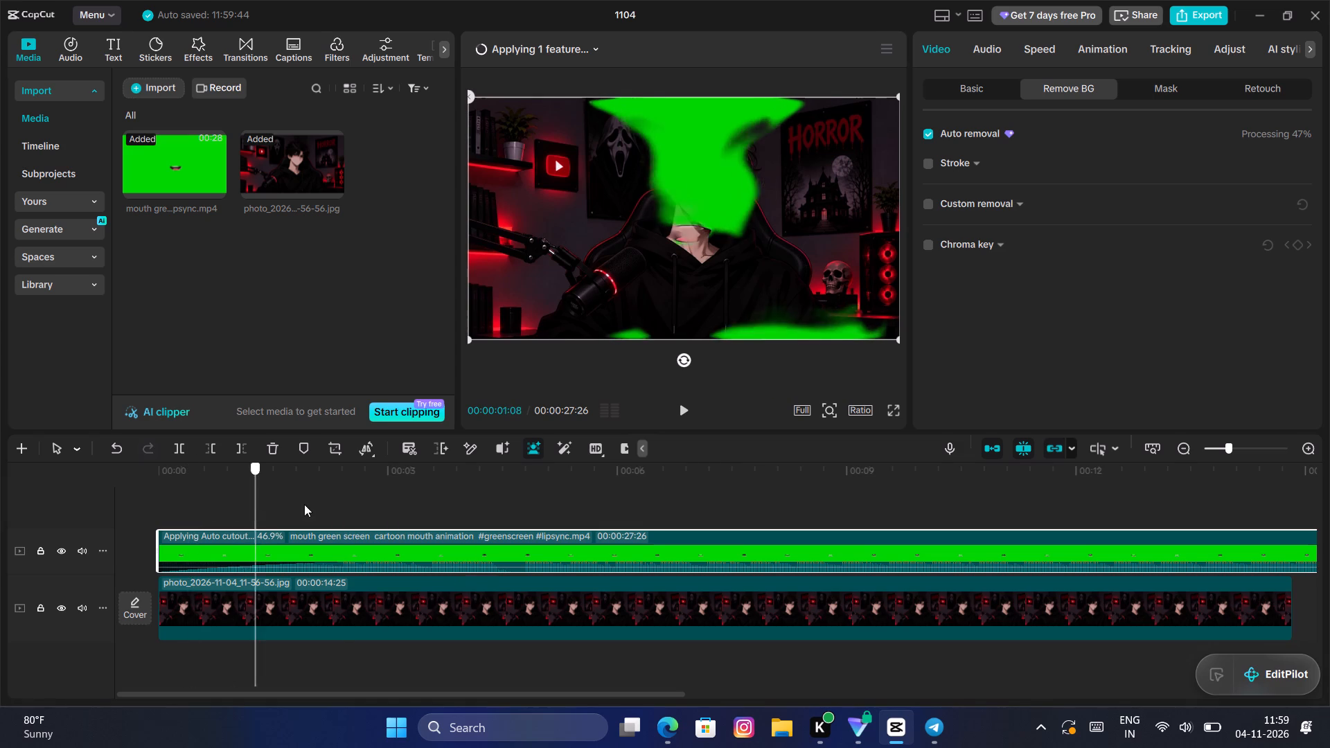
left_click_drag(304, 504, 604, 523)
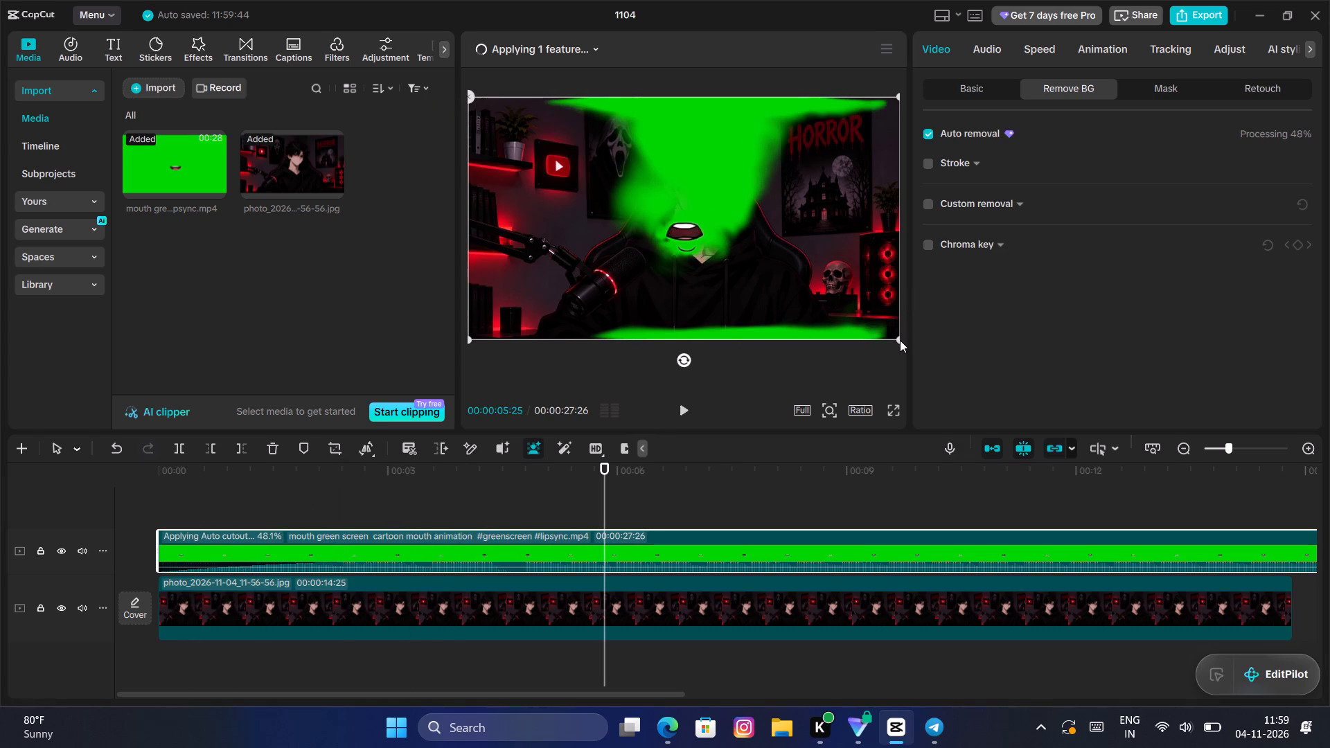
left_click_drag(895, 337, 704, 323)
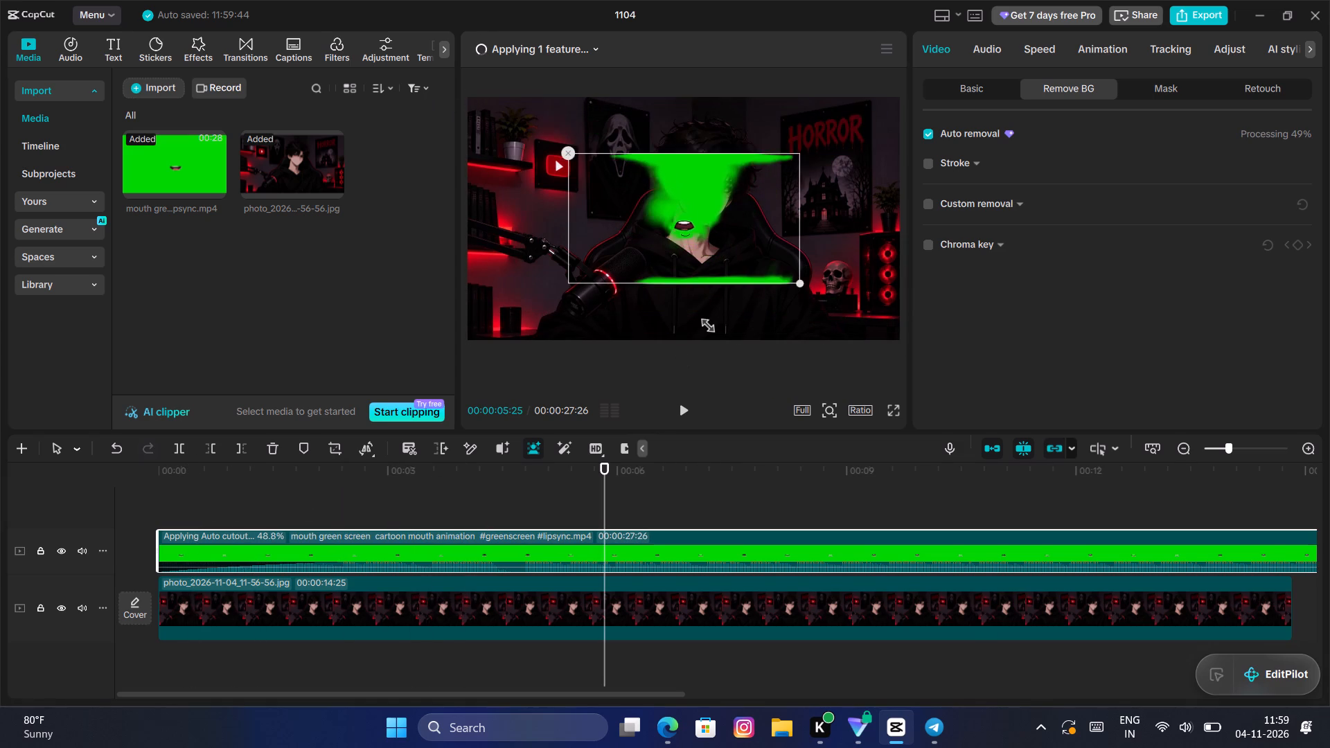
left_click_drag(704, 323, 599, 321)
left_click_drag(680, 217, 703, 213)
left_click(703, 213)
left_click(700, 204)
left_click_drag(707, 211, 700, 202)
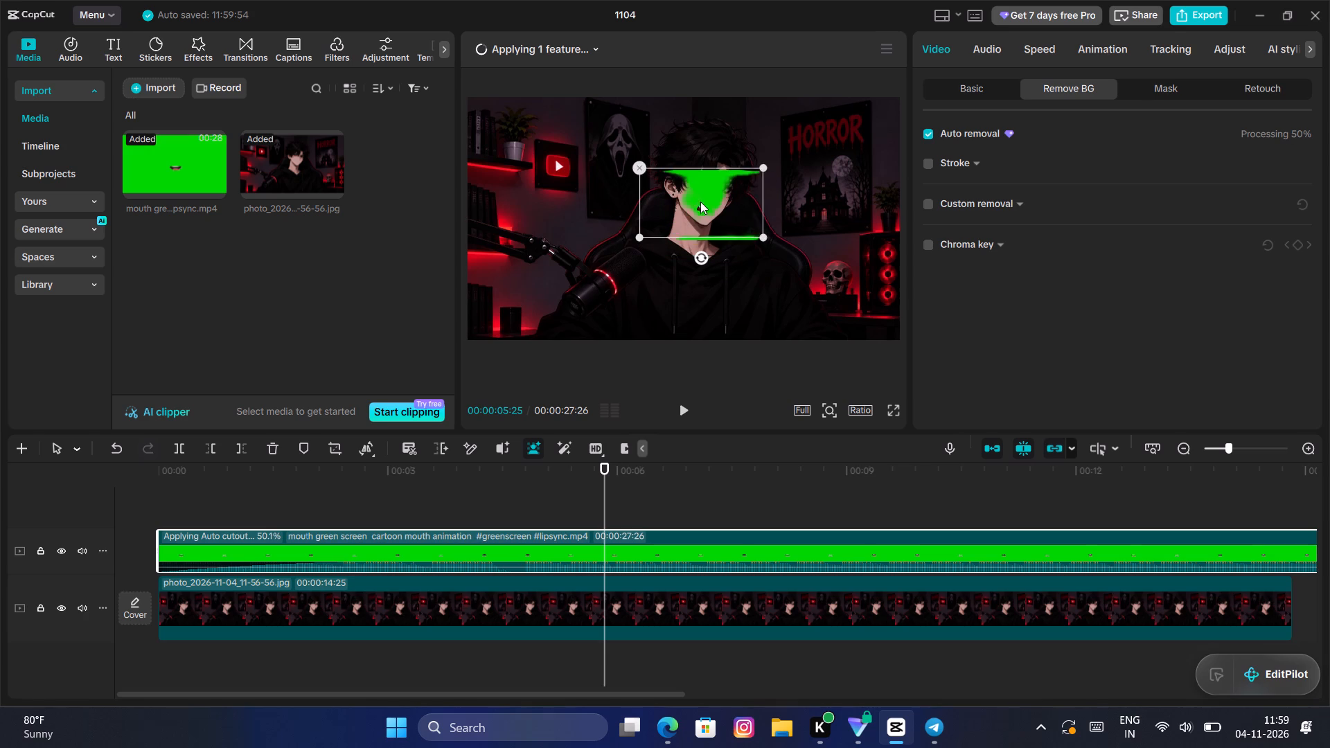
left_click_drag(700, 202, 704, 202)
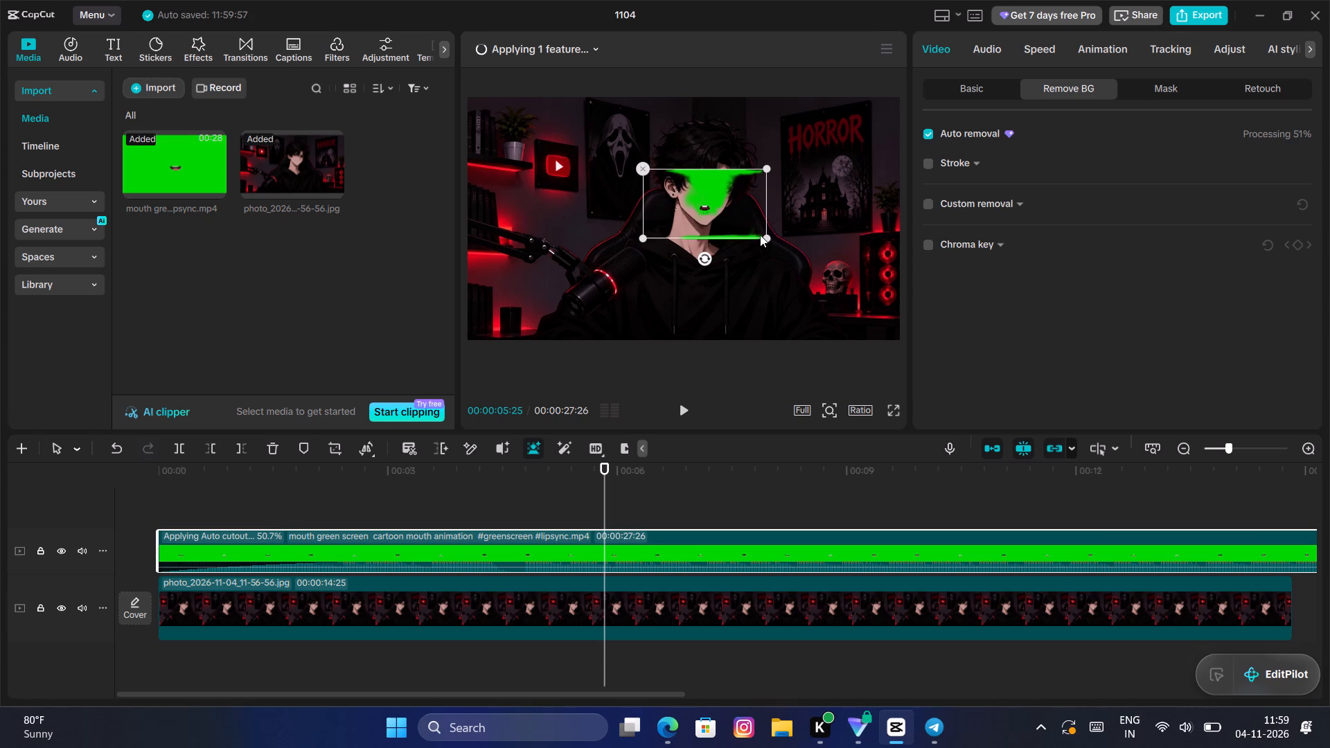
left_click_drag(763, 233, 779, 249)
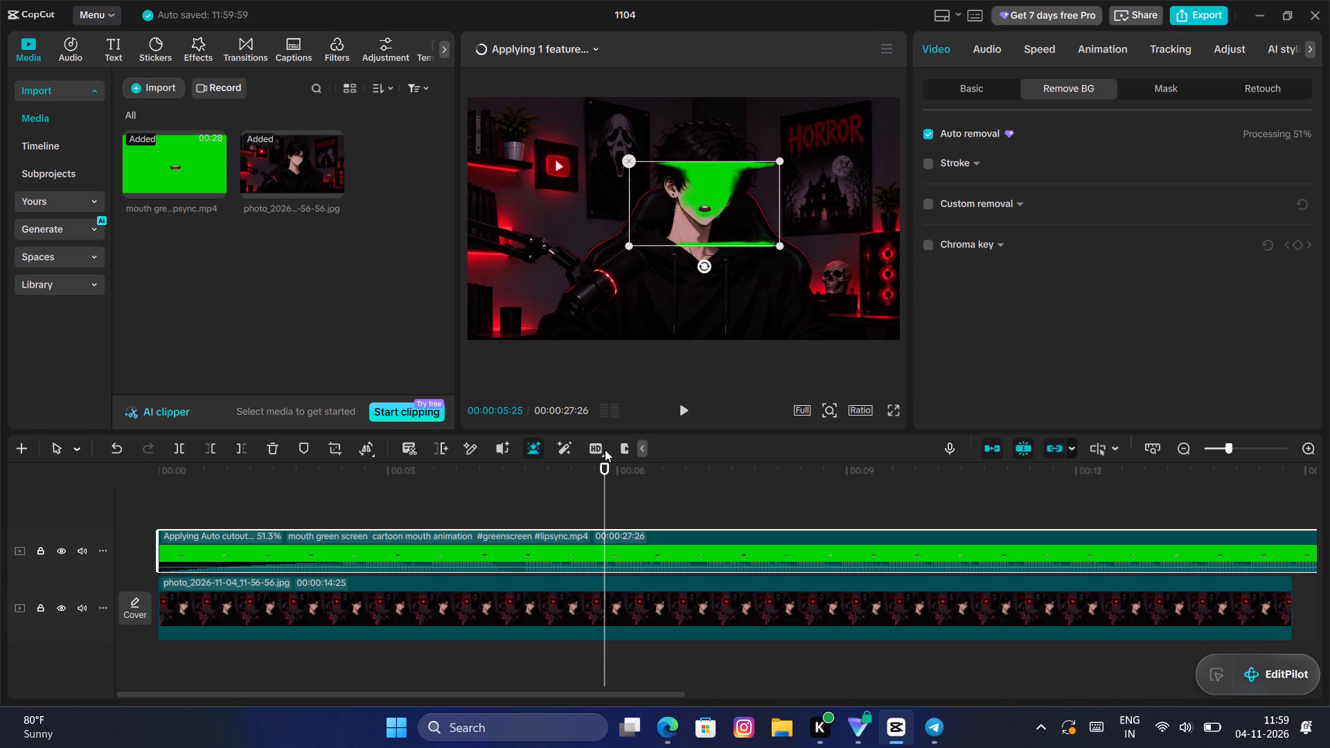
key("space")
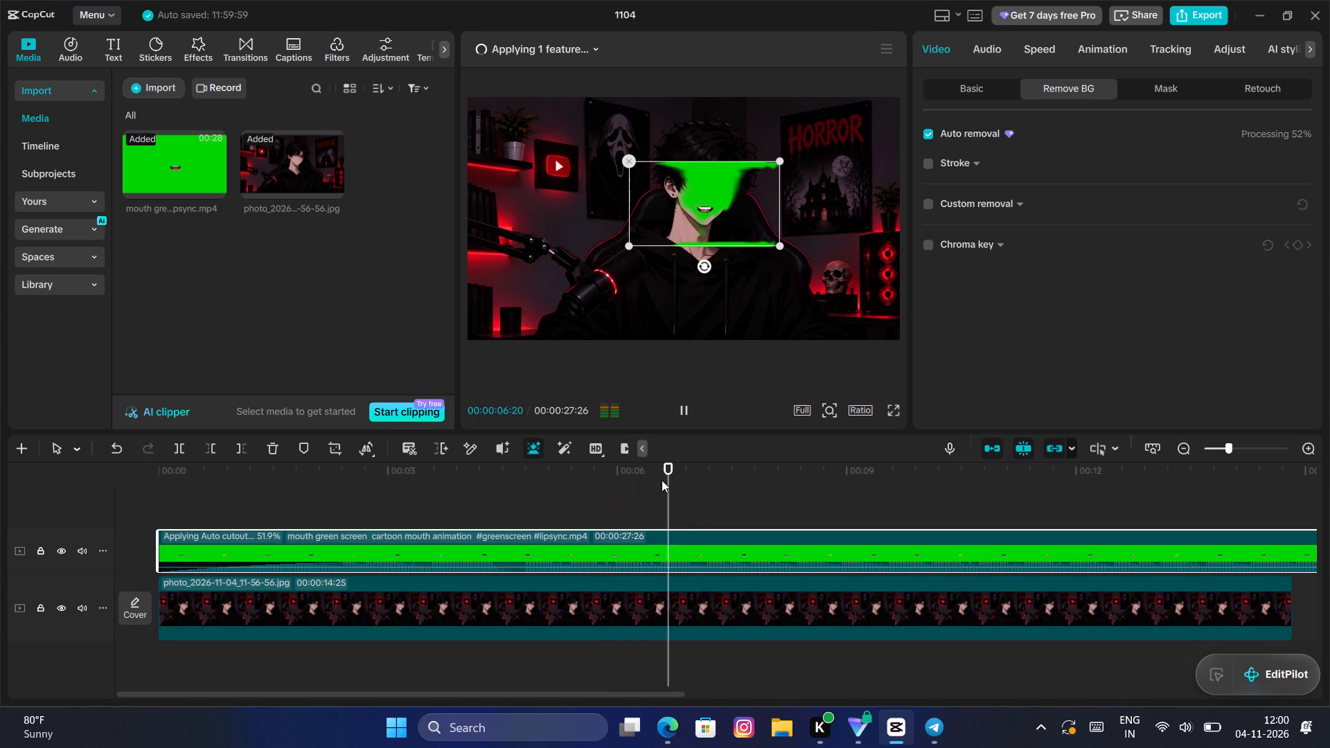
key("space")
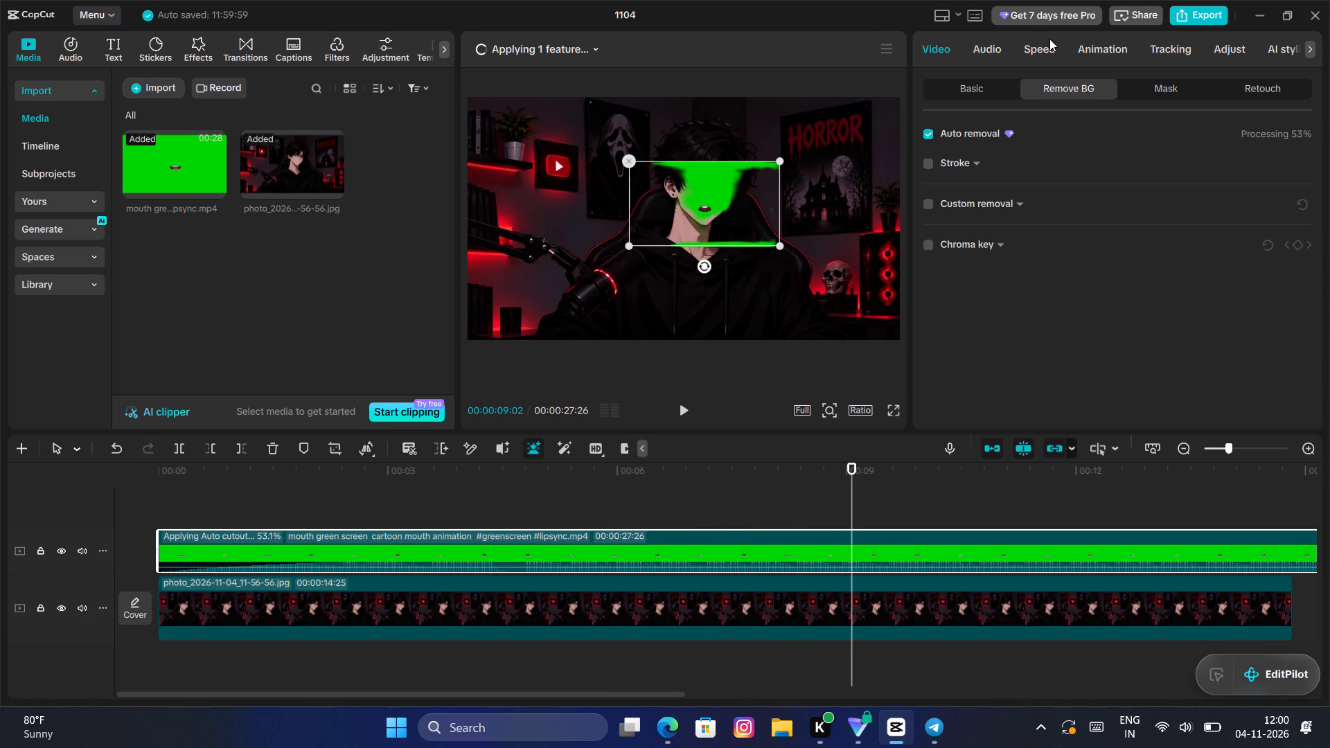
Mute the green screen mouth clip by lowering its volume to -∞ dB.
left_click(986, 47)
left_click(986, 50)
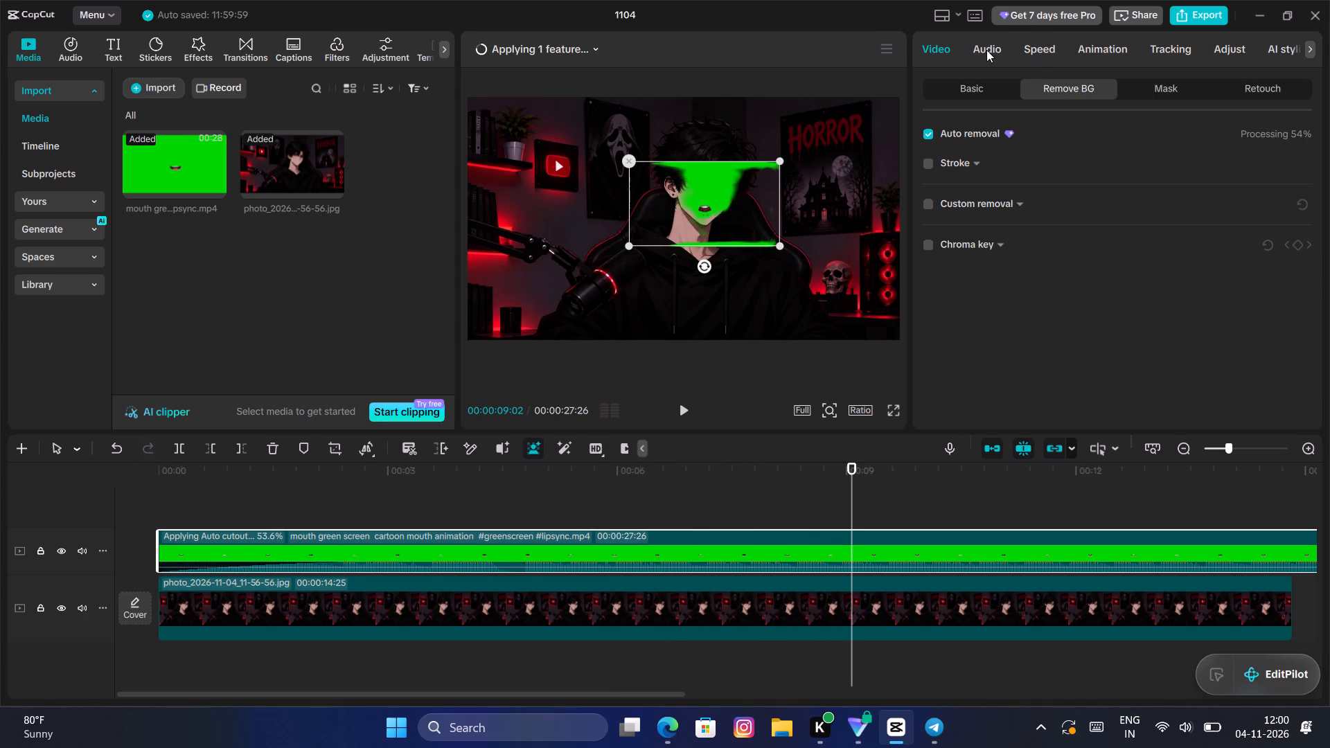
left_click_drag(963, 176, 907, 221)
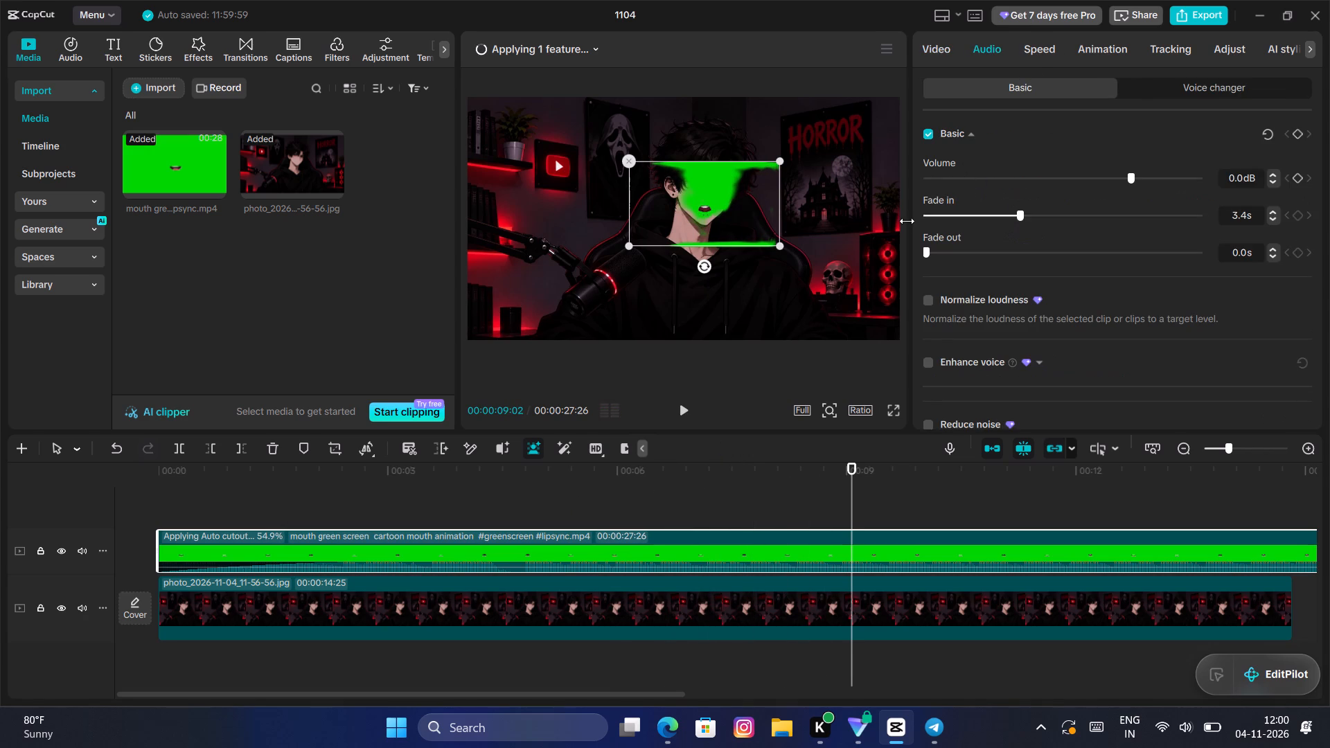
left_click_drag(907, 221, 849, 238)
Play back the muted mouth clip briefly and return the playhead to 00:00.
key("space")
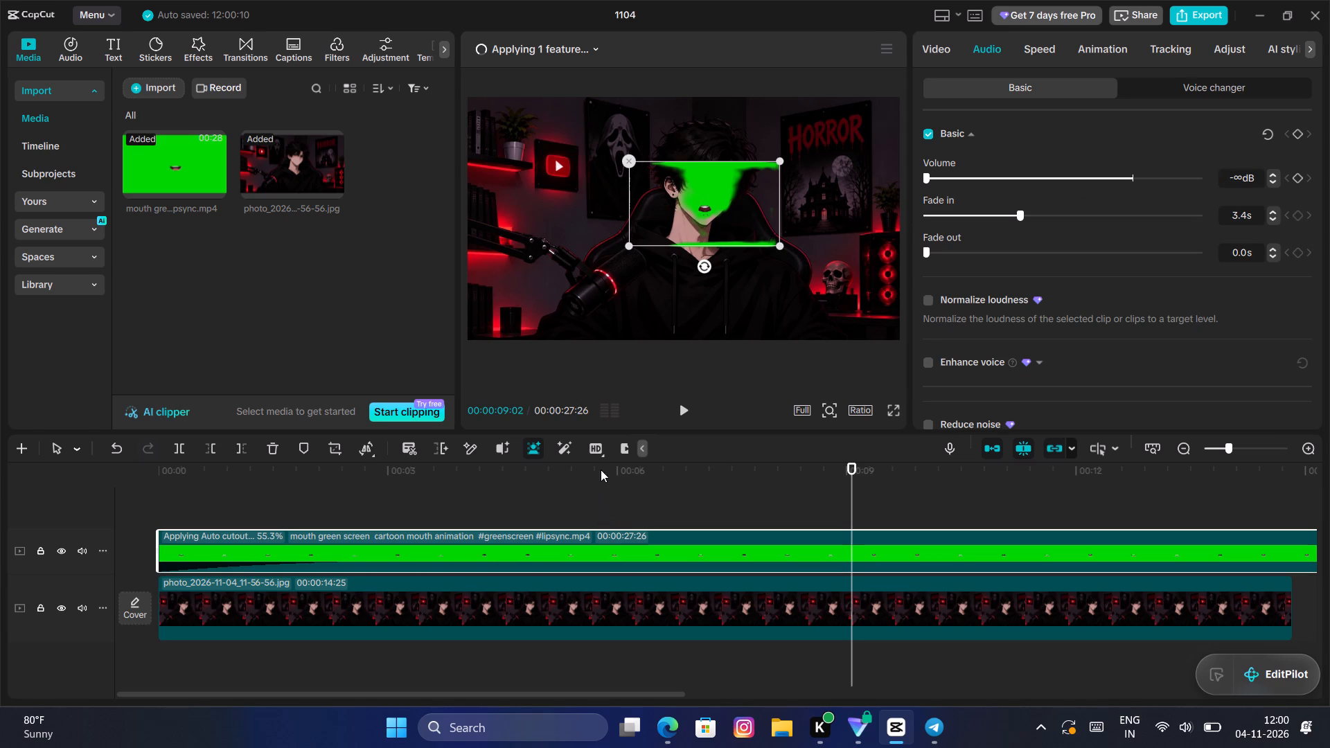
key("space")
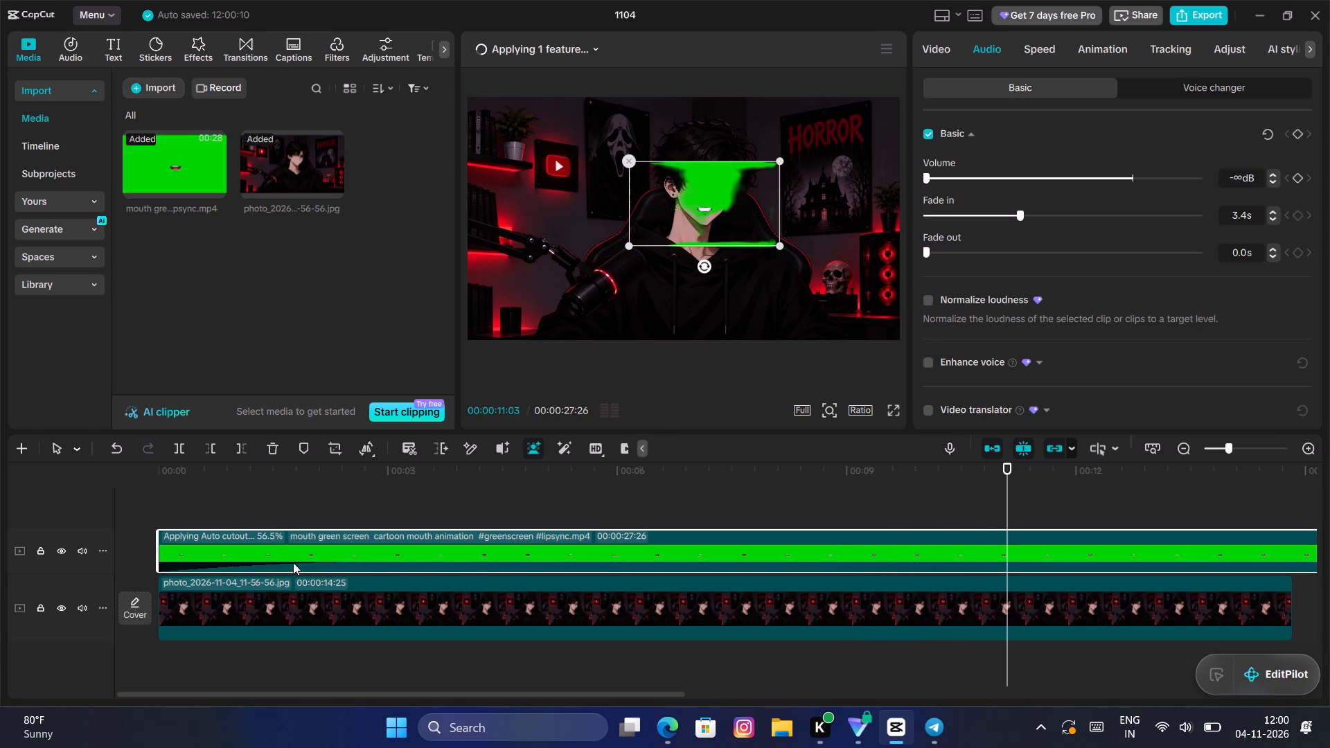
double_click(220, 512)
left_click_drag(215, 512, 41, 562)
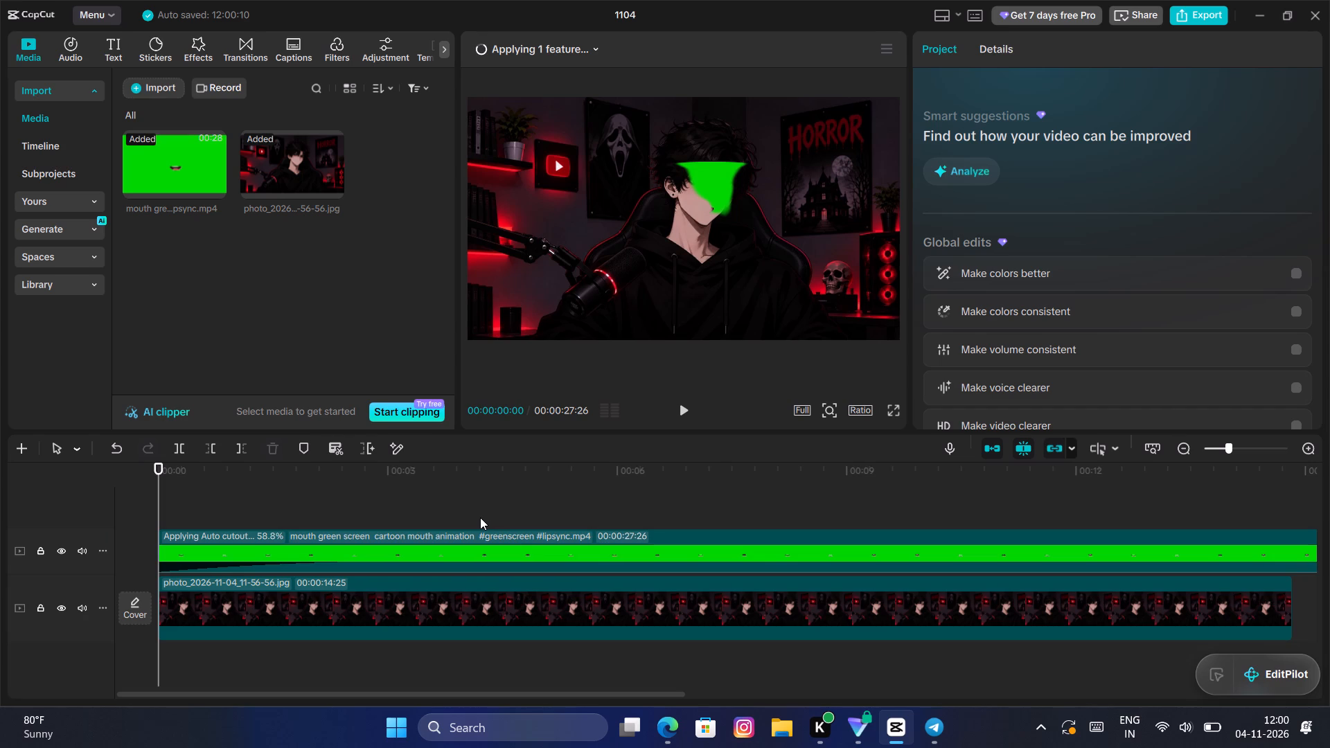
Switch to Microsoft Edge and open the YouTube tab with the talking mouth green screen results.
left_click(680, 740)
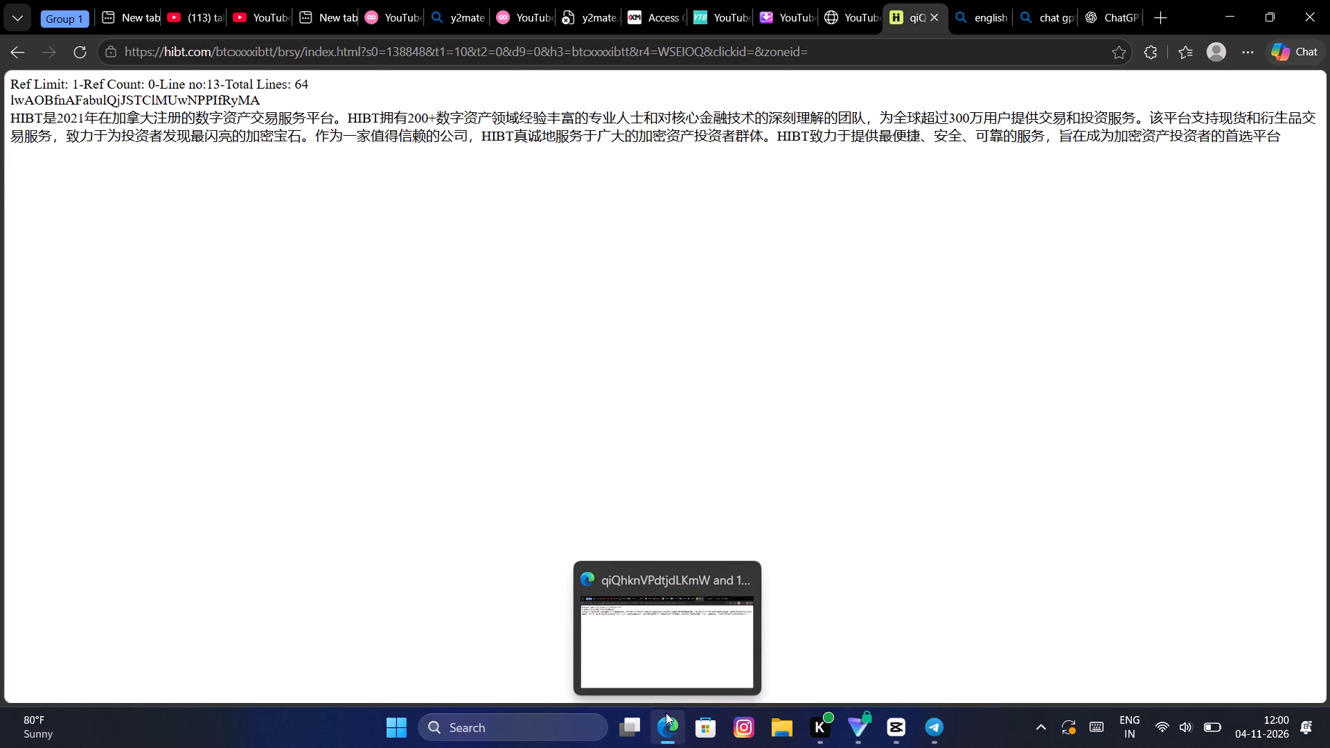
left_click(200, 0)
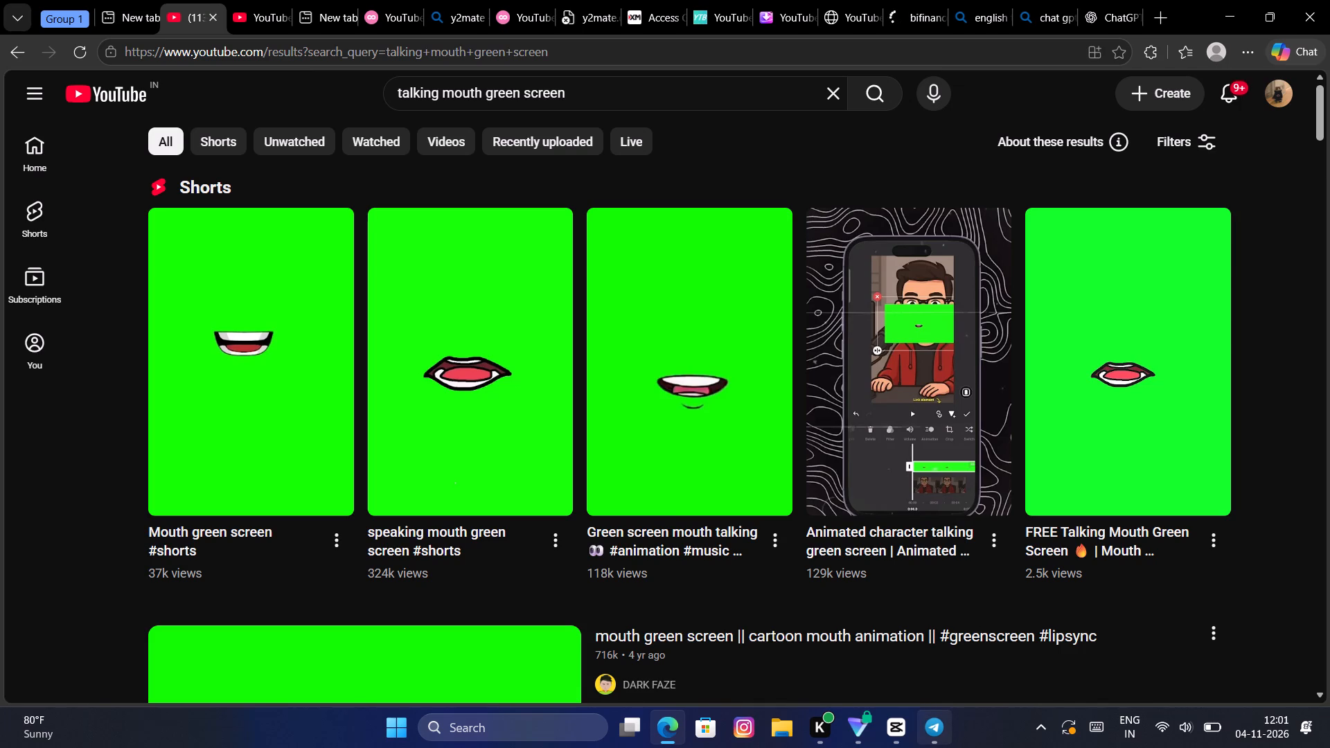
Return to CapCut and scrub the mouth clip to check its background removal, ending at 00:00.
left_click(898, 747)
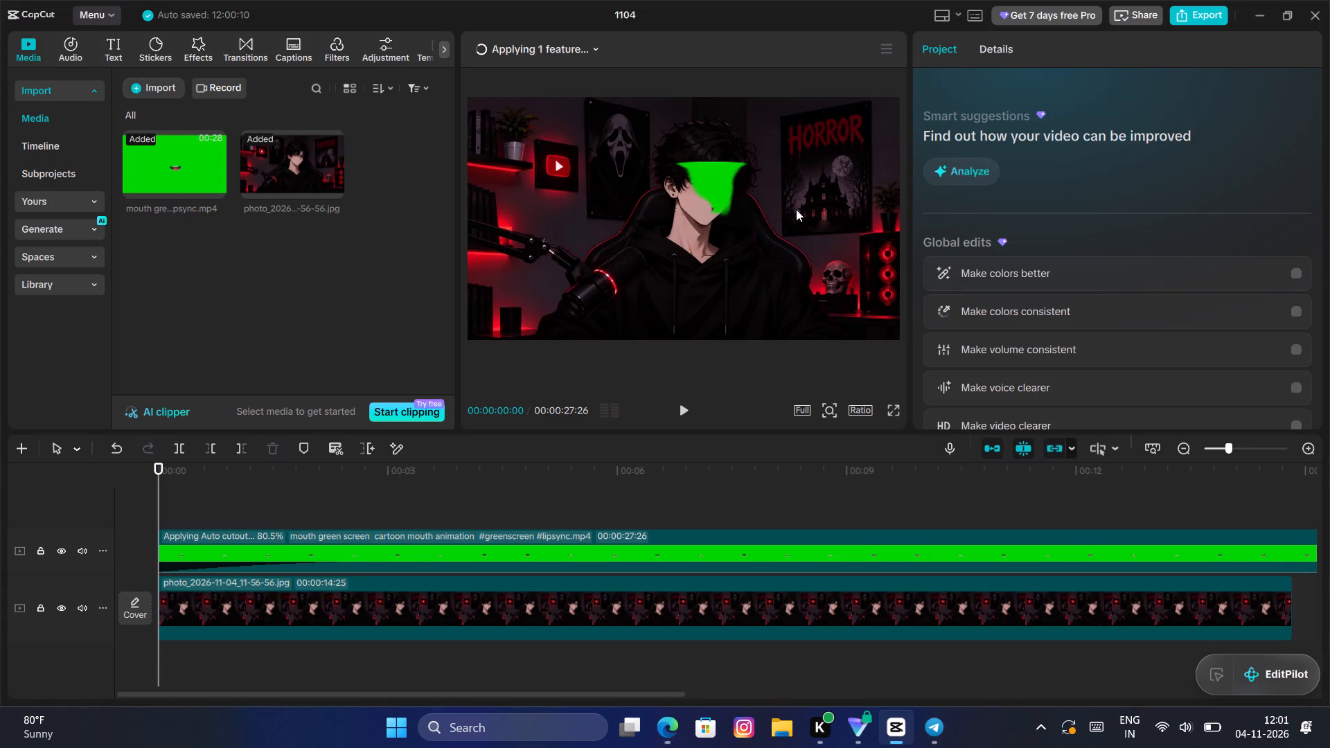
left_click(273, 552)
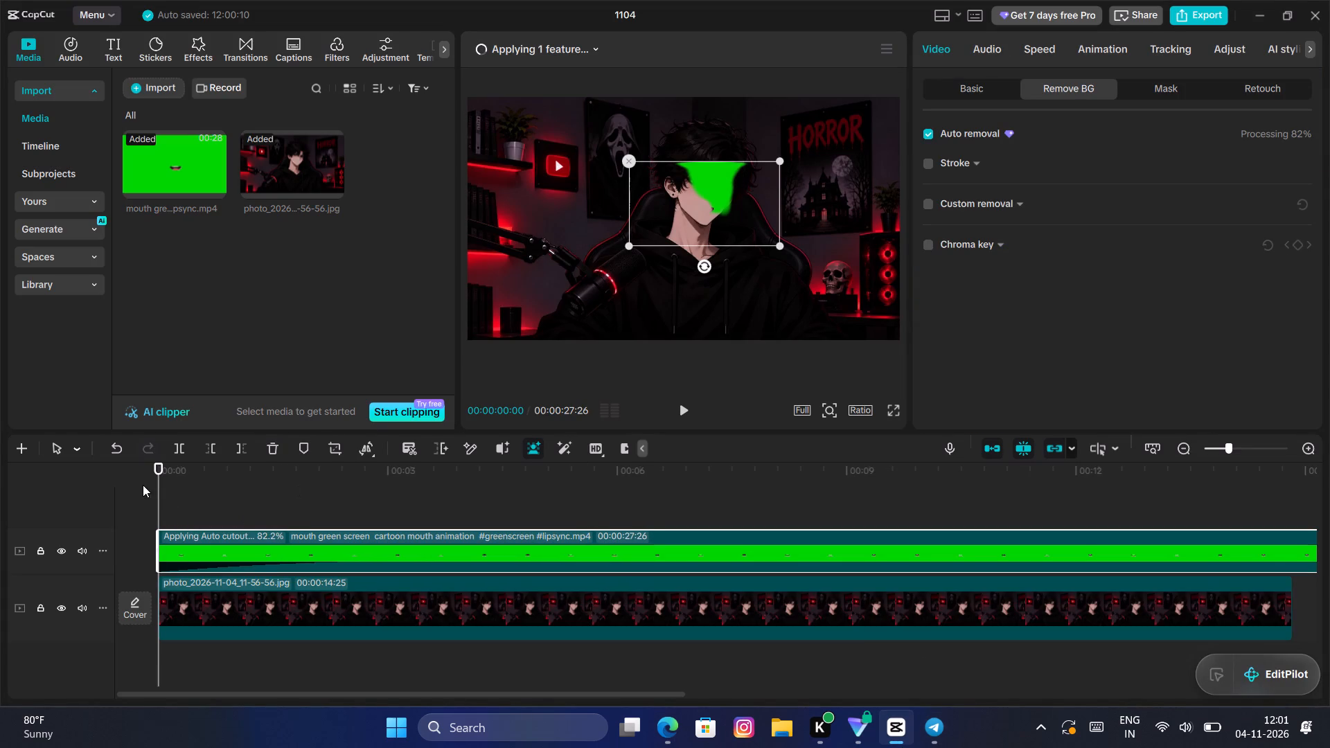
left_click_drag(158, 498, 380, 546)
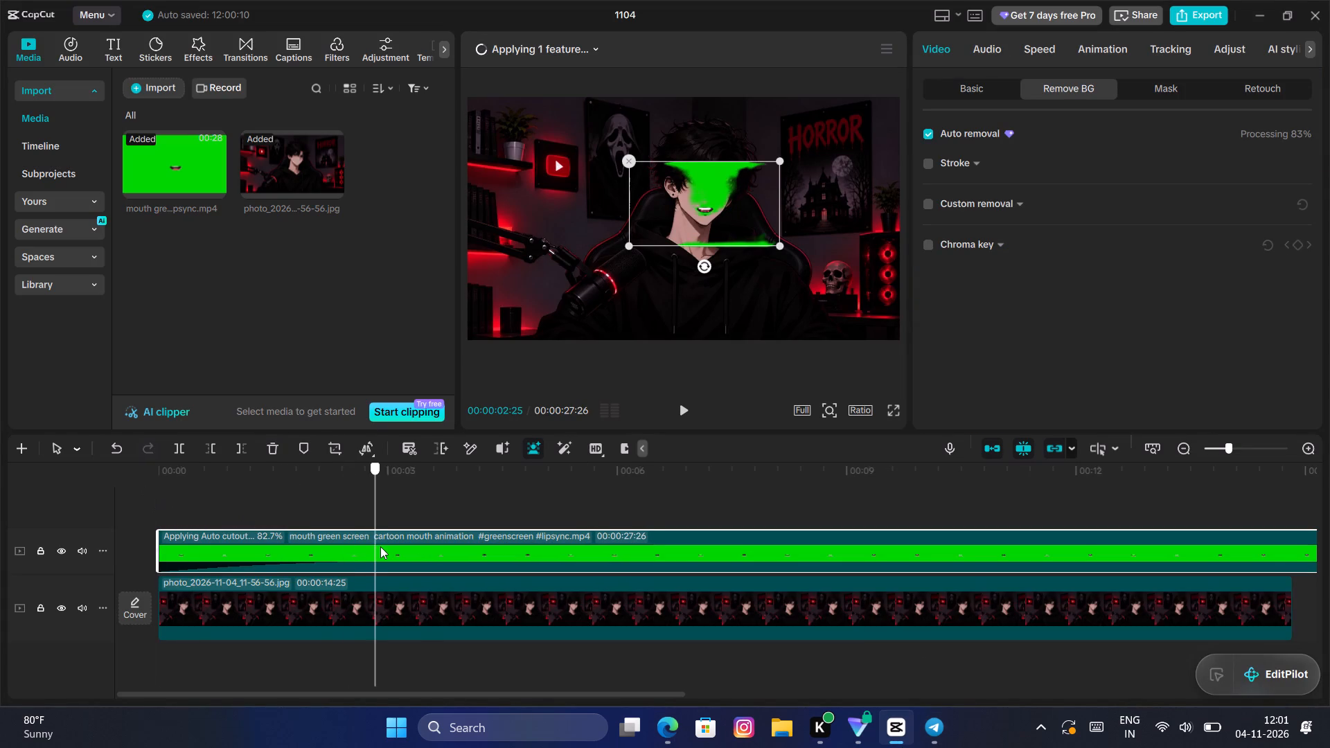
left_click_drag(380, 546, 24, 589)
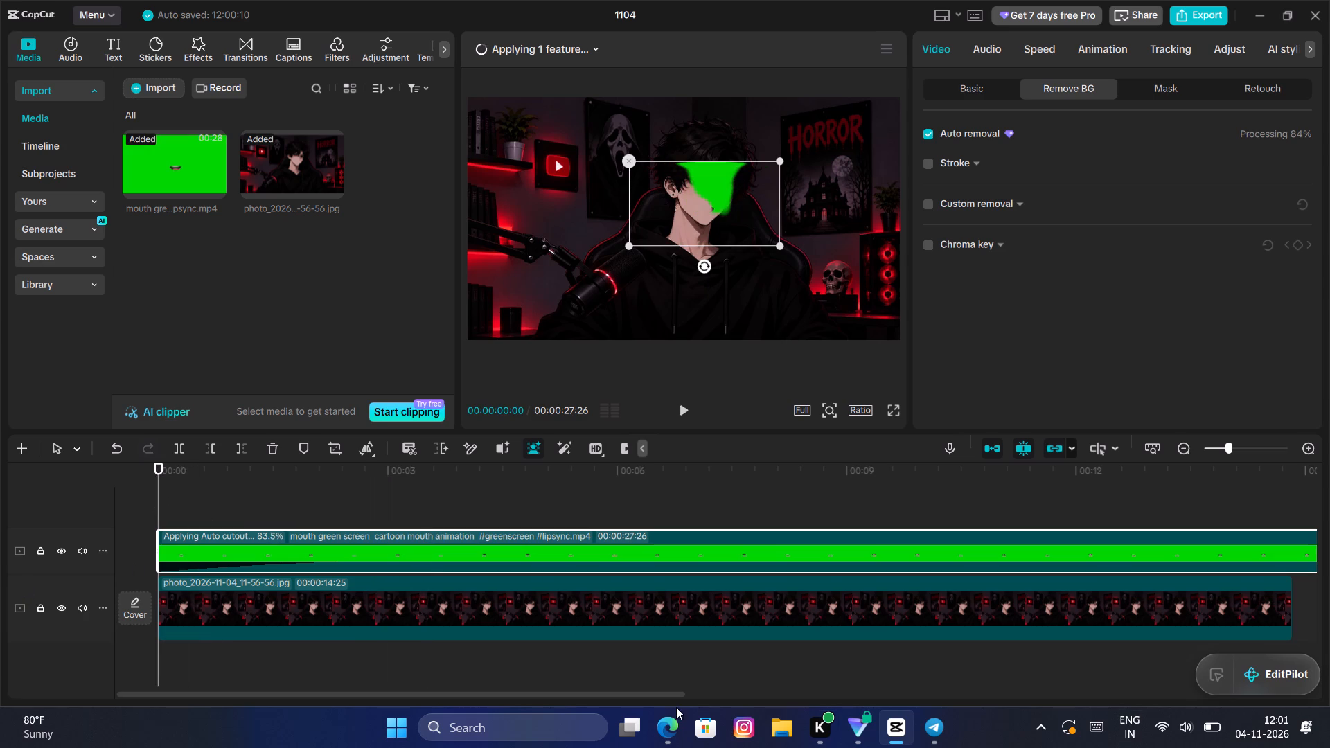
Switch to Microsoft Edge and search YouTube for "horror soft background music".
left_click(676, 727)
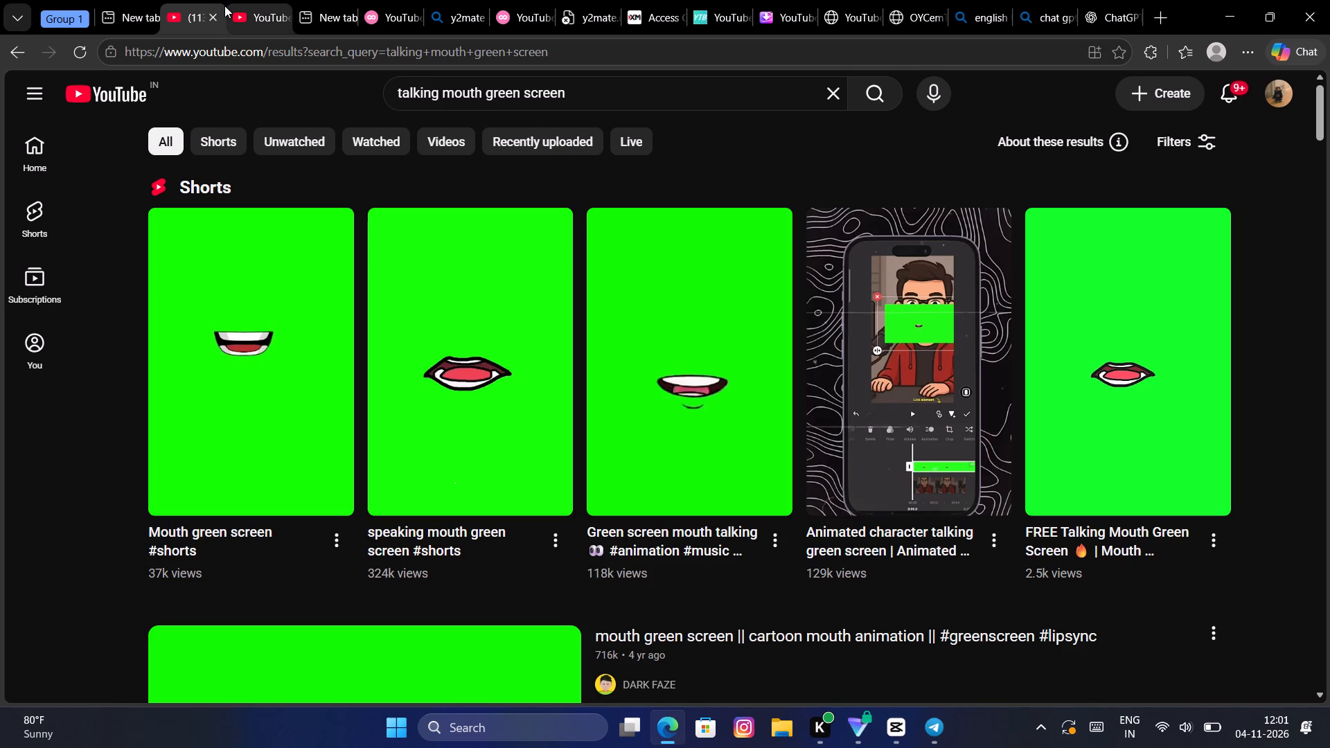
left_click(840, 93)
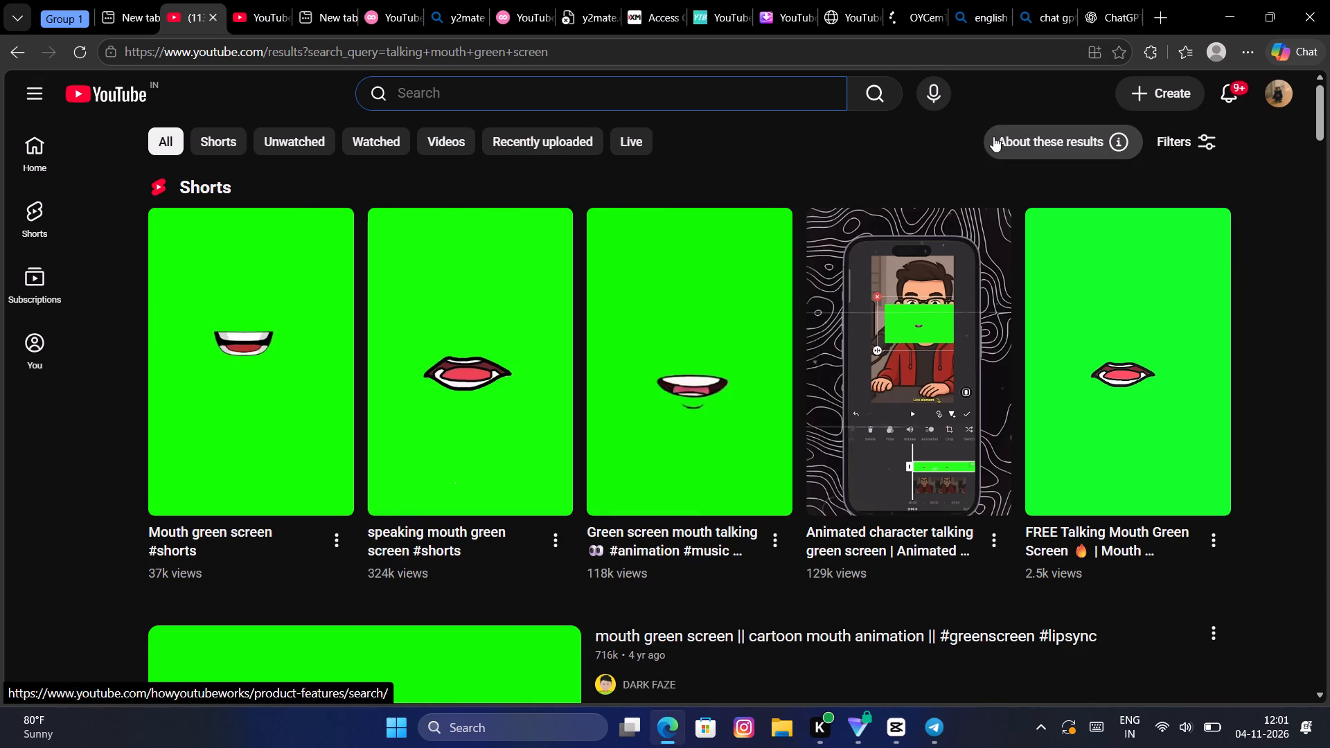
type("horror soft")
key("space")
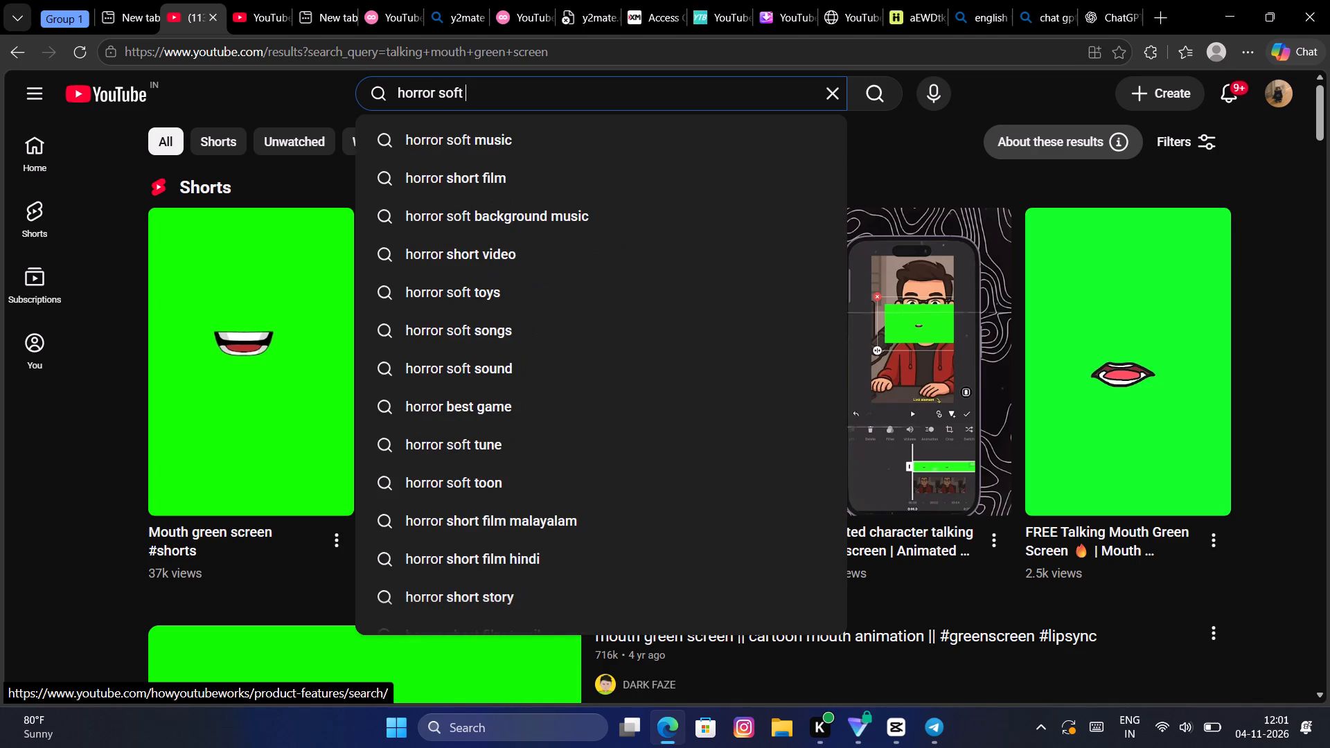
type("backg")
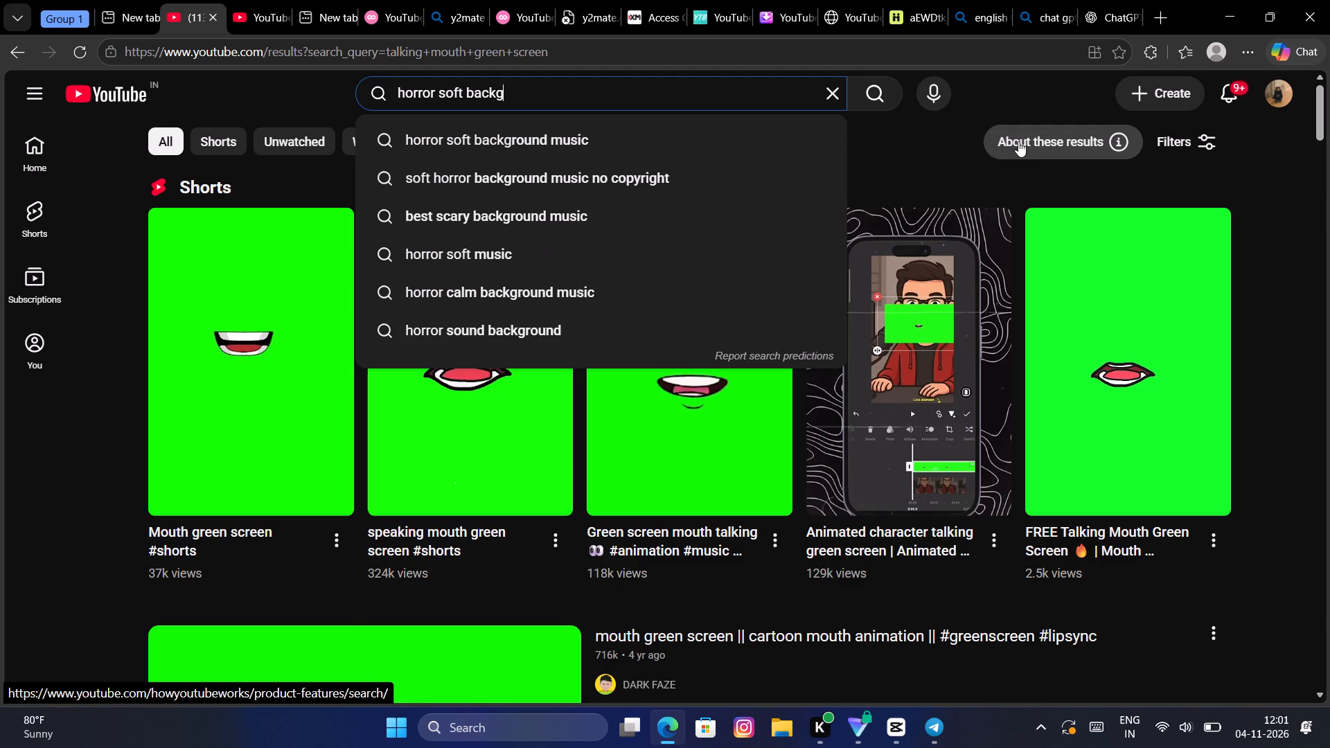
left_click(576, 149)
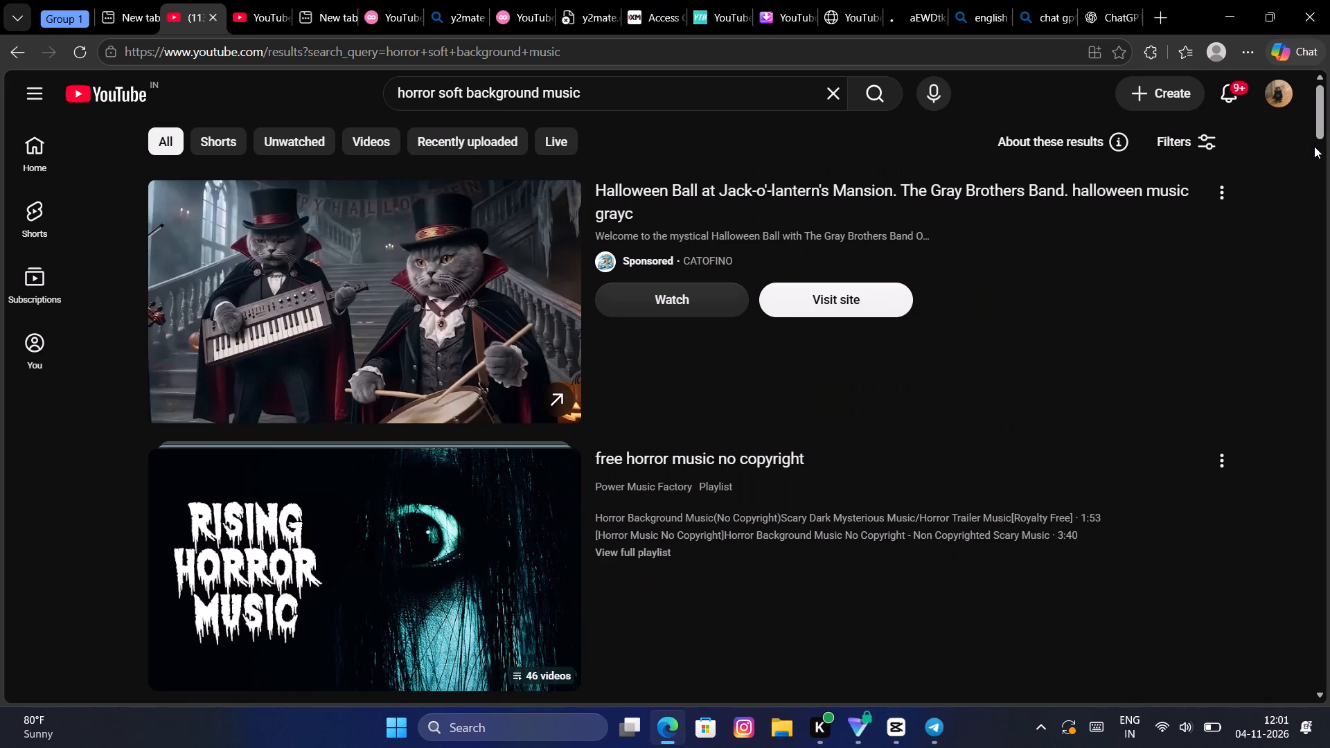
Skim the horror music results and search YouTube for "suspicious soft background music" instead.
left_click_drag(1324, 119, 1328, 181)
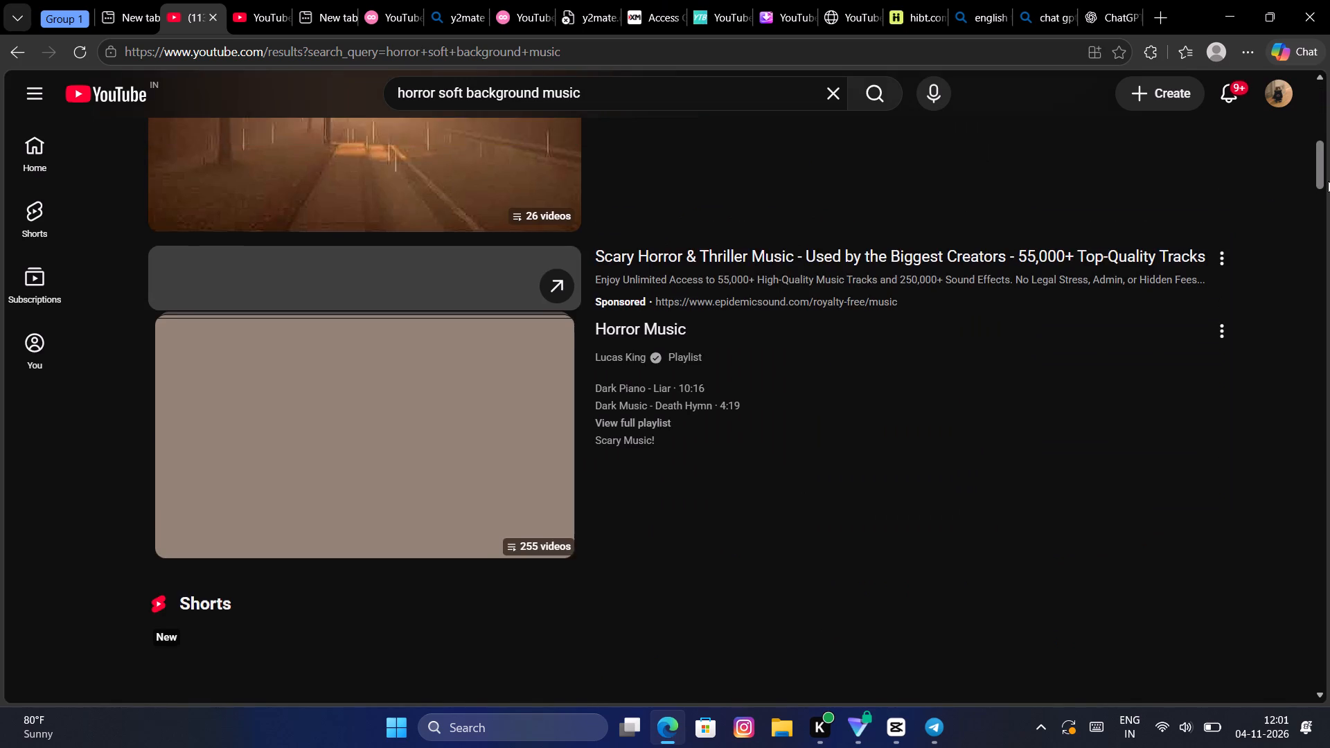
left_click_drag(1328, 181, 1329, 217)
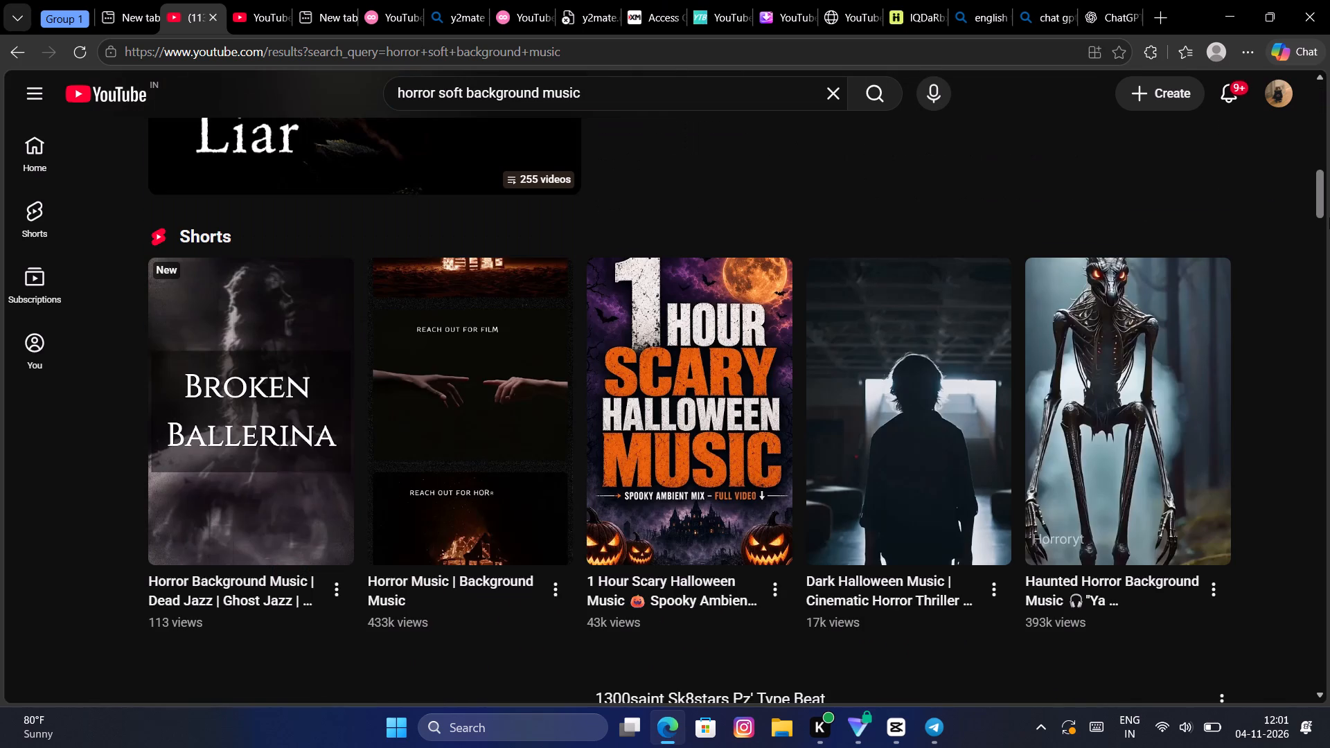
left_click_drag(1329, 217, 1329, 294)
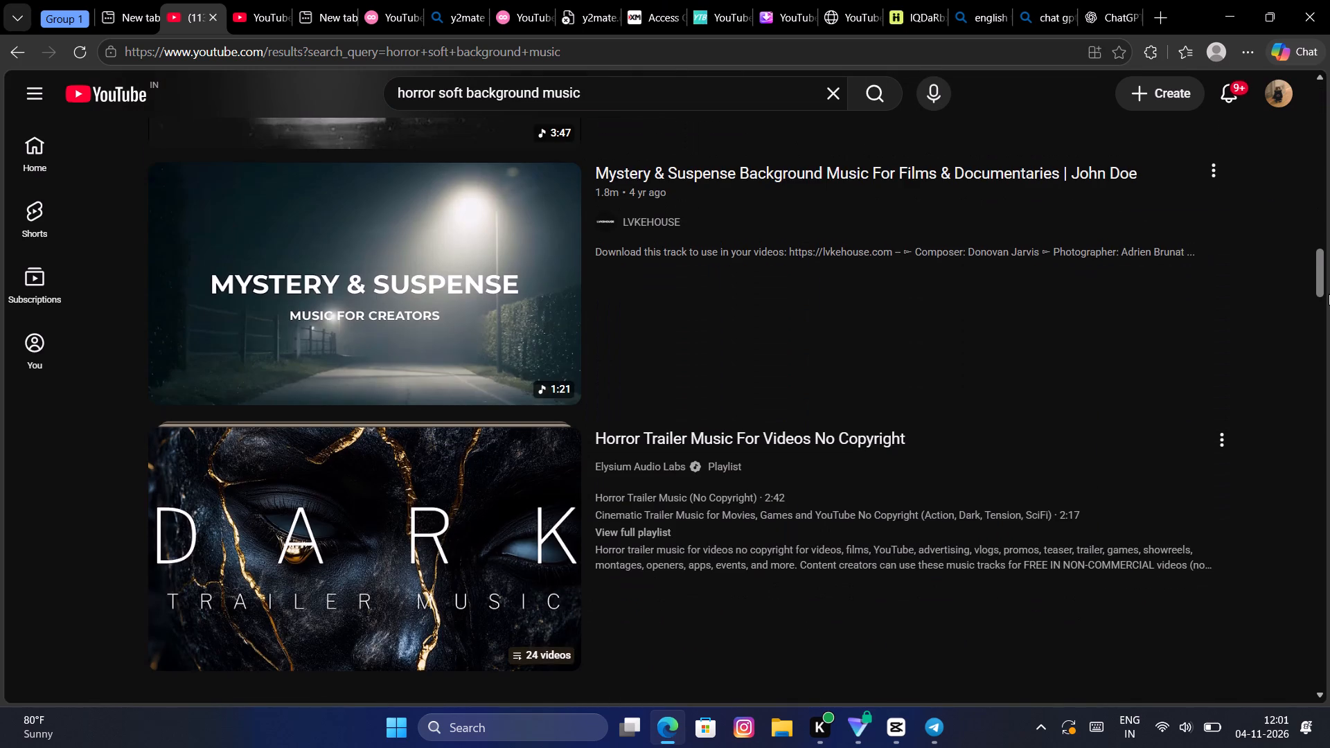
left_click_drag(1329, 294, 1312, 123)
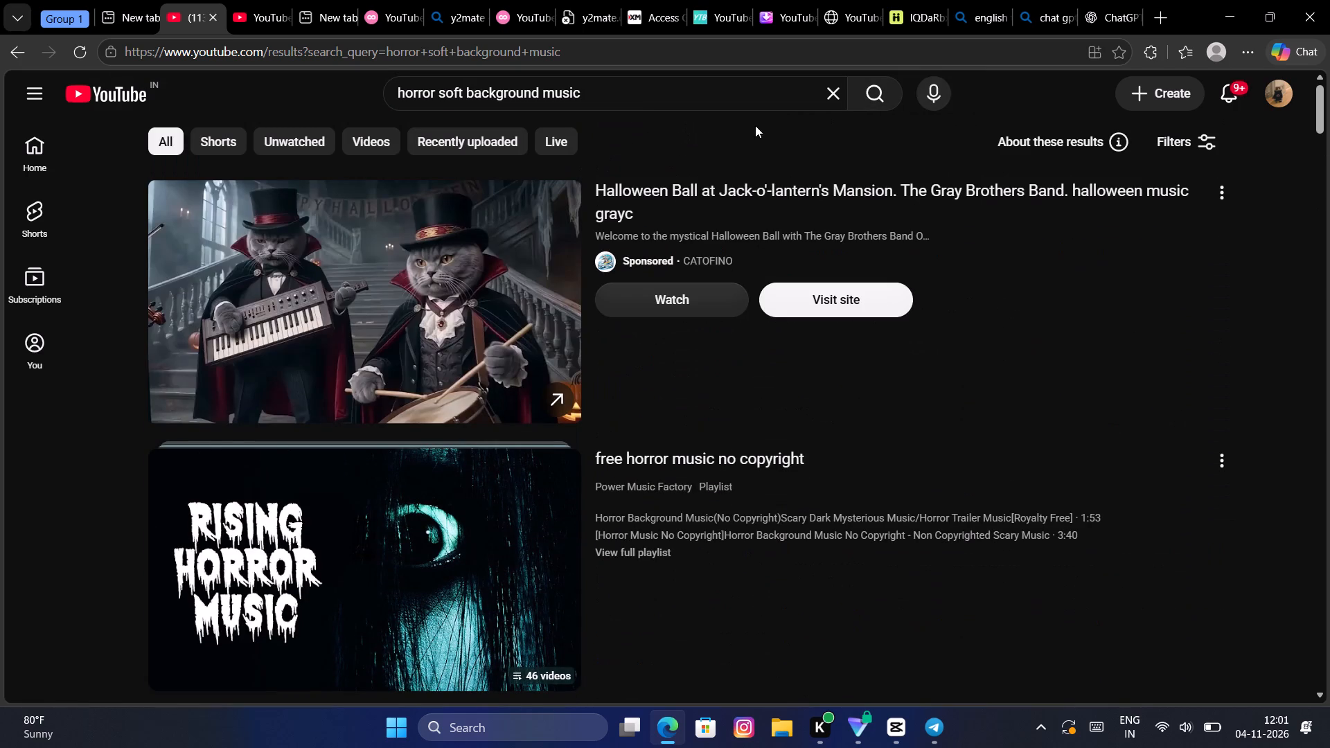
left_click(440, 91)
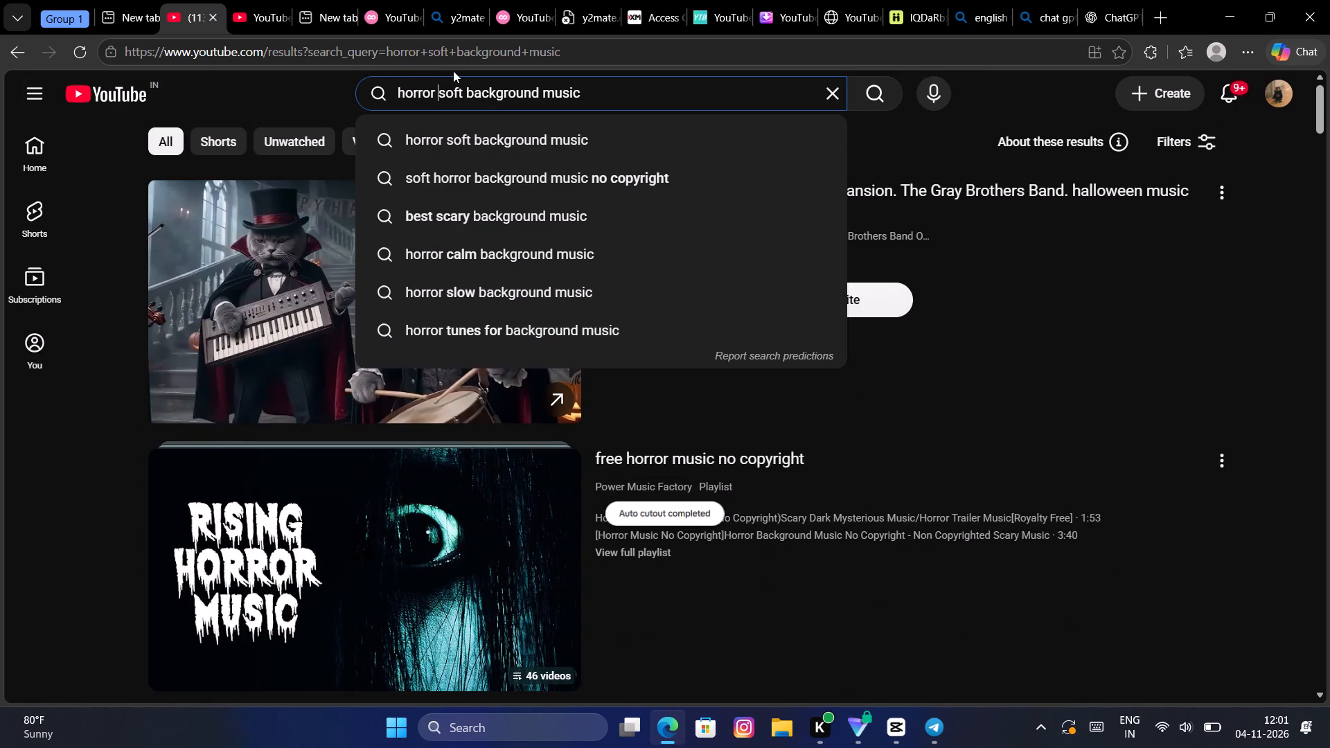
key("BackSpace")
key("BackSpace")
key("BackSpace")
key("BackSpace")
key("BackSpace")
key("BackSpace")
key("BackSpace")
key("BackSpace")
key("BackSpace")
key("BackSpace")
key("BackSpace")
key("BackSpace")
key("BackSpace")
key("BackSpace")
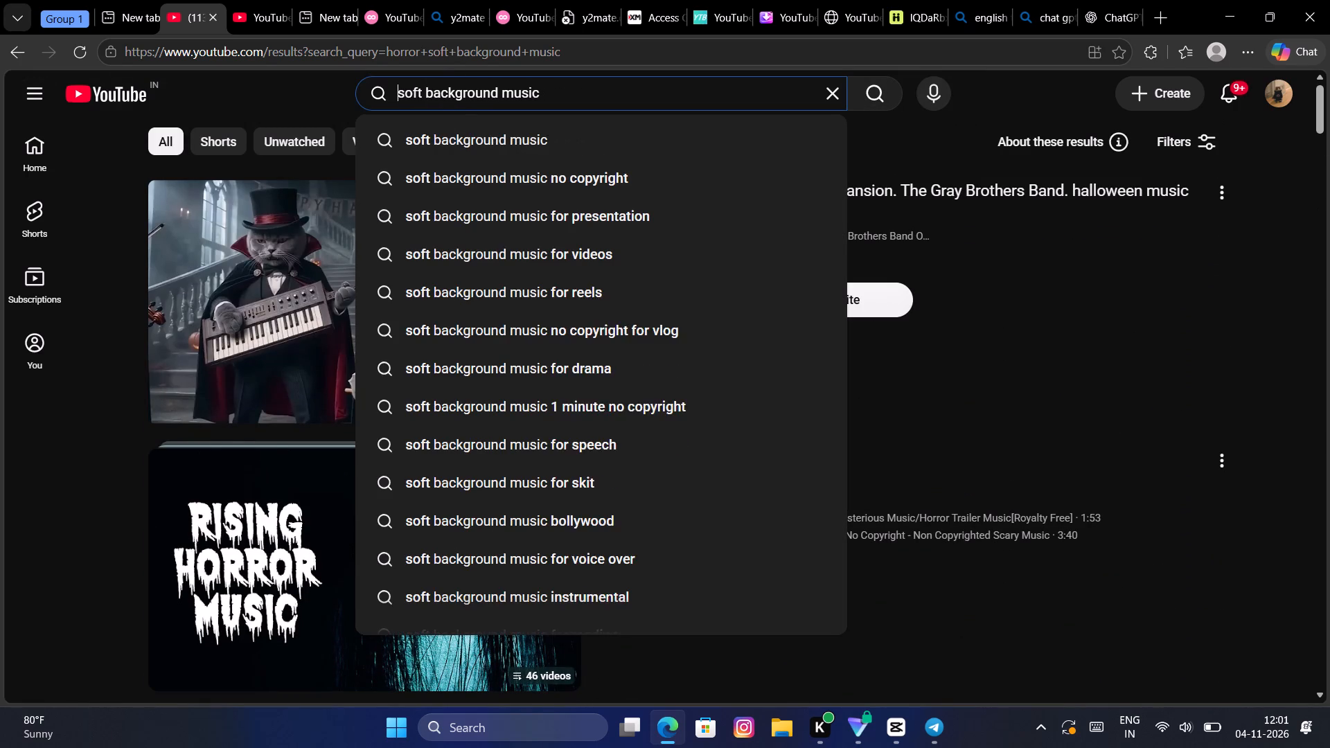
type("susp")
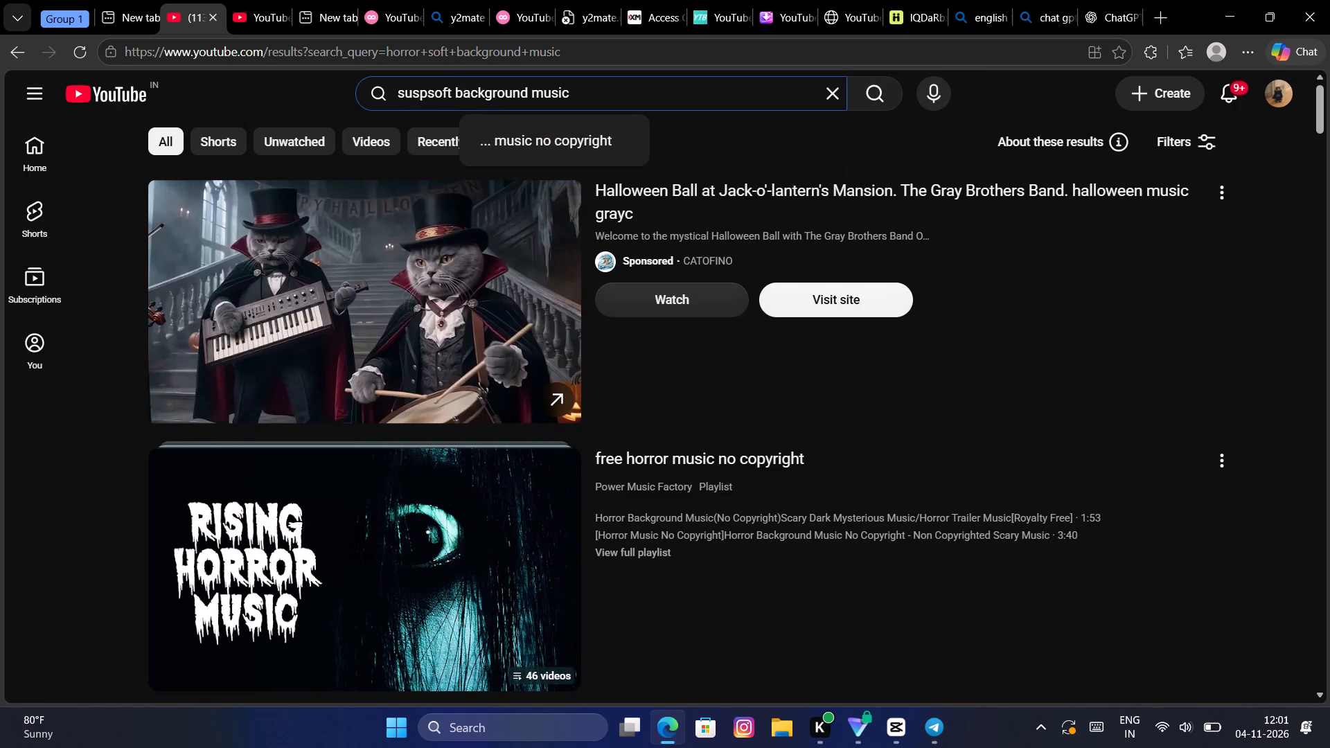
type("icio")
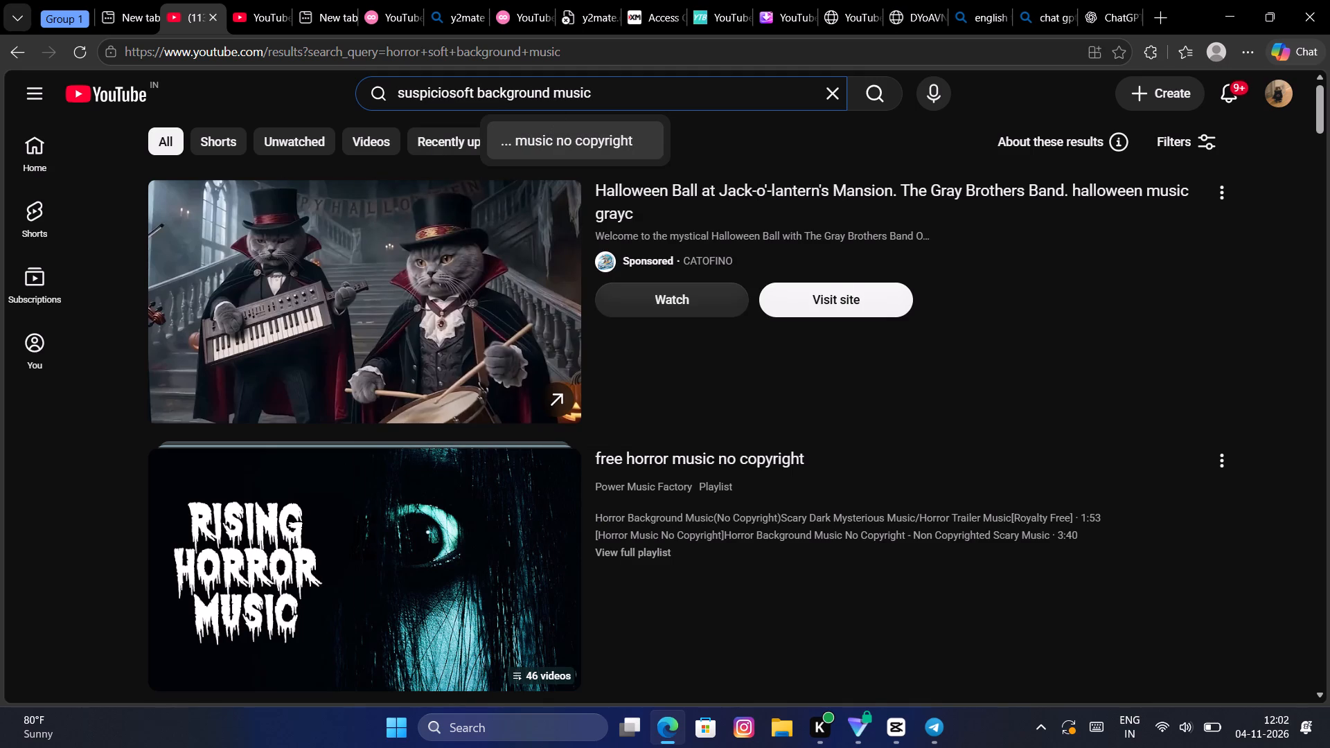
key("u")
type("s")
key("space")
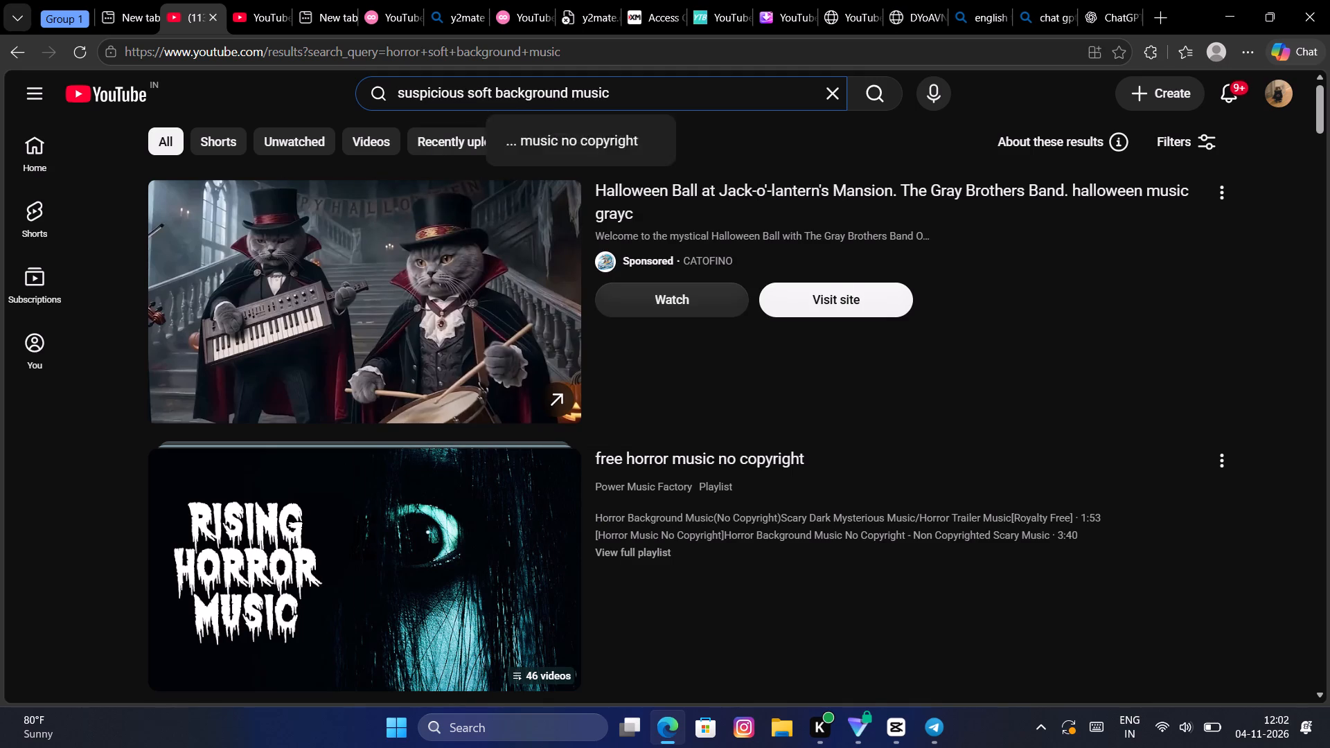
key("Return")
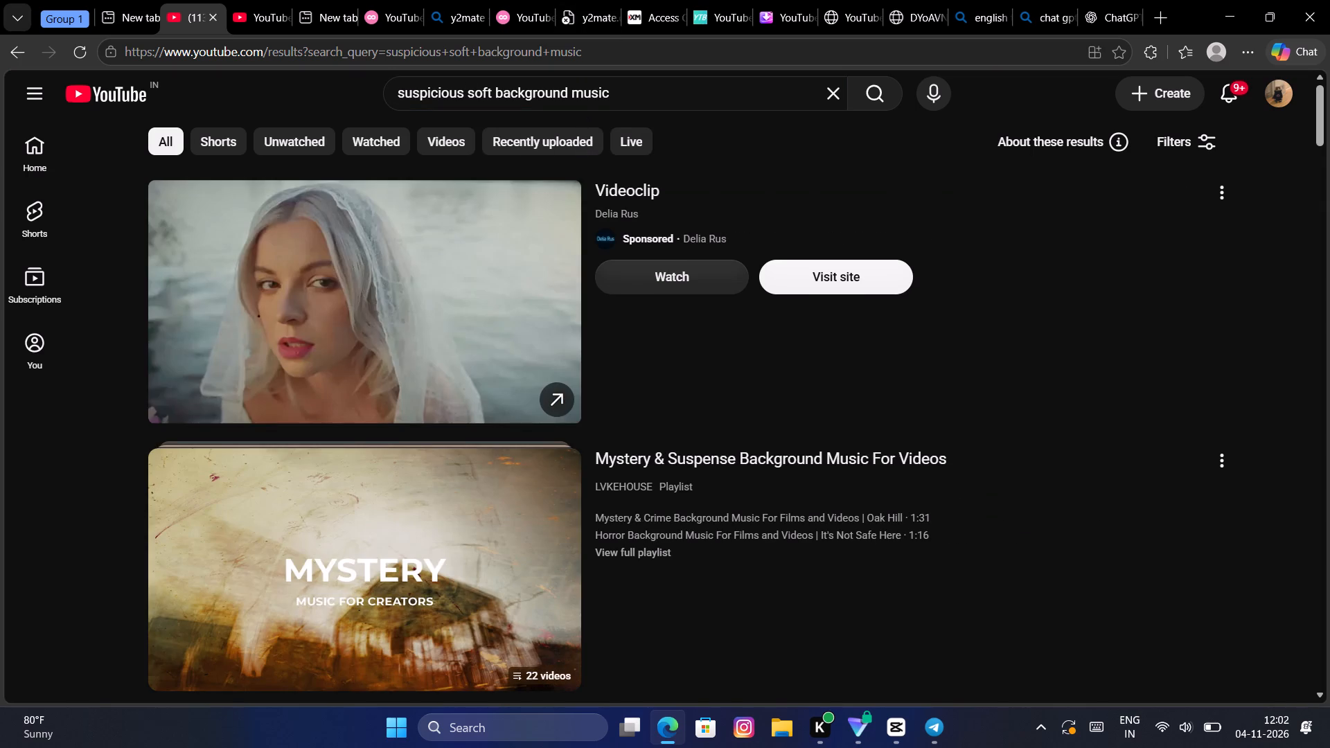
Open the "Mystery & Suspense Background Music For Videos" playlist, expand its track list and skip the ad.
left_click(526, 621)
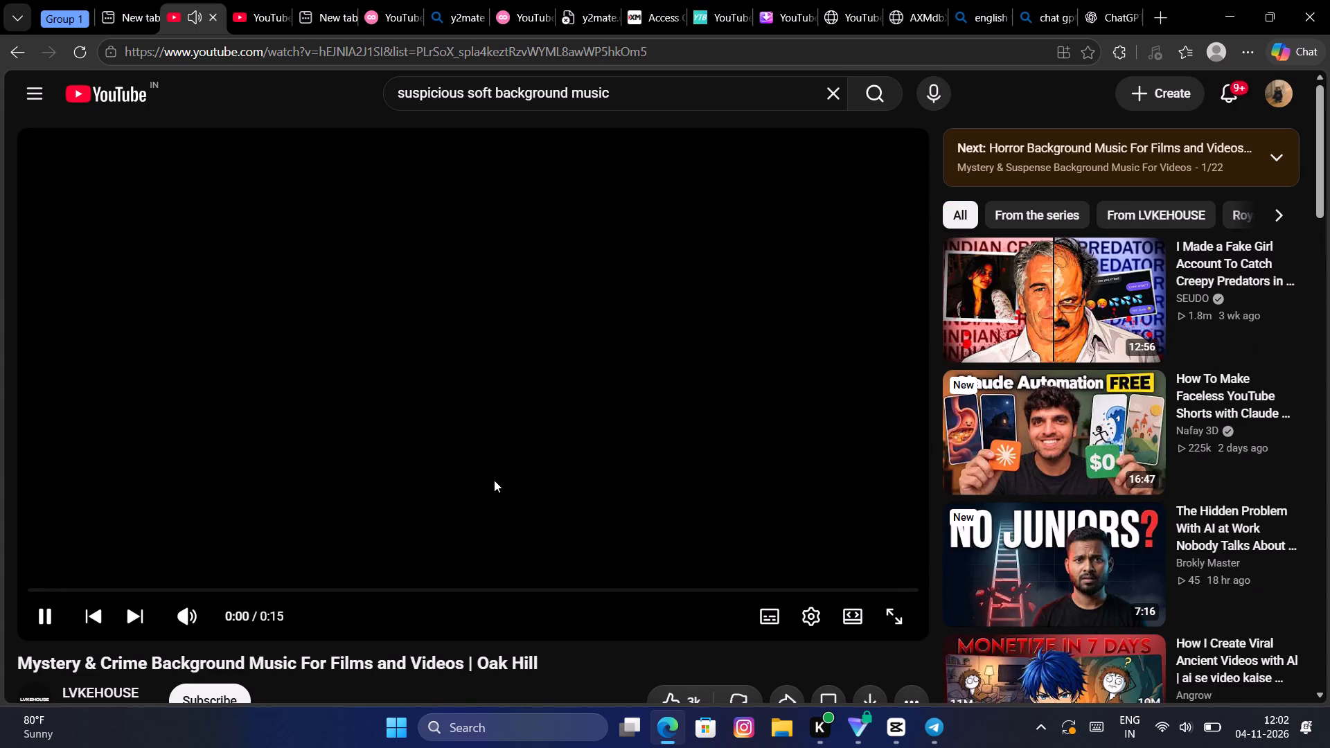
left_click(1268, 160)
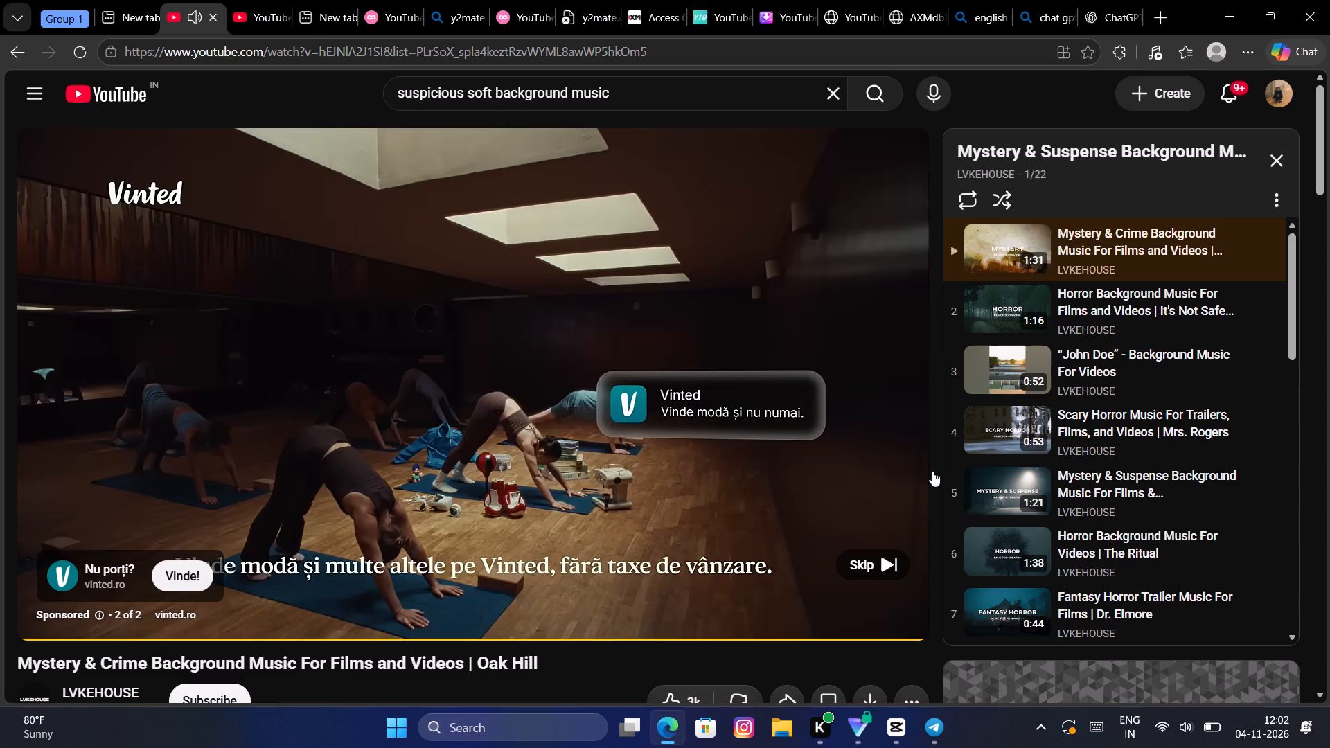
left_click(894, 562)
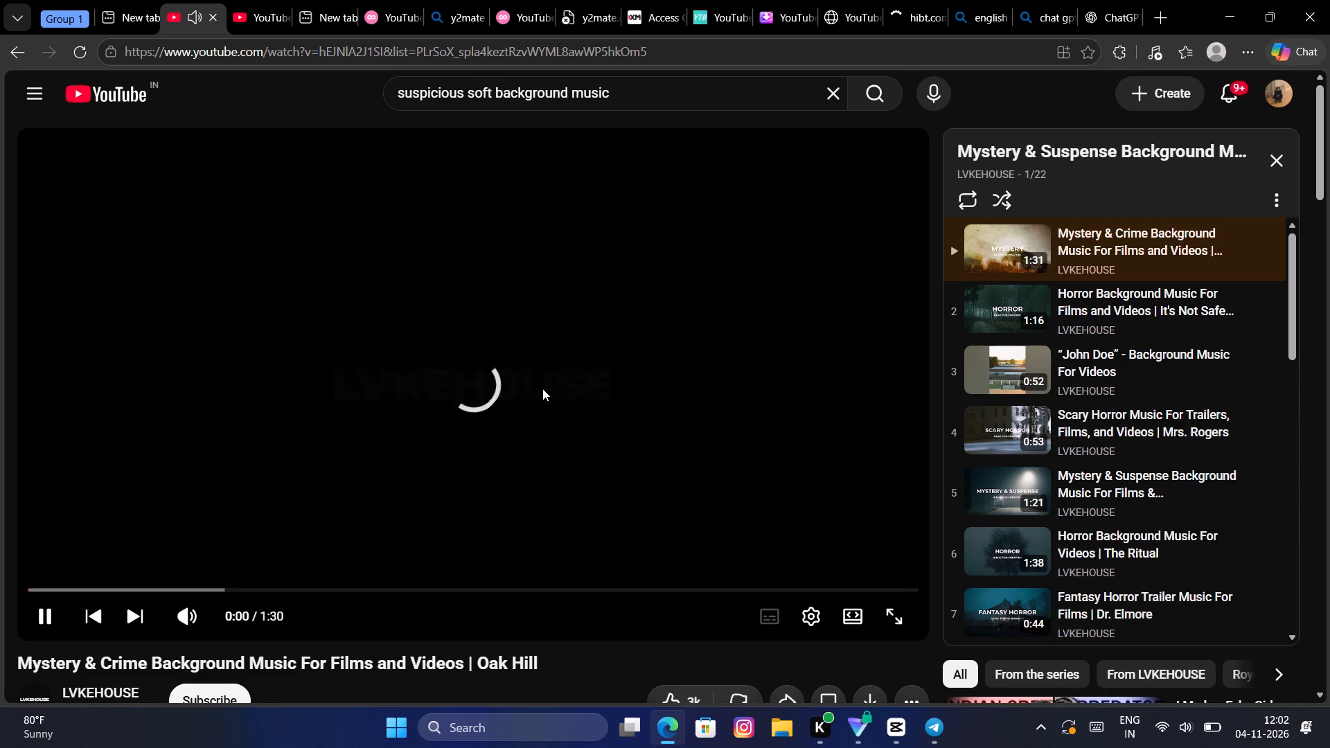
Play the playlist's "It's Not Safe Here" horror track and jump ahead to sample it at about 0:18 and 0:30.
left_click(1014, 312)
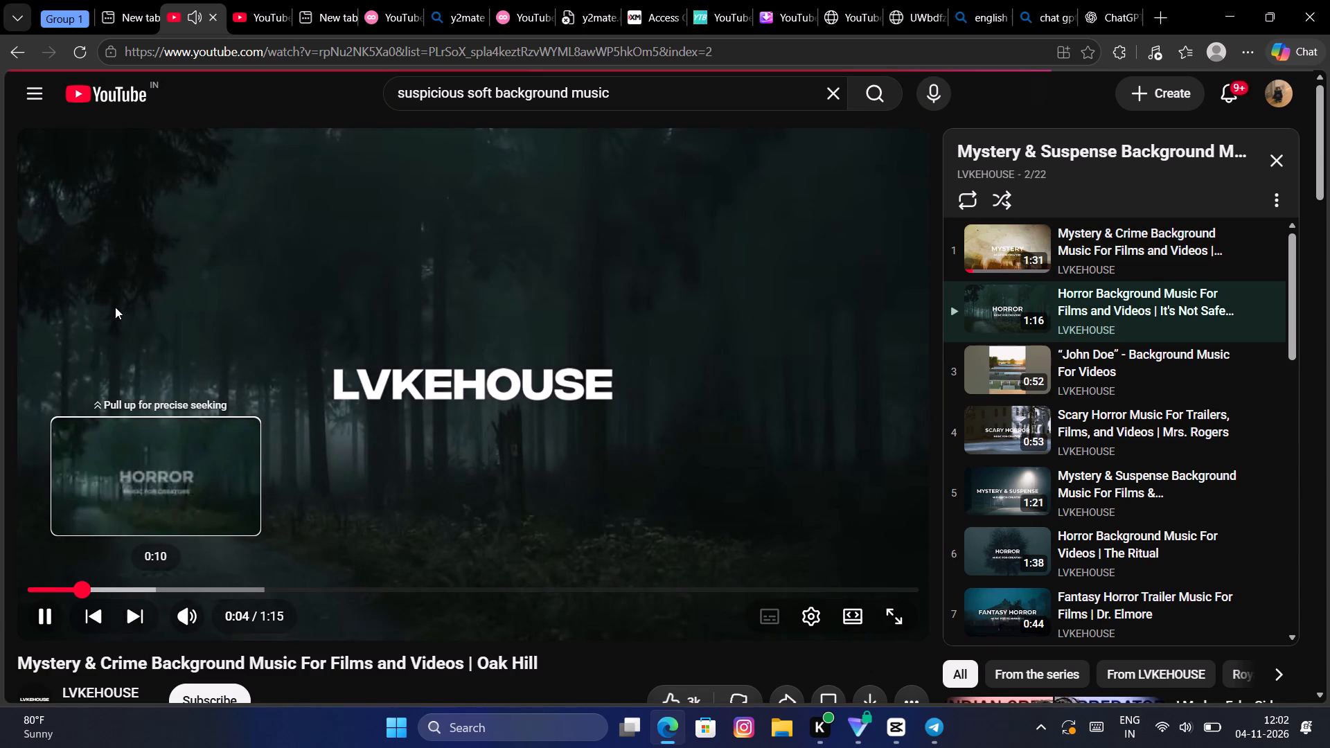
left_click(208, 540)
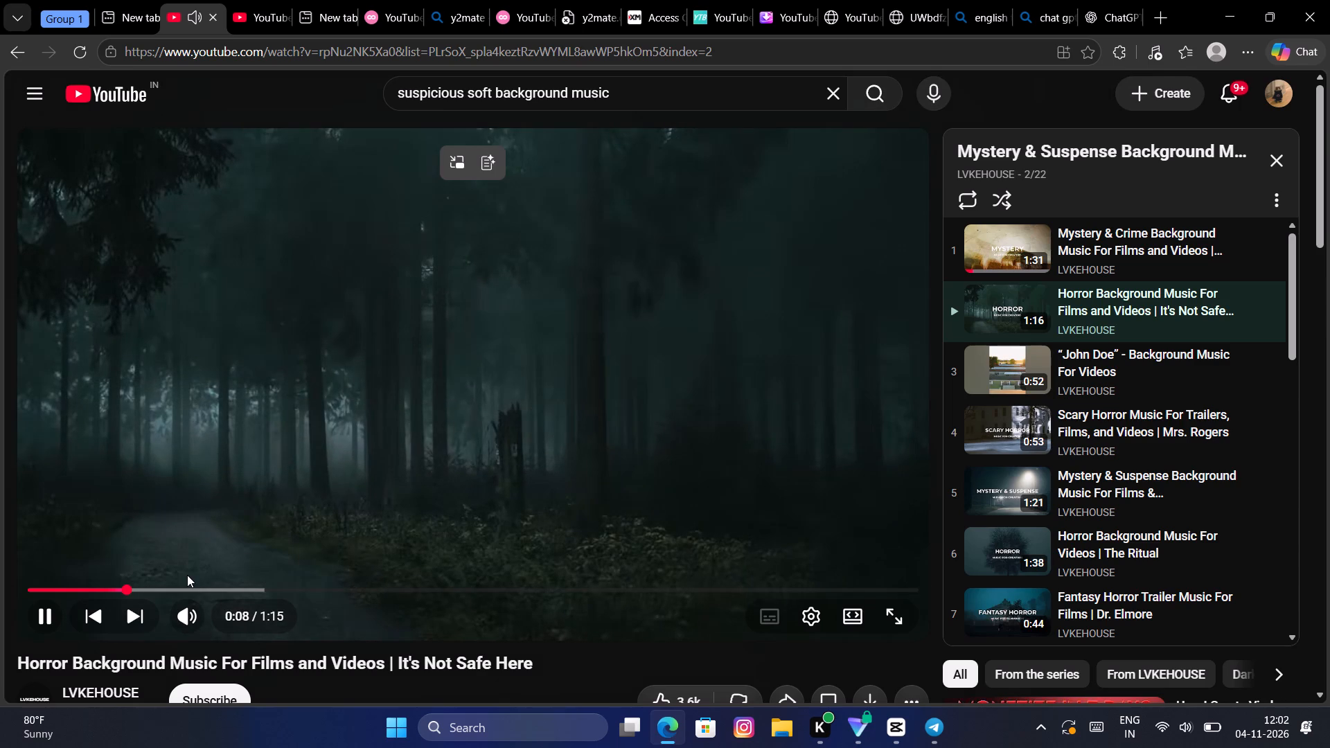
left_click(245, 537)
left_click(229, 589)
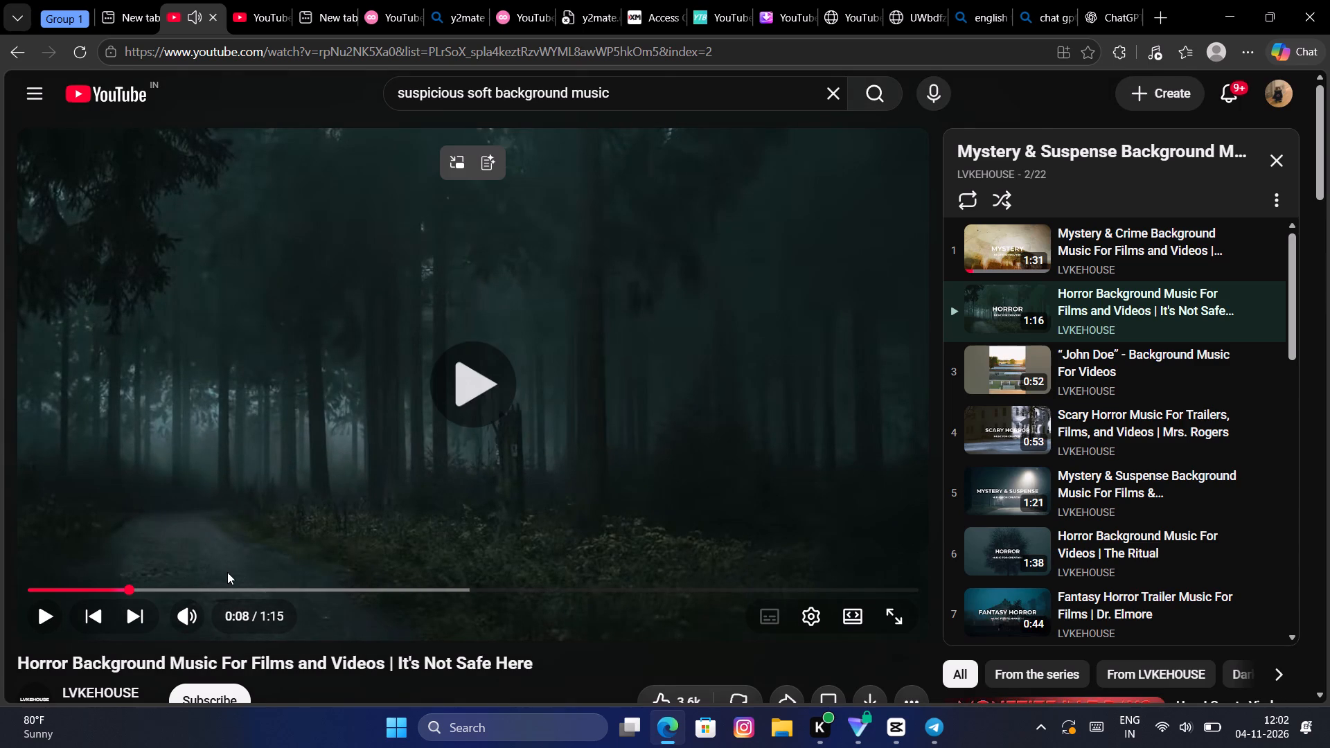
left_click(389, 591)
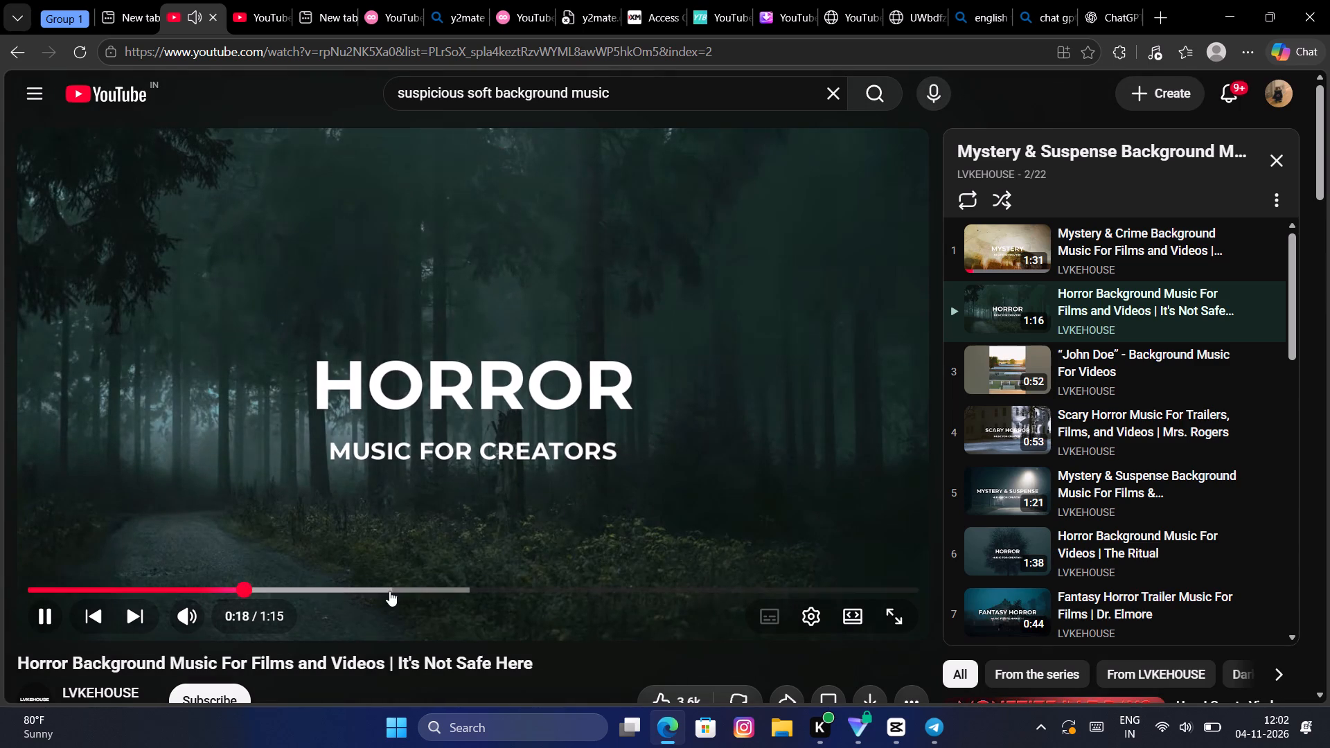
left_click(497, 479)
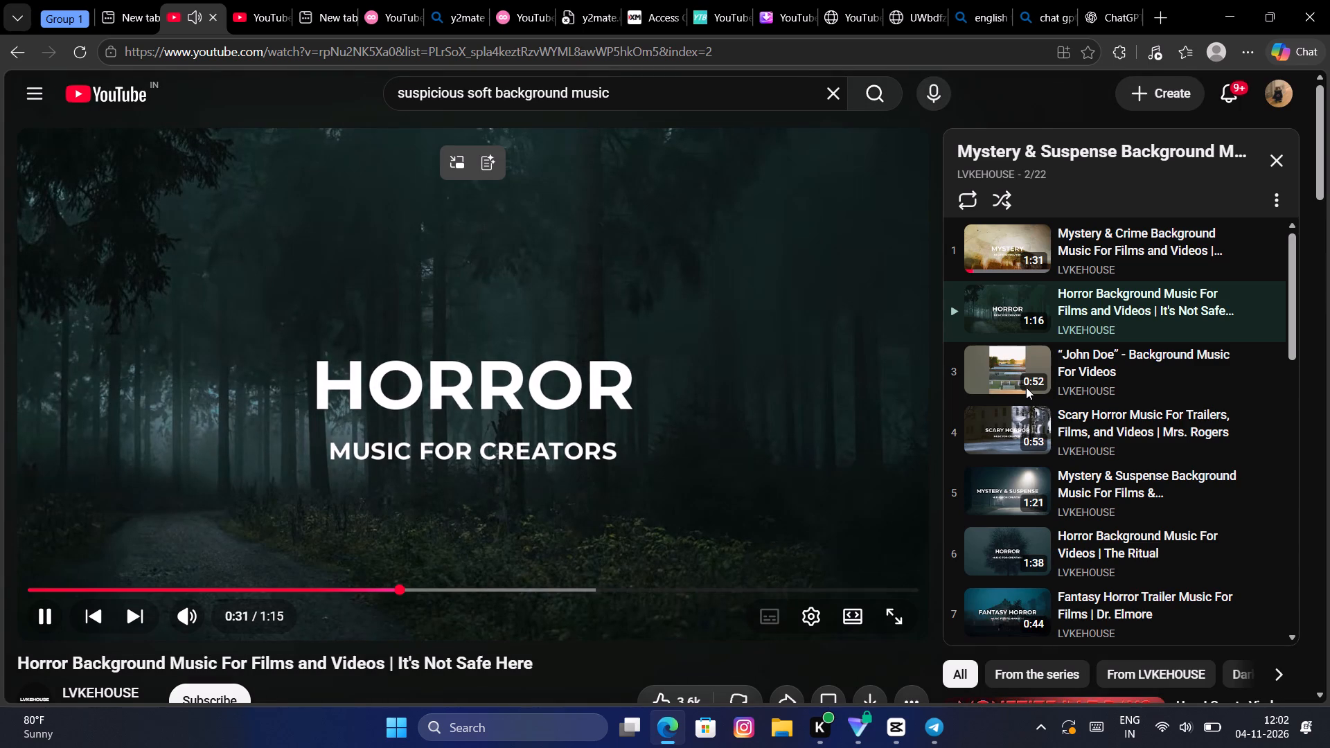
Play the playlist's third track, "John Doe" - Background Music For Videos, and sample it at about 0:09, 0:13 and 0:17.
left_click(1031, 355)
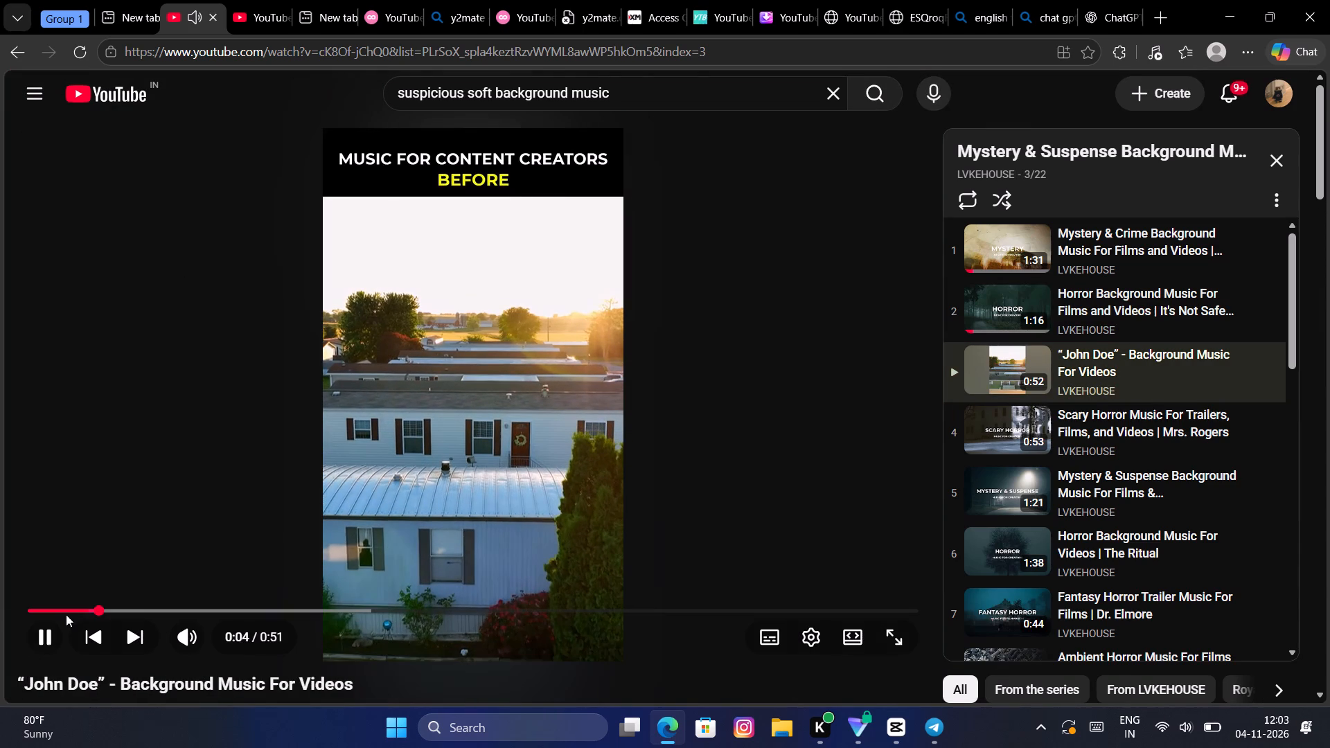
left_click(189, 613)
left_click(196, 607)
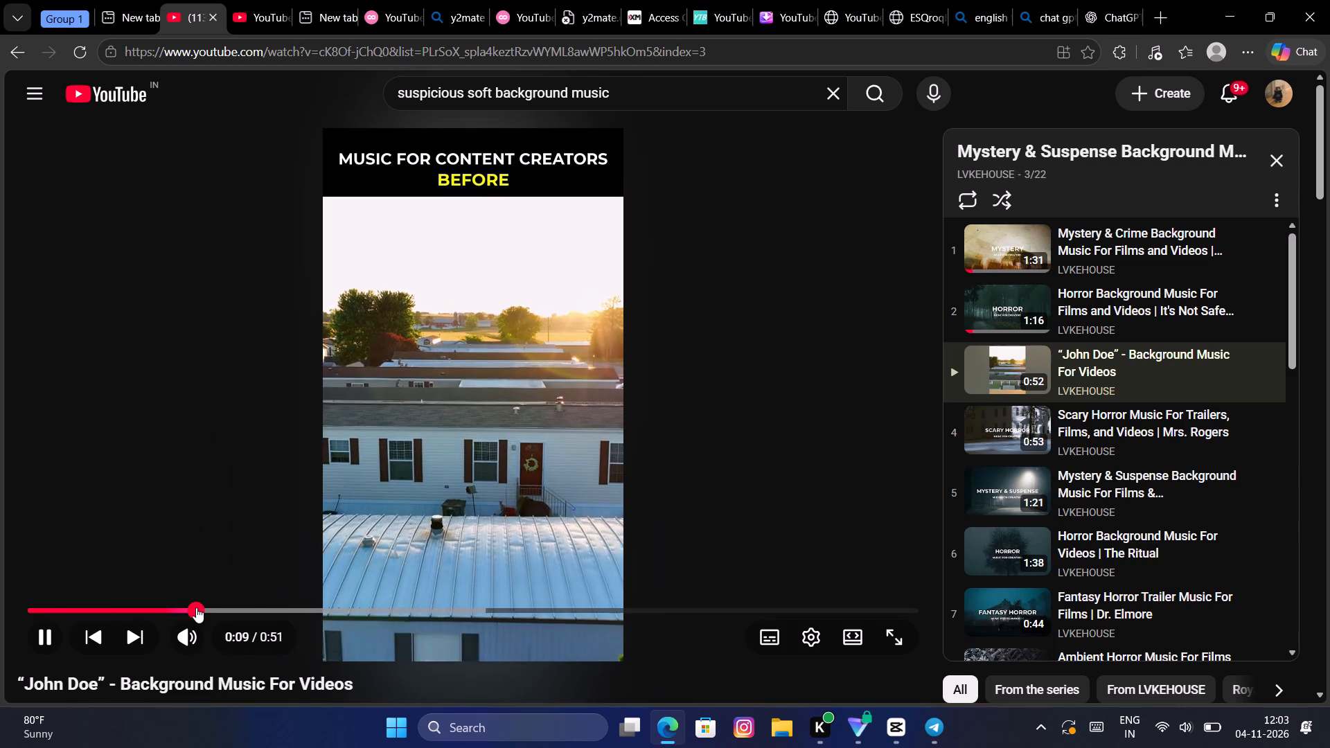
left_click(255, 605)
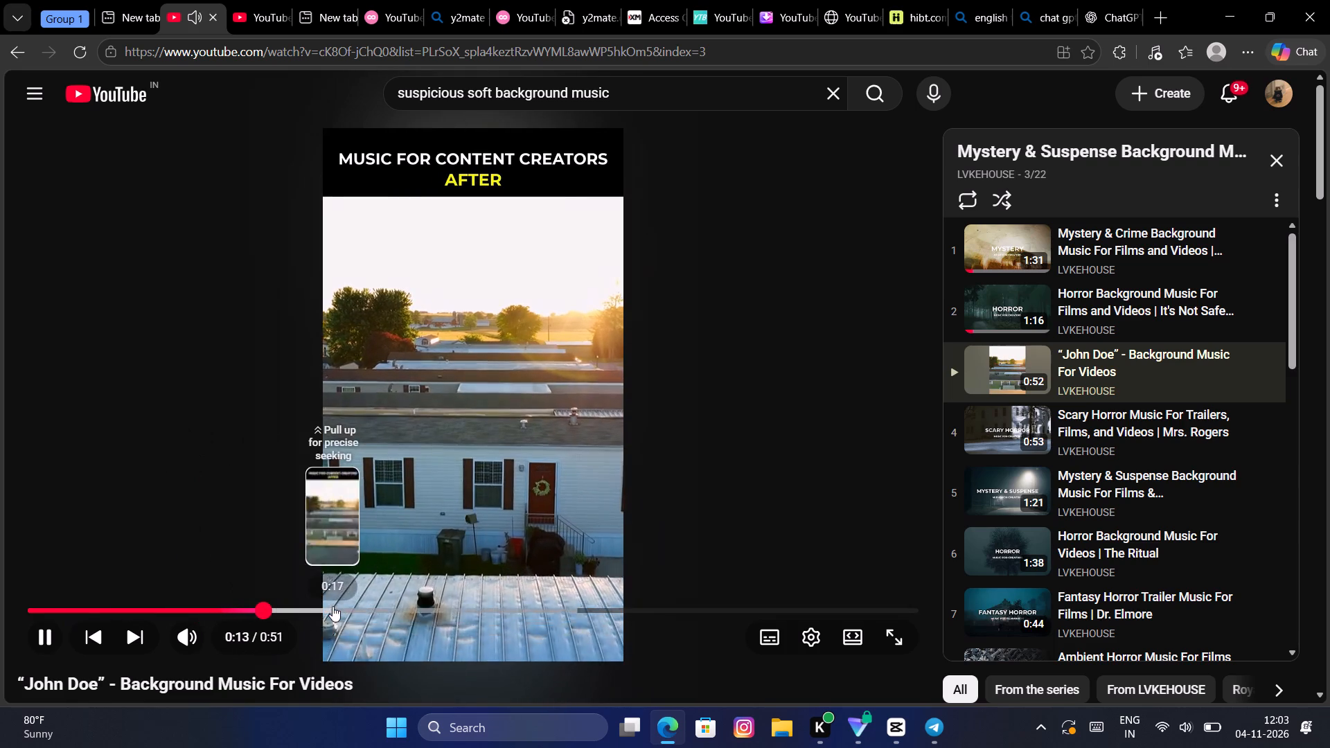
left_click(332, 606)
Play the "Scary Horror Music For Trailers, Films, and Videos | Mrs. Rogers" track and sample it at about 0:07 and 0:13.
left_click(994, 453)
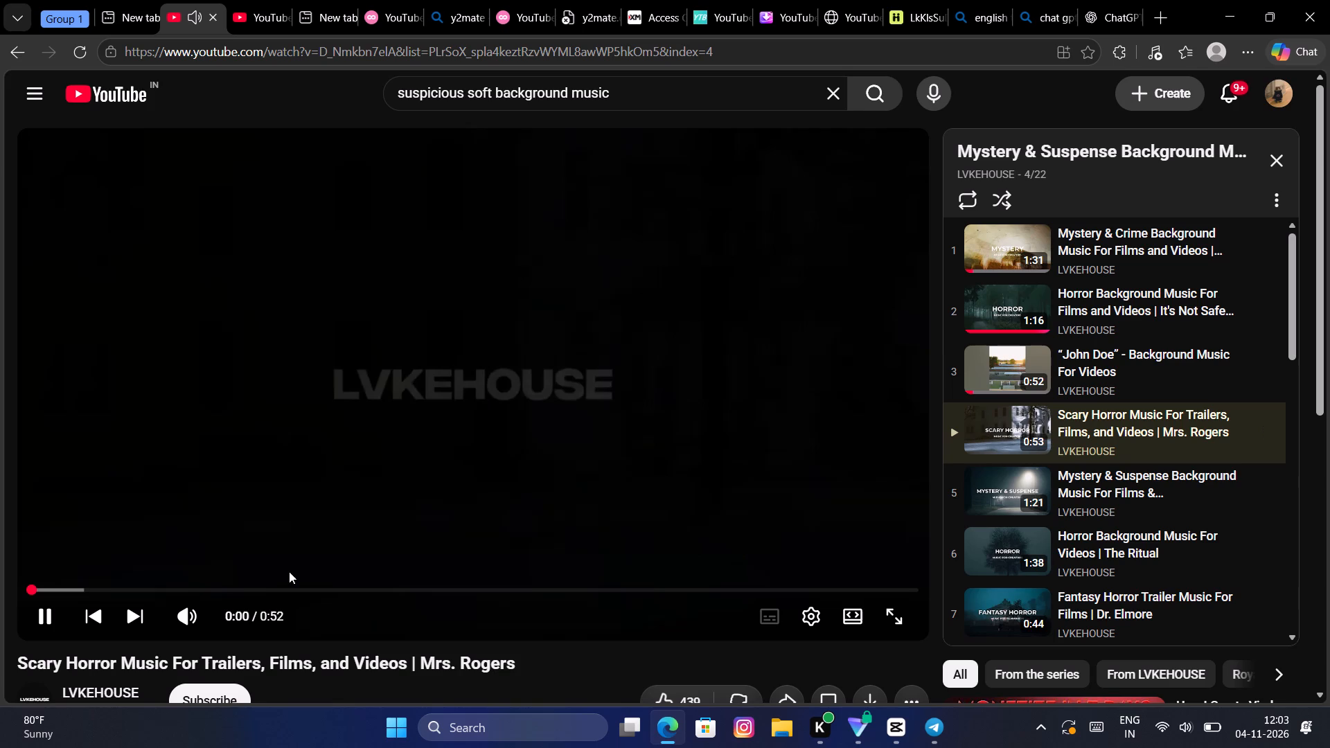
left_click(155, 585)
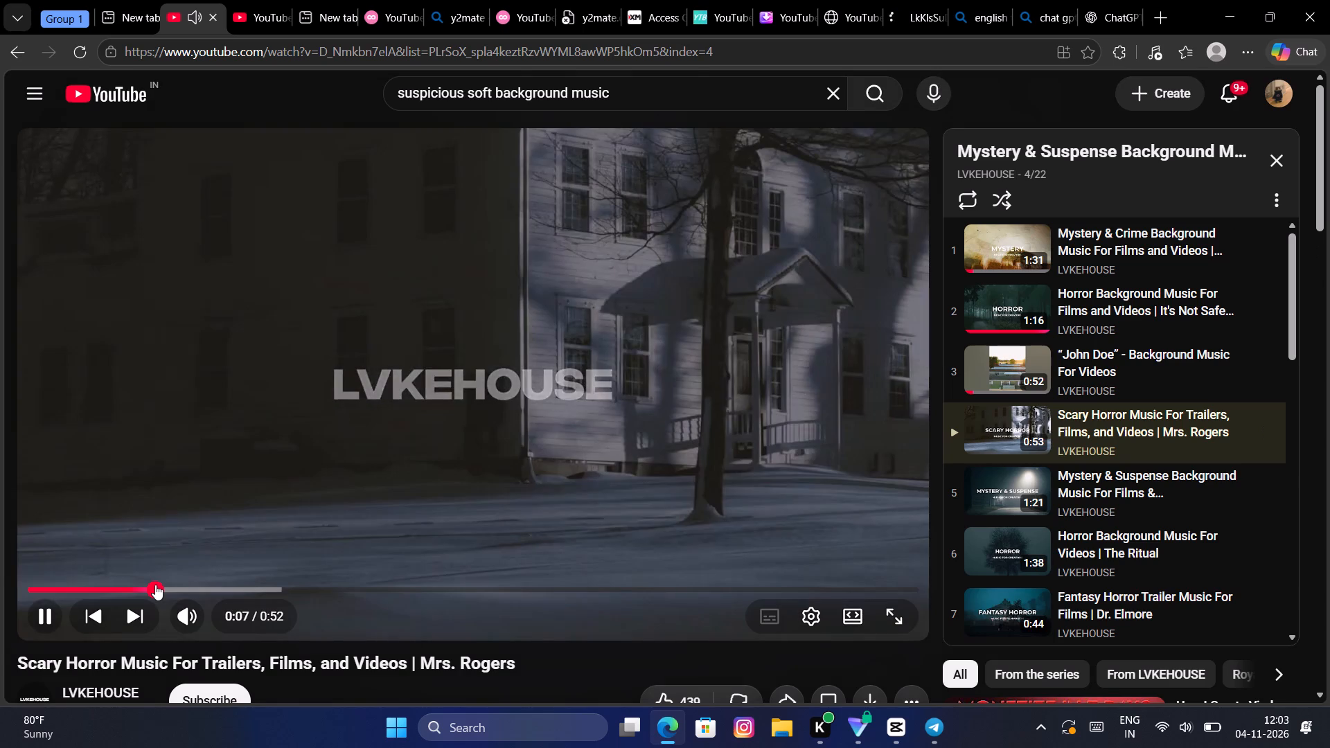
left_click(263, 587)
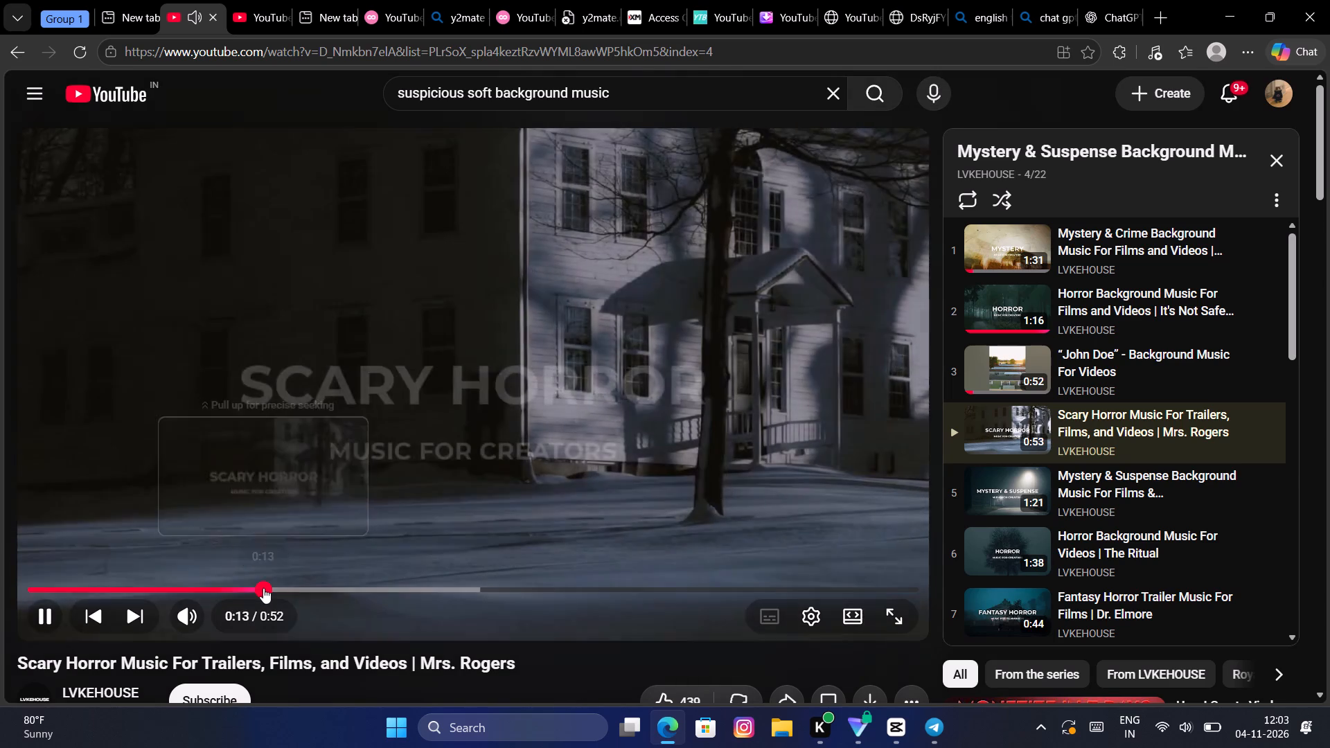
Play the fifth track, "Mystery & Suspense Background Music For Films & Documentaries", sample it at about 0:12, 0:18 and just before 0:30, and pause it.
left_click(1052, 491)
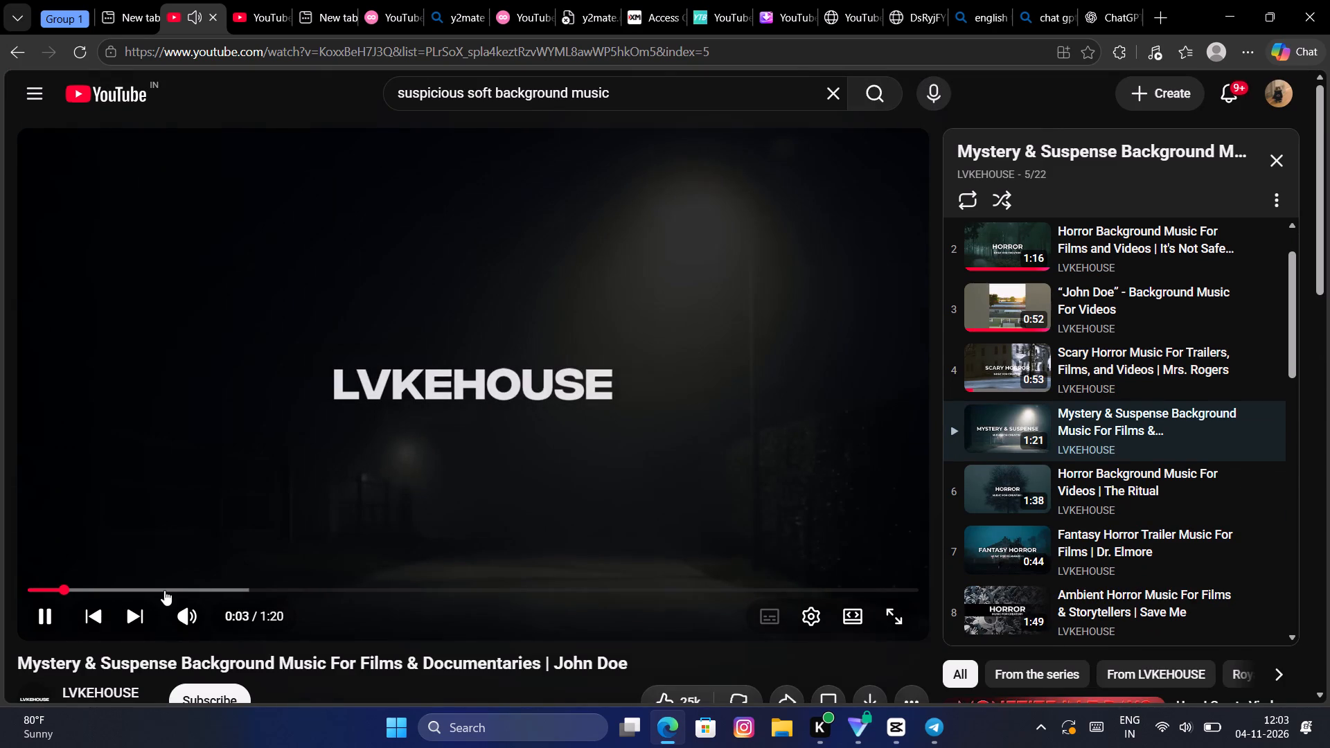
left_click(168, 589)
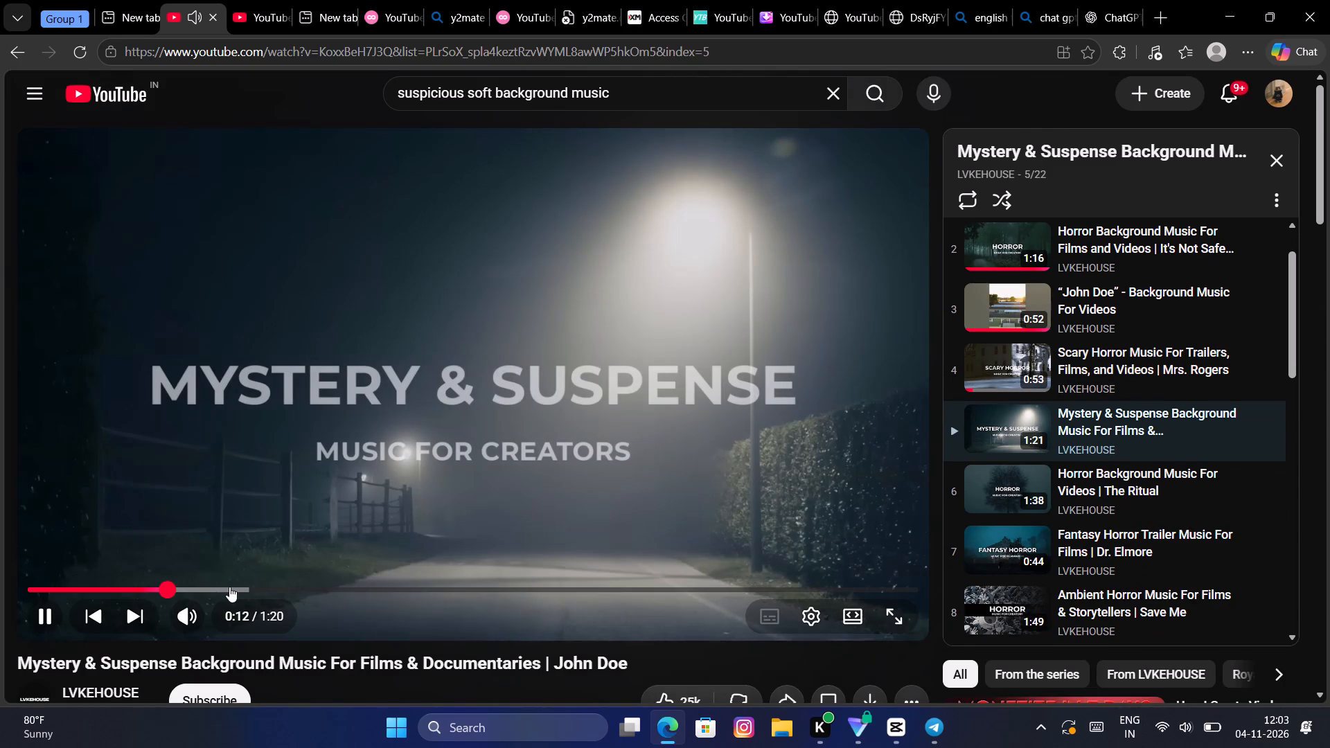
left_click(229, 587)
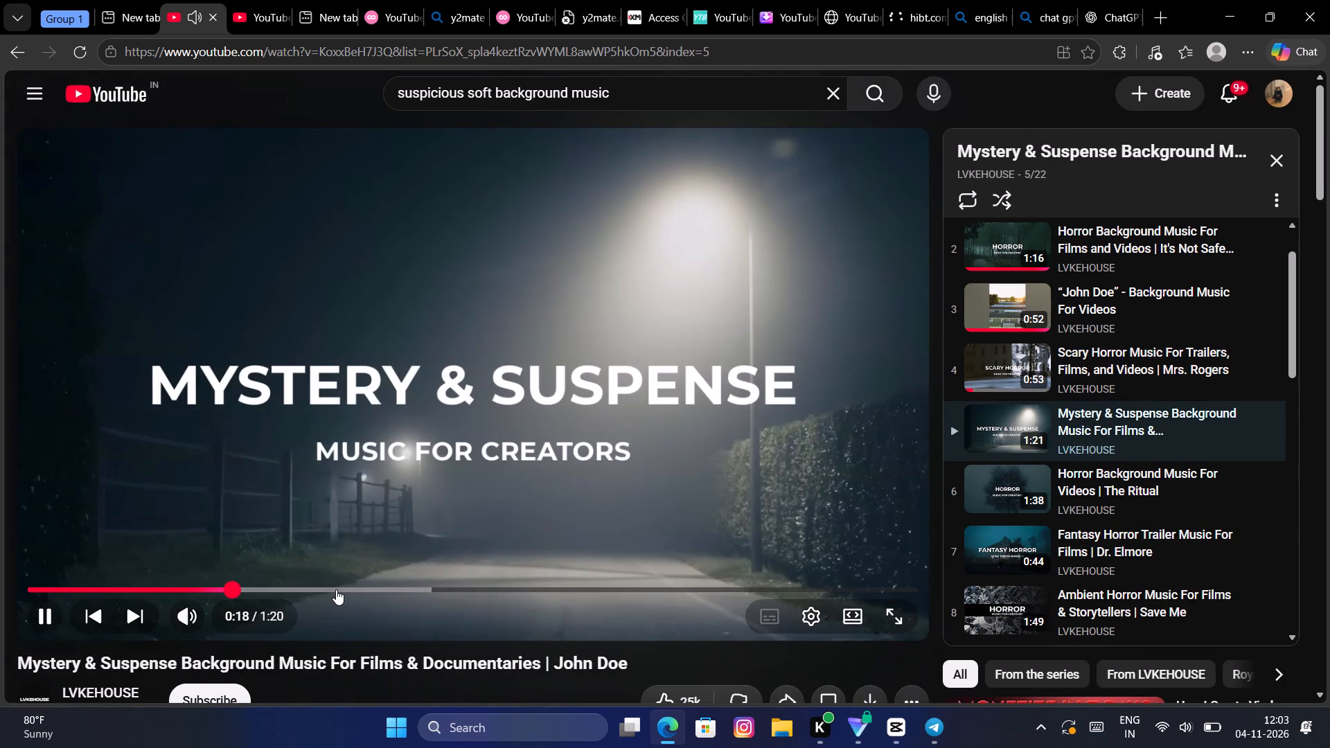
left_click(336, 589)
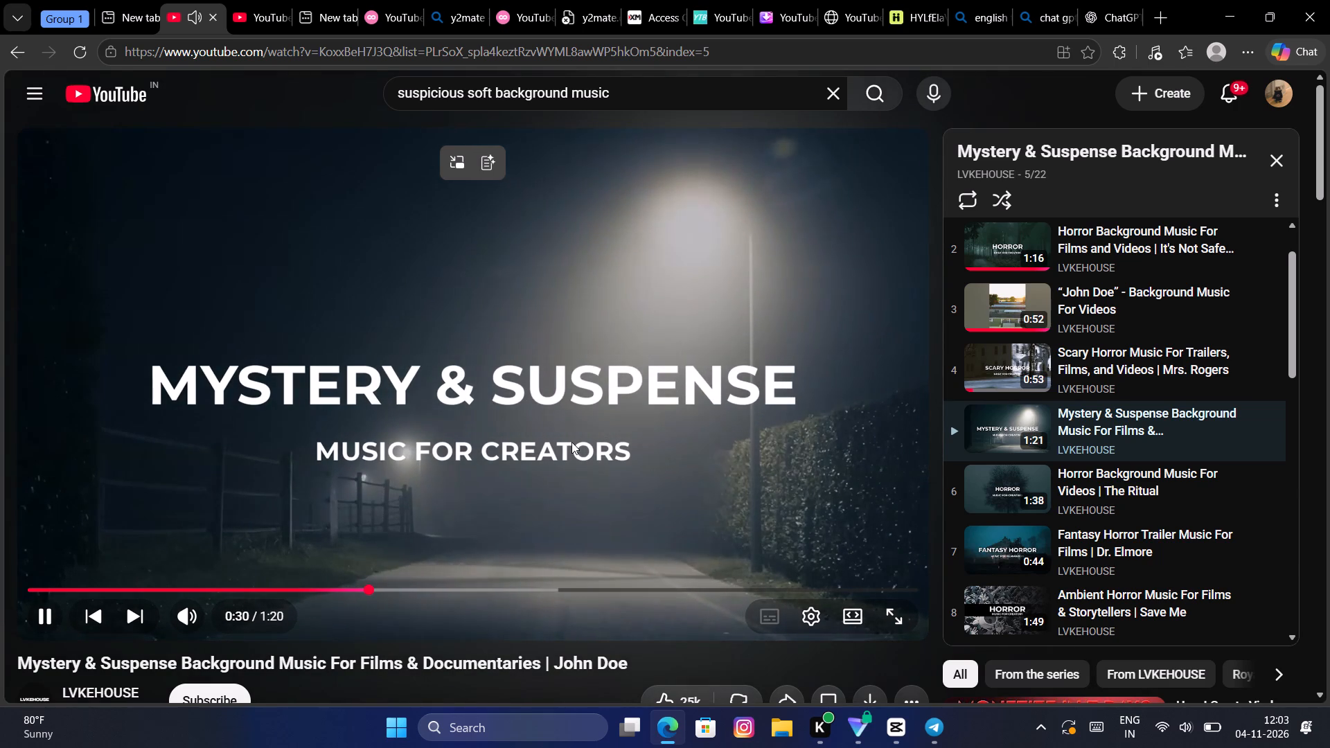
left_click(276, 465)
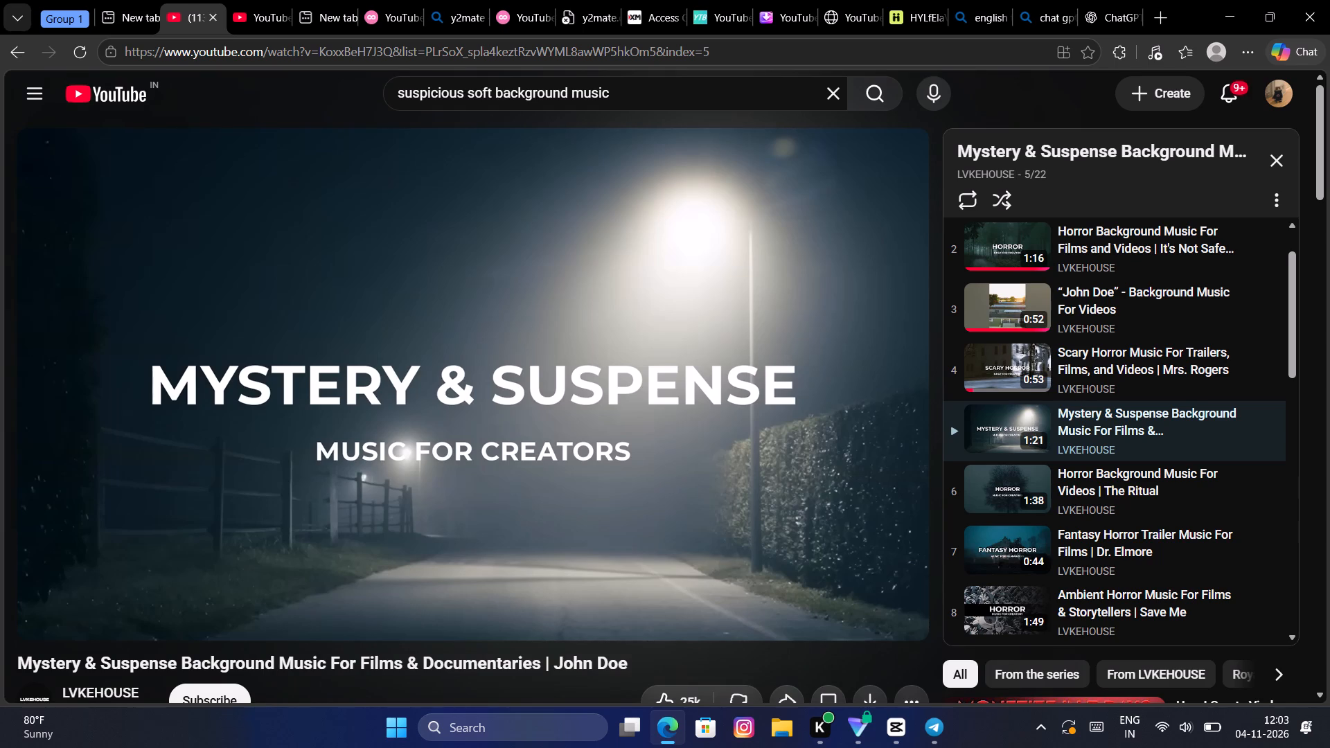
Search YouTube for "suspicious piano soft background music".
left_click(464, 93)
key("space")
type("pi")
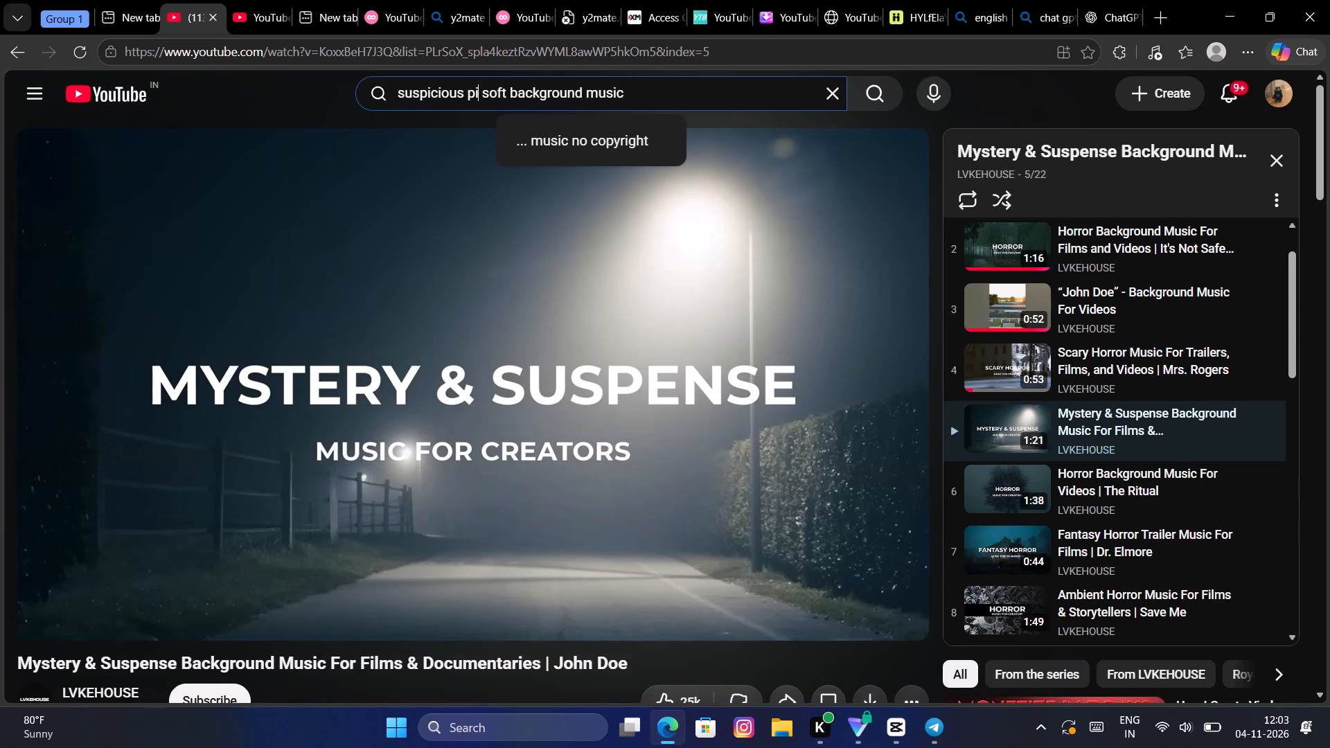
type("ano")
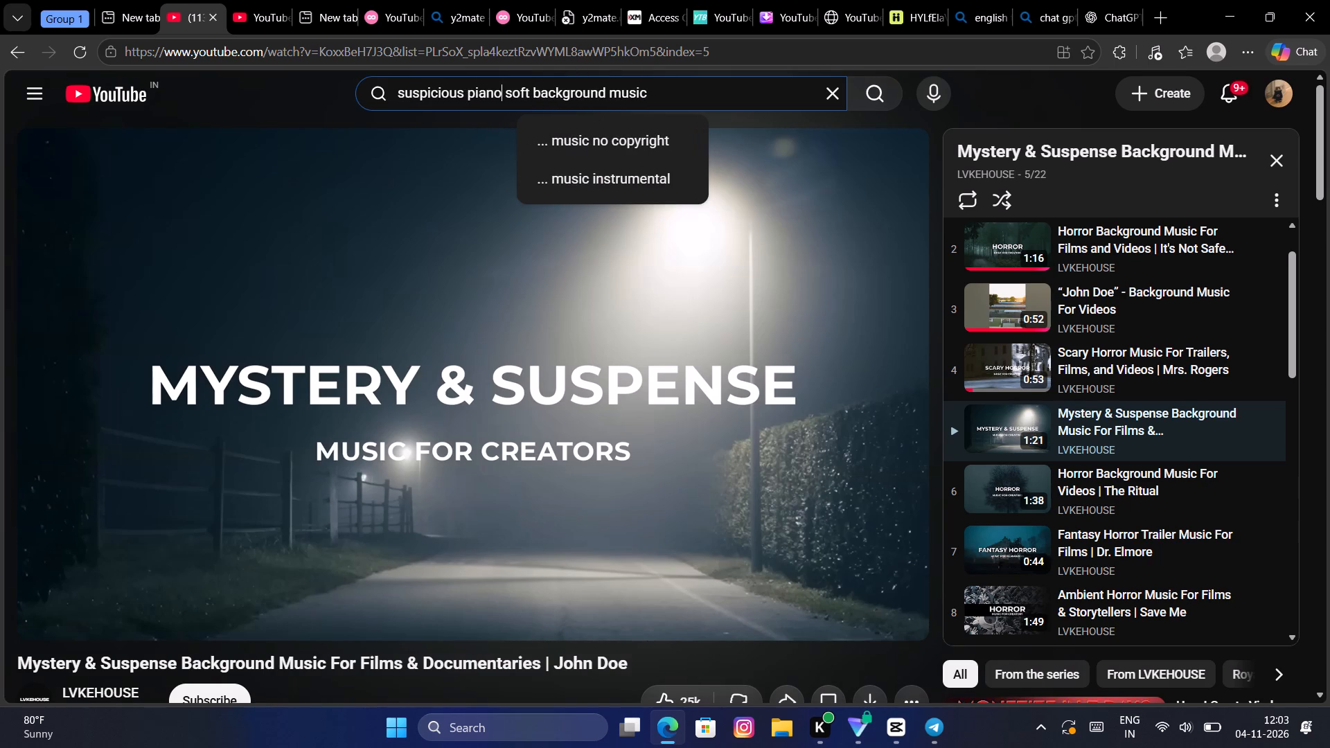
key("Return")
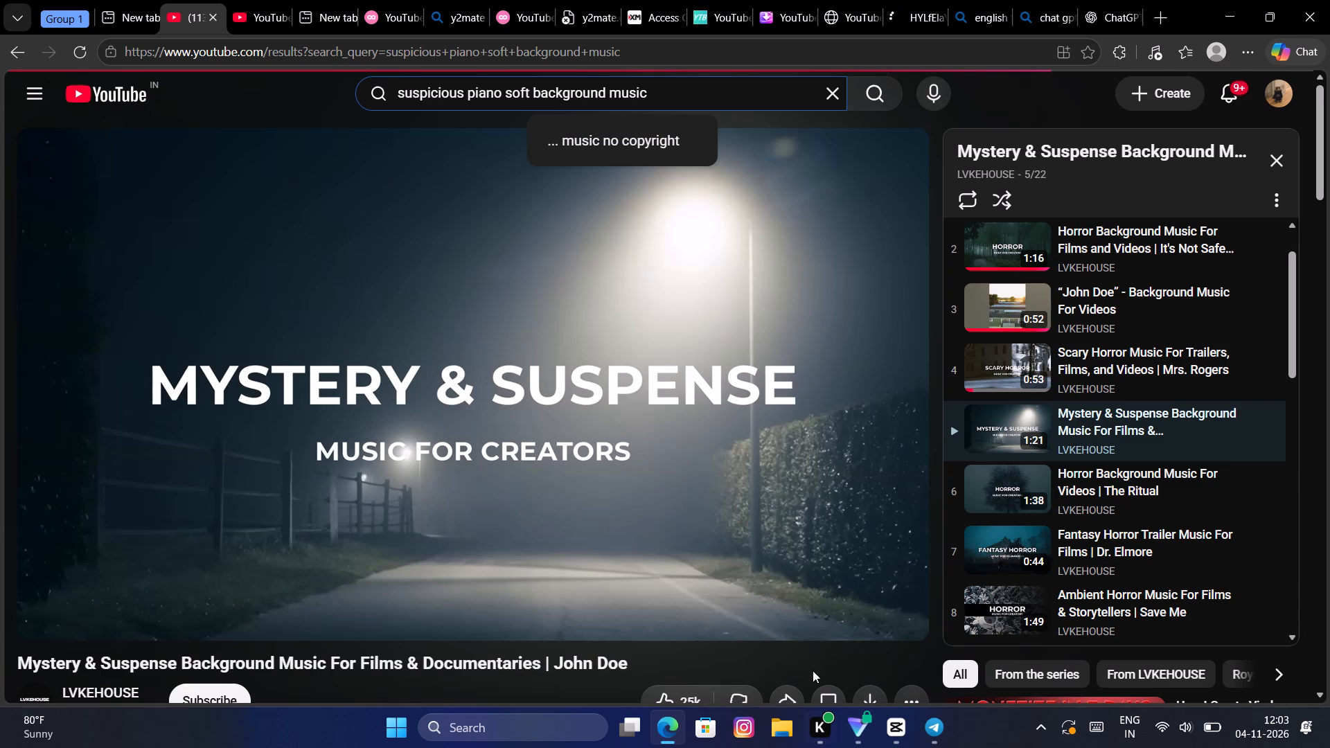
Switch to CapCut, check the mouth overlay at 00:00:01:14 and select the mouth clip on the timeline.
left_click(900, 723)
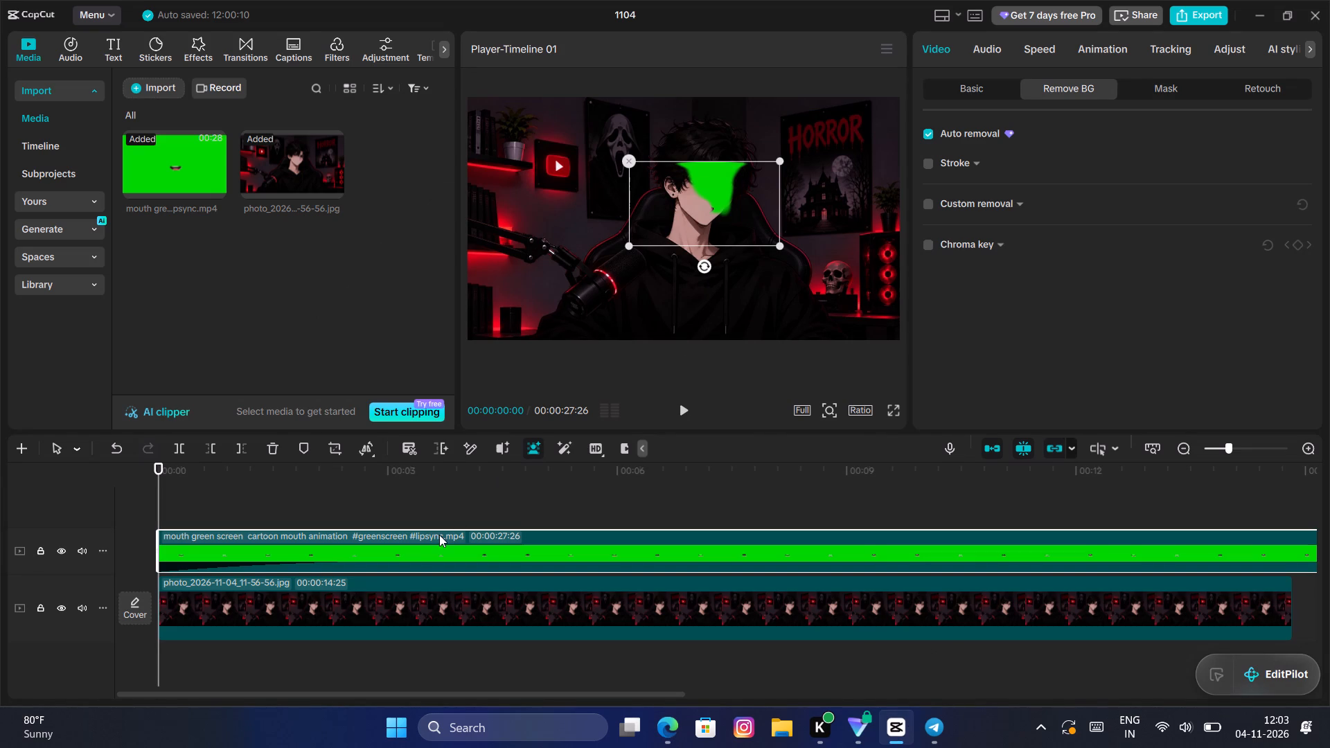
left_click(438, 541)
double_click(292, 495)
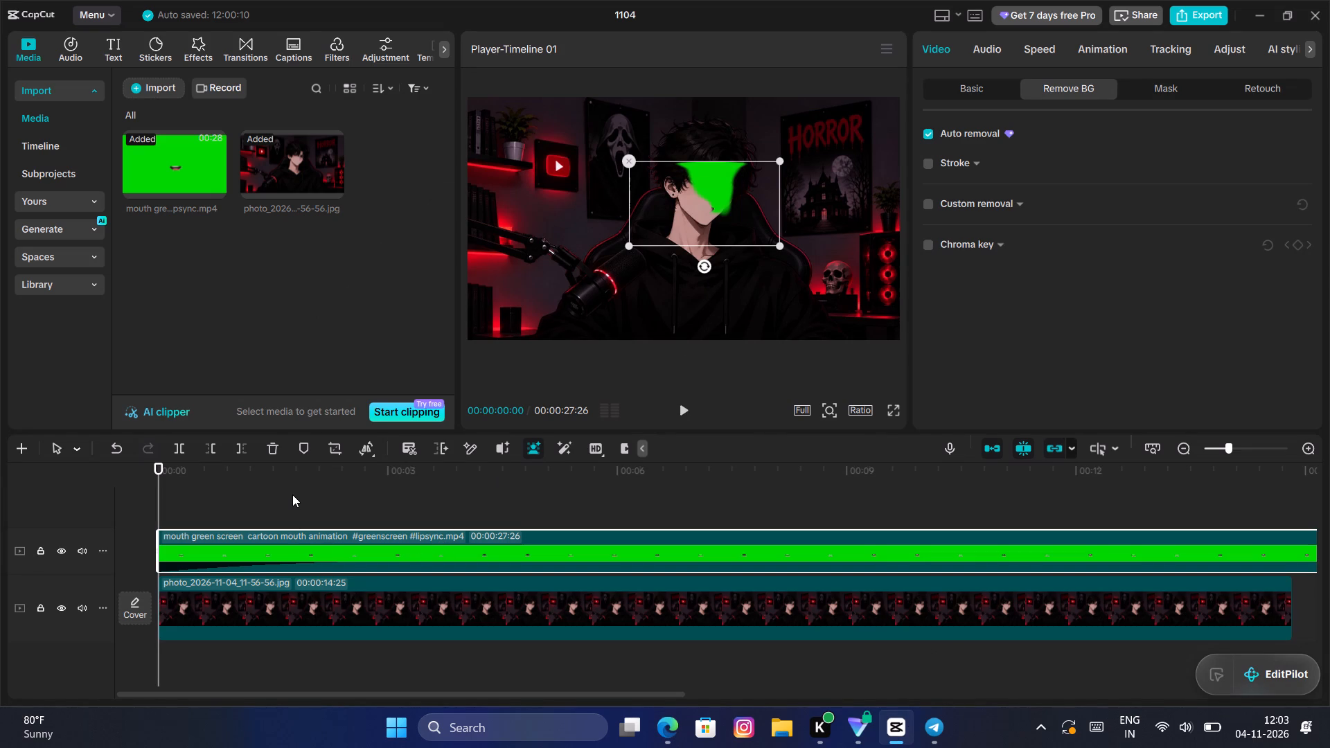
left_click(295, 494)
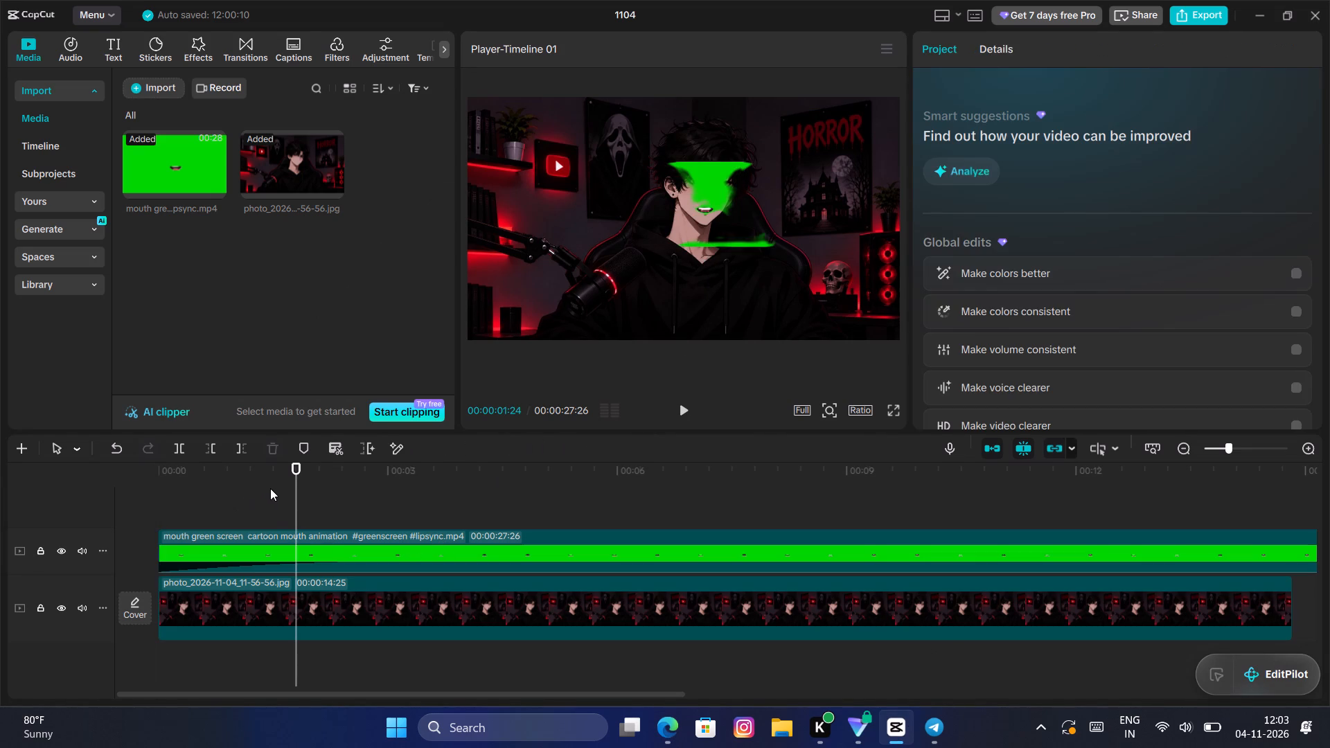
left_click(269, 488)
left_click(271, 540)
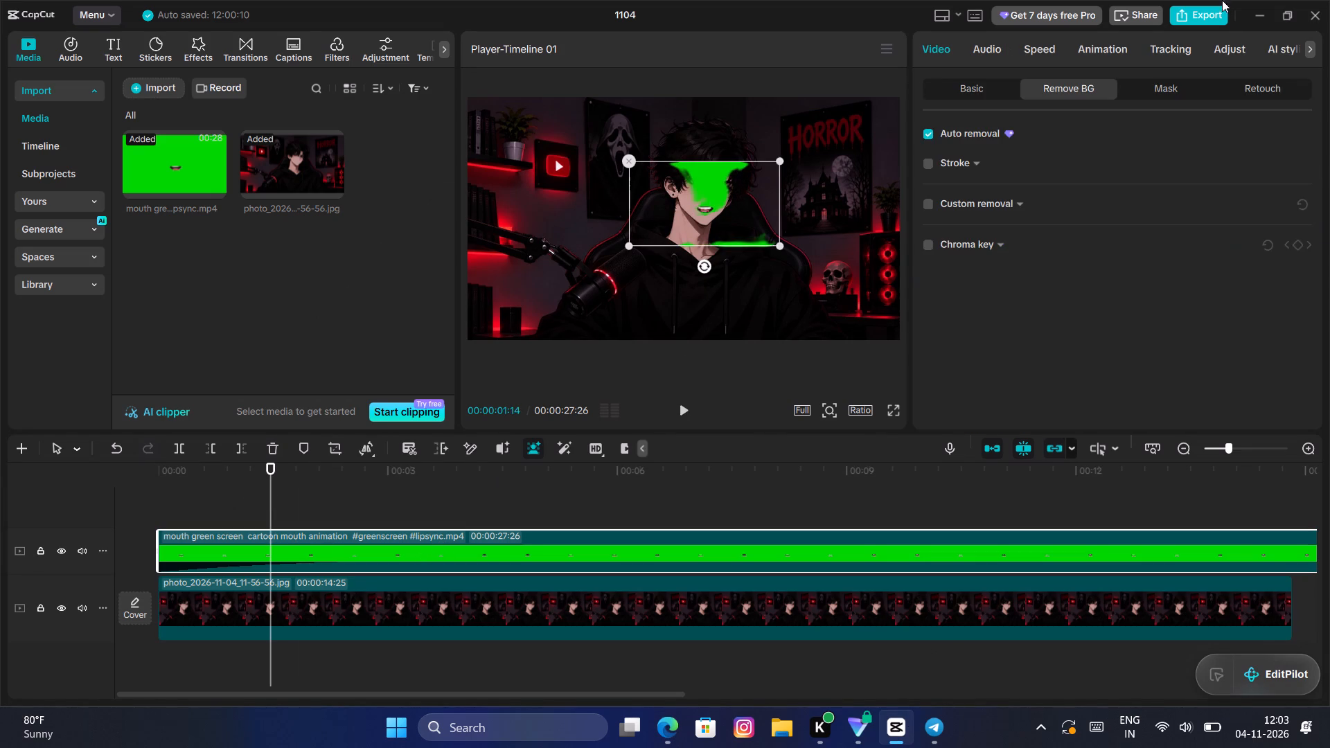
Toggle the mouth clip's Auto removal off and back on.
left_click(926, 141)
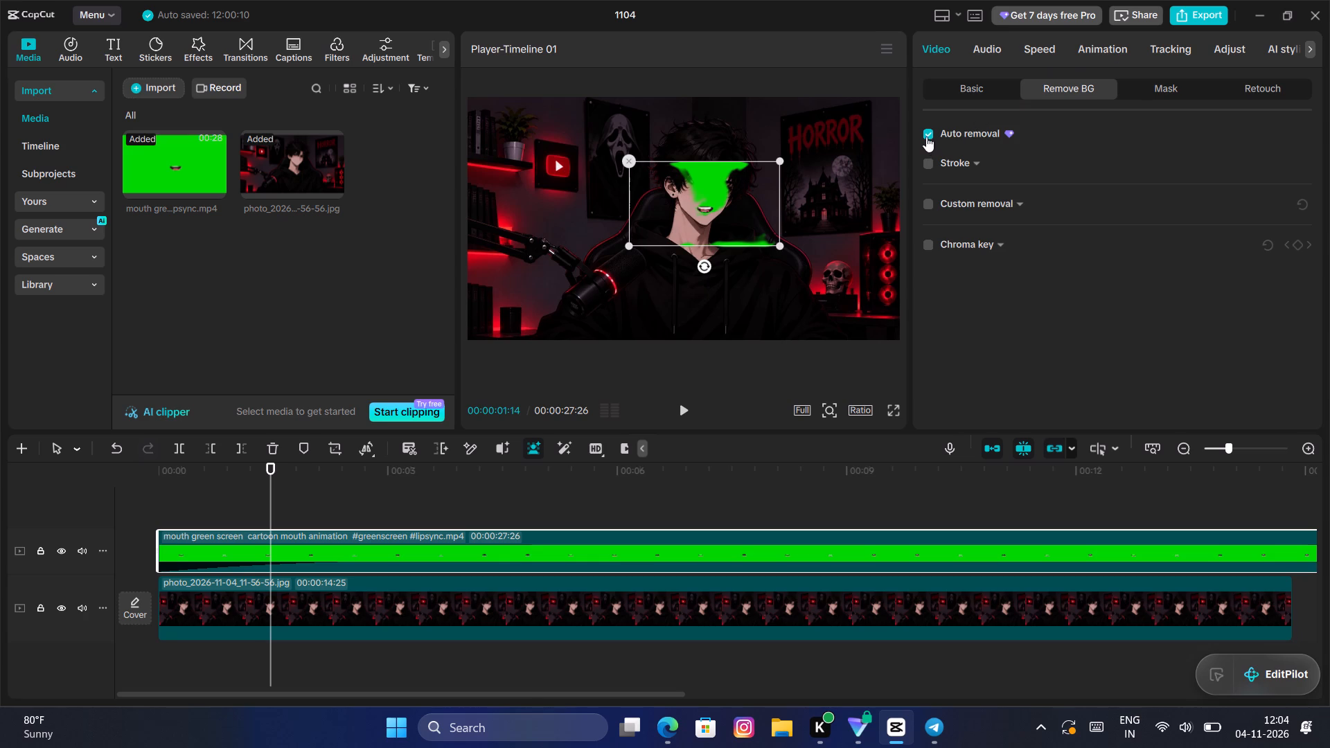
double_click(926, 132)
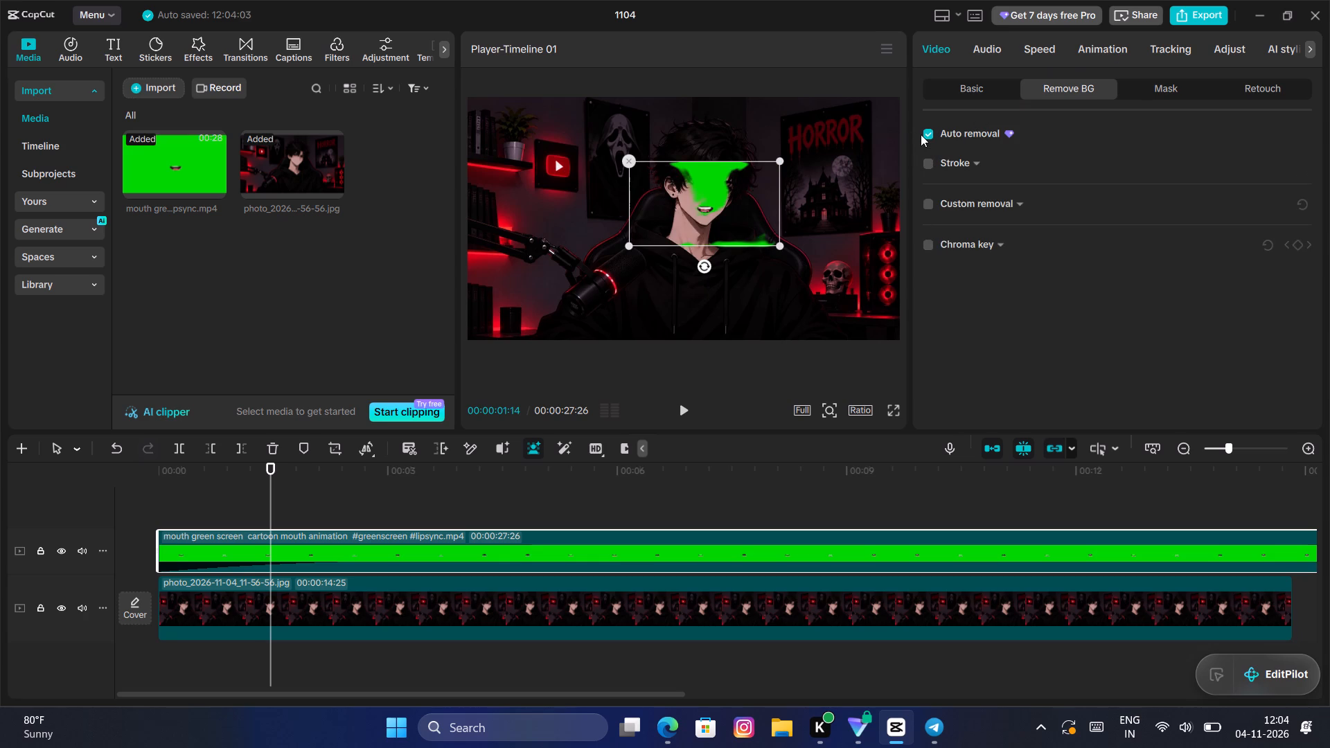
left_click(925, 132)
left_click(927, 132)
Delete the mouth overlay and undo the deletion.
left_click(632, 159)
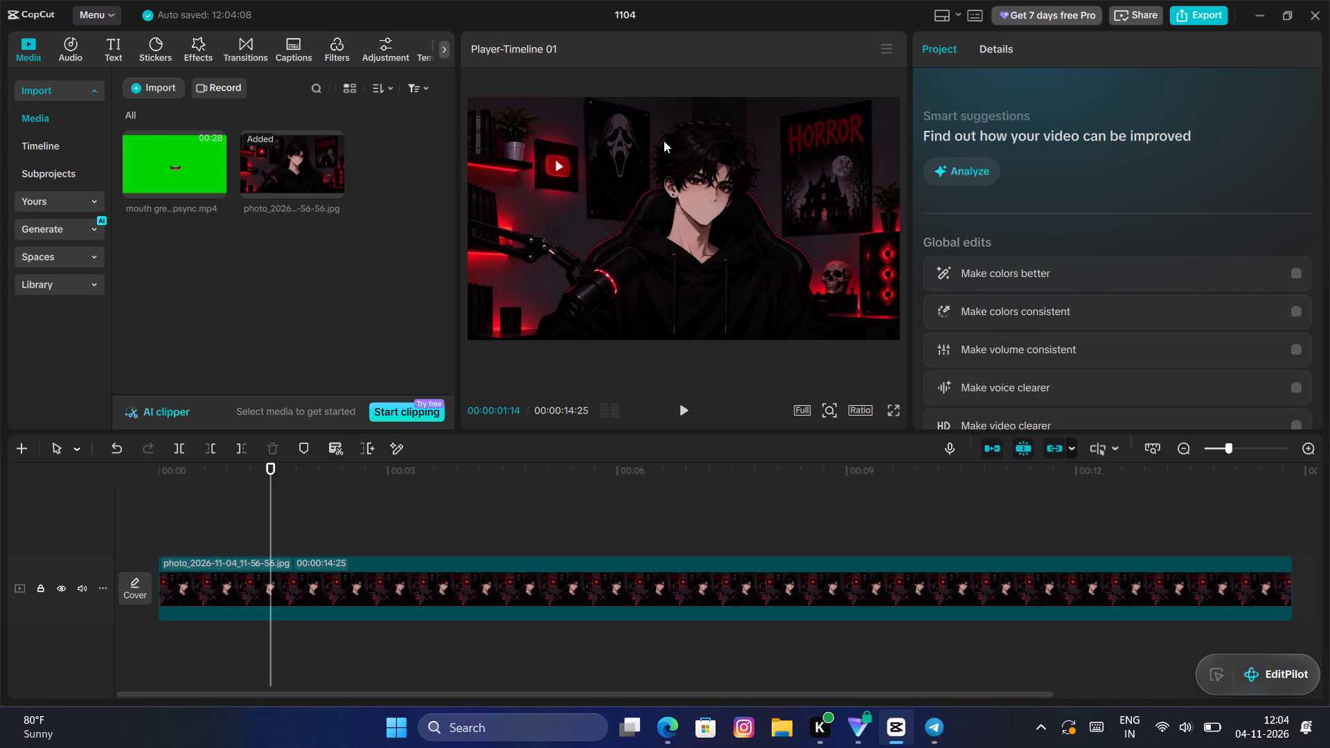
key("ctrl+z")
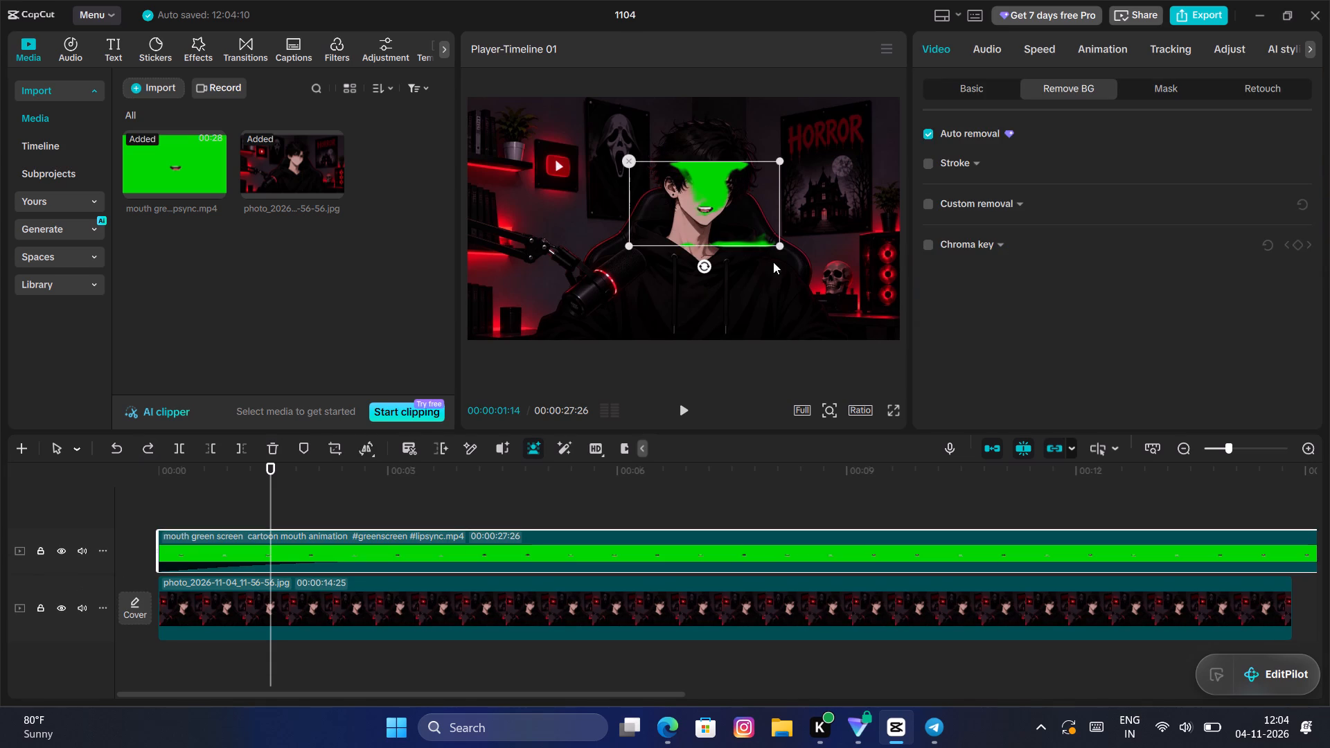
Enlarge the mouth overlay on the preview so it covers more of the character's head and shoulders.
left_click_drag(780, 240, 747, 254)
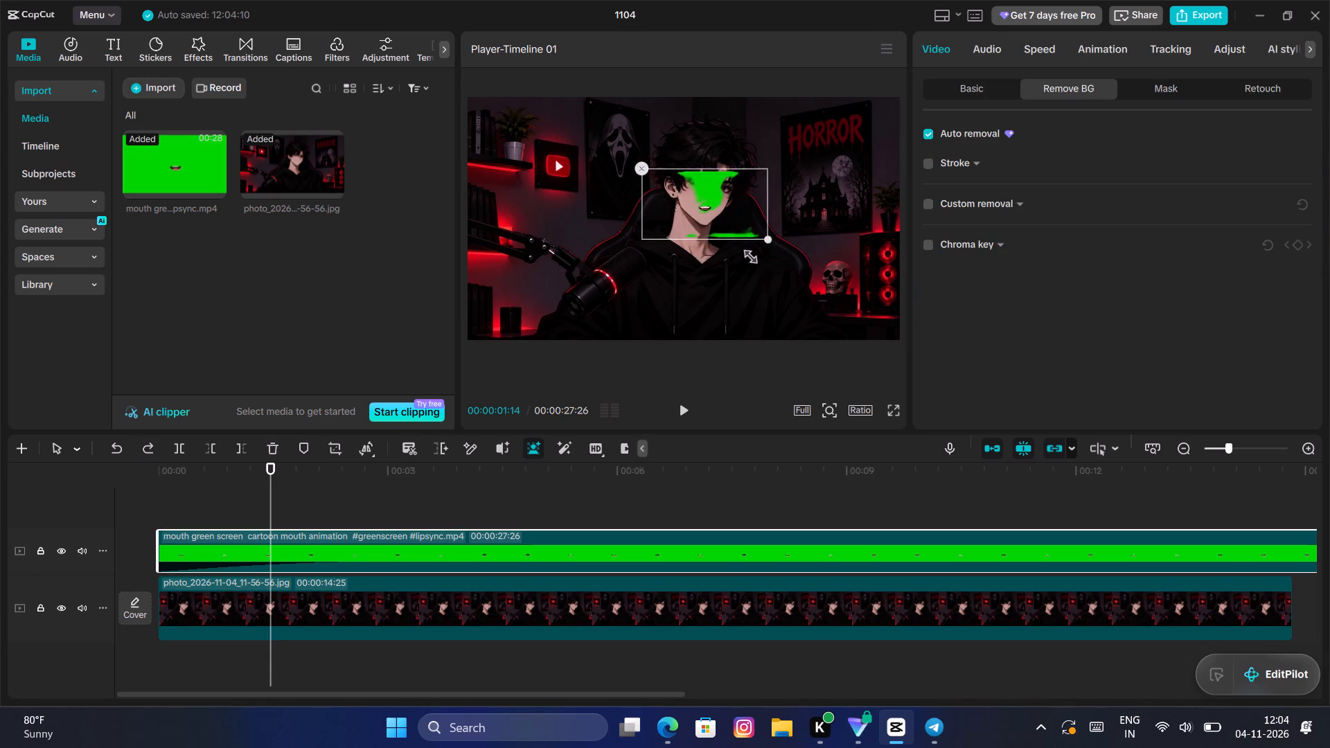
left_click_drag(747, 254, 814, 340)
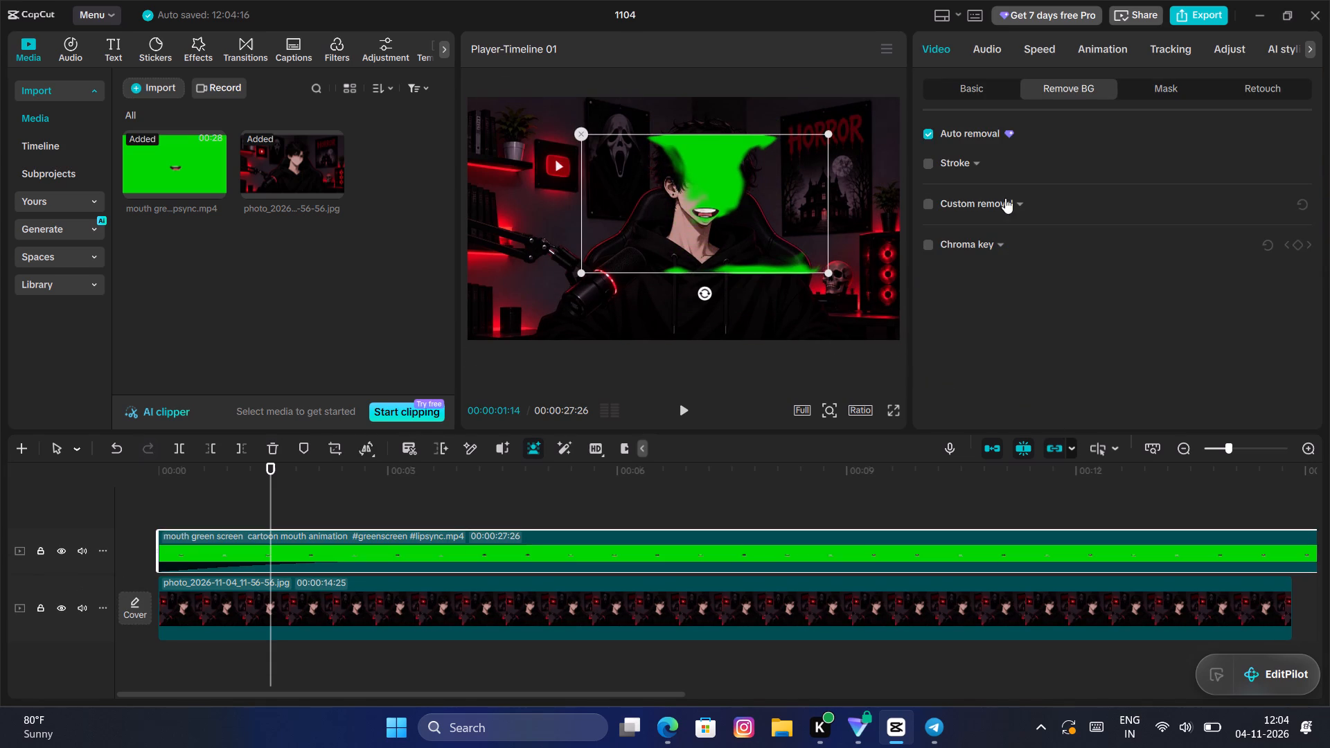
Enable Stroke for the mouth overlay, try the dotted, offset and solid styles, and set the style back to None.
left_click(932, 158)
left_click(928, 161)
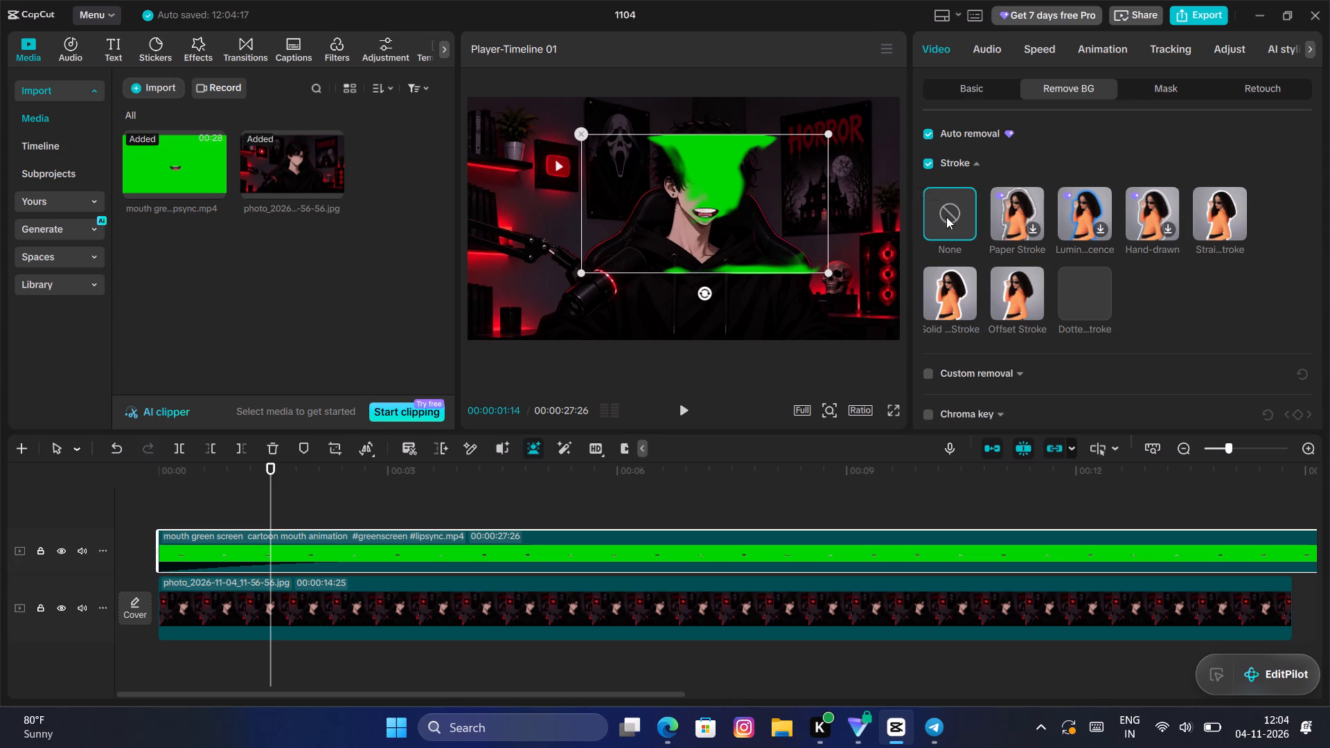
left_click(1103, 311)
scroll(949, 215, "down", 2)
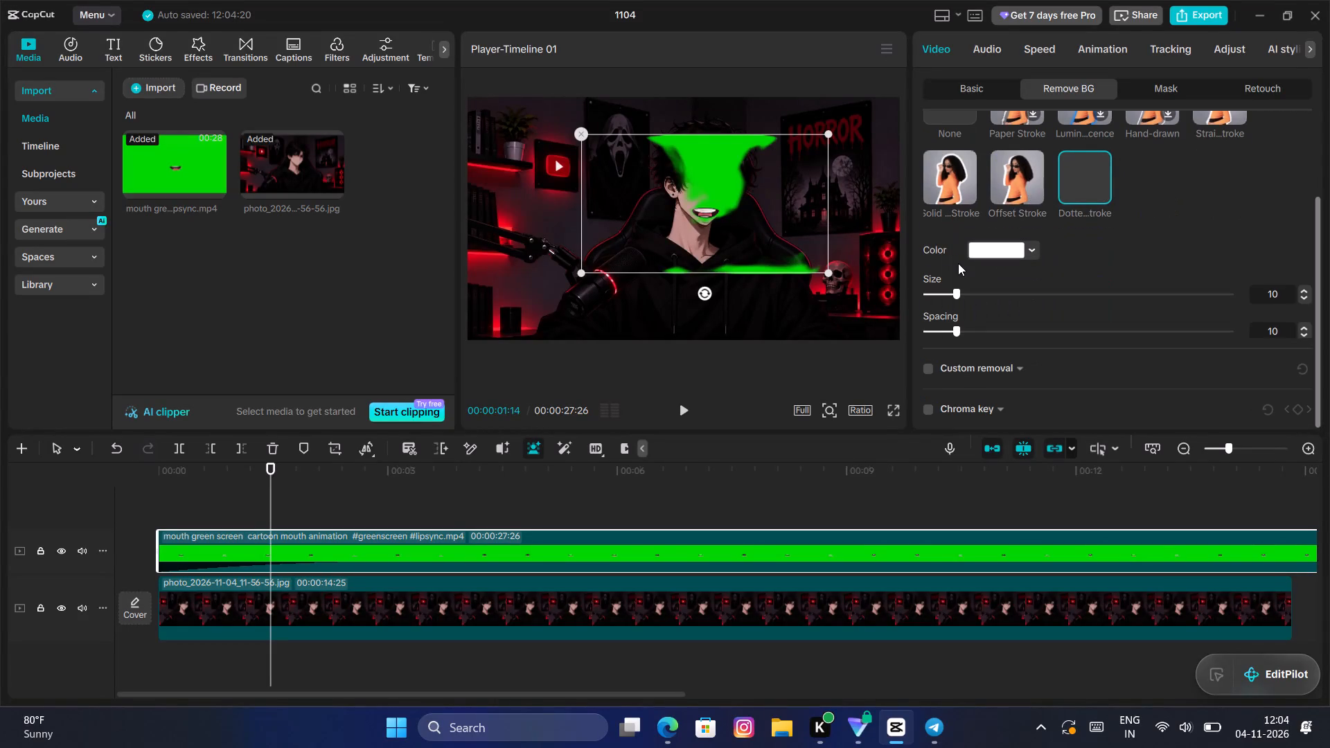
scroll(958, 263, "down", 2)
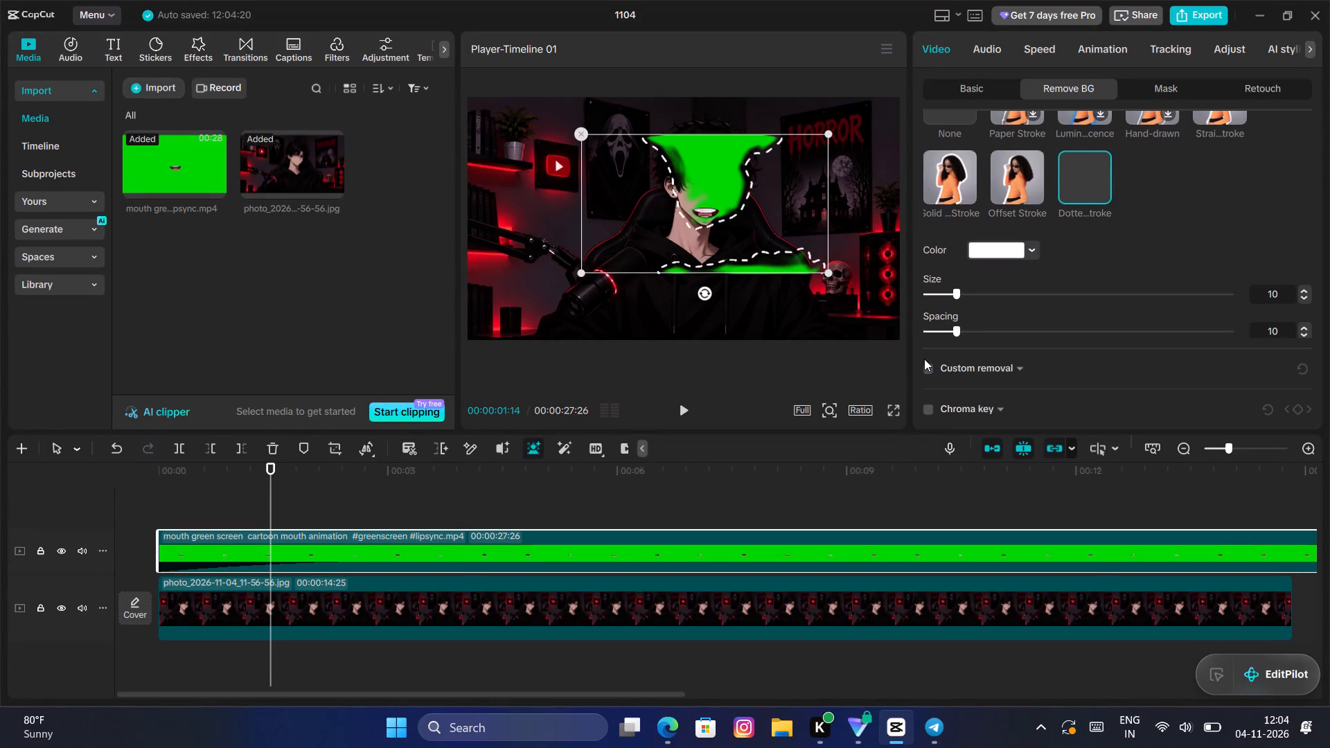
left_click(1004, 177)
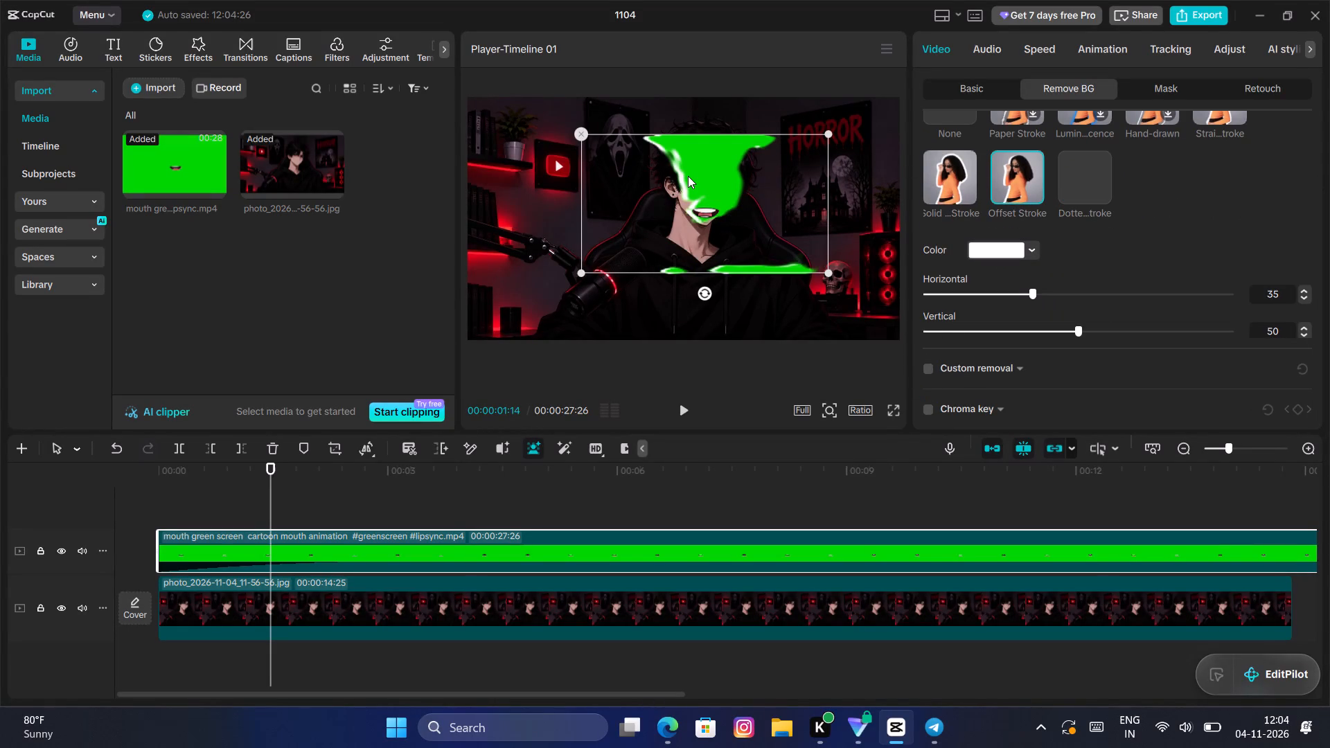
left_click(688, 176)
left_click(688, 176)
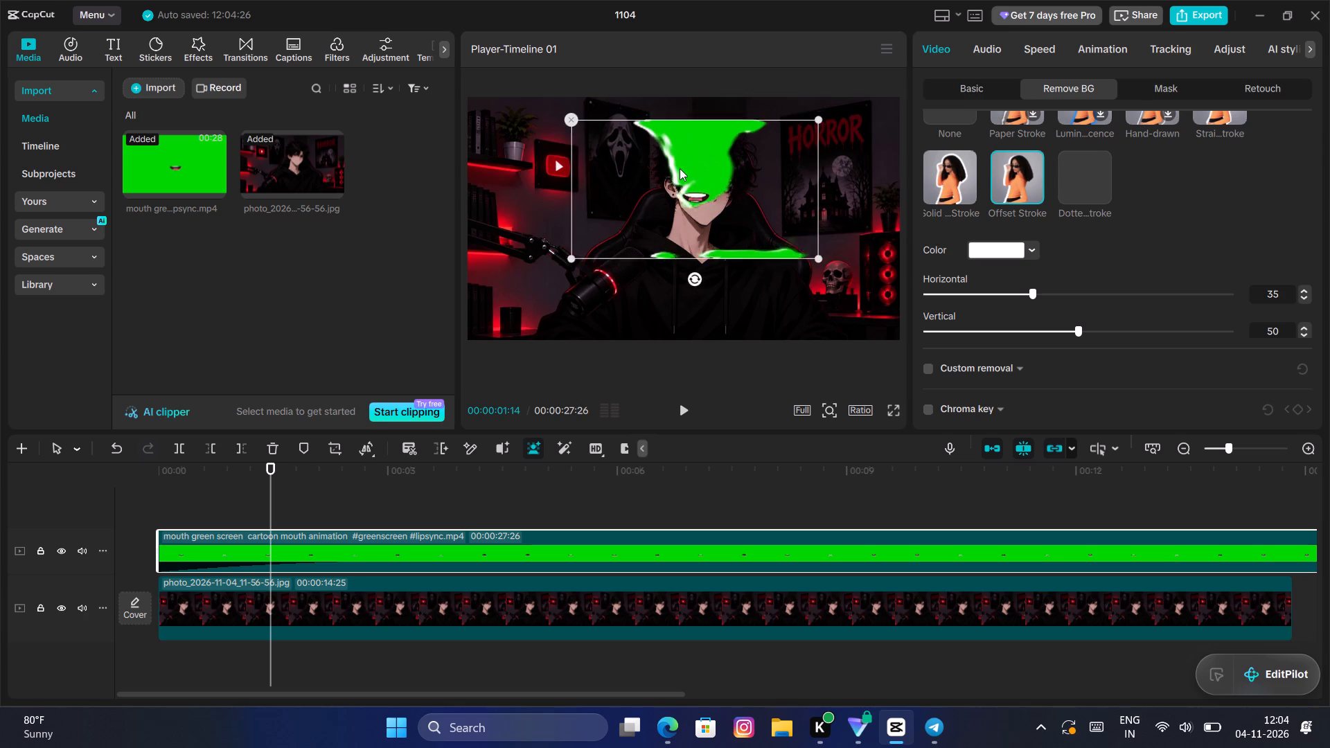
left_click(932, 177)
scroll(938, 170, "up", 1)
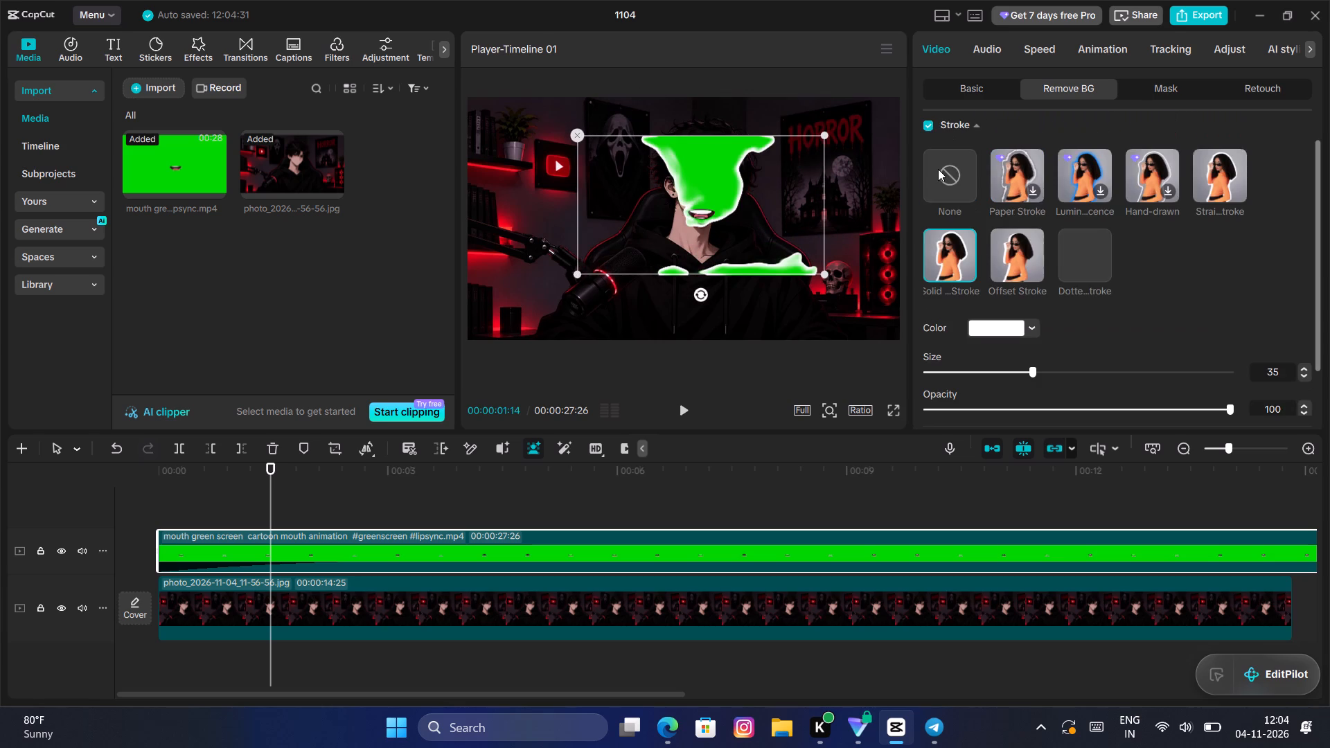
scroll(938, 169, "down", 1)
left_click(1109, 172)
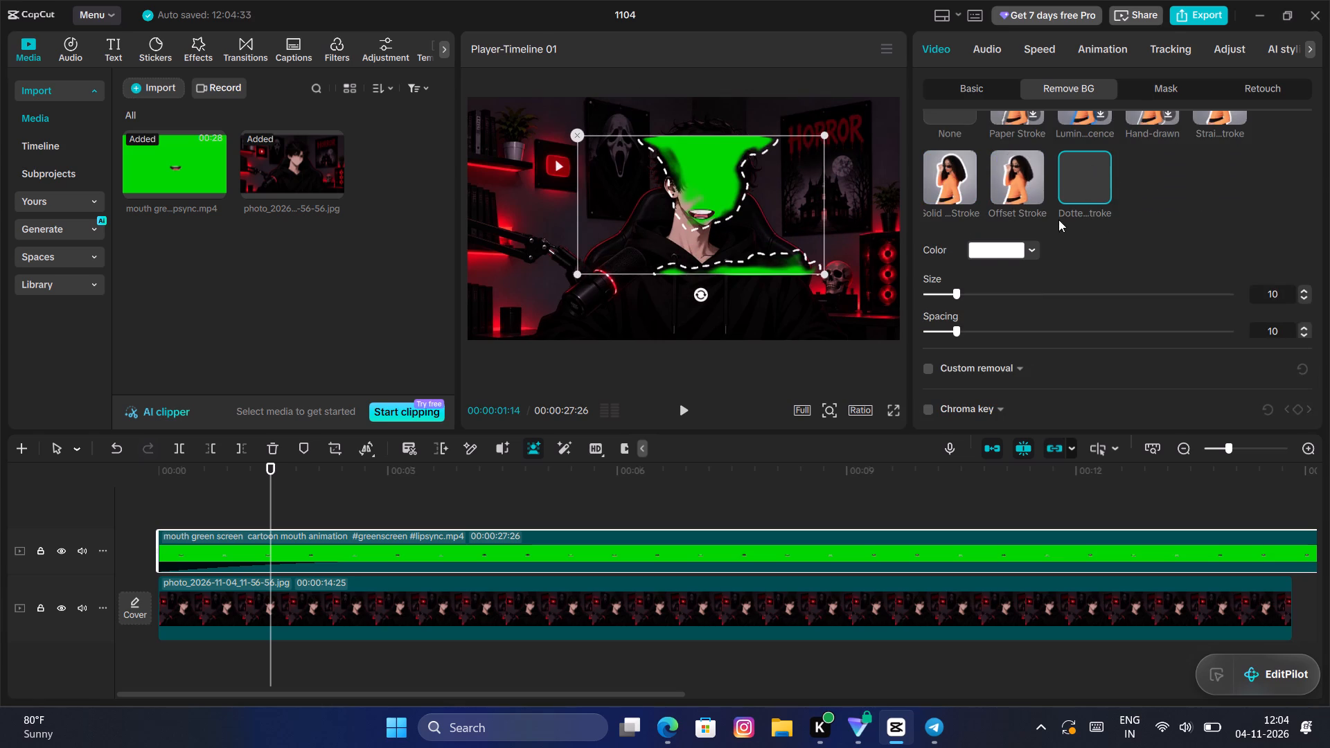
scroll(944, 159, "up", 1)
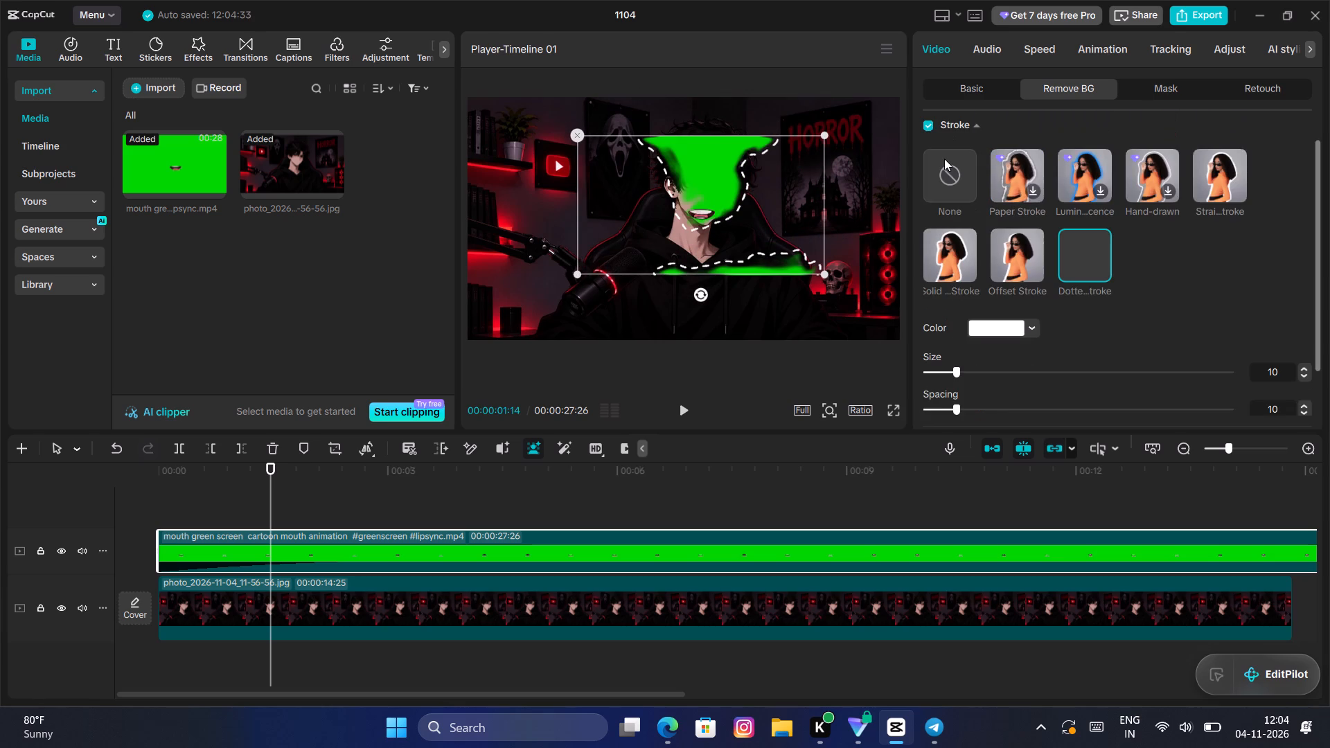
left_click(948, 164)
Enable Custom removal on the mouth clip and brush around the mouth to mark the area to keep.
scroll(955, 170, "down", 2)
scroll(983, 238, "down", 2)
scroll(1011, 415, "down", 2)
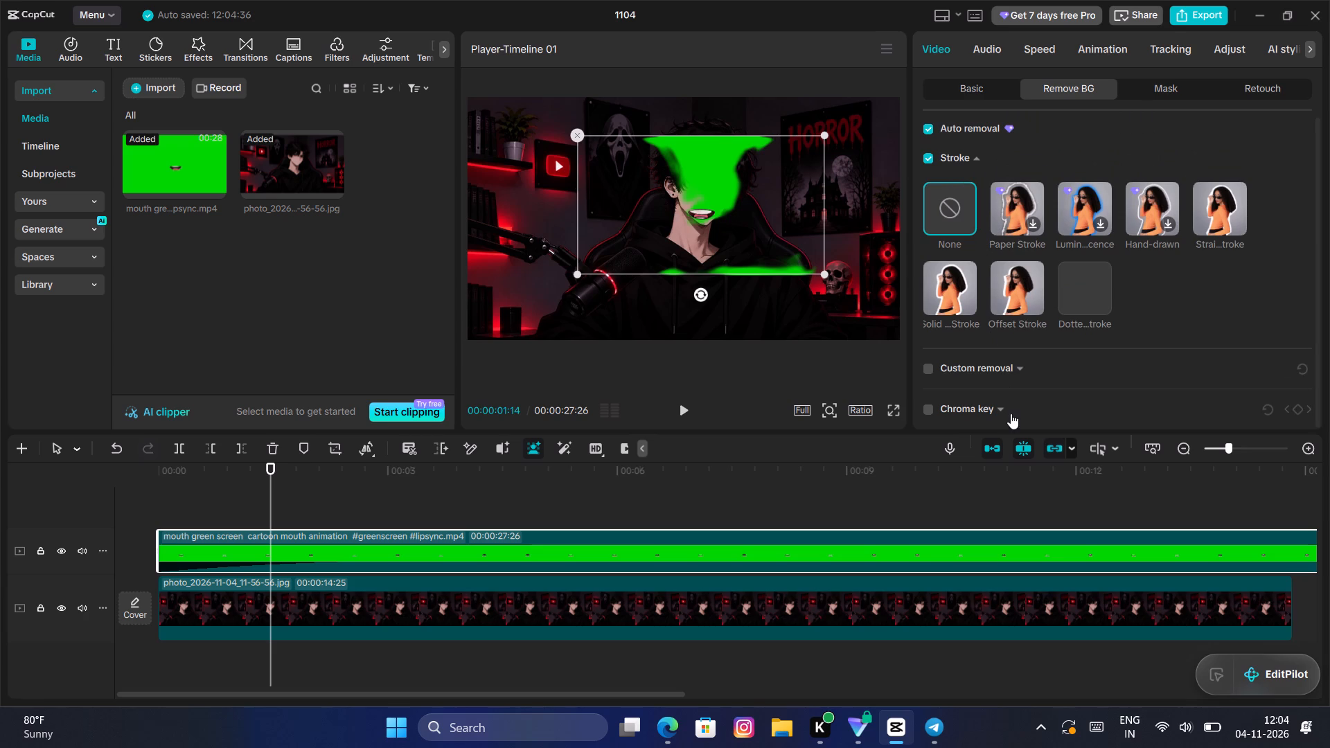
left_click_drag(1315, 274, 1318, 290)
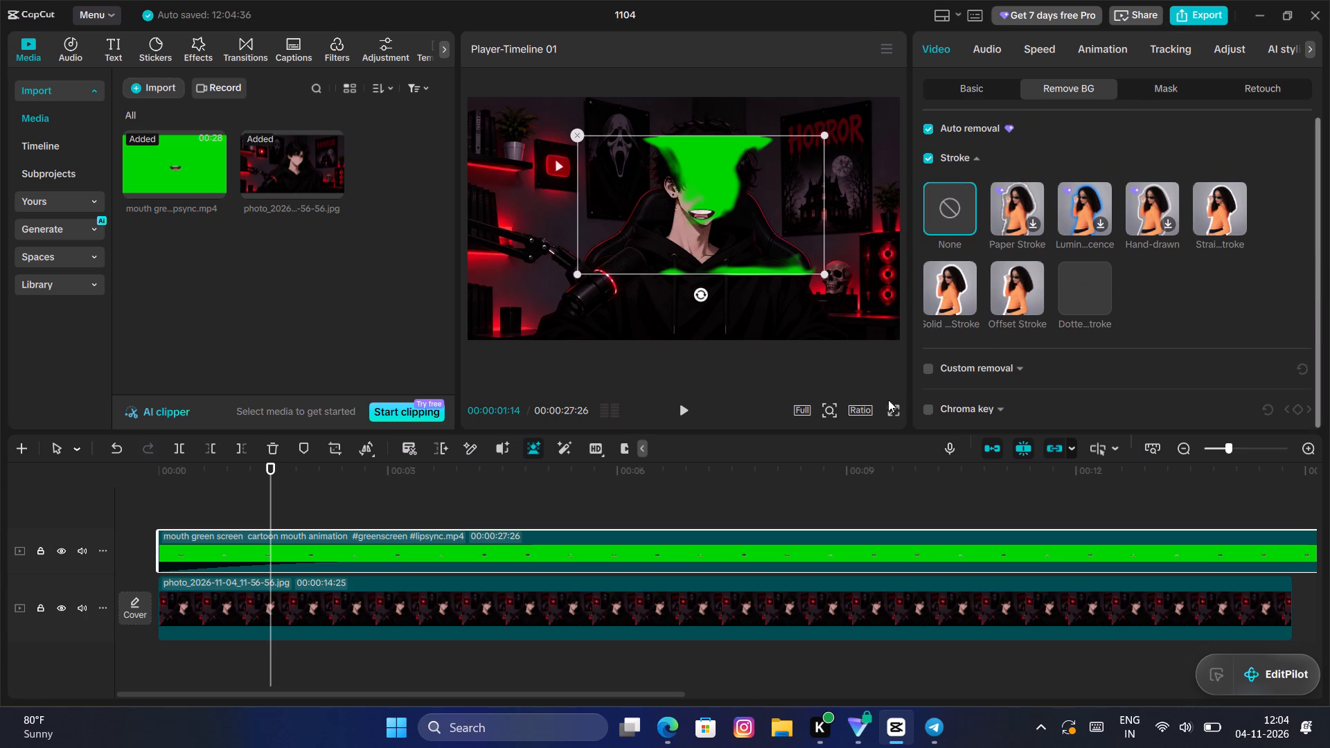
left_click(930, 366)
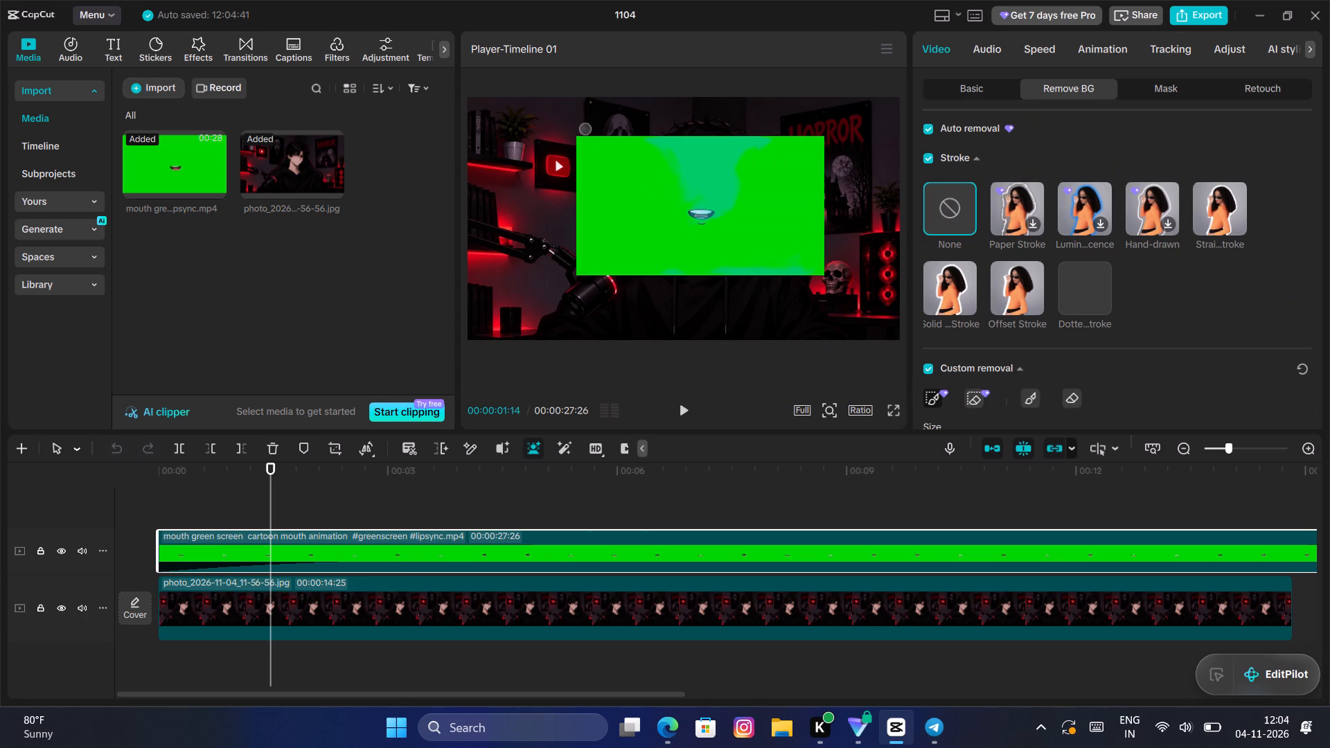
left_click_drag(673, 198, 774, 212)
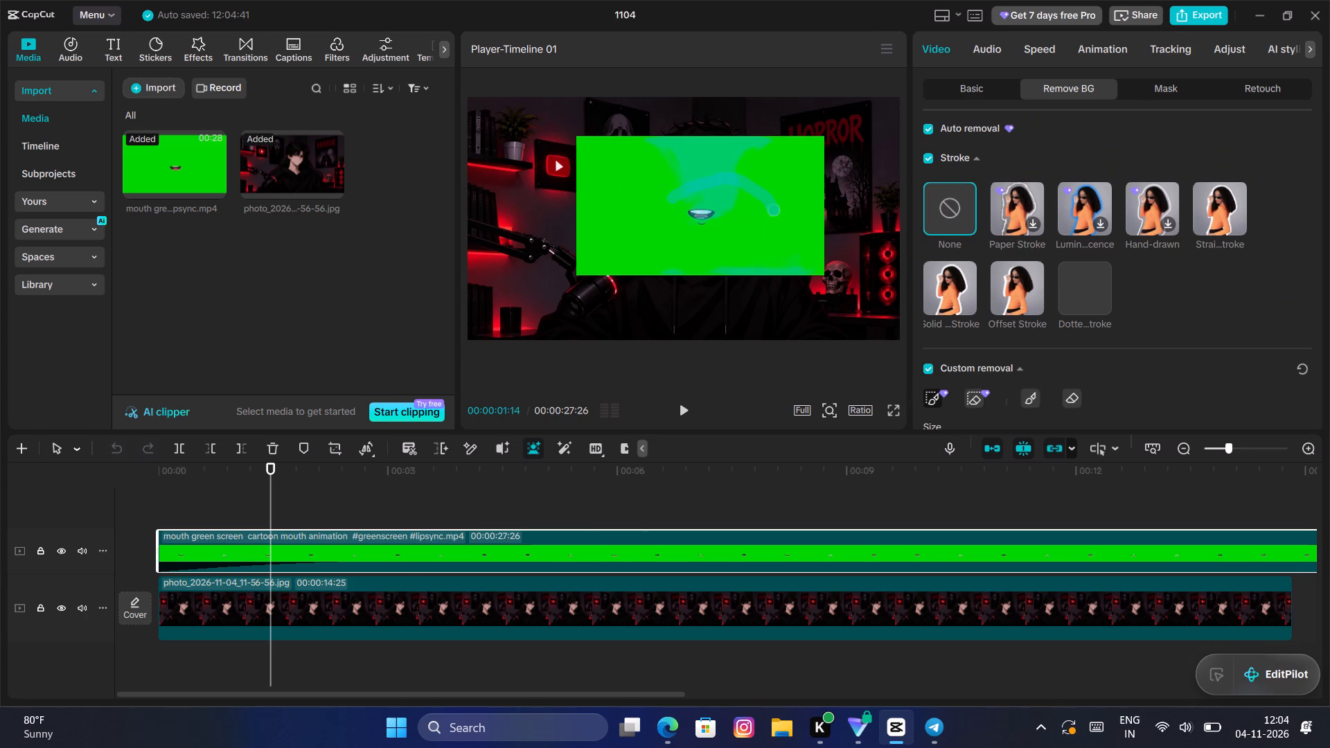
left_click_drag(774, 212, 731, 209)
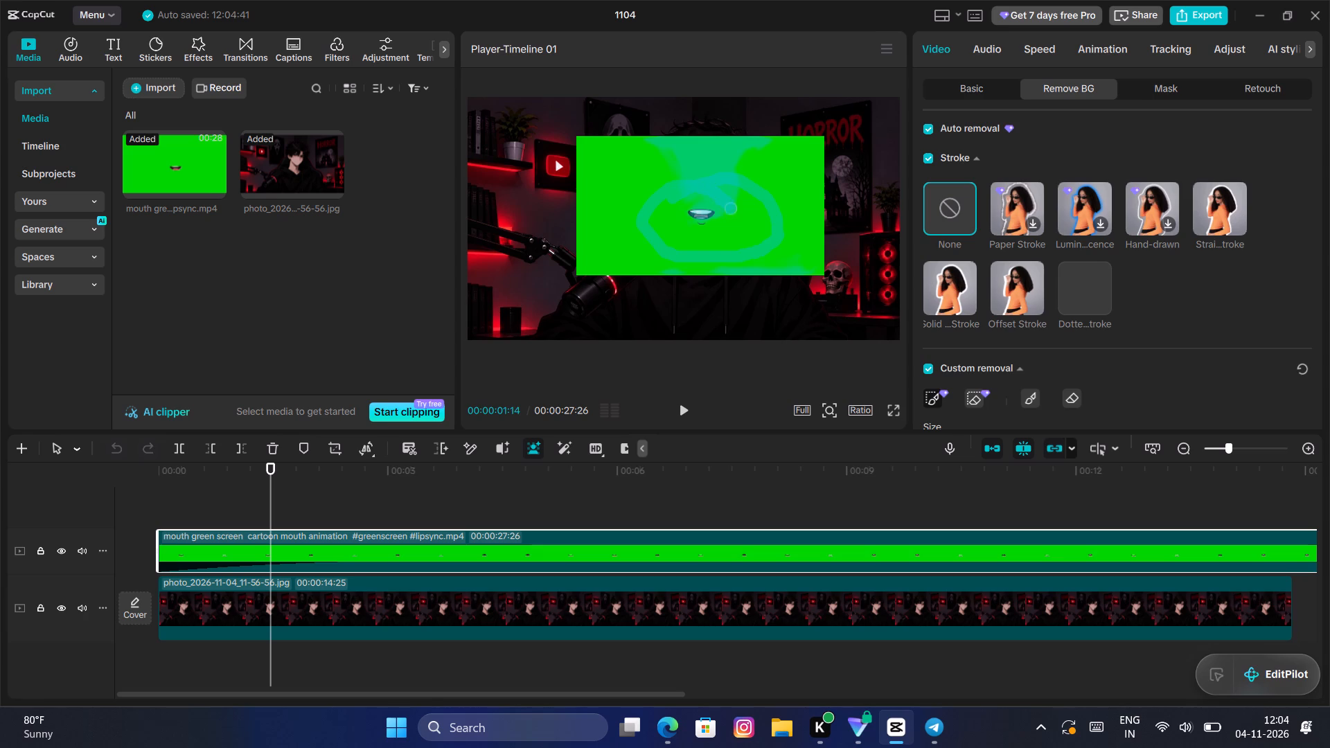
left_click_drag(731, 209, 641, 247)
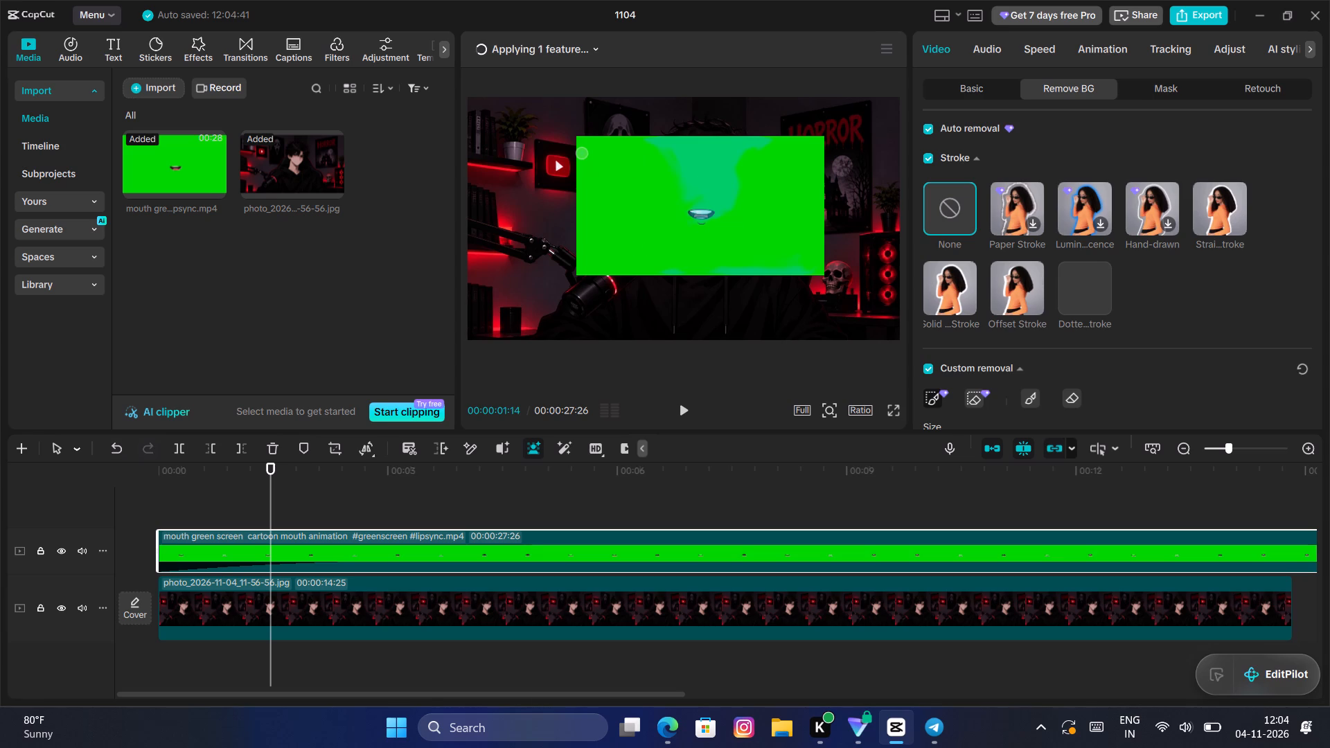
Mark the green area beside the mouth and at the overlay's corner with the smart eraser at size 20.
scroll(1240, 339, "down", 3)
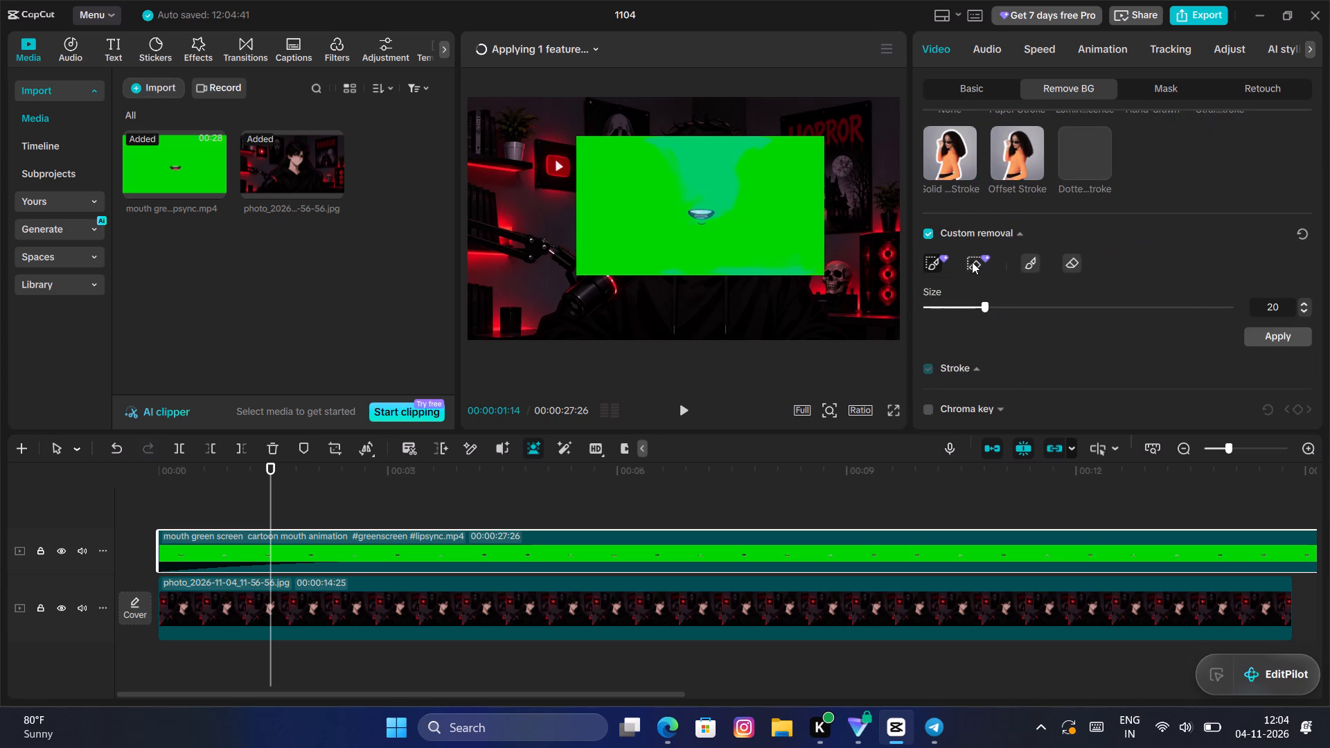
left_click(972, 262)
left_click_drag(644, 213, 557, 217)
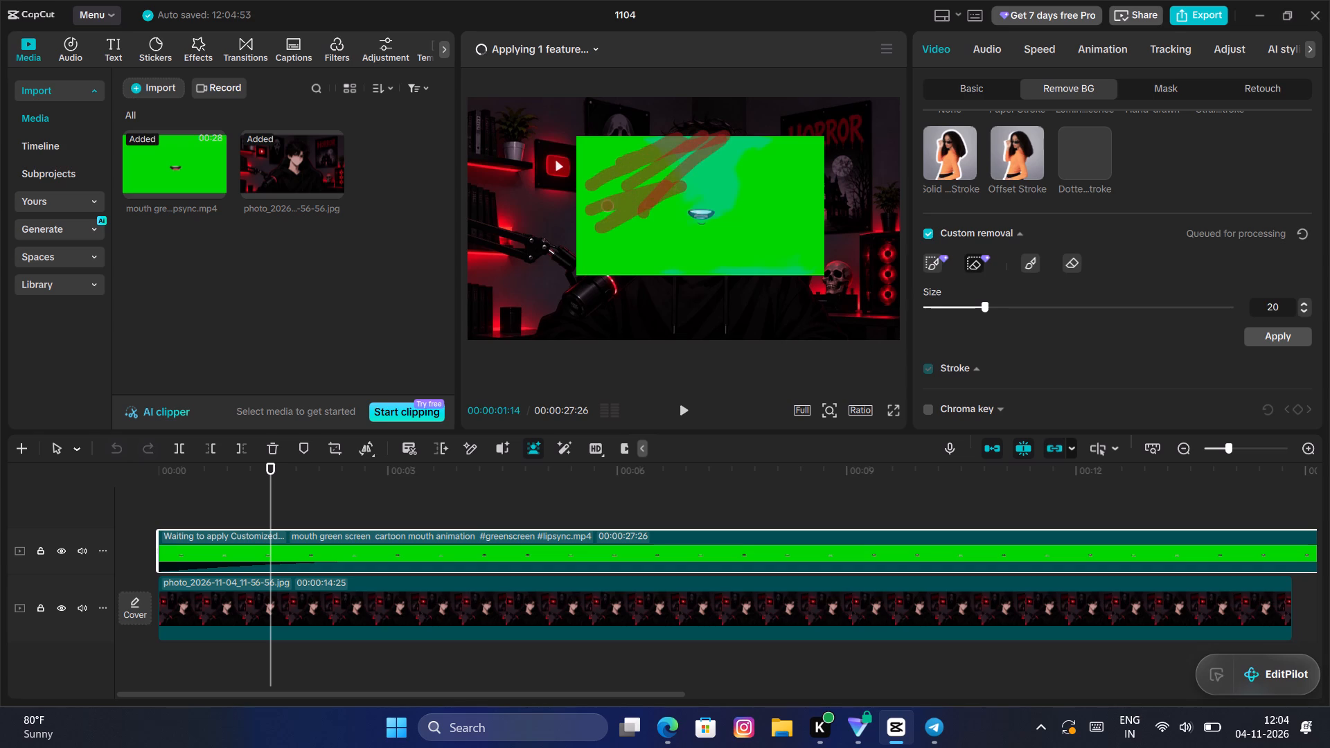
left_click_drag(557, 217, 623, 127)
left_click_drag(612, 130, 583, 145)
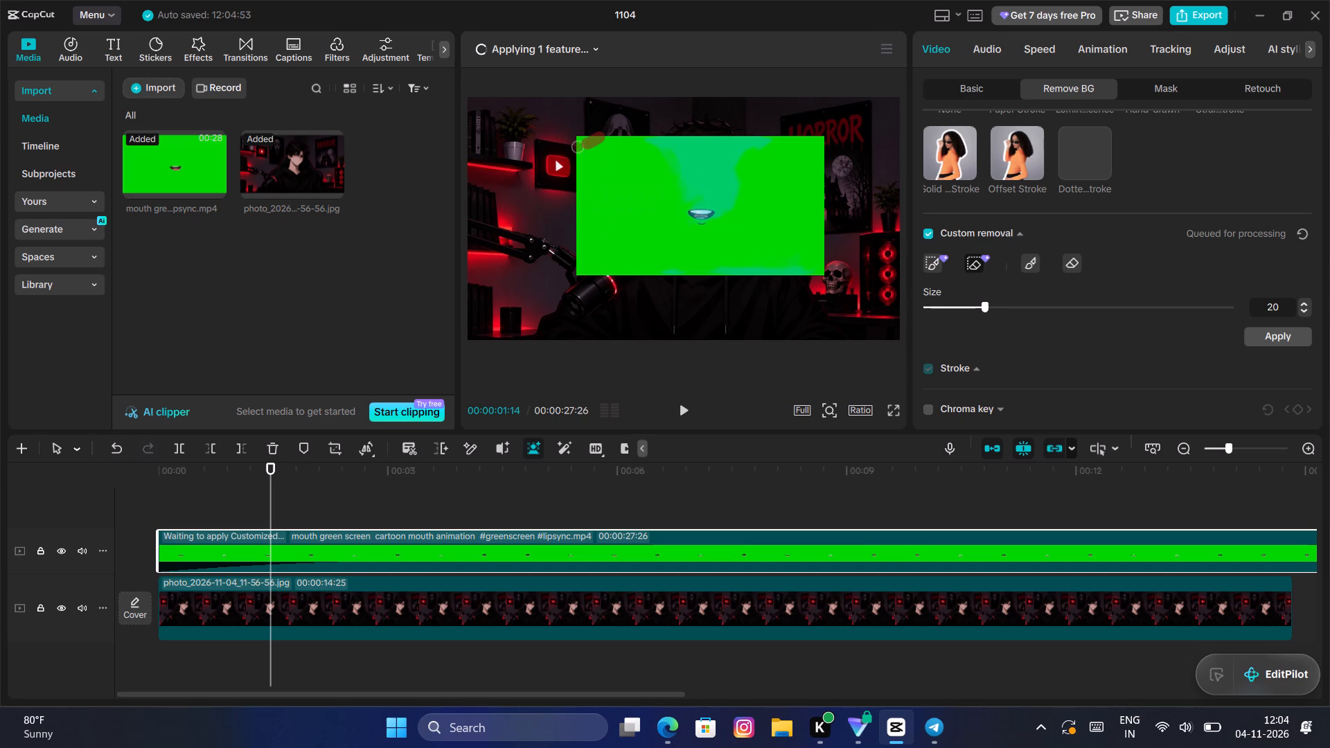
left_click_drag(583, 145, 562, 130)
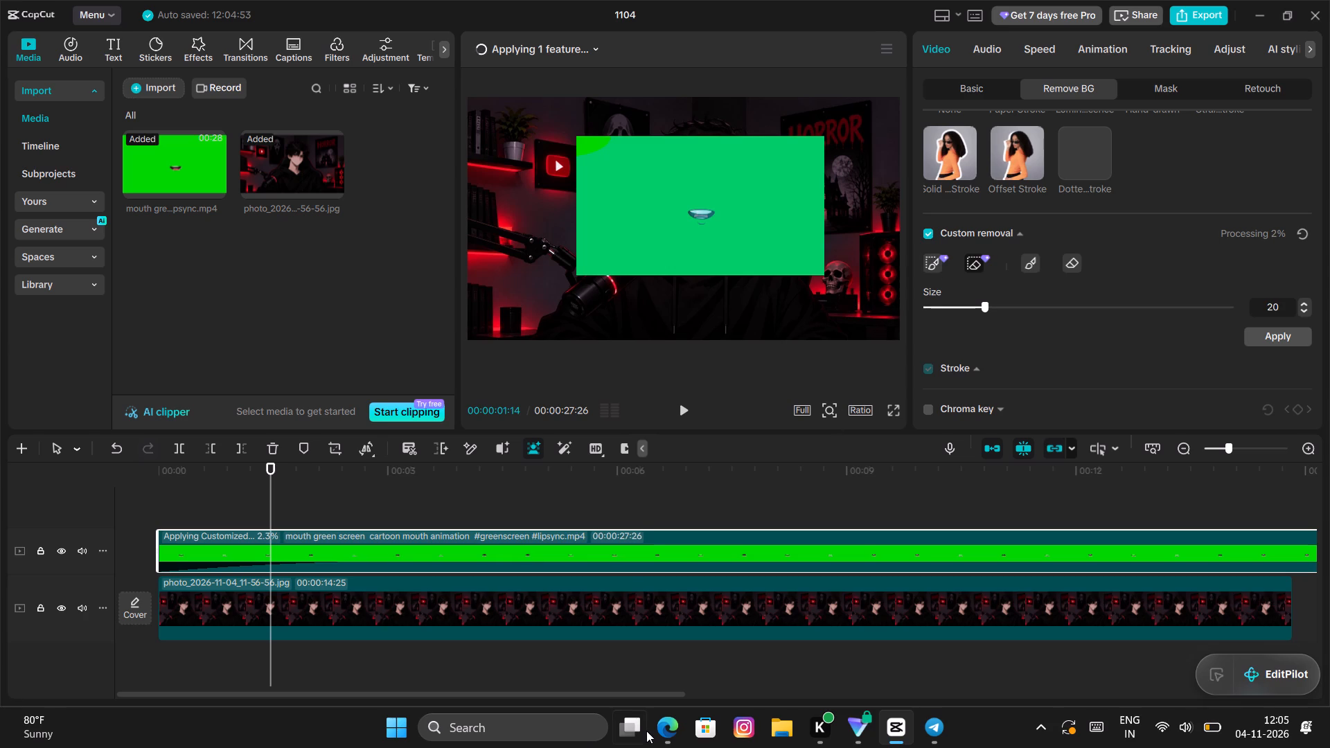
Switch to Edge and open the "Suspense Piano Music No Copyright" playlist, checking the removal progress in CapCut meanwhile.
left_click(672, 727)
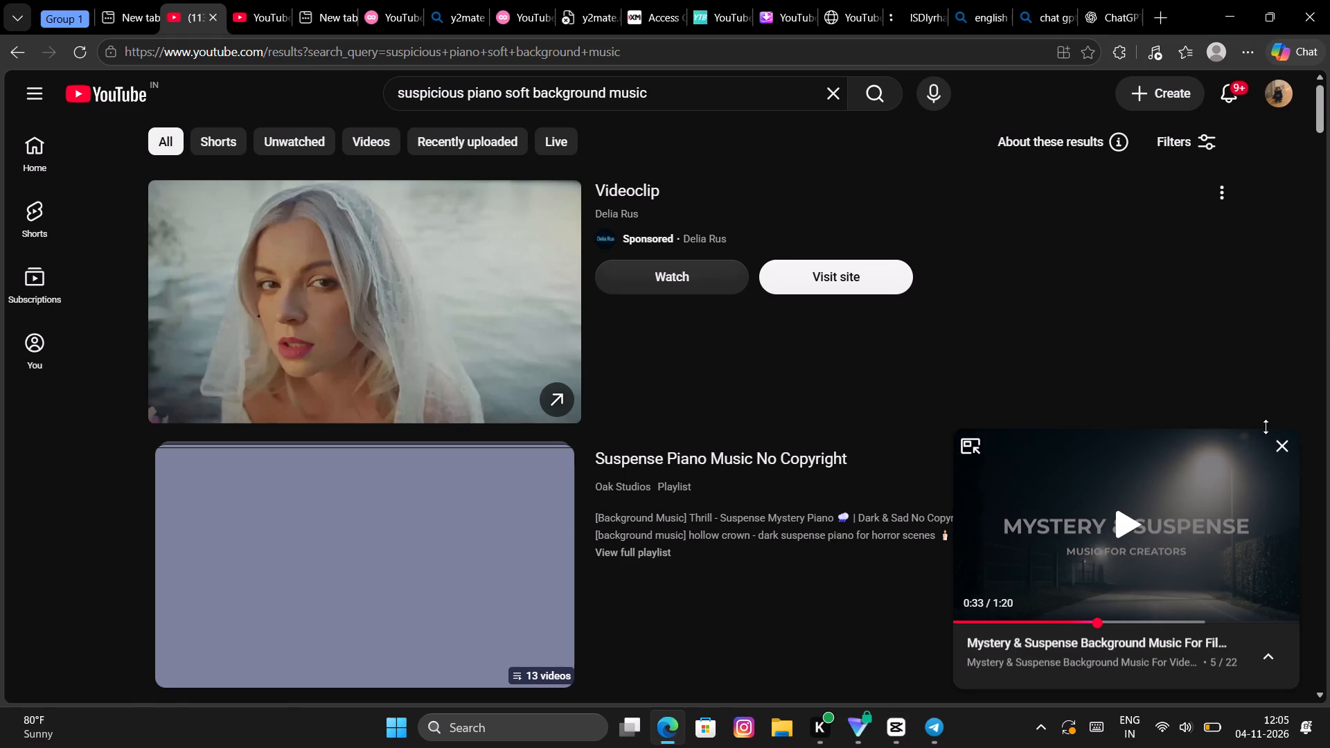
left_click(335, 505)
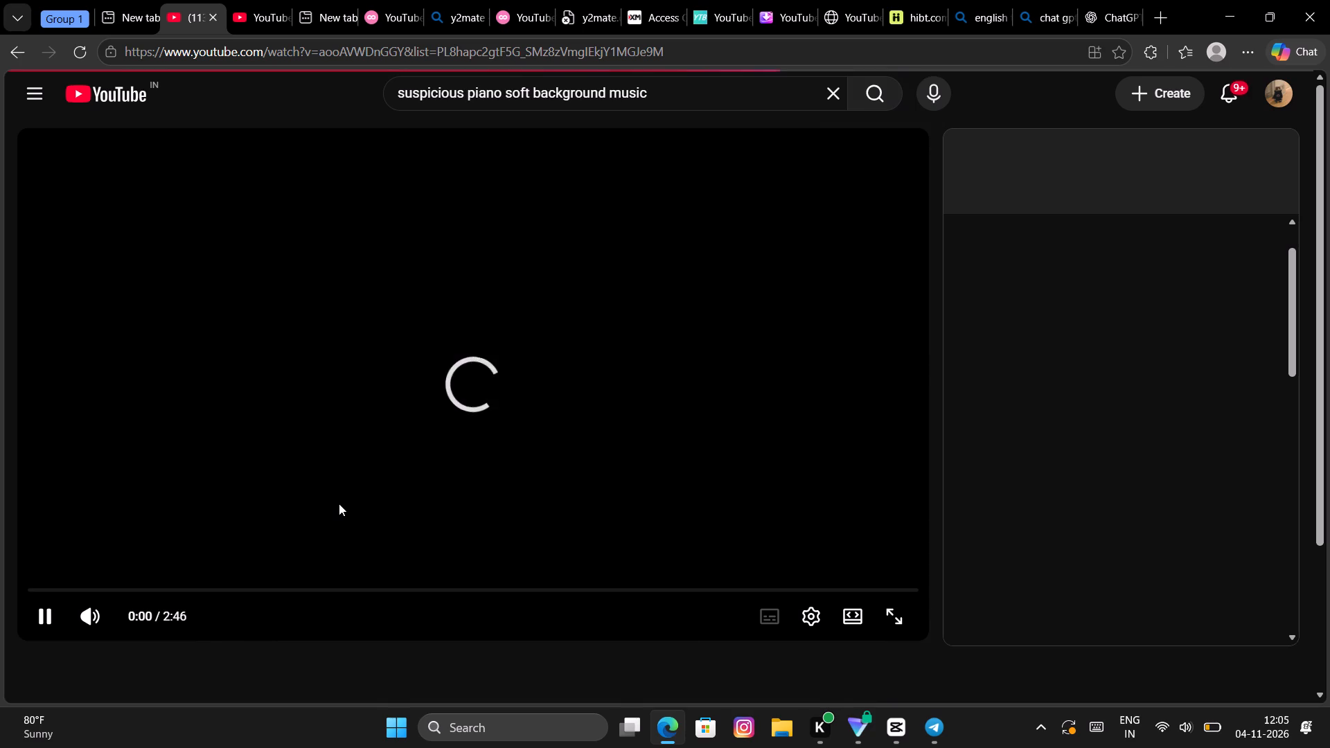
left_click(889, 745)
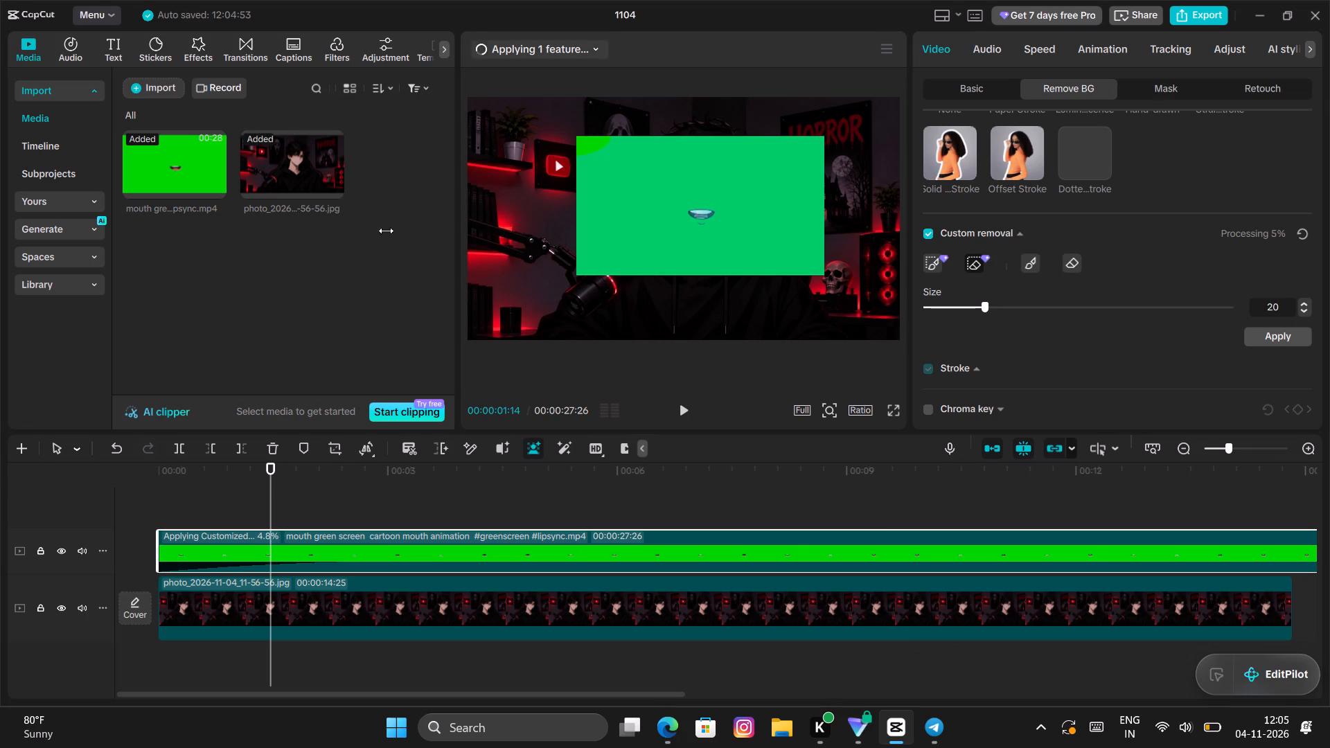
left_click(657, 735)
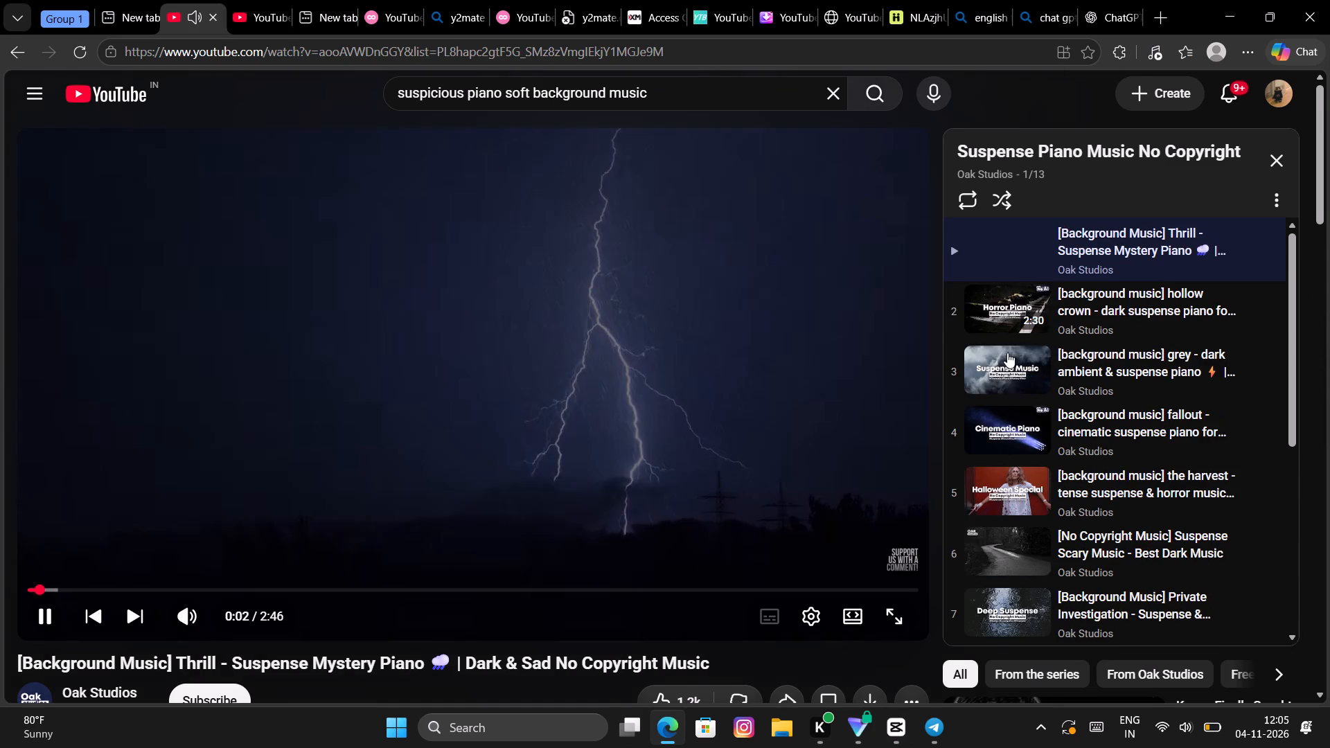
Preview the playlist's "hollow crown", "grey" and "fallout" background music tracks.
left_click(1017, 310)
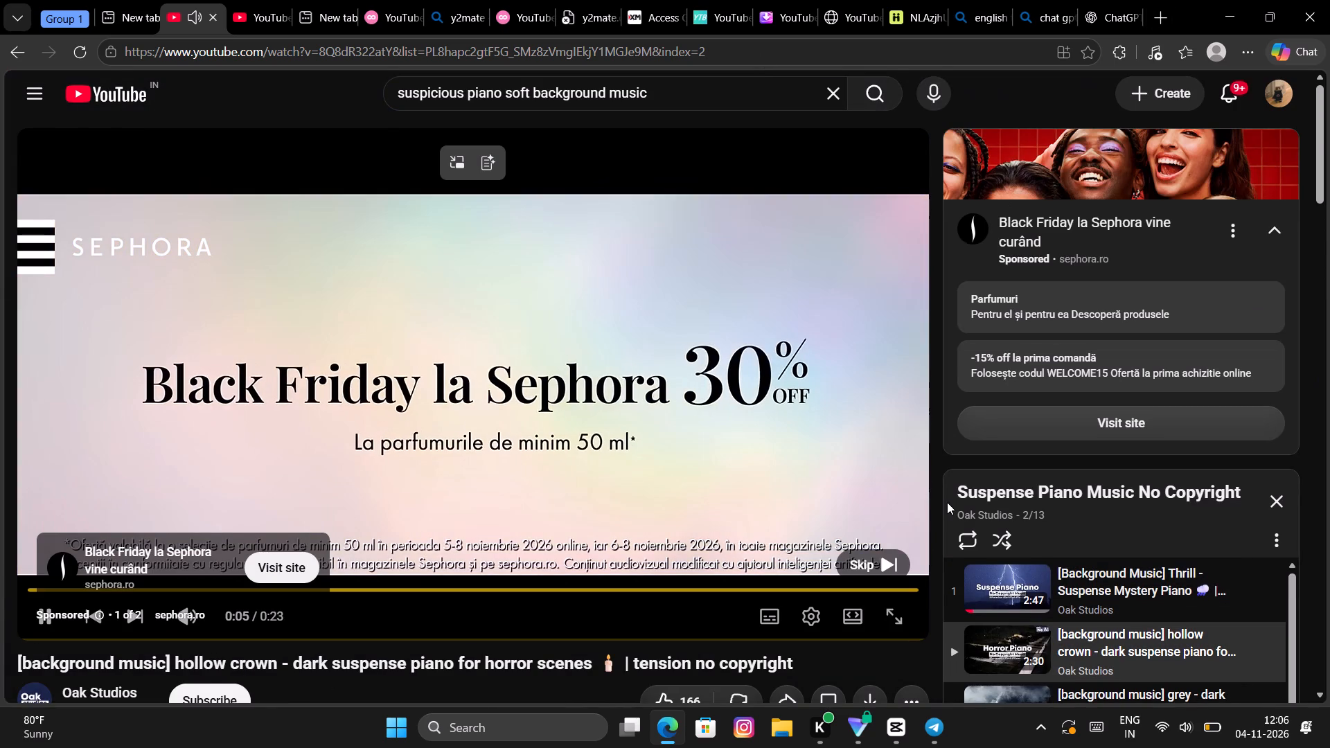
left_click(896, 561)
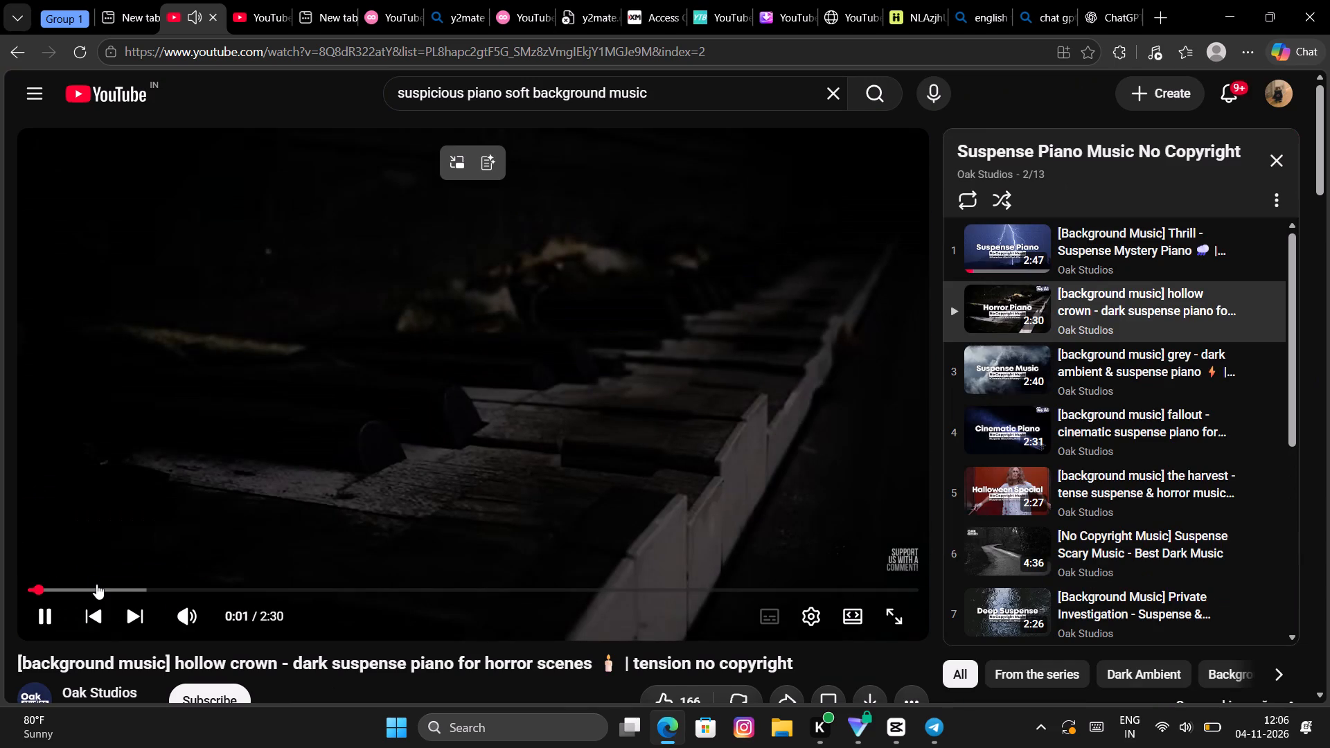
left_click(100, 587)
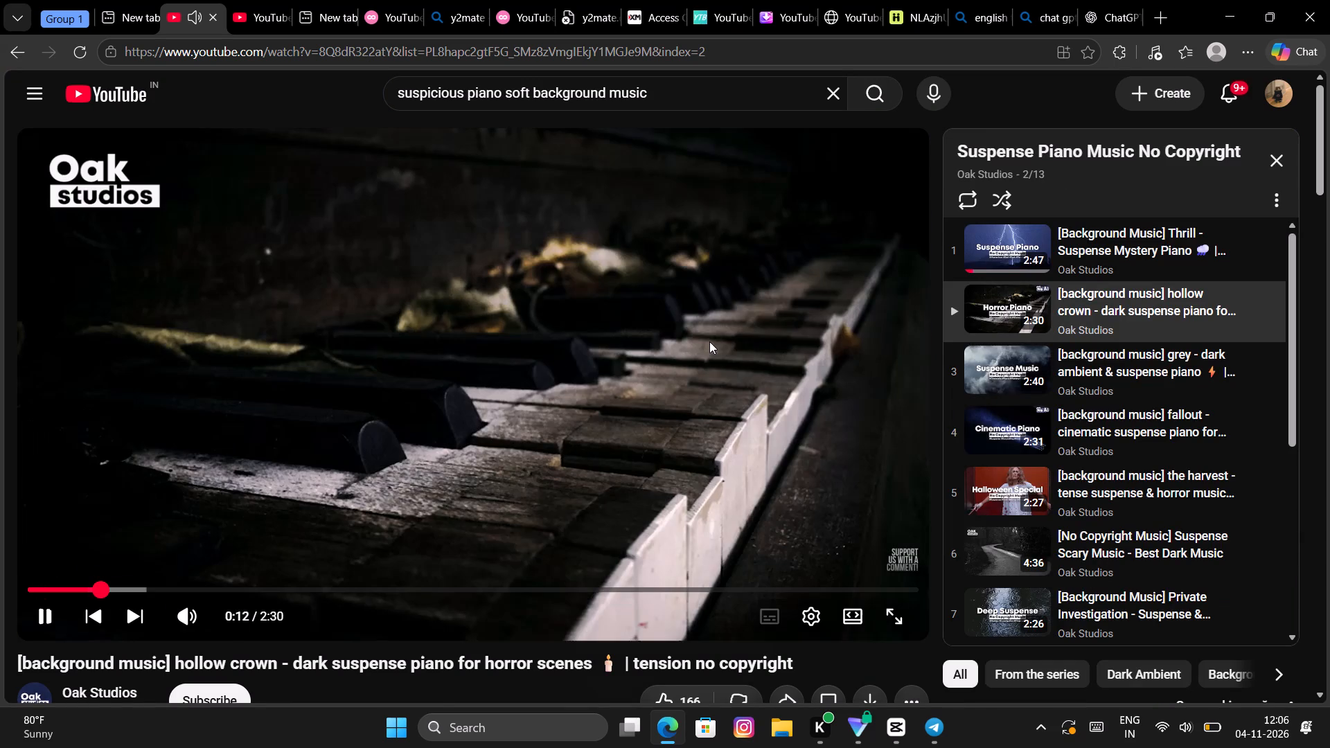
left_click(992, 375)
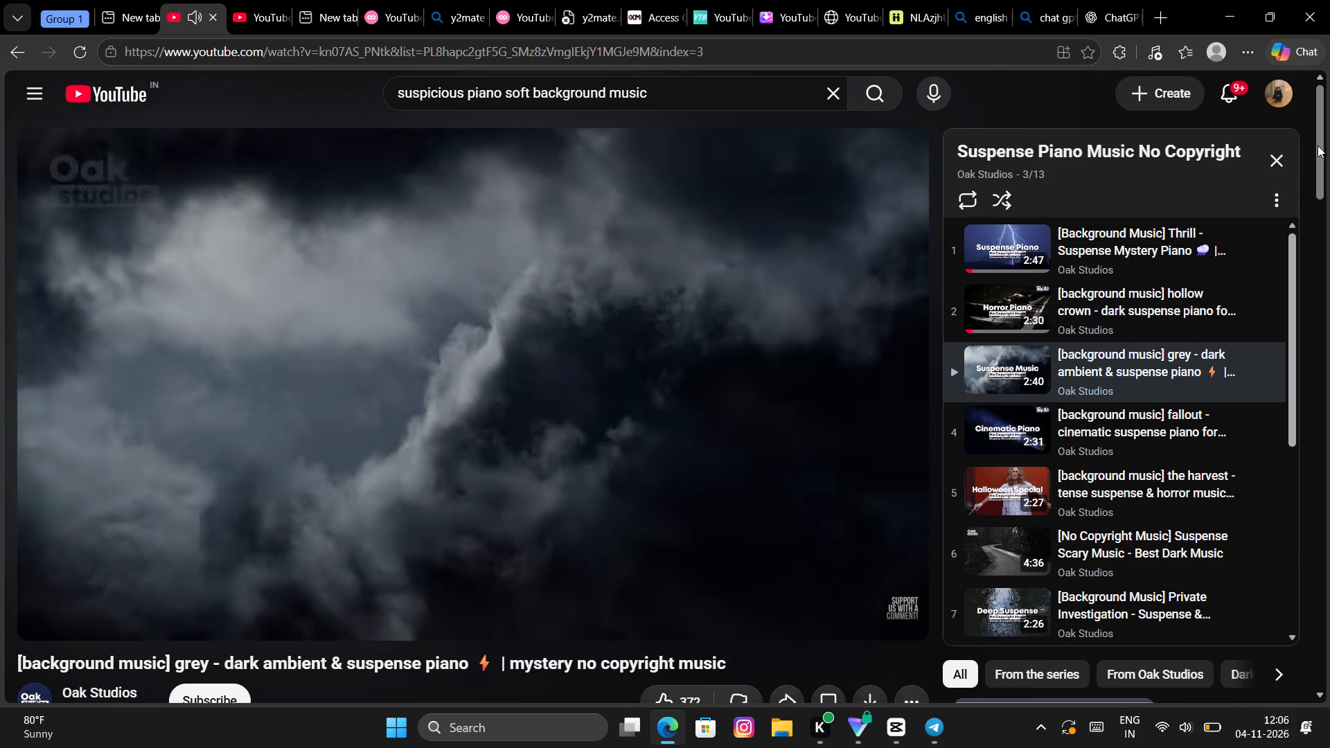
left_click_drag(1319, 145, 1329, 183)
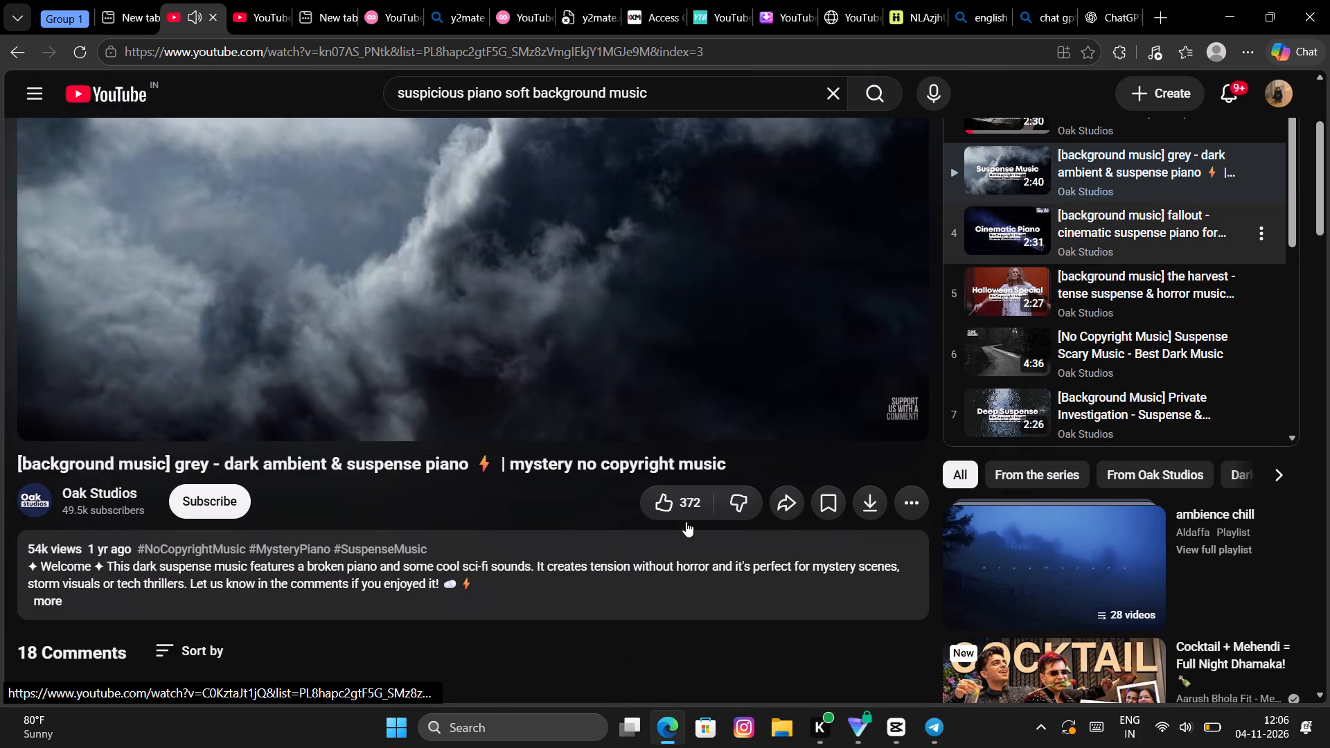
left_click(1011, 211)
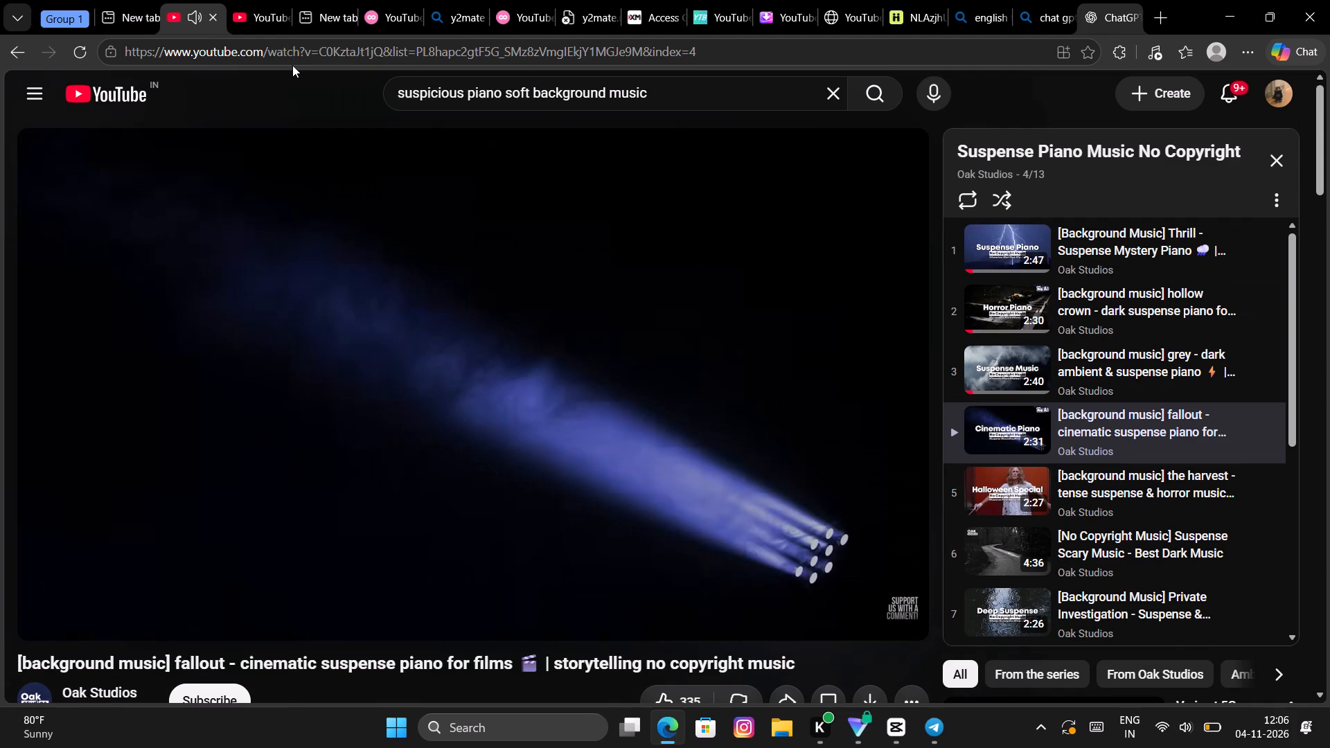
Close the browser tabs that sit between the playing music video and the y2mate.tw downloader page.
left_click(272, 7)
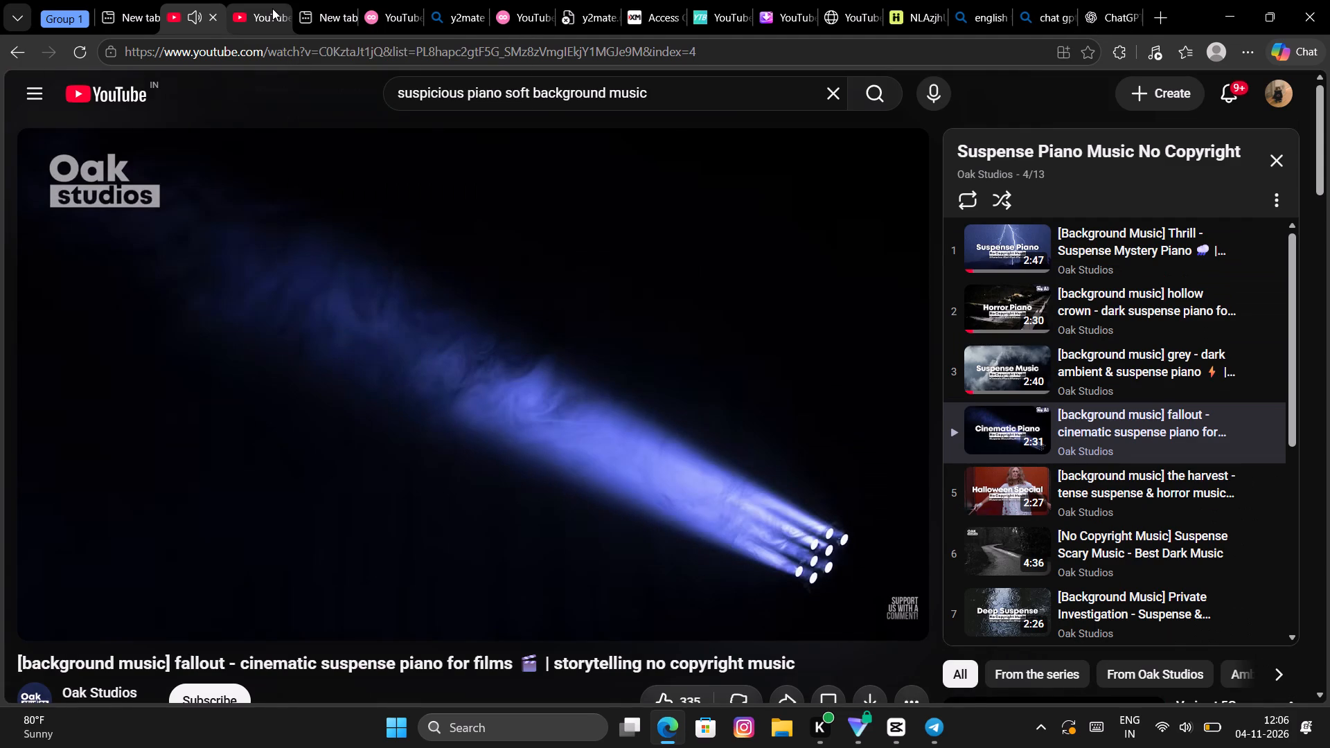
left_click(281, 21)
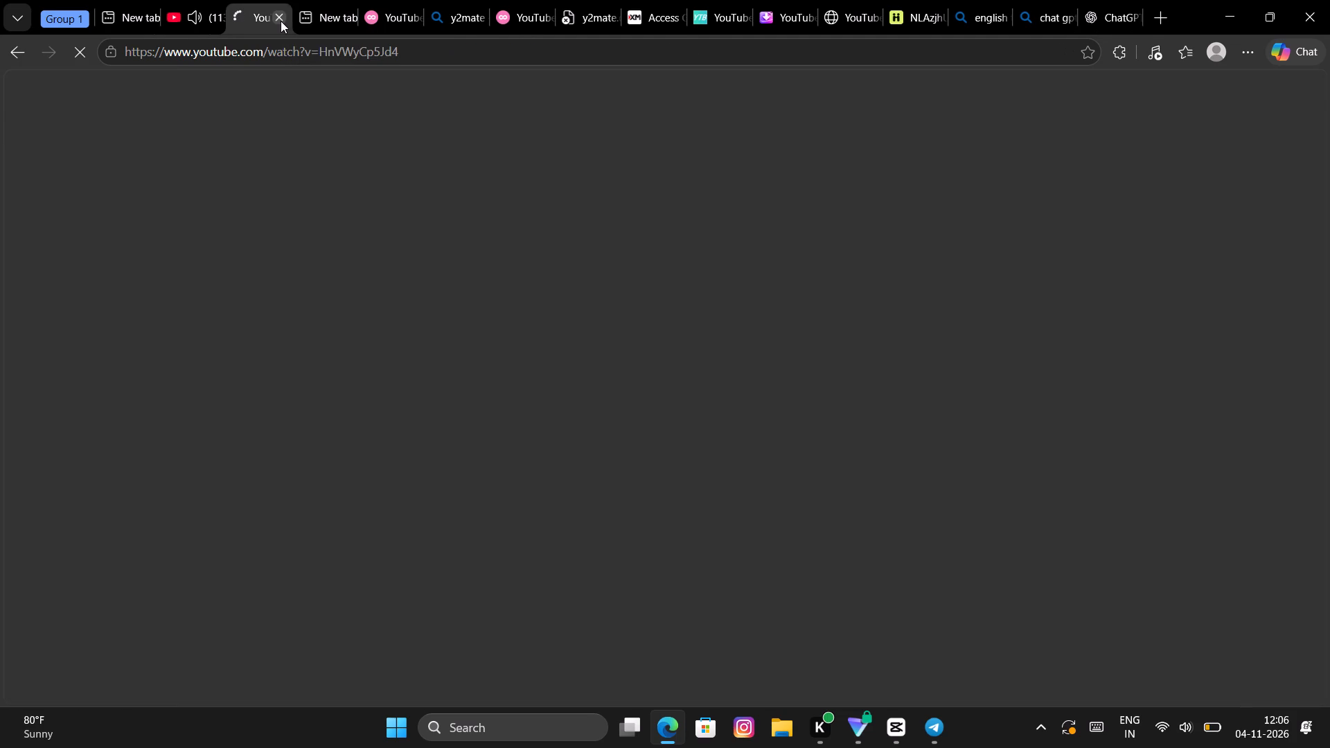
left_click(281, 21)
left_click(281, 21)
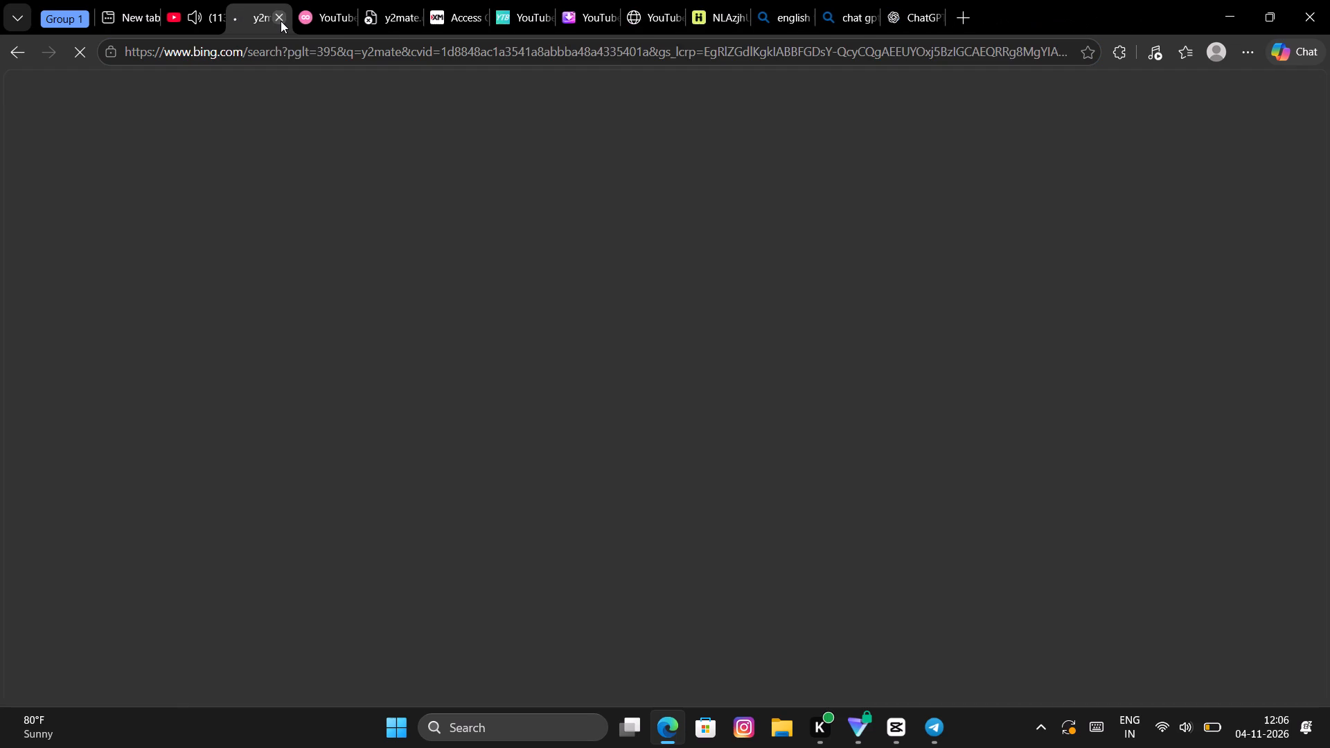
left_click(281, 21)
left_click(281, 21)
left_click(281, 21)
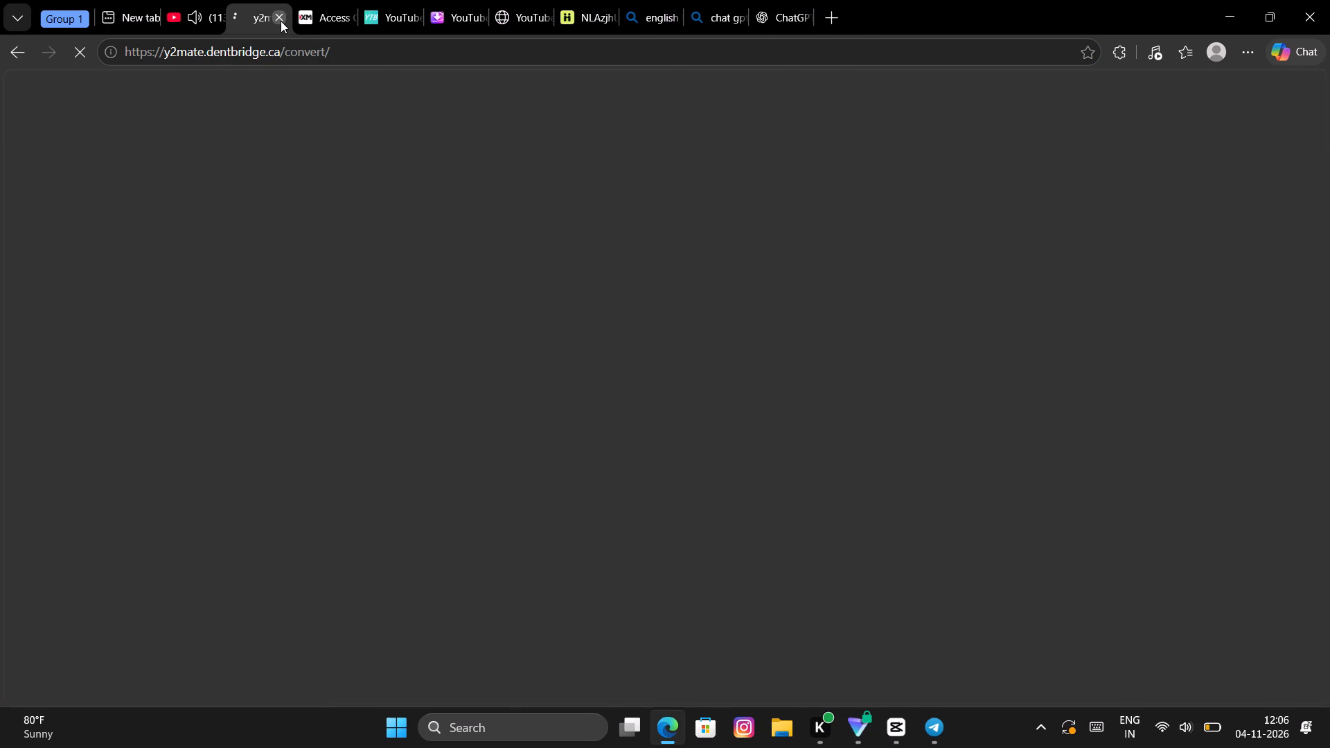
left_click(281, 21)
left_click(281, 21)
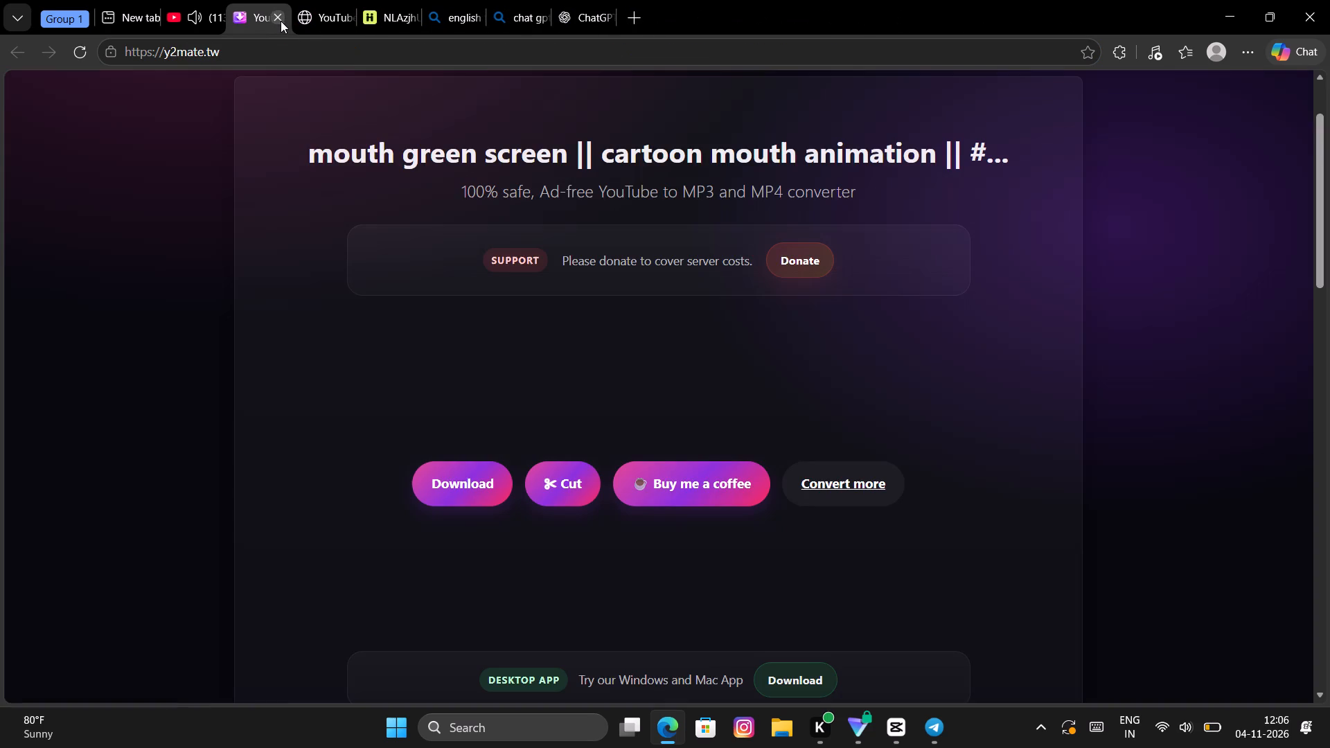
Close the tabs after the y2mate.tw page, including the english to hindi and ChatGPT ones, and the music video tab.
left_click(351, 15)
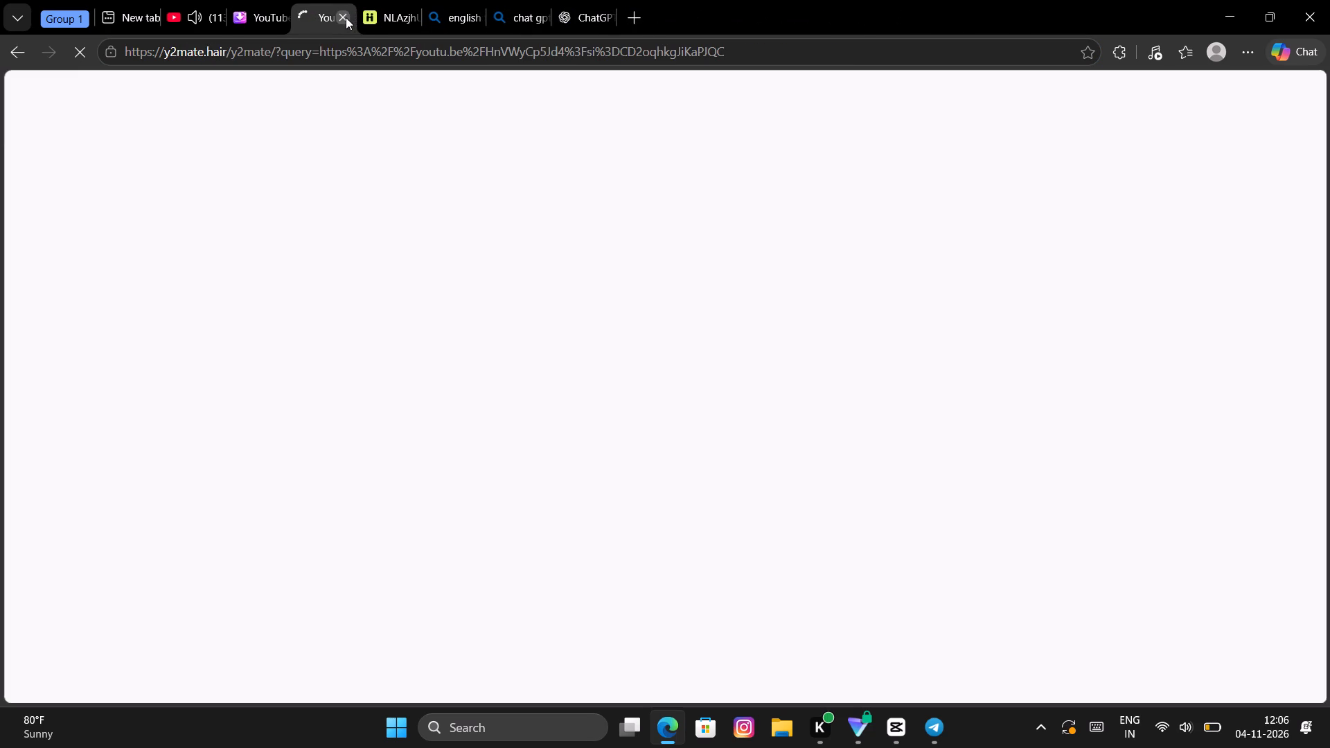
left_click(346, 17)
left_click(346, 17)
left_click(344, 17)
left_click(344, 17)
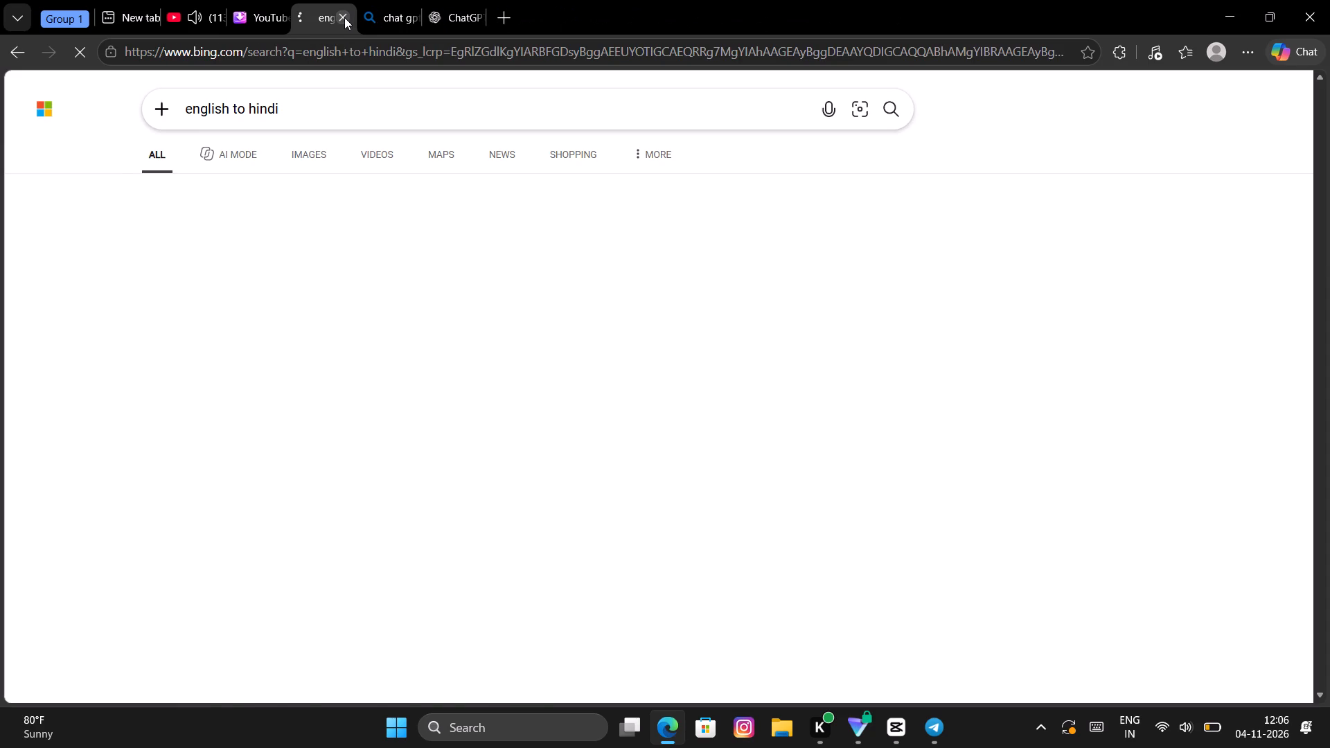
left_click(344, 17)
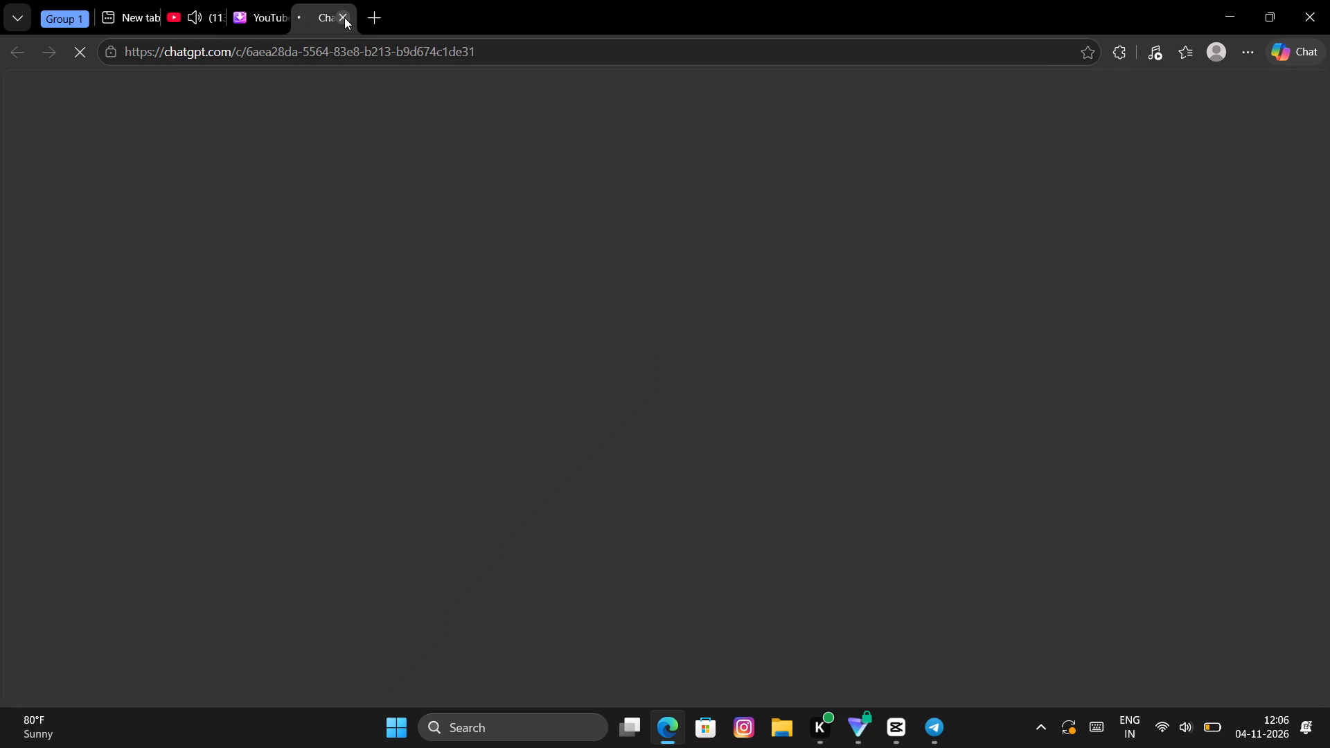
left_click(344, 17)
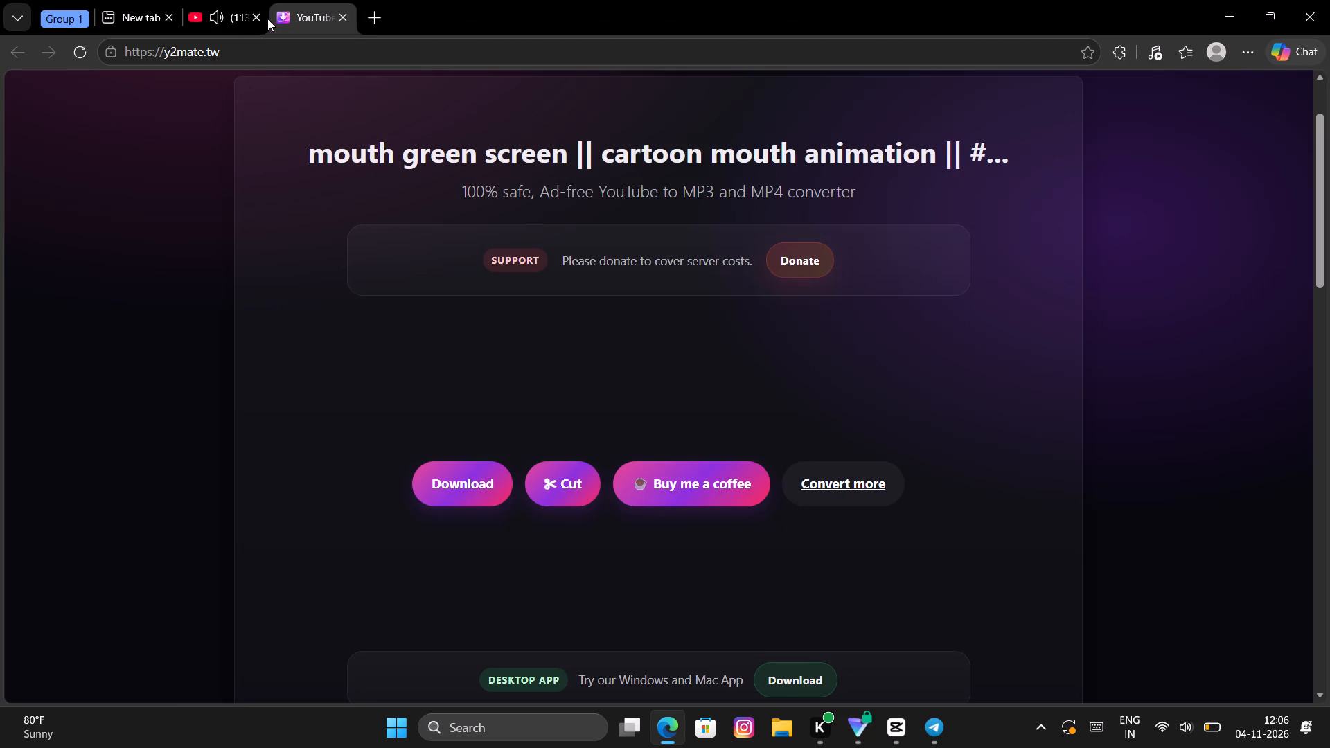
left_click(250, 19)
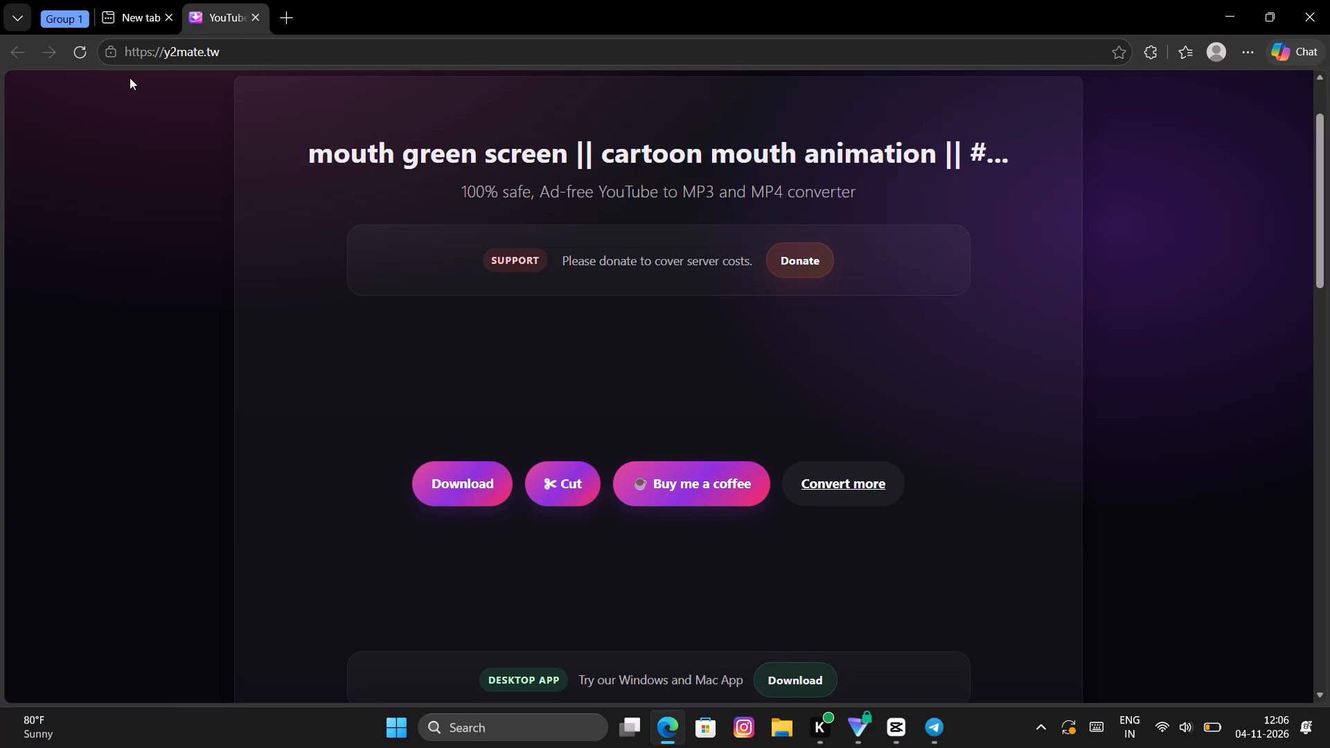
Reopen the "fallout" background music video from the browsing history and pause it.
left_click(1243, 50)
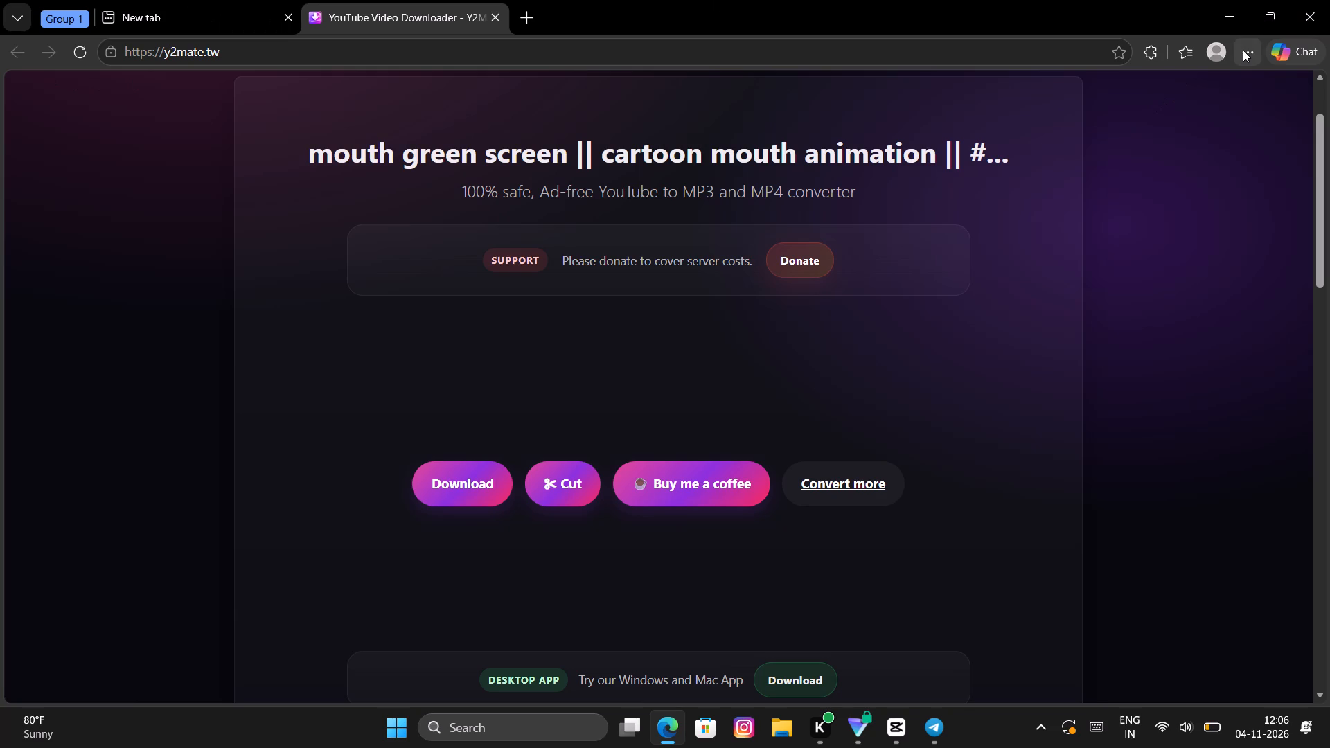
left_click(1160, 258)
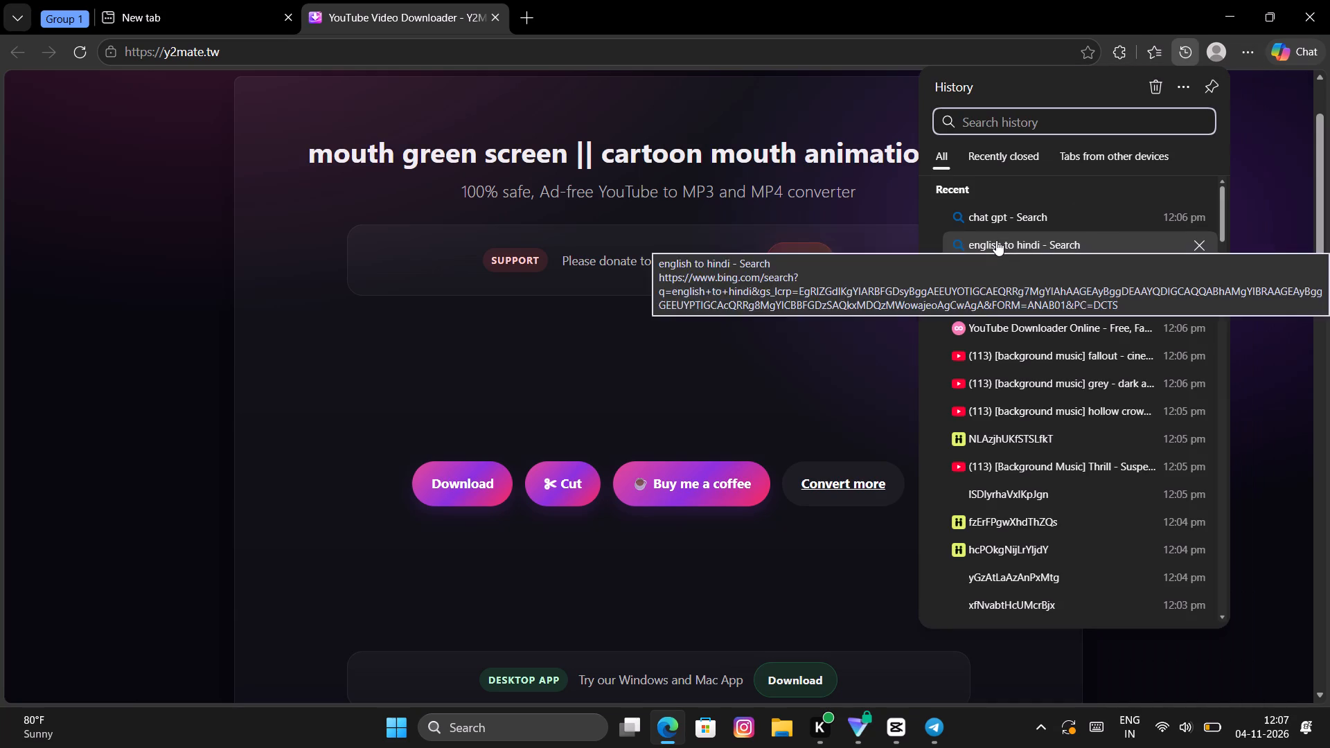
left_click(1028, 351)
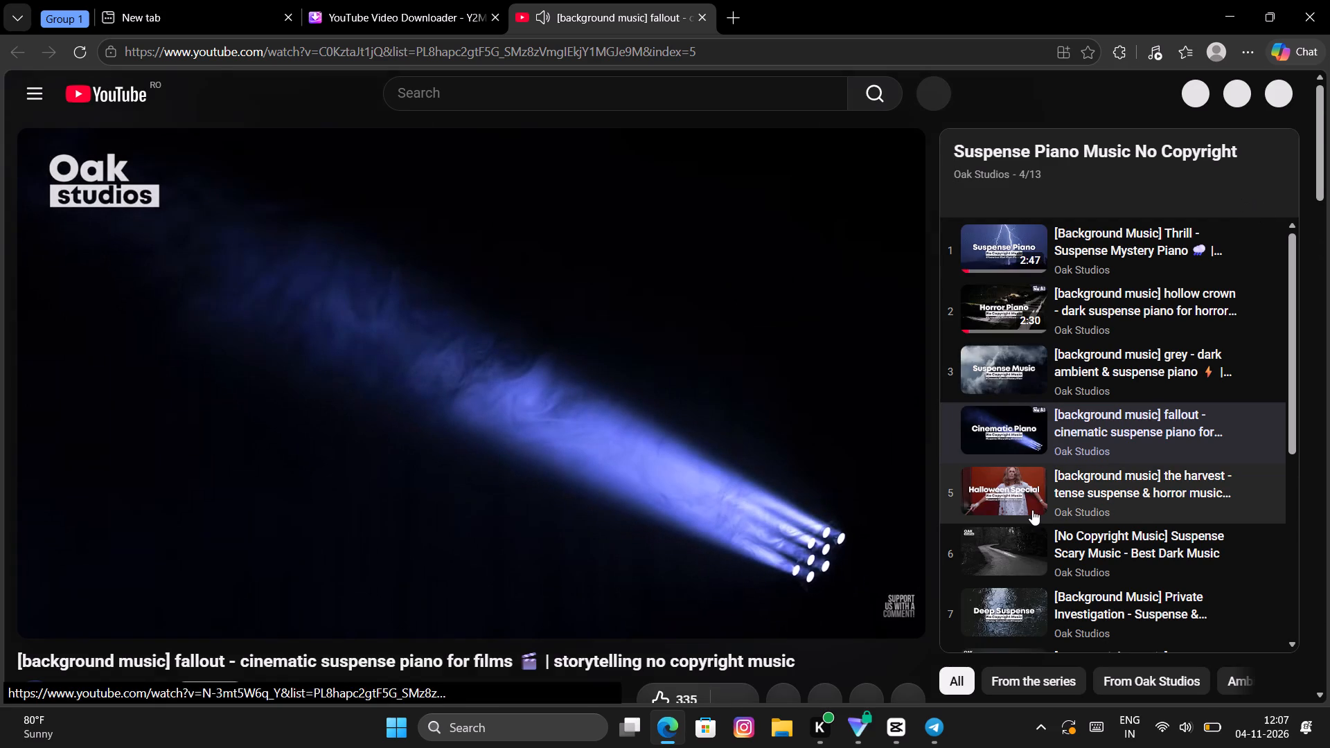
left_click(700, 447)
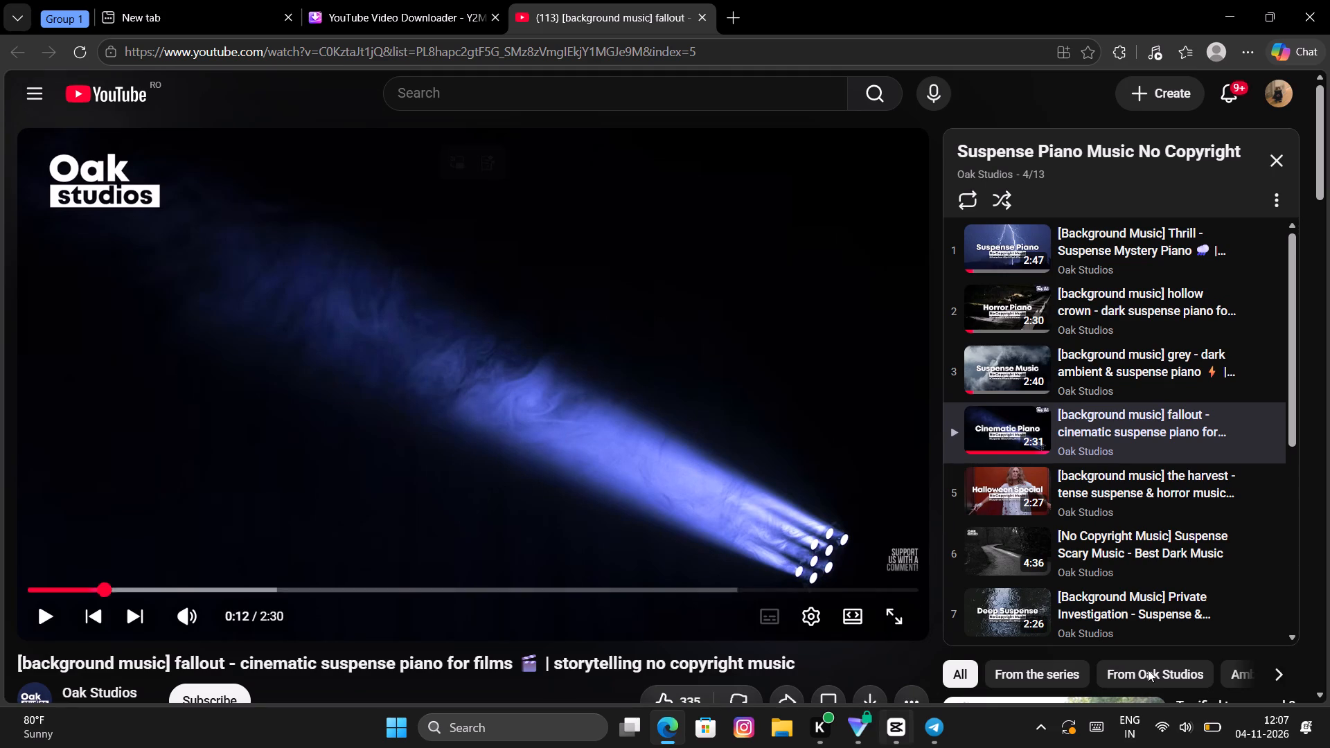
Switch to CapCut, select the green screen mouth clip and enlarge its overlay to cover most of the anime character photo.
left_click(891, 730)
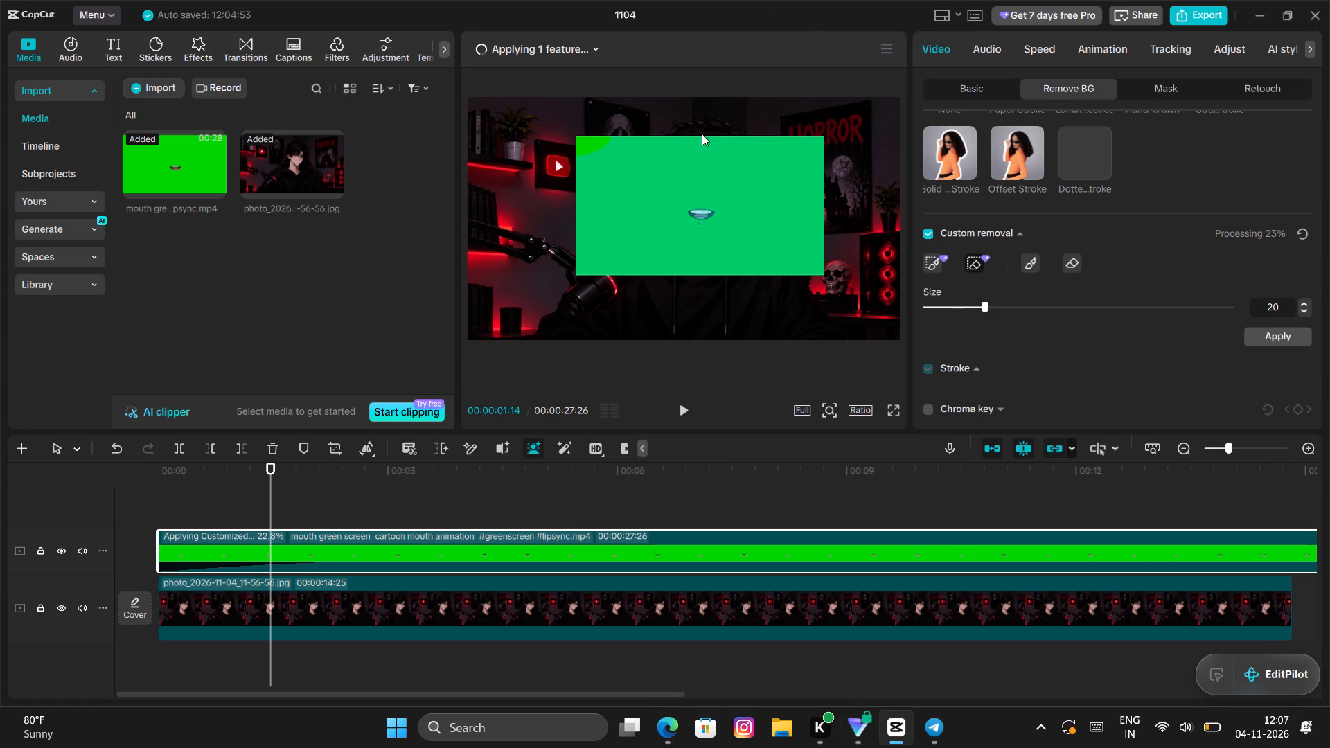
left_click(274, 537)
left_click_drag(303, 544, 452, 549)
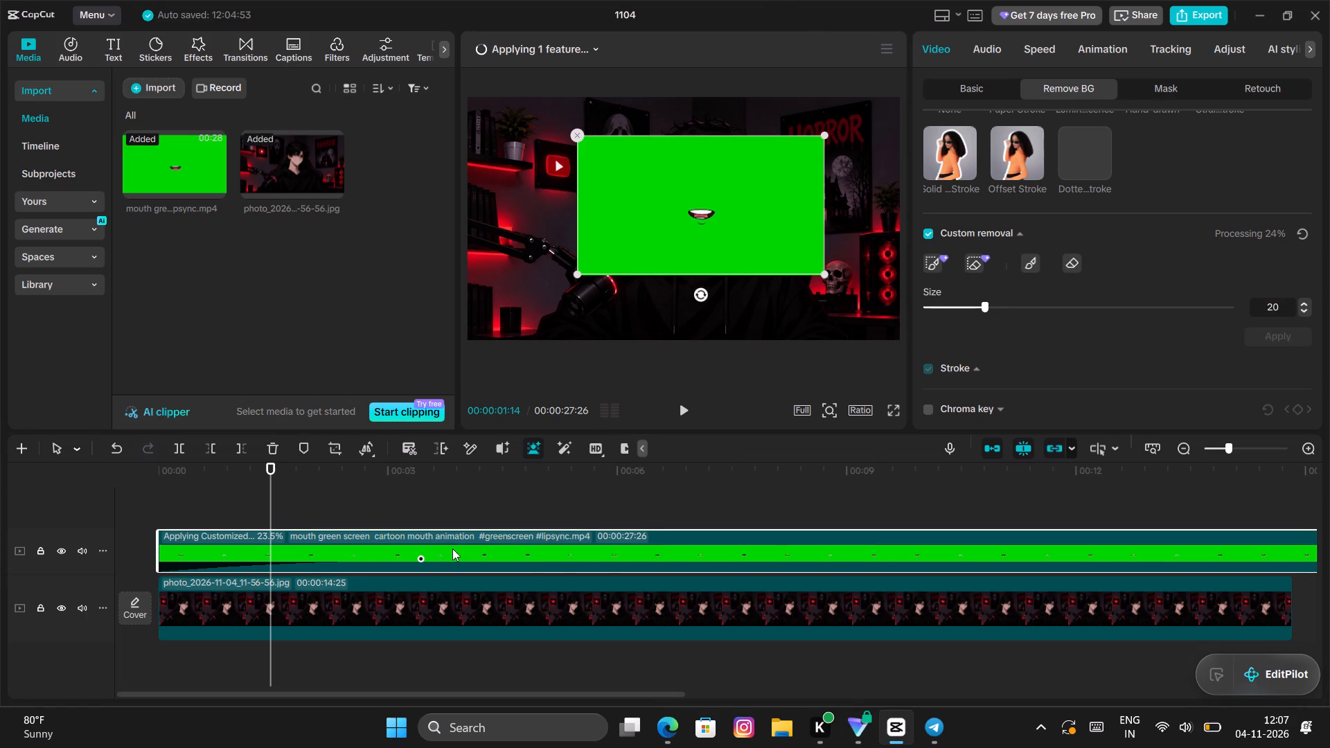
left_click(452, 549)
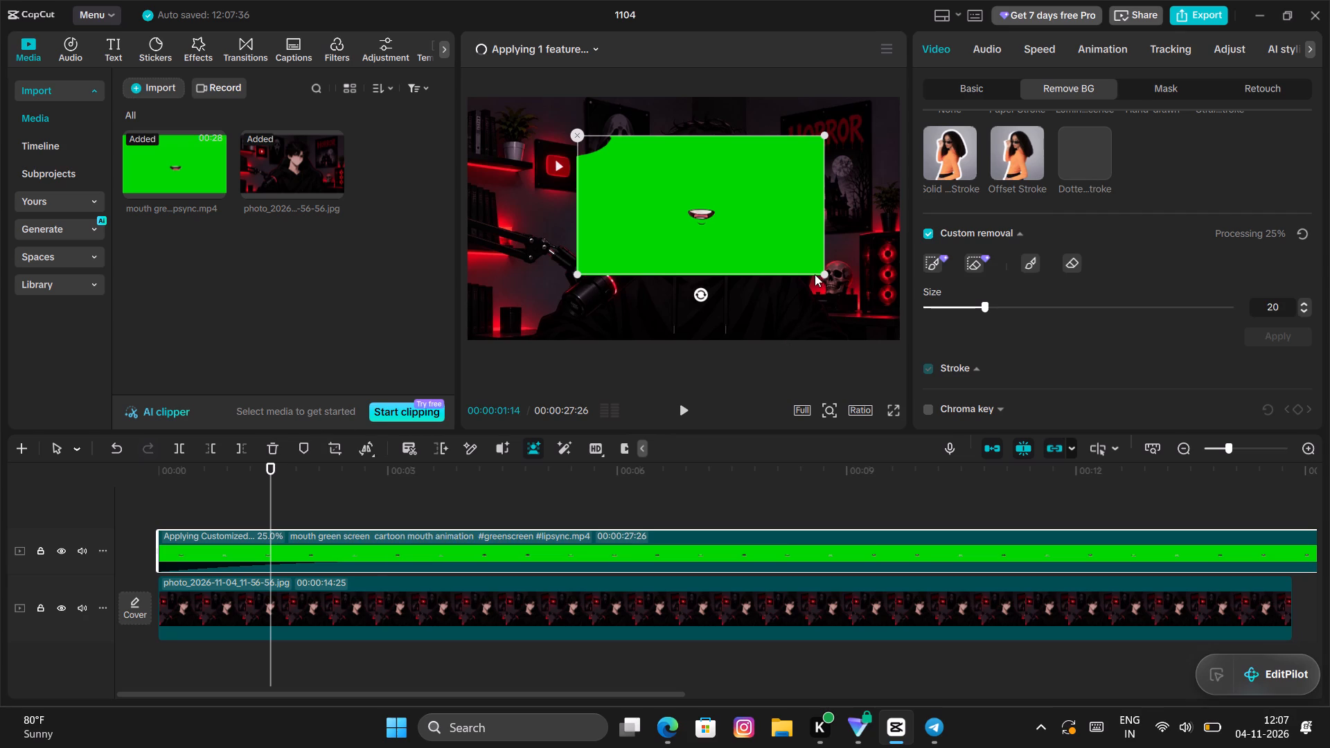
left_click_drag(820, 274, 1070, 330)
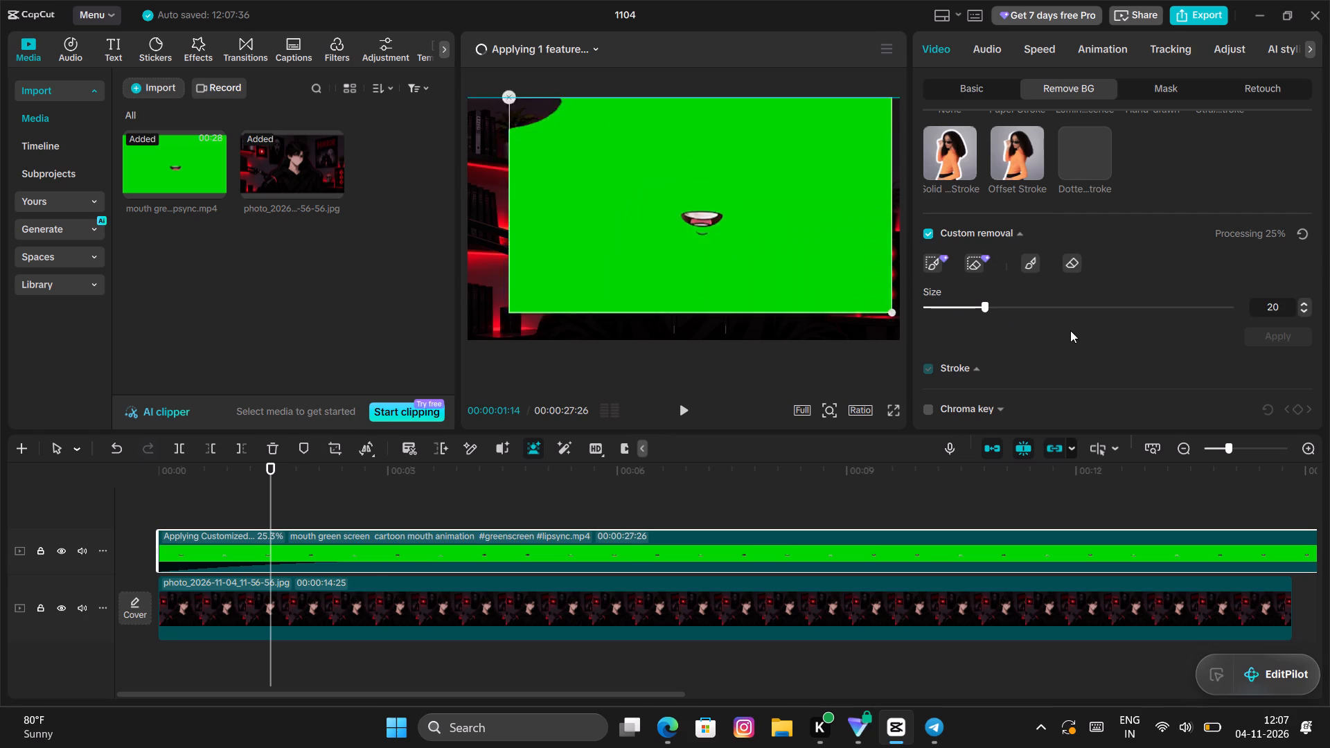
left_click_drag(1070, 330, 1166, 384)
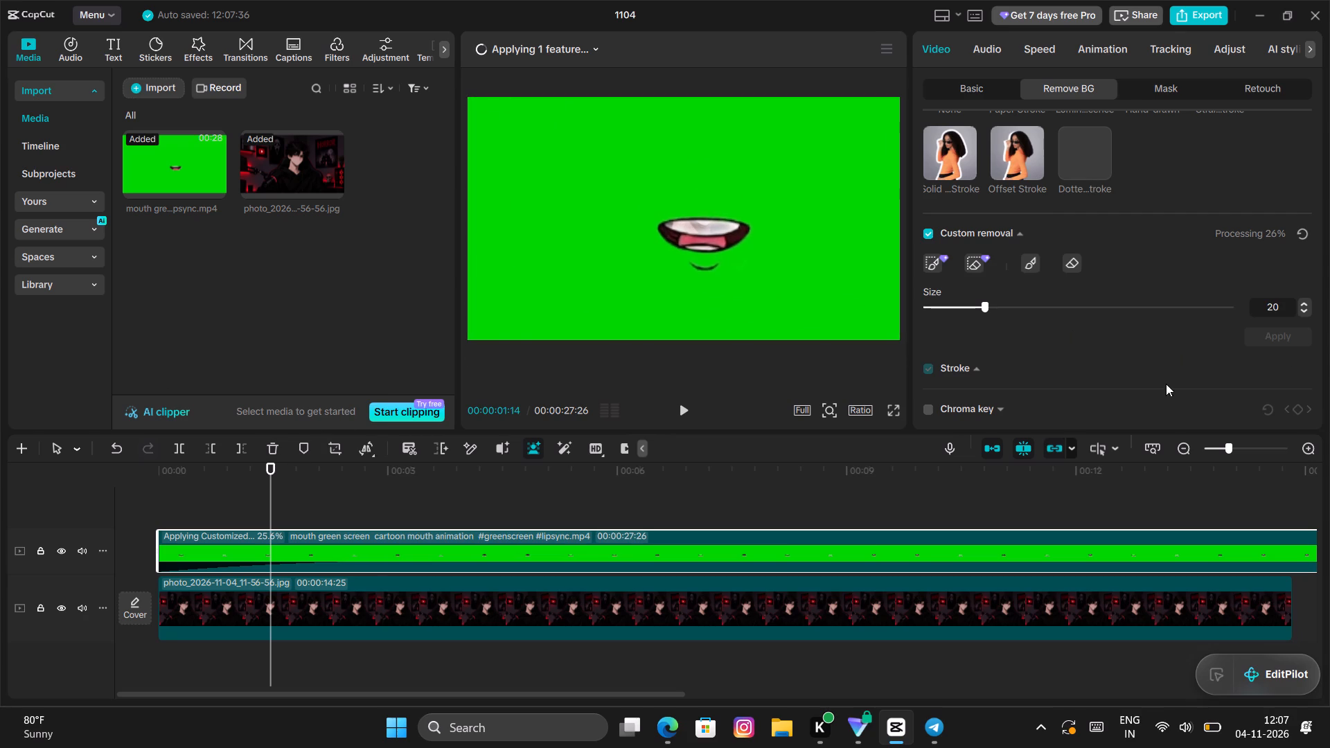
left_click_drag(1166, 384, 923, 288)
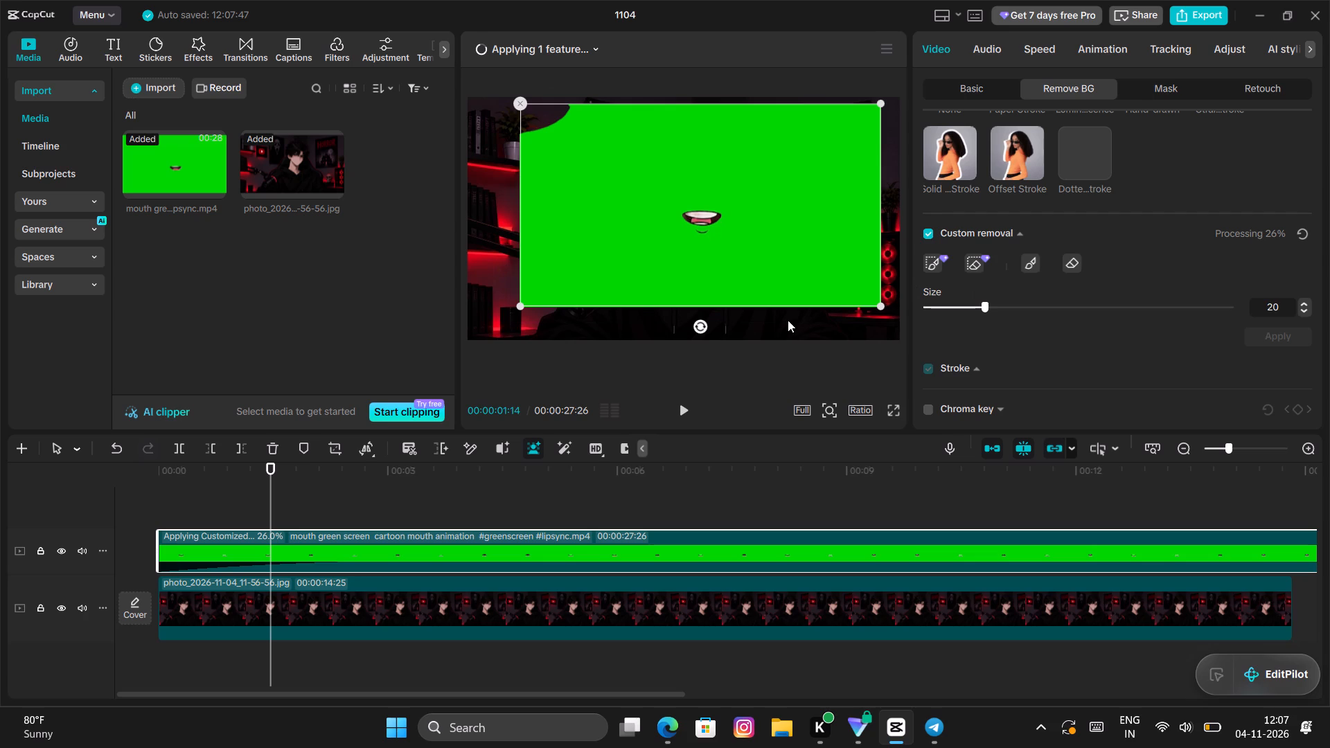
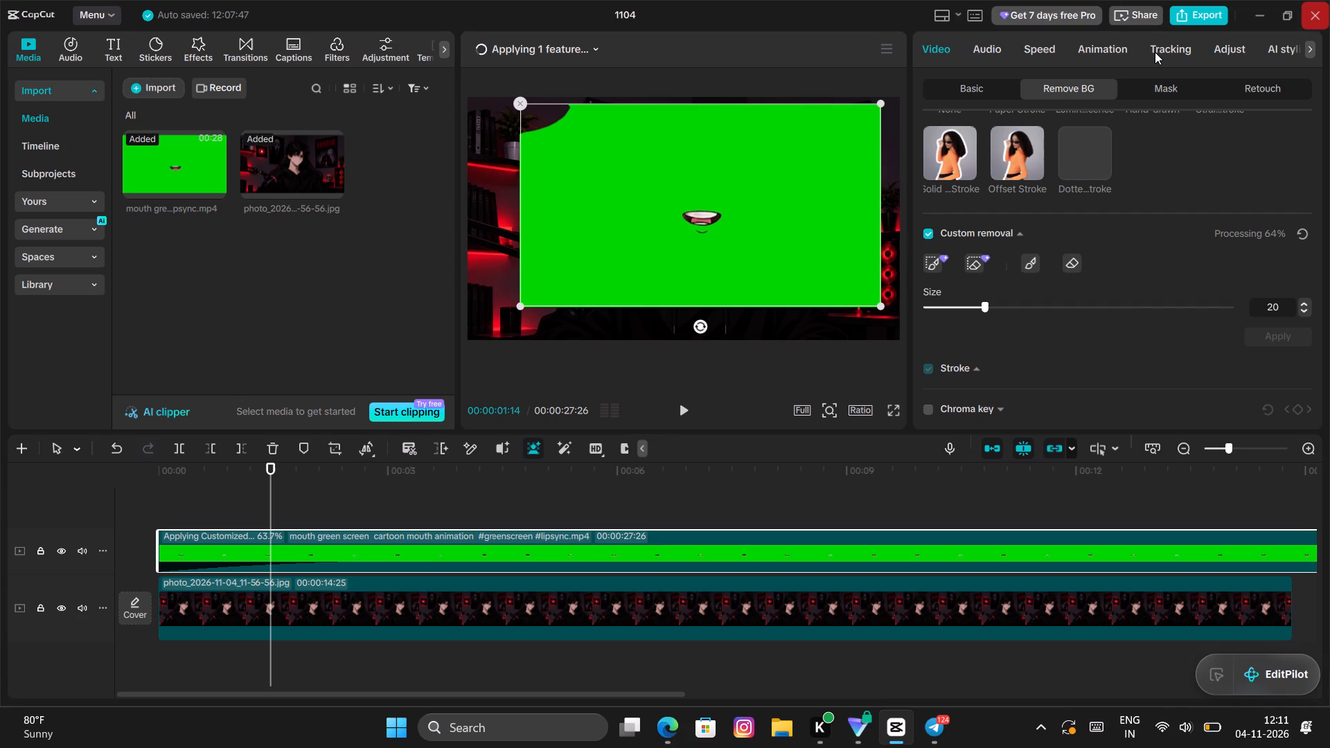
Delete the green screen mouth overlay and add the clip afresh on a track above the photo, aligned to the timeline start.
left_click(523, 103)
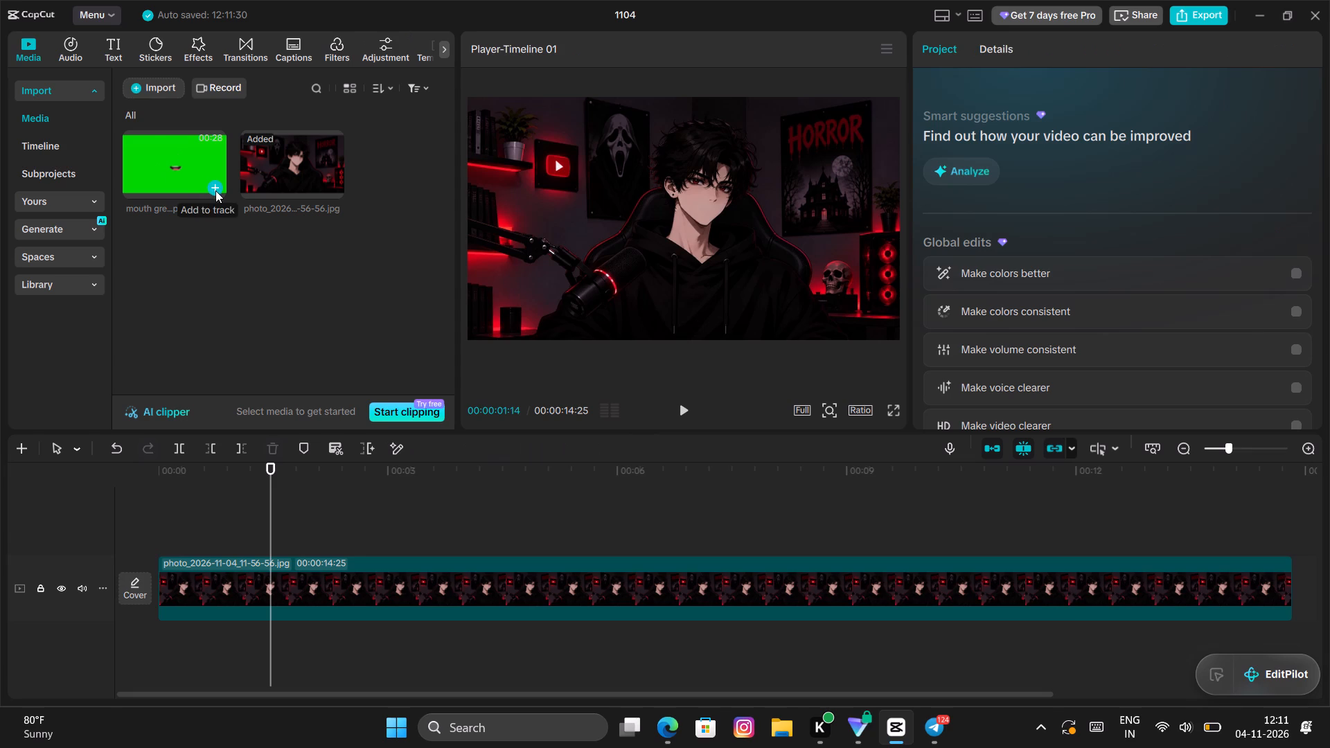
left_click(215, 192)
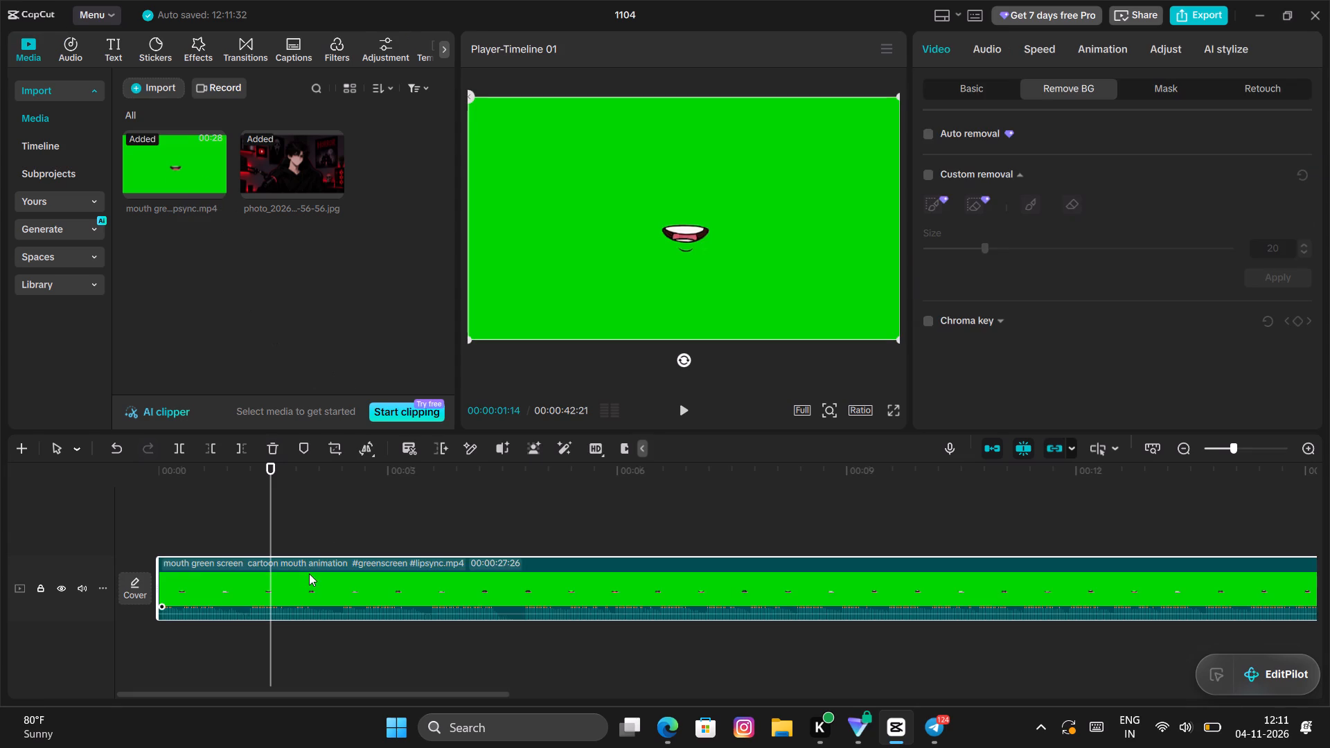
left_click_drag(309, 573, 326, 477)
left_click_drag(278, 551, 246, 555)
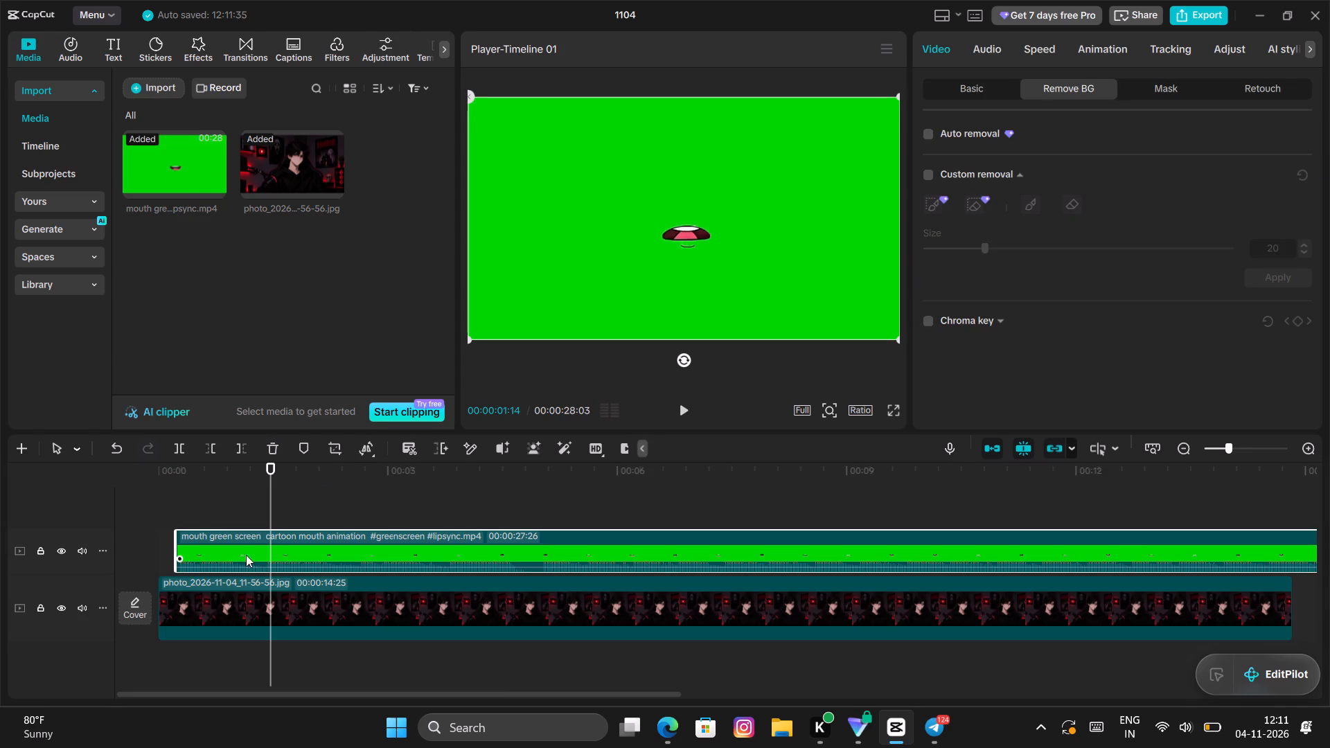
left_click_drag(246, 555, 231, 555)
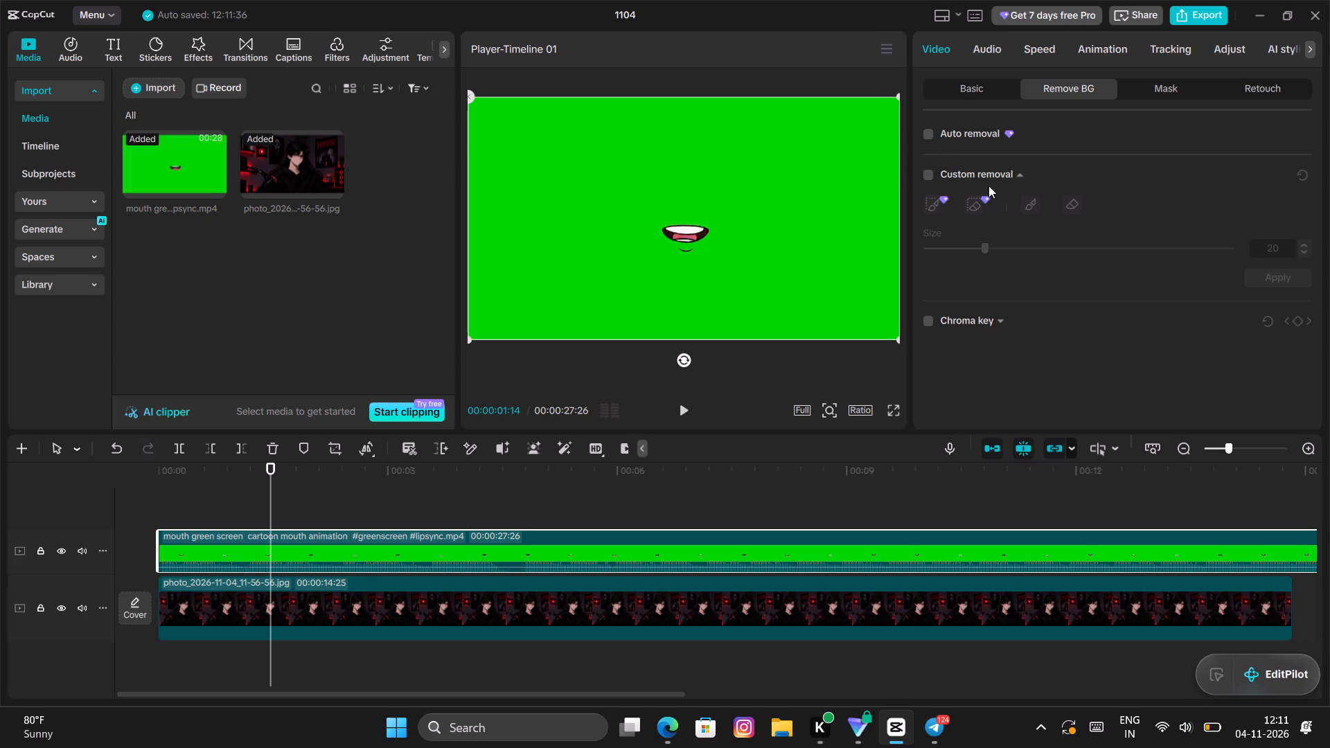
Enable Chroma key on the mouth clip and pick its green background as the key colour.
left_click(927, 323)
scroll(955, 404, "down", 2)
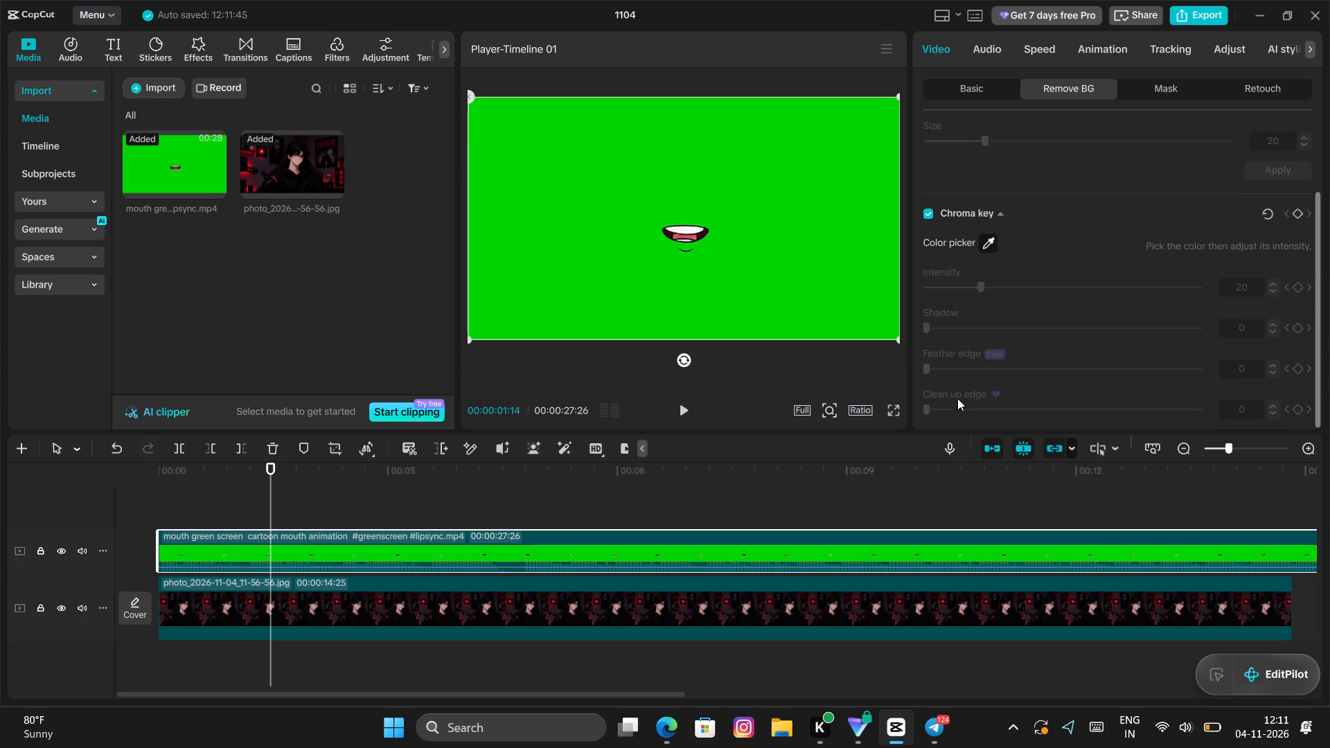
left_click(986, 247)
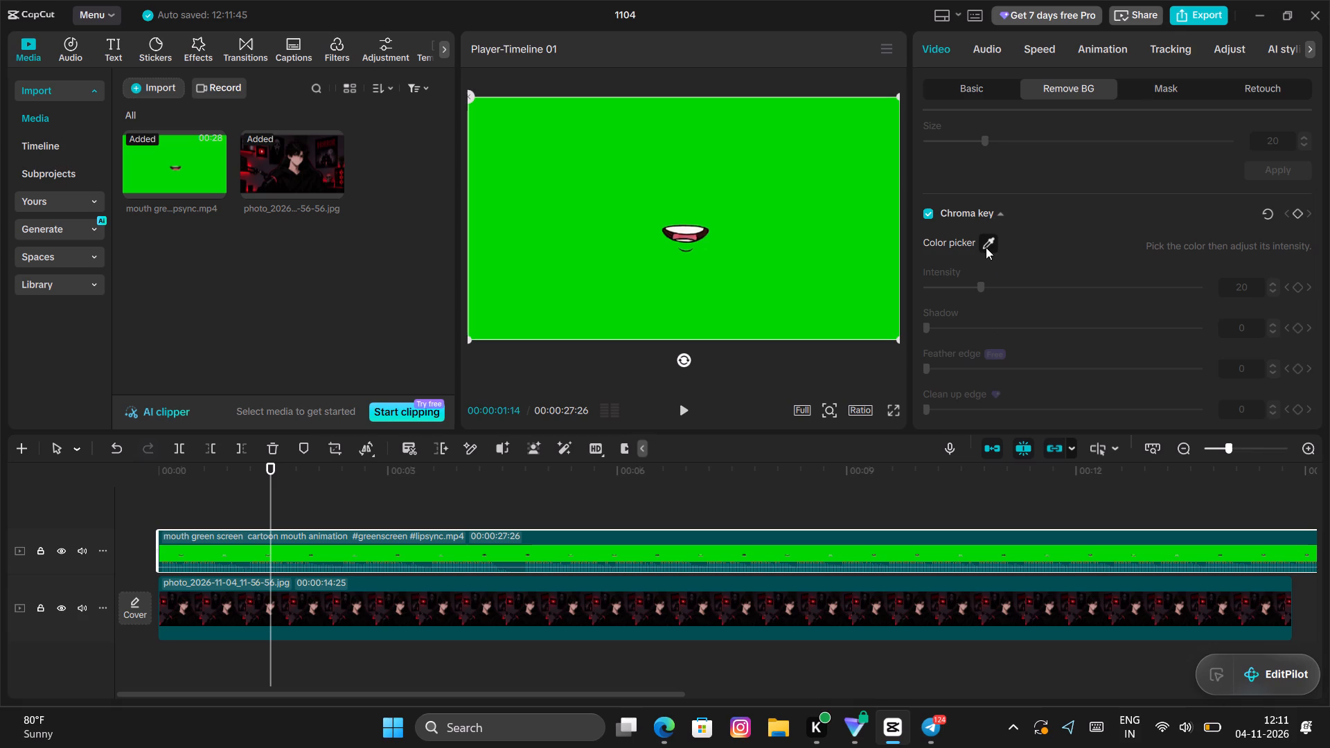
left_click(986, 247)
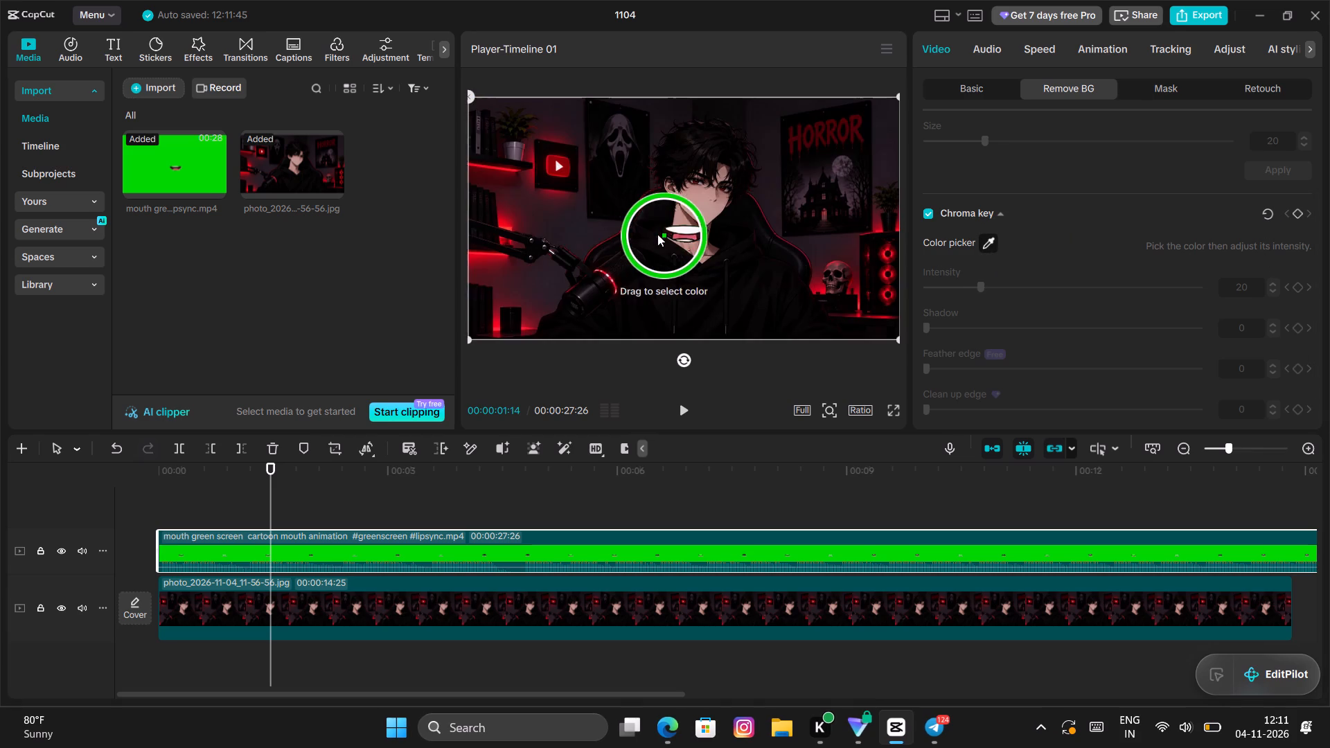
left_click(653, 234)
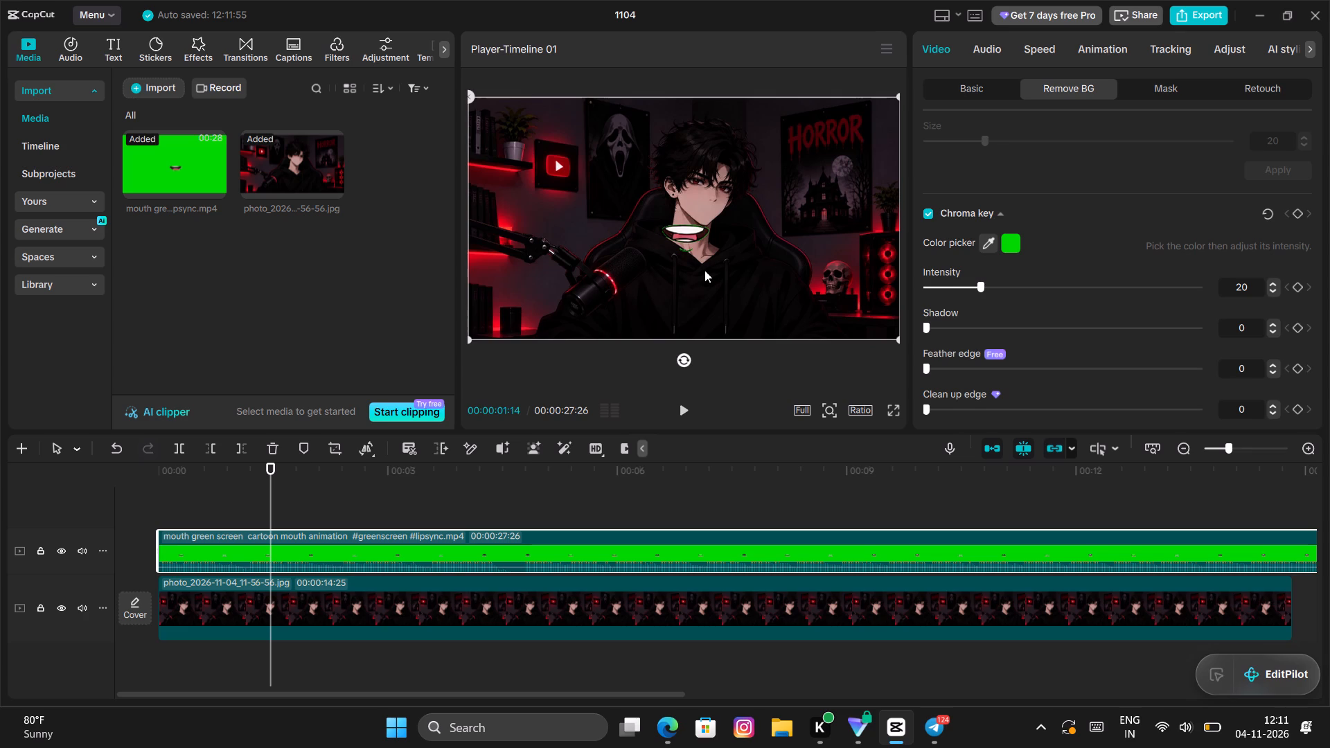
Adjust the chroma key intensity through low and high values and set it to 56.
scroll(792, 307, "down", 1)
left_click_drag(978, 286, 1123, 301)
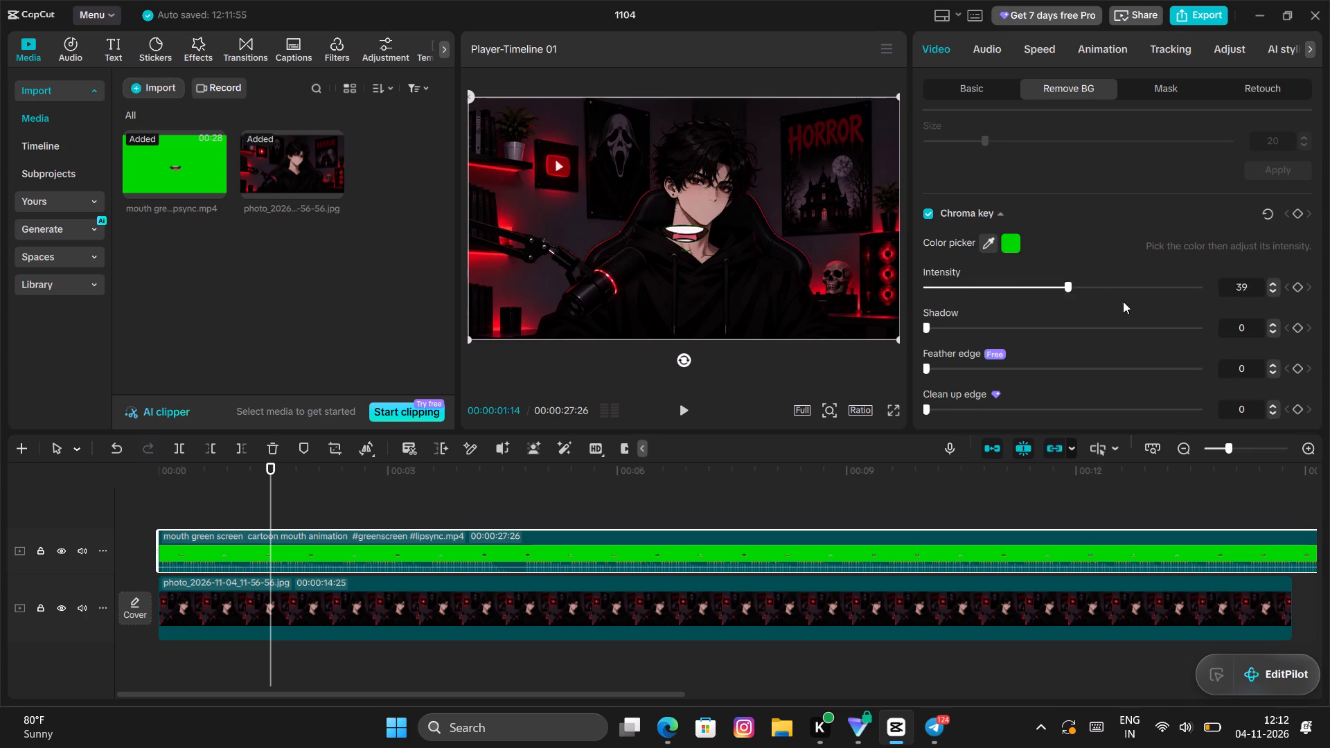
left_click_drag(1123, 301, 1171, 316)
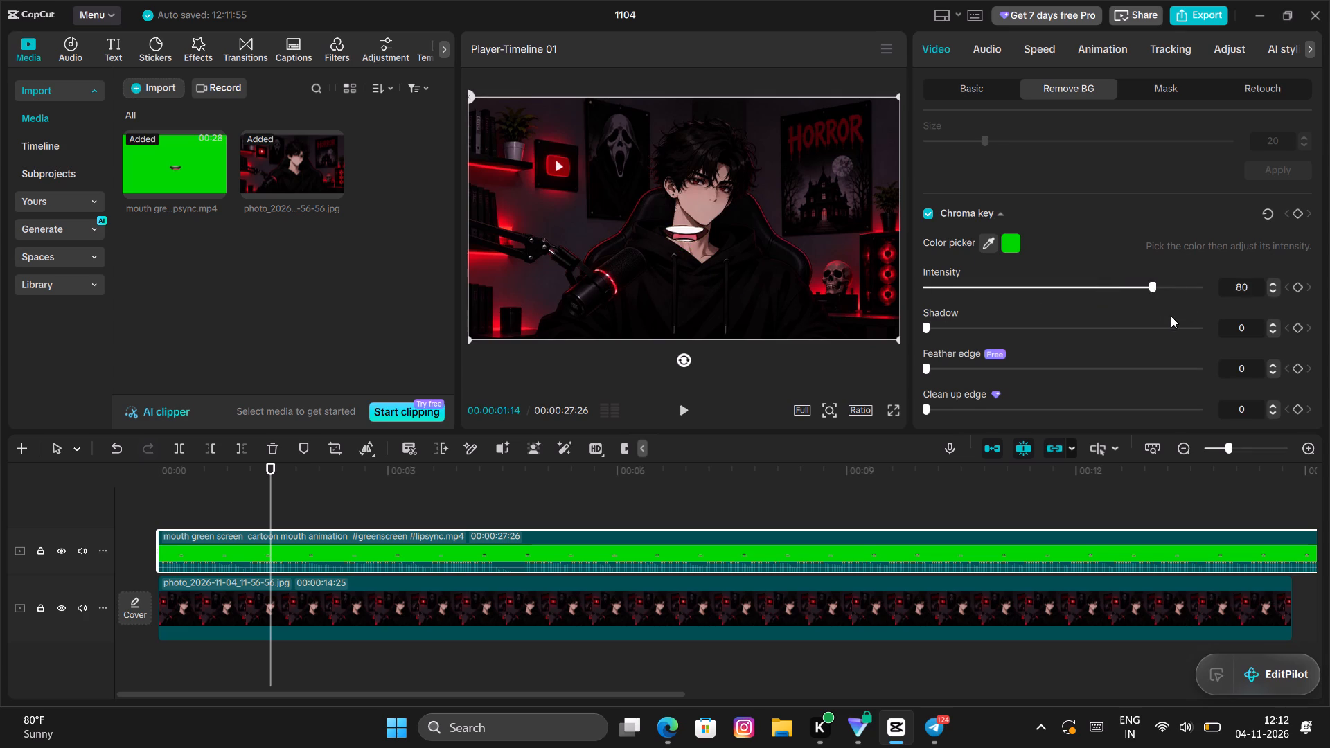
left_click_drag(1171, 316, 907, 344)
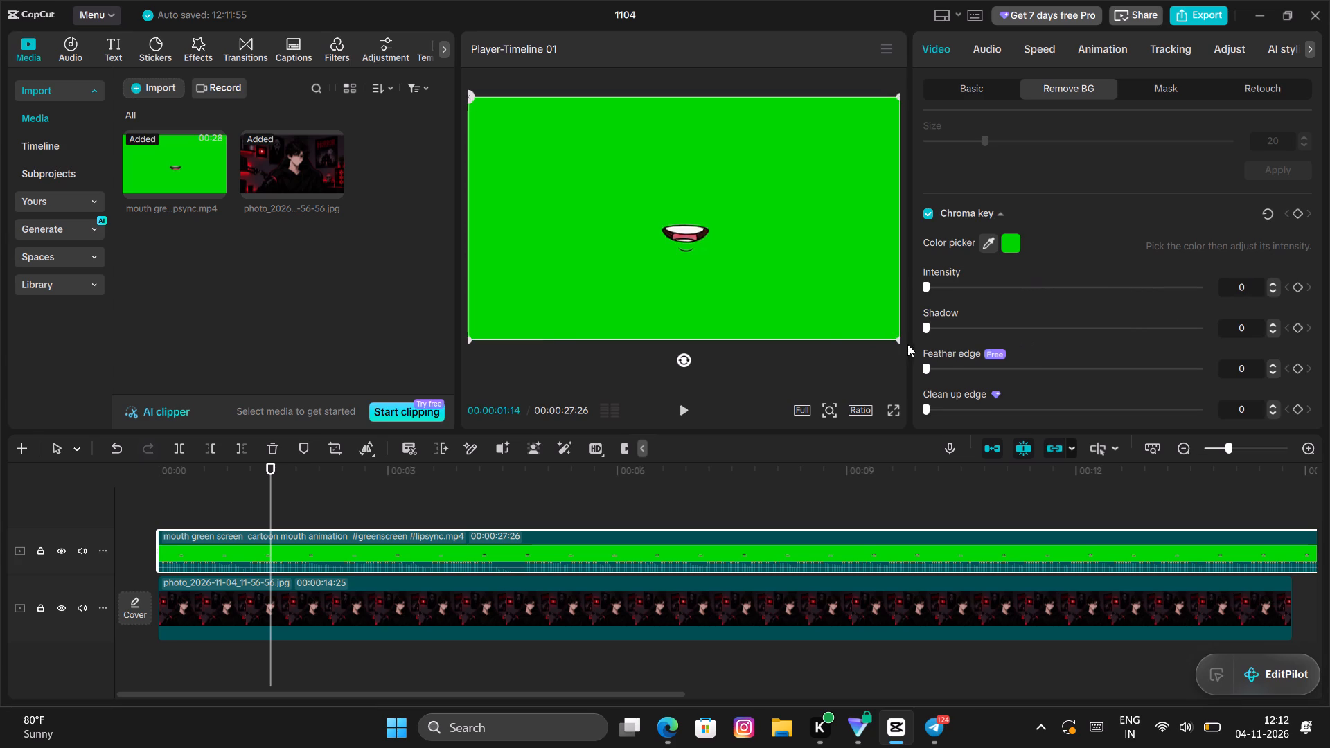
left_click_drag(907, 344, 921, 334)
left_click_drag(921, 334, 965, 347)
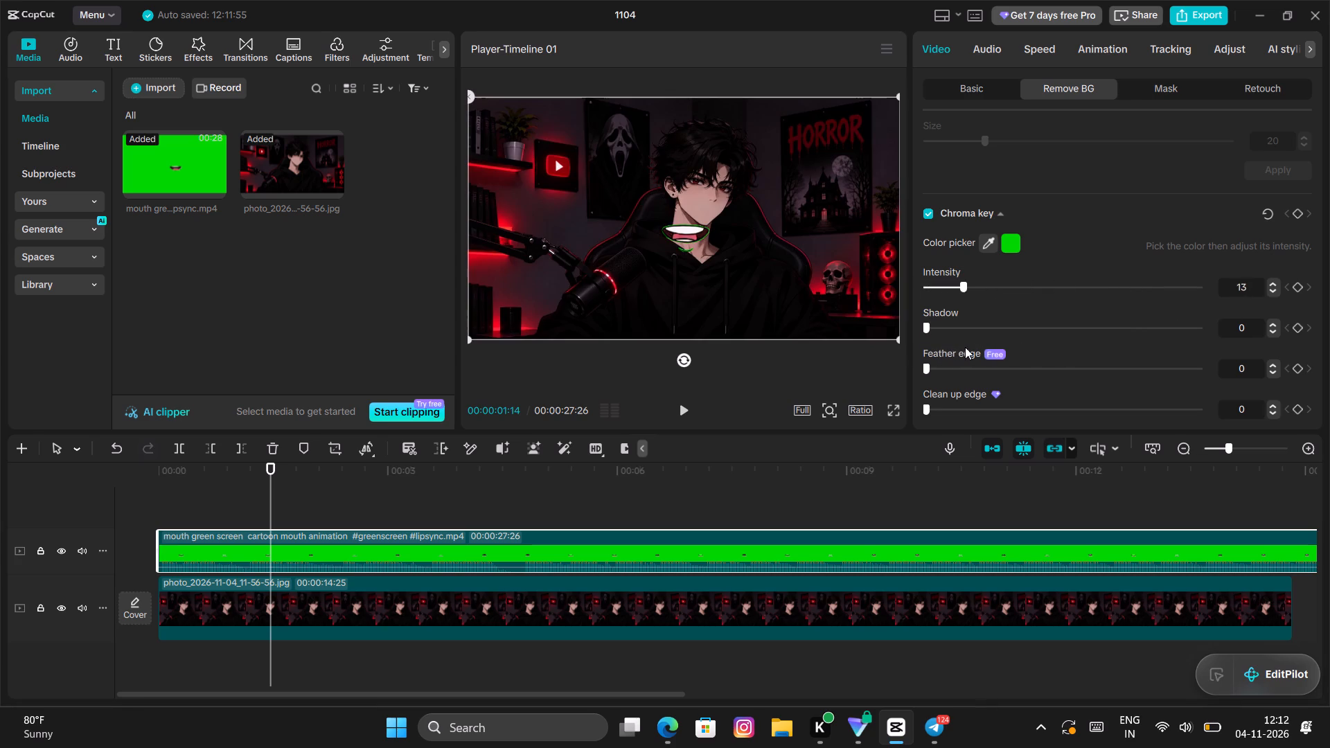
left_click_drag(965, 347, 1075, 345)
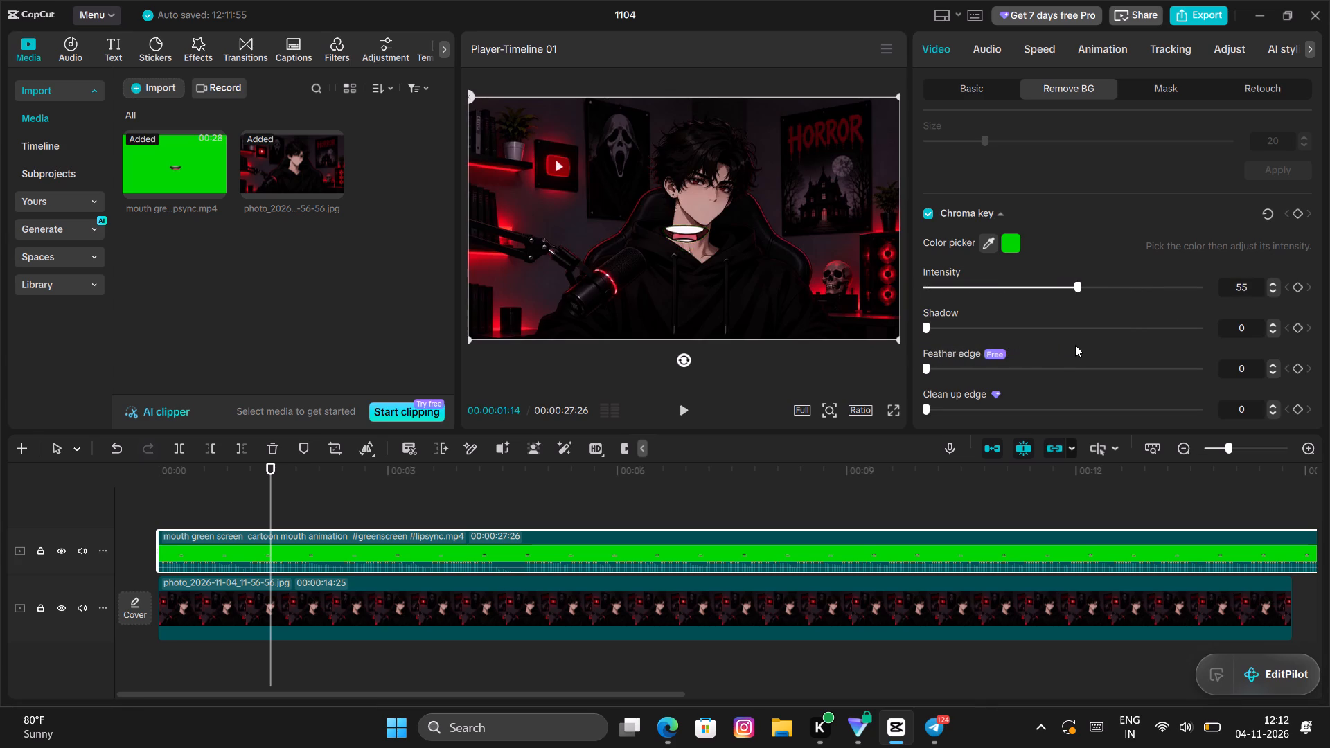
left_click_drag(1075, 345, 1076, 345)
Shrink the mouth overlay to fit the anime character's face, place it over his mouth and preview it from the start.
left_click_drag(687, 238, 709, 214)
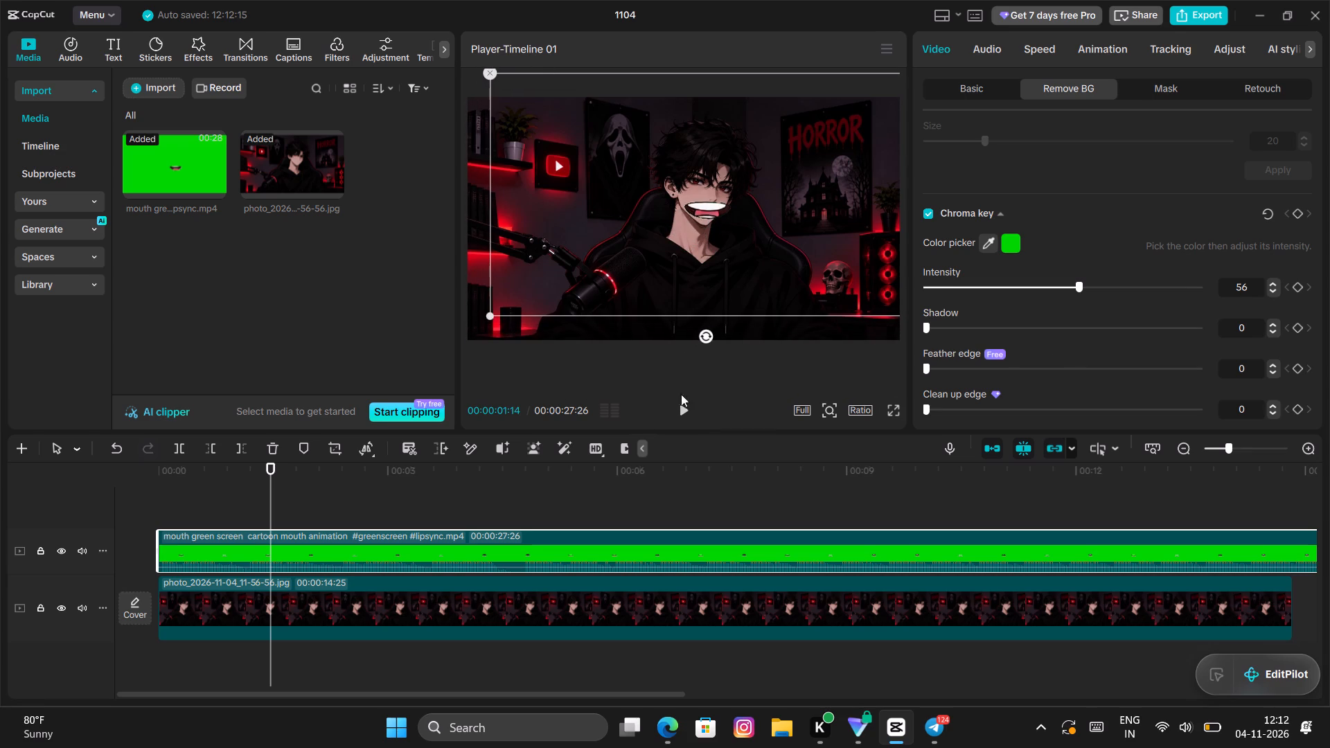
left_click_drag(489, 314, 674, 258)
left_click_drag(711, 192, 711, 200)
double_click(197, 496)
left_click_drag(197, 496, 193, 501)
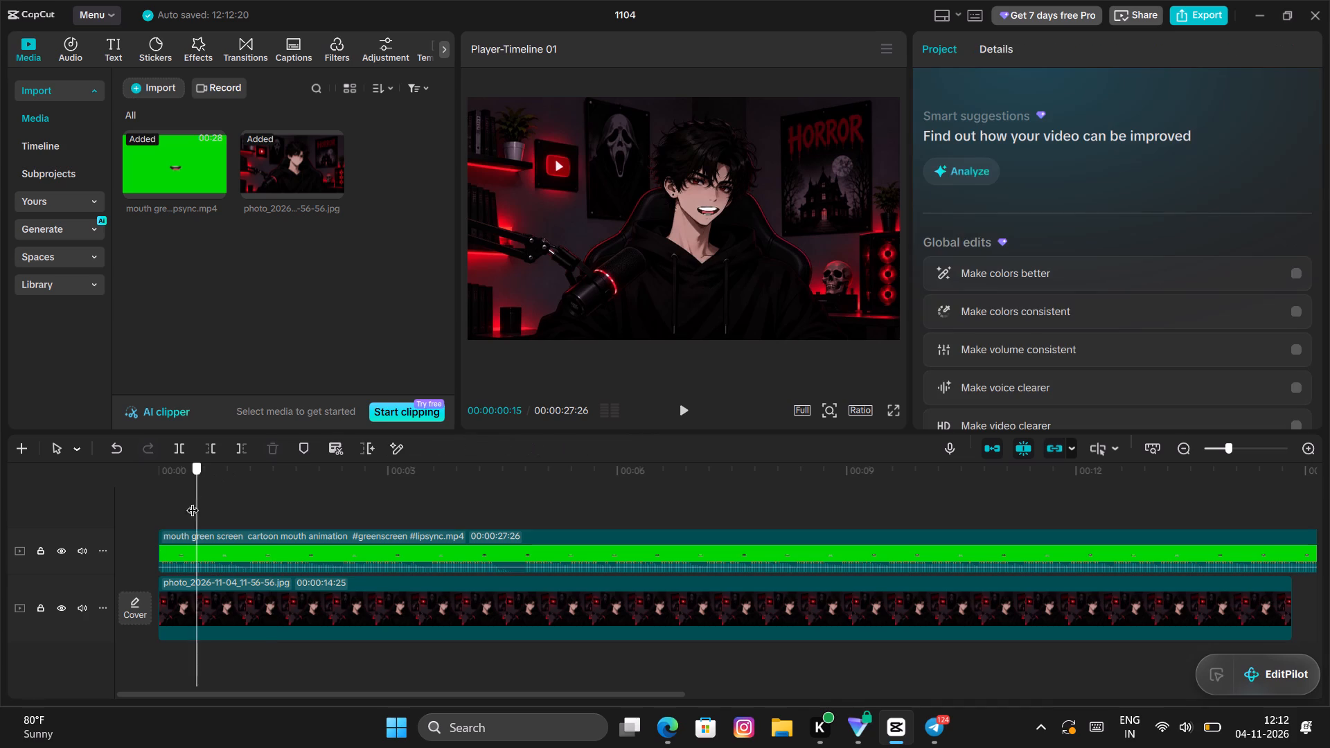
left_click_drag(193, 501, 44, 516)
key("space")
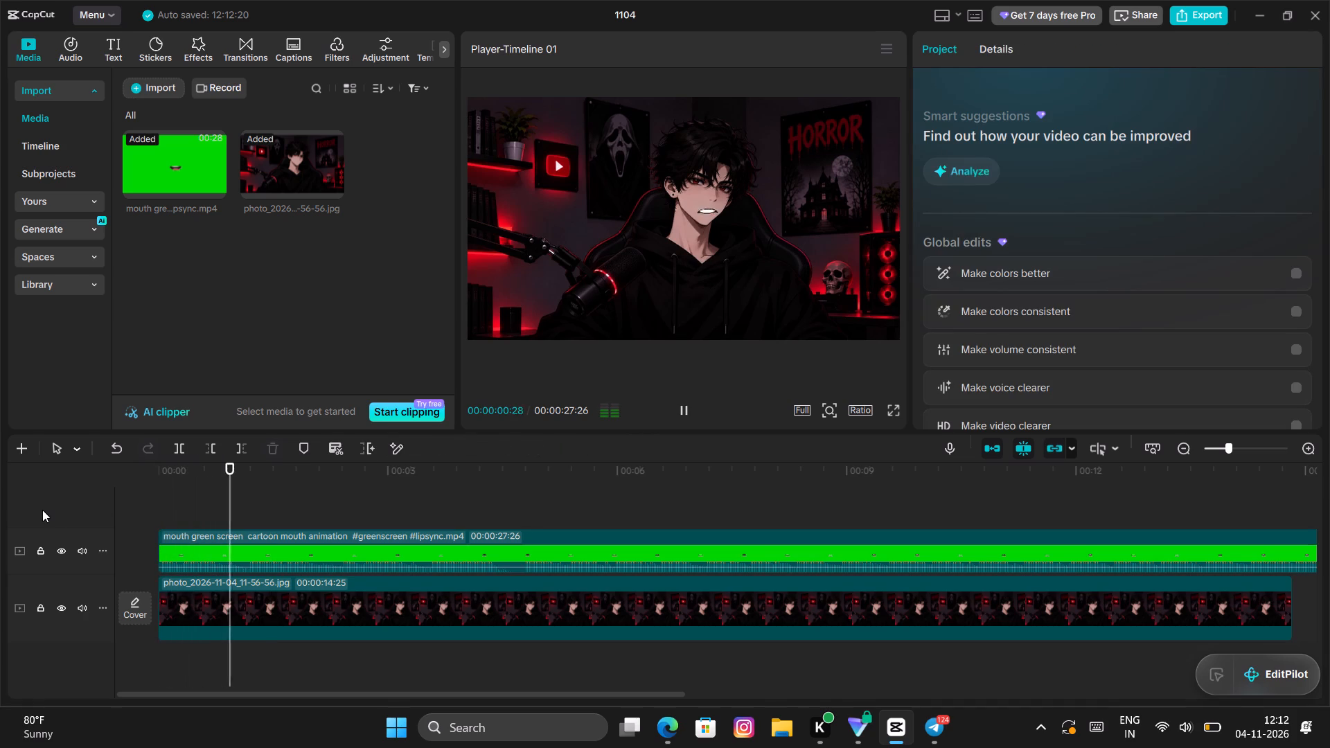
key("space")
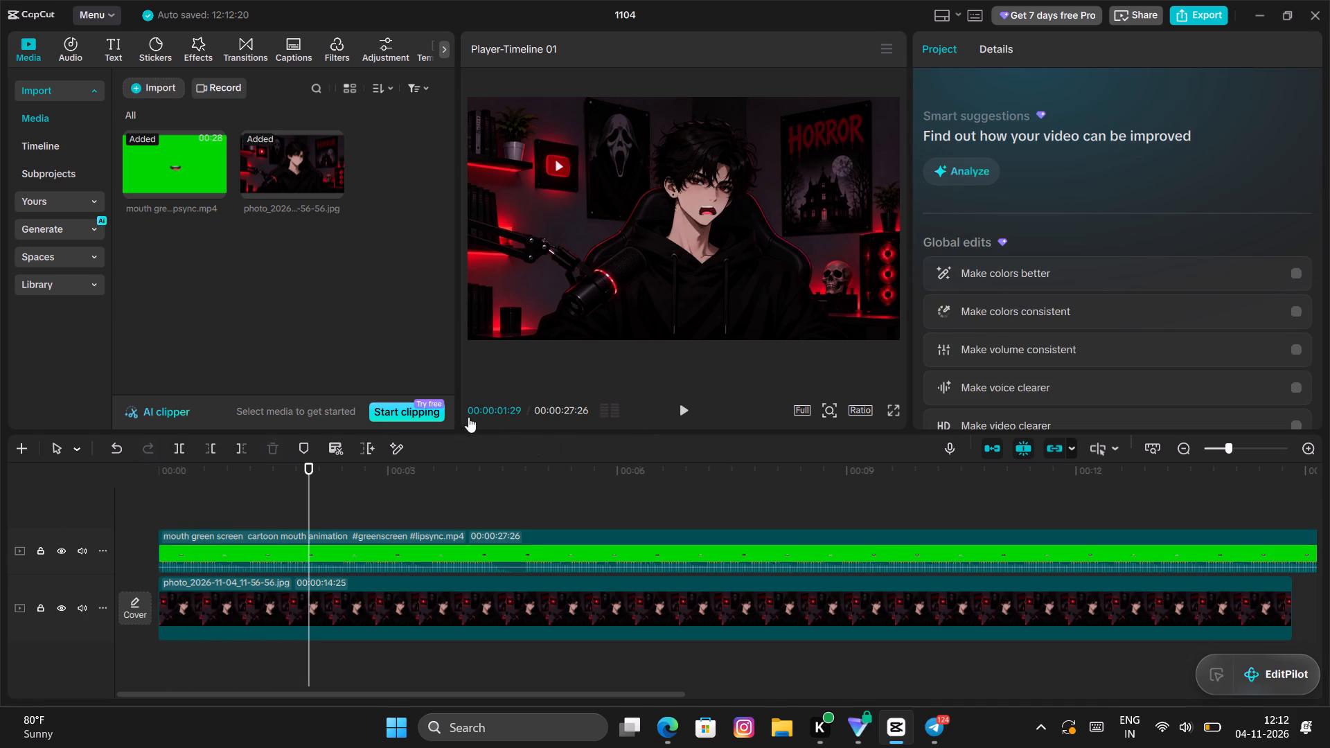
Rotate the mouth overlay clockwise to about 11.76° to match the face's tilt and nudge it back over the mouth.
left_click(705, 221)
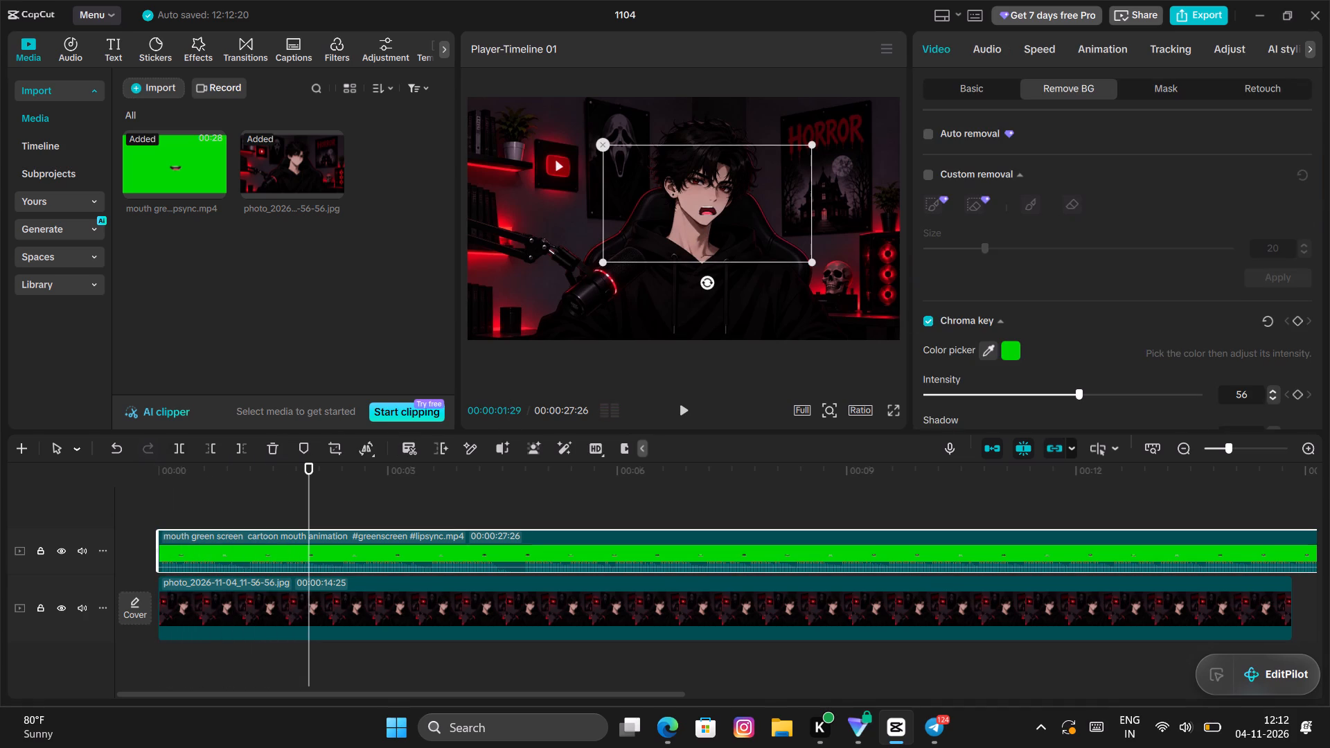
left_click_drag(705, 286, 687, 290)
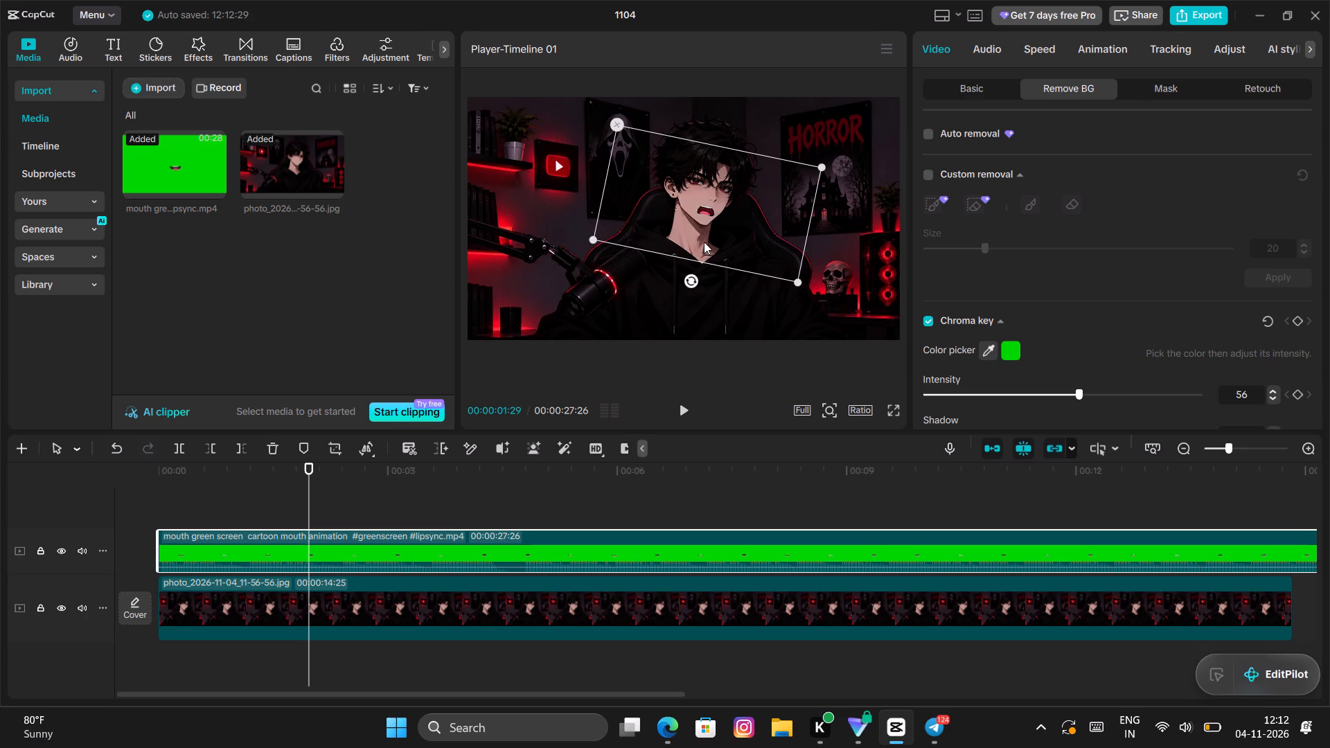
left_click(704, 210)
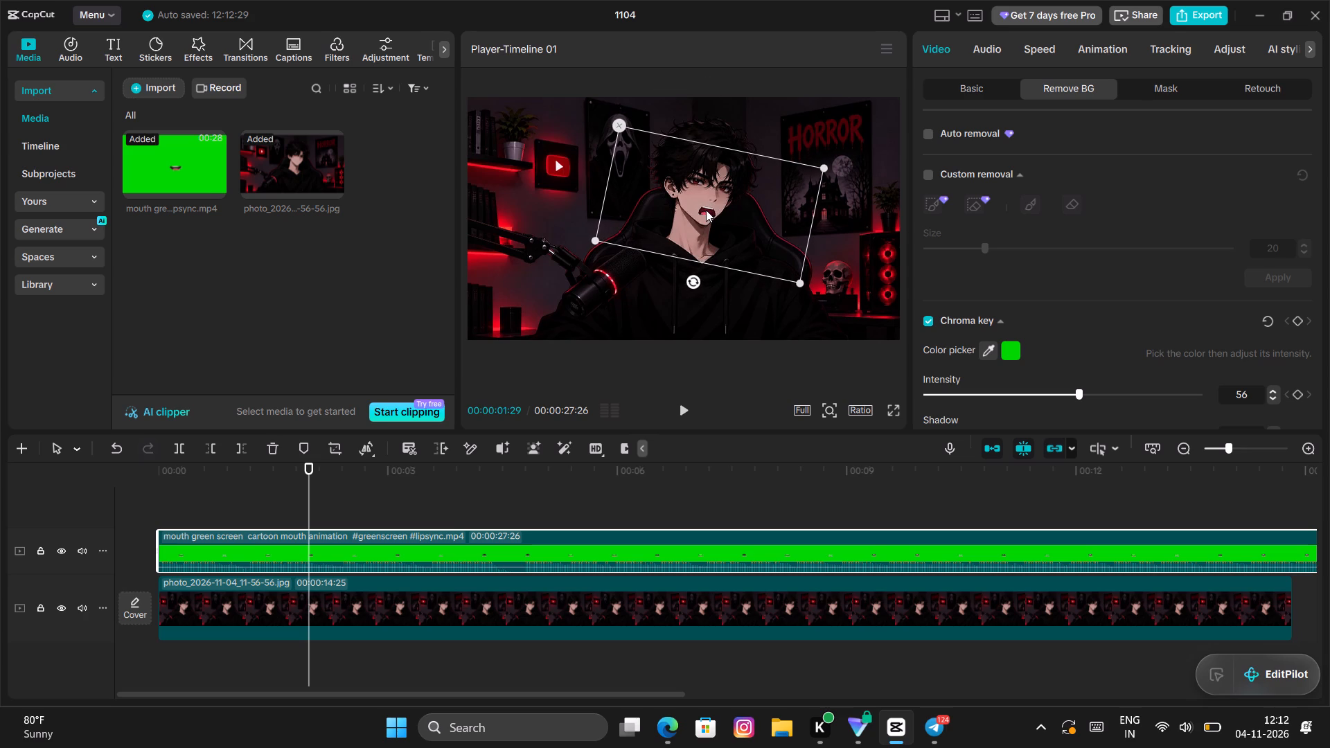
At the timeline start, reduce the mouth overlay's scale to 43%, keep it over the character's mouth and preview the animation.
left_click(215, 493)
left_click_drag(215, 495, 54, 542)
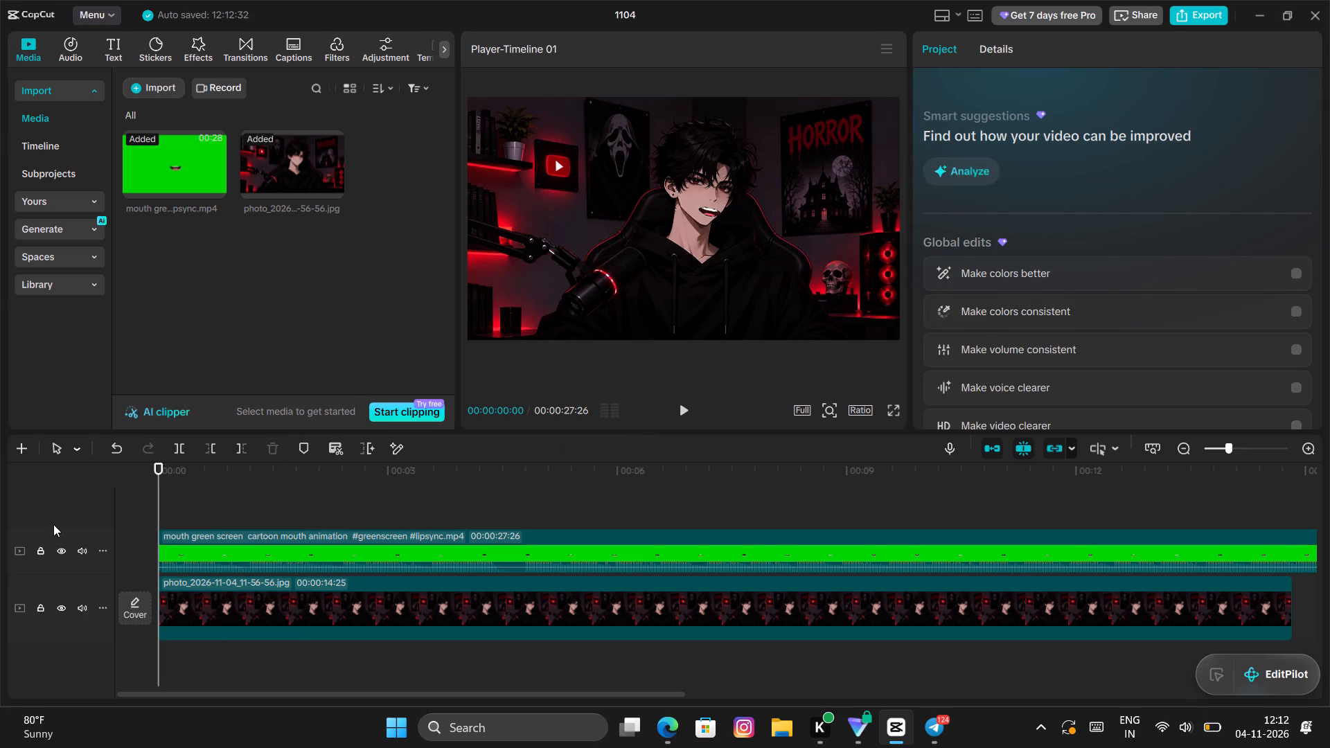
left_click(714, 216)
left_click(714, 216)
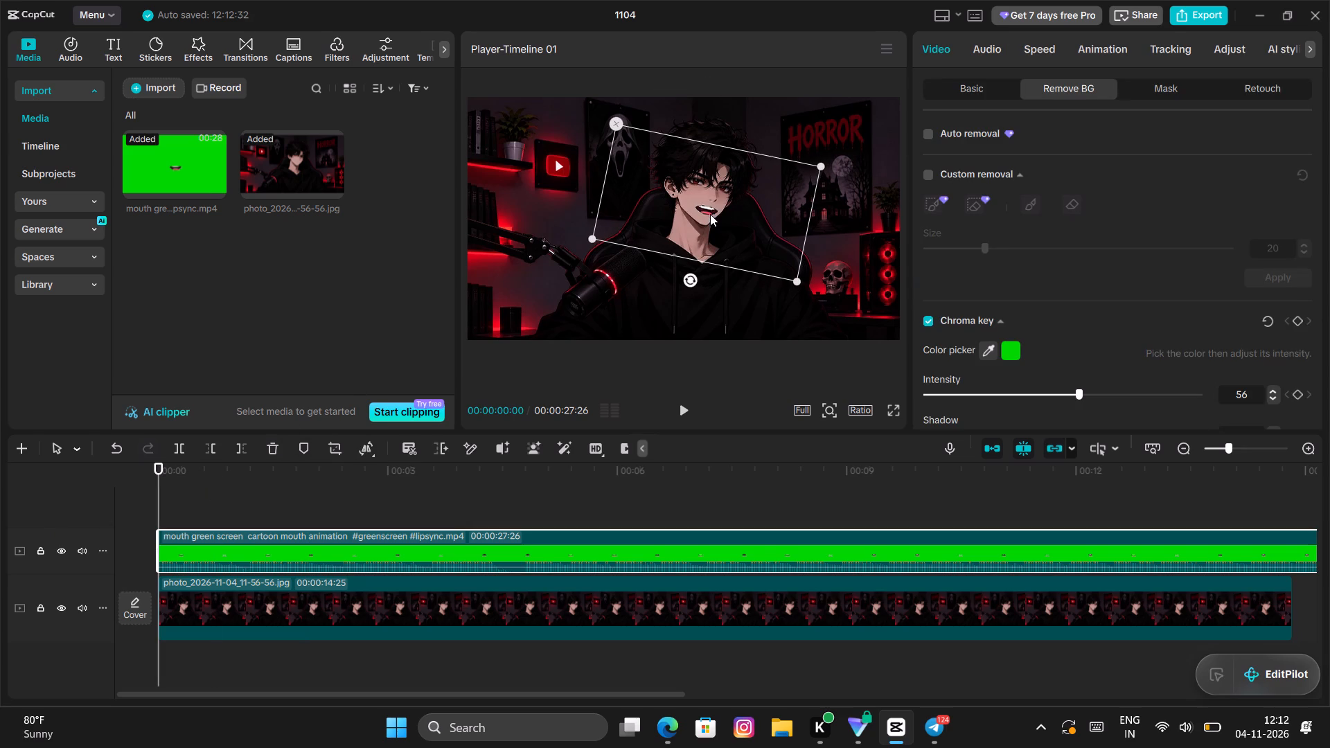
left_click_drag(793, 276, 756, 261)
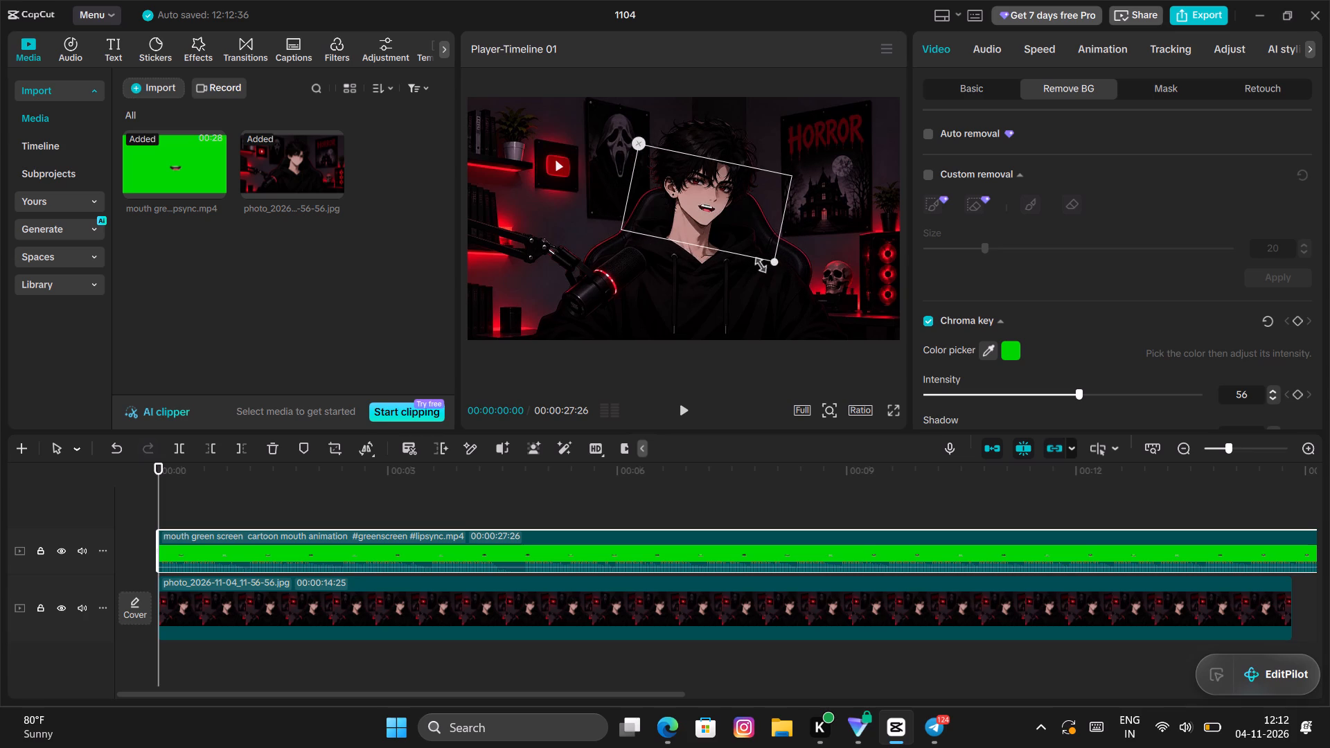
left_click_drag(756, 261, 775, 272)
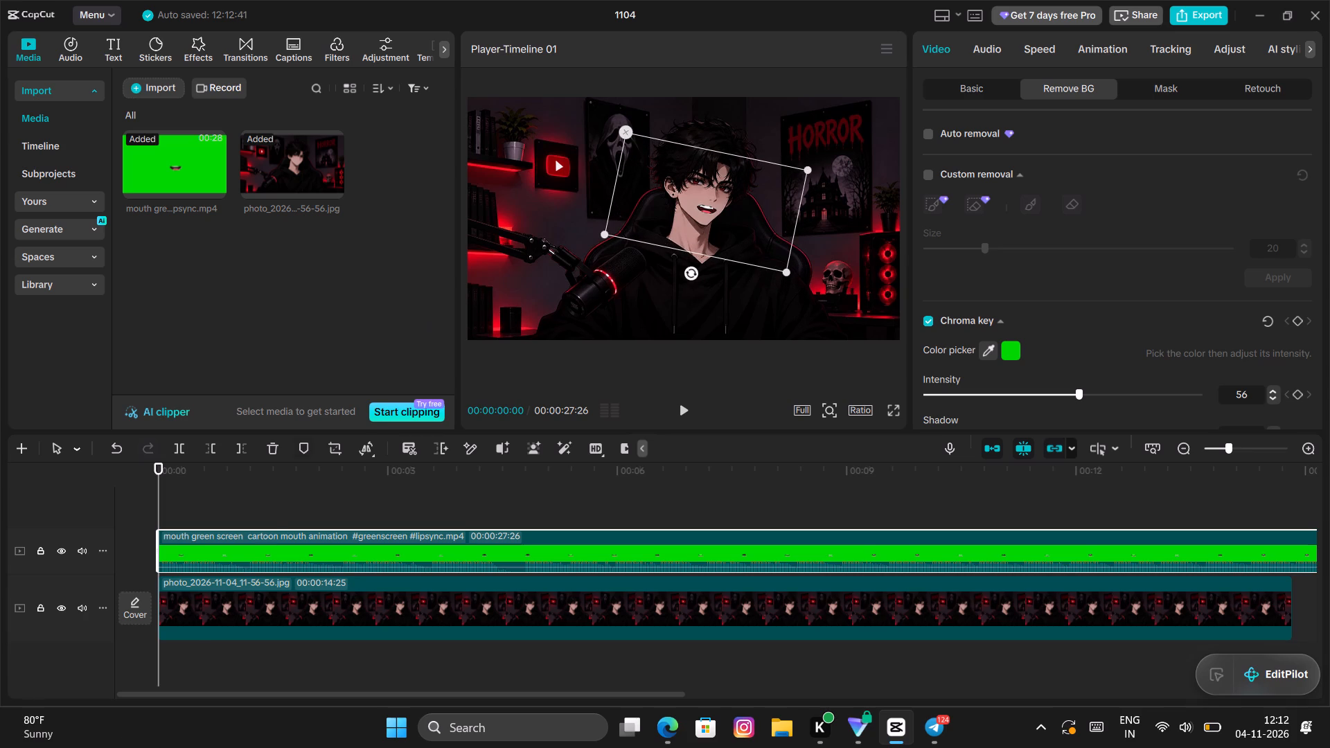
left_click(207, 488)
left_click_drag(207, 488, 126, 513)
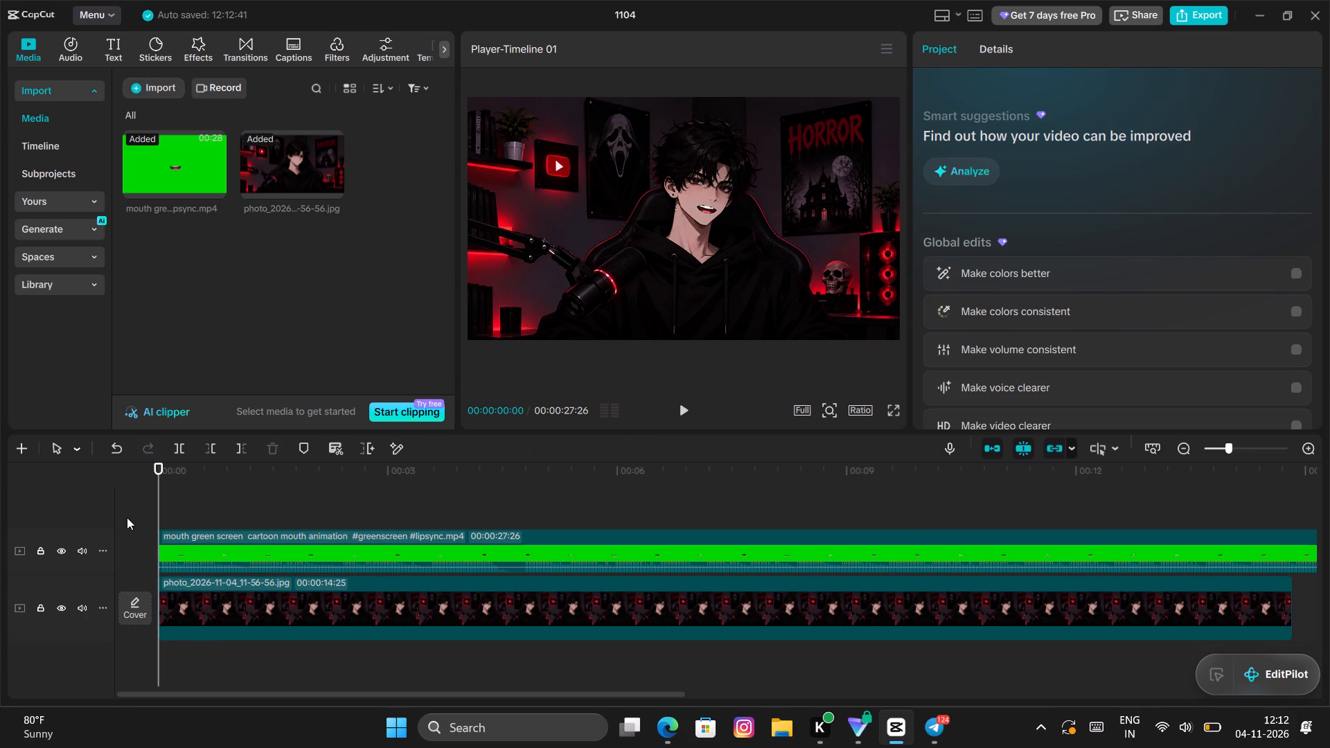
key("space")
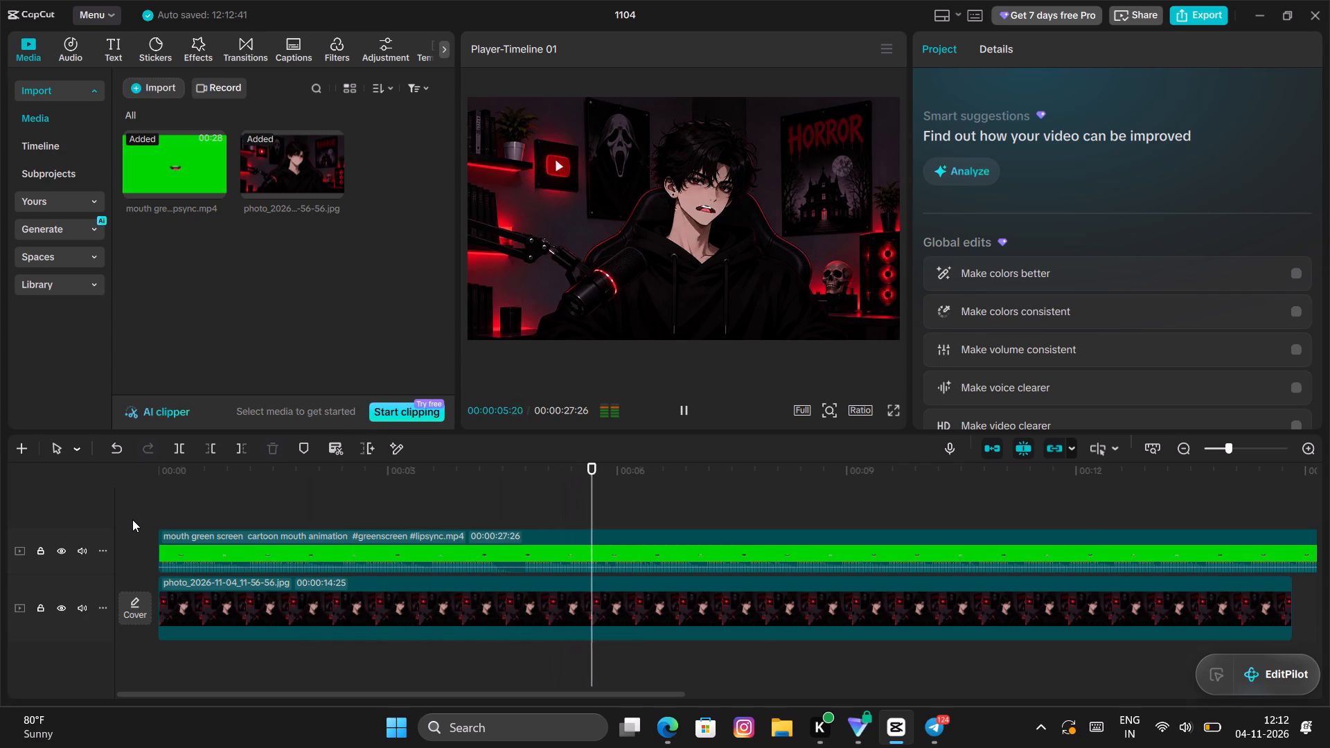
key("space")
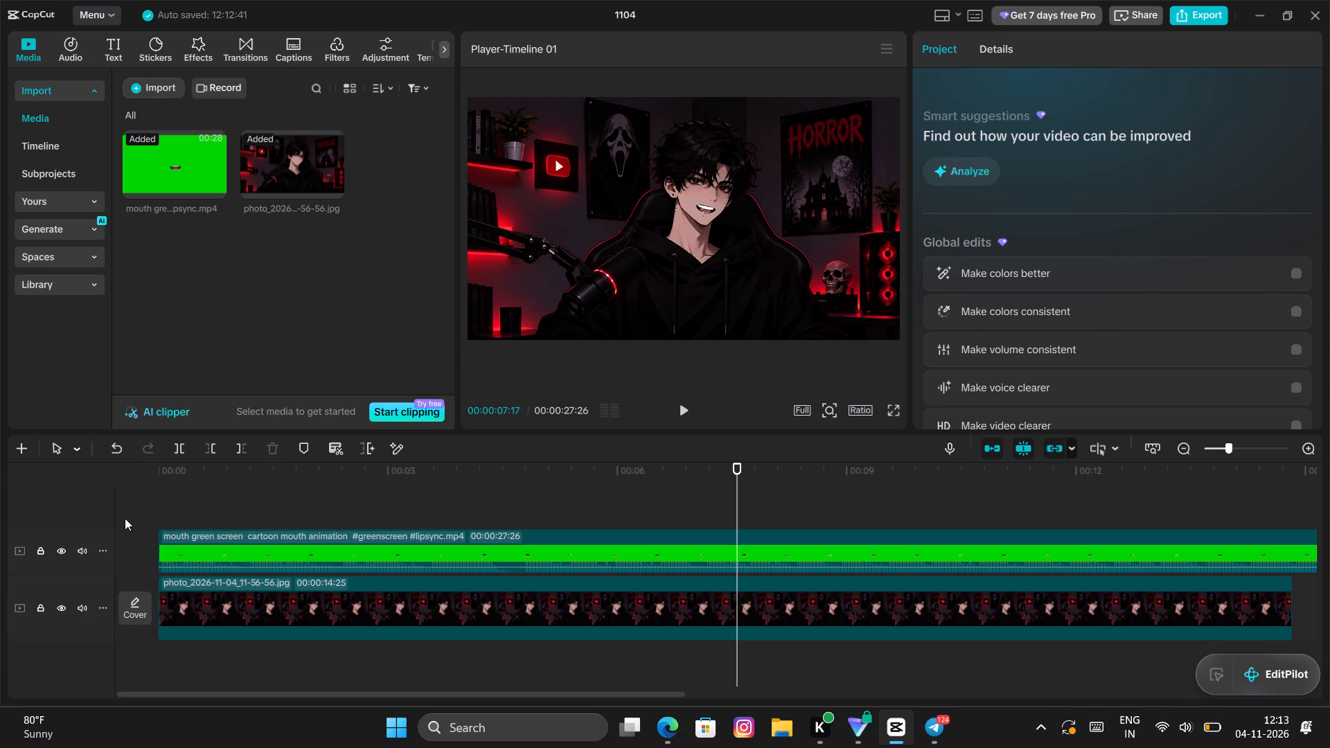
Silence the mouth clip by lowering its volume to -∞ dB and play the timeline from the start.
left_click(593, 549)
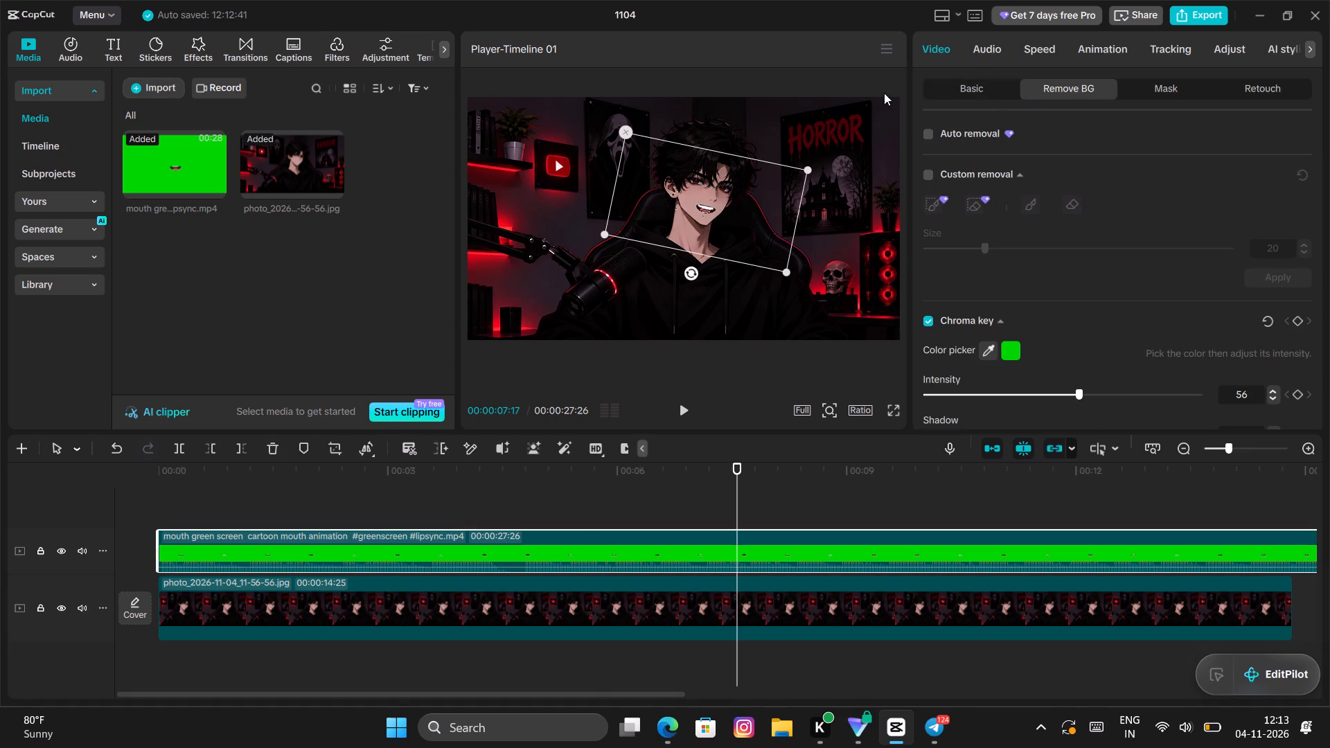
left_click(984, 89)
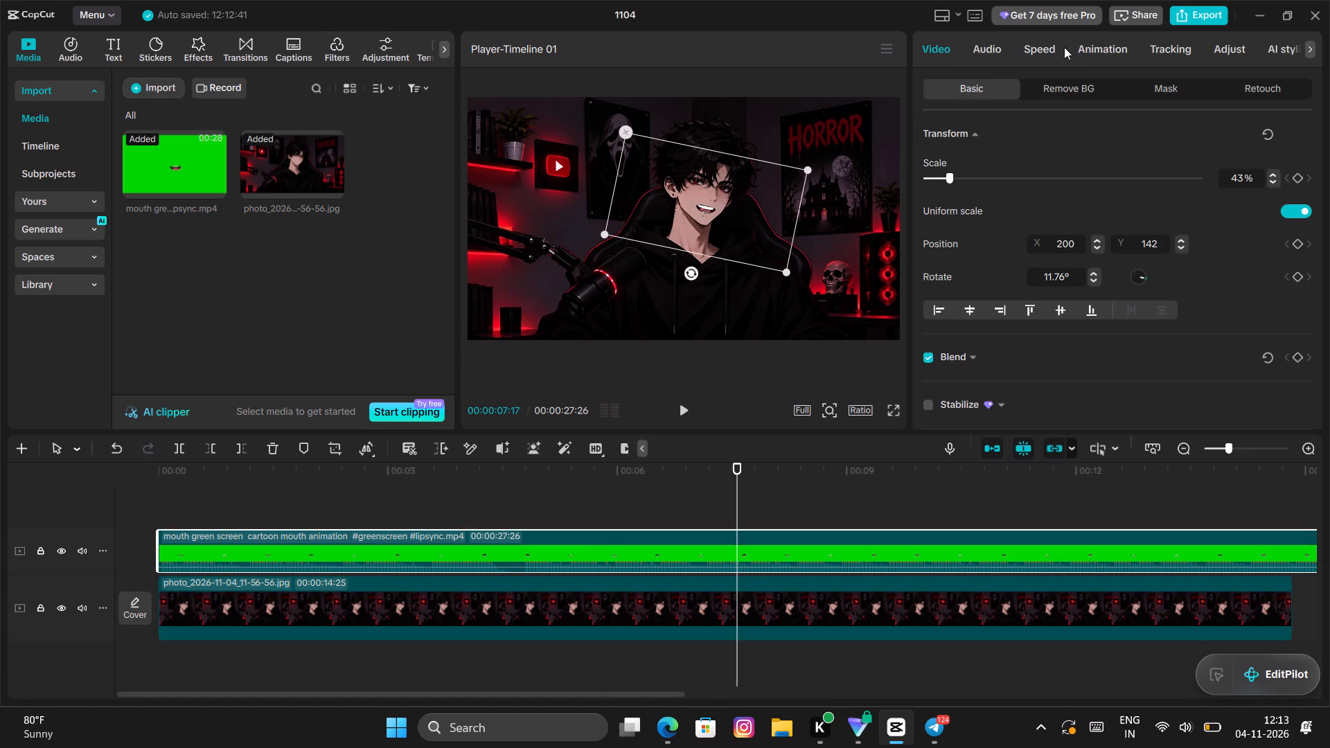
left_click(1004, 48)
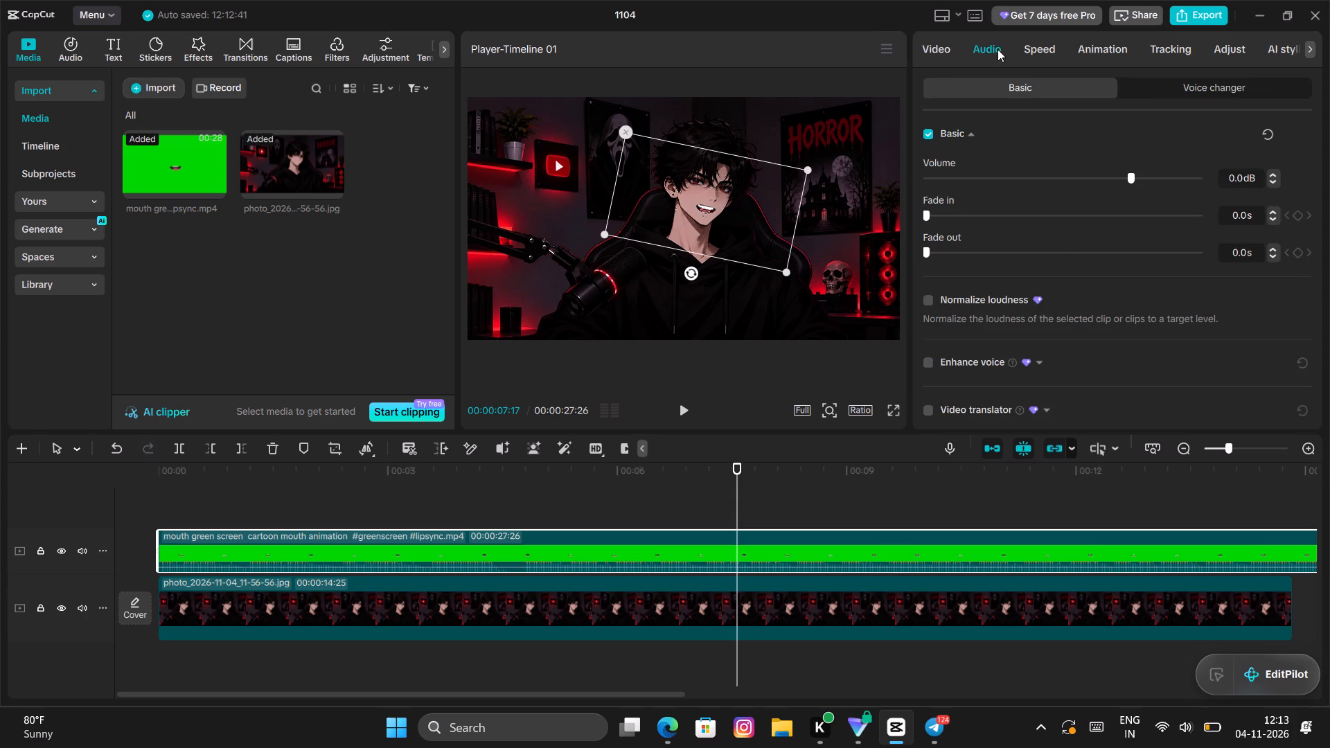
left_click_drag(993, 178, 594, 303)
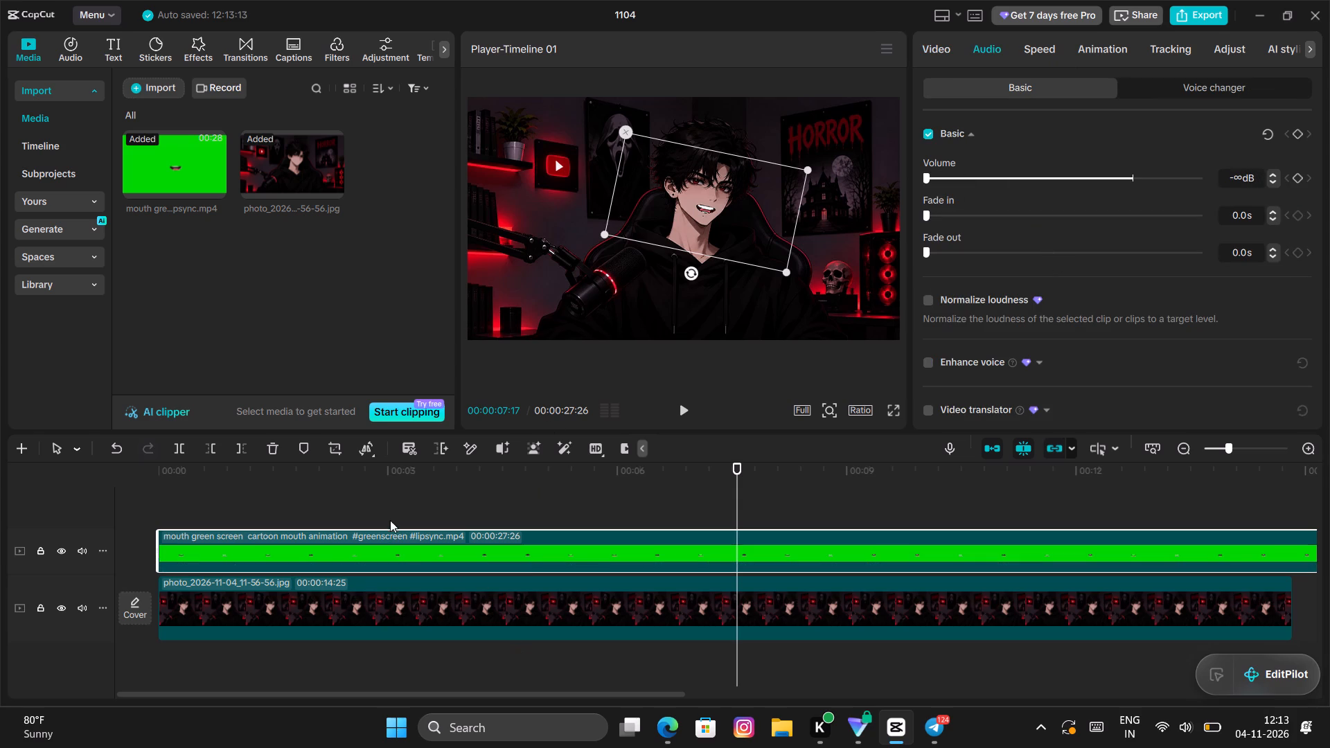
left_click_drag(384, 503, 329, 522)
left_click(320, 504)
left_click_drag(318, 504, 46, 550)
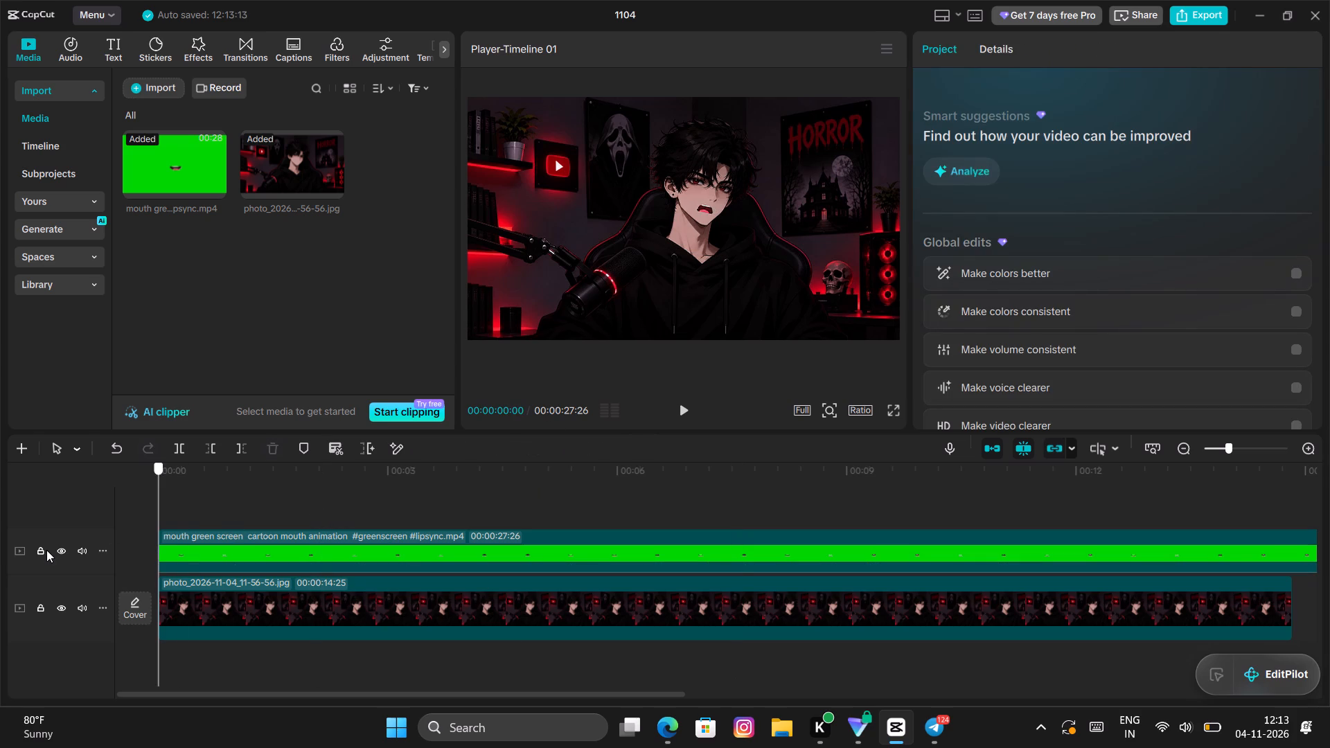
left_click_drag(46, 550, 46, 550)
key("space")
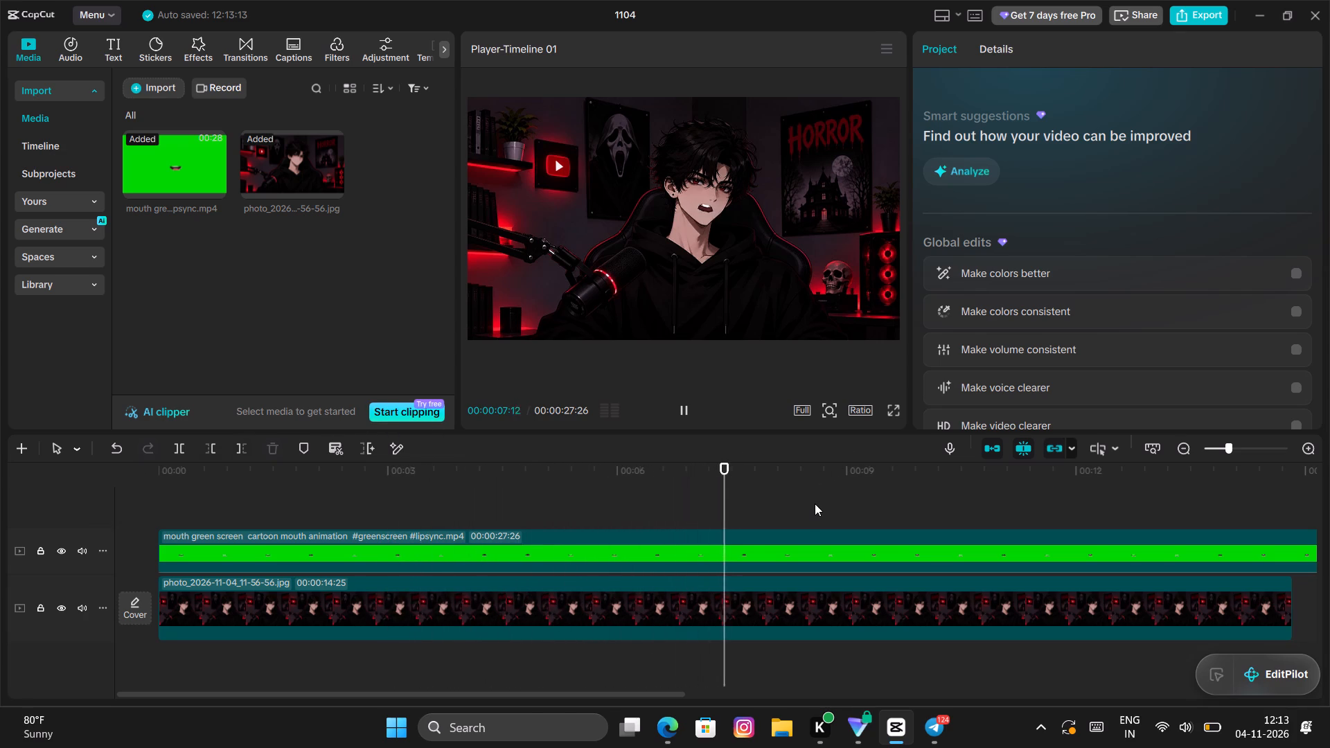
Extend the photo clip to 00:00:20:21, just before the mouth clip changes to its white end screen.
left_click_drag(671, 696, 746, 690)
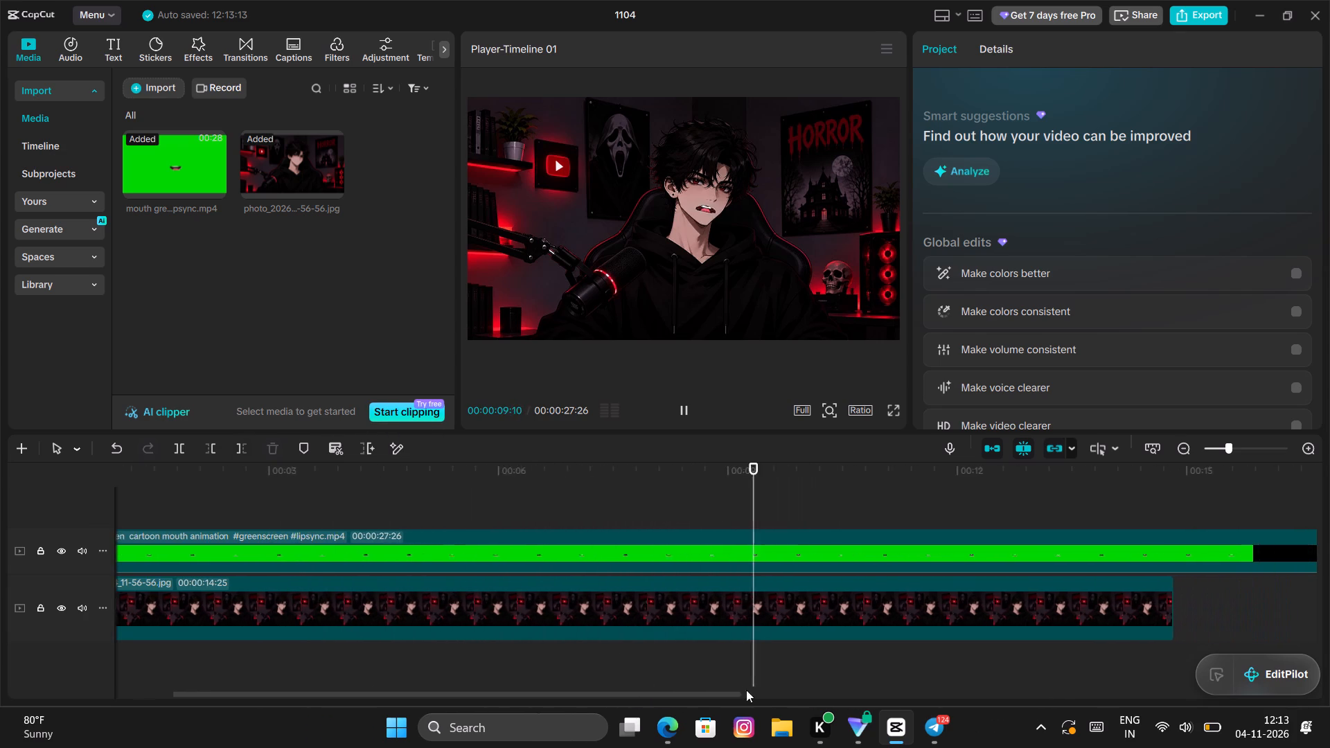
left_click_drag(746, 690, 888, 688)
left_click(764, 621)
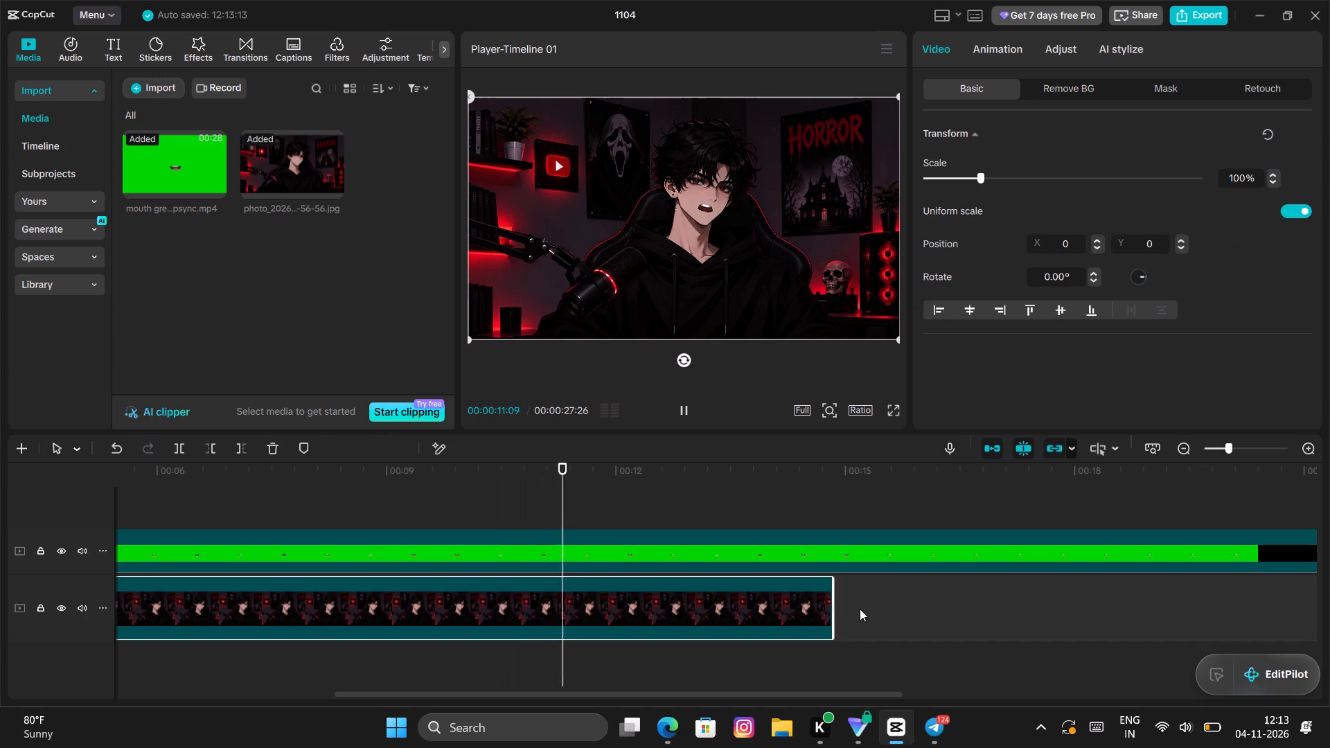
left_click_drag(828, 613, 1329, 596)
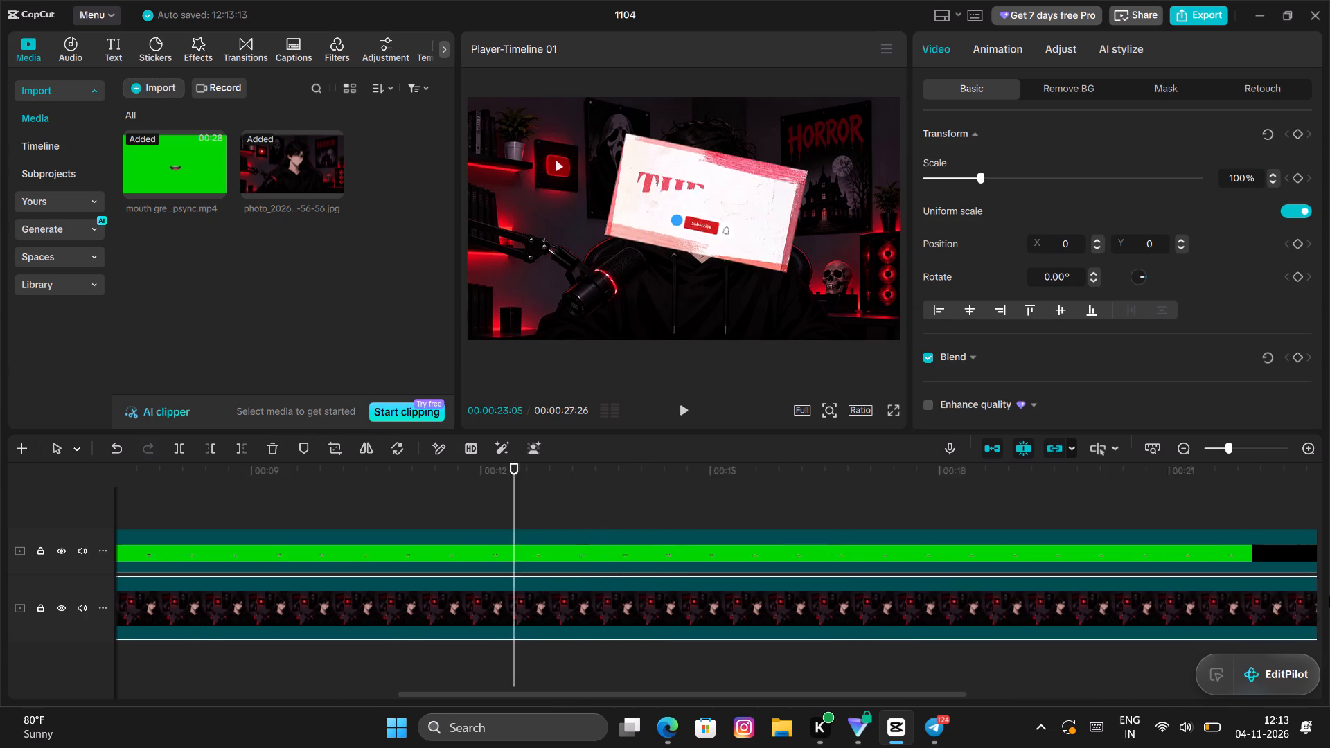
left_click_drag(1329, 596, 673, 739)
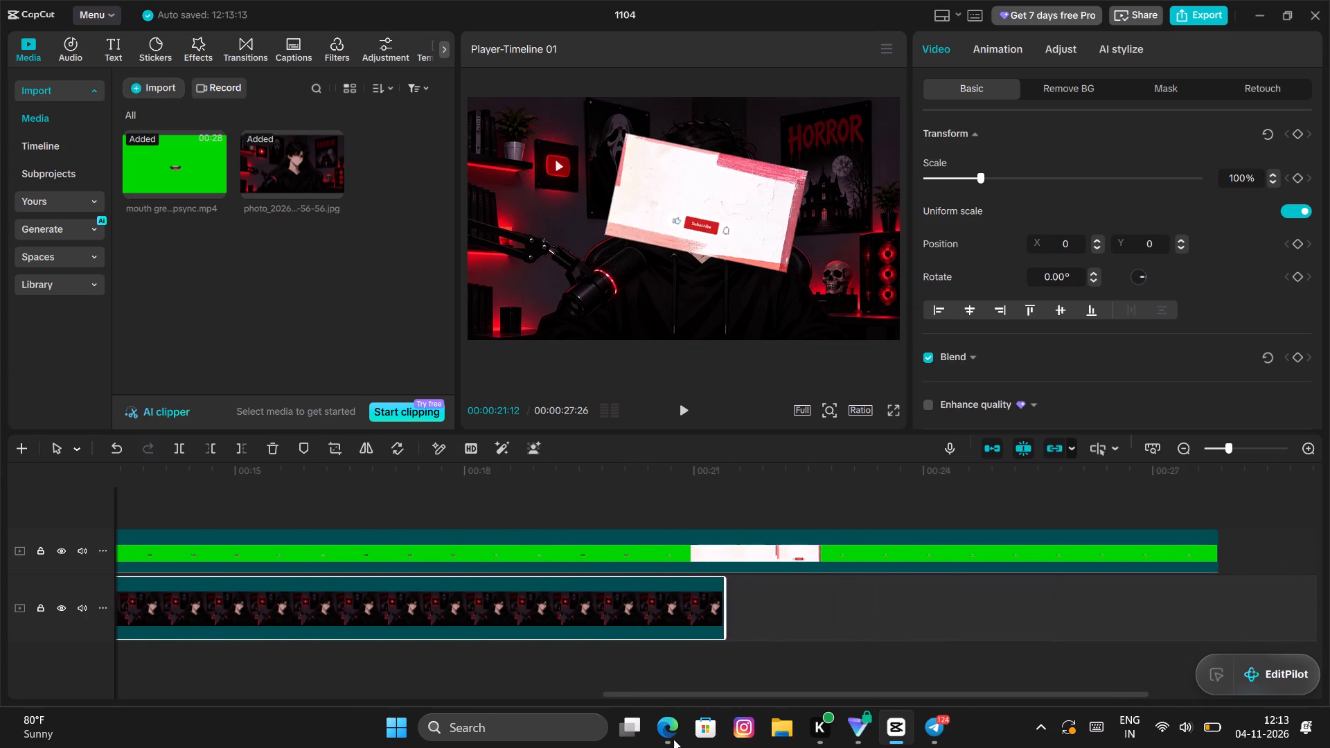
left_click_drag(673, 739, 583, 747)
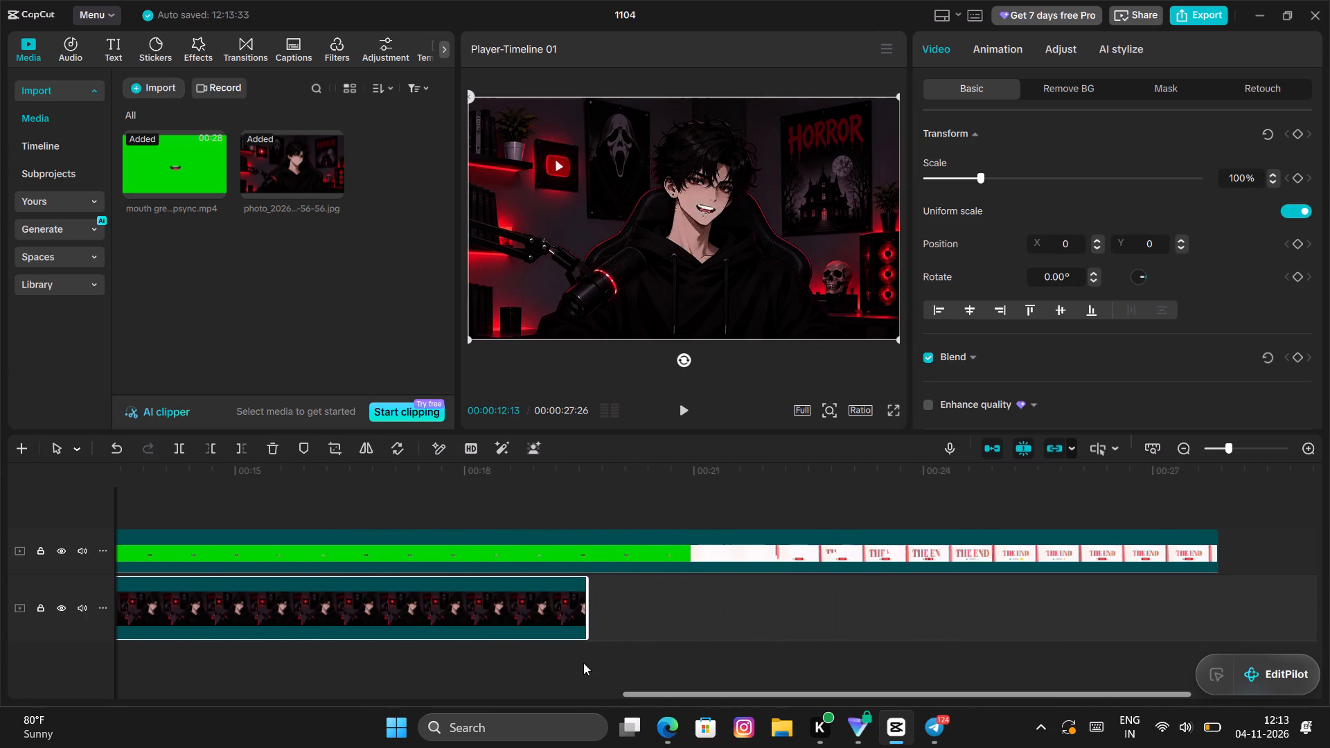
left_click(577, 499)
left_click_drag(577, 499, 636, 501)
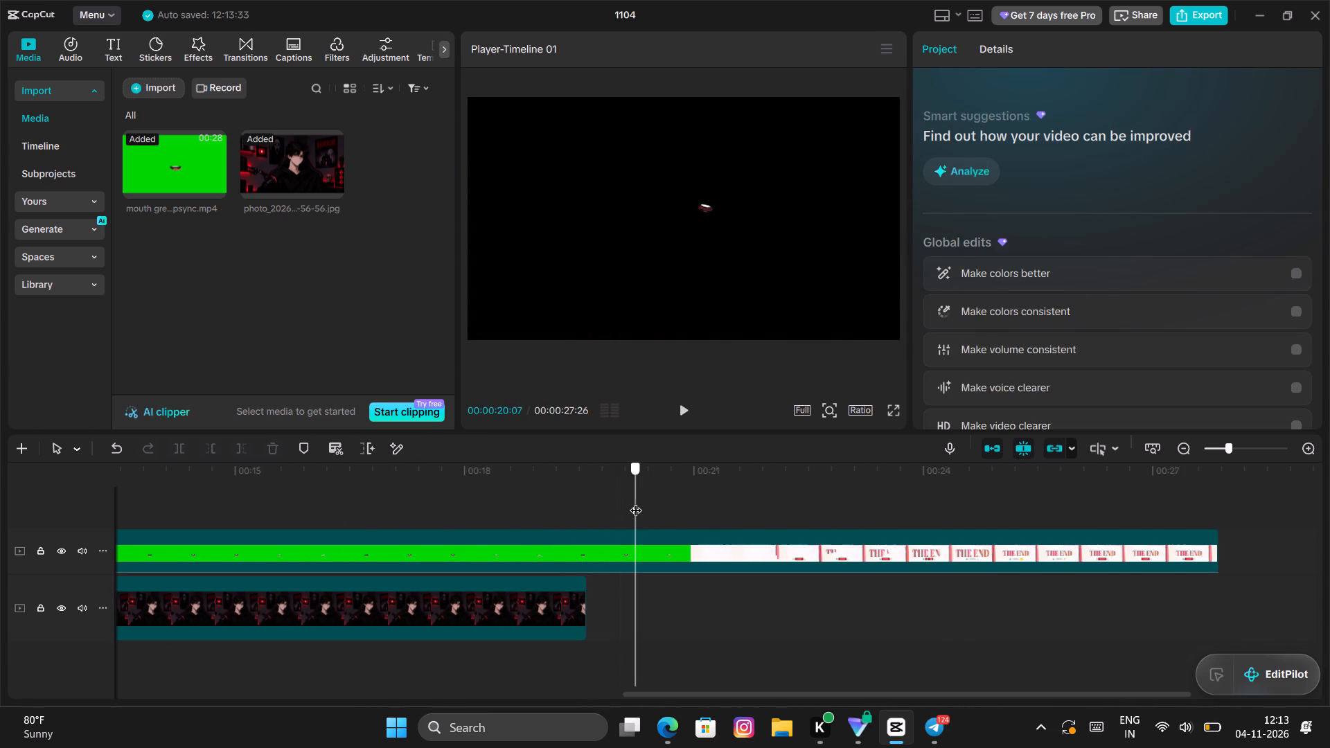
left_click_drag(636, 501, 679, 519)
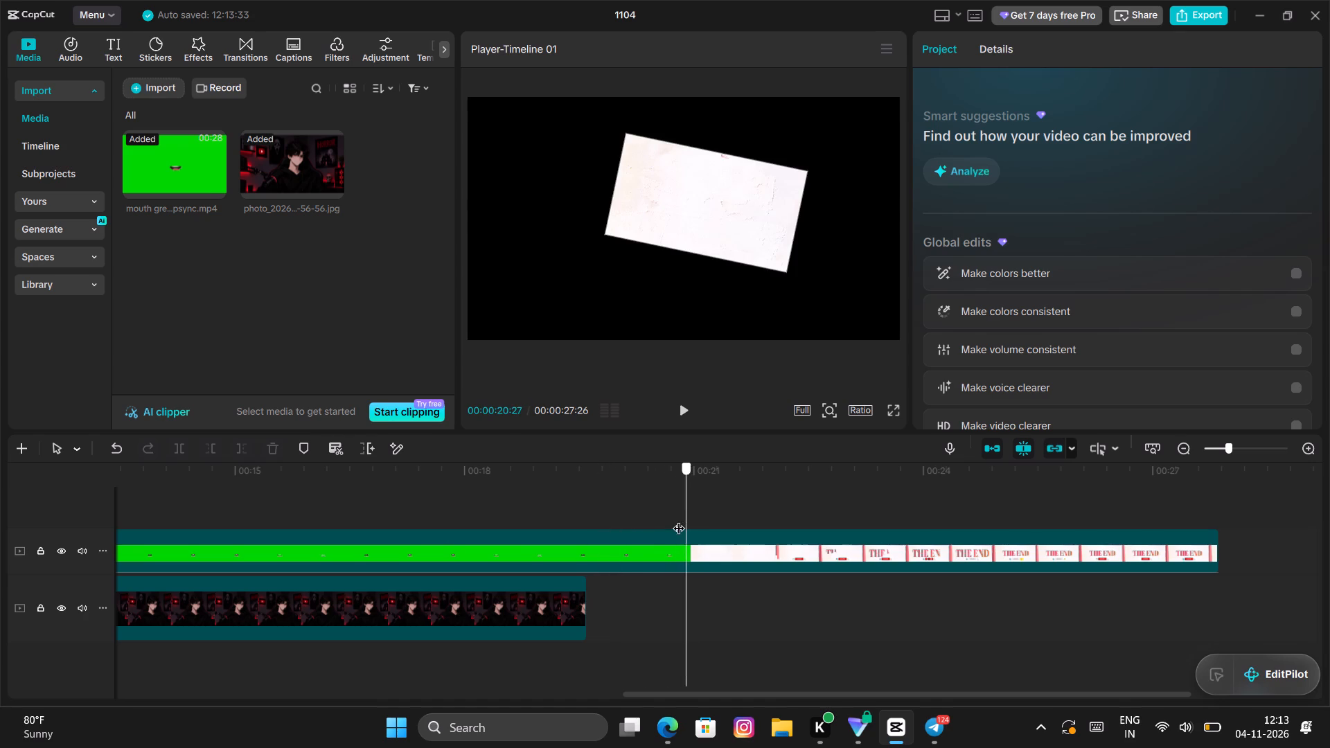
left_click_drag(679, 519, 672, 523)
left_click(570, 625)
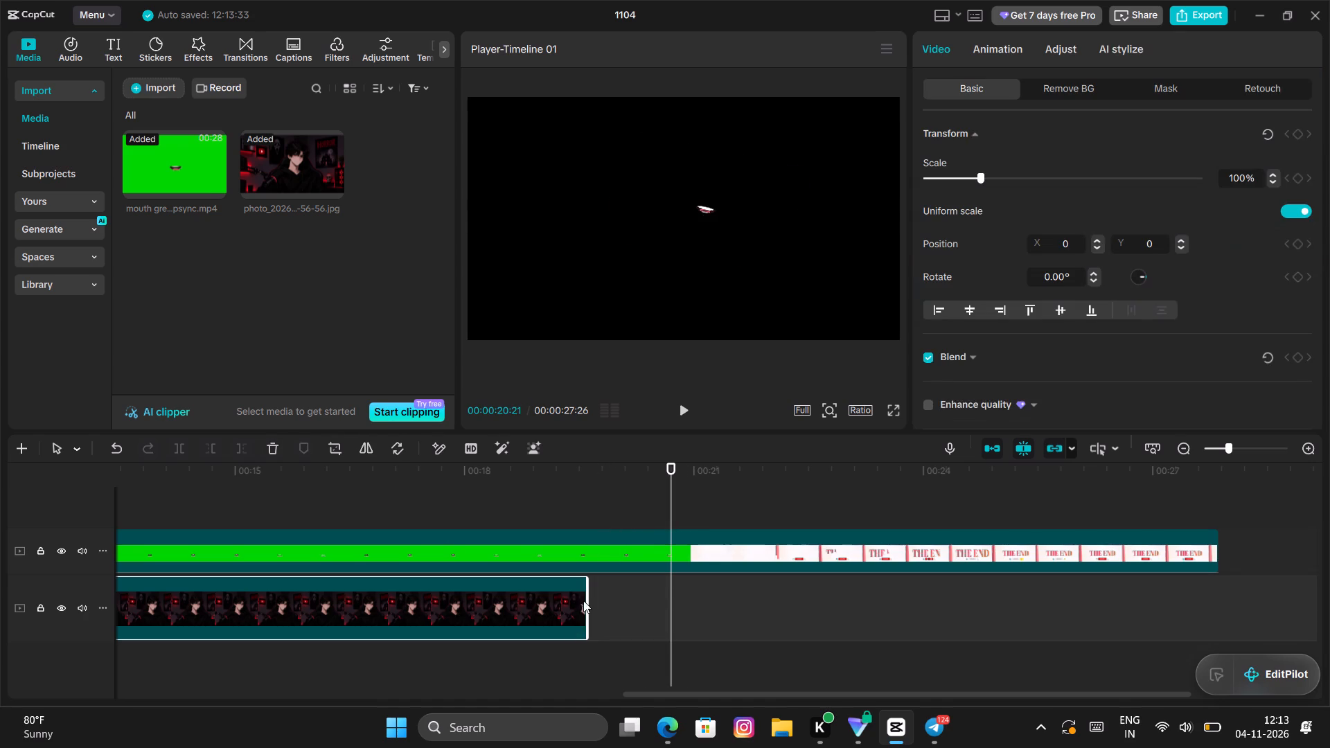
left_click_drag(587, 598, 670, 600)
Trim the mouth clip's end at 00:00:20:21 to cut off its end screen, and return to the timeline start.
left_click(725, 544)
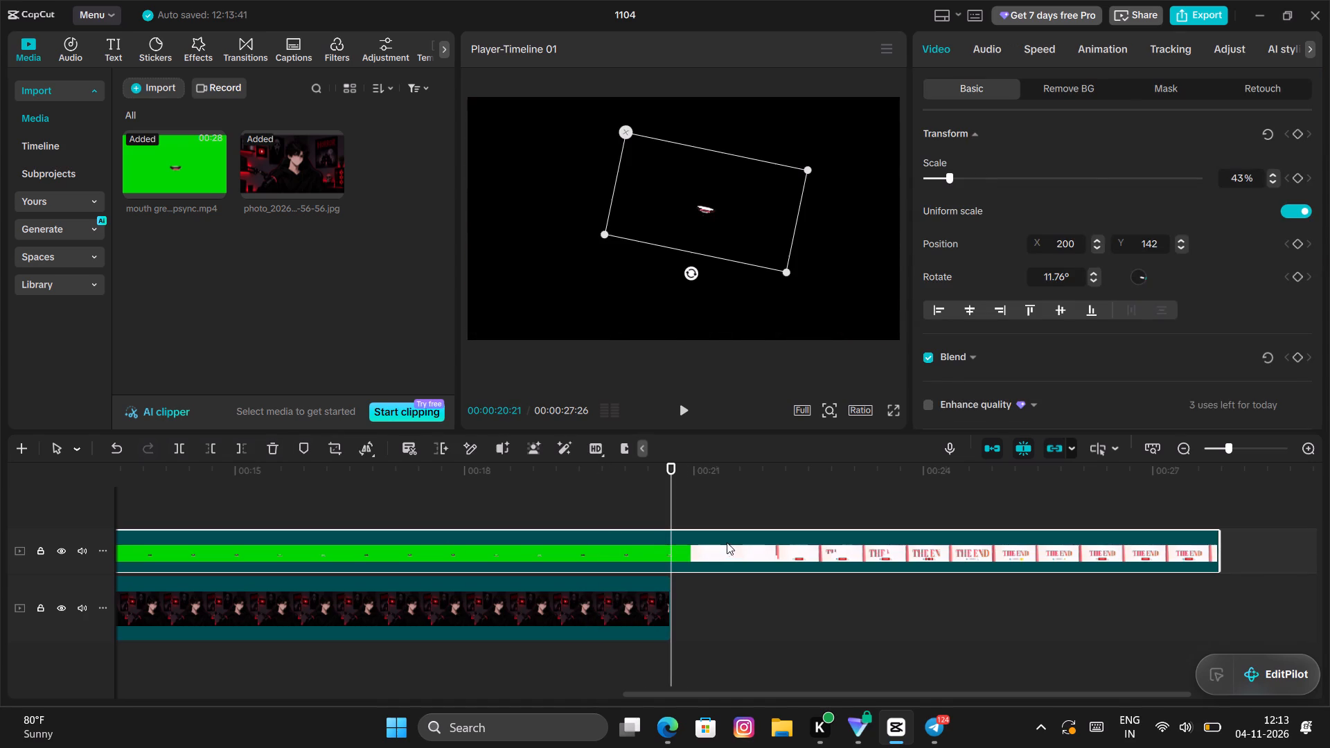
key("w")
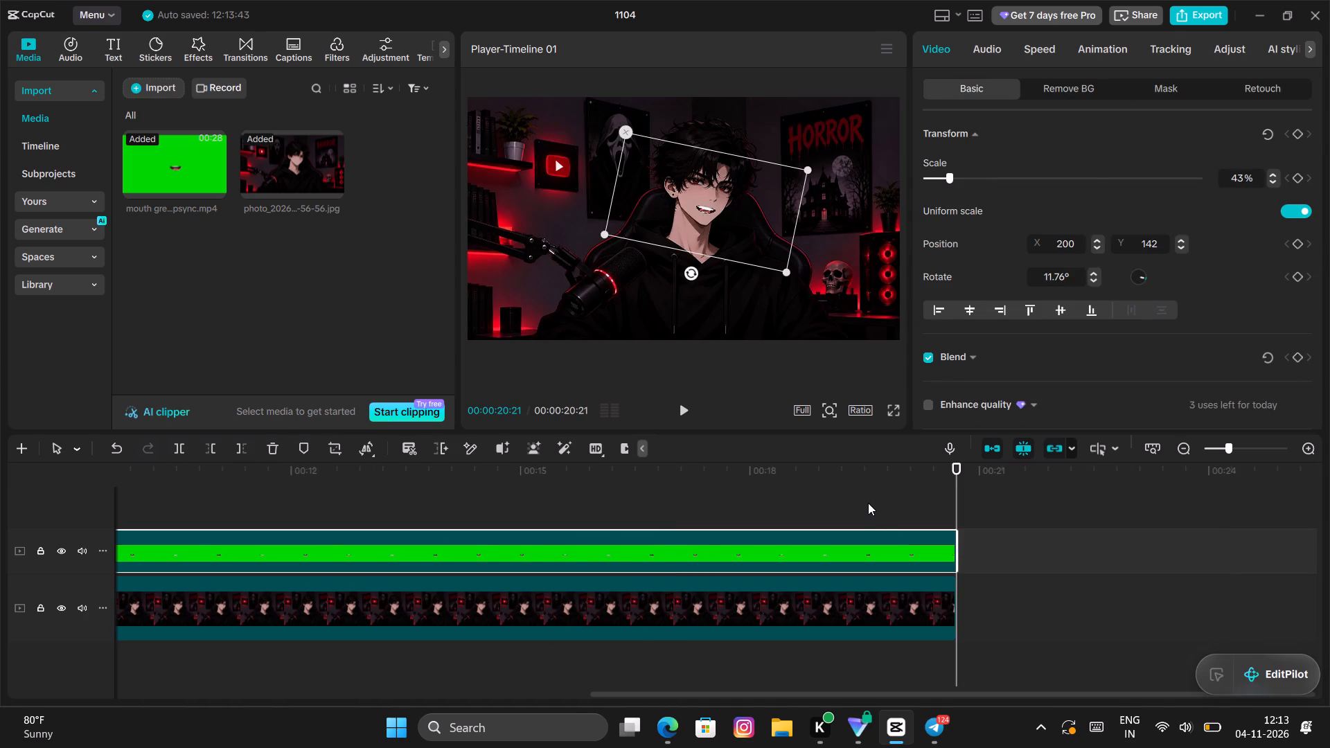
left_click(867, 502)
left_click(945, 506)
left_click_drag(945, 506, 448, 618)
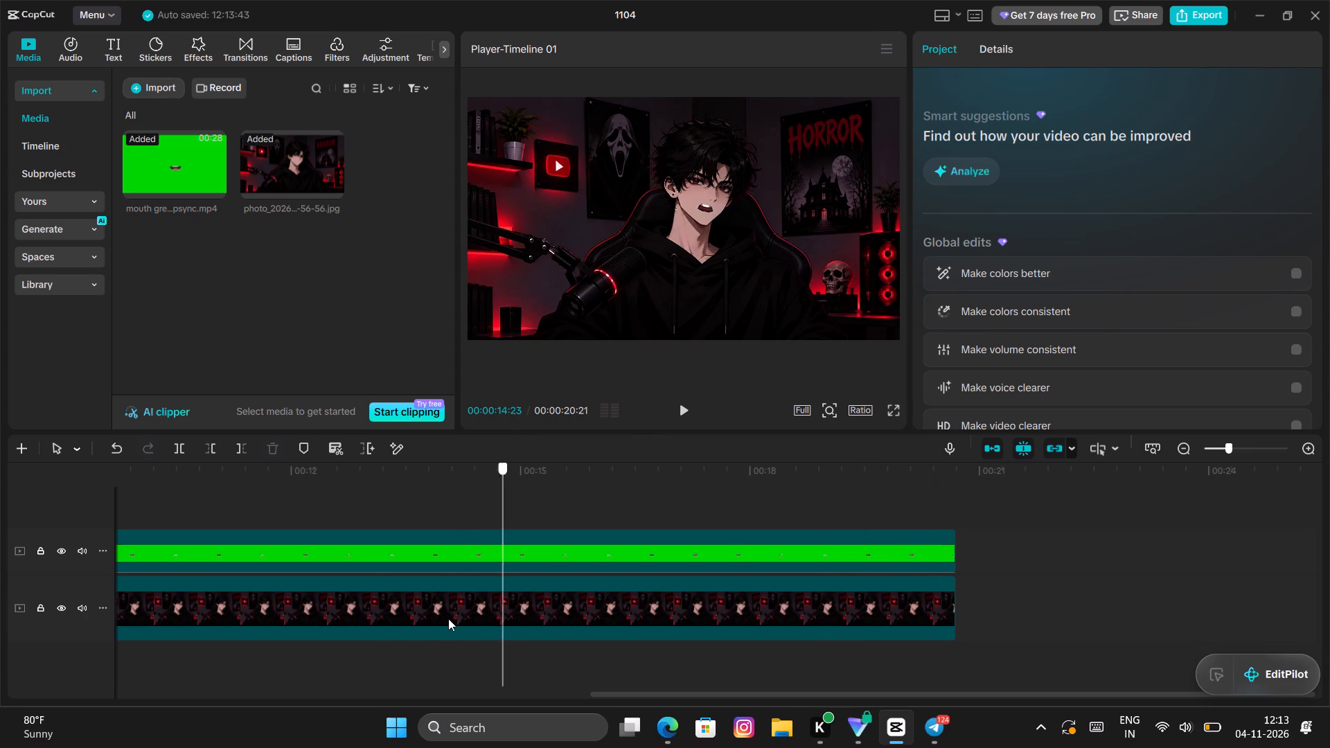
left_click_drag(448, 618, 0, 747)
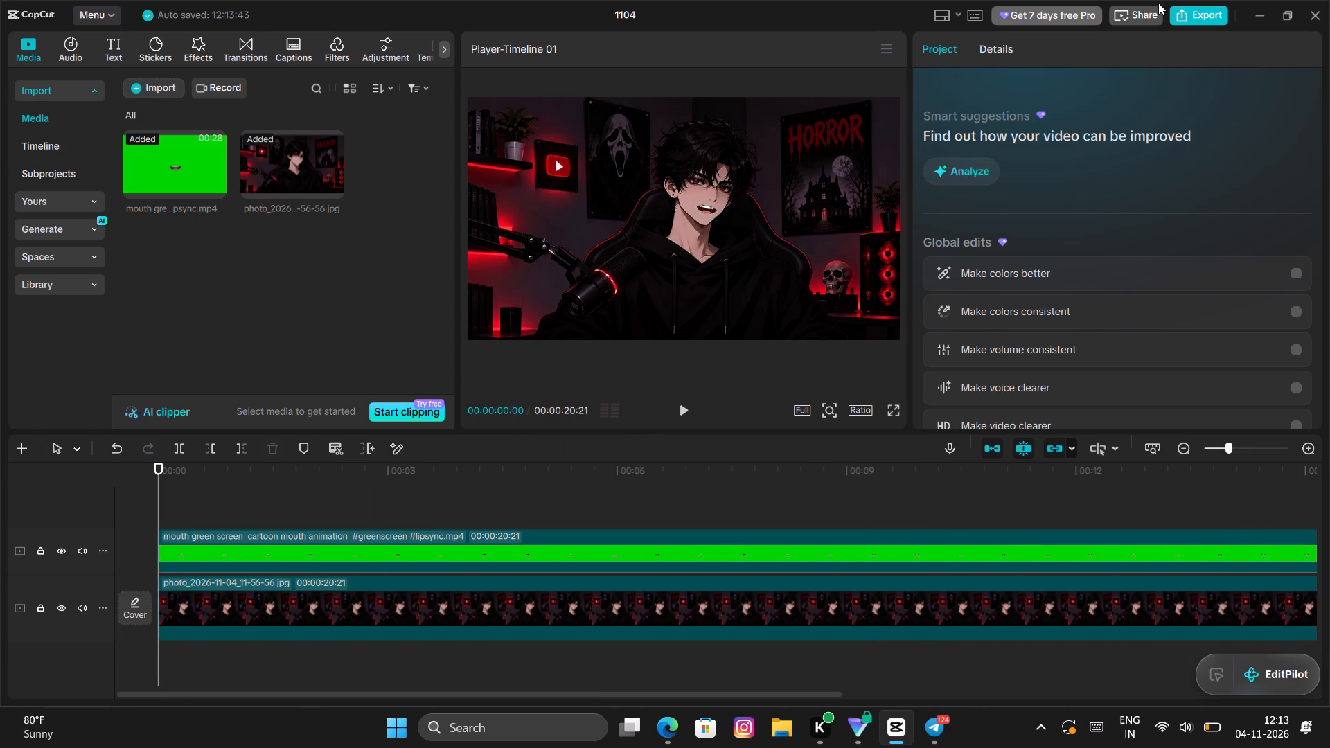
Export the video as 1104 to drive E: in 1080P, H.264 mp4 at 30fps, and close the export window when it finishes.
left_click(1197, 15)
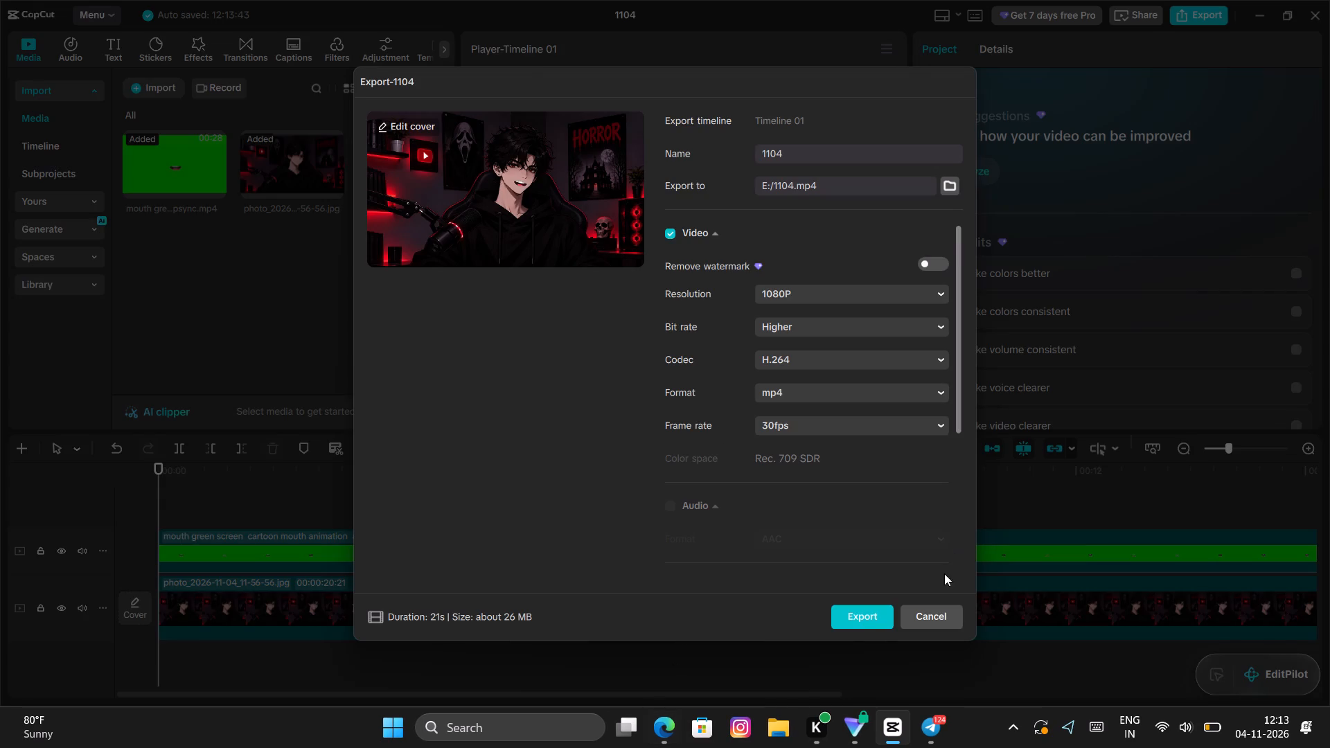
left_click(874, 625)
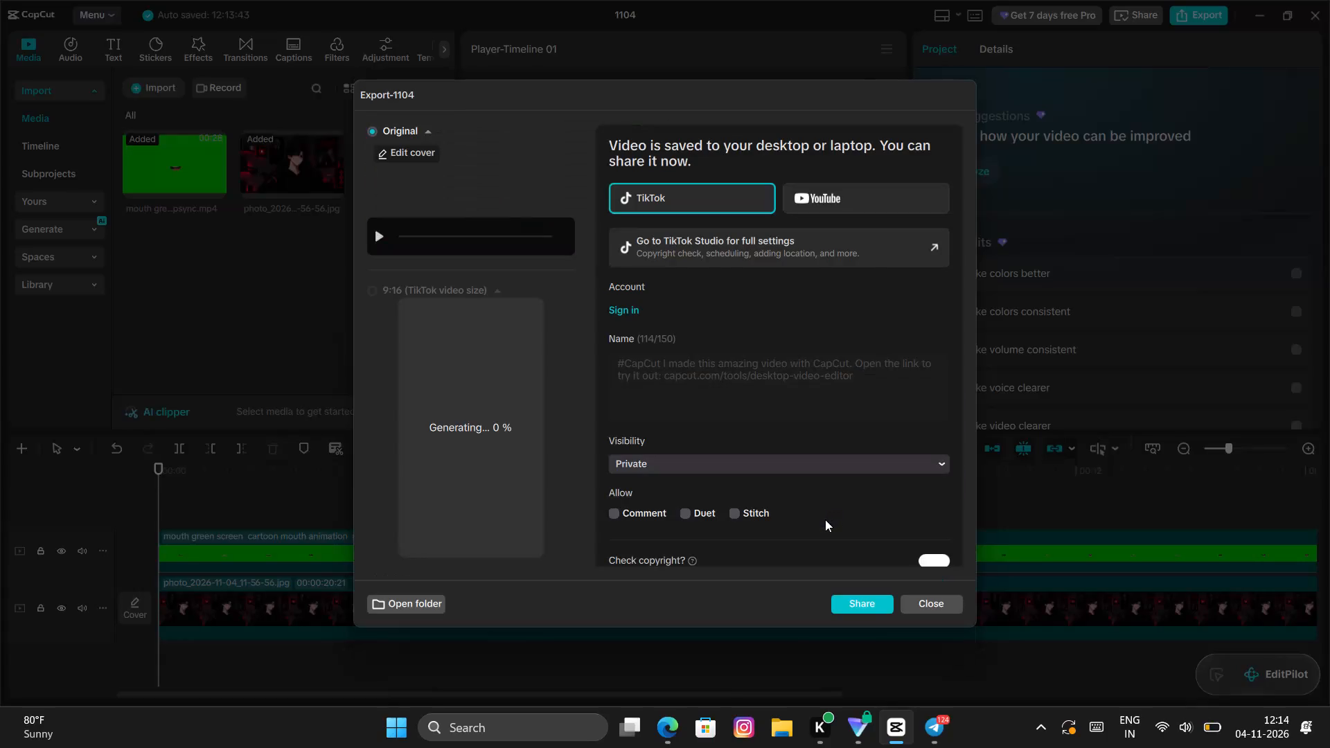
left_click(927, 601)
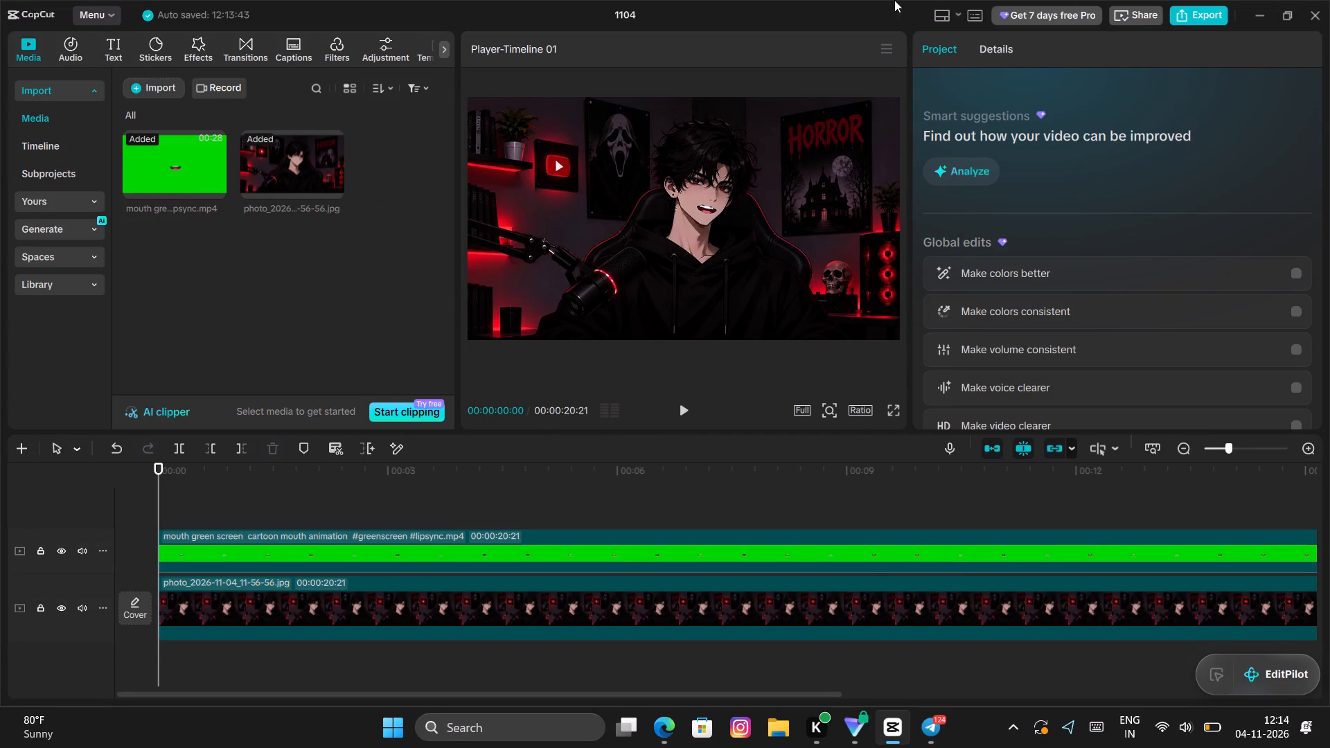
Delete both clips from the timeline and remove the mouth video and the photo from the project media.
left_click_drag(648, 499, 687, 724)
key("BackSpace")
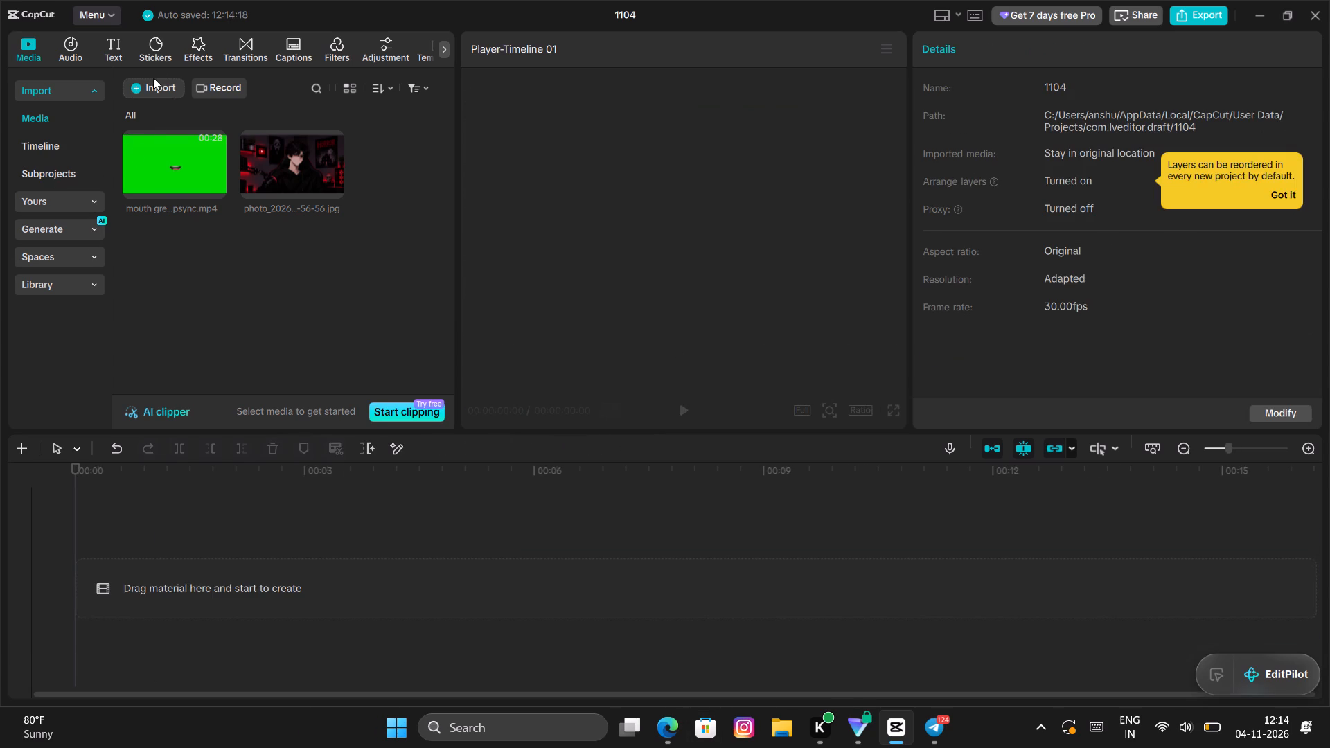
left_click_drag(178, 258, 452, 180)
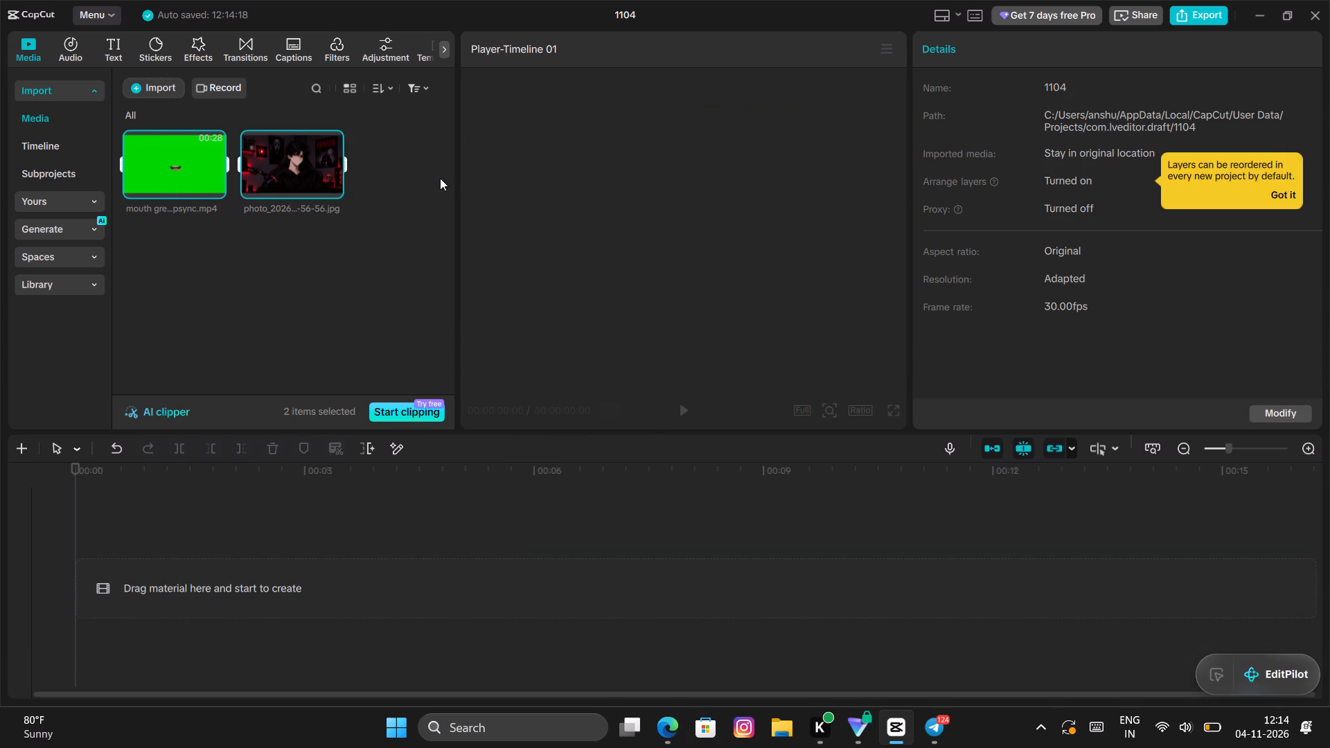
key("BackSpace")
Import the exported 1104 video from New Volume (E:) and place it at the start of the empty timeline.
left_click(248, 190)
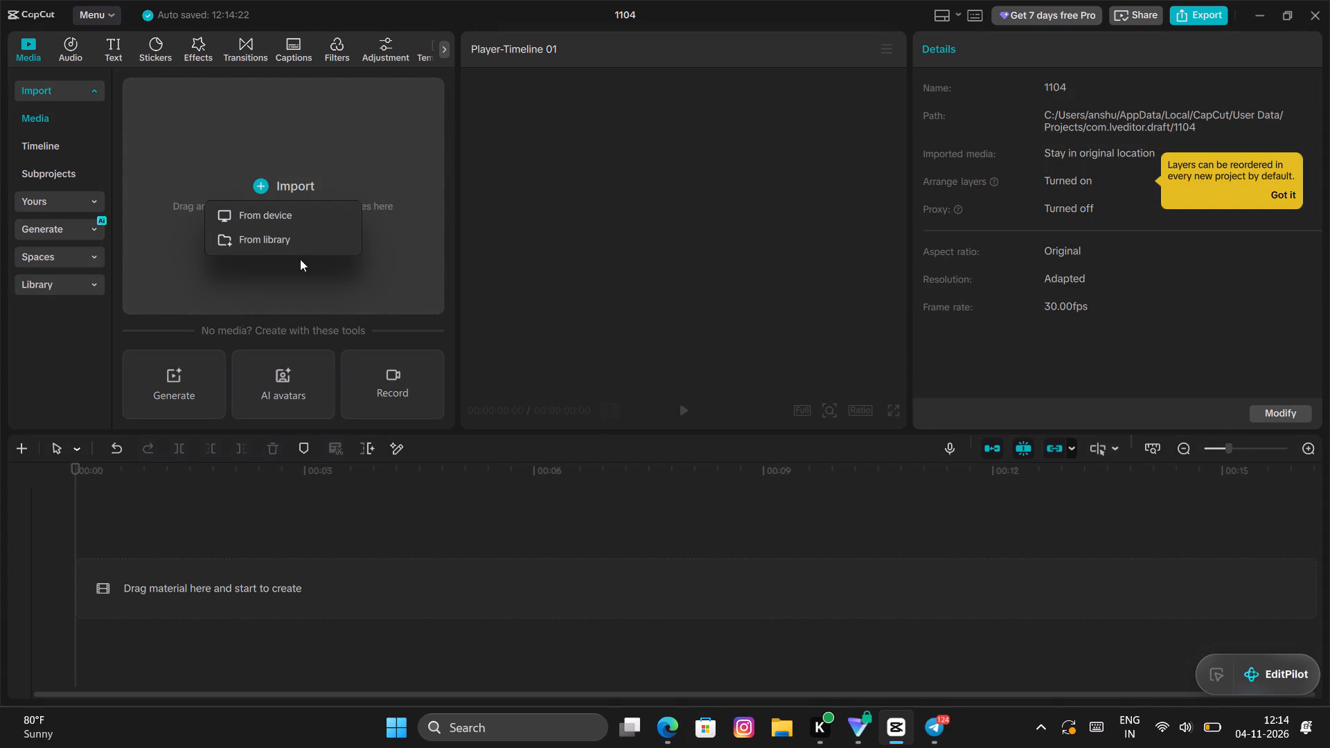
left_click(264, 221)
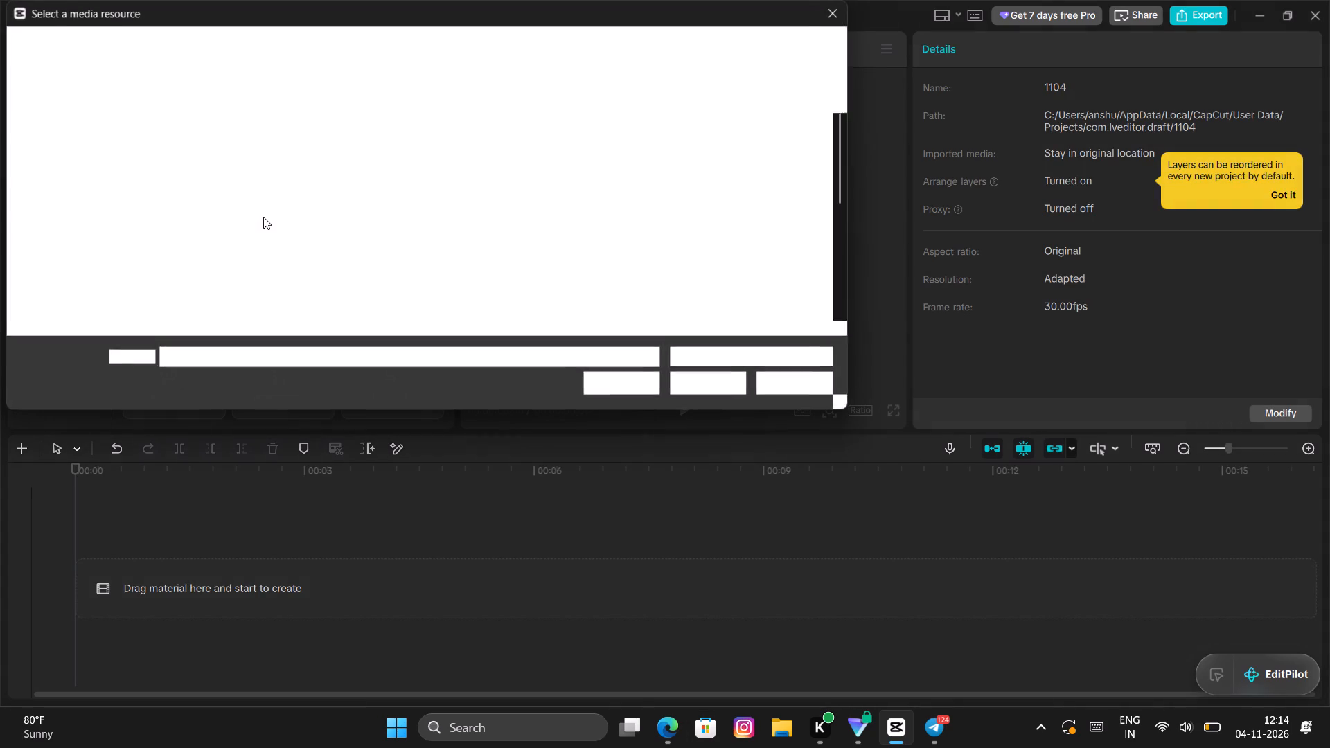
scroll(303, 173, "down", 2)
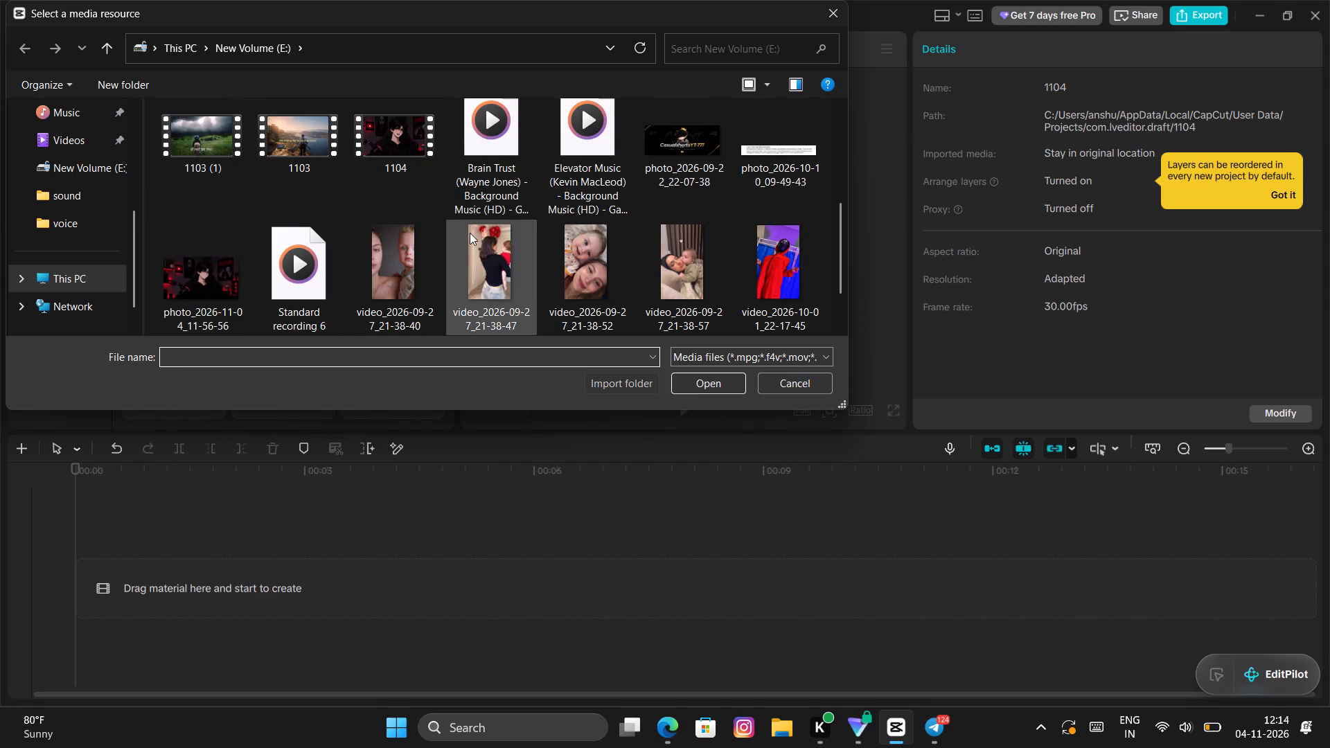
left_click(391, 155)
left_click(695, 380)
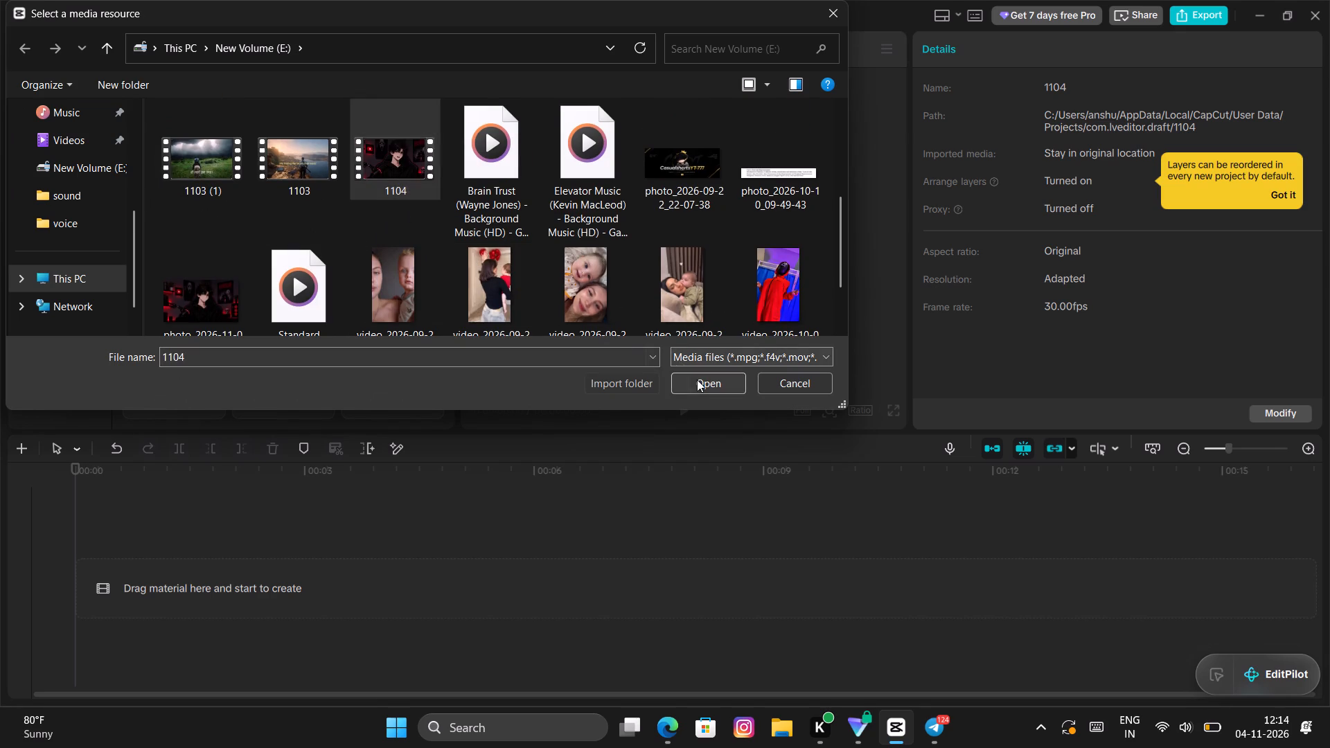
left_click_drag(195, 149, 227, 453)
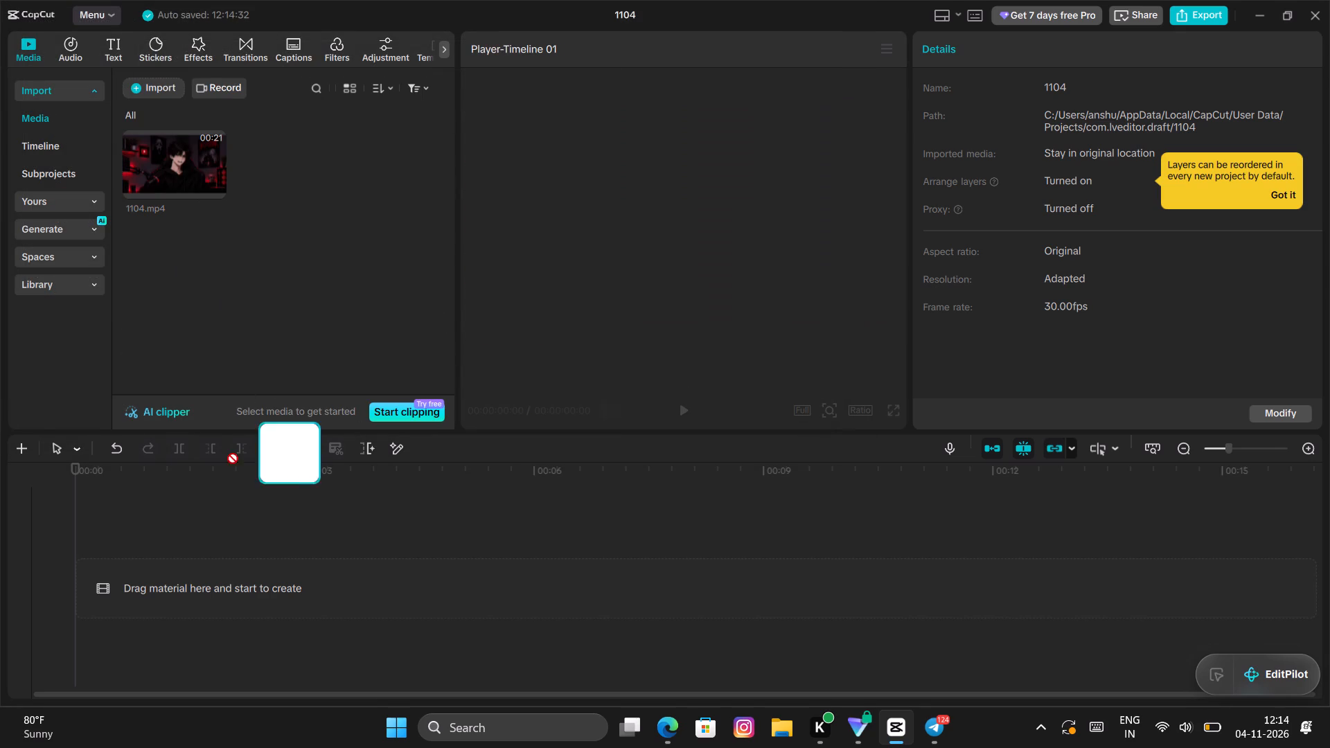
left_click_drag(227, 453, 163, 564)
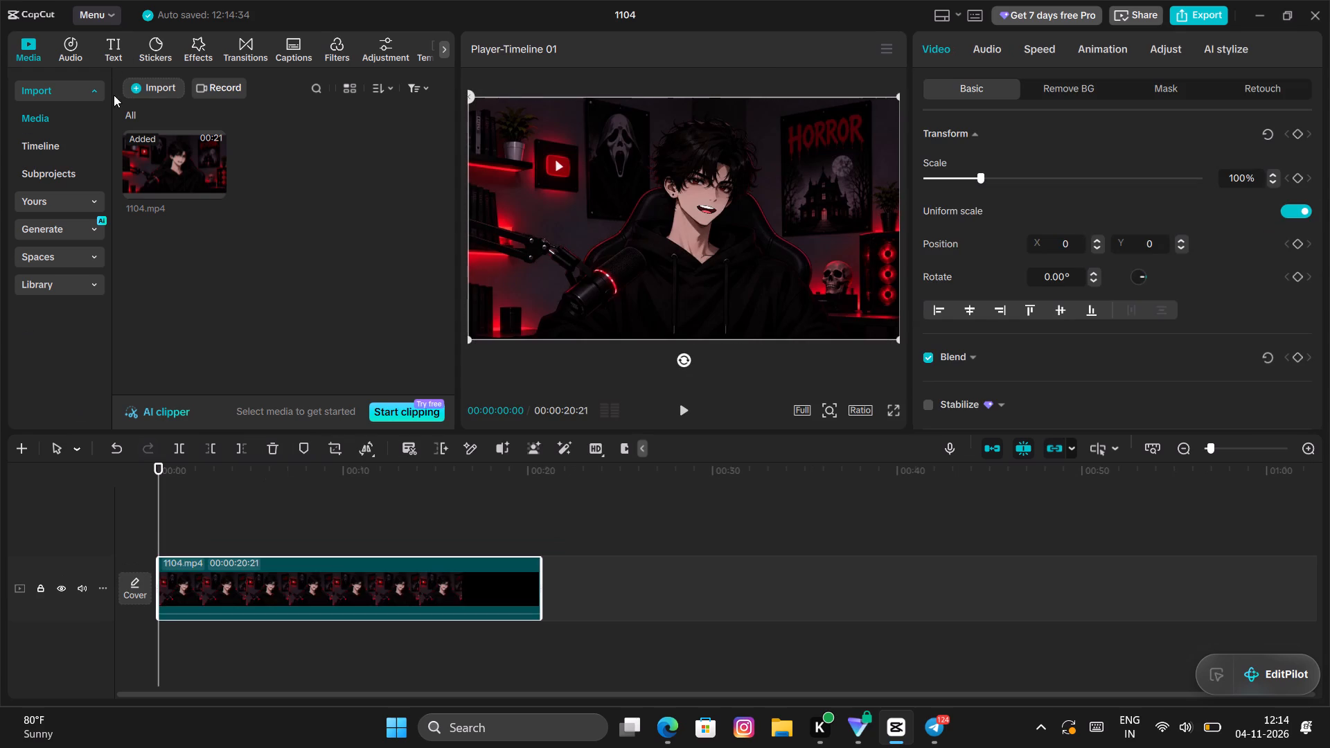
Start importing media from the device and browse the recordings in the voice folder on New Volume (E:).
left_click(141, 88)
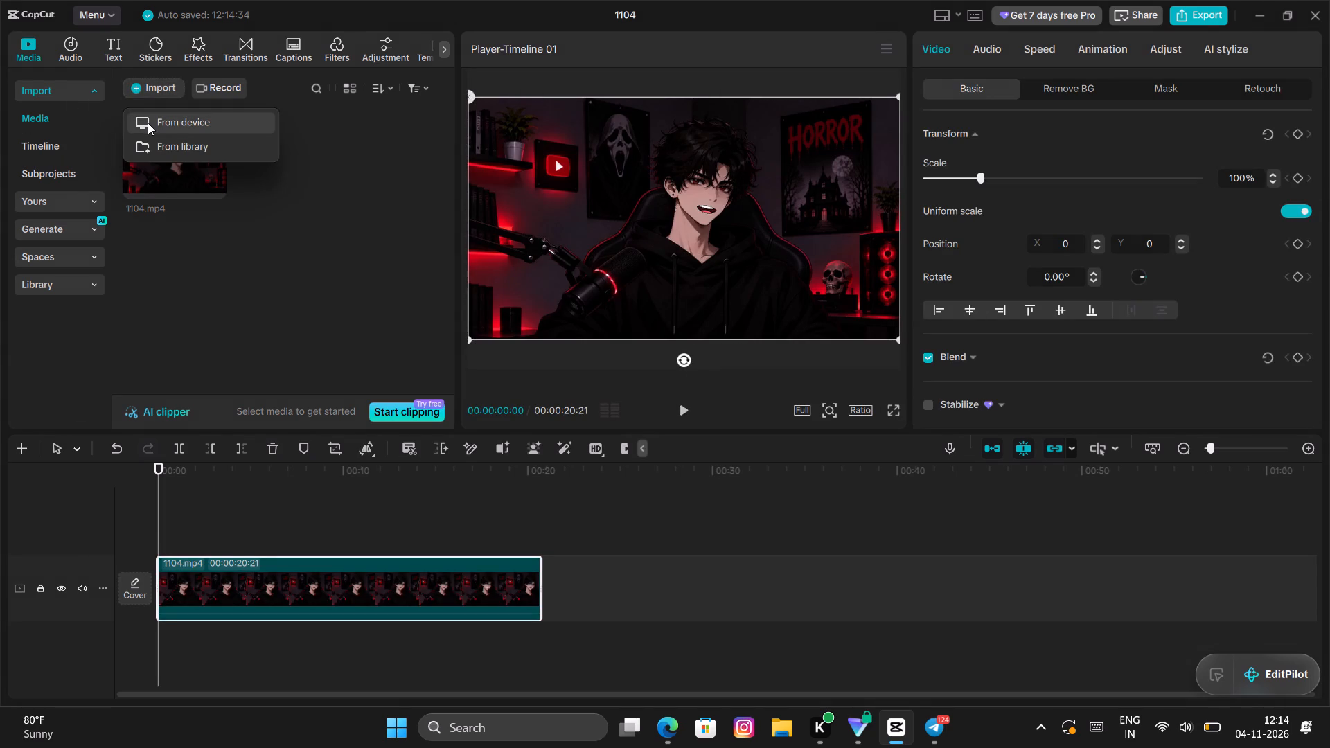
left_click(148, 123)
scroll(69, 261, "down", 2)
left_click(62, 204)
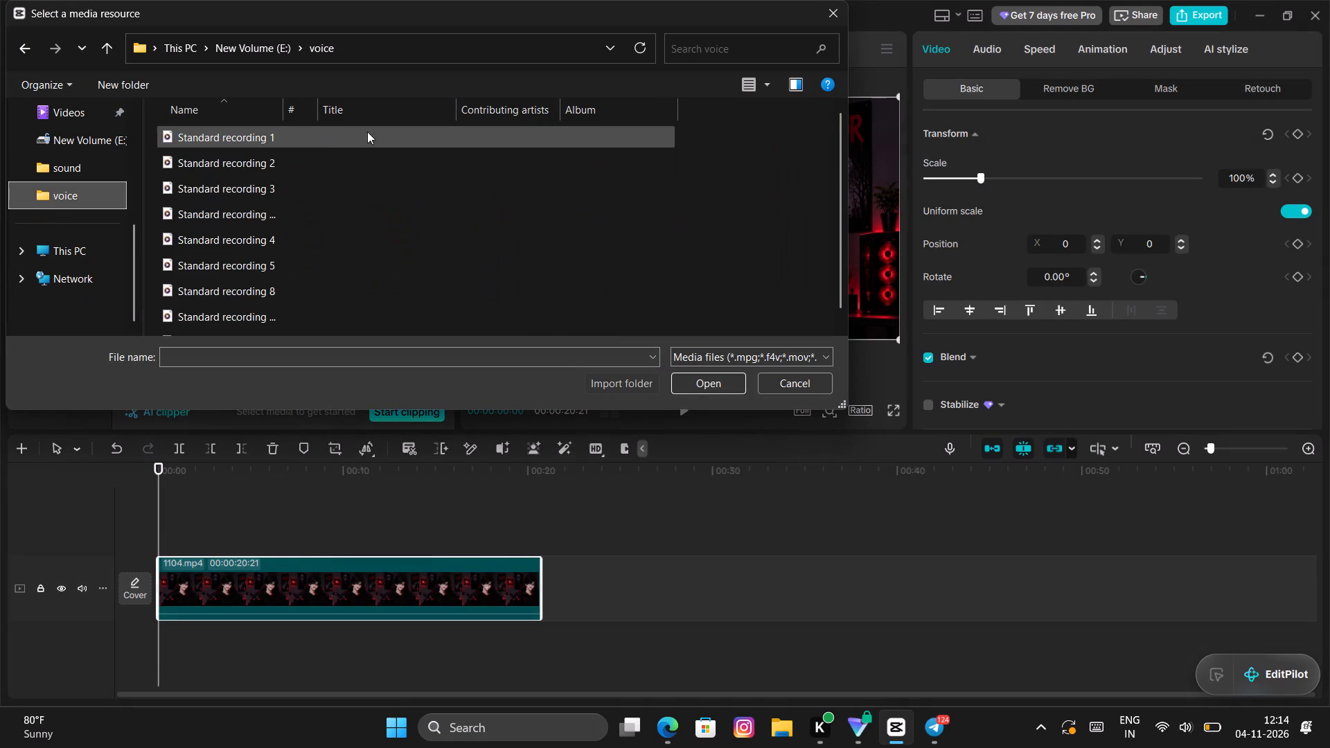
scroll(402, 152, "down", 8)
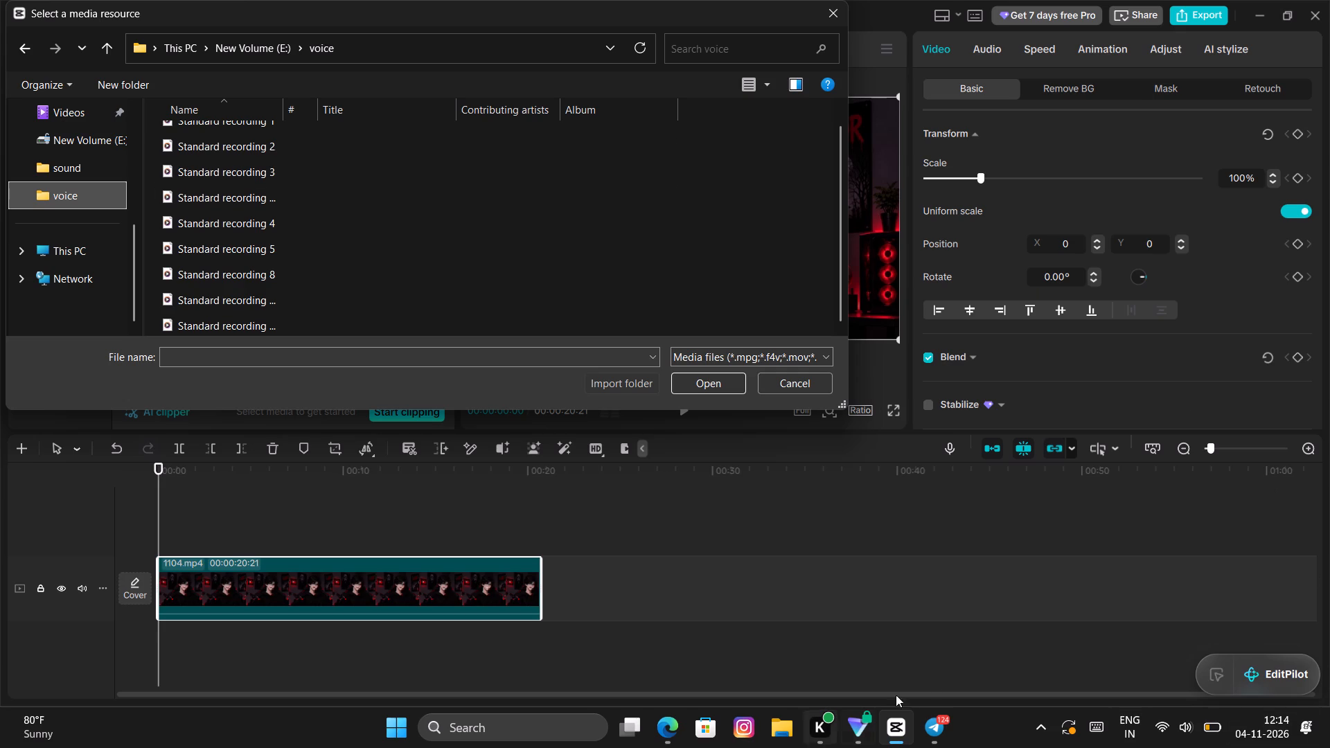
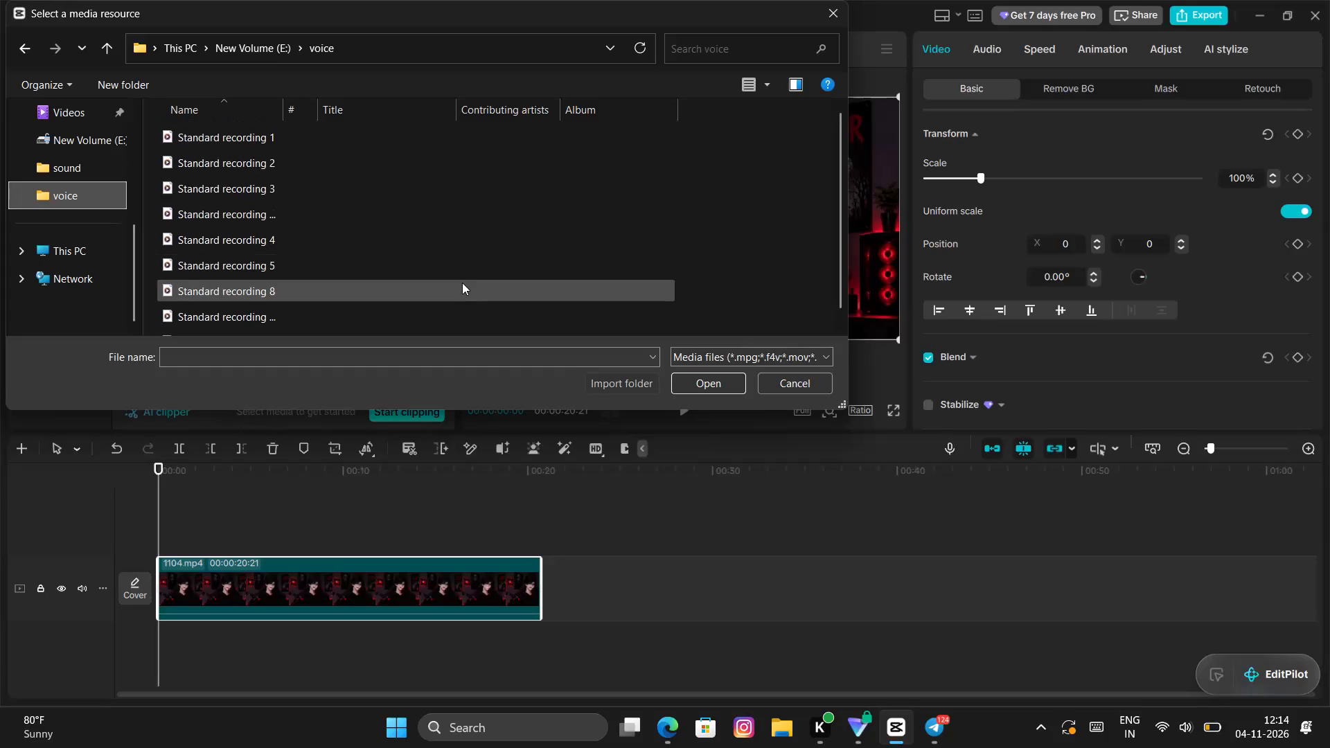
Import all the Standard recording audio files from the voice folder into the project media.
scroll(462, 283, "down", 2)
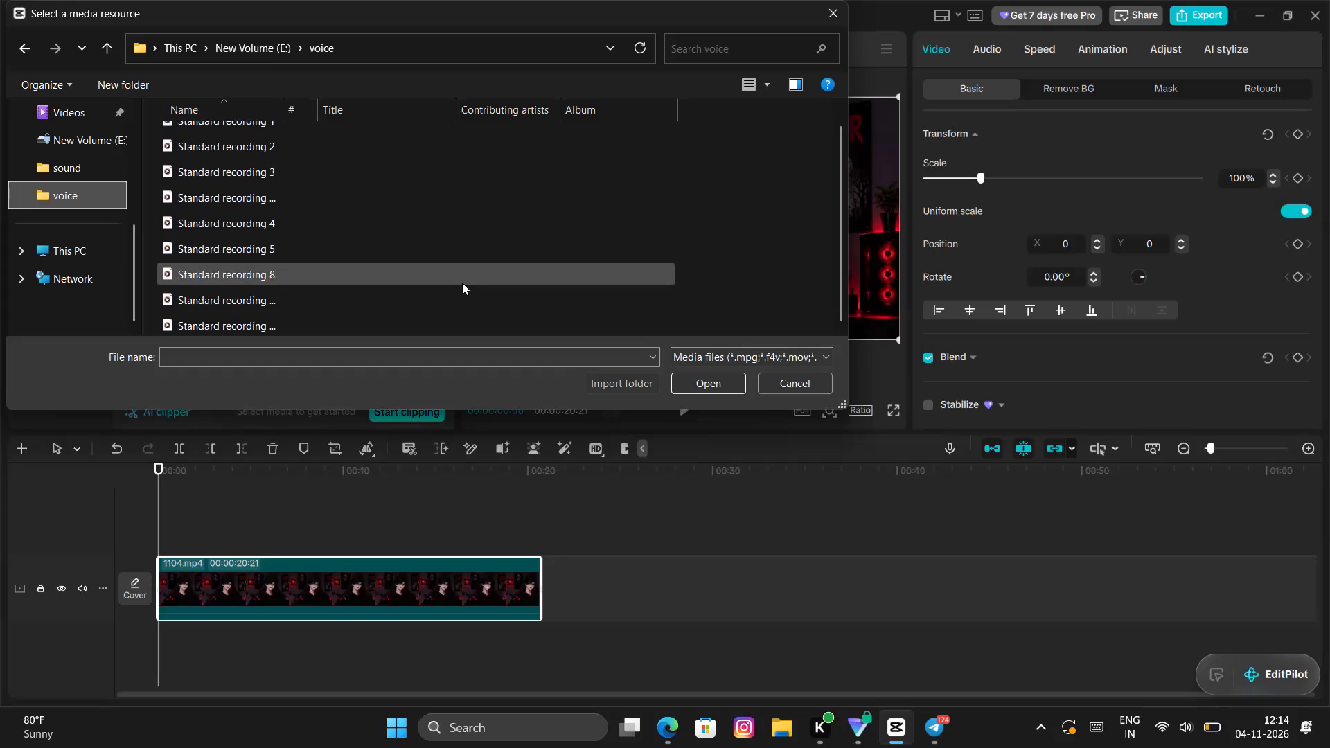
scroll(462, 283, "down", 1)
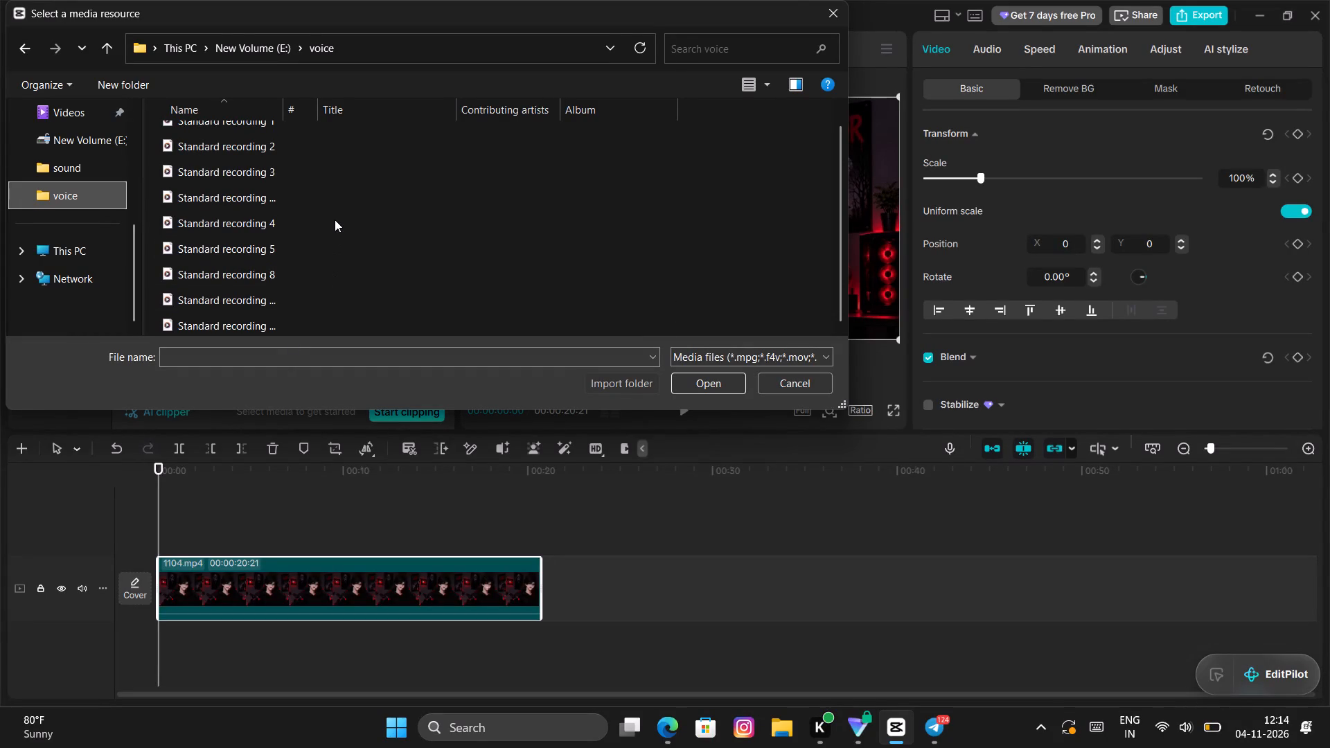
scroll(378, 196, "up", 2)
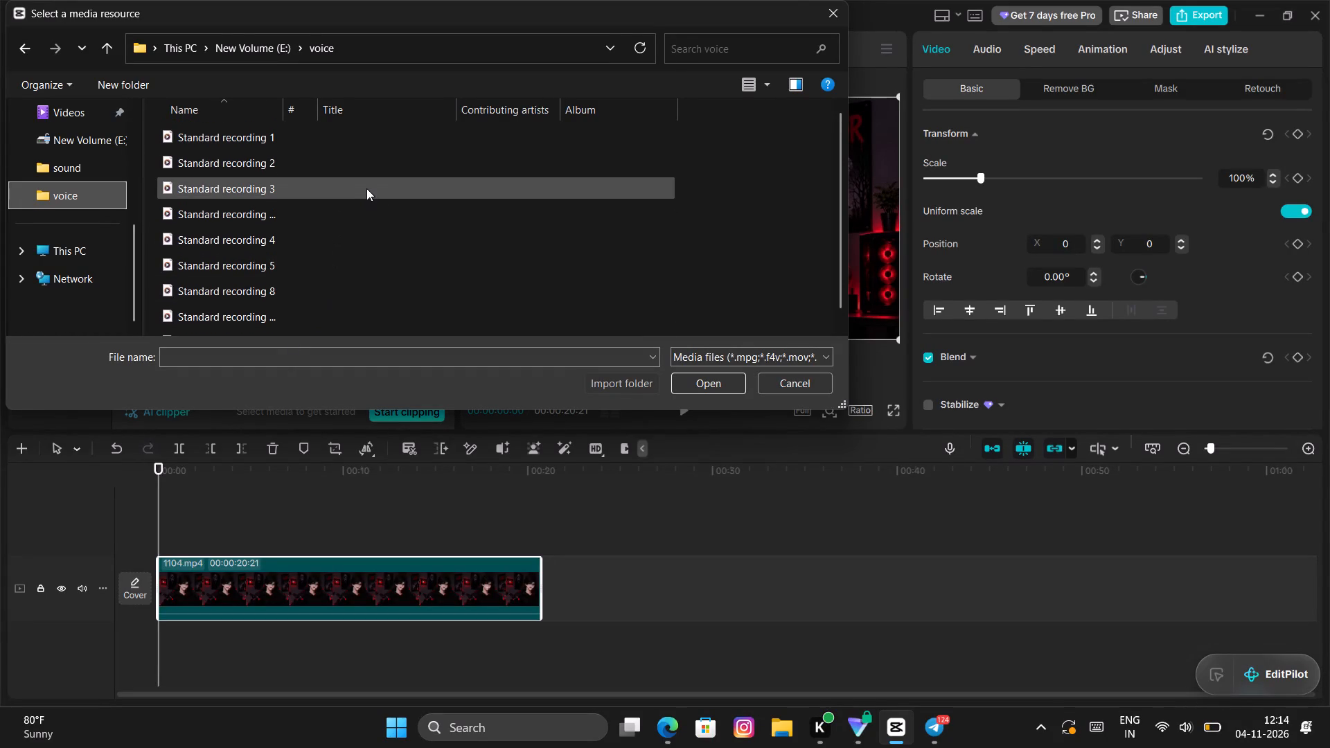
scroll(366, 188, "down", 3)
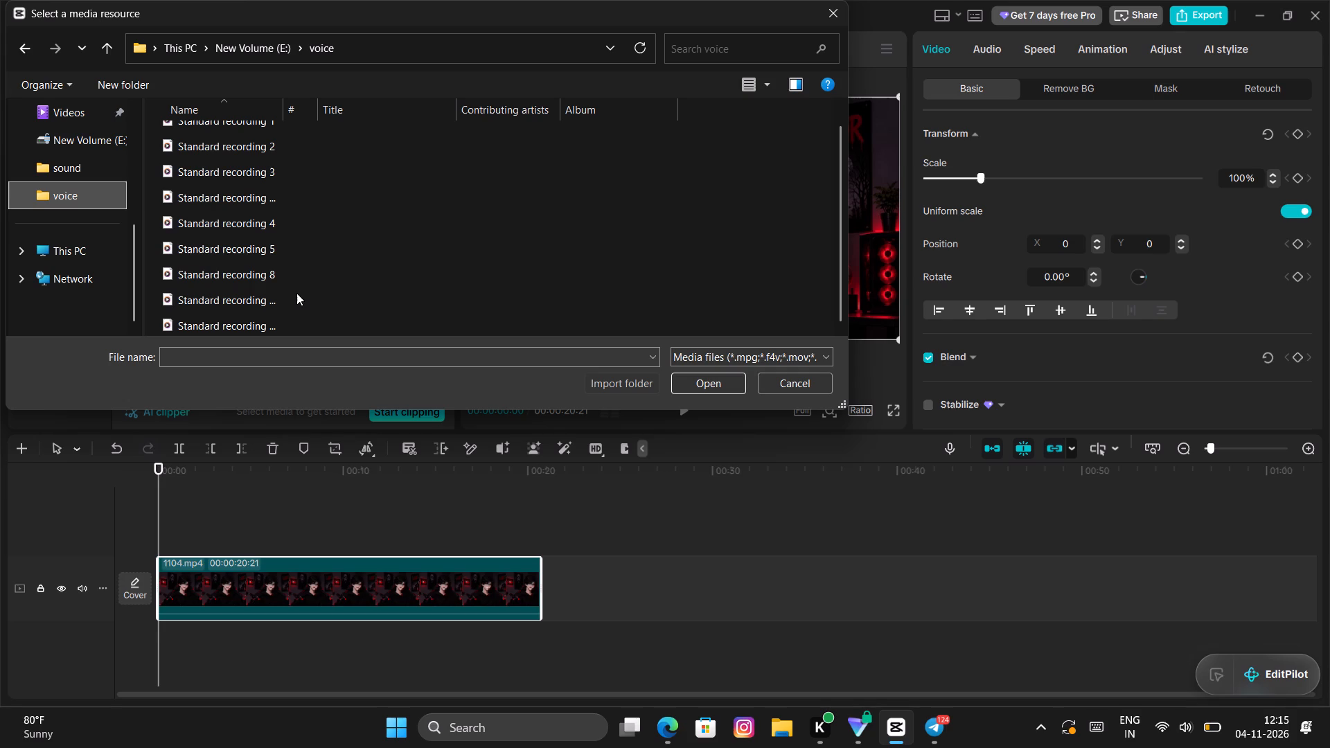
scroll(299, 285, "down", 6)
scroll(664, 281, "up", 8)
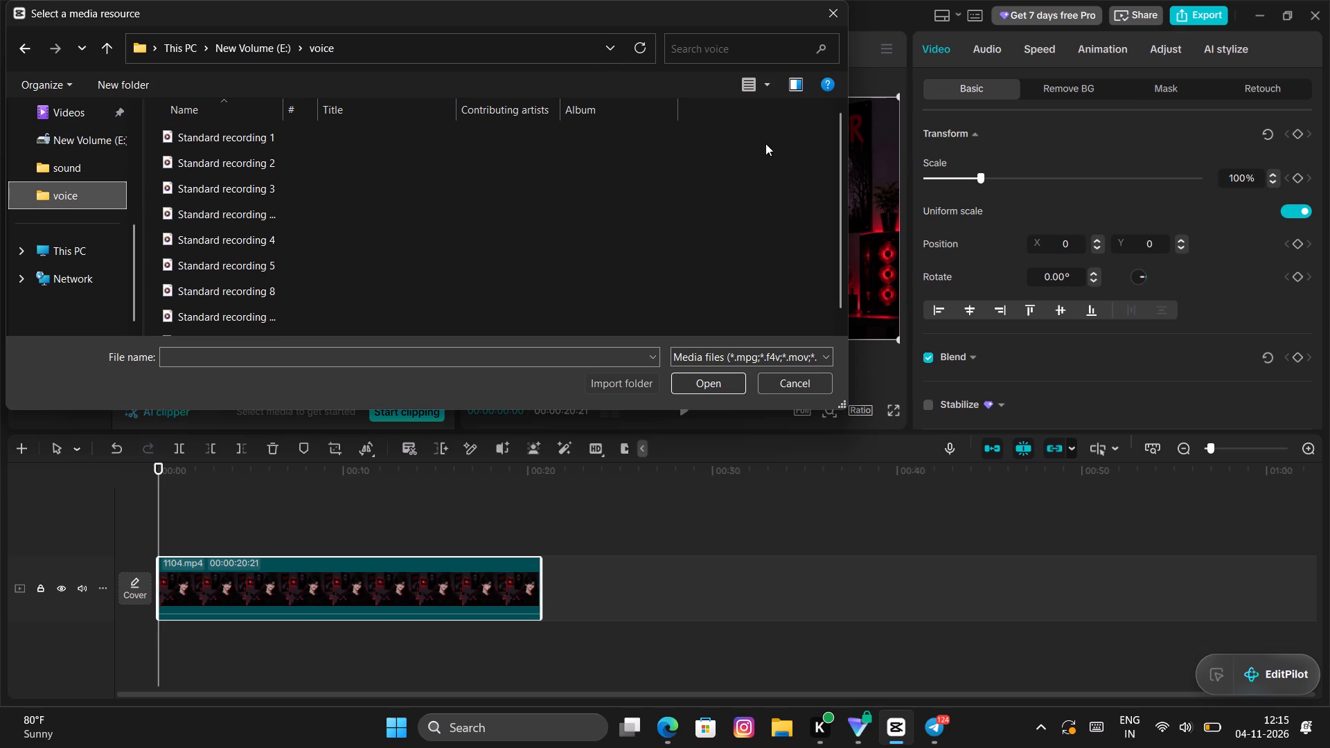
left_click_drag(760, 143, 275, 4)
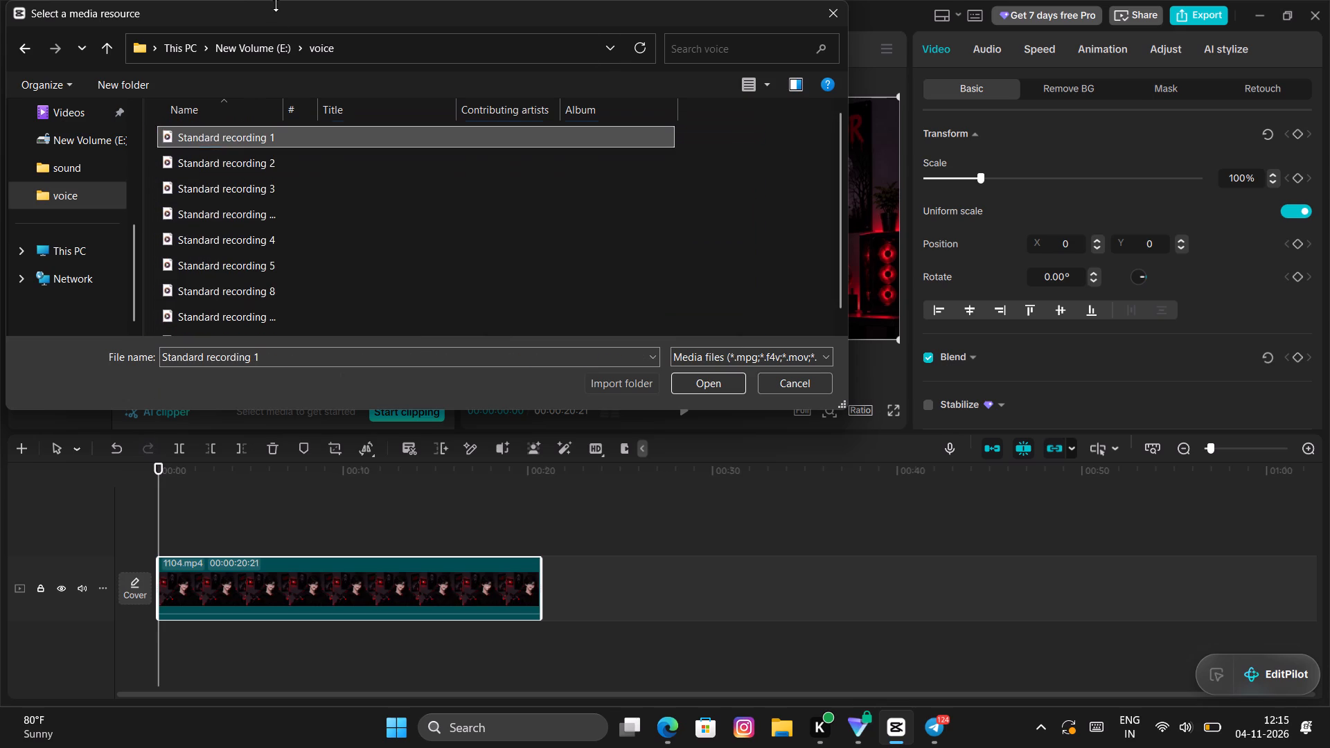
left_click(745, 123)
left_click_drag(745, 123, 265, 289)
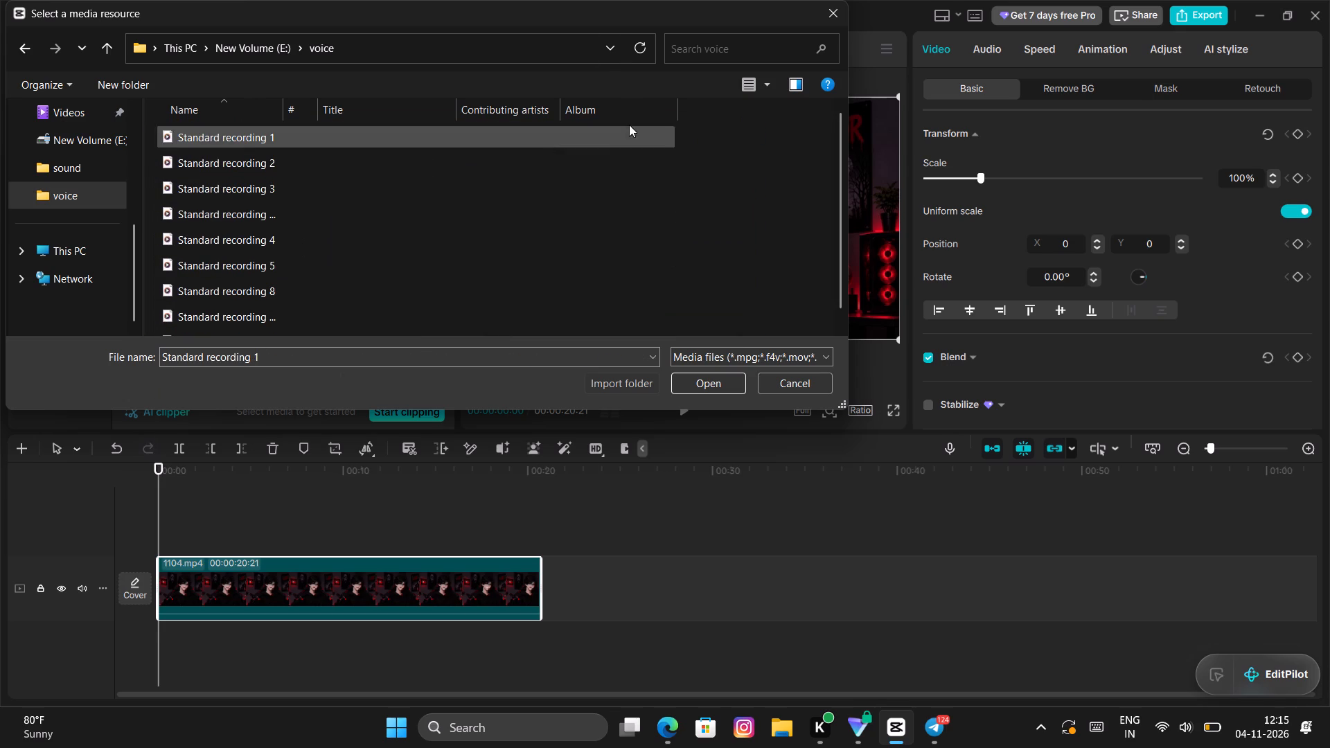
left_click_drag(672, 121, 483, 510)
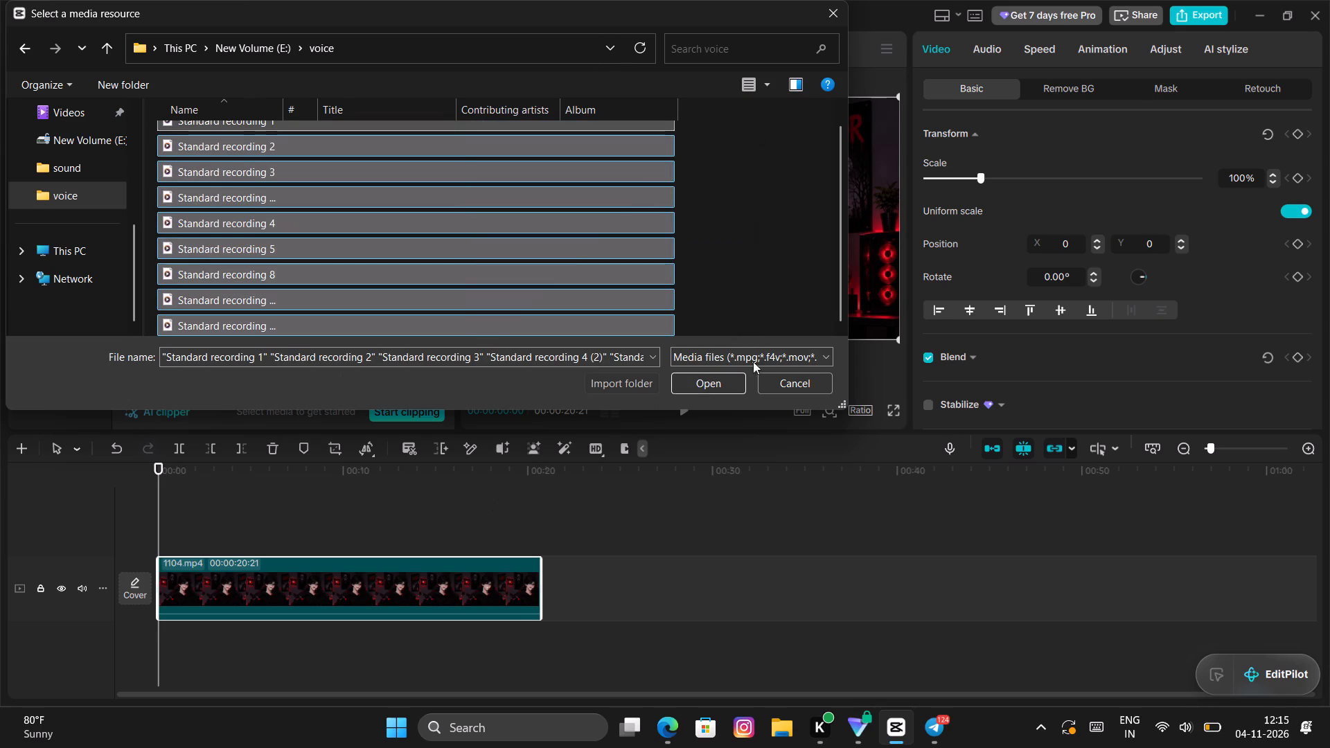
left_click(719, 386)
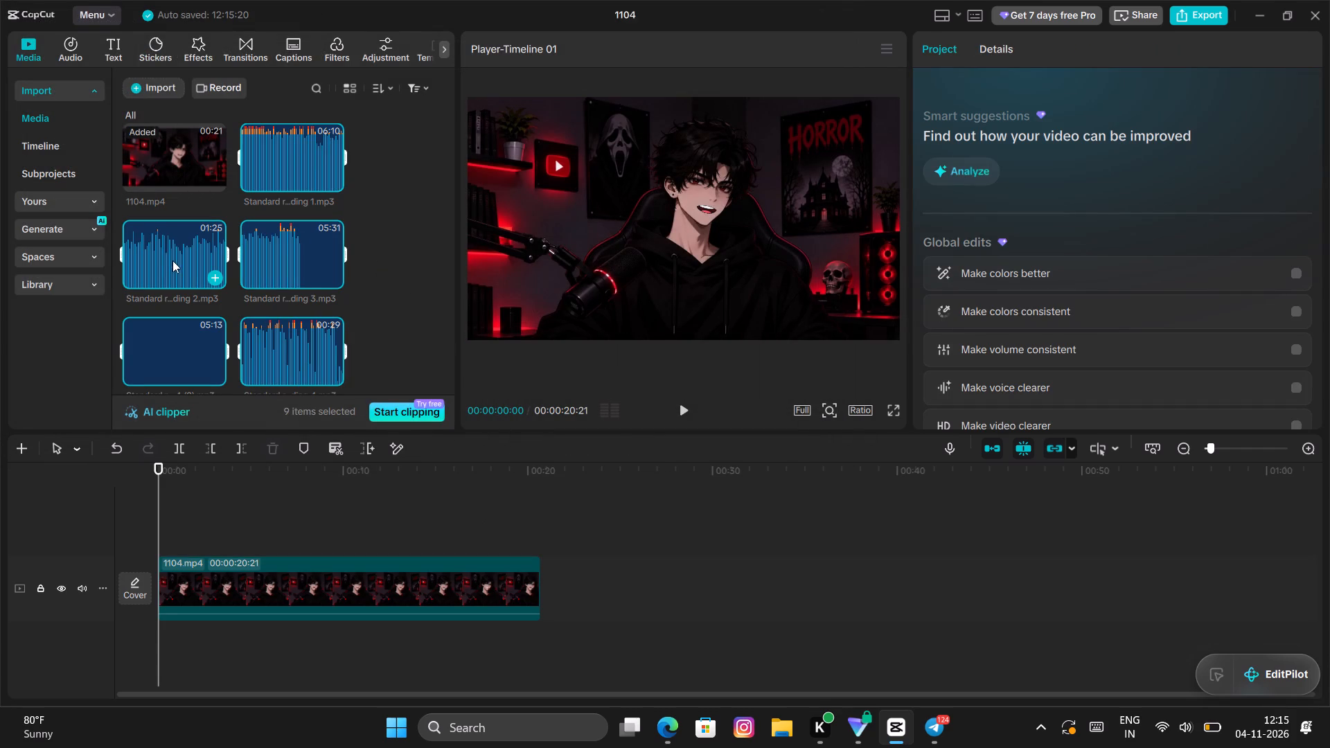
Listen to previews of Standard recordings 2, 3, 4 (2), 4 and 5 in the project media.
left_click(172, 261)
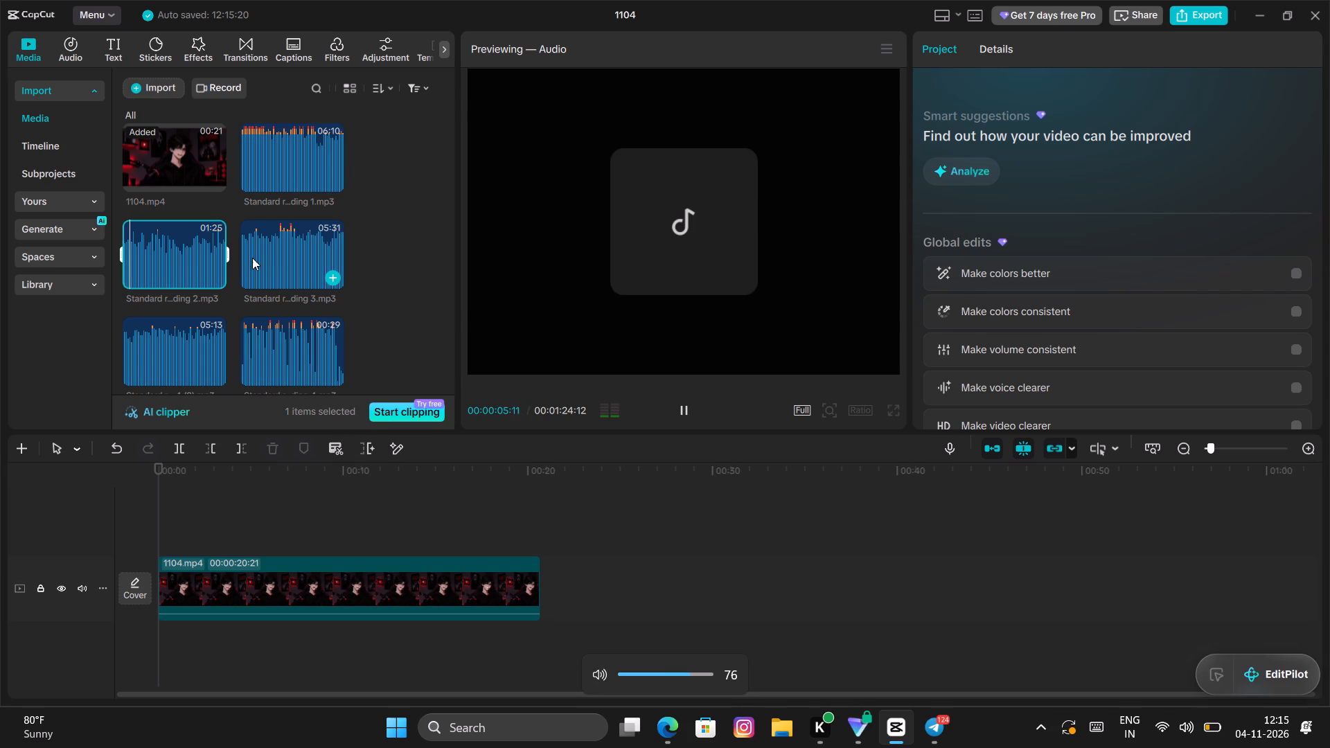
left_click(253, 252)
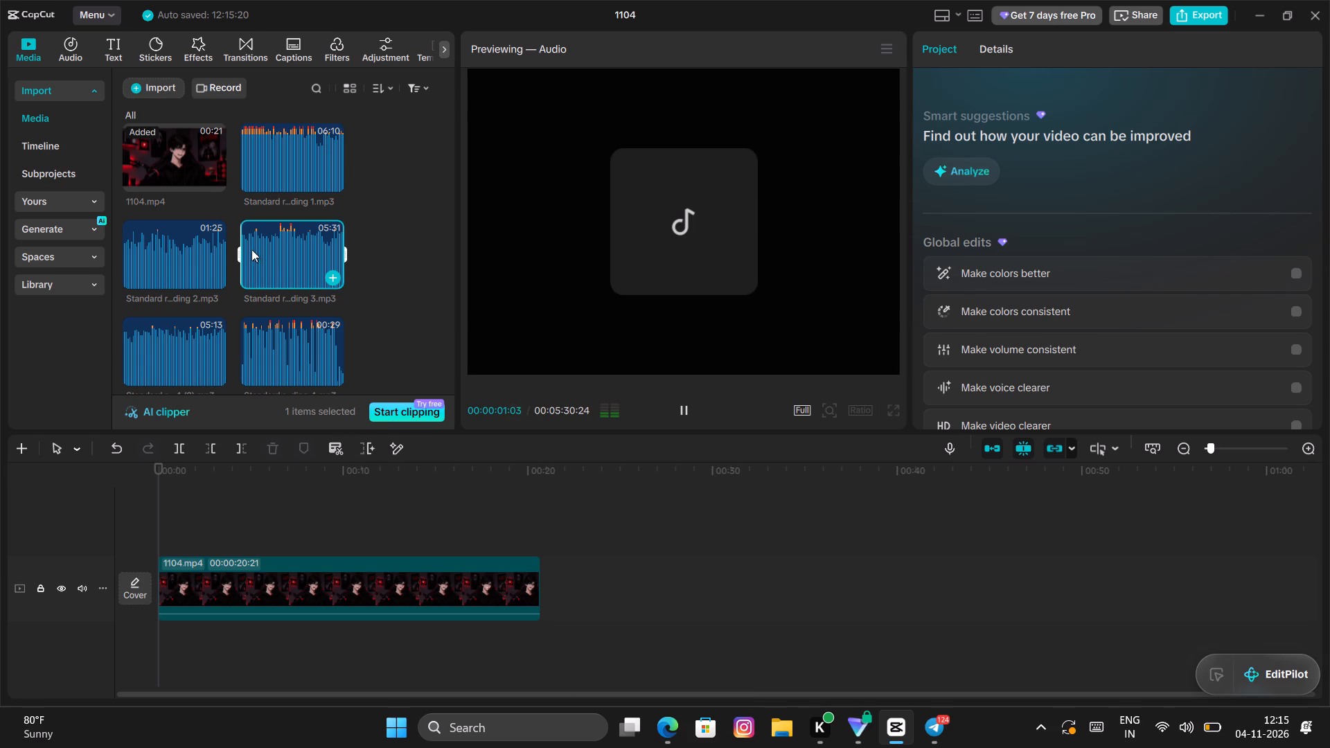
left_click(165, 348)
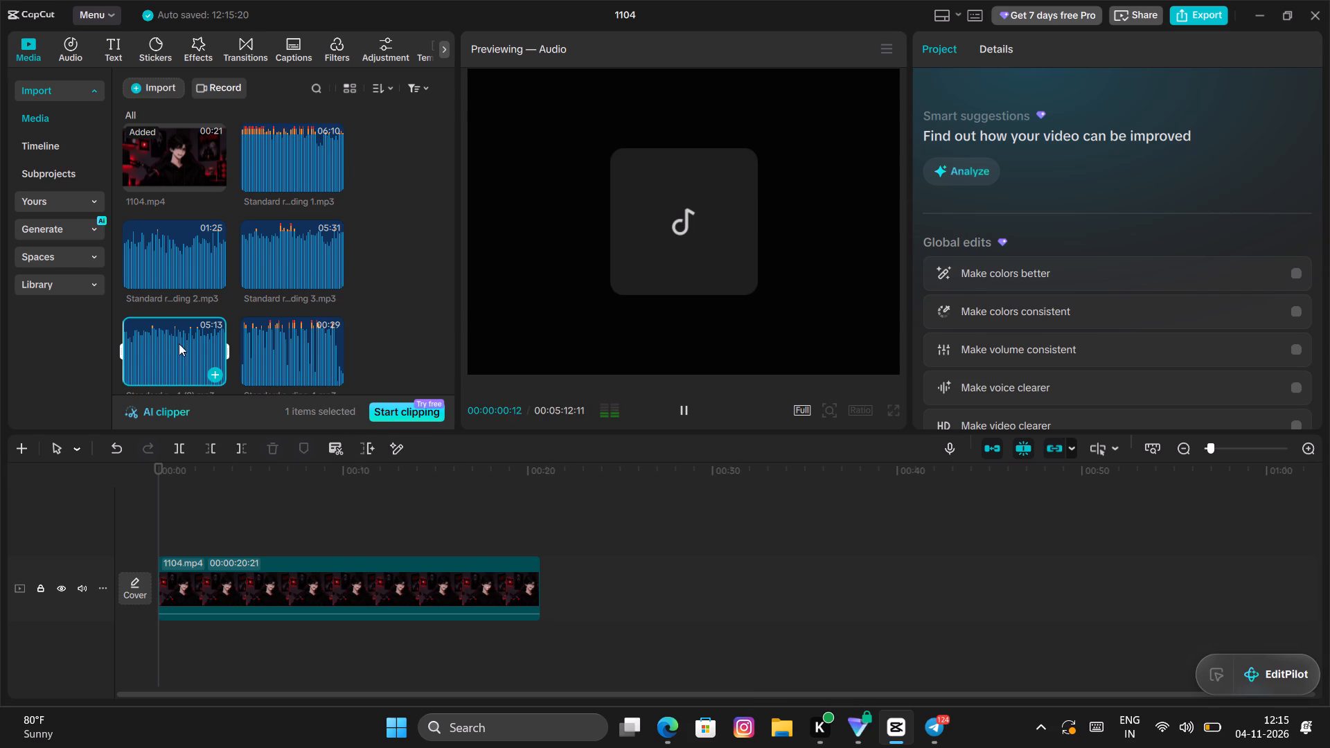
scroll(193, 340, "down", 1)
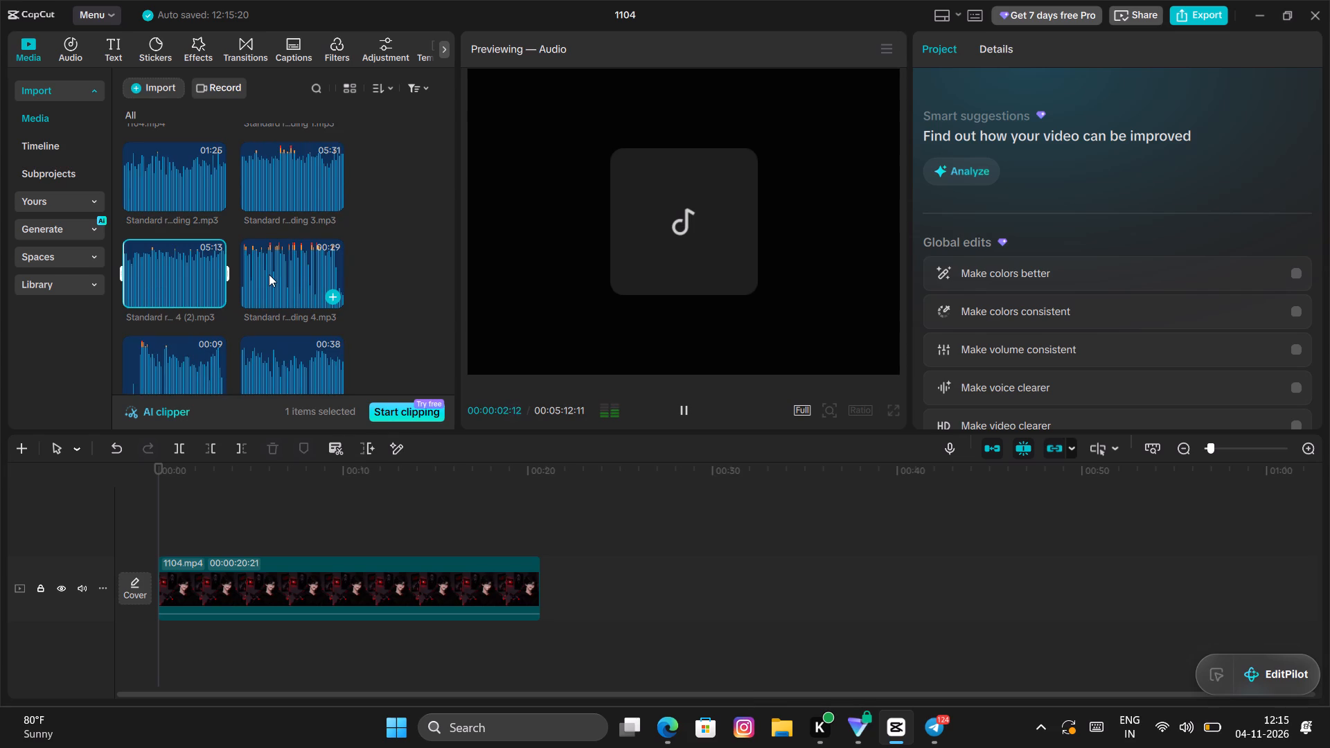
left_click(269, 274)
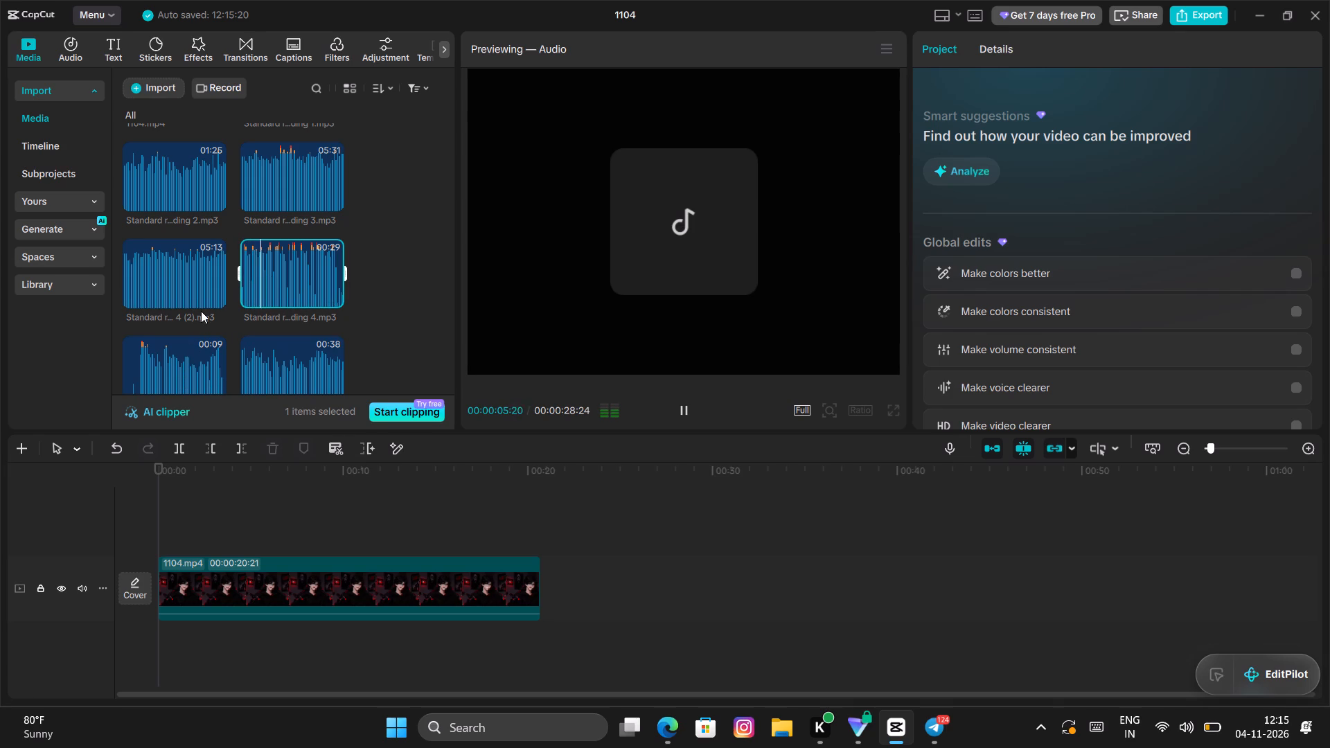
scroll(310, 288, "down", 1)
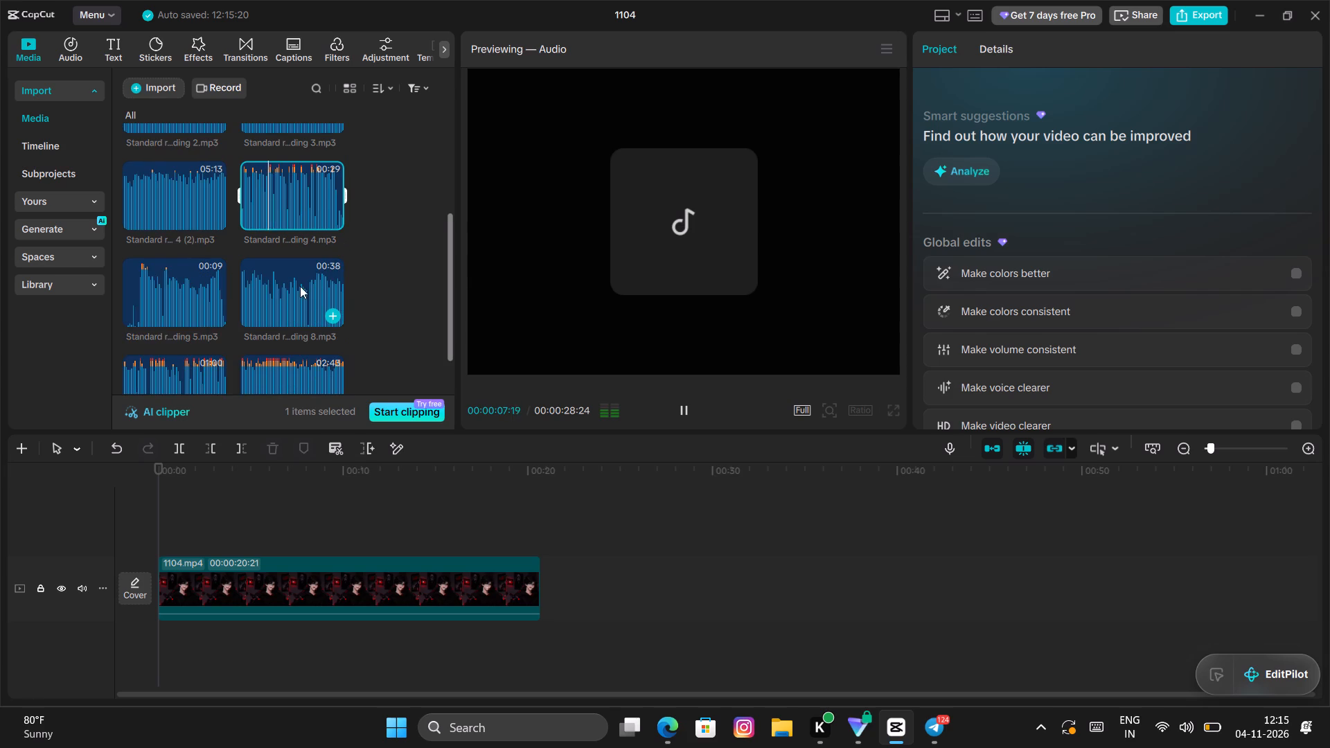
left_click(180, 312)
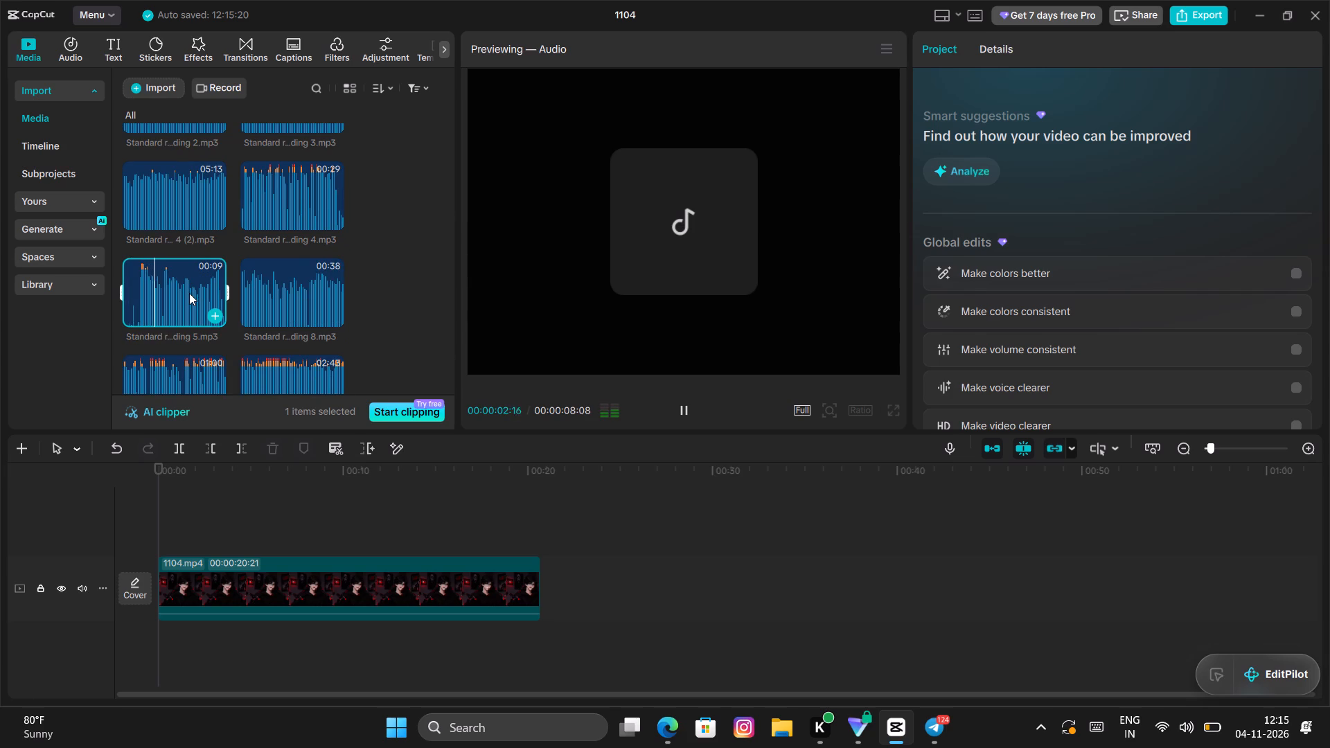
Remove Standard recordings 4, 8 and 13 from the project media.
left_click(319, 179)
key("BackSpace")
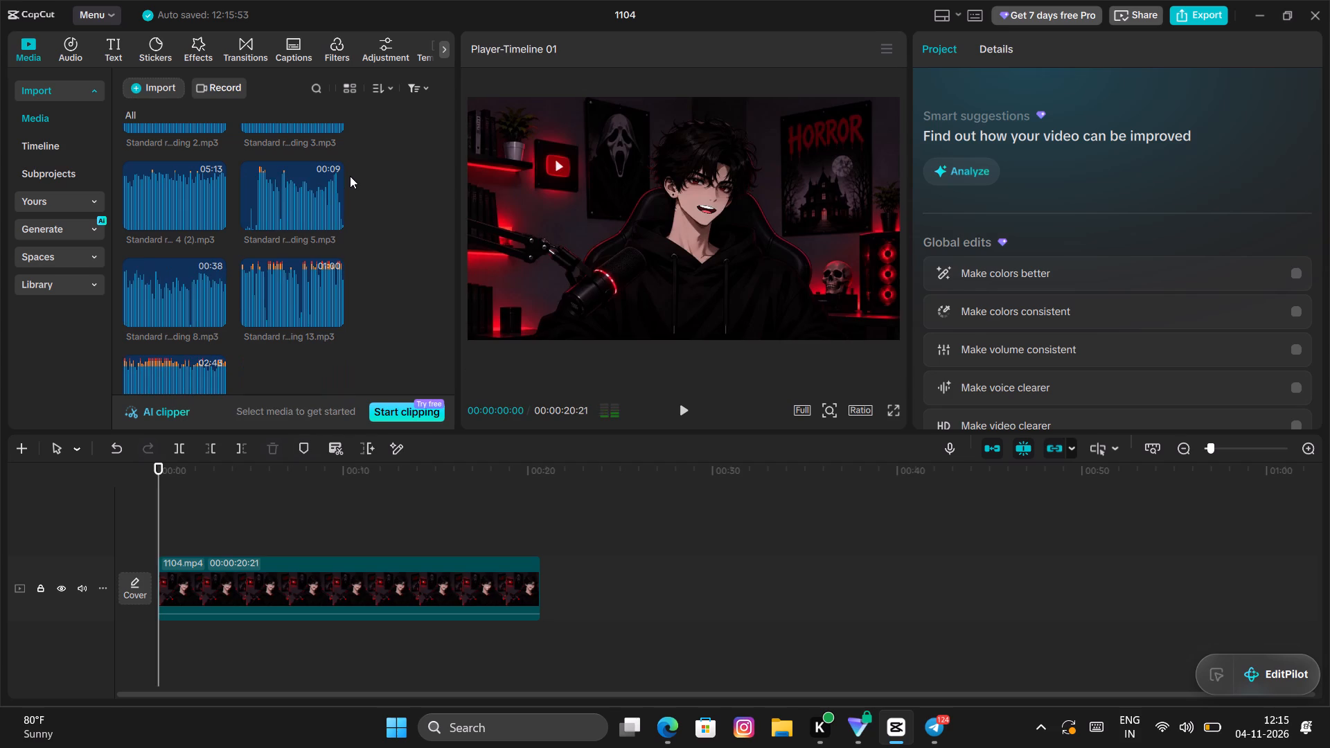
left_click(194, 292)
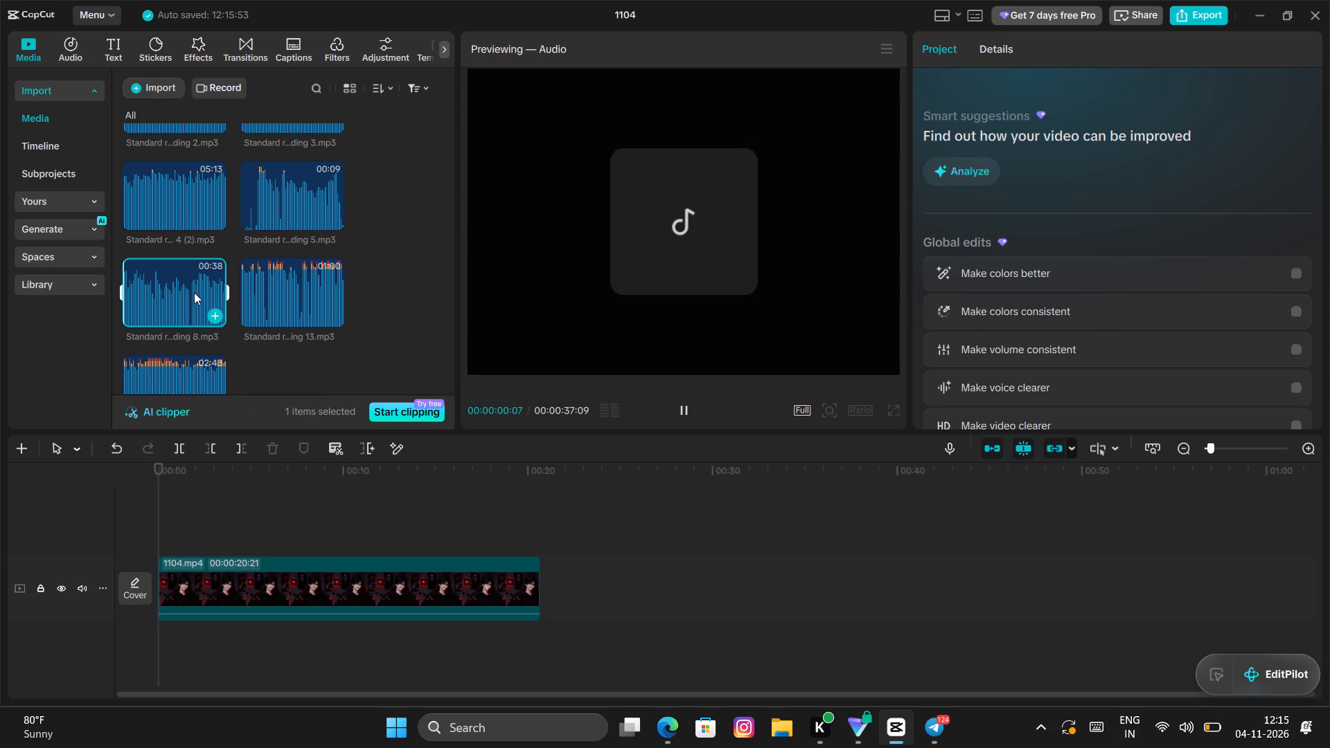
key("BackSpace")
left_click(168, 331)
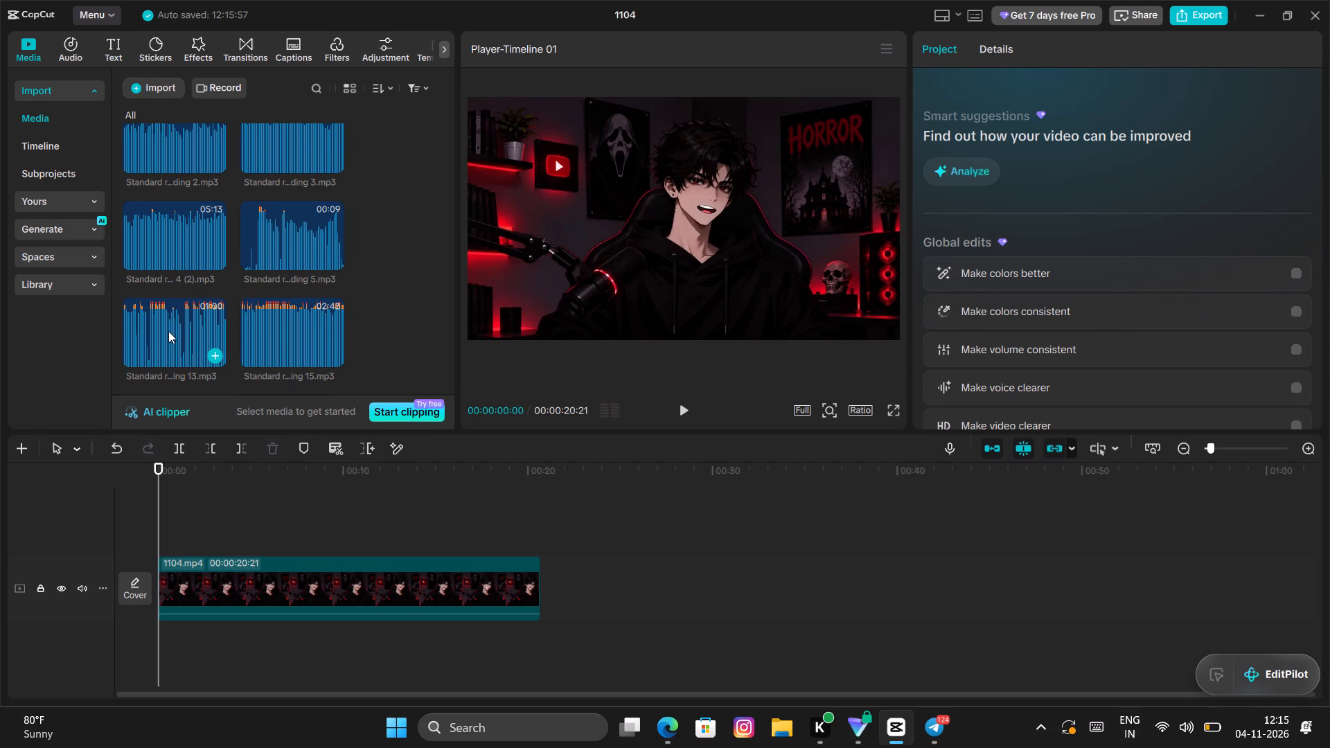
scroll(168, 331, "down", 1)
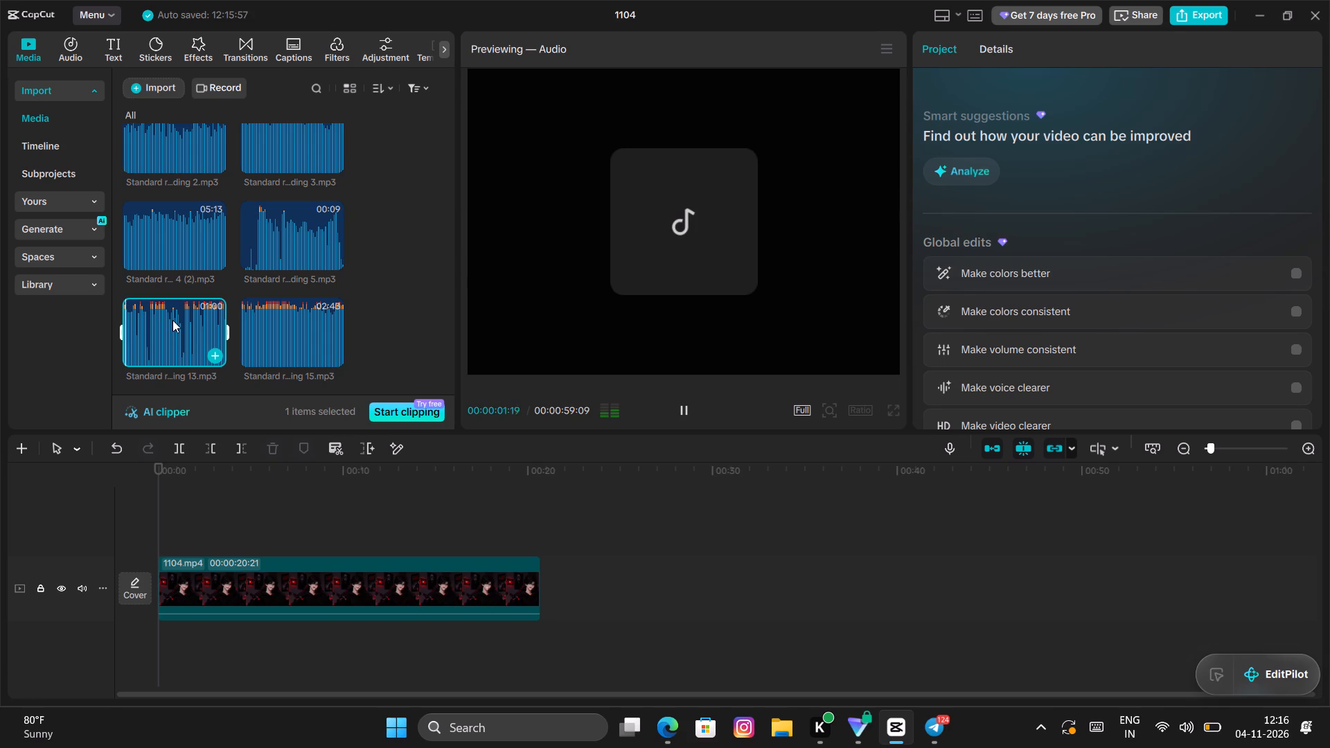
key("BackSpace")
Place Standard recording 1 on an audio track beneath the 1104 video, starting at the beginning of the timeline.
scroll(266, 124, "up", 5)
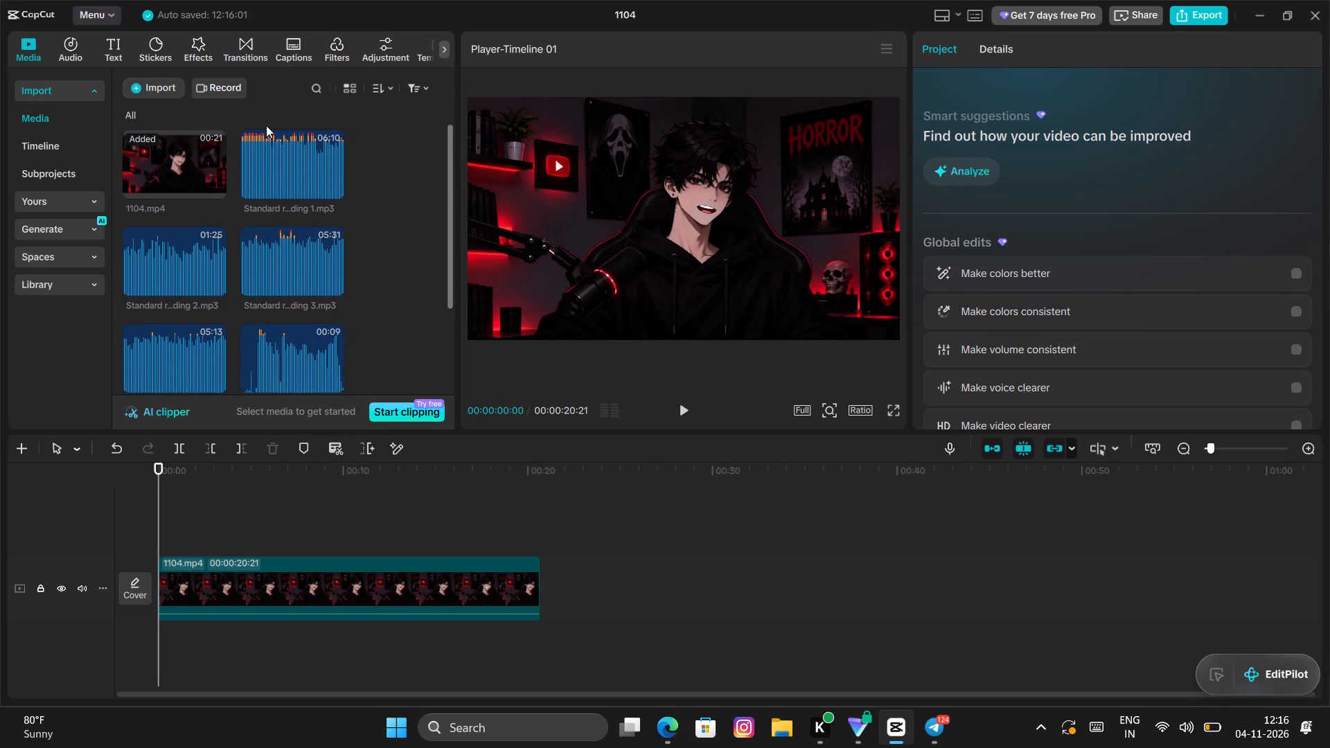
scroll(266, 125, "down", 3)
scroll(267, 125, "up", 3)
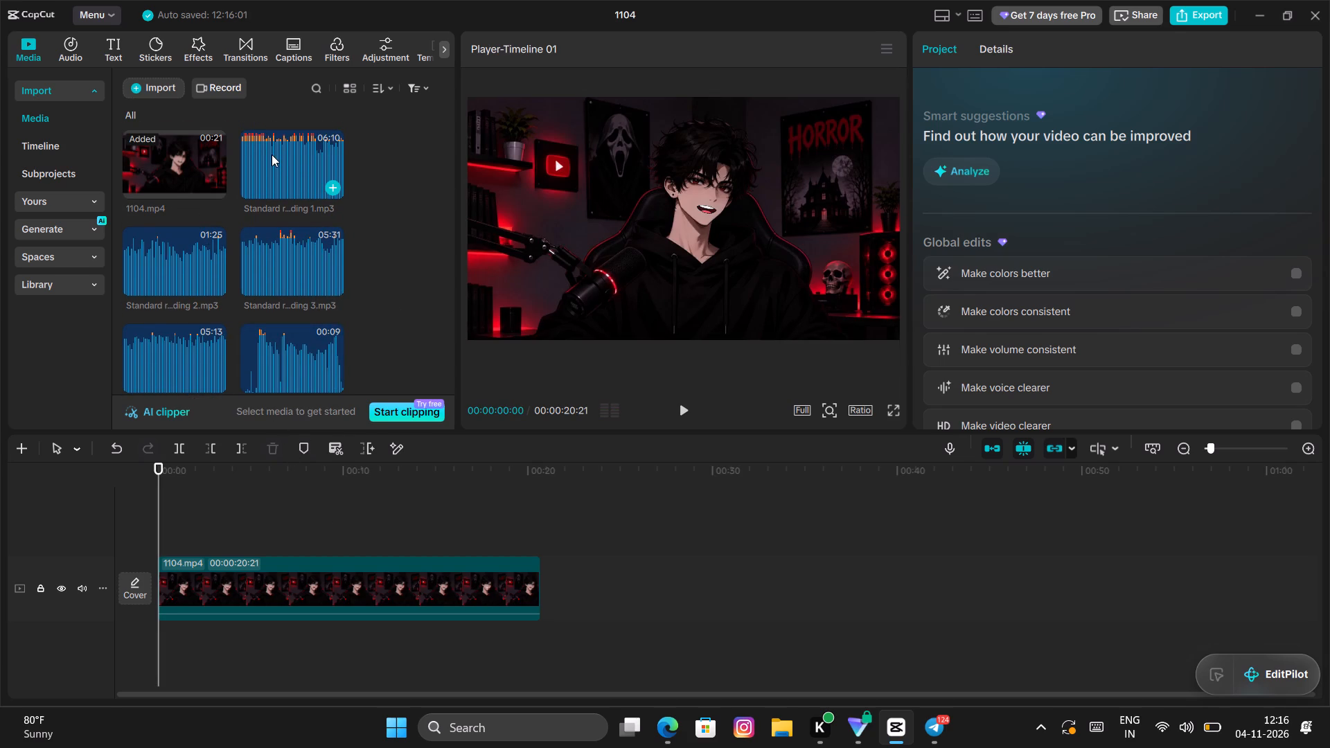
left_click(272, 154)
left_click_drag(271, 157, 164, 645)
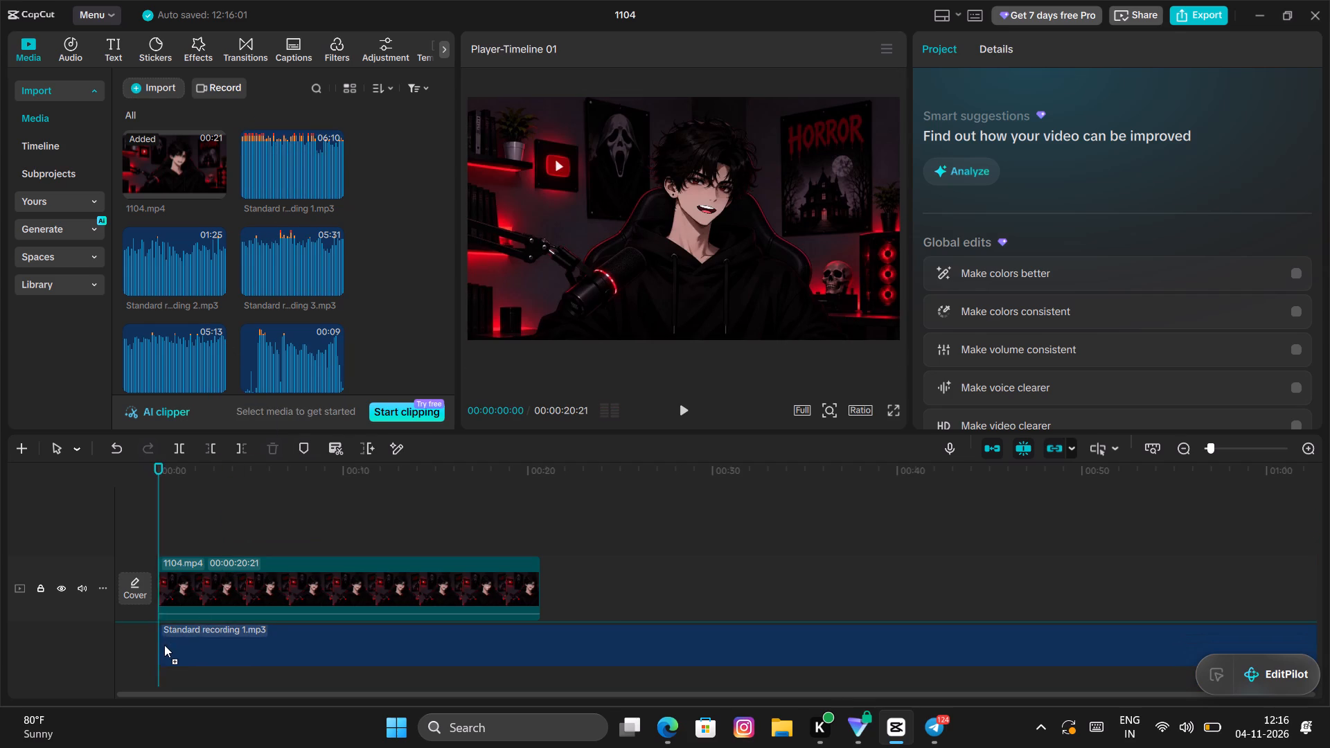
left_click_drag(164, 645, 152, 648)
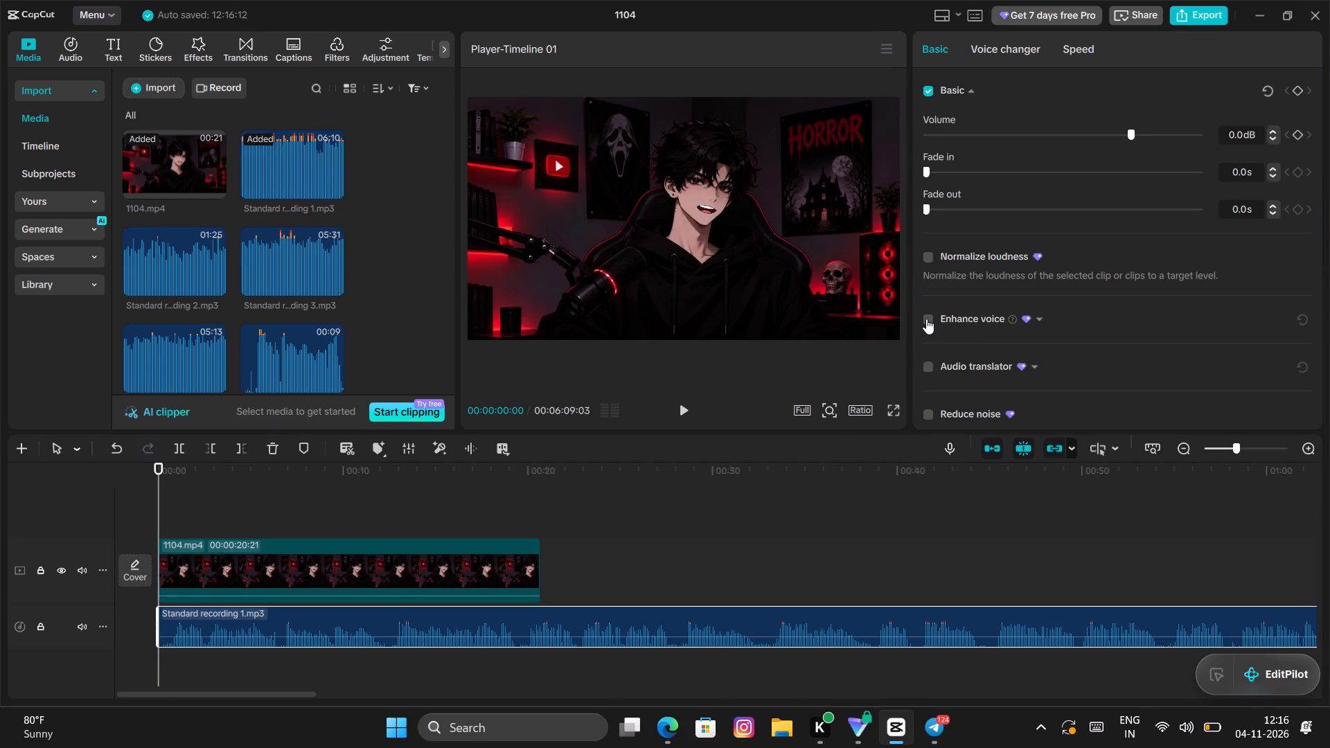
Enable Enhance voice on the Standard recording 1 clip.
left_click(926, 319)
Separate the Standard recording 1 audio into Vocals, Instruments, Drums, Guitar, Bass, Strings and Others.
scroll(932, 325, "down", 1)
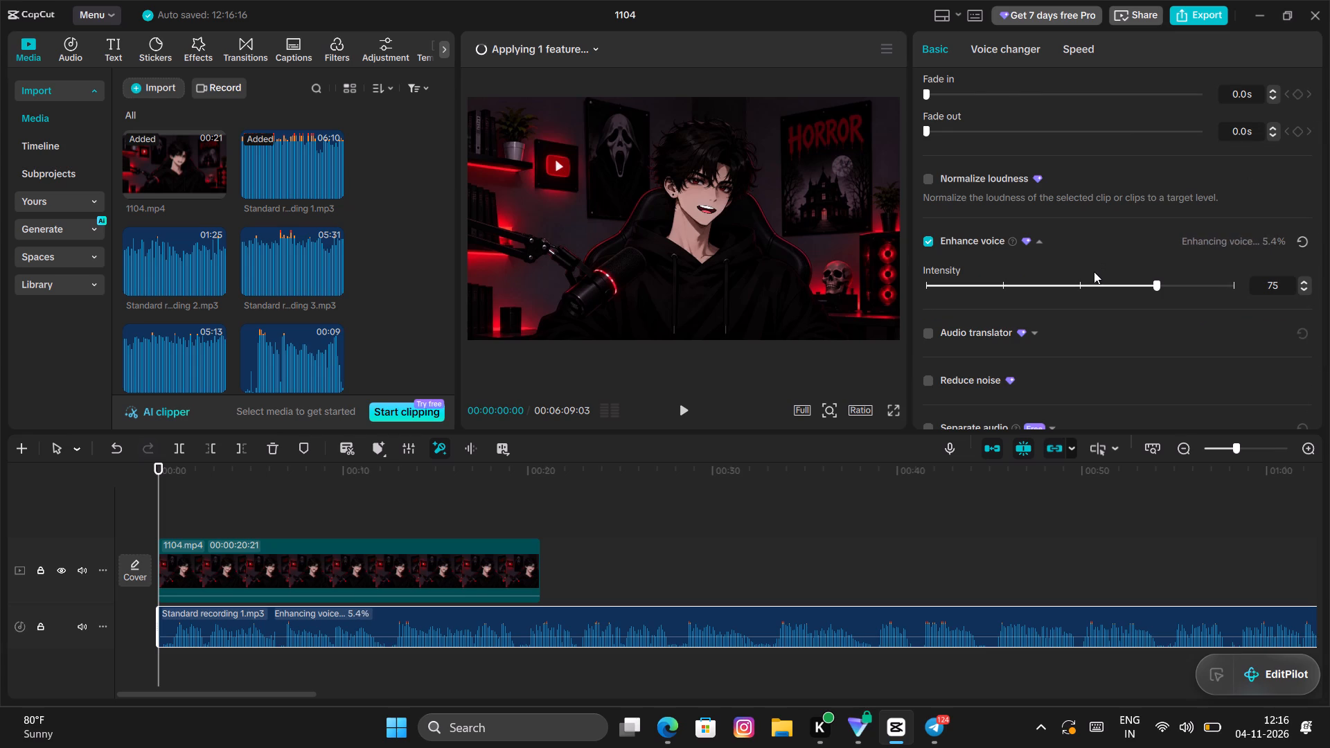
scroll(1094, 272, "down", 2)
left_click(928, 345)
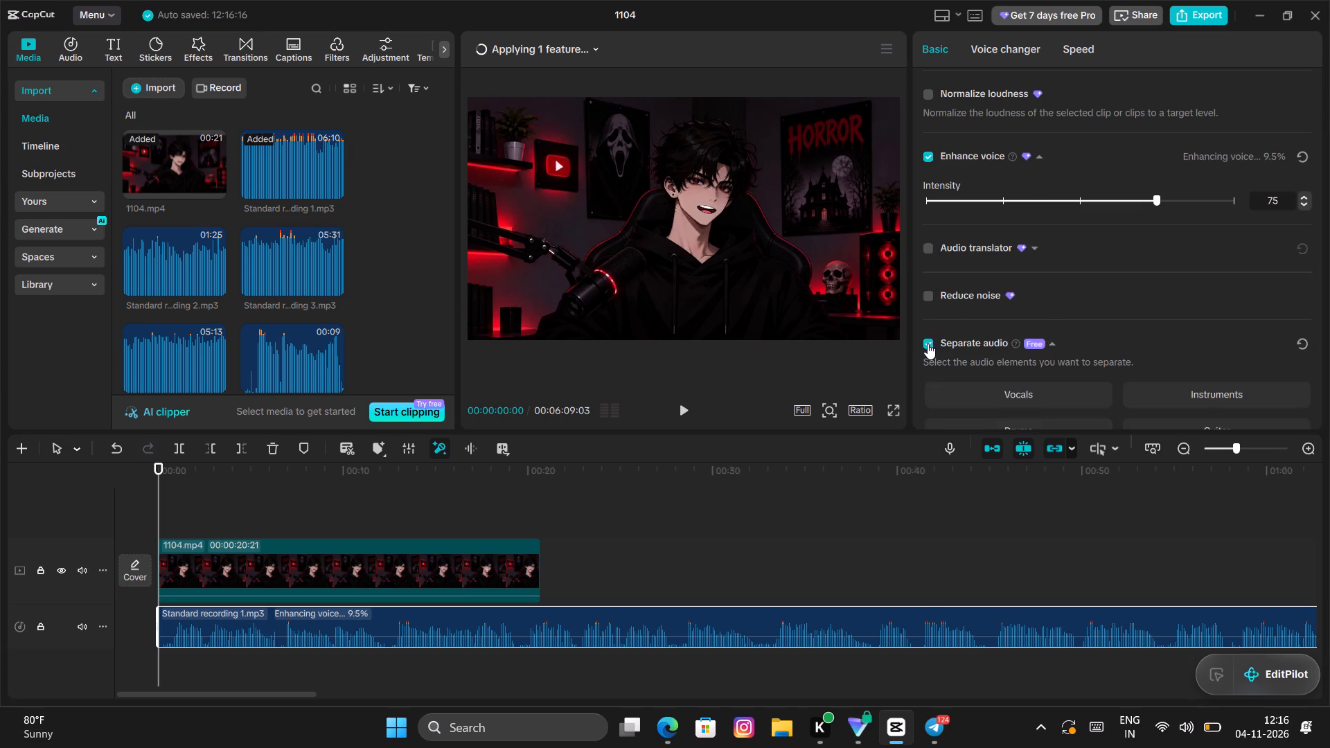
scroll(928, 344, "down", 2)
left_click(1006, 234)
left_click(1187, 245)
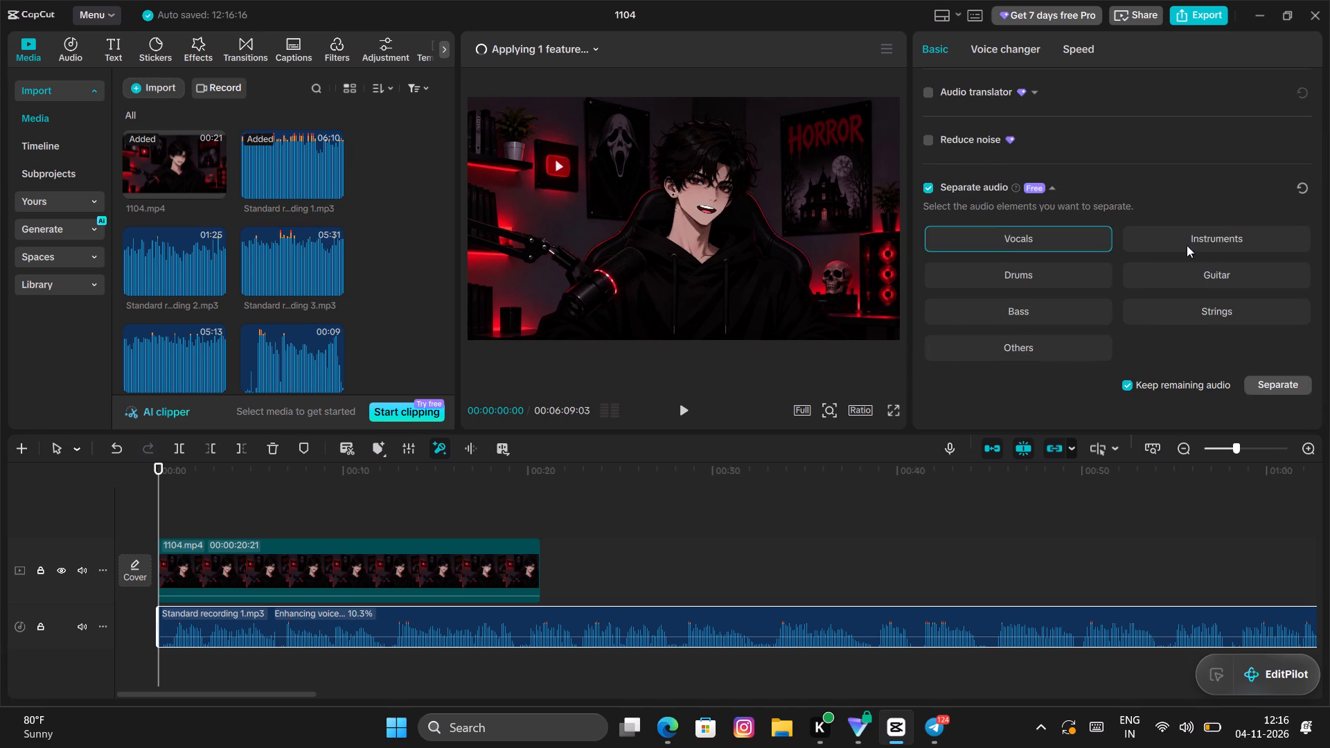
left_click(1086, 280)
left_click(1157, 267)
left_click(1036, 322)
left_click(1194, 305)
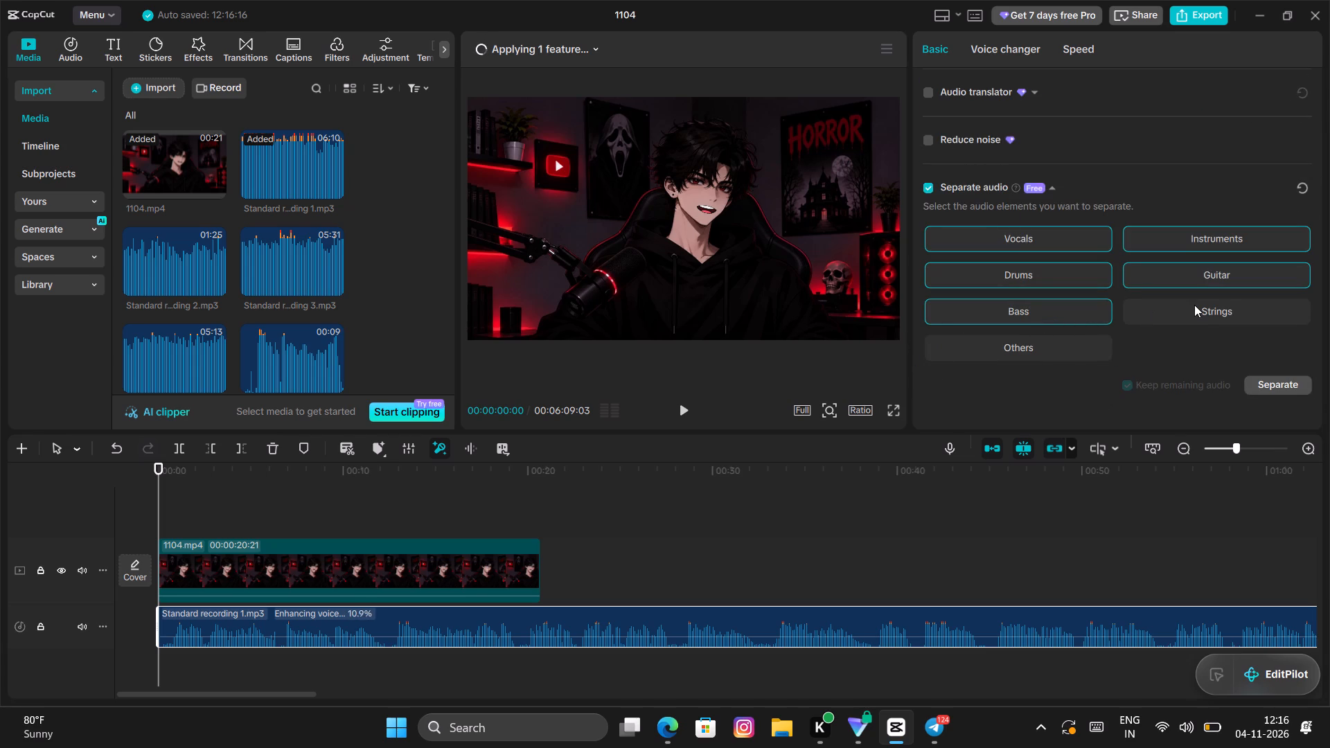
left_click(1064, 343)
left_click(1290, 381)
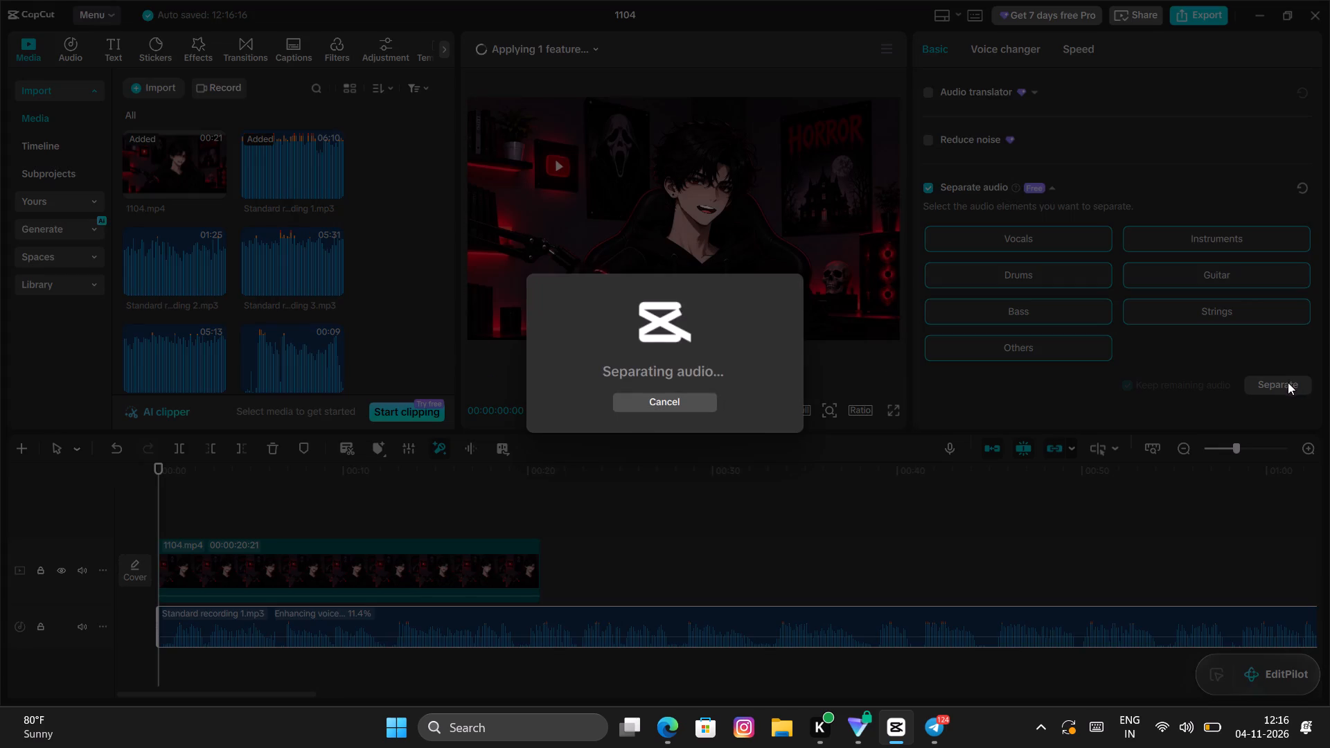
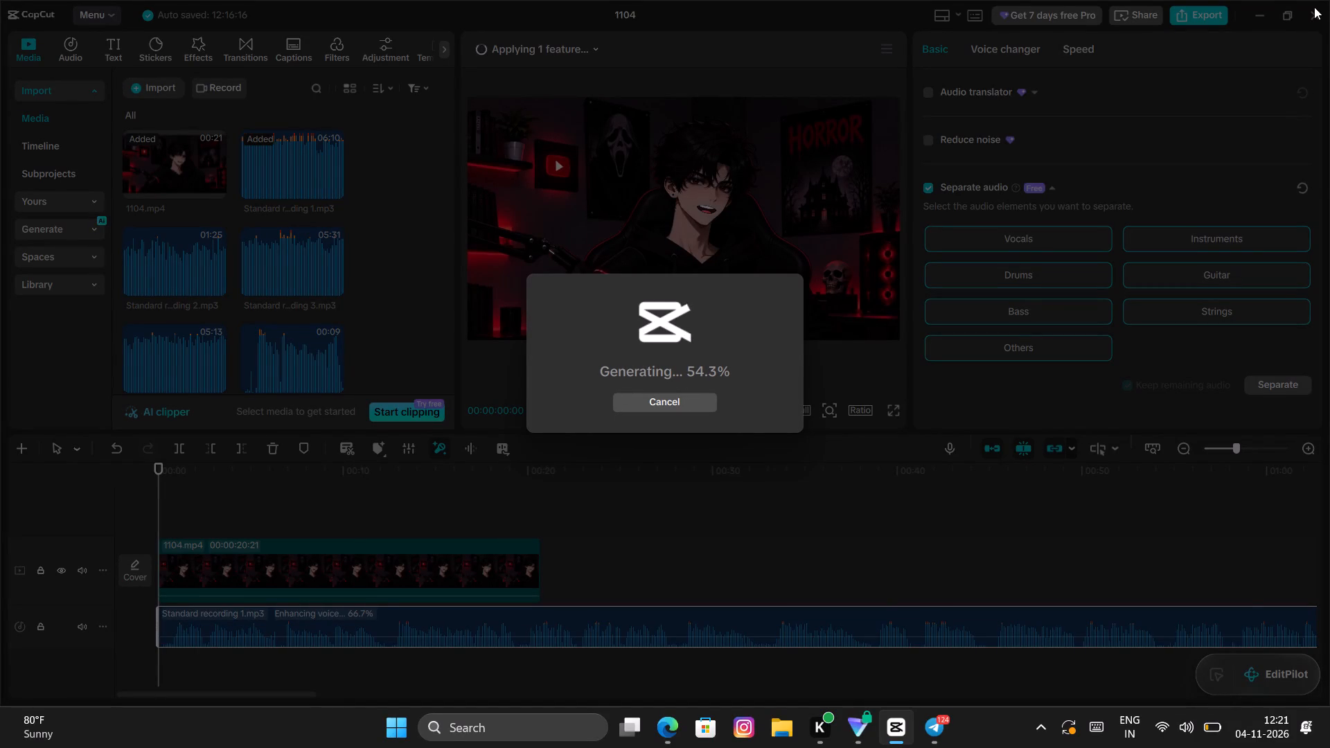
Turn off Bluetooth in the Windows quick settings and return to the CapCut project.
left_click(1169, 730)
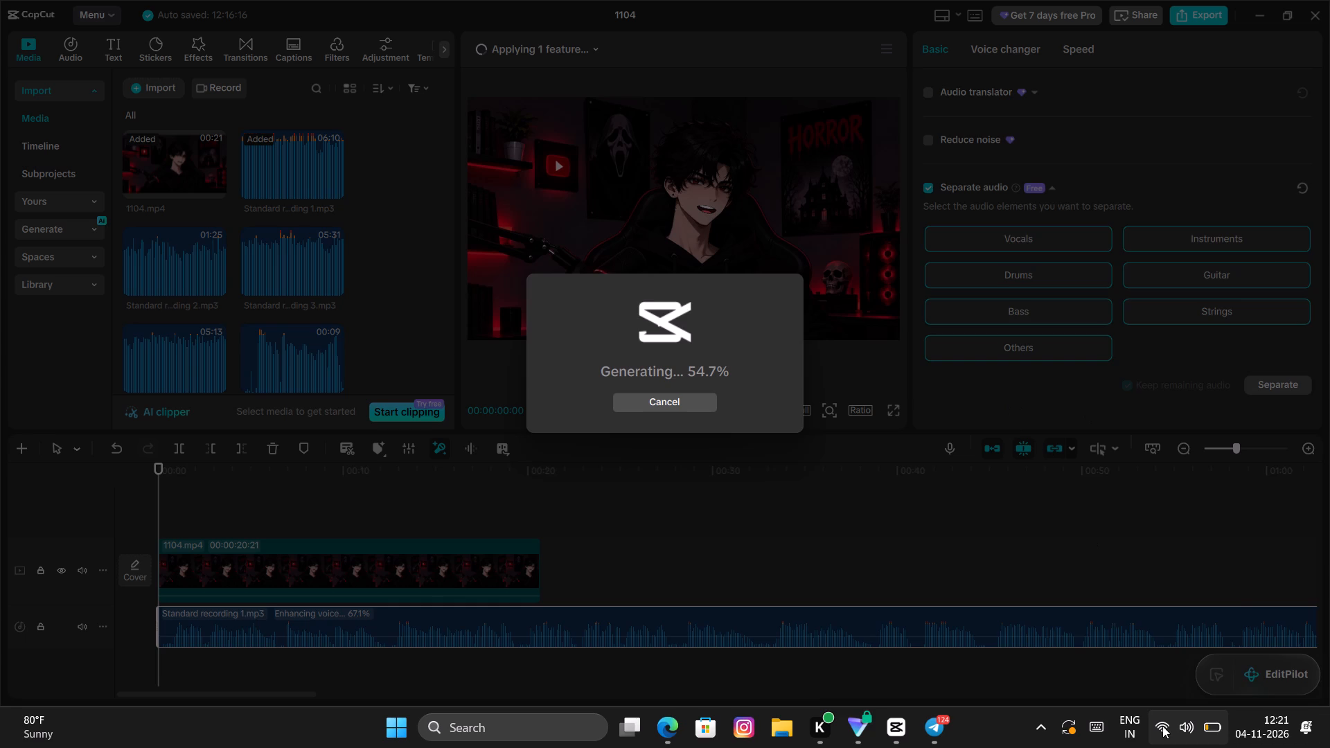
left_click(1143, 400)
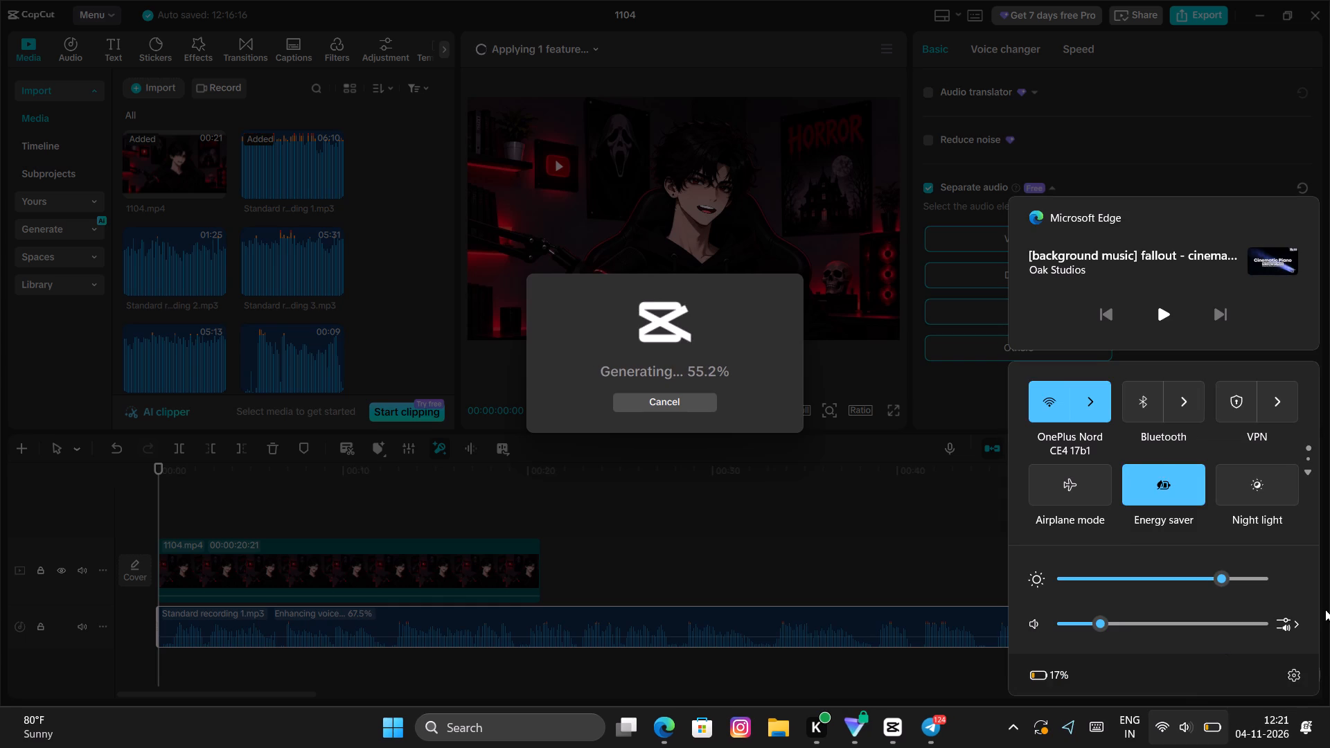
left_click(1322, 114)
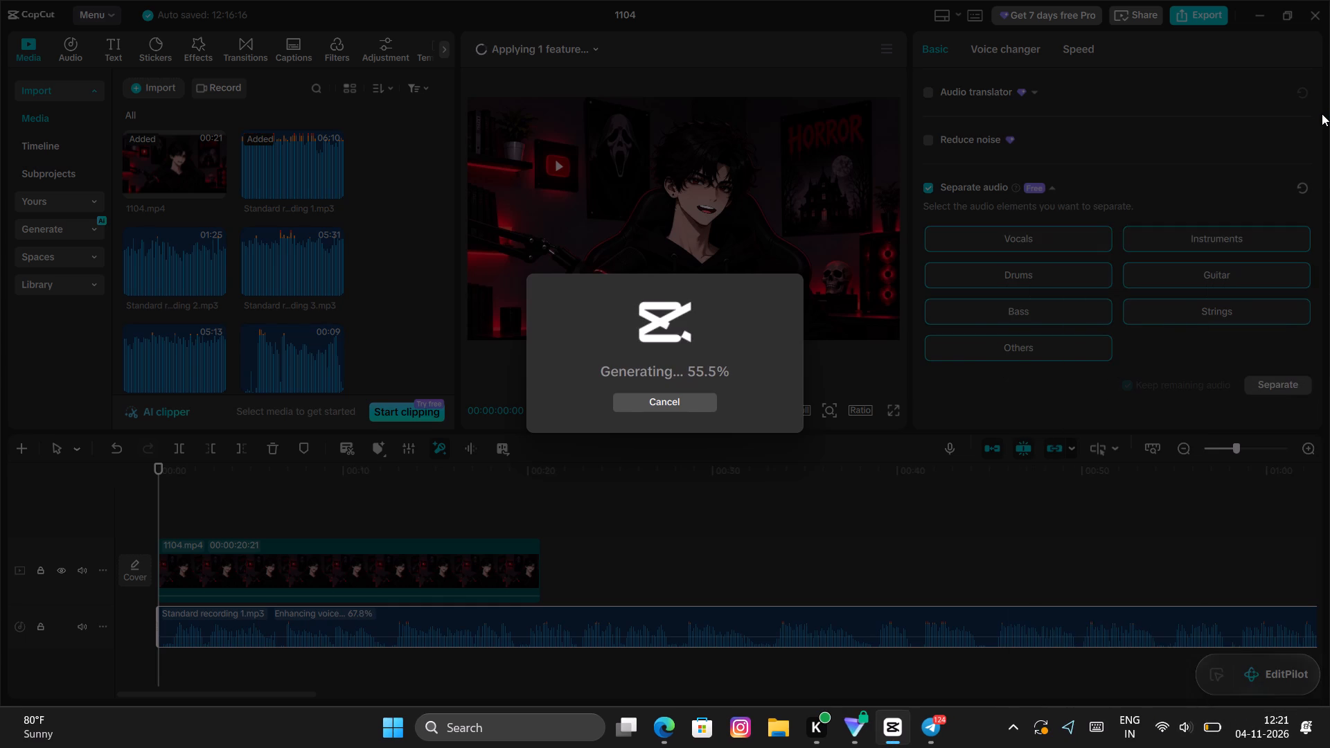
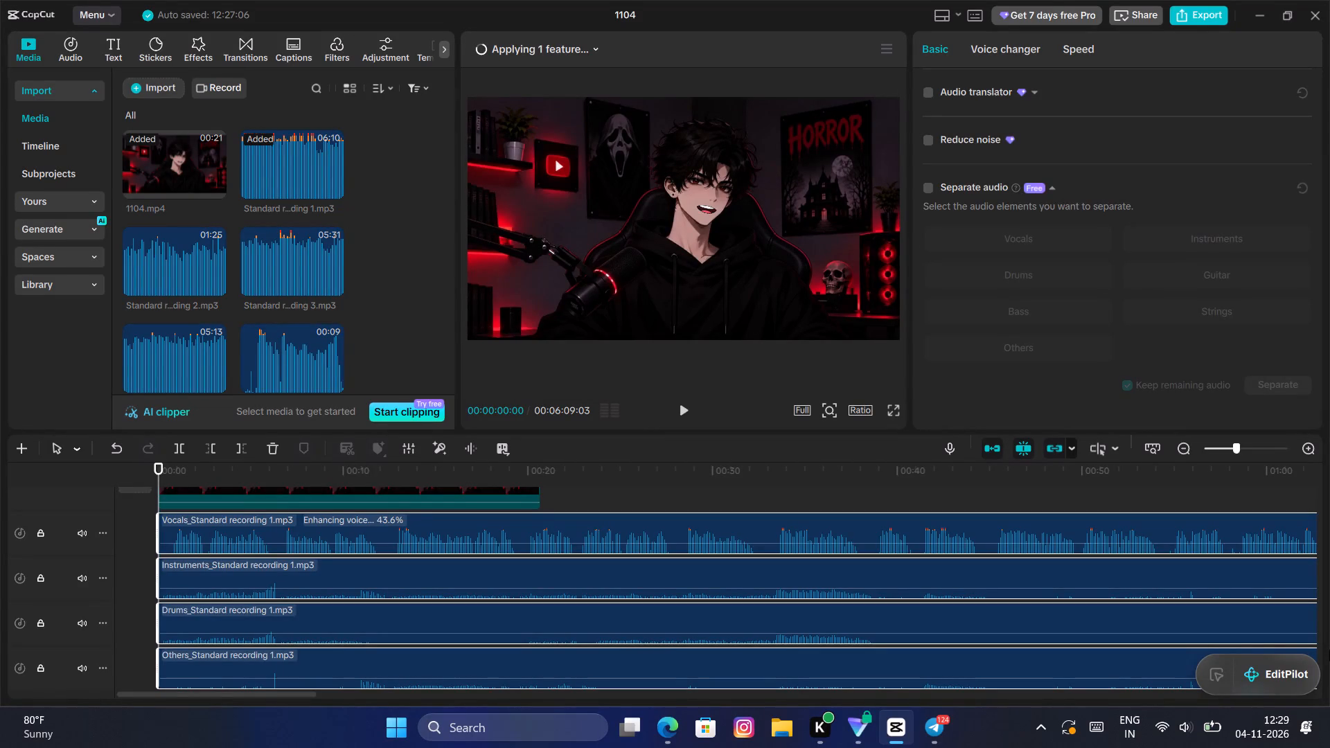
Turn on Bluetooth in the system settings and connect the OnePlus Nord Buds 2r earbuds for audio.
left_click(1165, 713)
left_click(1171, 397)
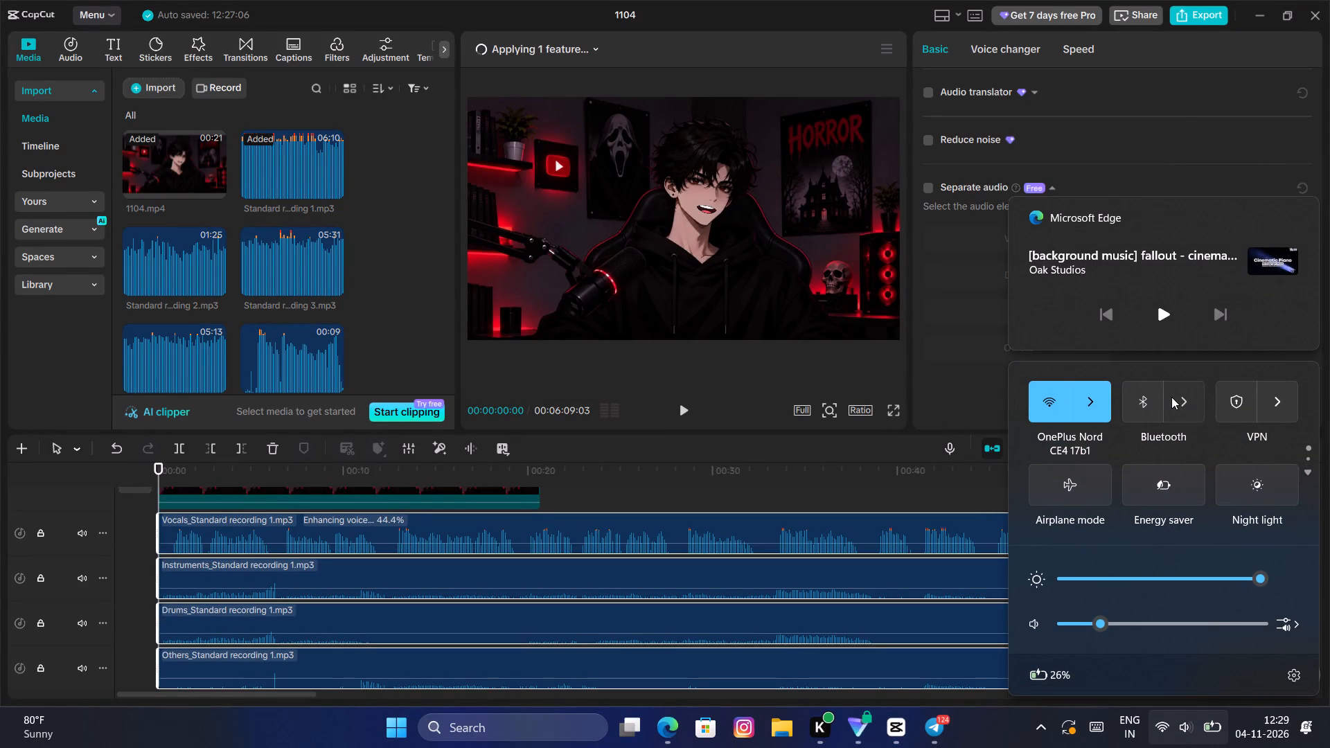
left_click(1288, 377)
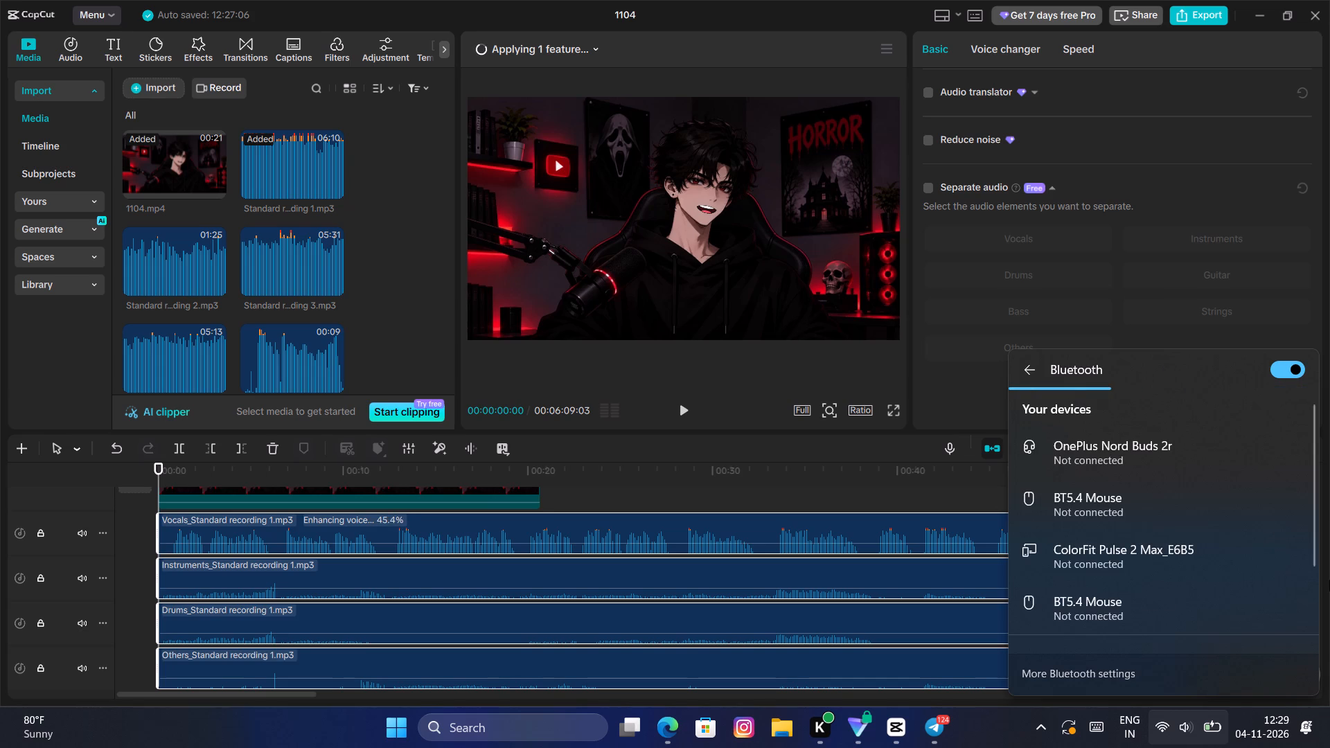
left_click(1147, 465)
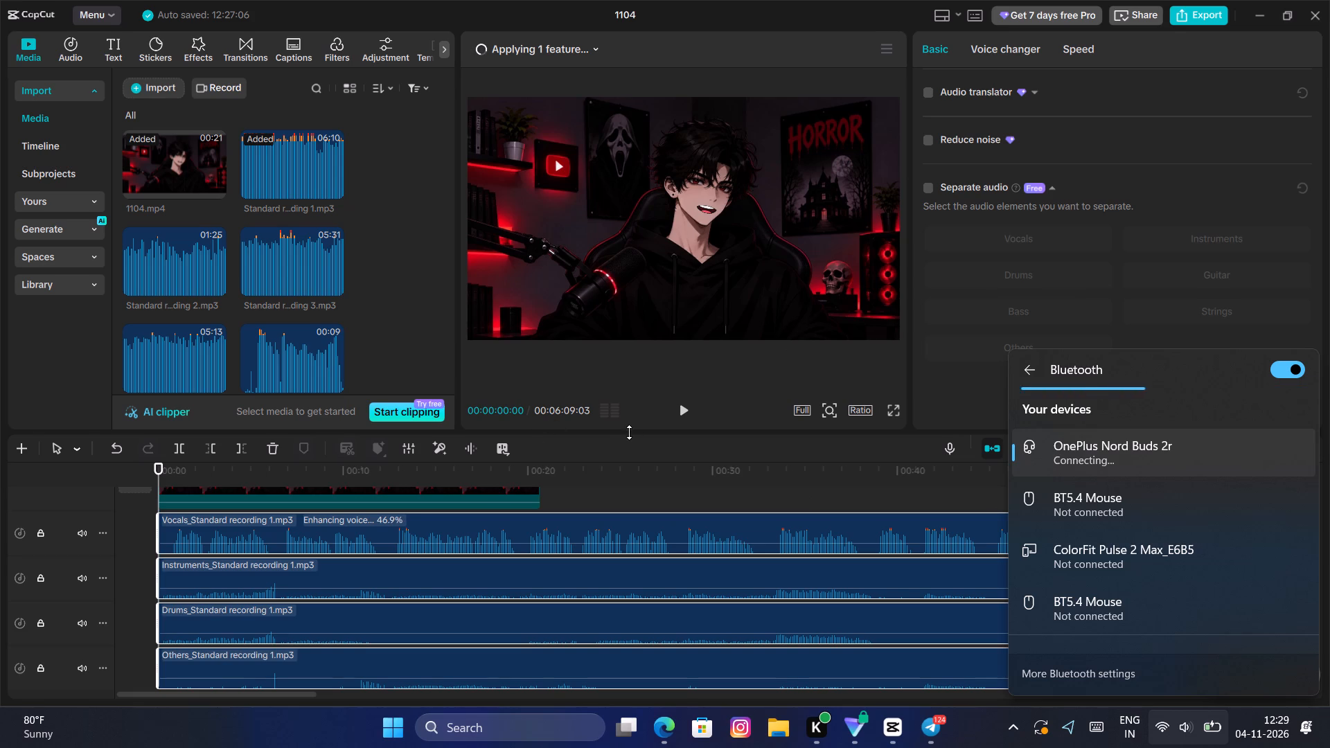
left_click_drag(629, 432, 628, 344)
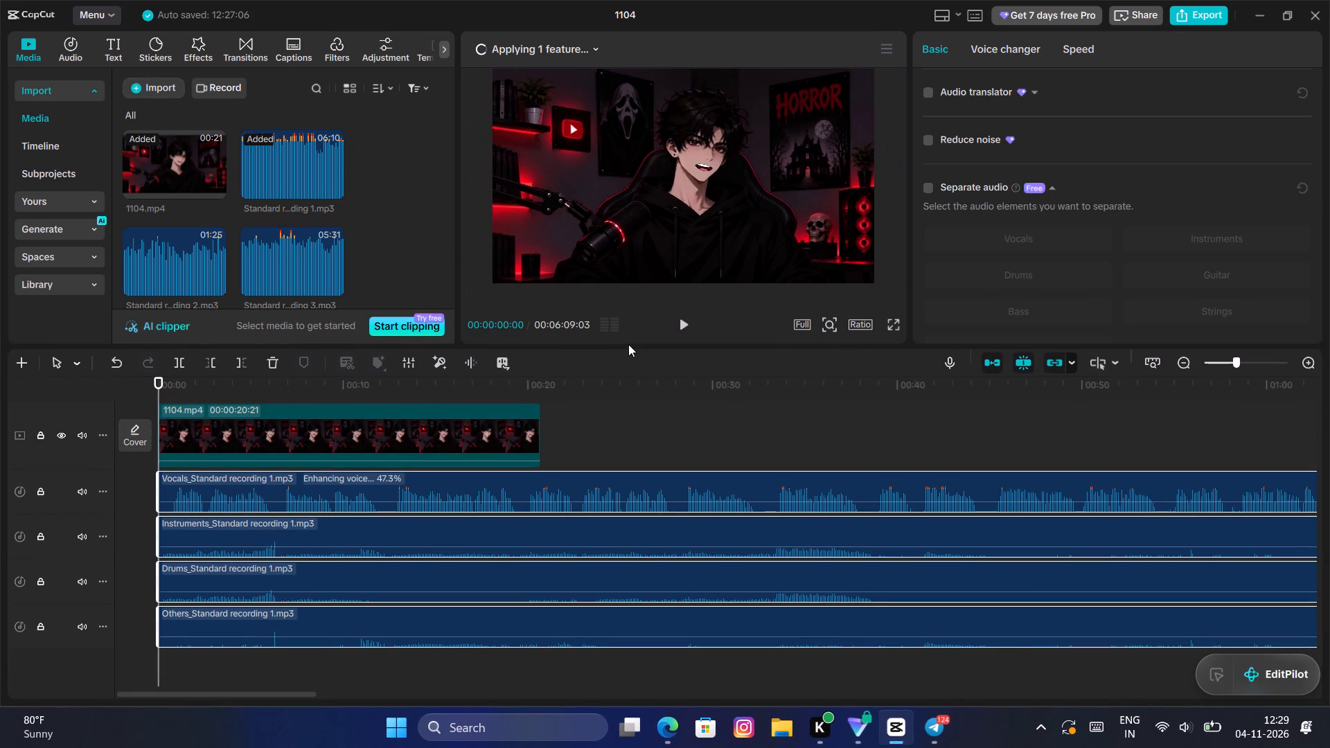
left_click(1160, 738)
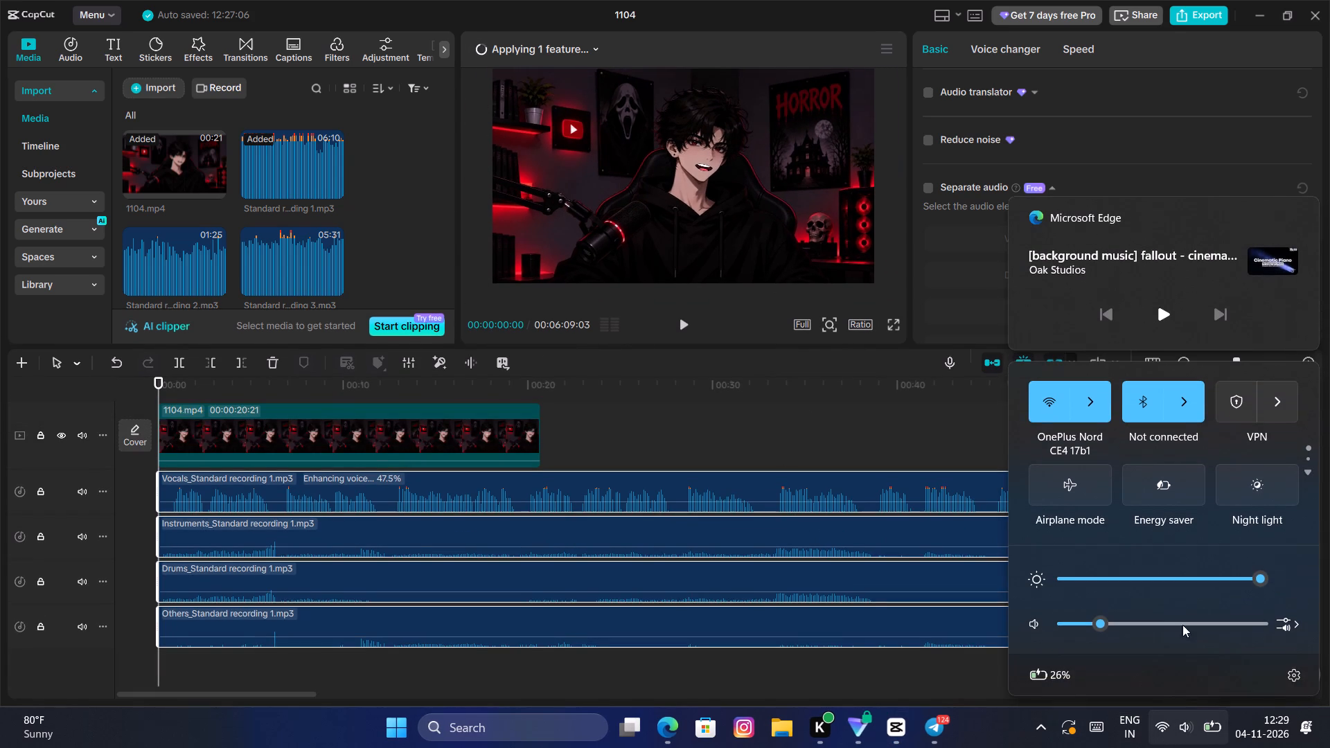
left_click(1205, 409)
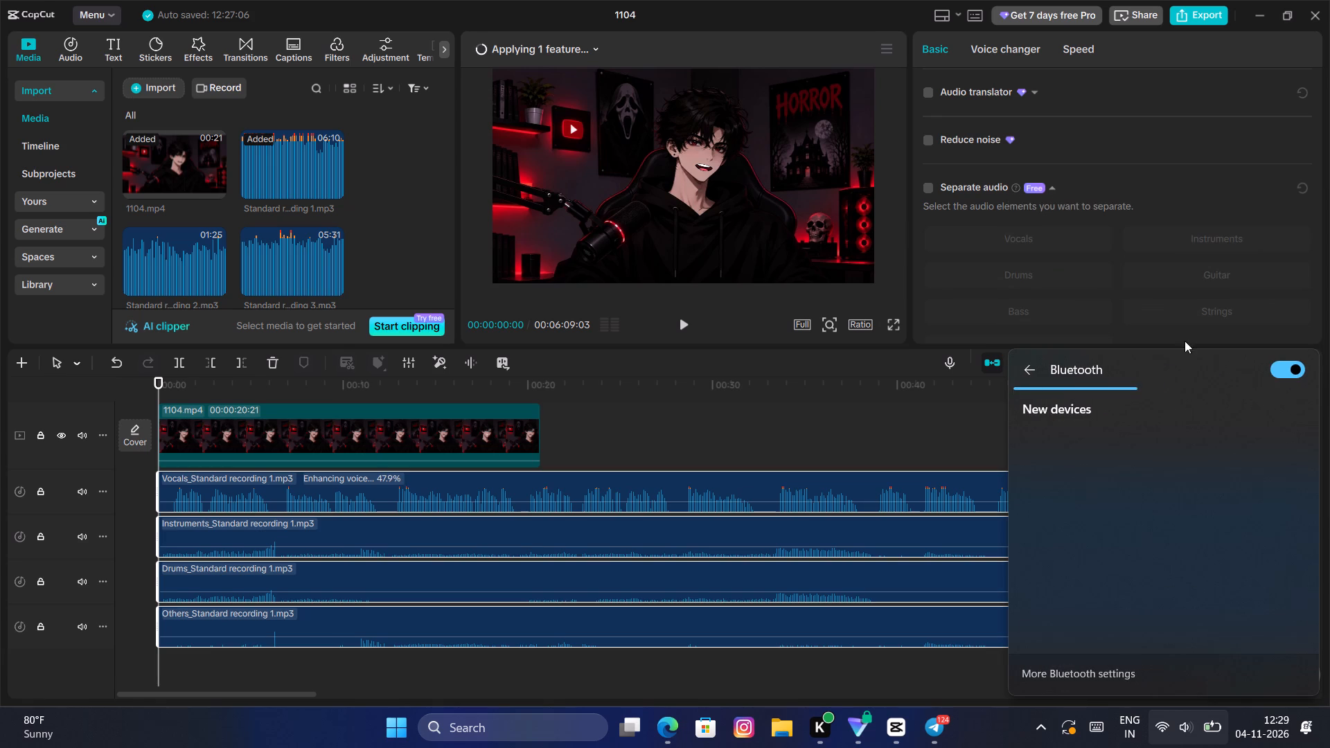
left_click(1099, 599)
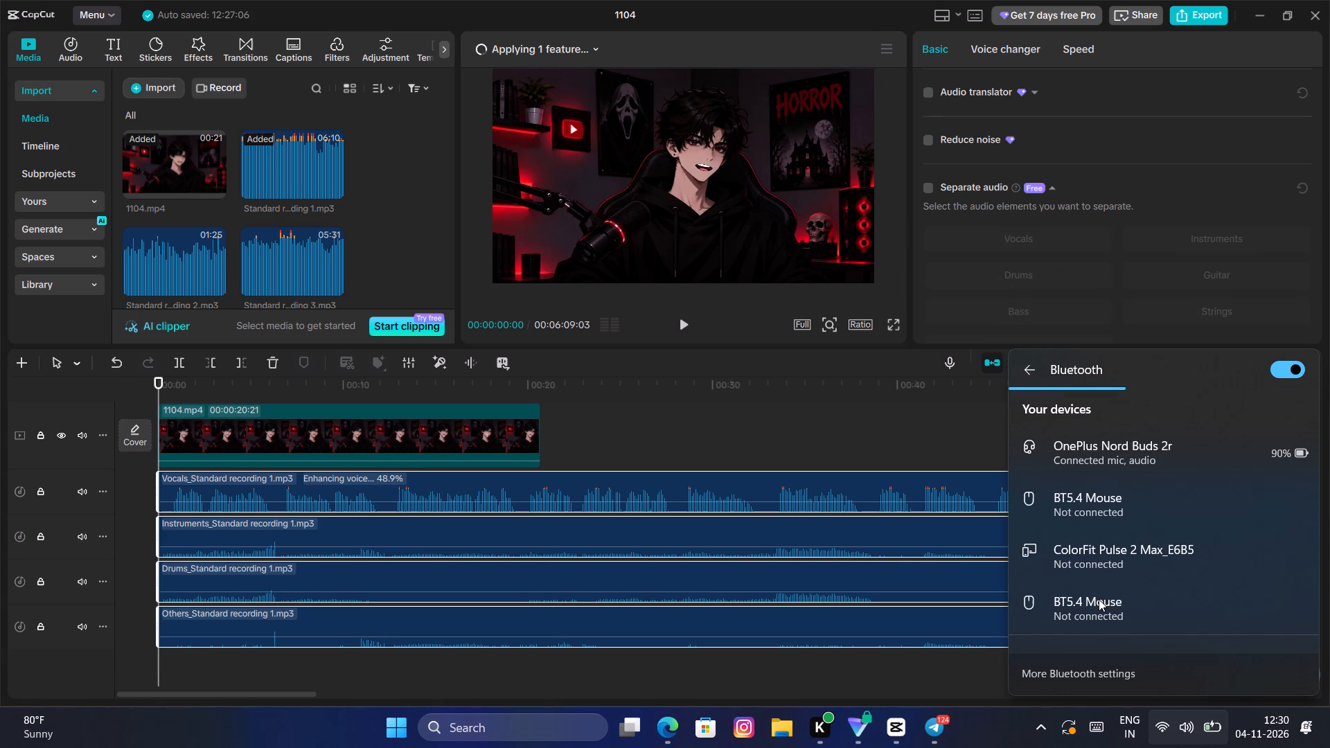
left_click(1033, 375)
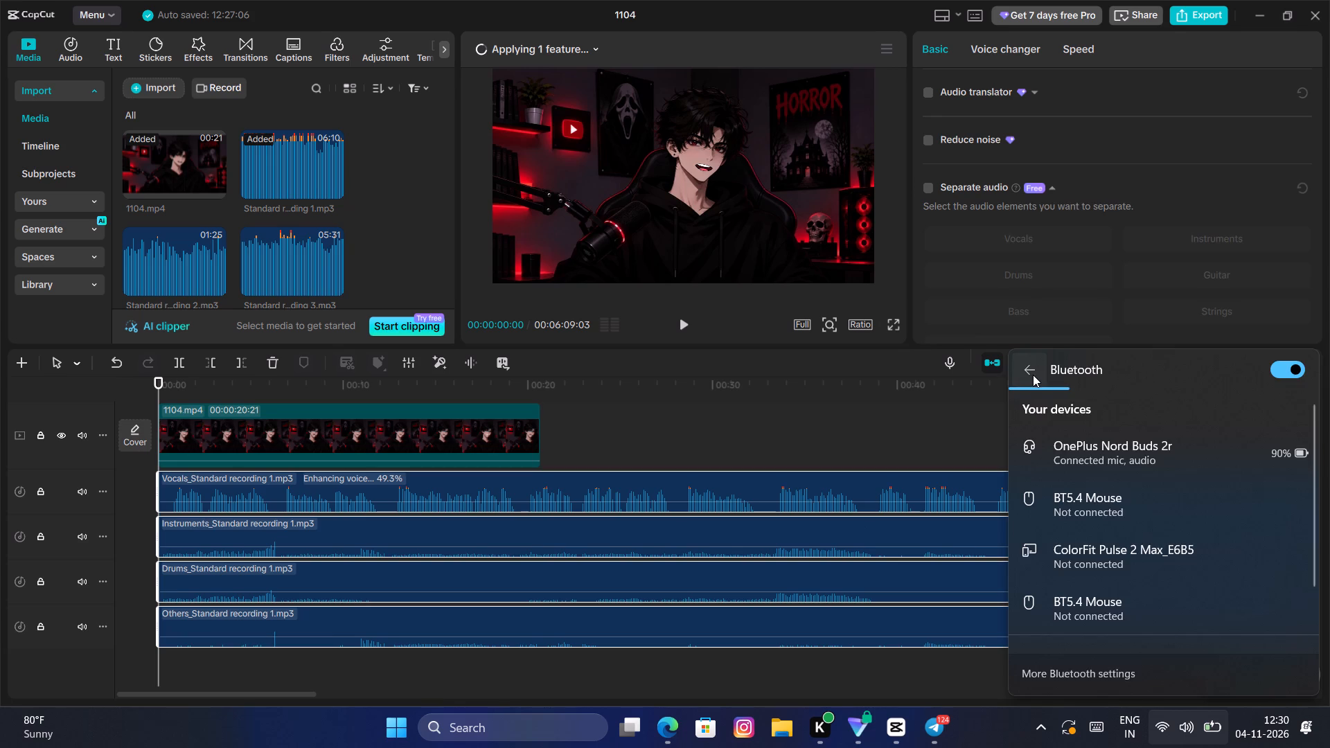
left_click(918, 422)
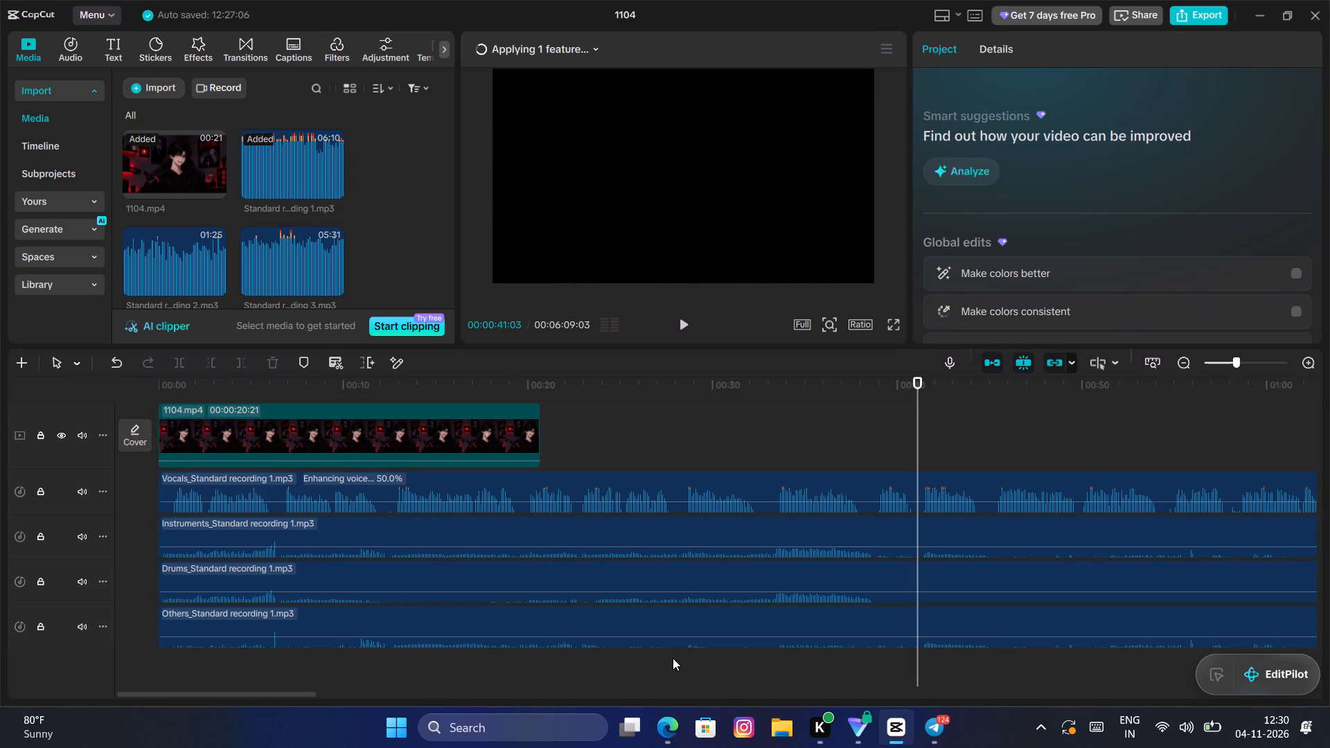
Delete the separated Instruments, Drums and Others clips of Standard recording 1, keeping the Vocals clip.
scroll(672, 658, "down", 9)
scroll(1126, 573, "down", 4)
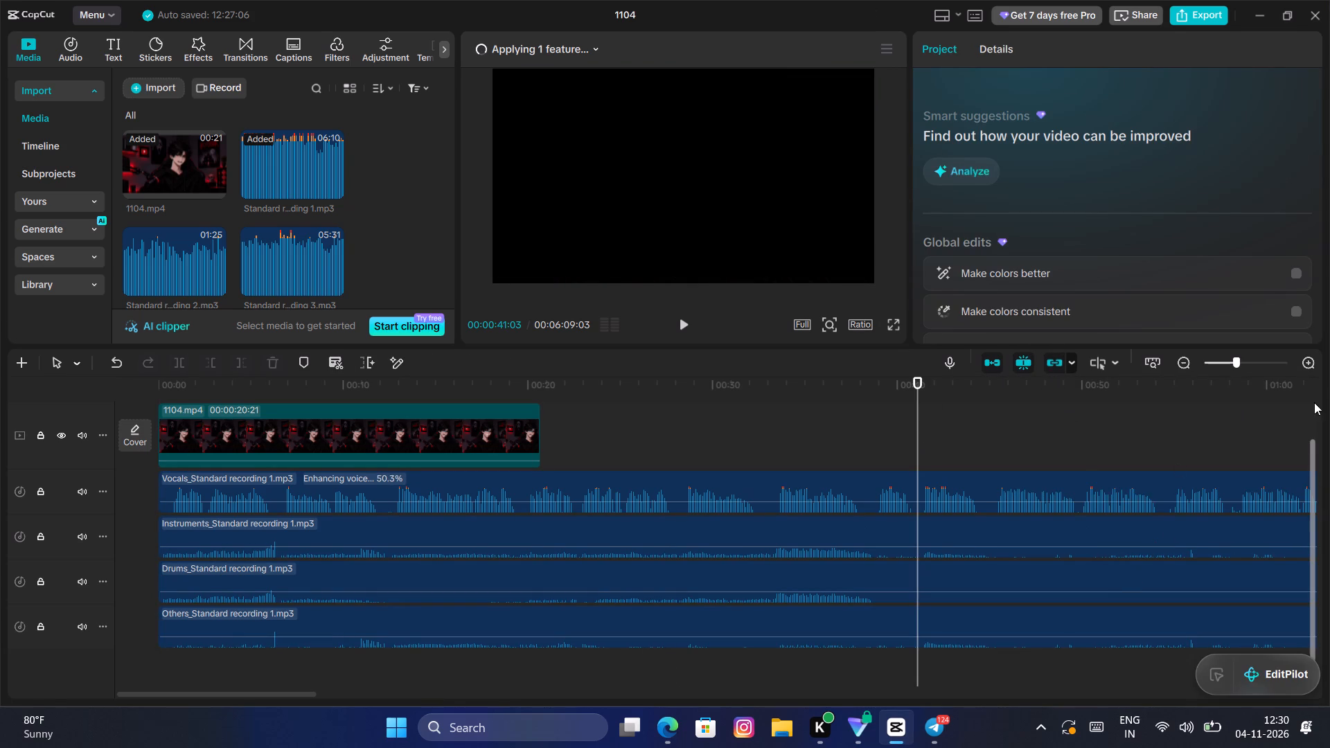
left_click_drag(1315, 454, 1318, 490)
left_click_drag(1312, 501, 1309, 526)
left_click_drag(1309, 526, 1309, 527)
left_click_drag(649, 343, 635, 140)
left_click_drag(627, 347, 628, 347)
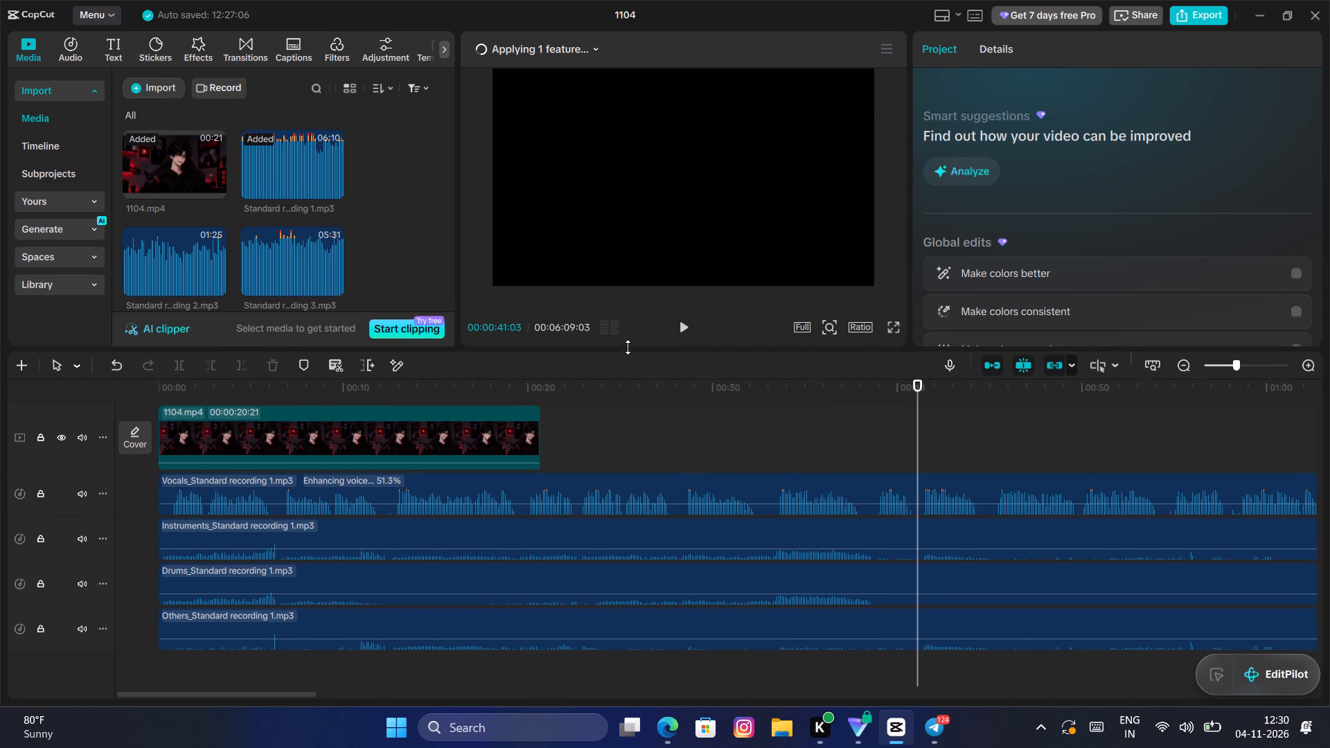
left_click_drag(628, 347, 690, 93)
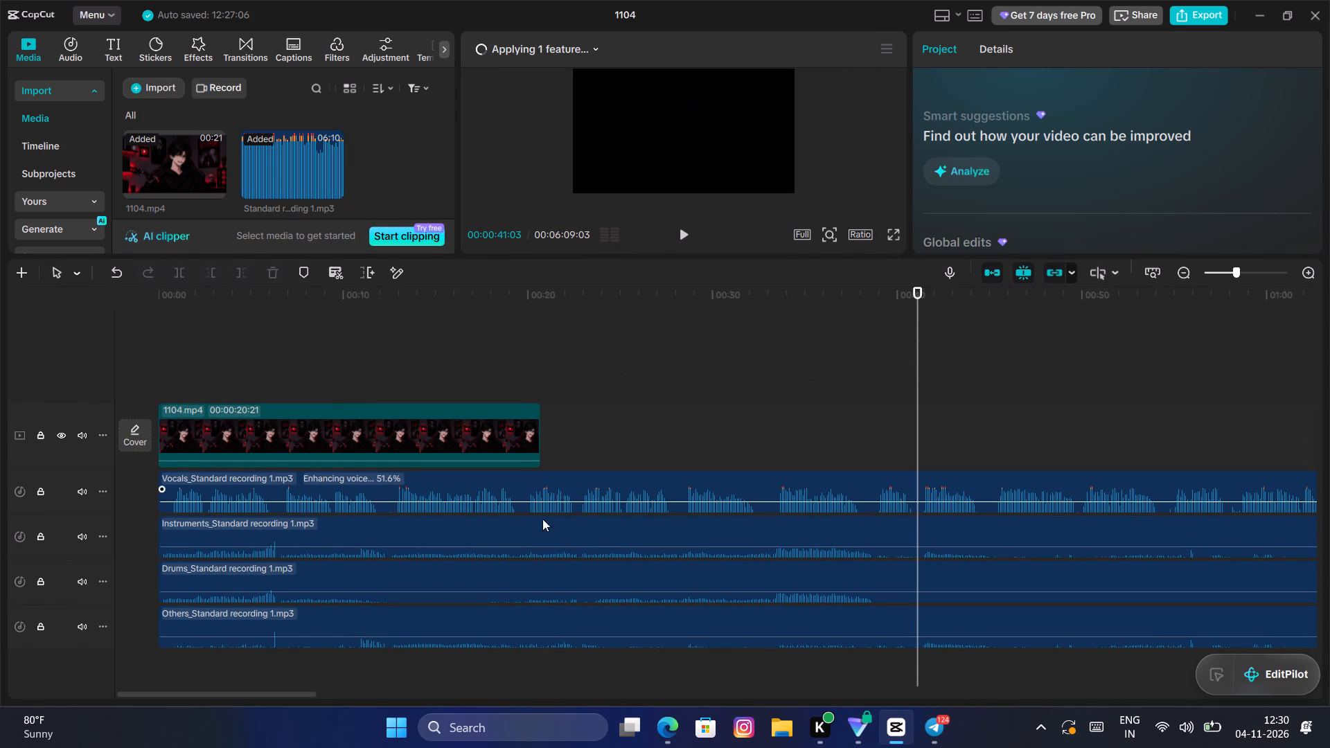
left_click(522, 533)
key("BackSpace")
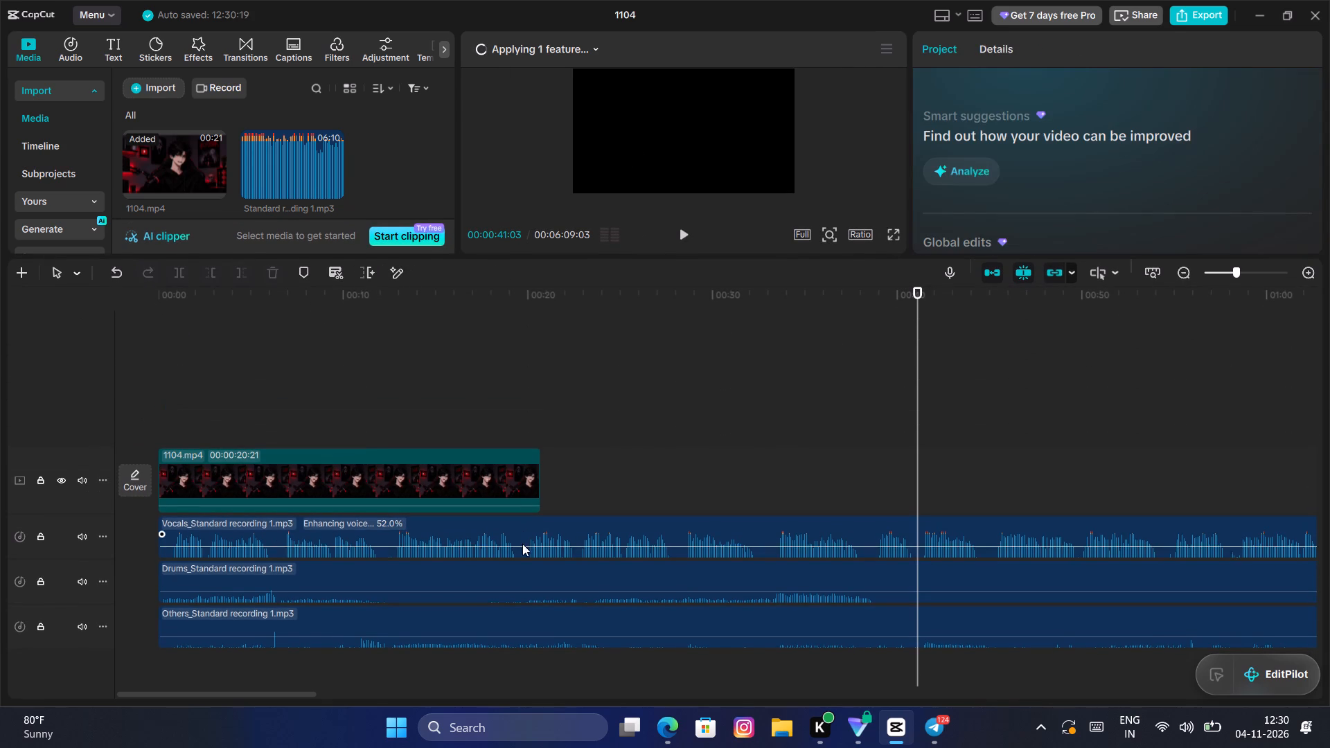
left_click(532, 575)
key("BackSpace")
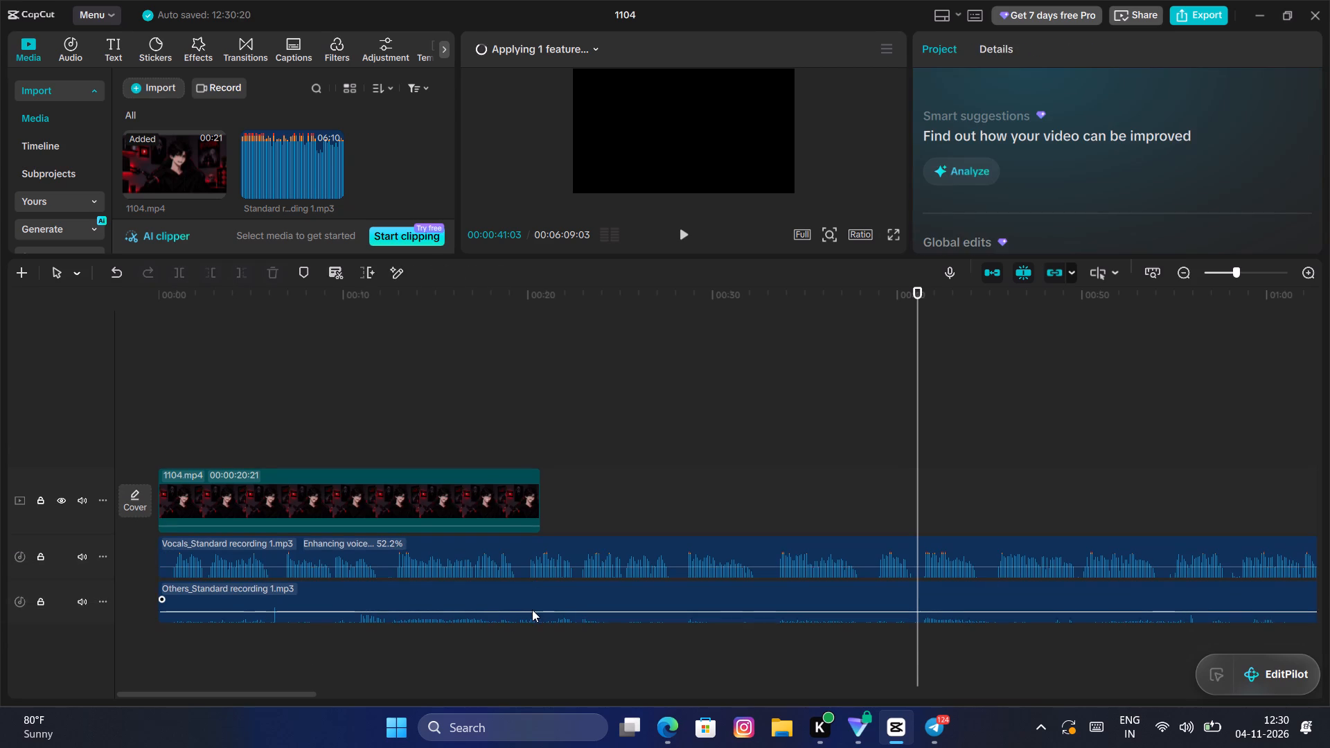
left_click(532, 609)
key("BackSpace")
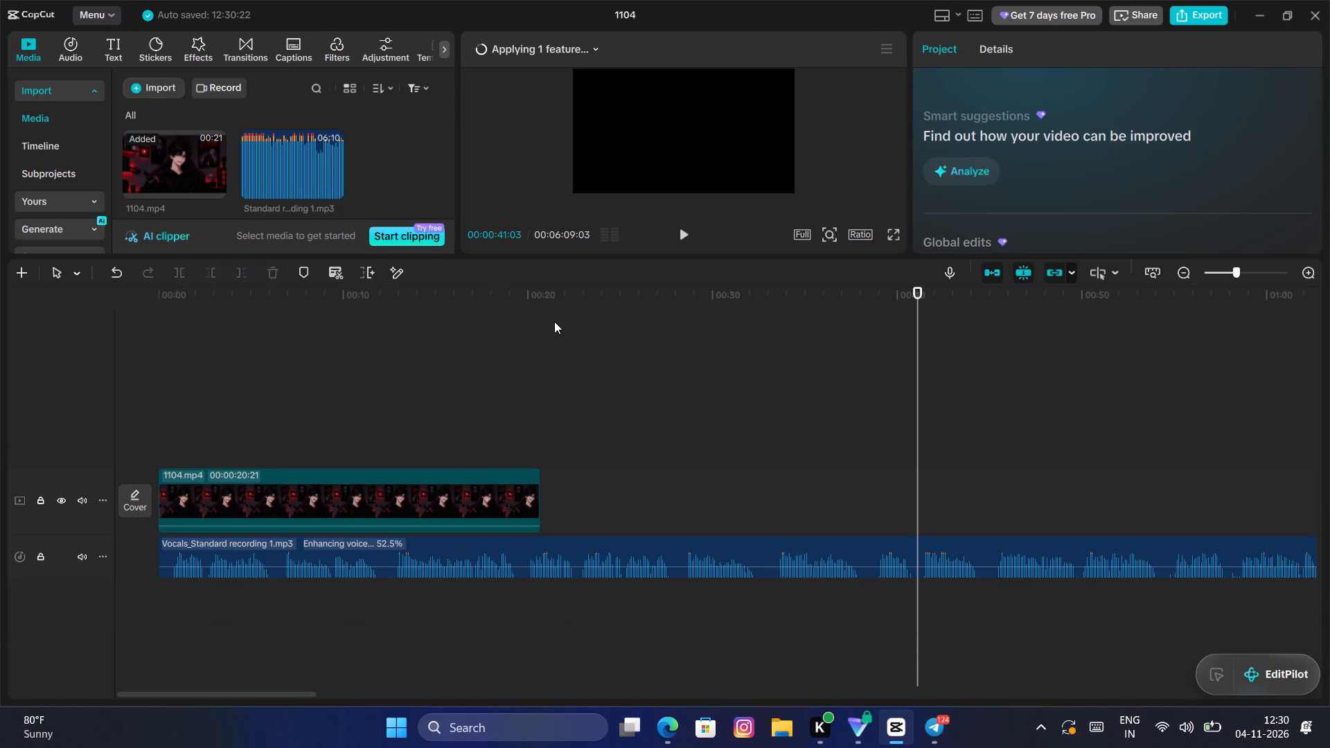
Play the 1104 video with the Vocals audio from the start of the timeline to review it.
left_click_drag(615, 258, 625, 484)
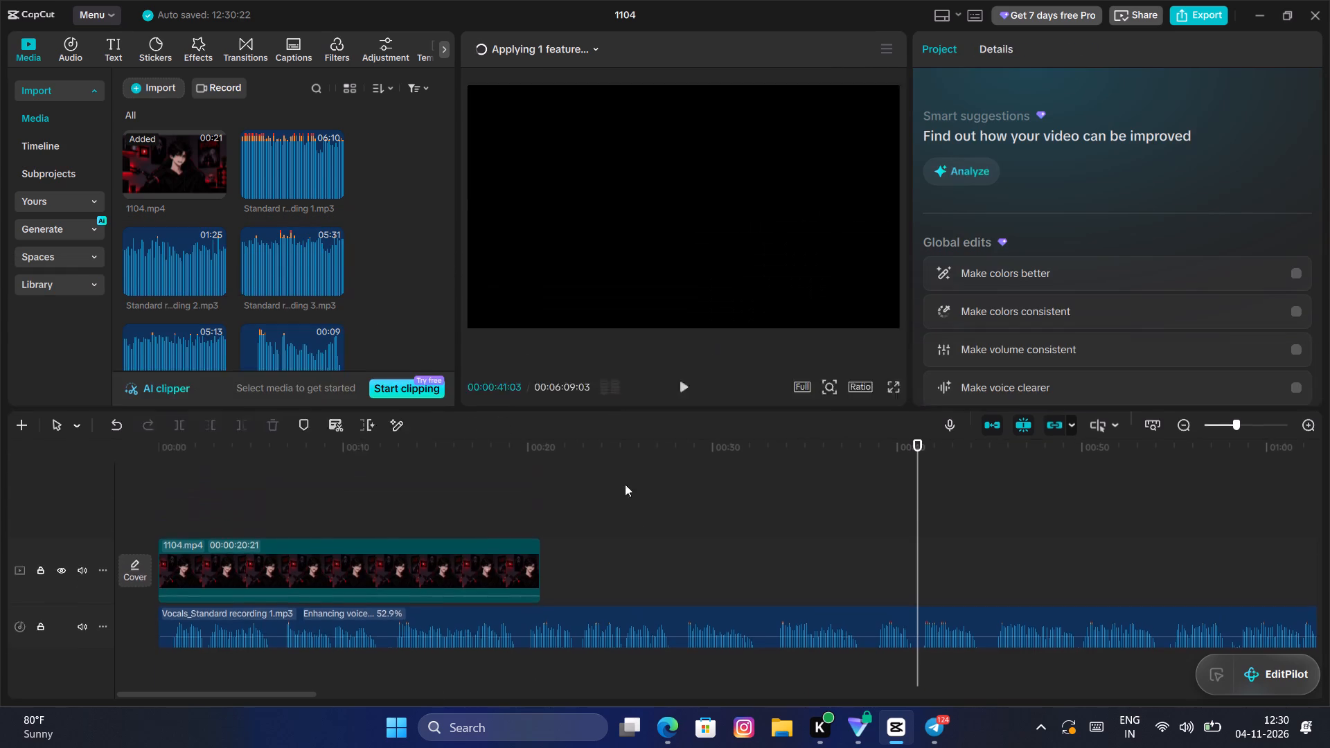
left_click_drag(625, 484, 408, 747)
left_click(229, 604)
left_click_drag(229, 604, 96, 608)
key("space")
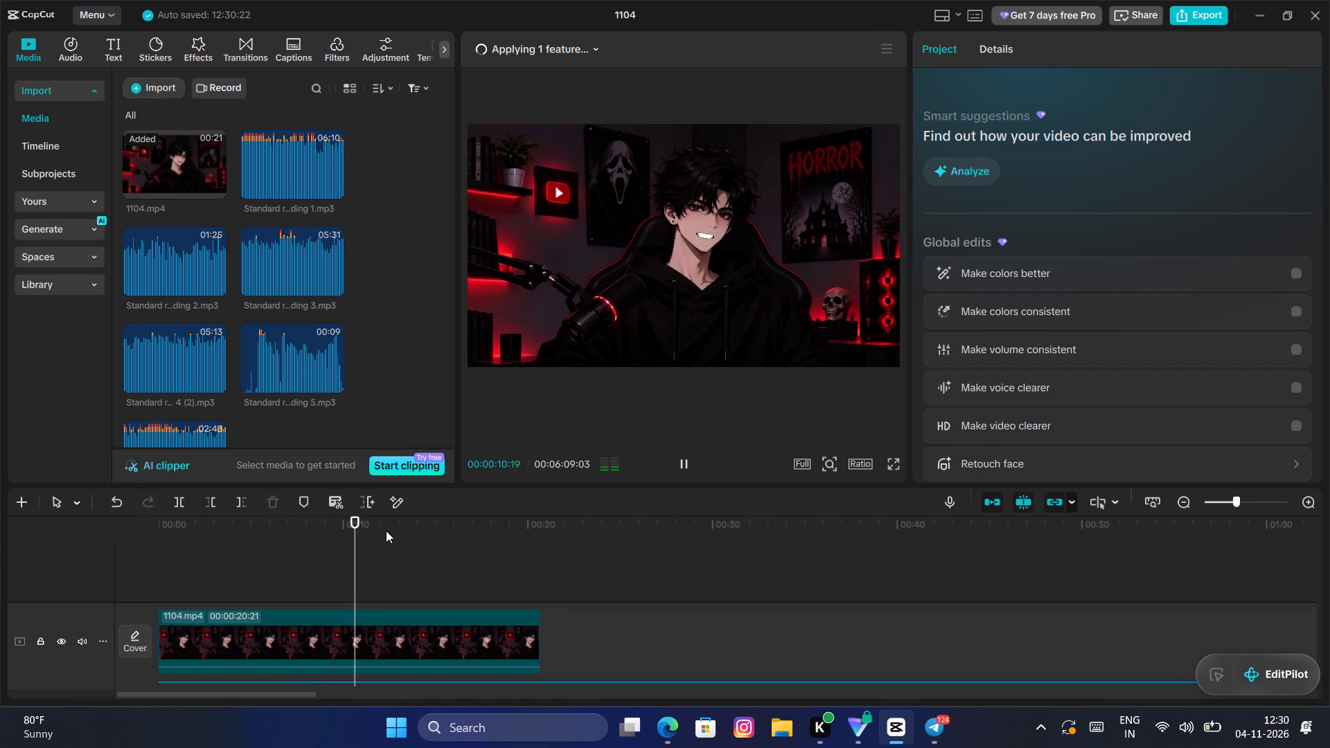
key("space")
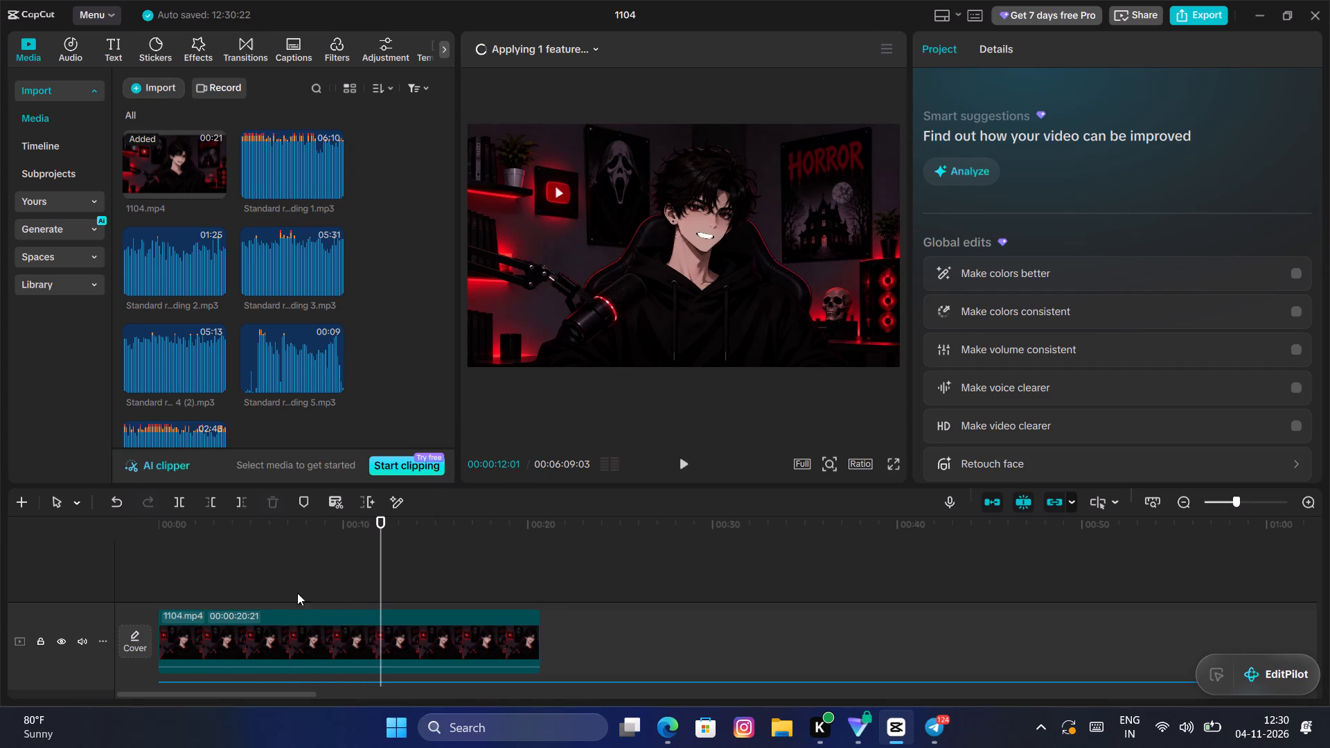
scroll(342, 564, "down", 3)
left_click(247, 539)
left_click_drag(247, 539, 0, 562)
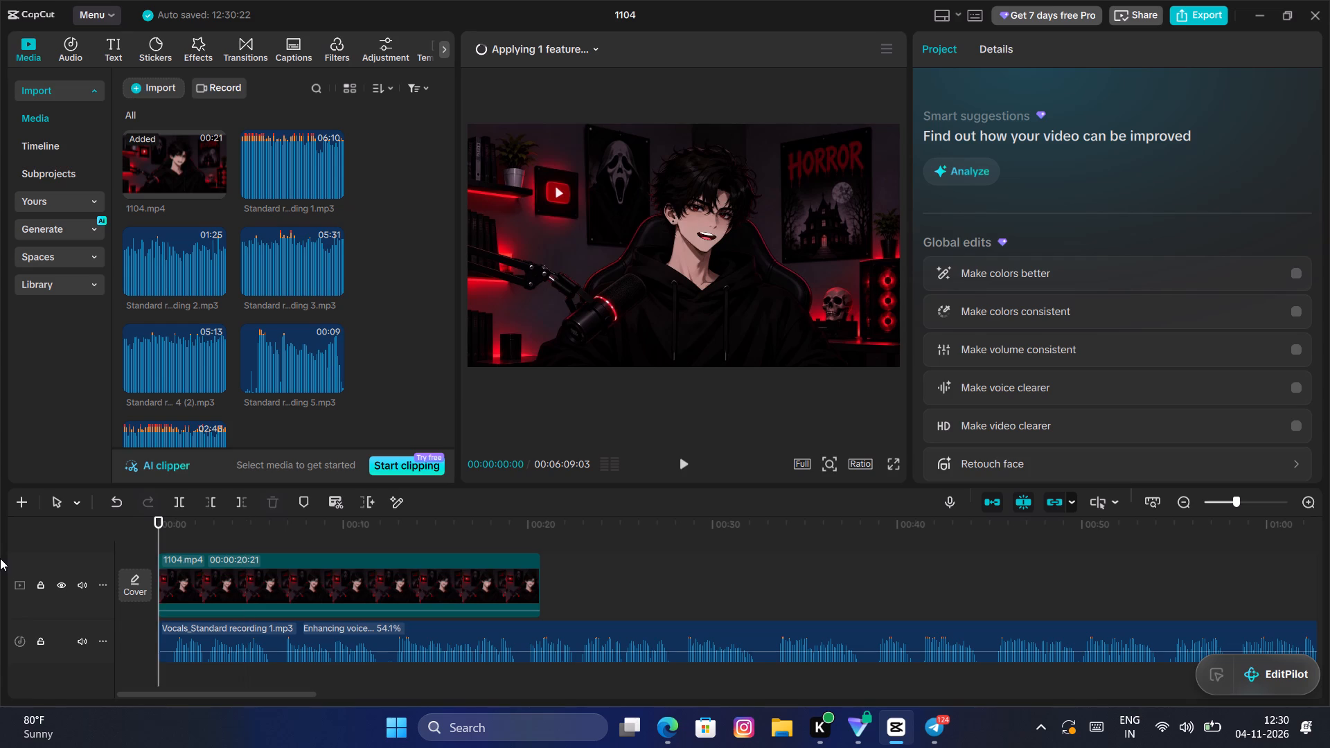
key("space")
key("space")
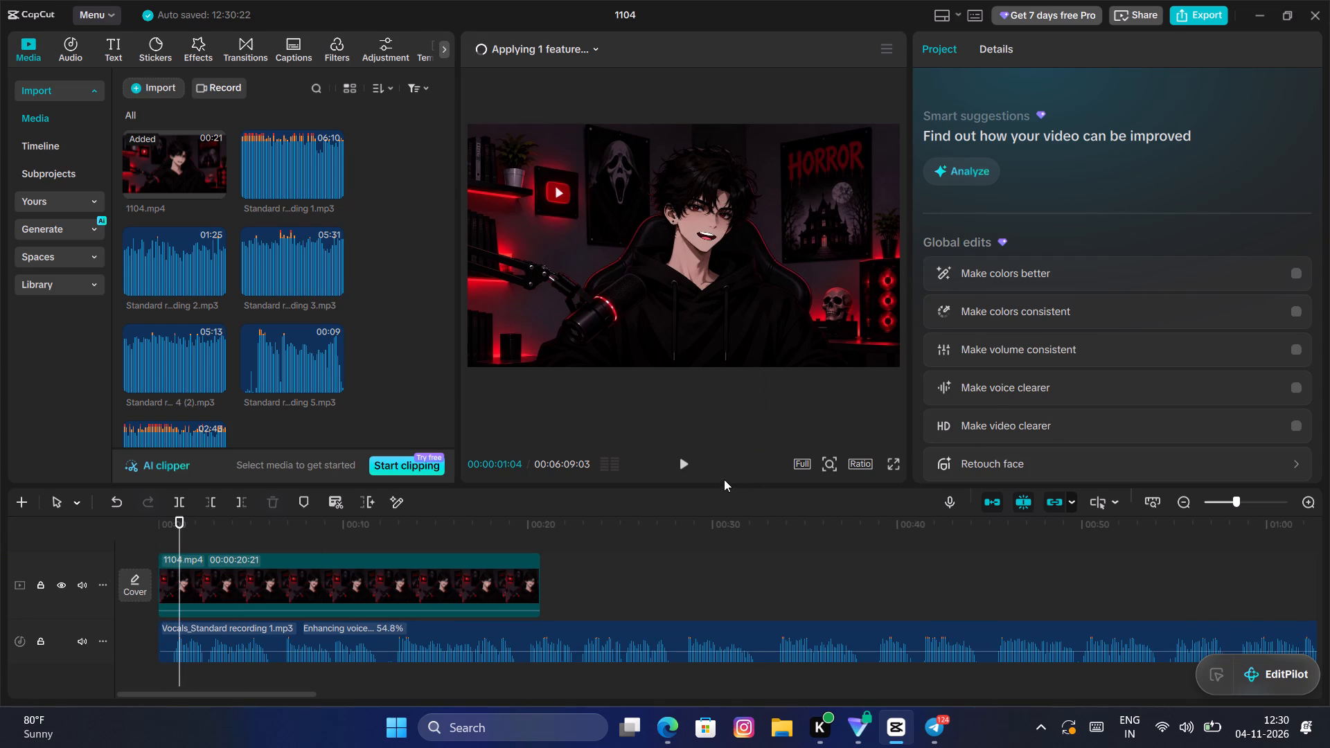
Trim the beginning of the Vocals clip up to 00:00:00:23 and move the clip back to the timeline start.
left_click_drag(730, 488, 806, 170)
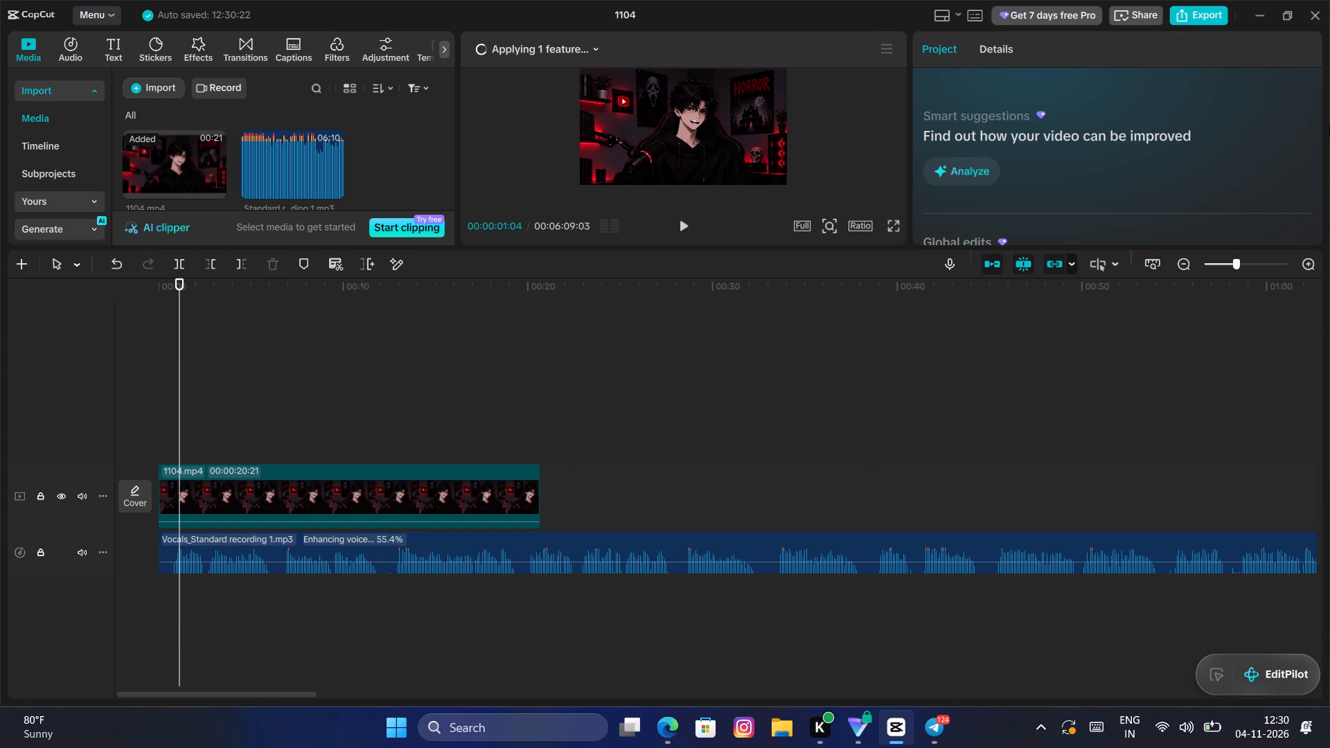
double_click(1303, 274)
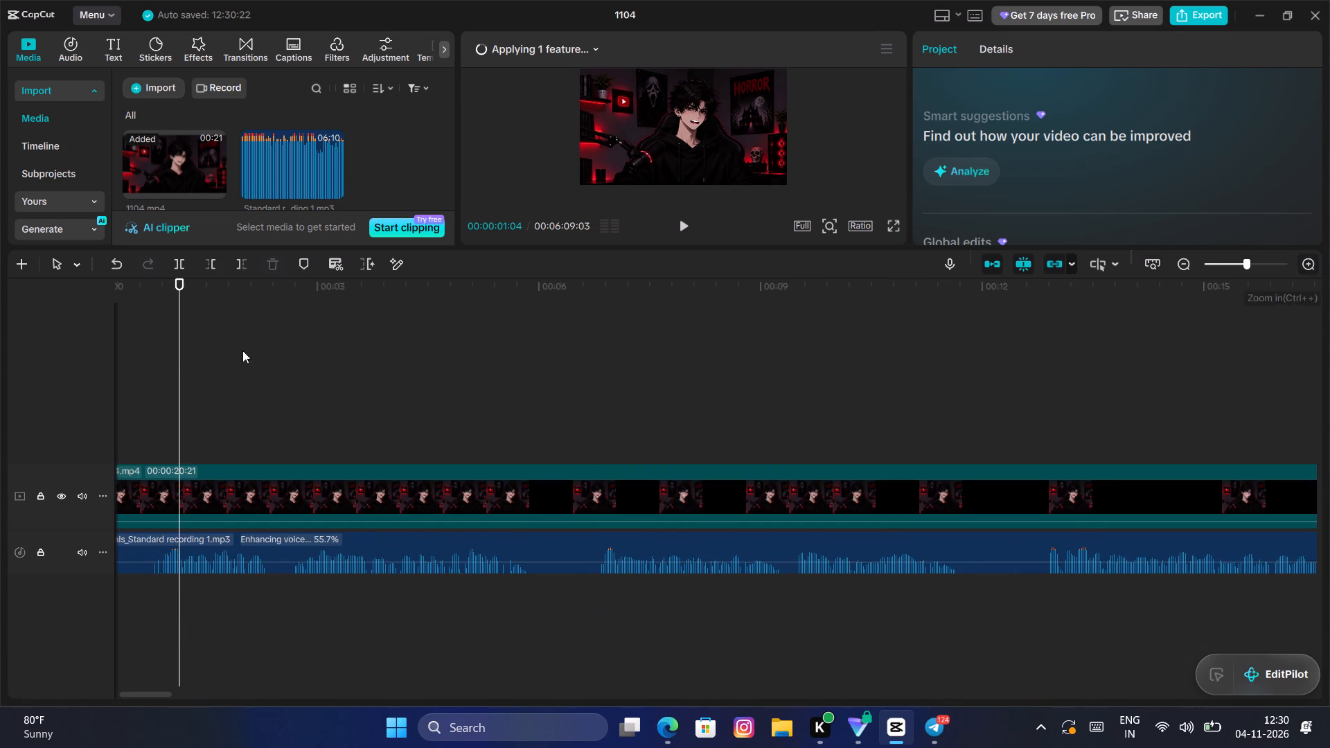
left_click(199, 352)
left_click_drag(199, 352, 0, 466)
left_click(17, 457)
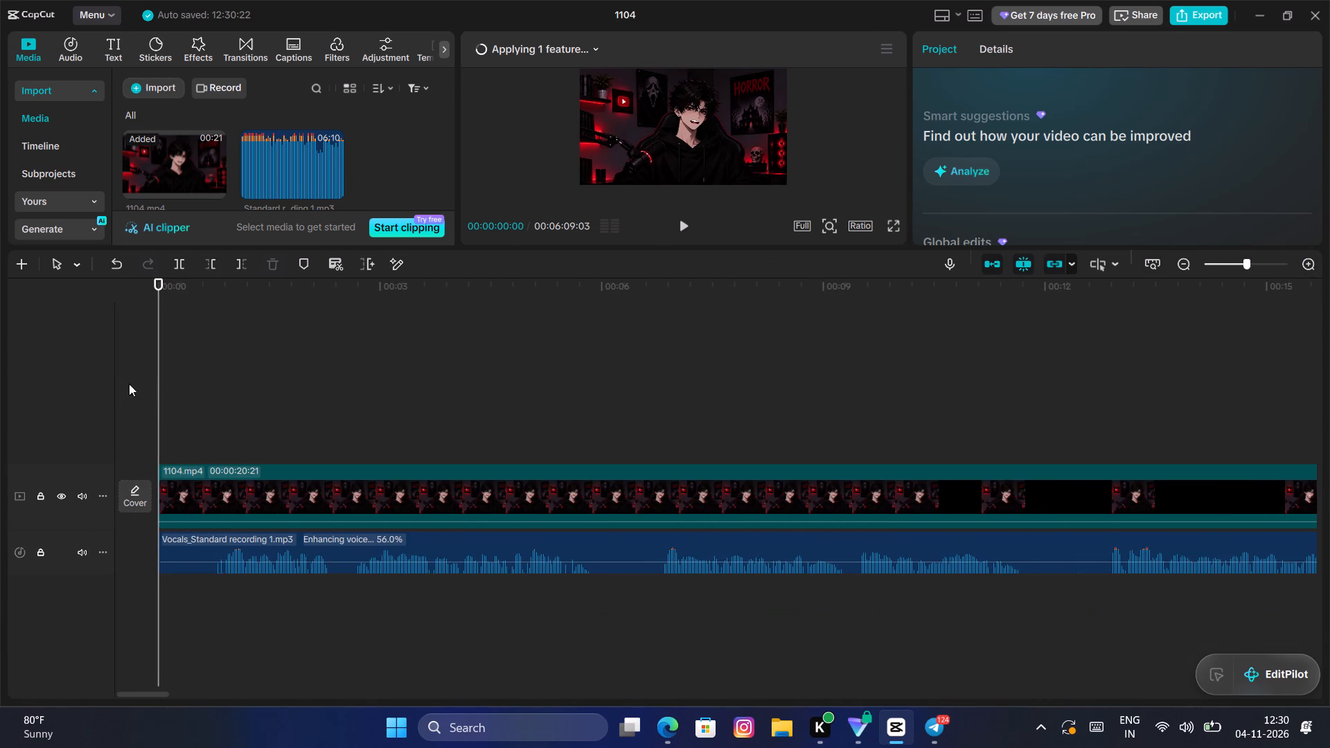
left_click_drag(160, 389, 214, 419)
left_click(201, 544)
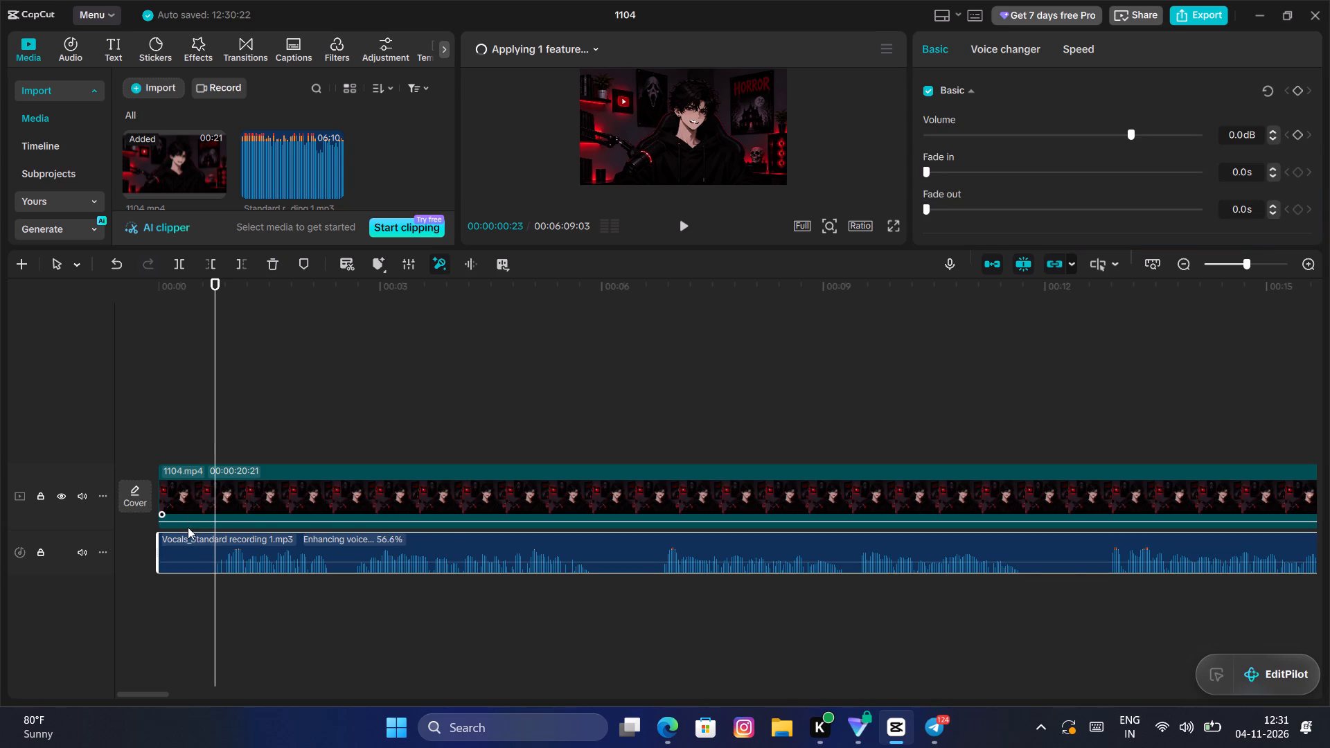
key("q")
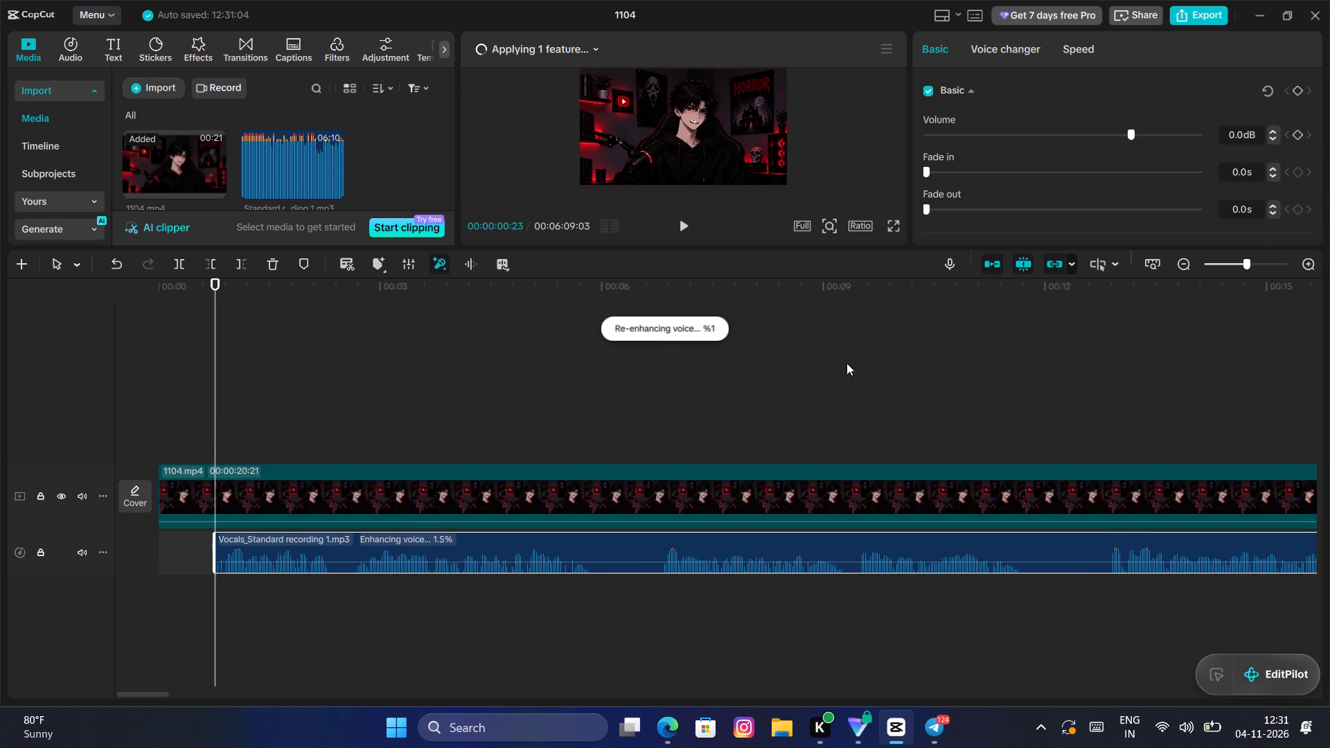
left_click_drag(436, 555, 372, 553)
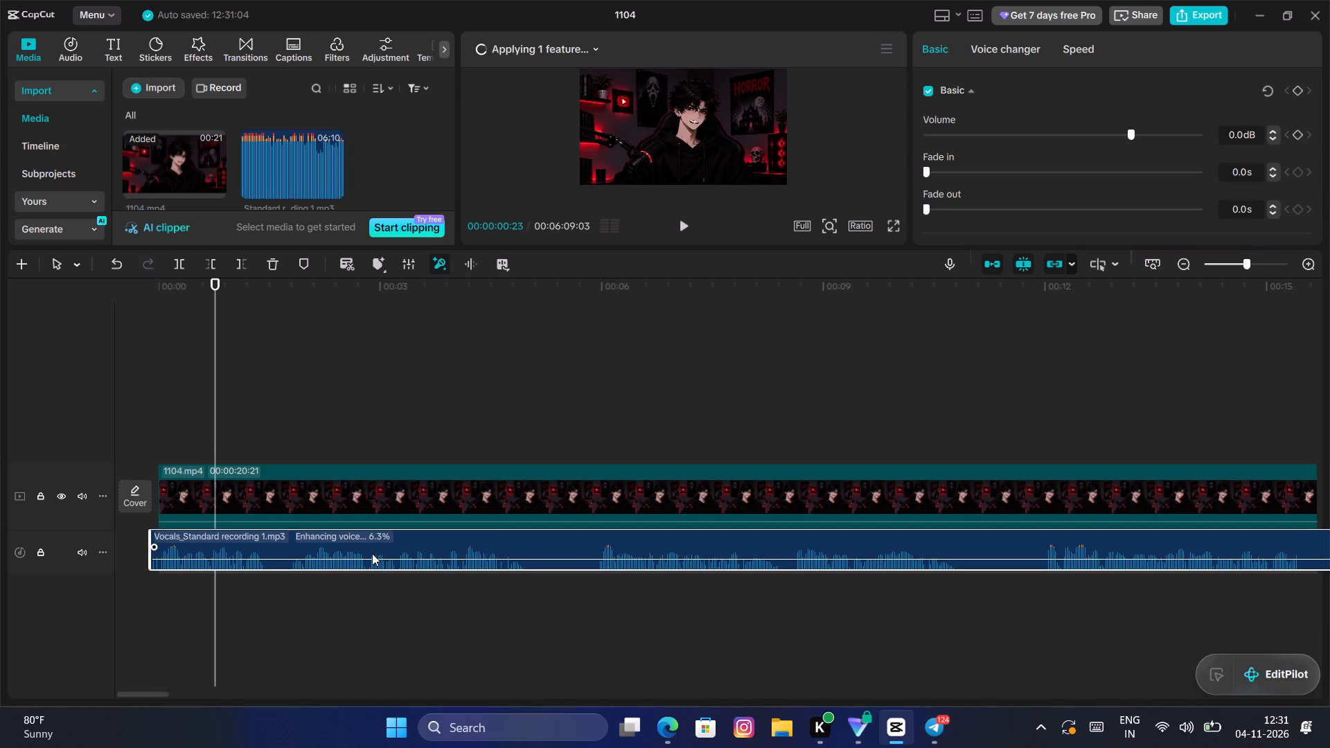
left_click_drag(372, 553, 372, 549)
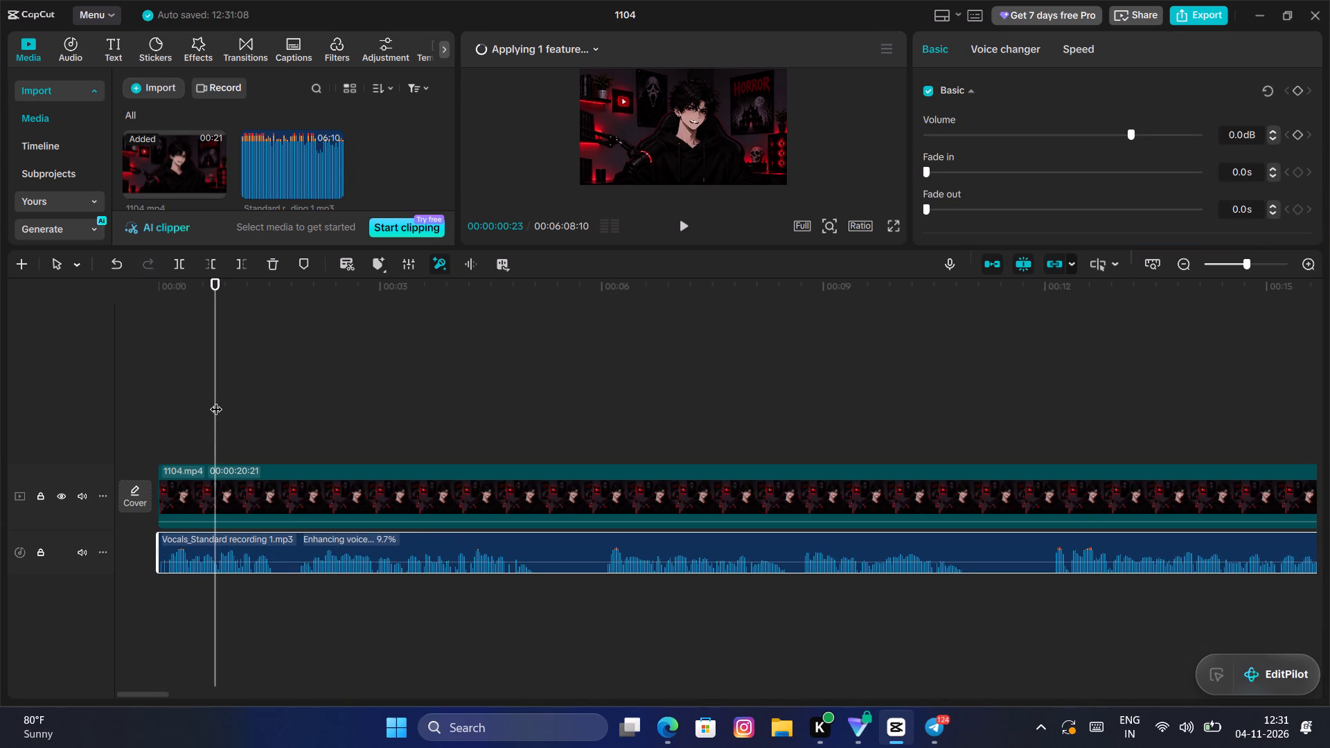
Locate the pause after the first spoken phrase by listening and split the Vocals clip at 00:00:01:17.
left_click_drag(216, 400, 275, 428)
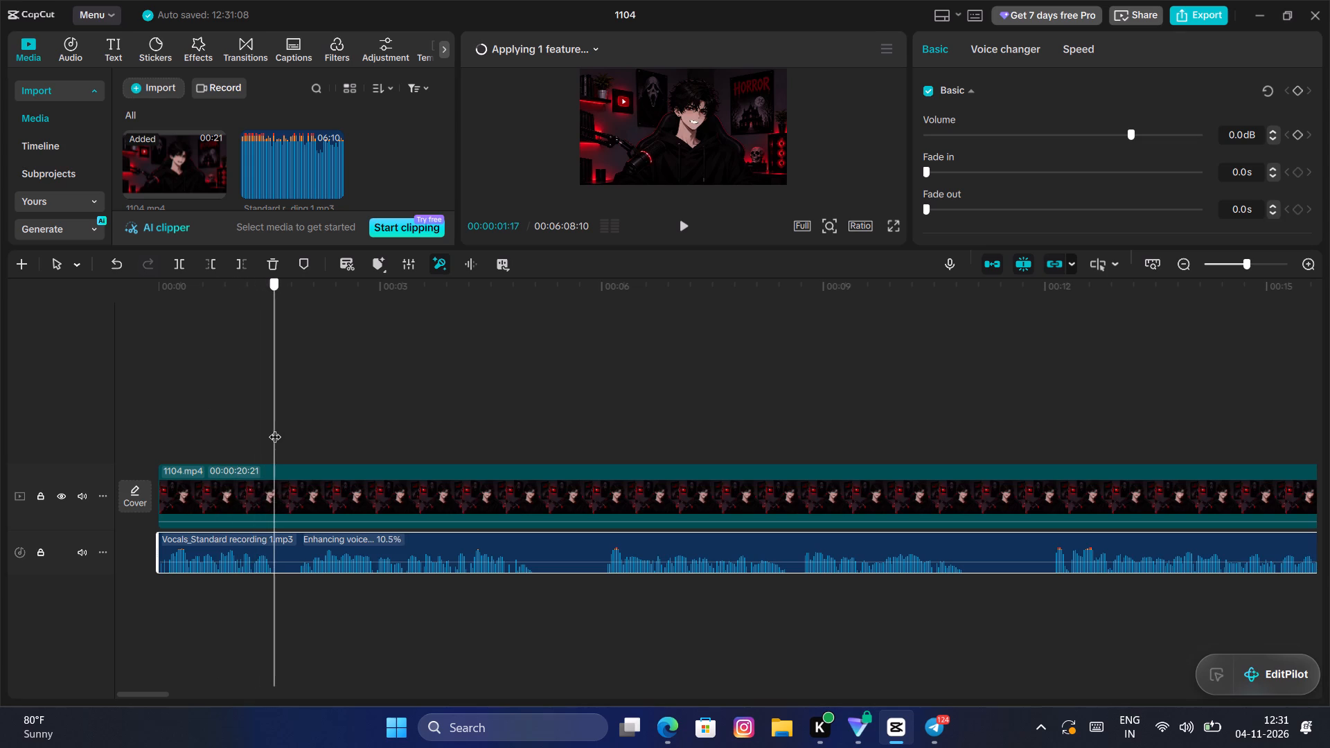
left_click_drag(275, 428, 258, 439)
key("space")
key("space")
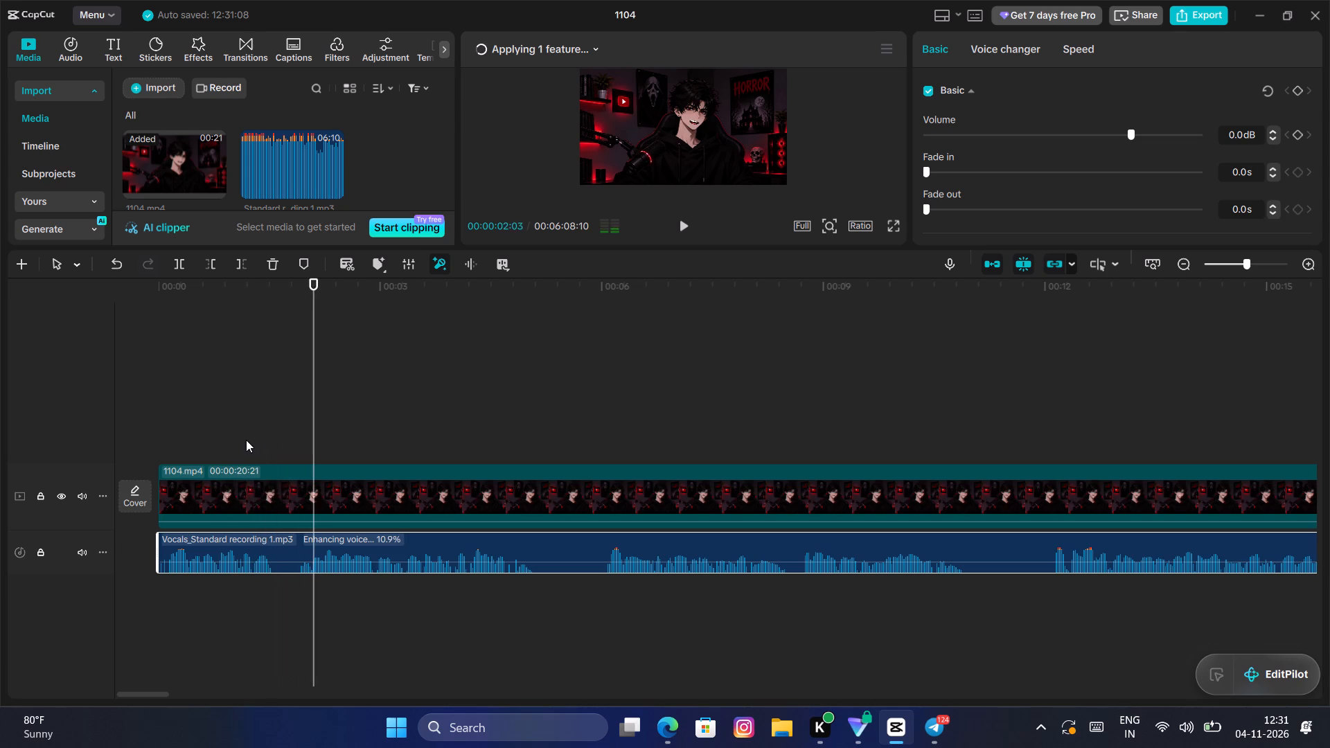
left_click(246, 440)
key("space")
key("space")
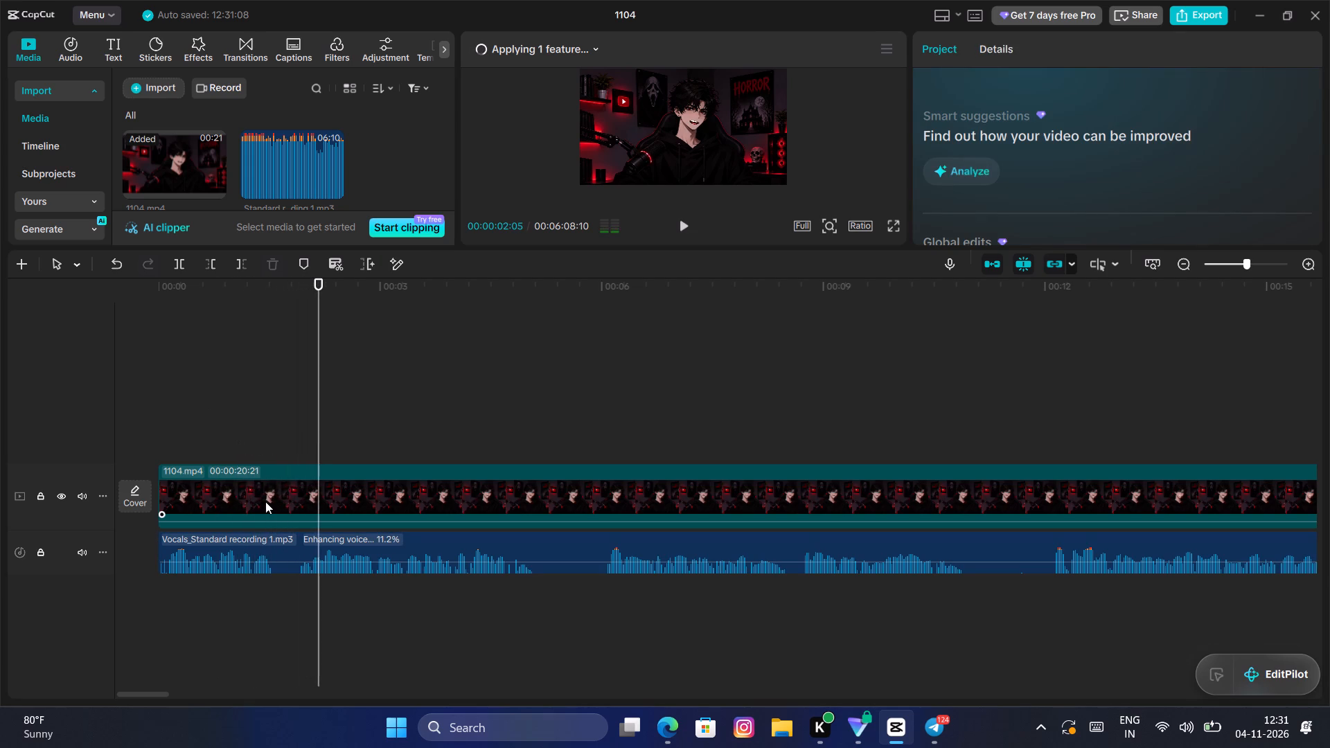
left_click(265, 454)
left_click_drag(265, 454, 275, 454)
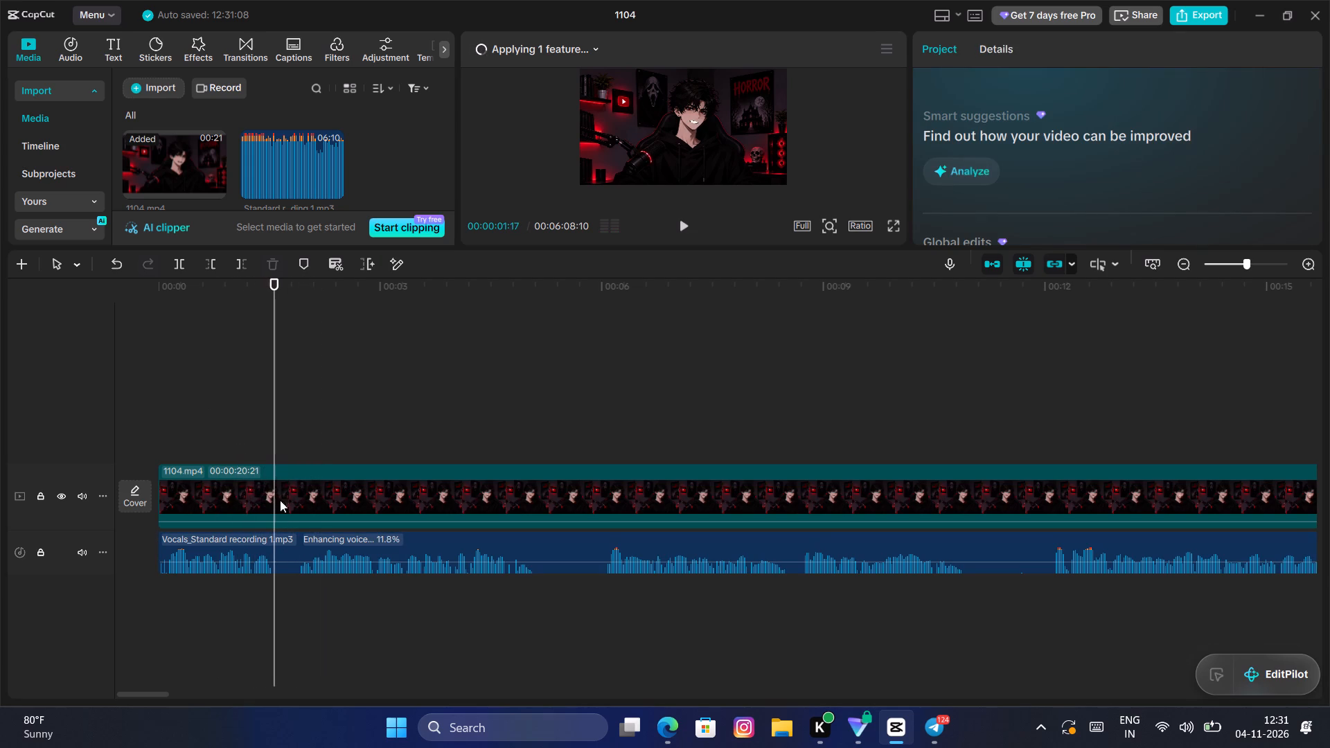
left_click(287, 551)
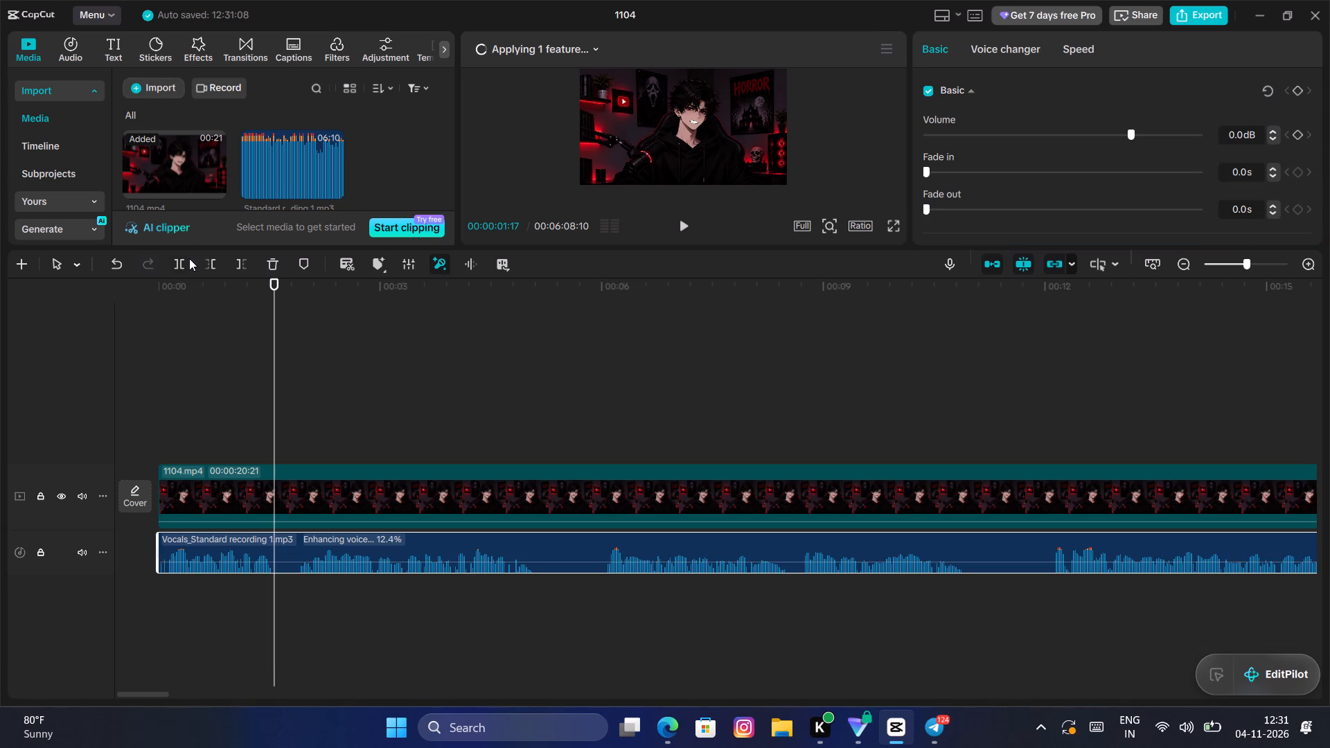
left_click(189, 259)
Trim the start of the second Vocals clip up to 00:00:01:26 and move it against the first Vocals clip.
left_click_drag(277, 384, 299, 393)
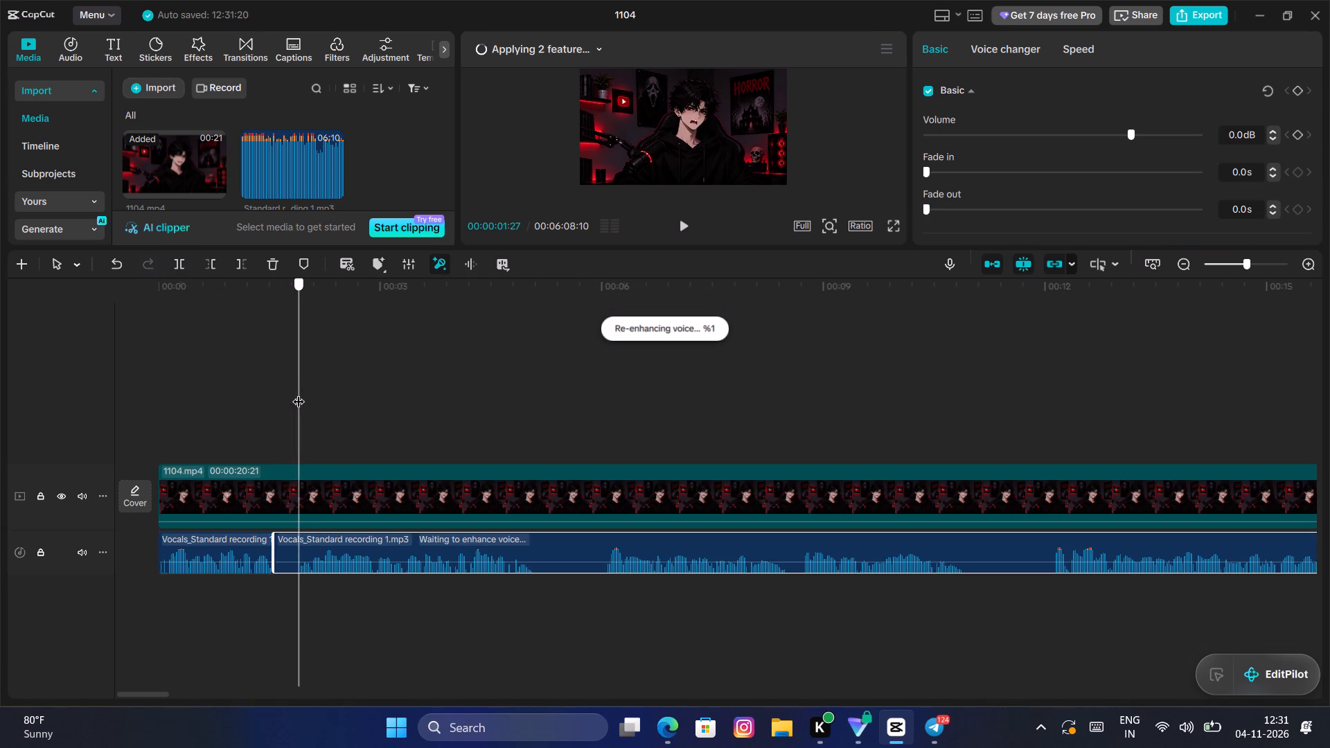
left_click_drag(299, 393, 295, 404)
left_click(295, 403)
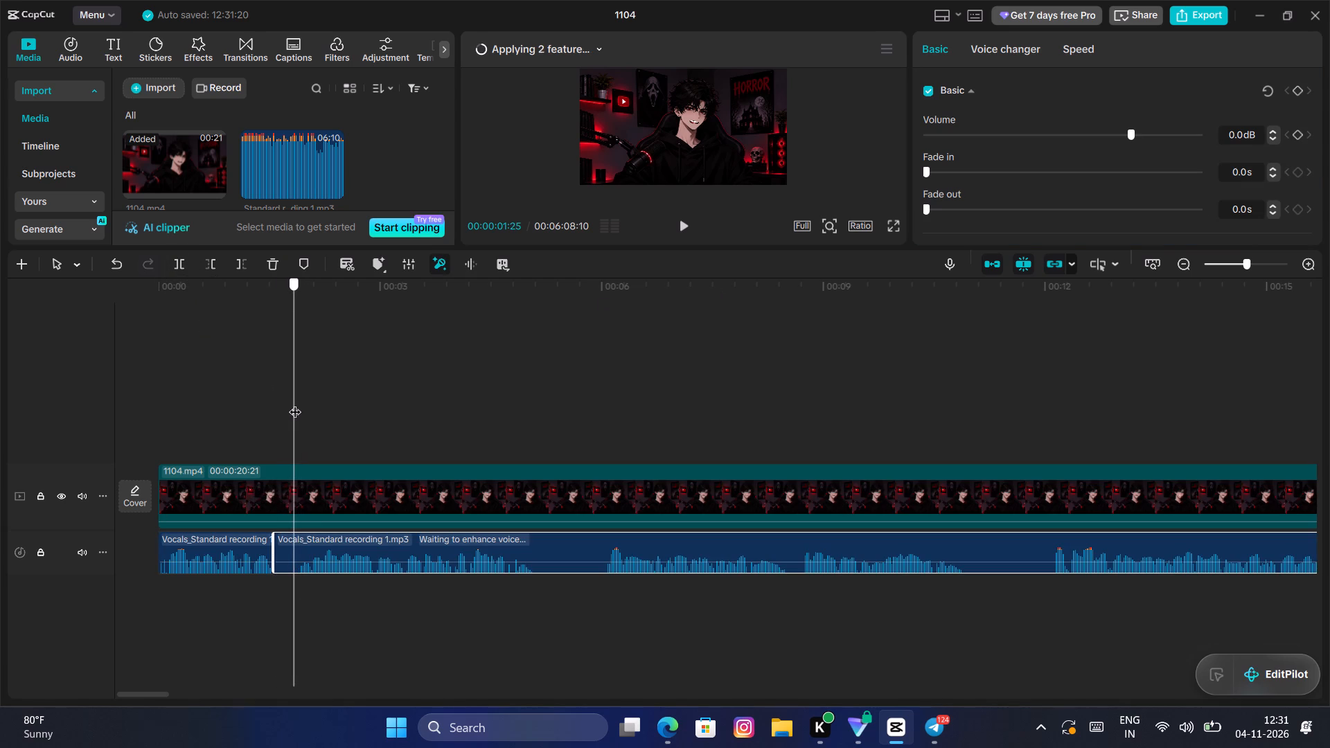
key("q")
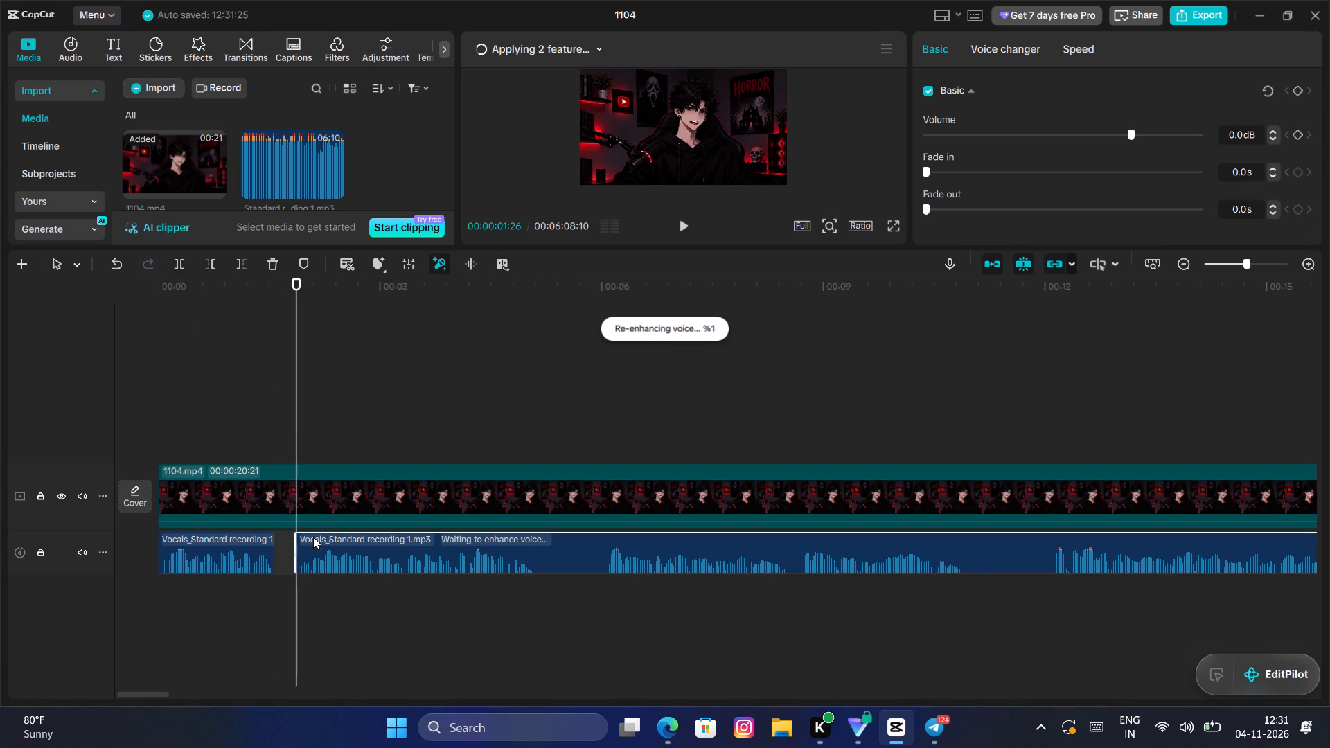
left_click_drag(346, 553, 329, 554)
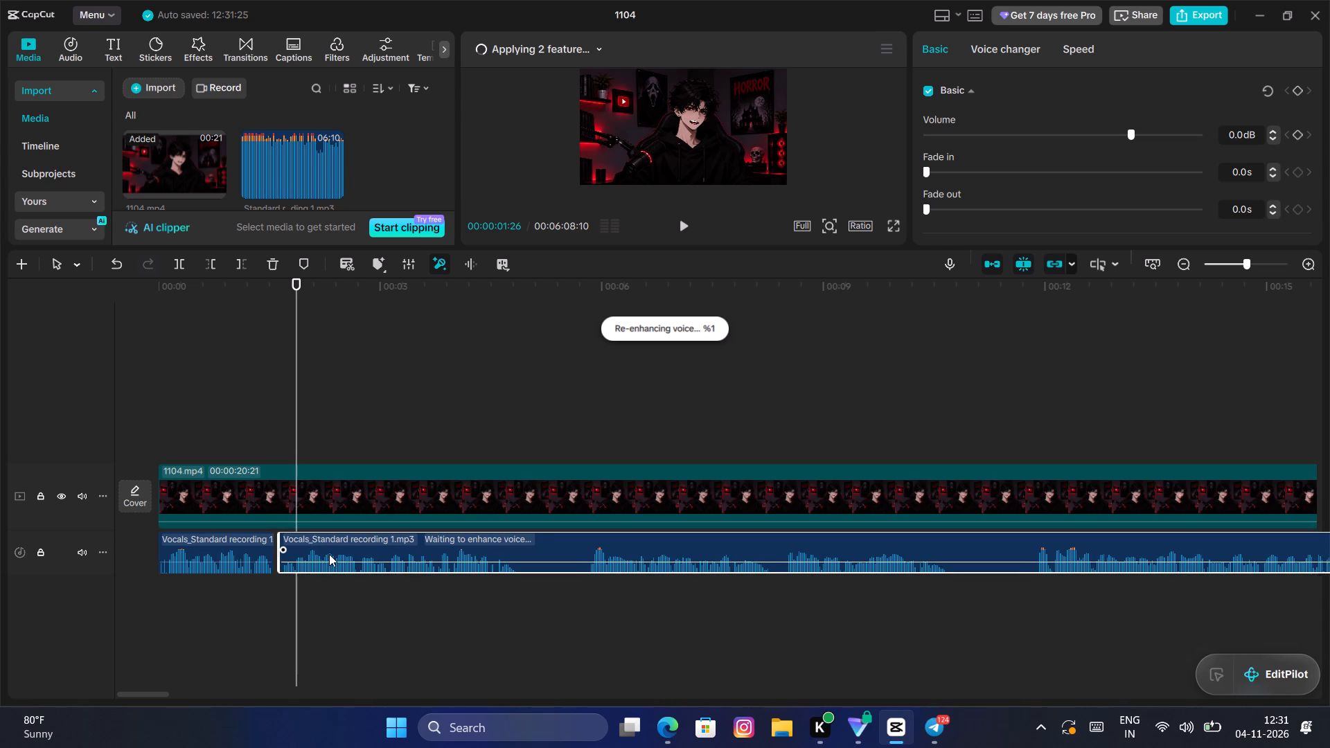
left_click_drag(329, 554, 328, 554)
Listen on to the pause after the second spoken phrase and split the Vocals clip at 00:00:04:24.
left_click(236, 409)
key("space")
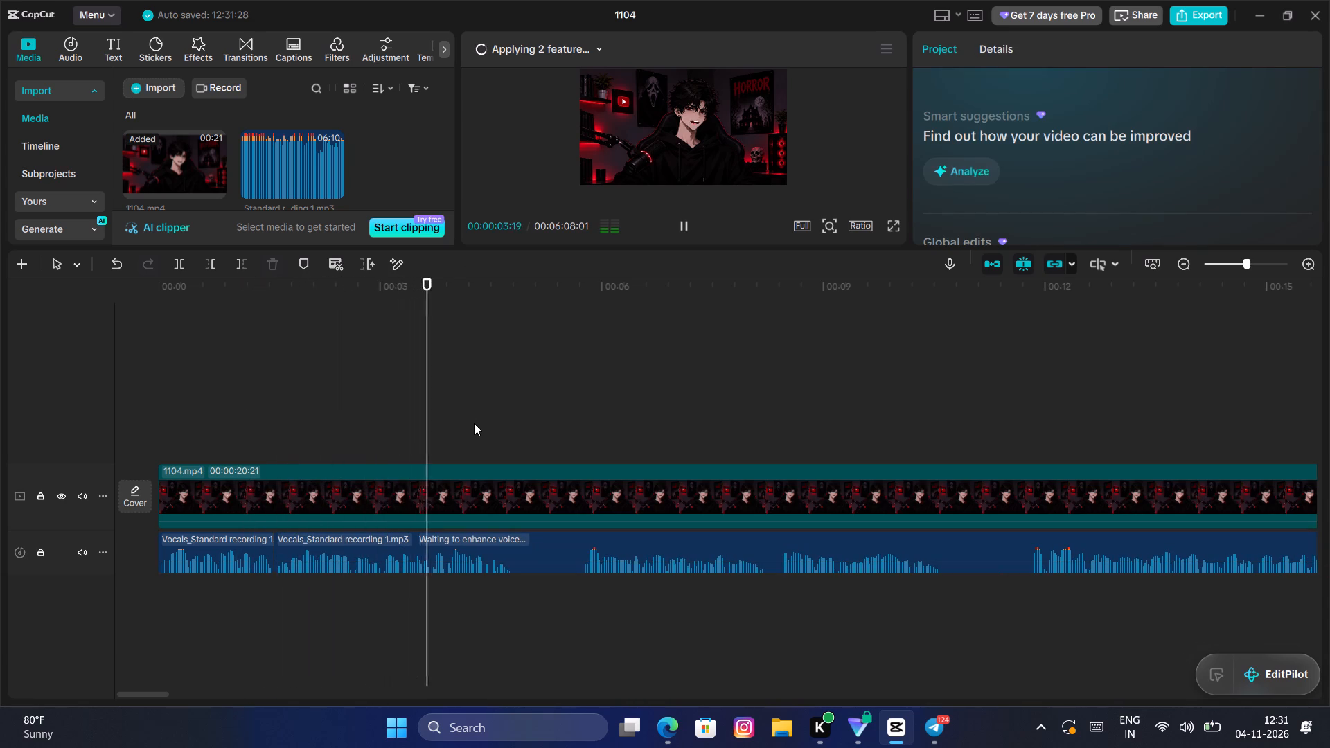
key("space")
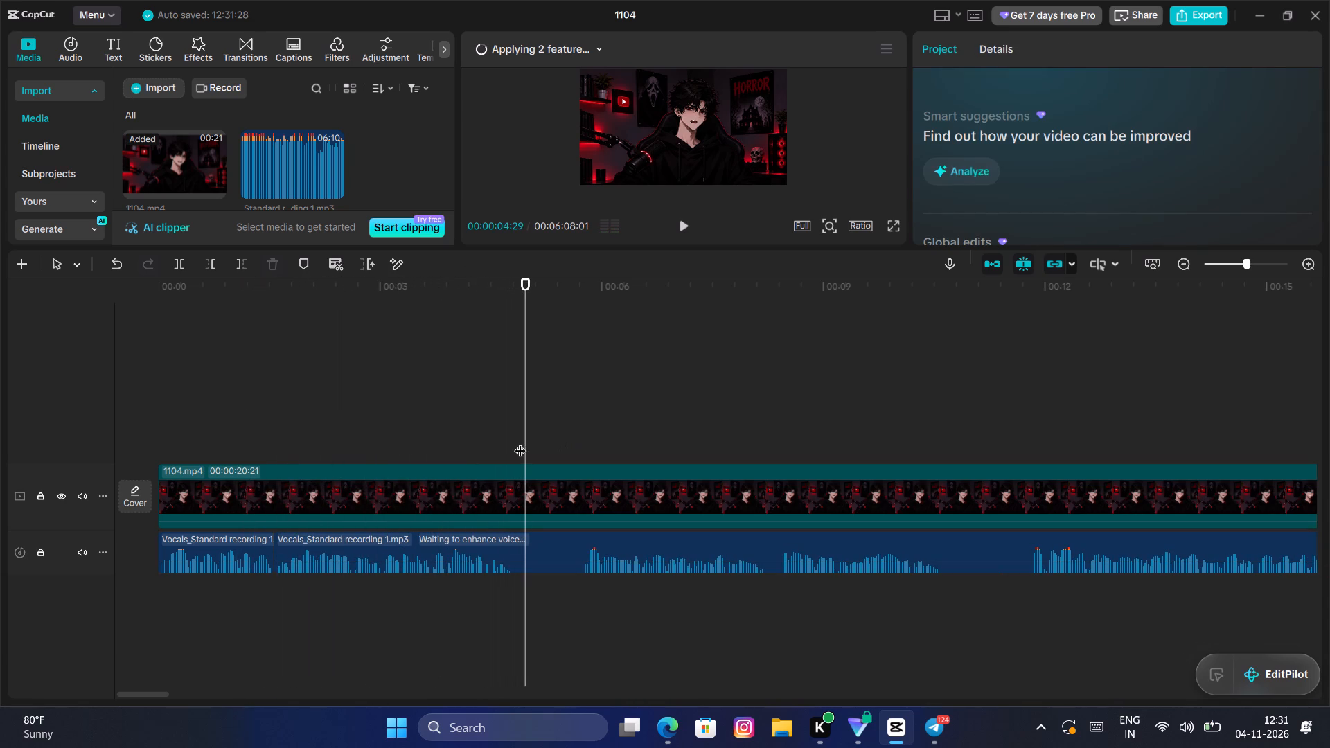
left_click_drag(526, 432, 519, 439)
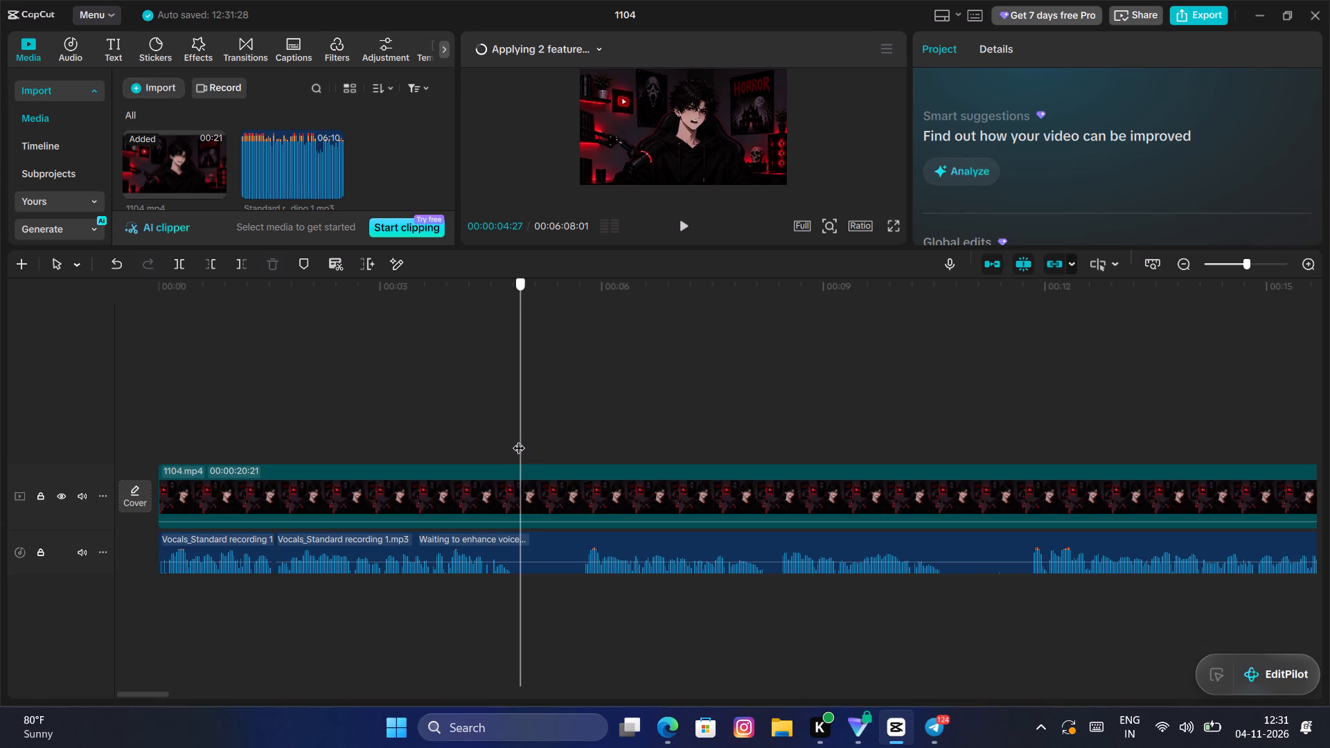
left_click_drag(519, 439, 518, 440)
left_click_drag(517, 440, 509, 449)
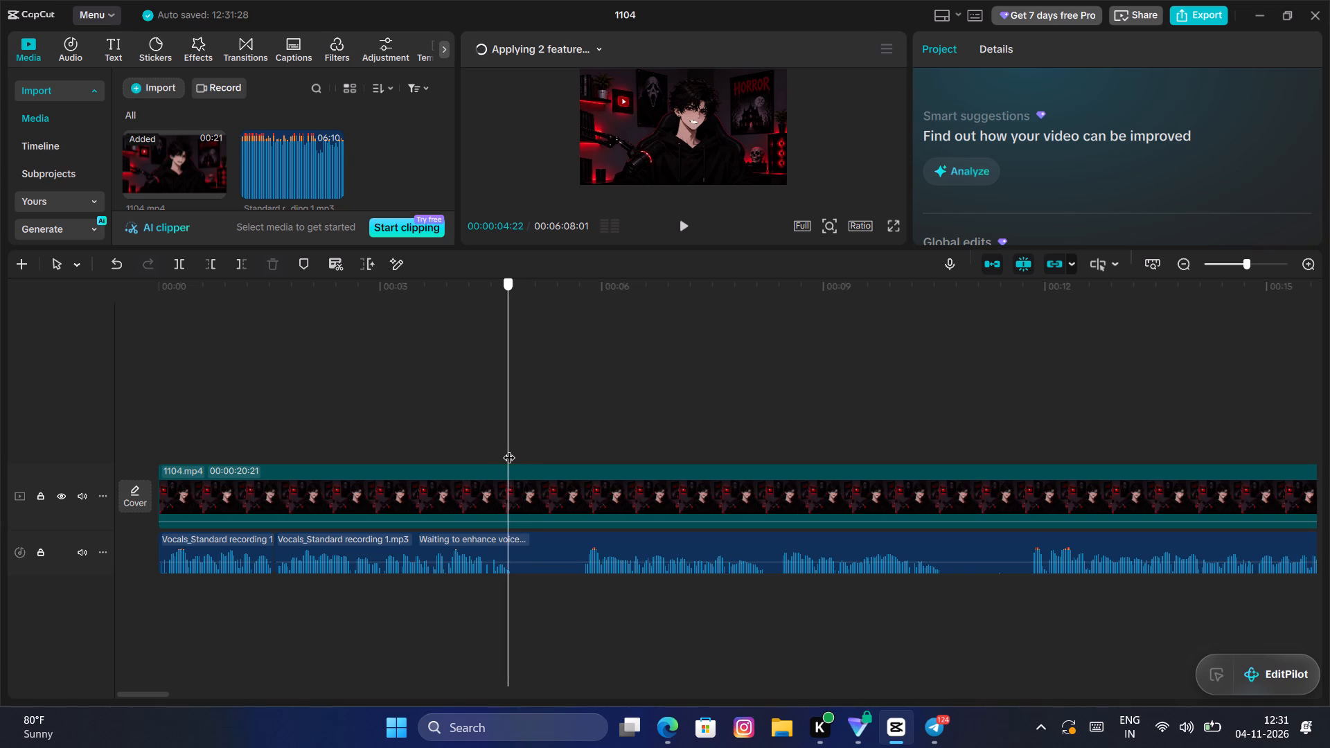
left_click_drag(509, 449, 513, 449)
left_click(522, 546)
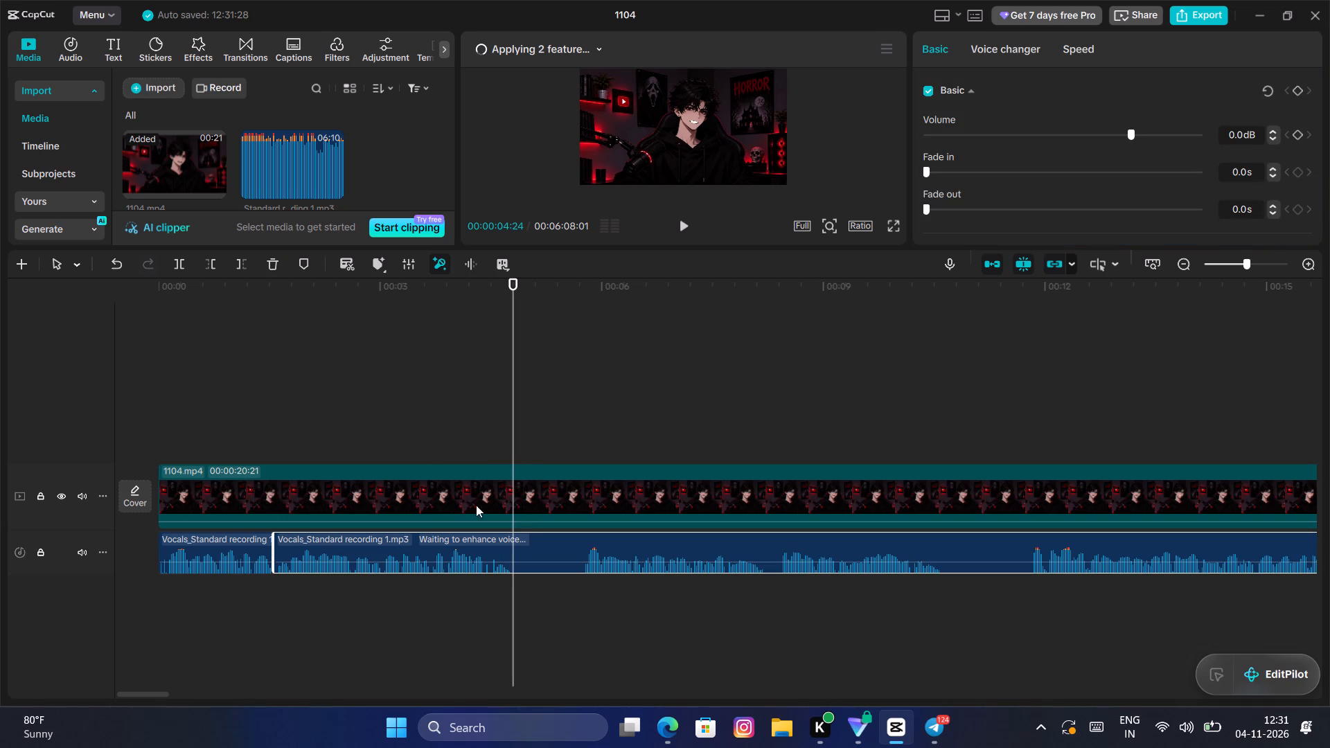
left_click(180, 259)
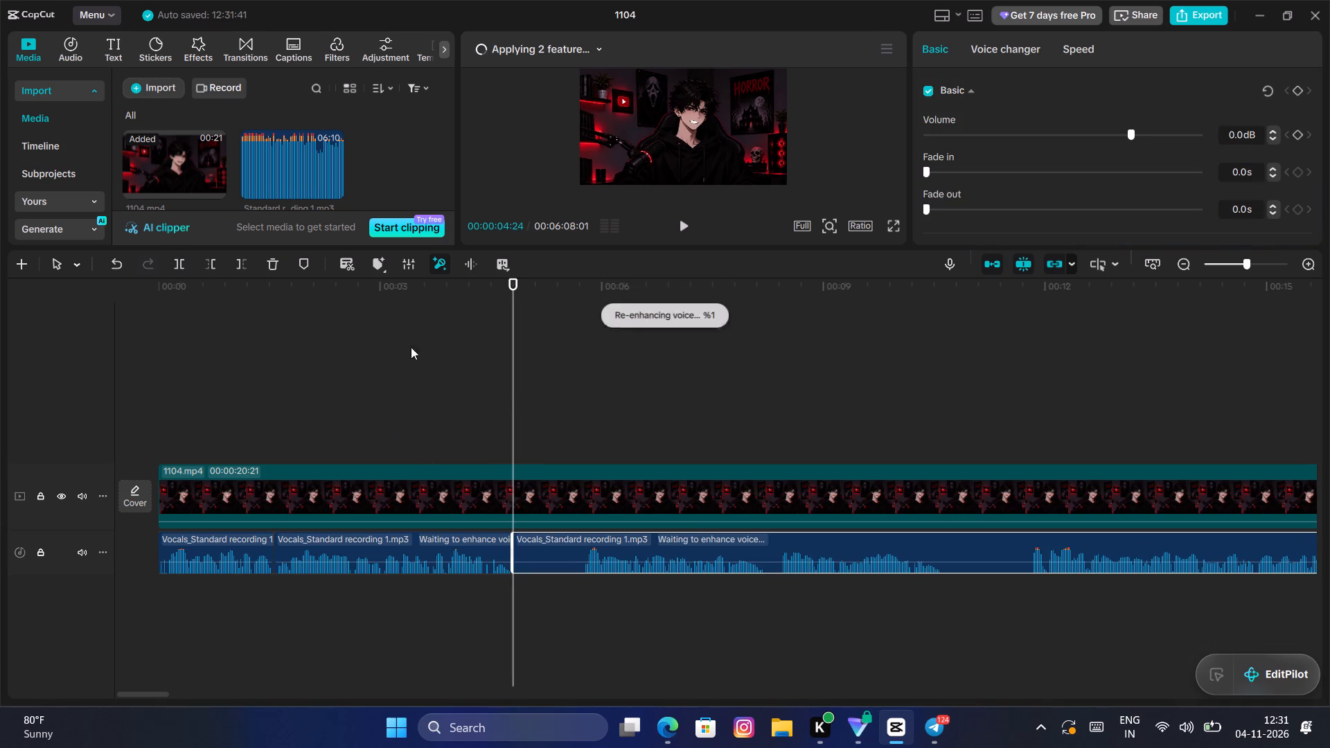
Trim the start of the third Vocals clip up to 00:00:05:23 and close the gap to the preceding clip.
left_click_drag(513, 385, 591, 411)
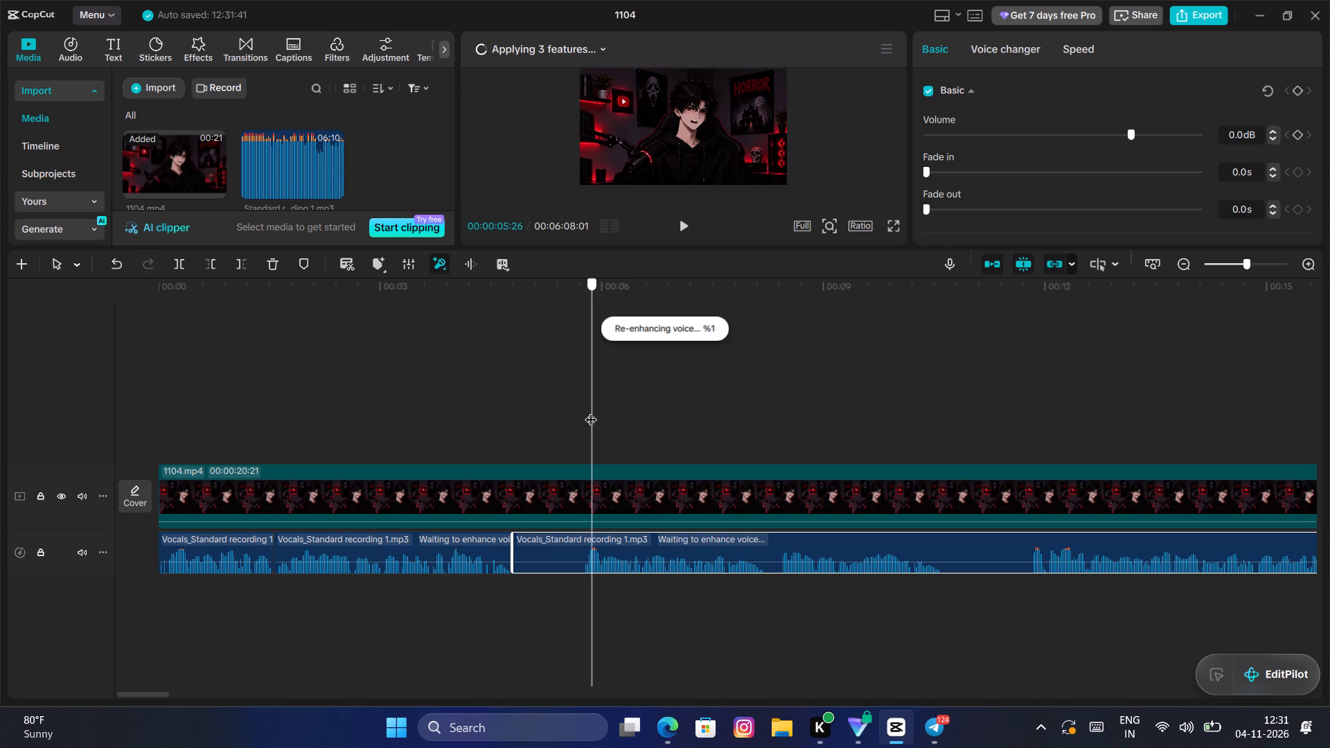
left_click_drag(591, 411, 585, 416)
key("q")
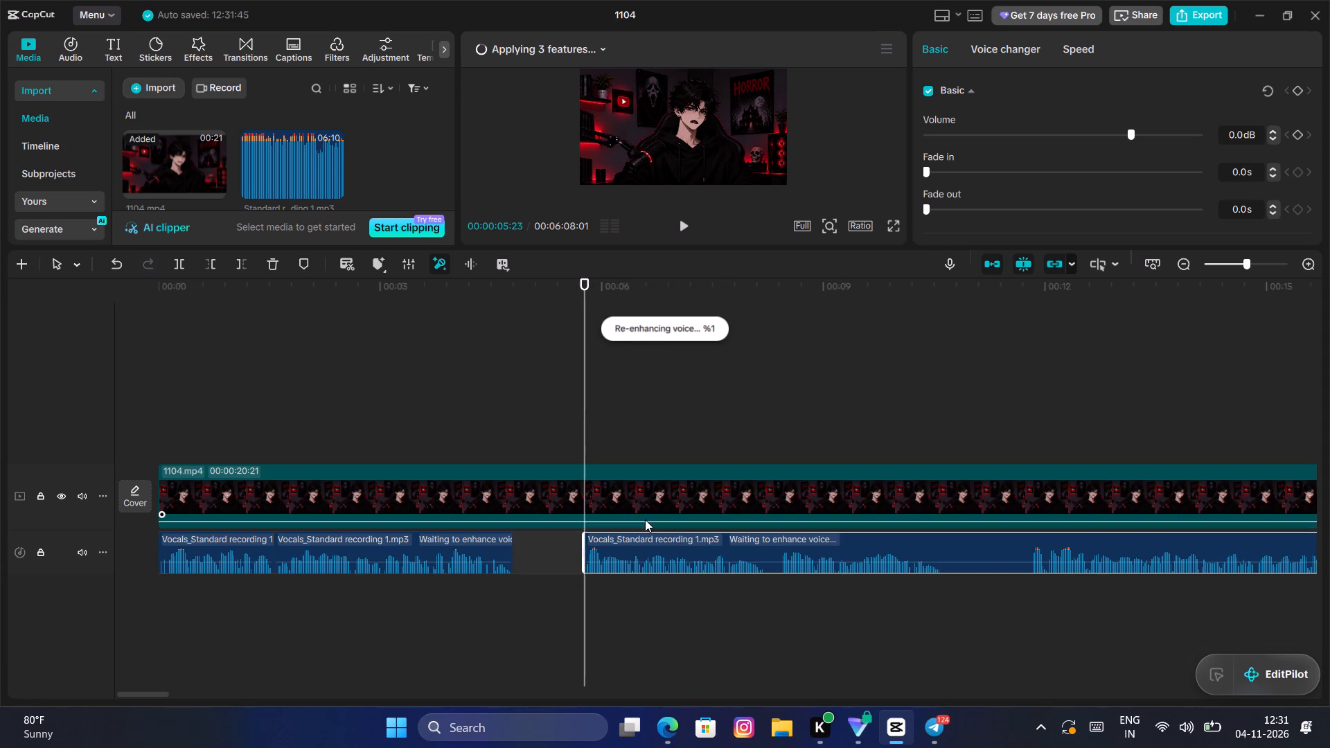
left_click_drag(647, 544, 576, 543)
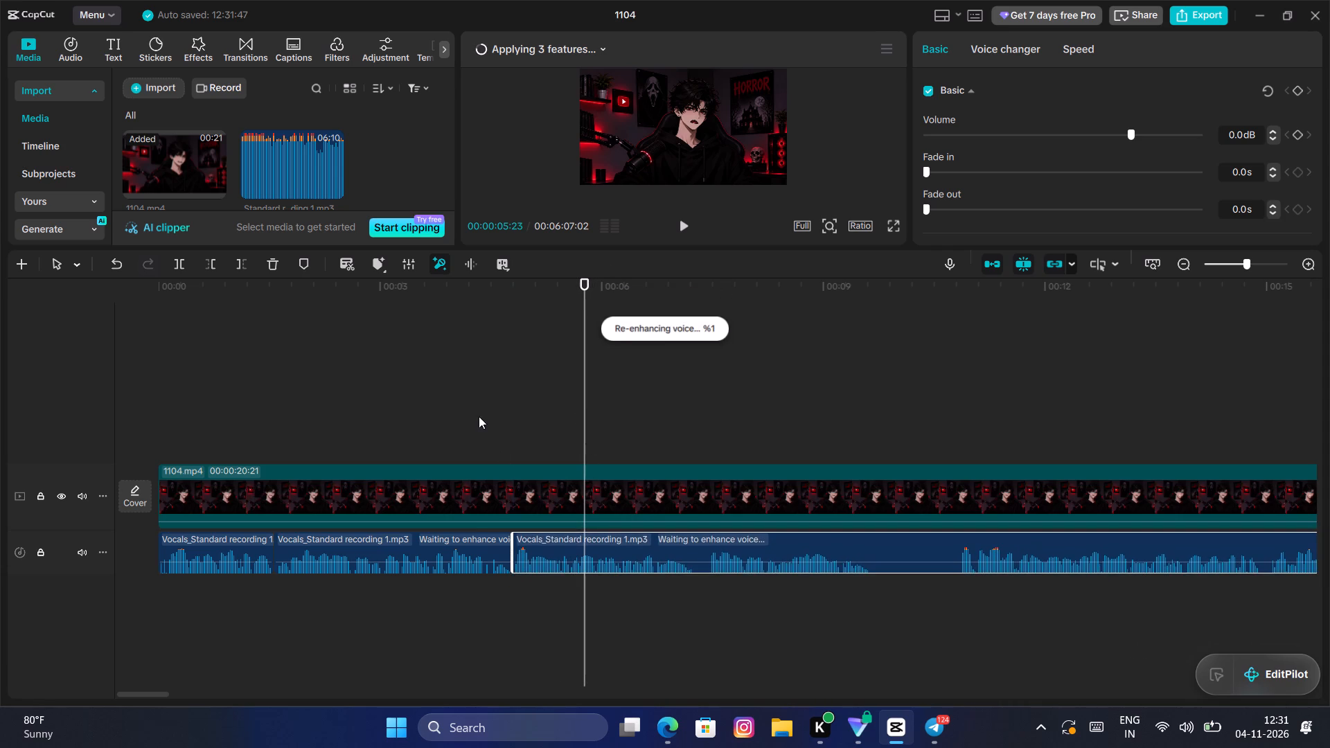
Play the edited vocals from the timeline start to the next long pause and split the Vocals clip at 00:00:09:19.
left_click(477, 416)
key("space")
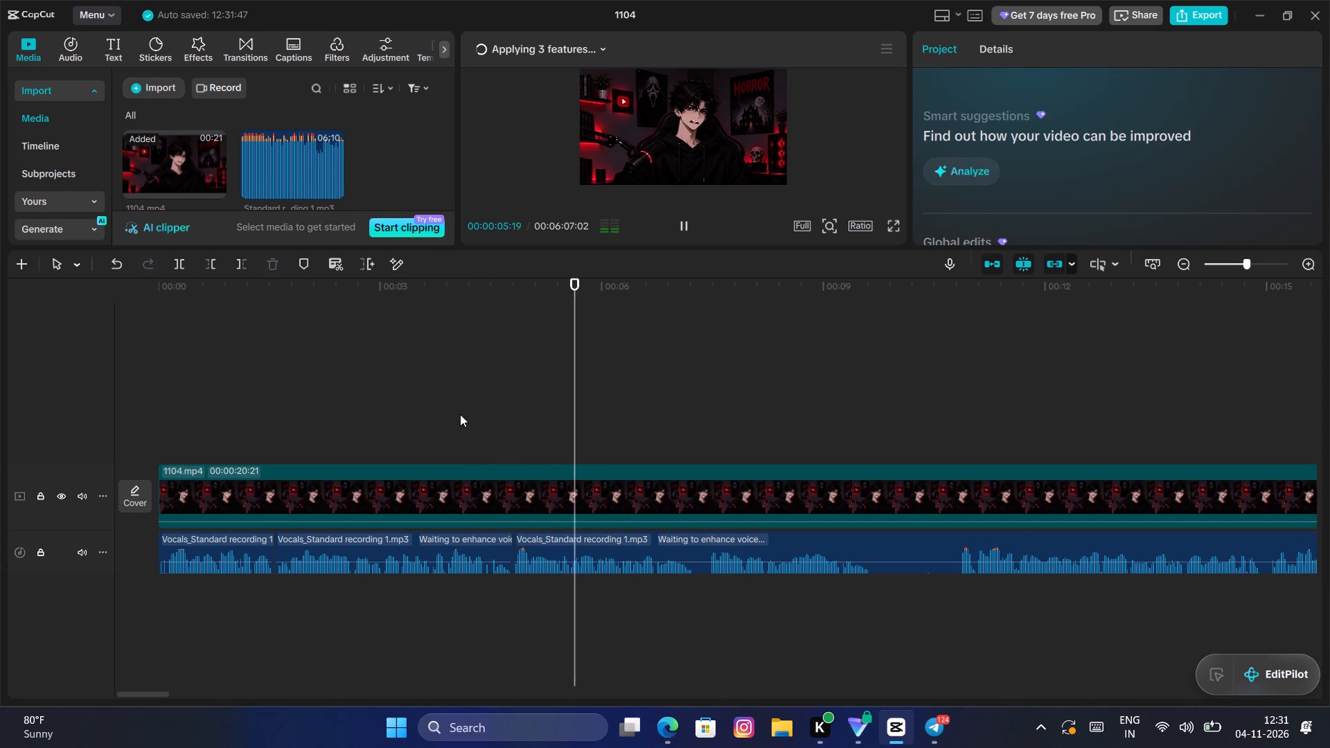
left_click(248, 417)
left_click_drag(247, 417, 15, 460)
key("space")
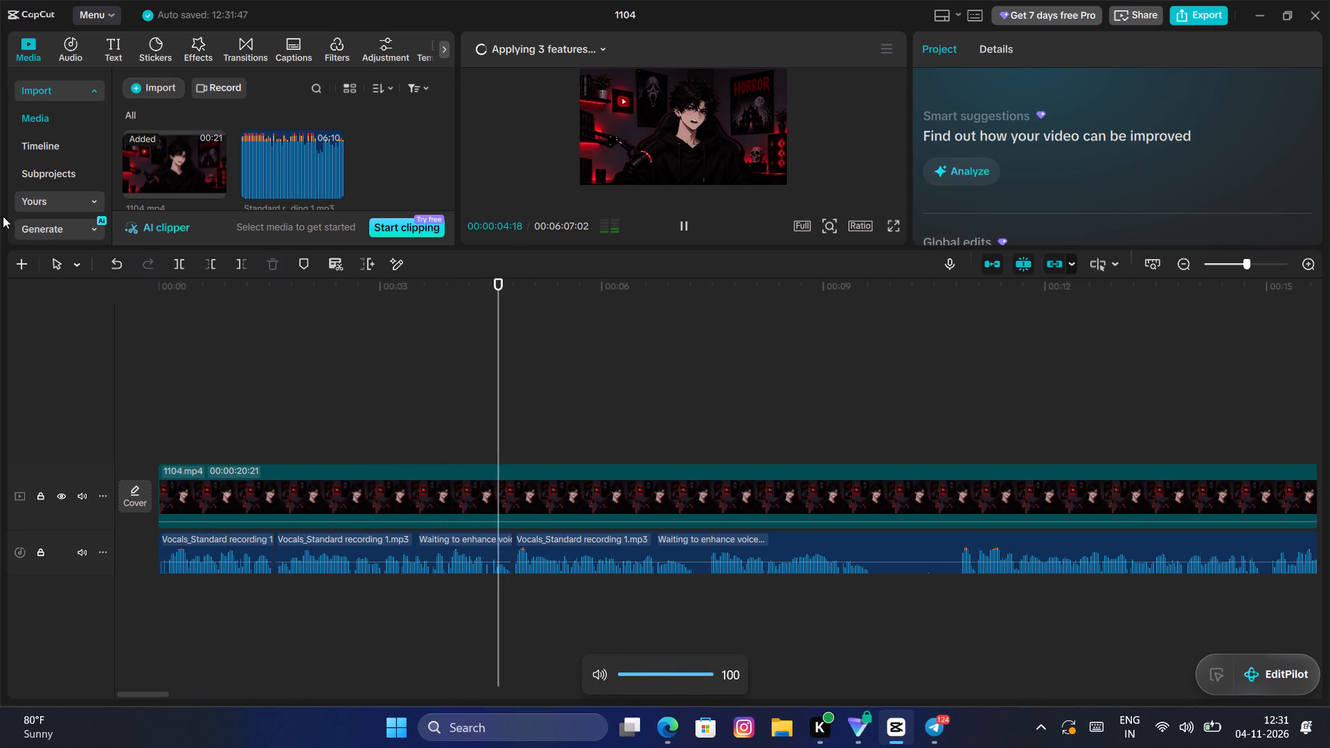
key("space")
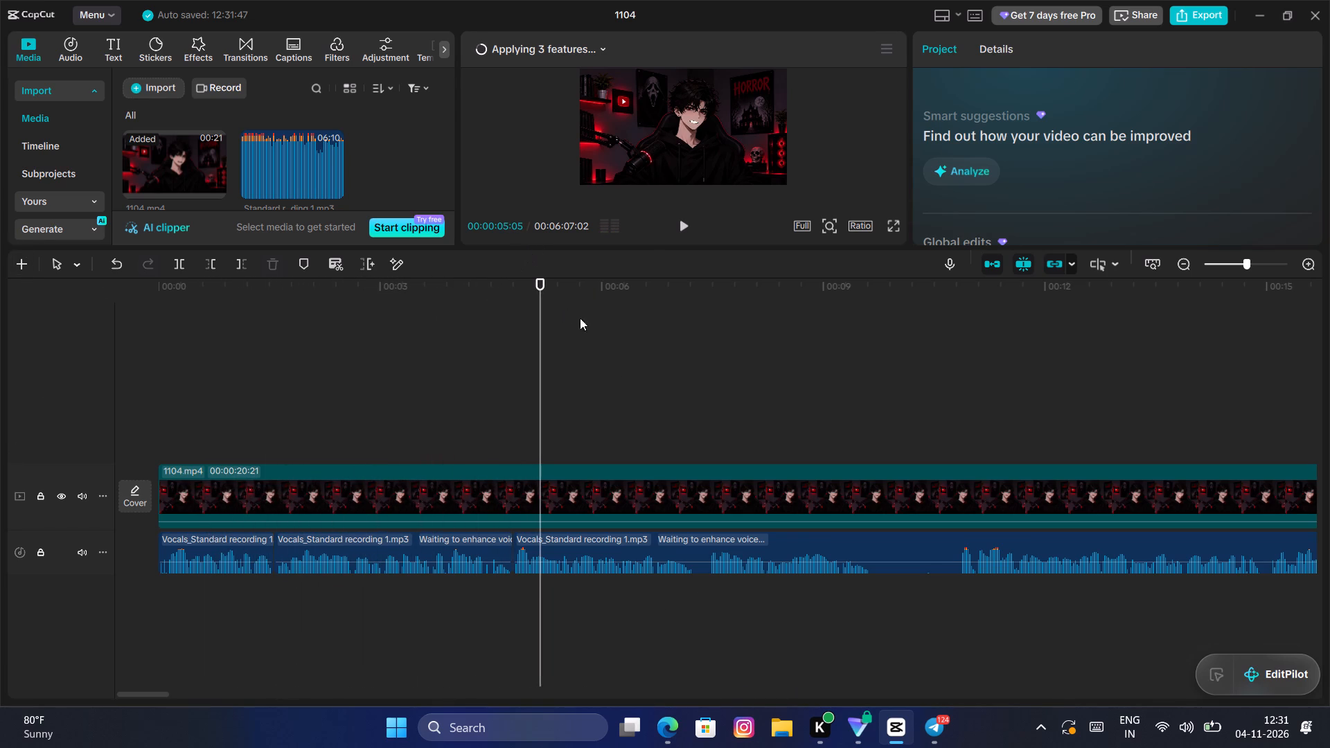
key("space")
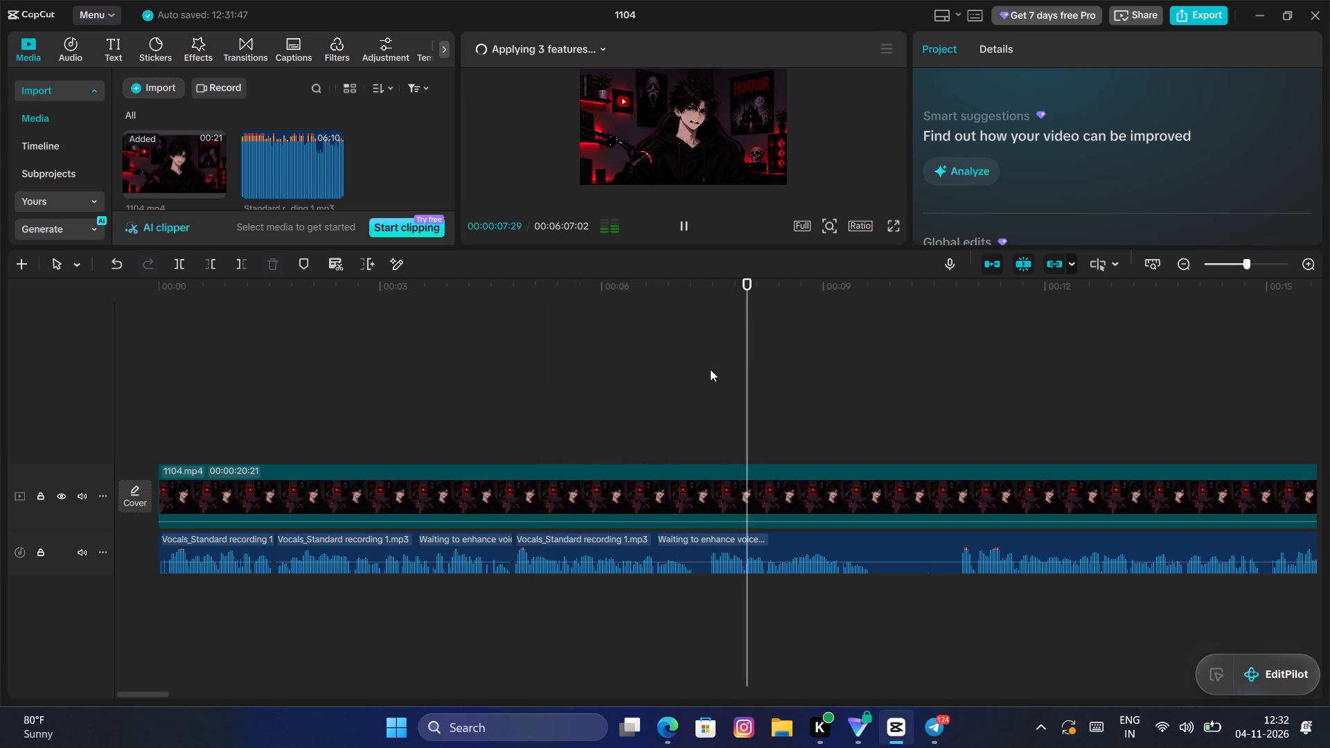
key("space")
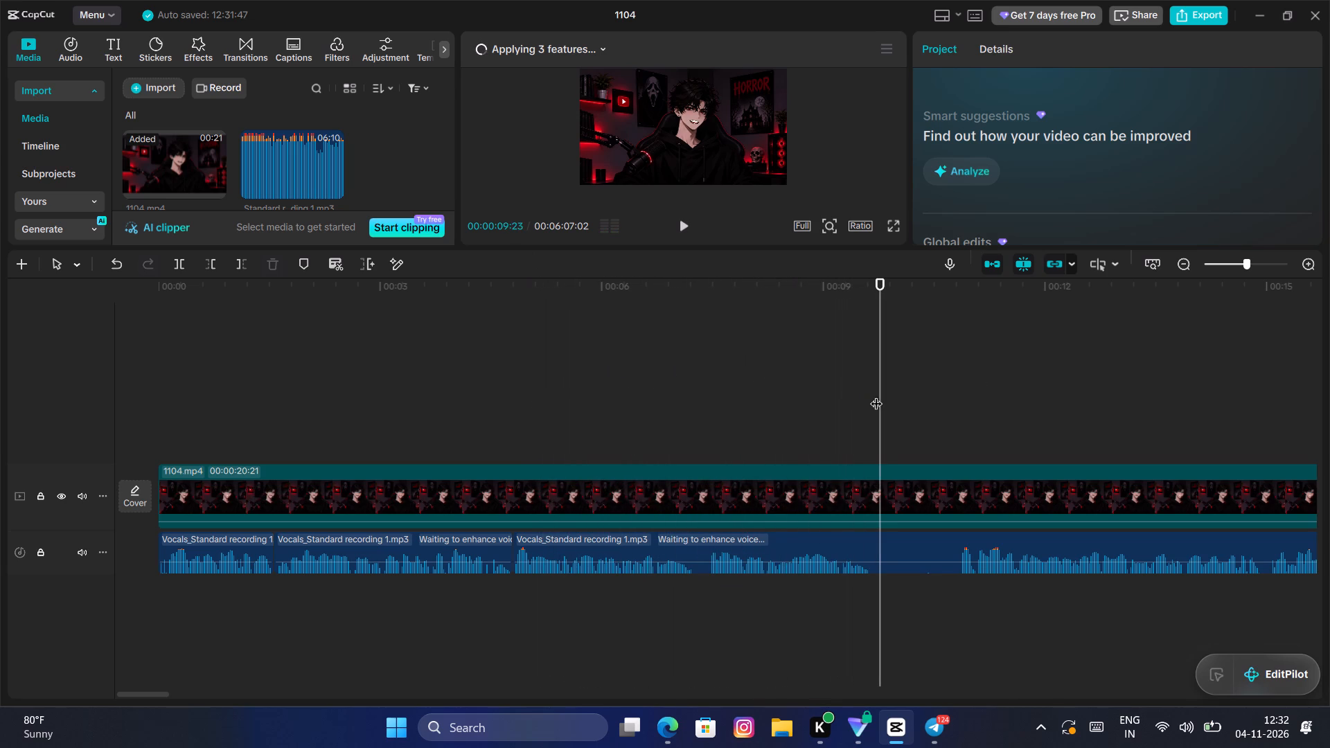
left_click_drag(876, 408, 871, 429)
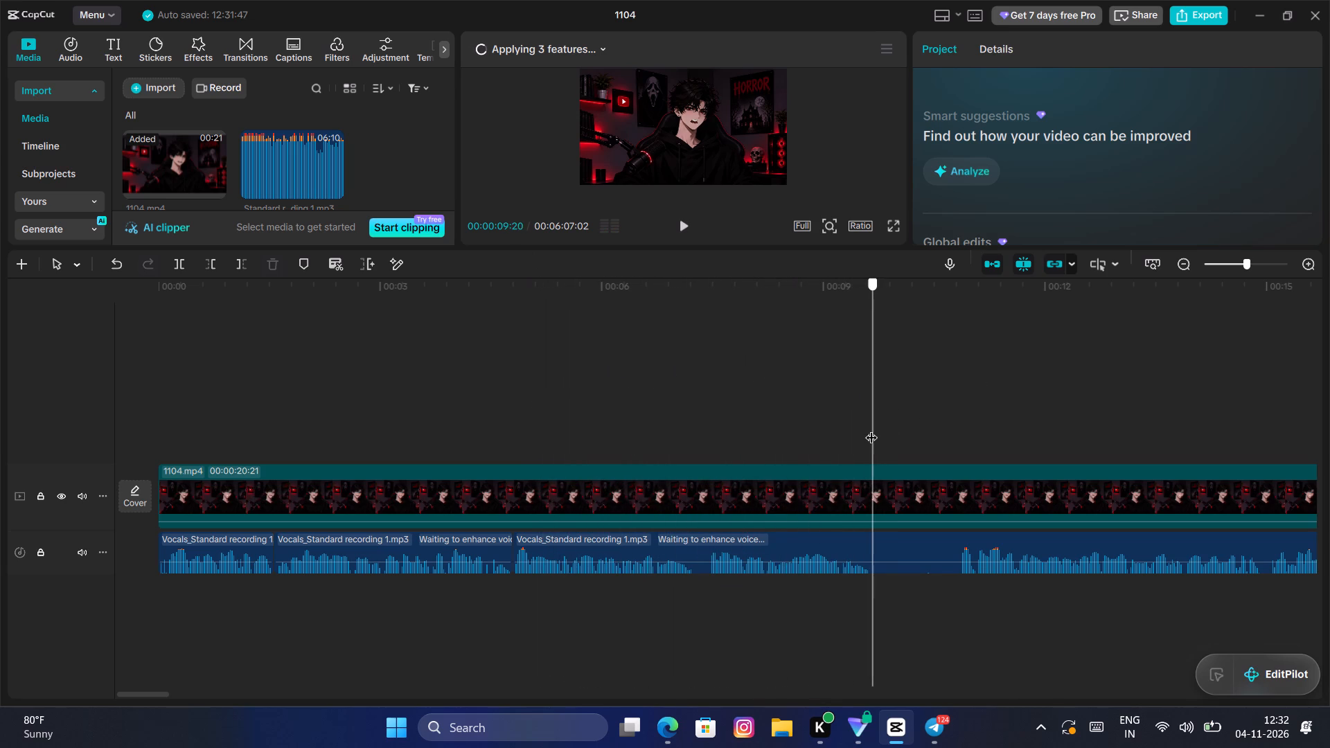
left_click_drag(871, 429, 870, 435)
left_click(869, 549)
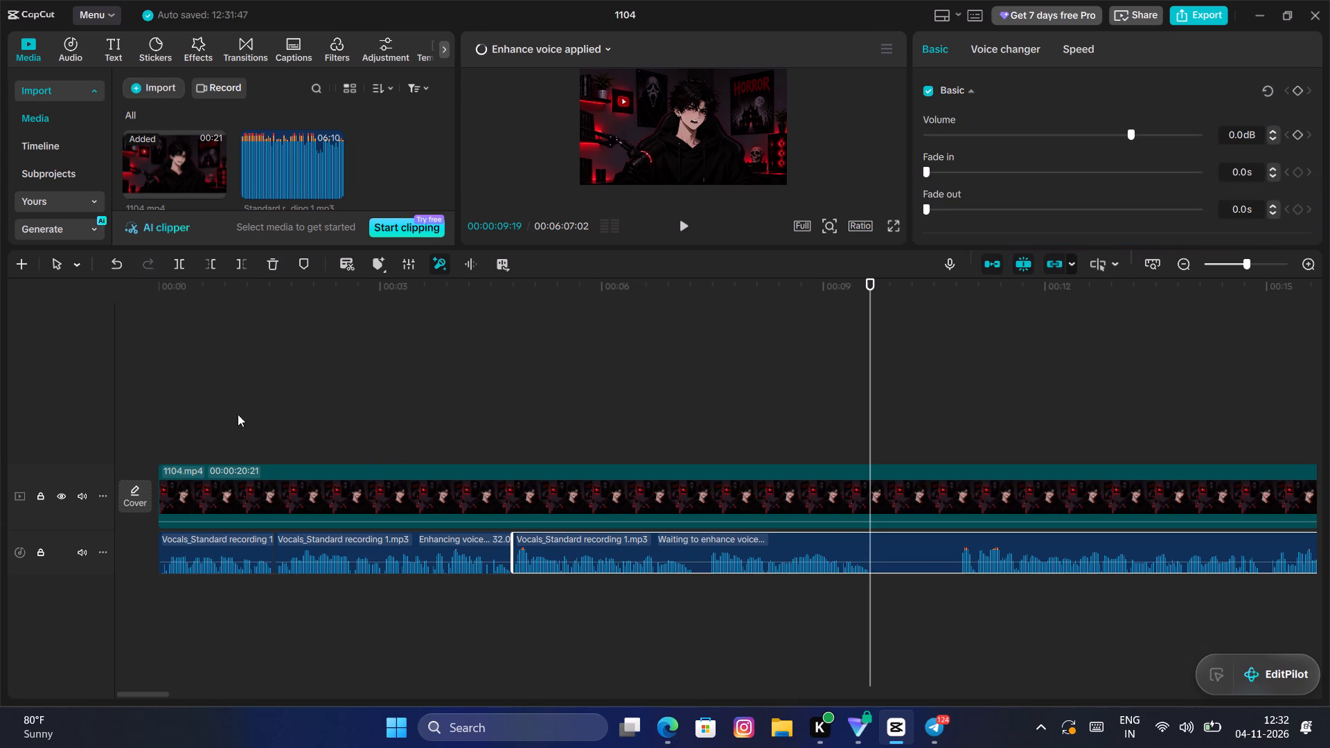
left_click(177, 269)
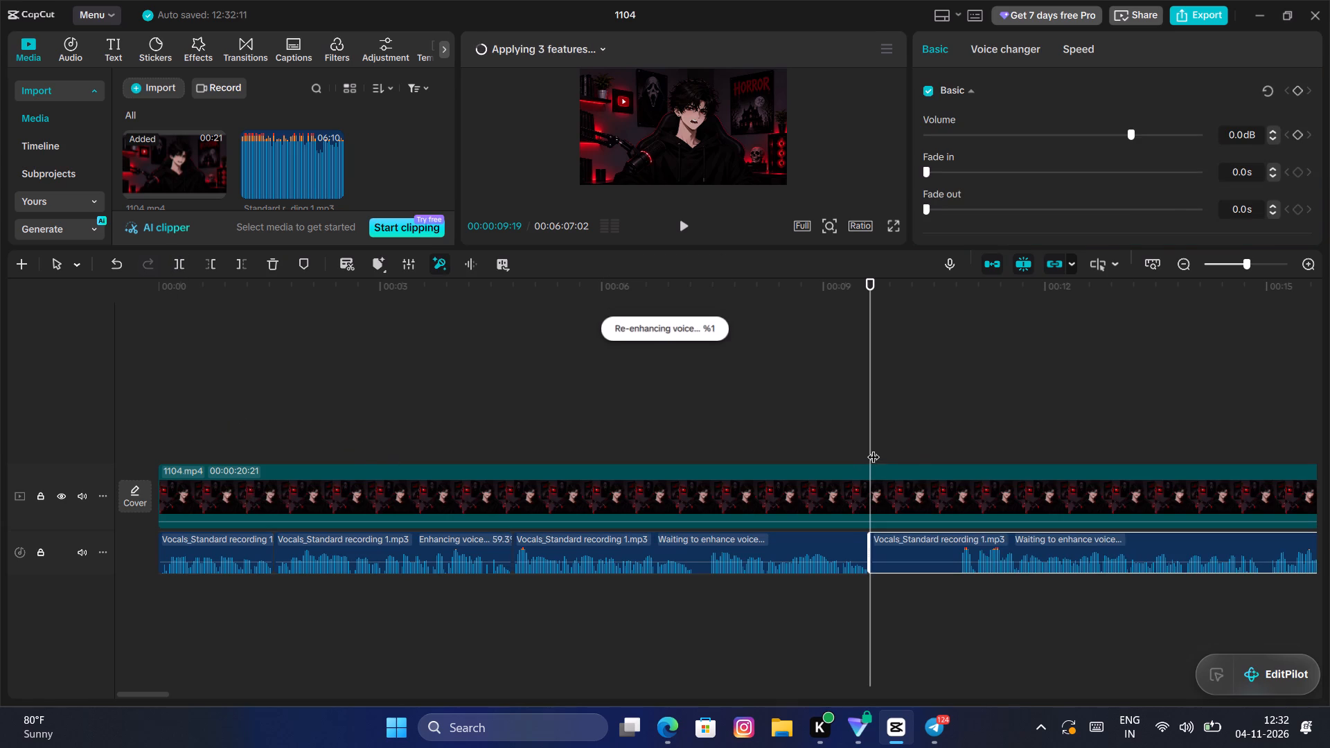
Trim the start of the fourth Vocals clip up to 00:00:10:26 and move it against the preceding clip.
left_click_drag(874, 447, 960, 470)
key("q")
left_click_drag(1037, 553, 950, 547)
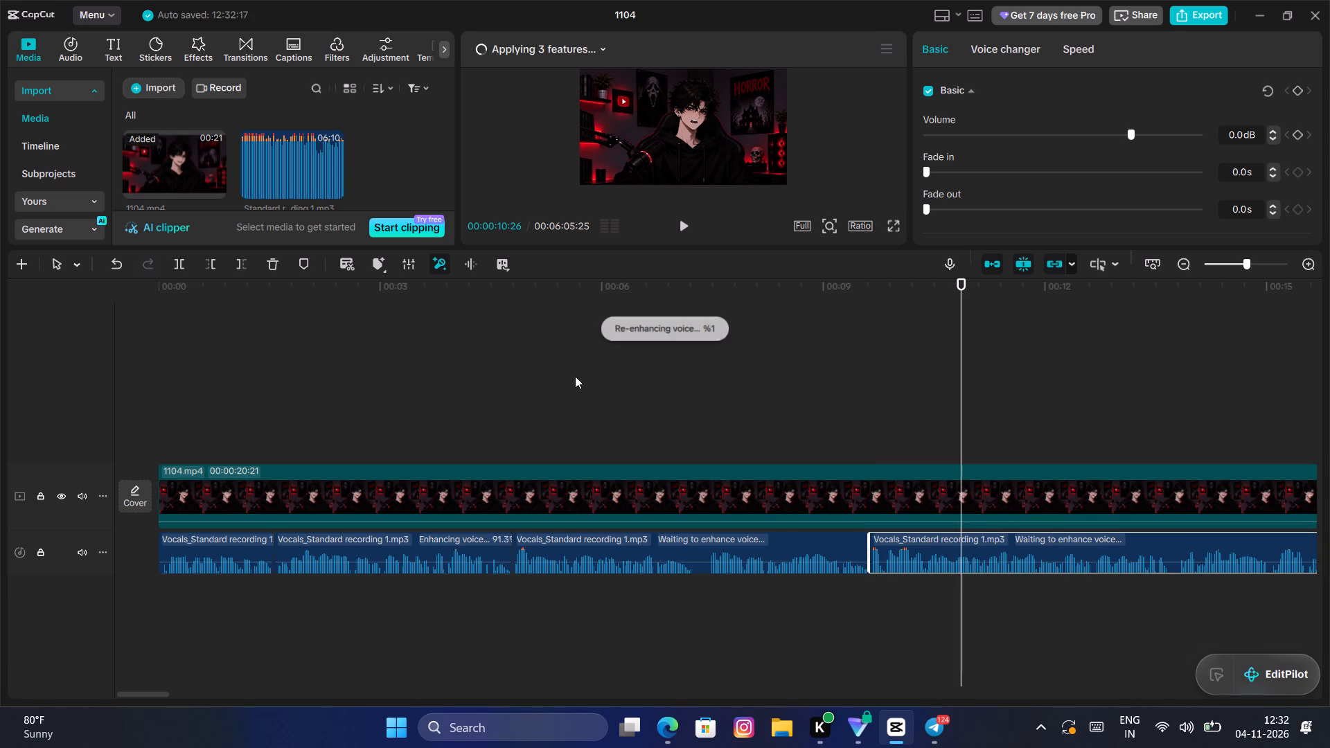
Listen from about 6 seconds on to the next long pause and split the Vocals clip at 00:00:15:29.
key("space")
left_click(645, 401)
key("space")
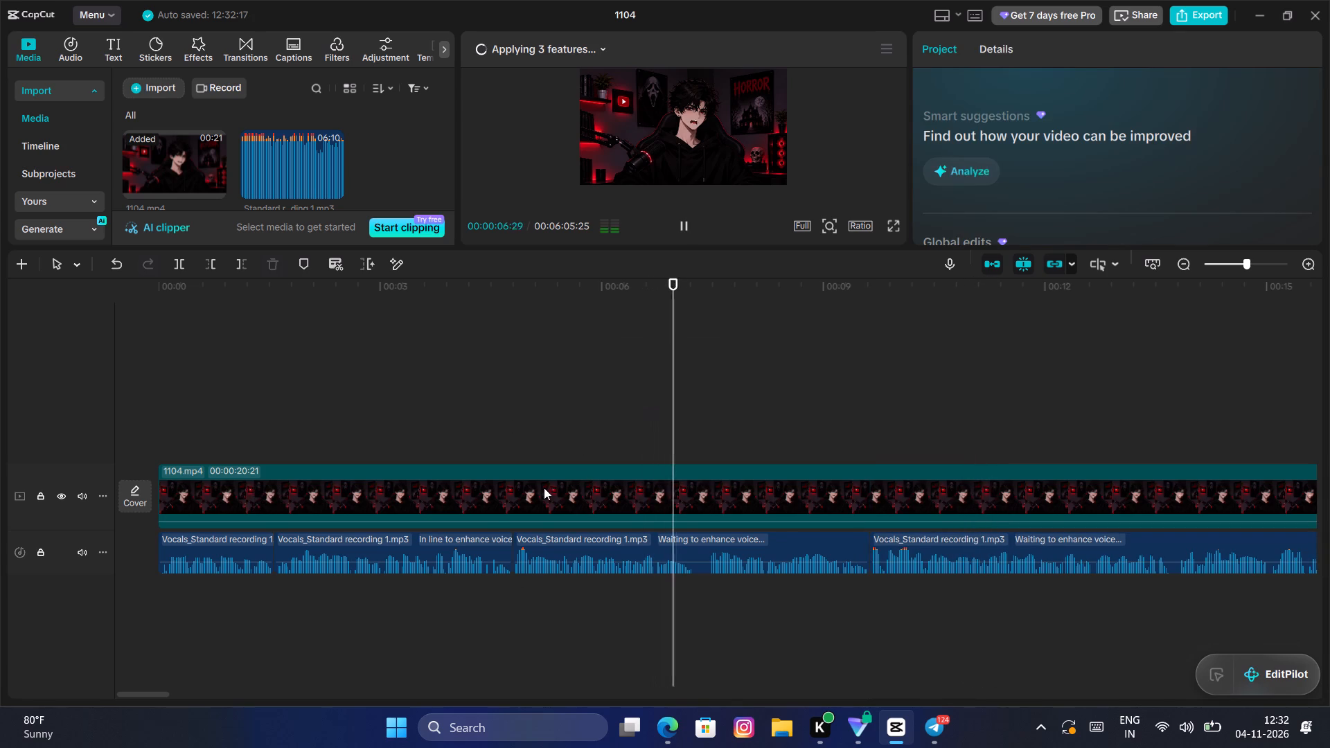
left_click_drag(137, 697, 167, 698)
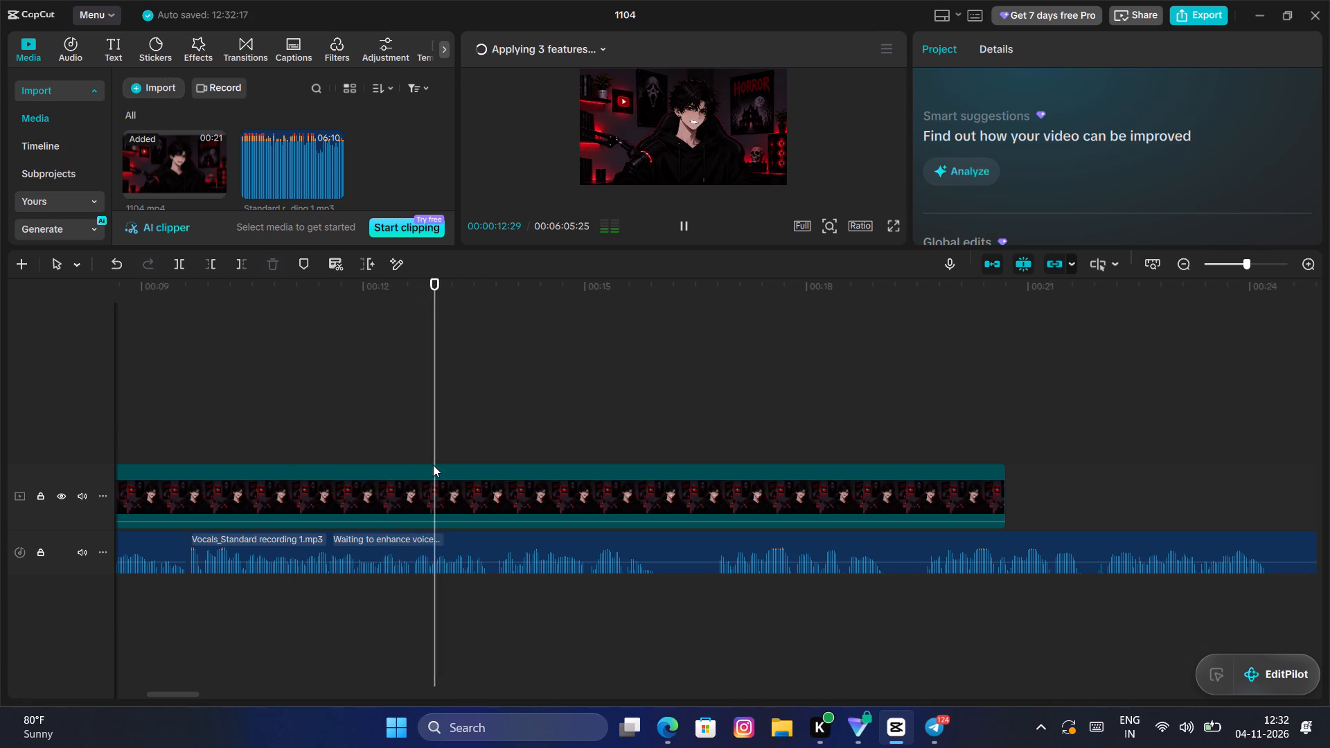
key("space")
key("space")
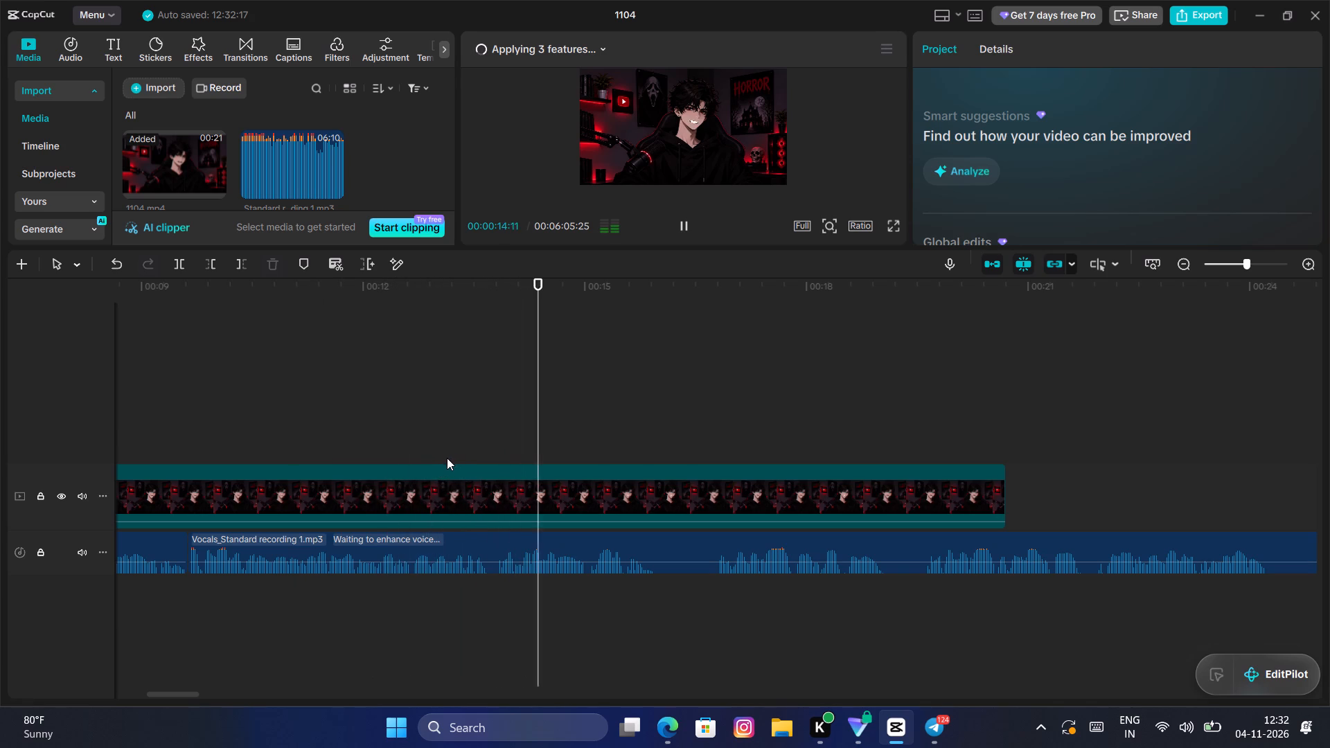
key("space")
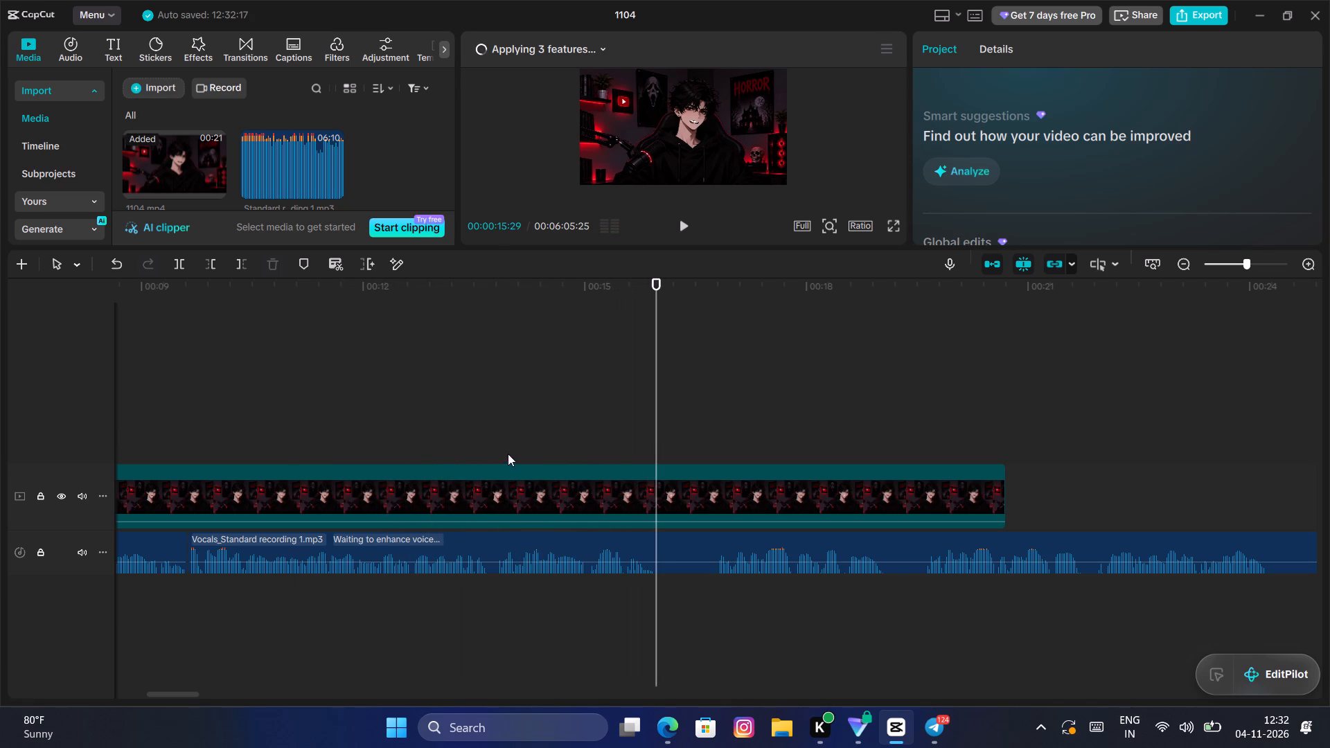
left_click(689, 564)
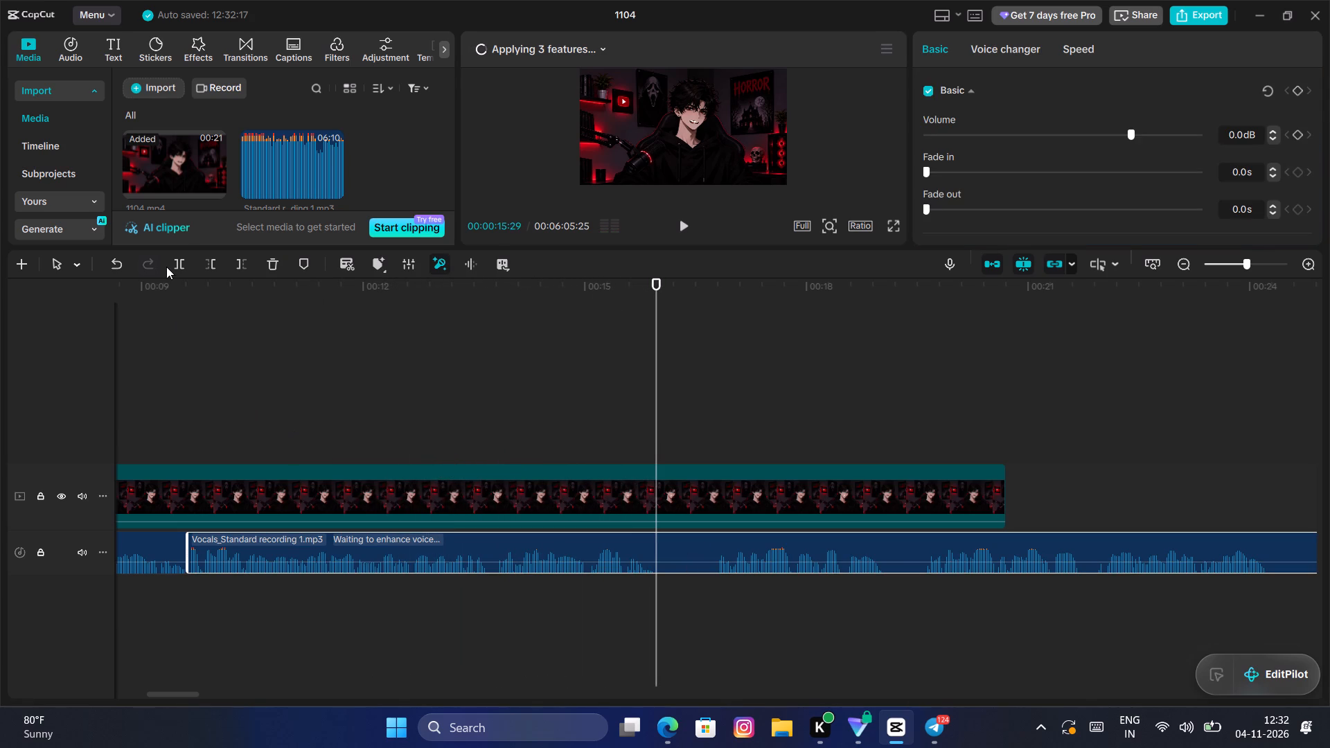
left_click(172, 269)
Trim the start of the fifth Vocals clip up to 00:00:16:23 and move it against the preceding clip on the same track.
left_click_drag(657, 394, 728, 413)
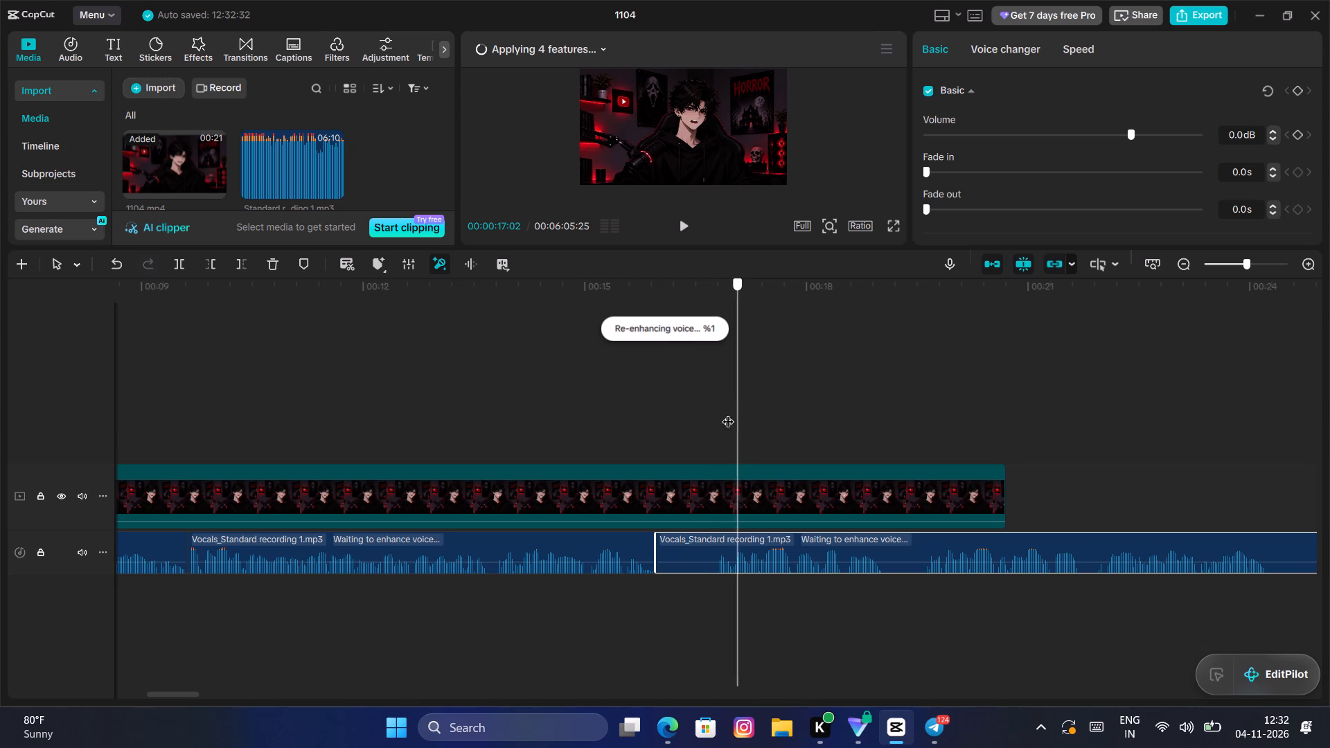
left_click_drag(728, 413, 714, 427)
key("q")
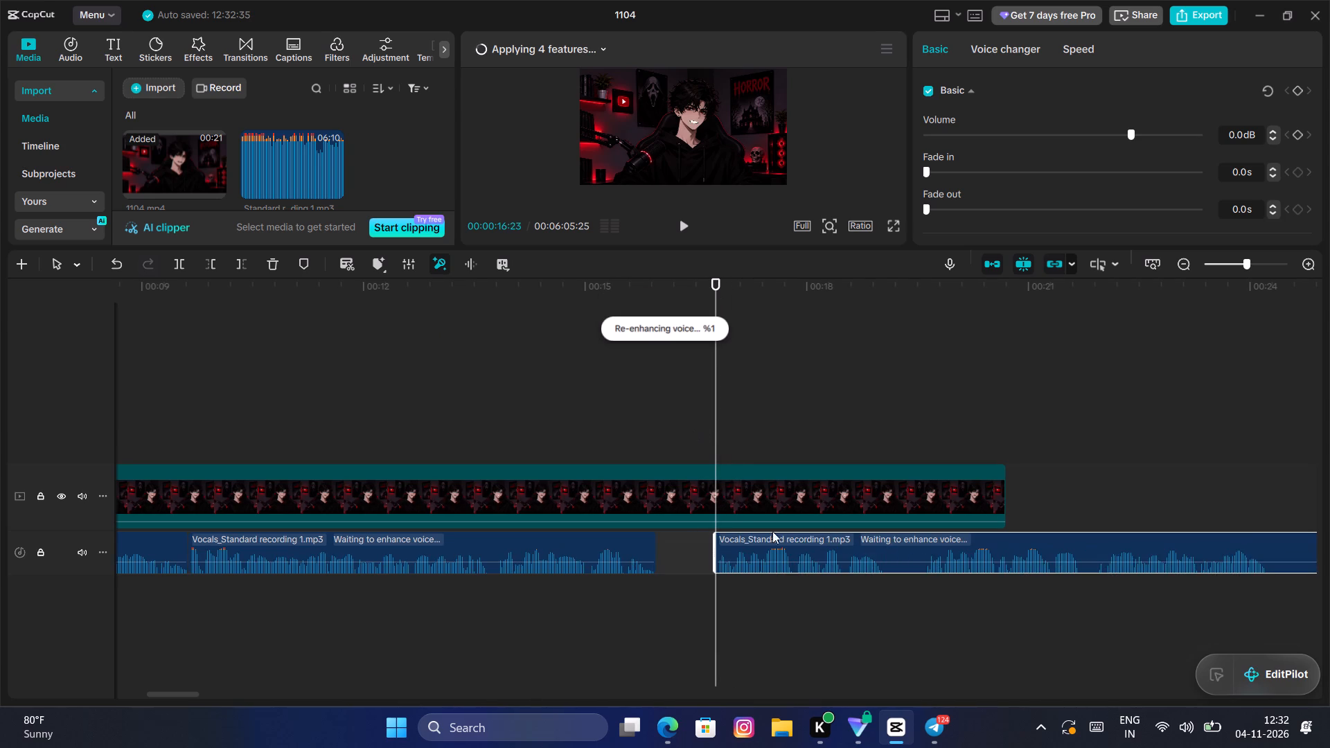
left_click_drag(795, 549, 728, 557)
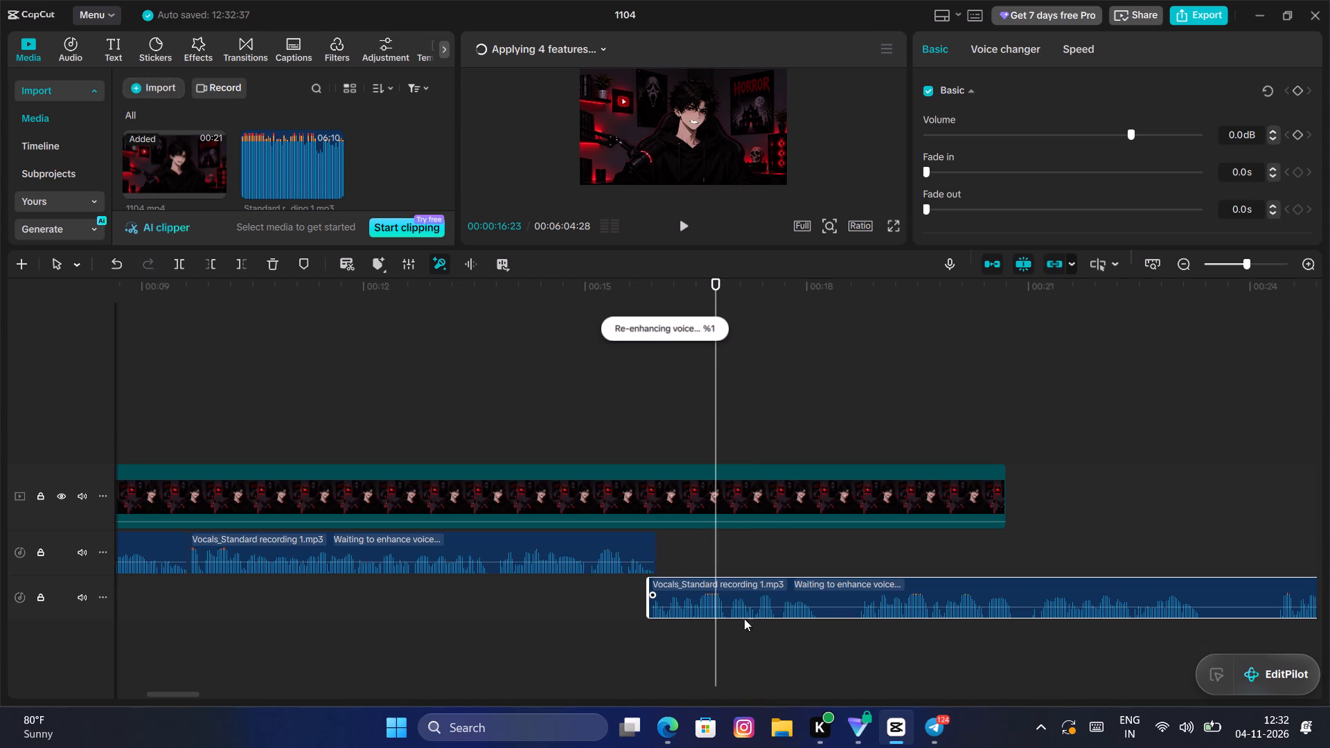
left_click_drag(708, 591, 722, 546)
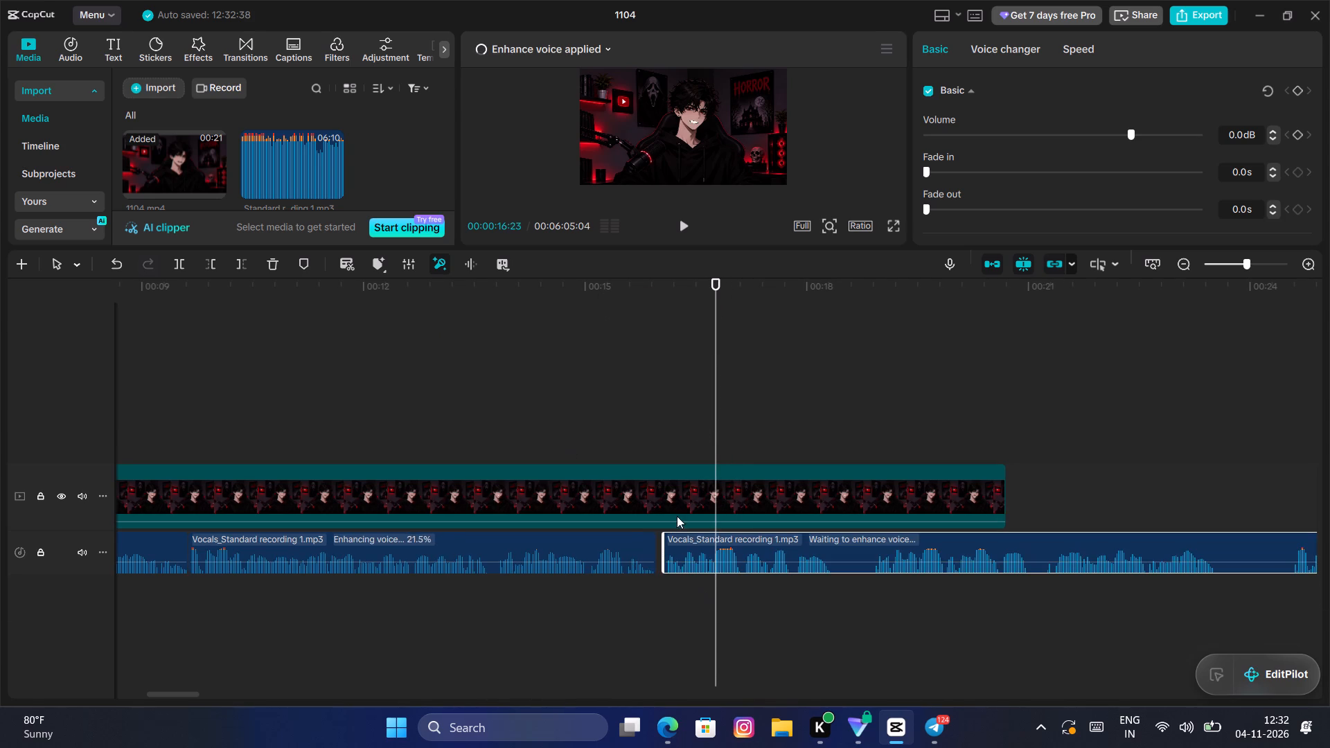
left_click_drag(744, 551, 738, 558)
Listen to the vocals from about 15 seconds on and trim the start of the fifth Vocals clip up to 00:00:18:24.
left_click(591, 413)
key("space")
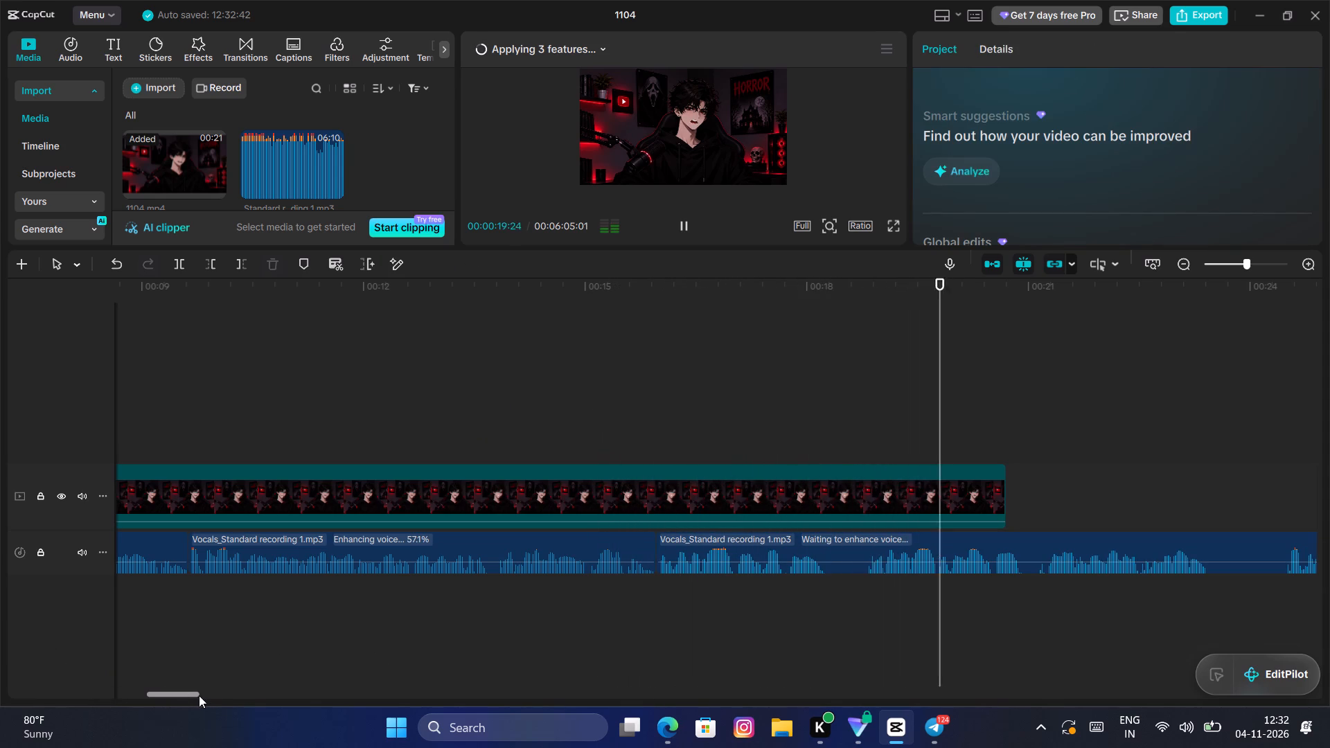
left_click_drag(177, 693, 201, 690)
left_click(261, 449)
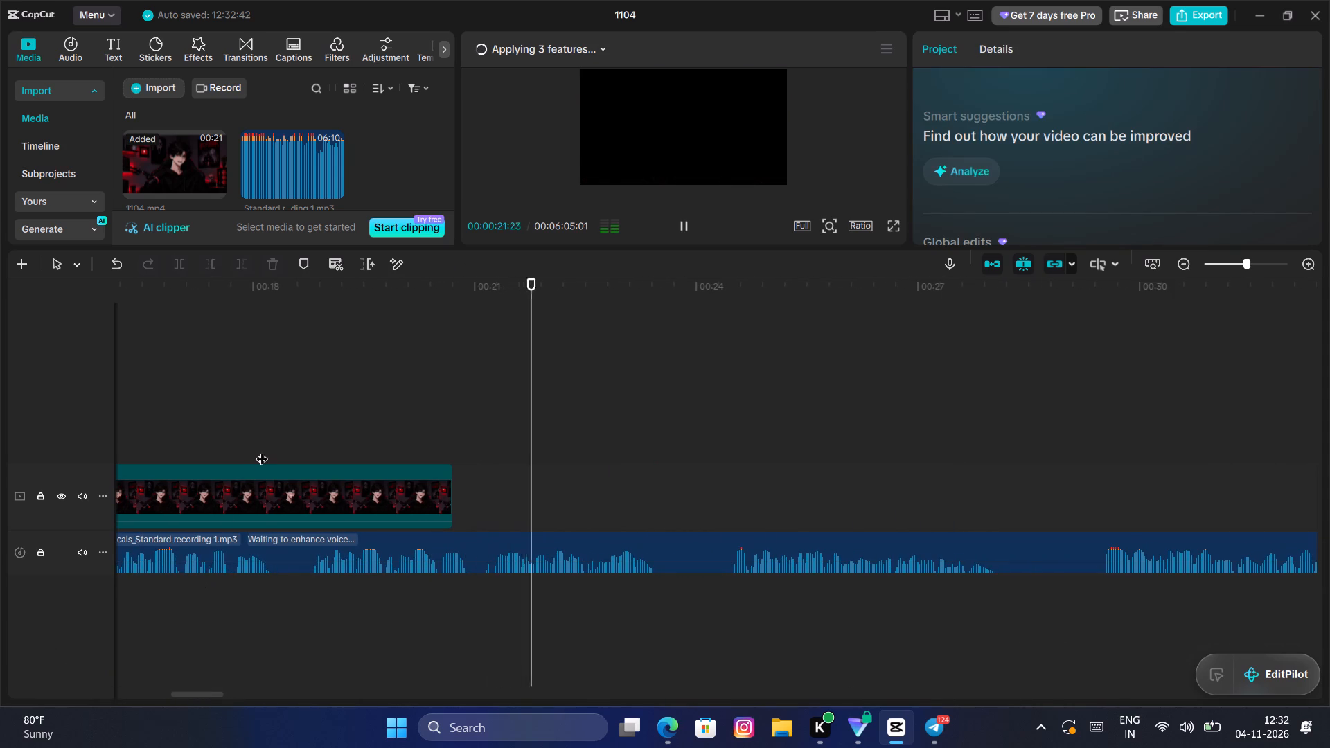
left_click_drag(262, 450, 310, 468)
key("space")
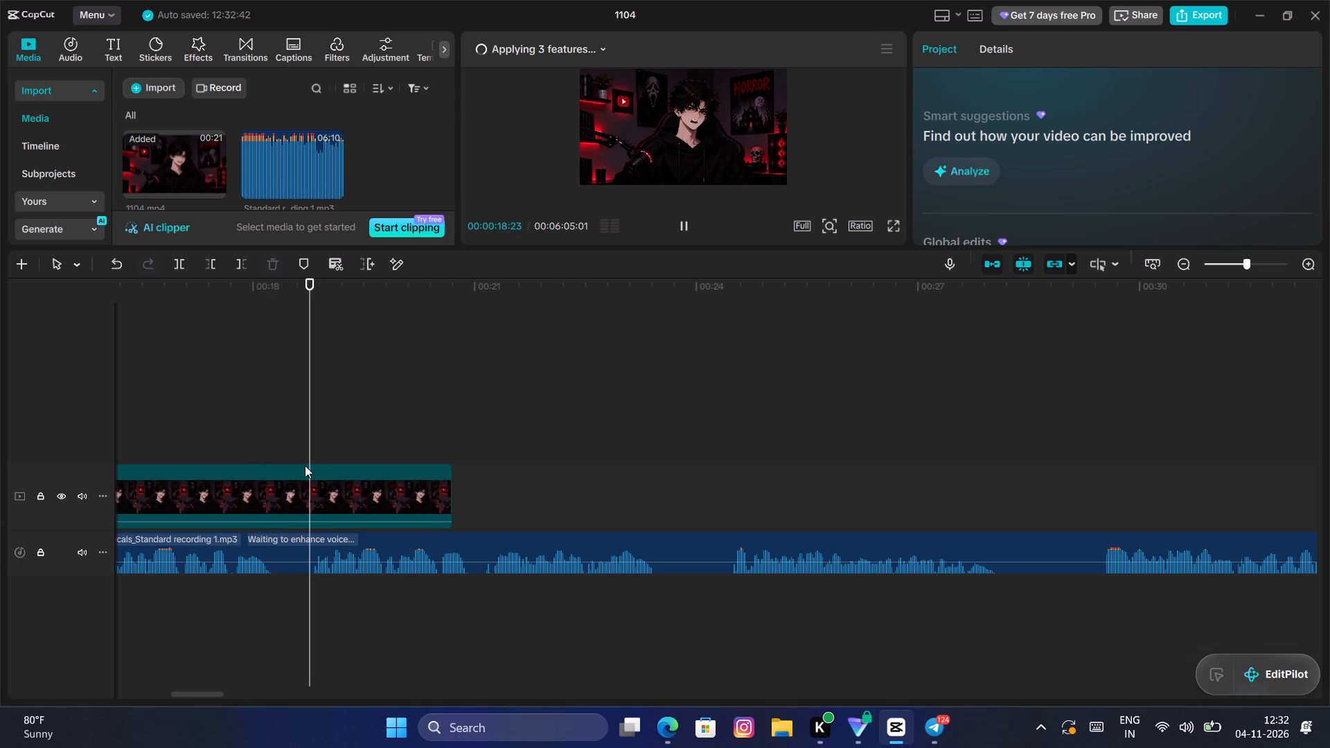
key("space")
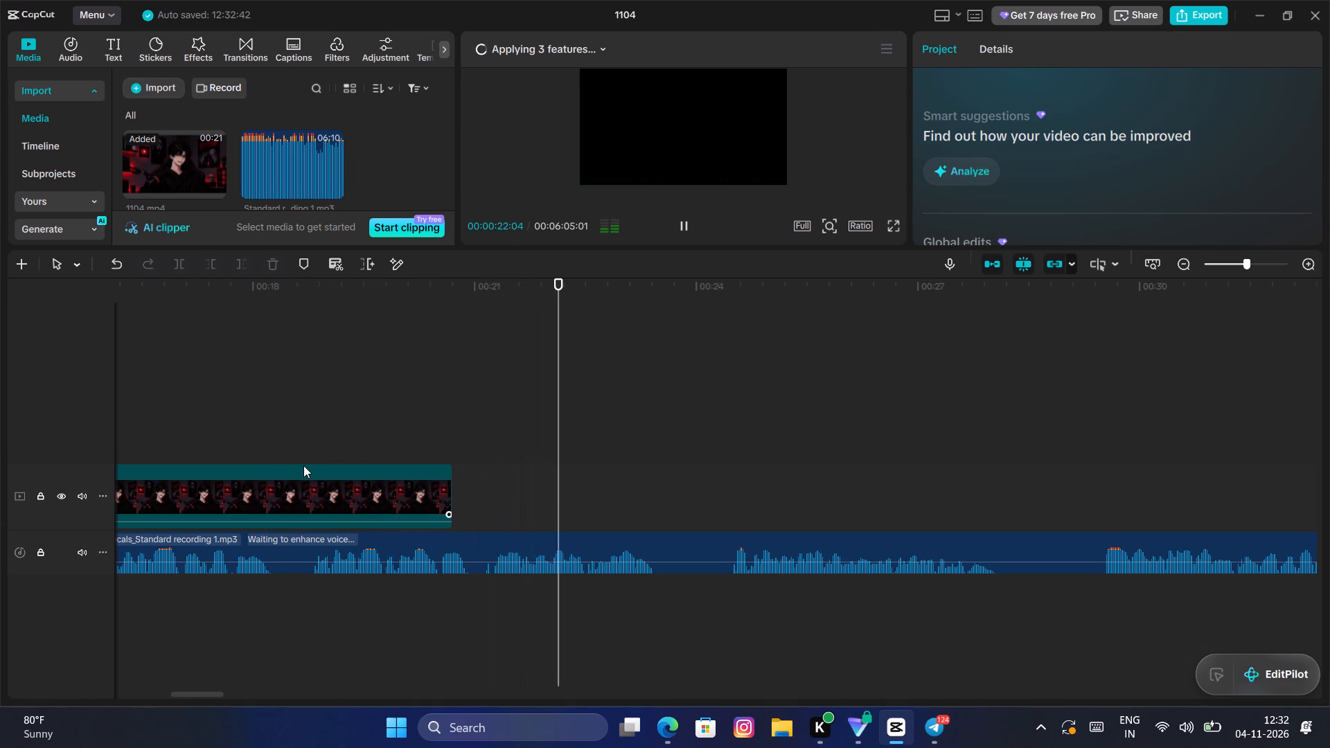
key("space")
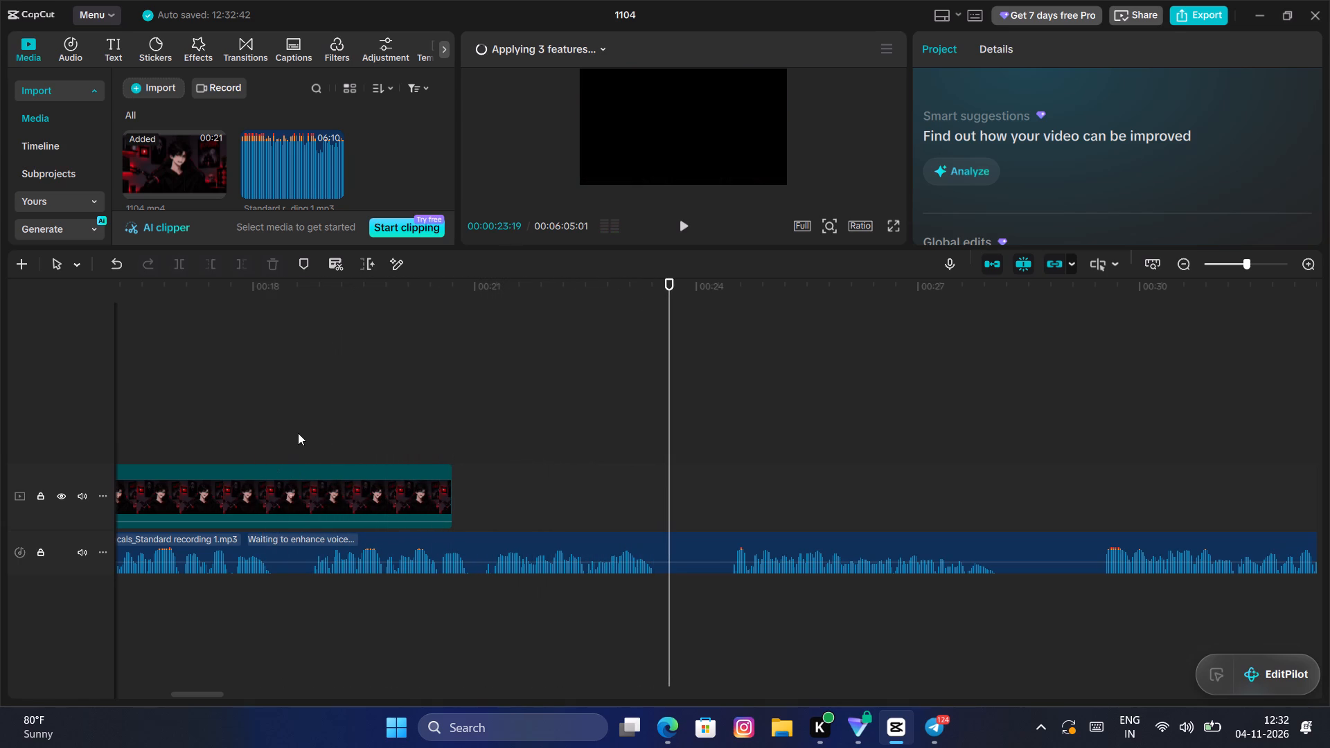
left_click(305, 434)
left_click_drag(305, 434, 313, 454)
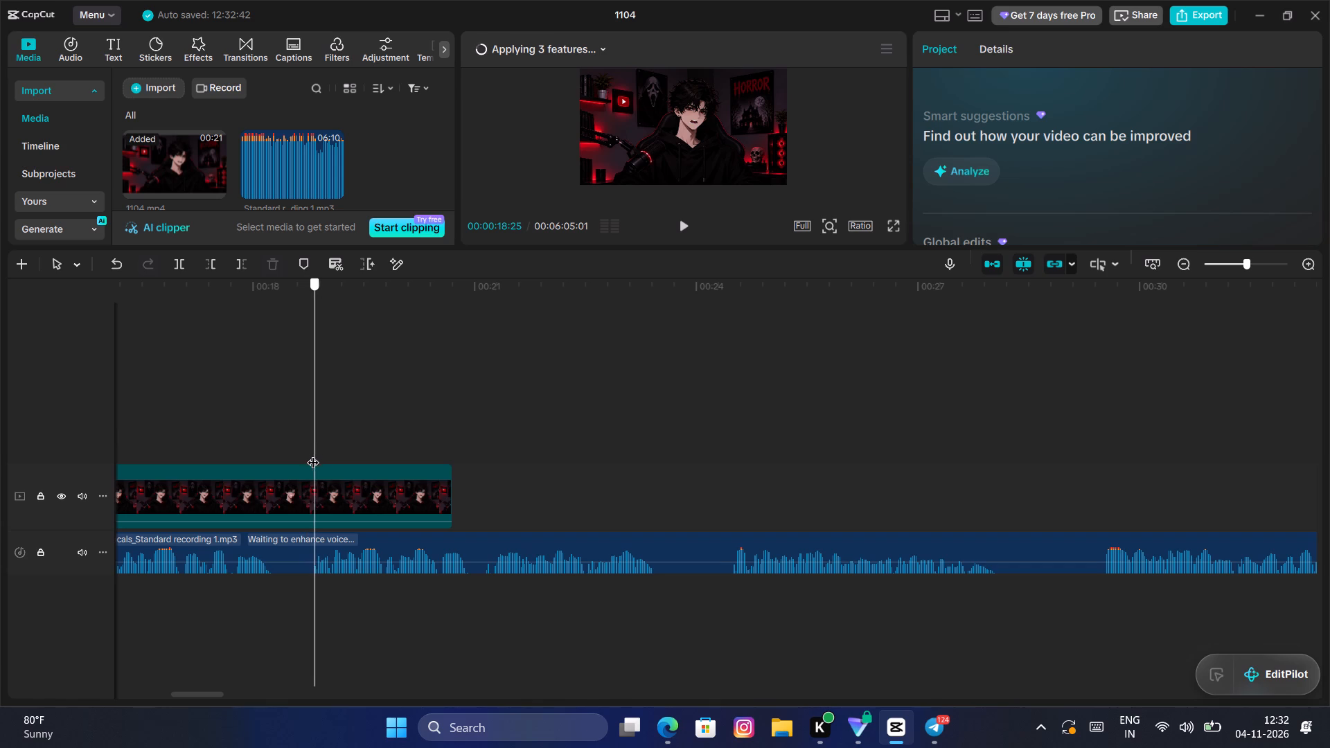
left_click_drag(313, 454, 312, 456)
left_click(296, 540)
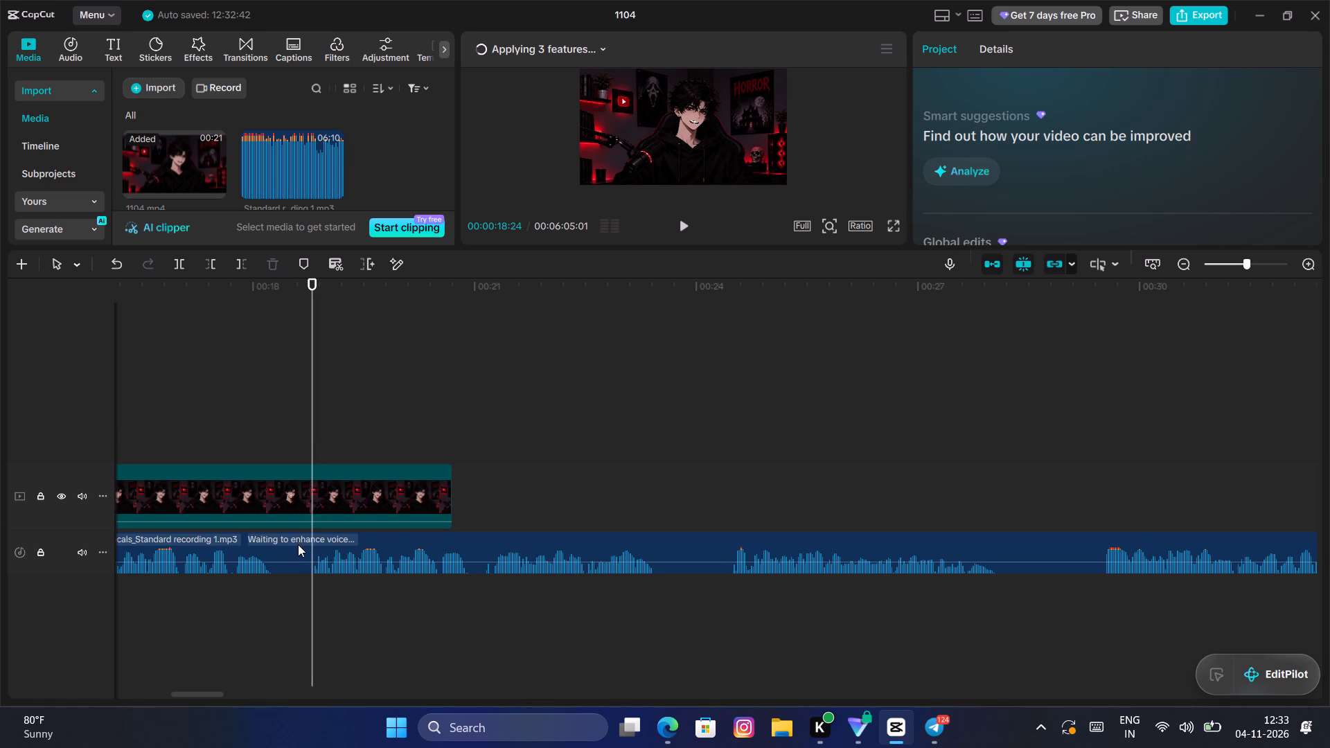
left_click(298, 544)
left_click(372, 560)
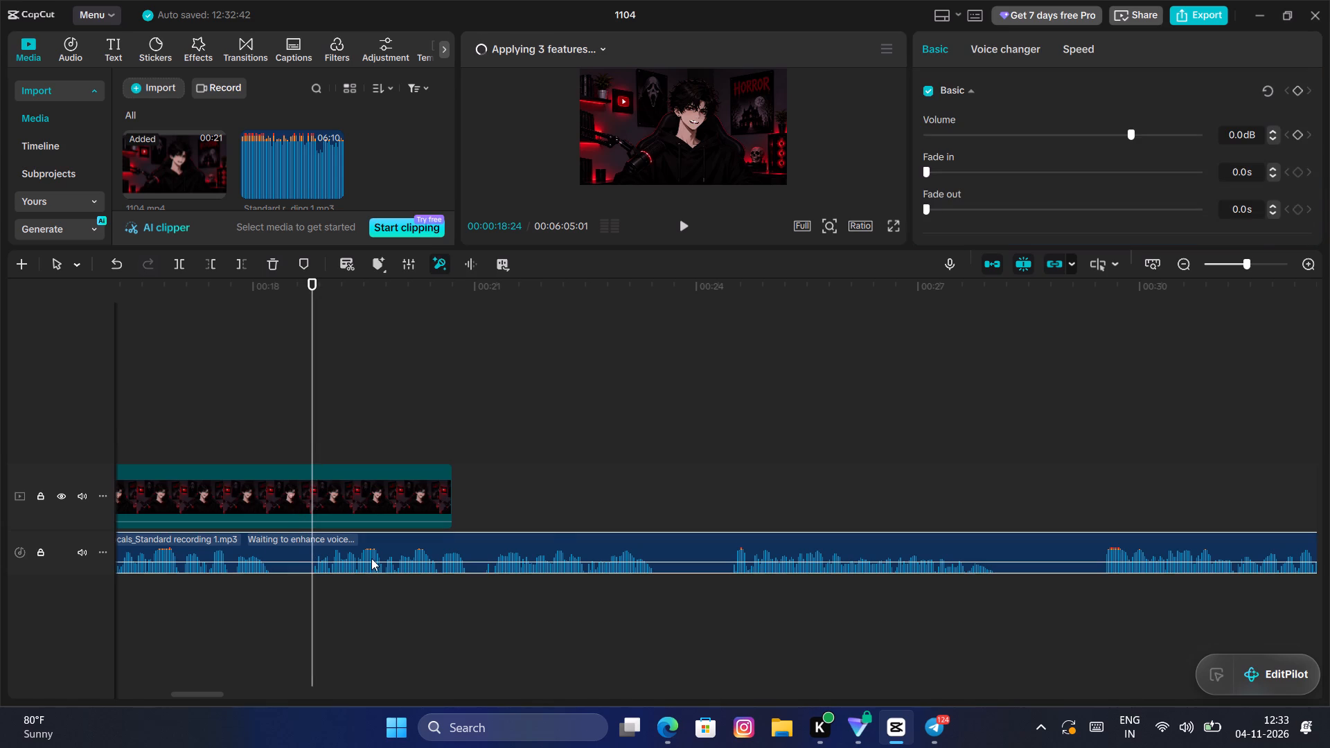
key("q")
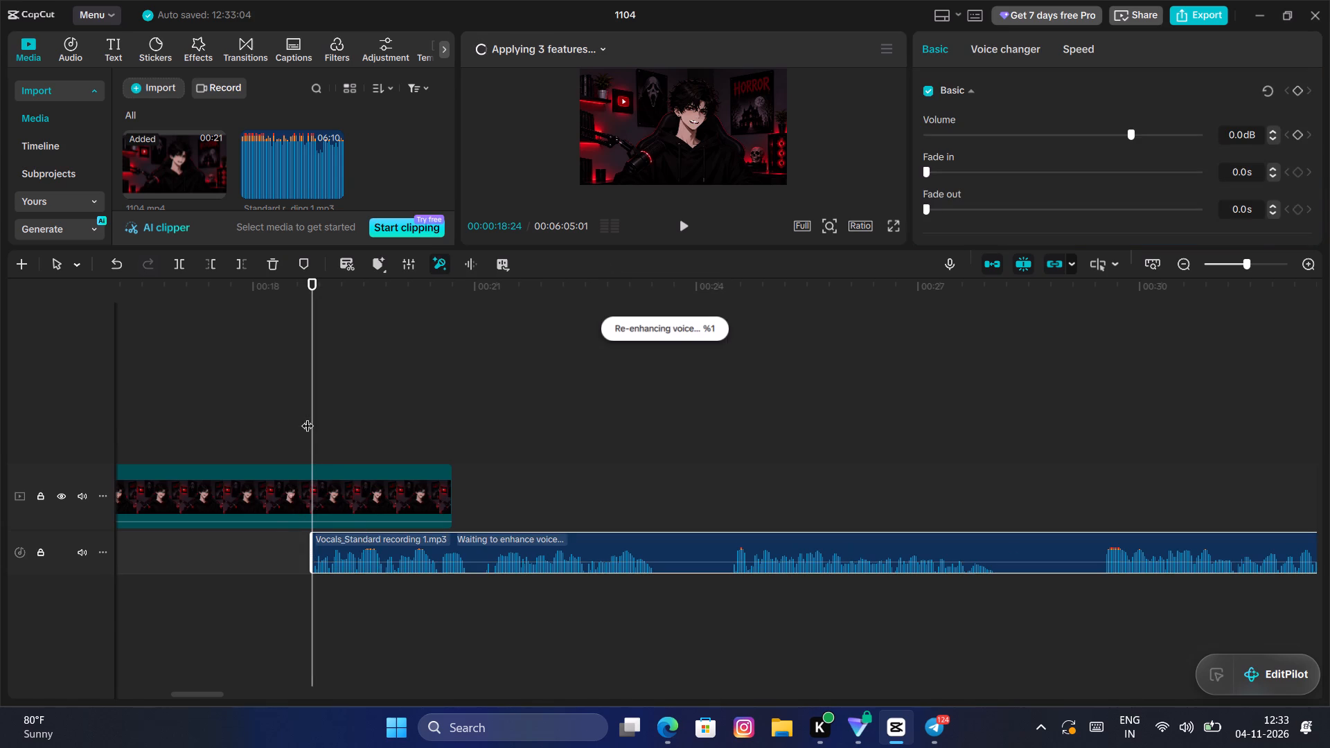
Replay the end of the fourth Vocals clip and move the trimmed fifth clip directly against it.
left_click_drag(312, 418, 463, 501)
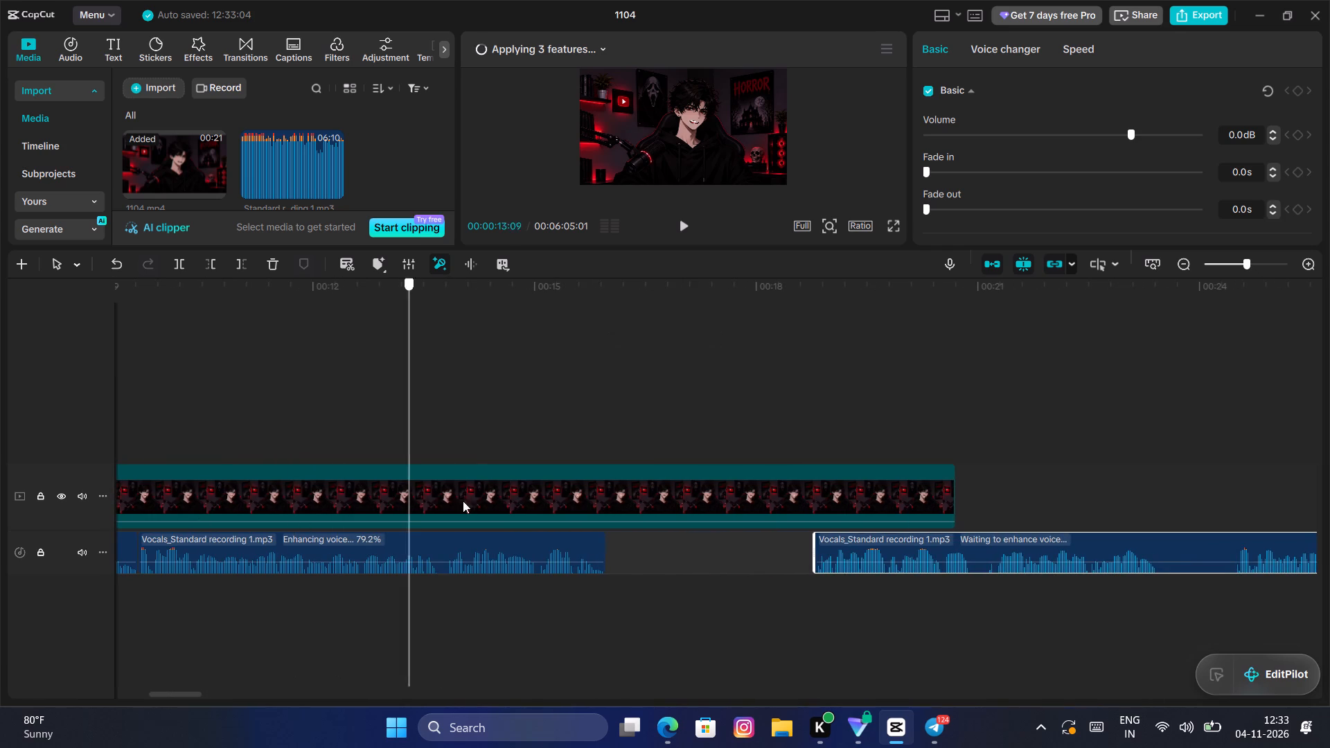
left_click_drag(463, 501, 513, 501)
key("c")
key("space")
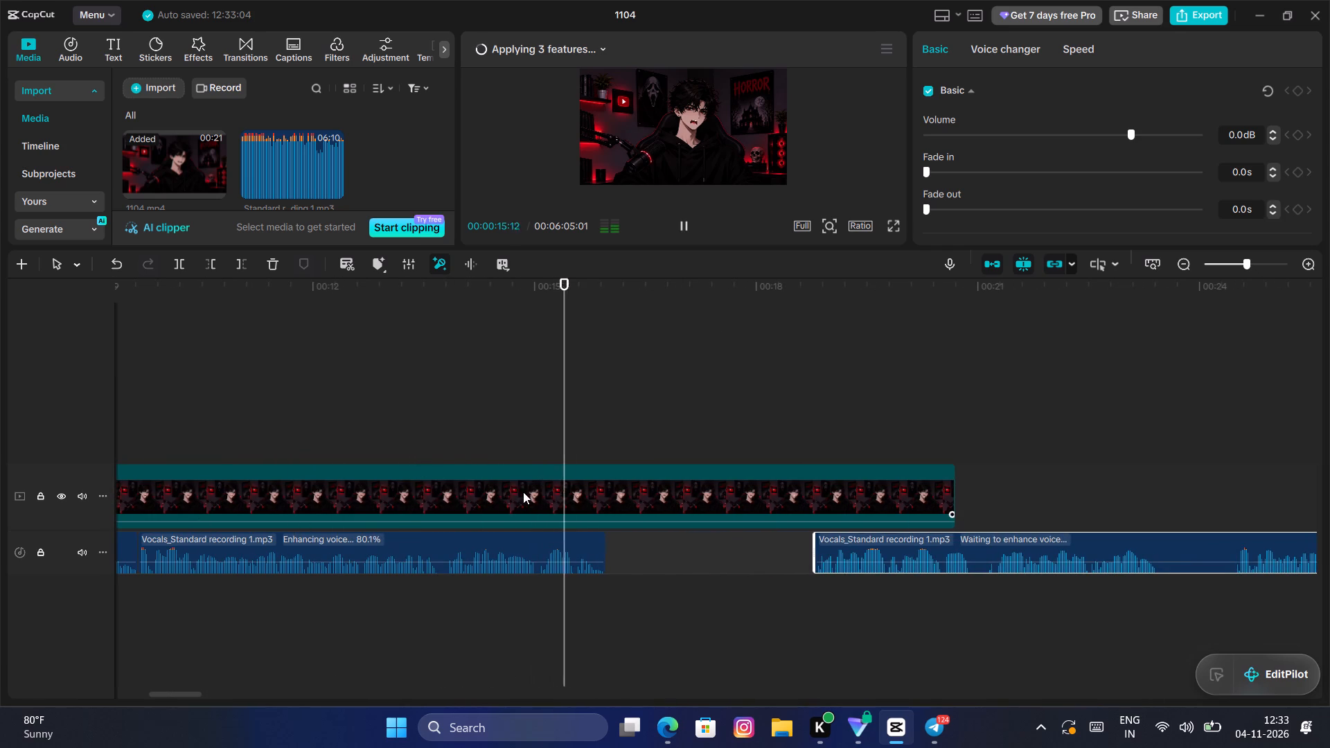
key("space")
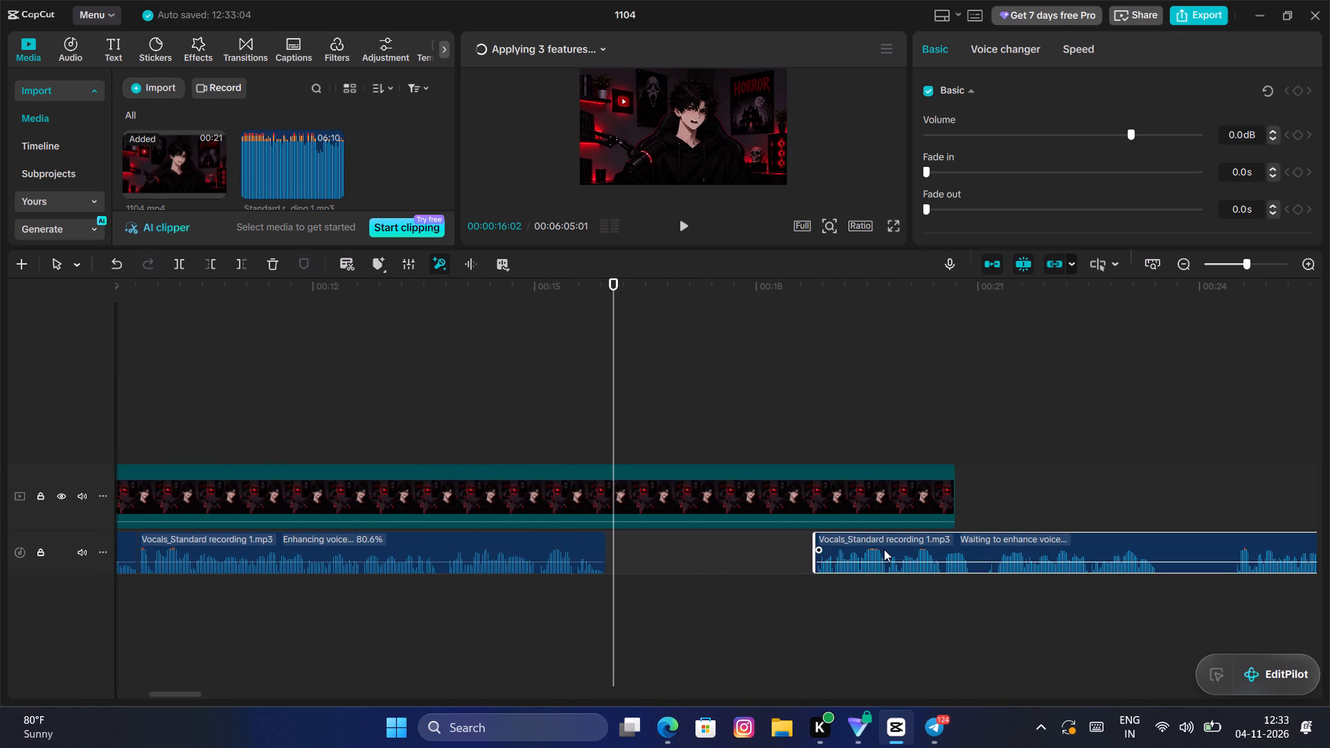
left_click_drag(884, 549, 676, 555)
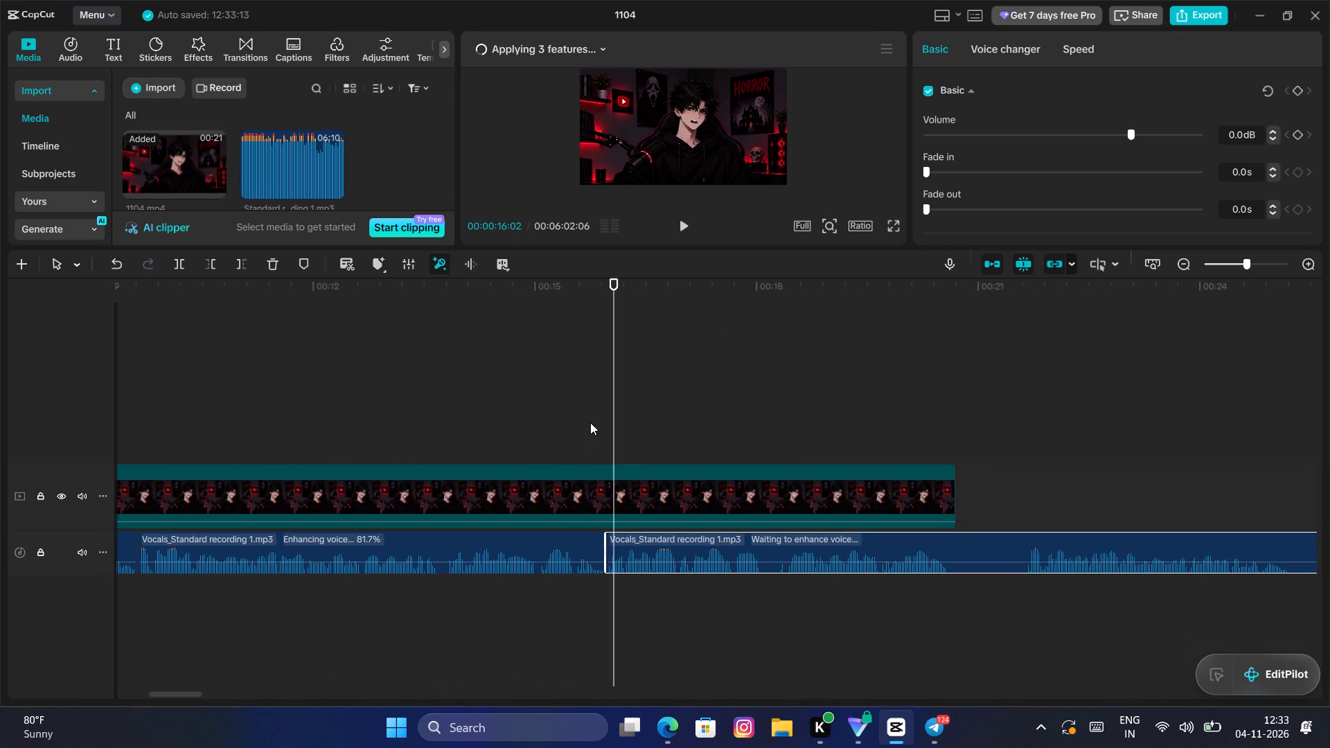
Listen across the fifth Vocals clip, zoom in on its waveform and split it at the pause at 00:00:18:01.
left_click(590, 422)
key("space")
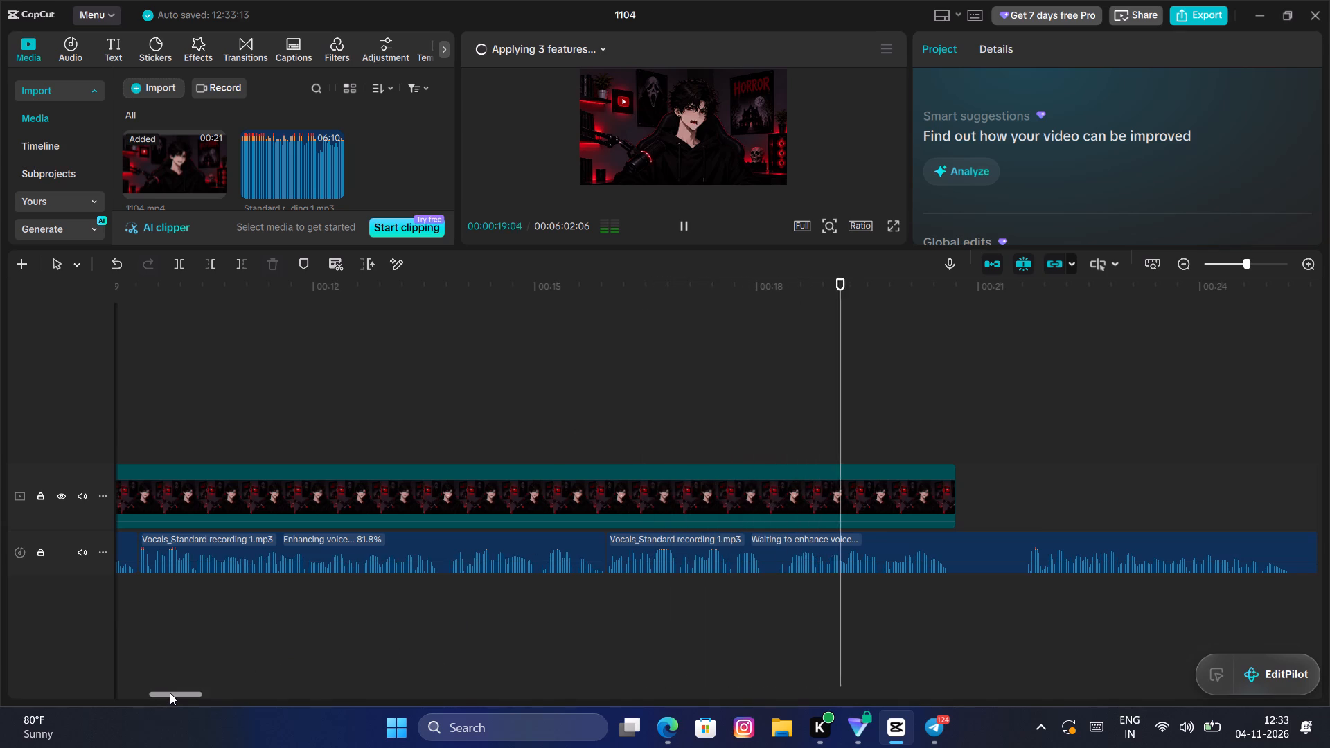
left_click_drag(170, 693, 186, 692)
key("space")
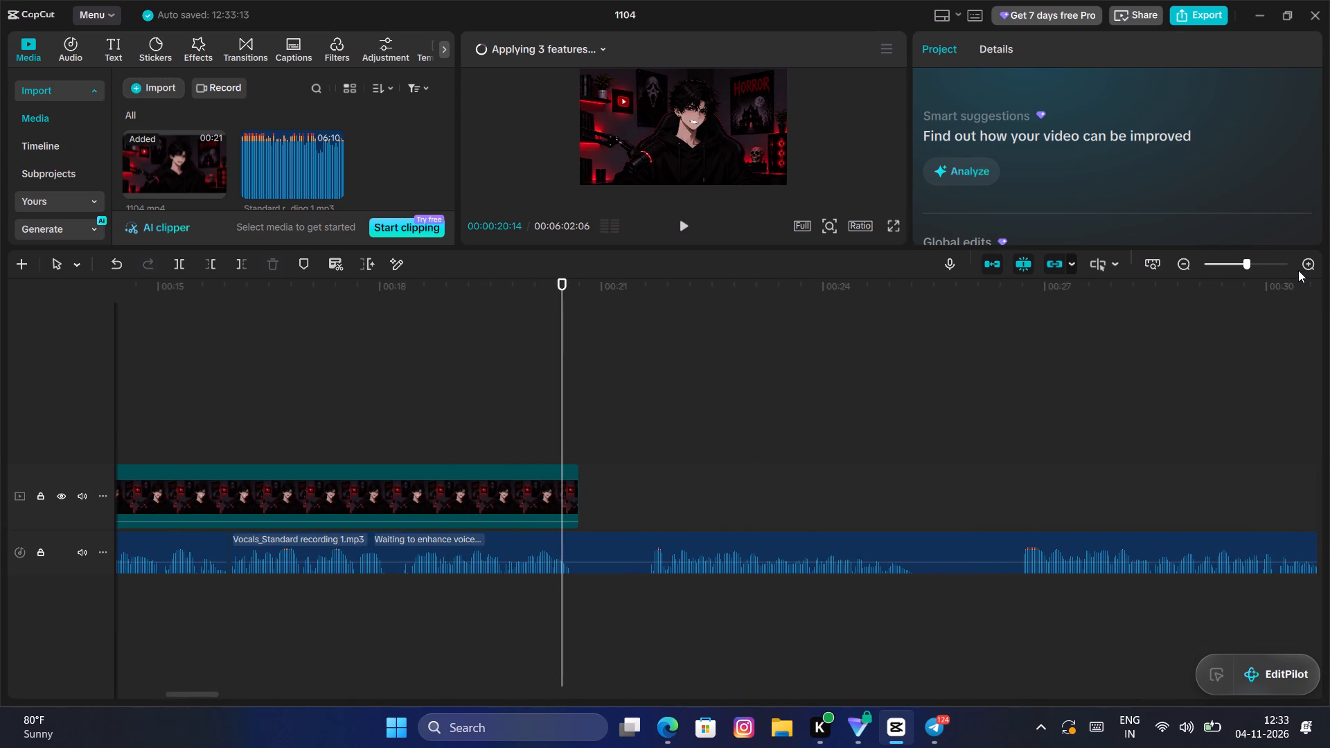
left_click(1299, 270)
left_click(1311, 258)
left_click(371, 358)
left_click_drag(371, 359, 260, 405)
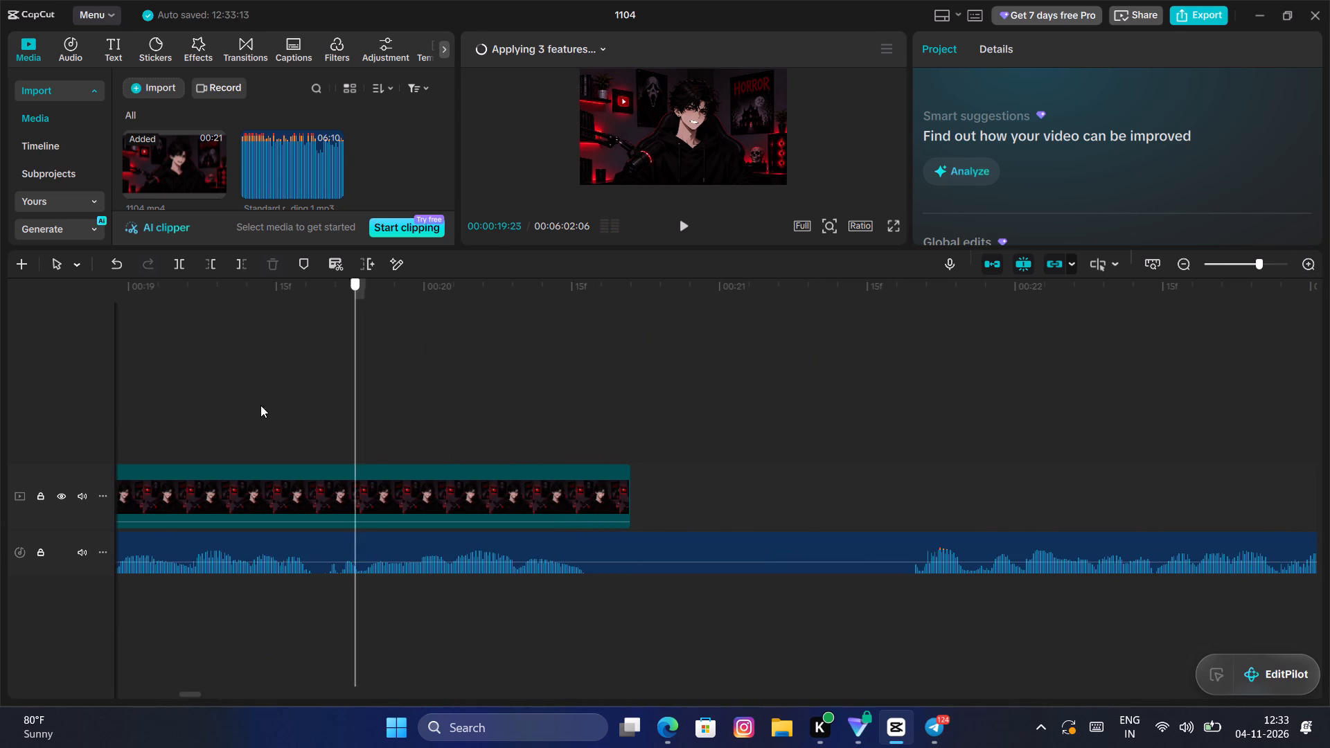
left_click_drag(260, 405, 488, 492)
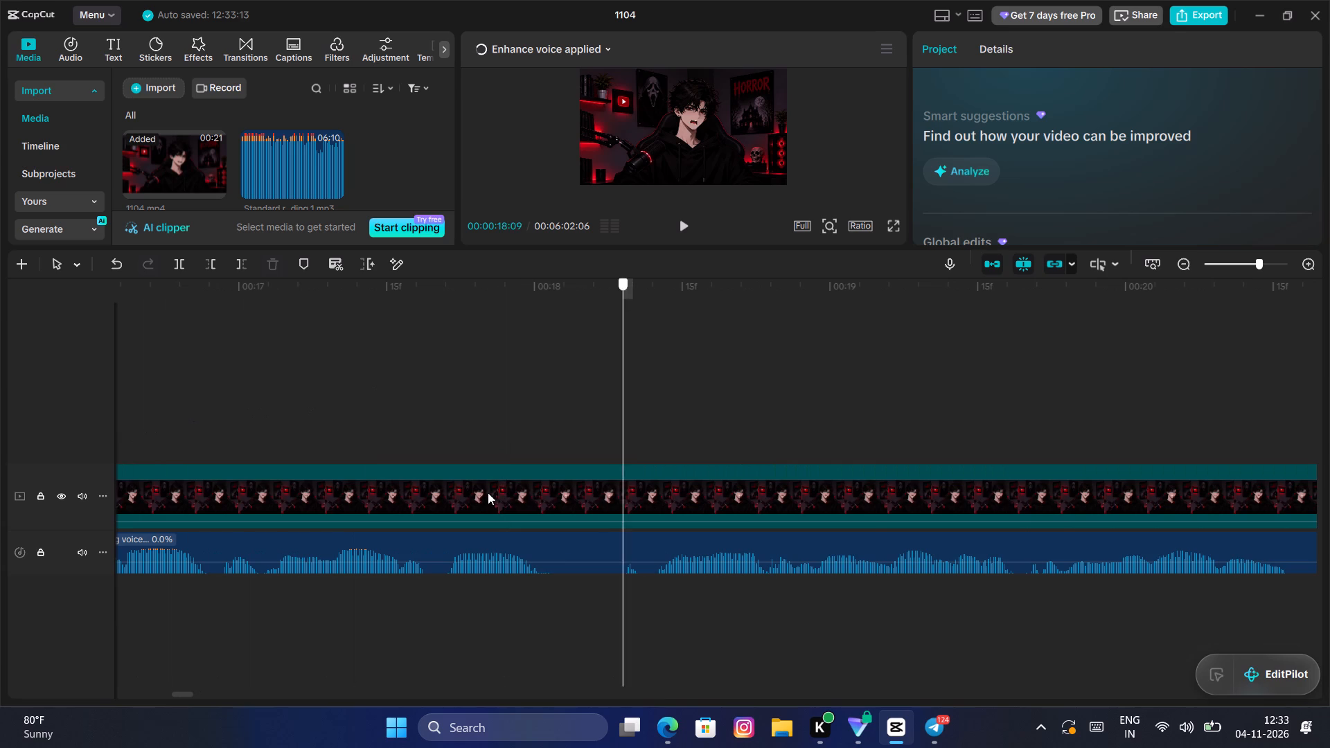
left_click_drag(488, 492, 454, 489)
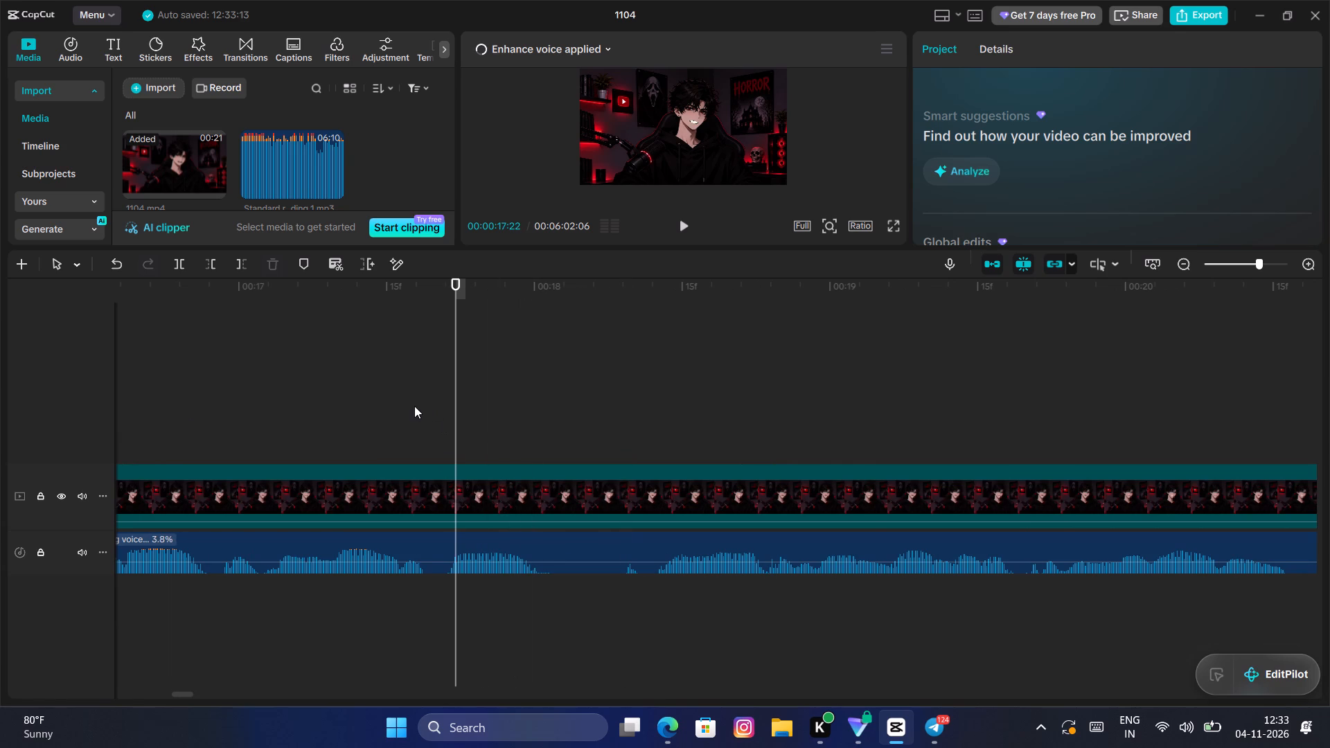
left_click(414, 406)
left_click(414, 406)
key("space")
key("space")
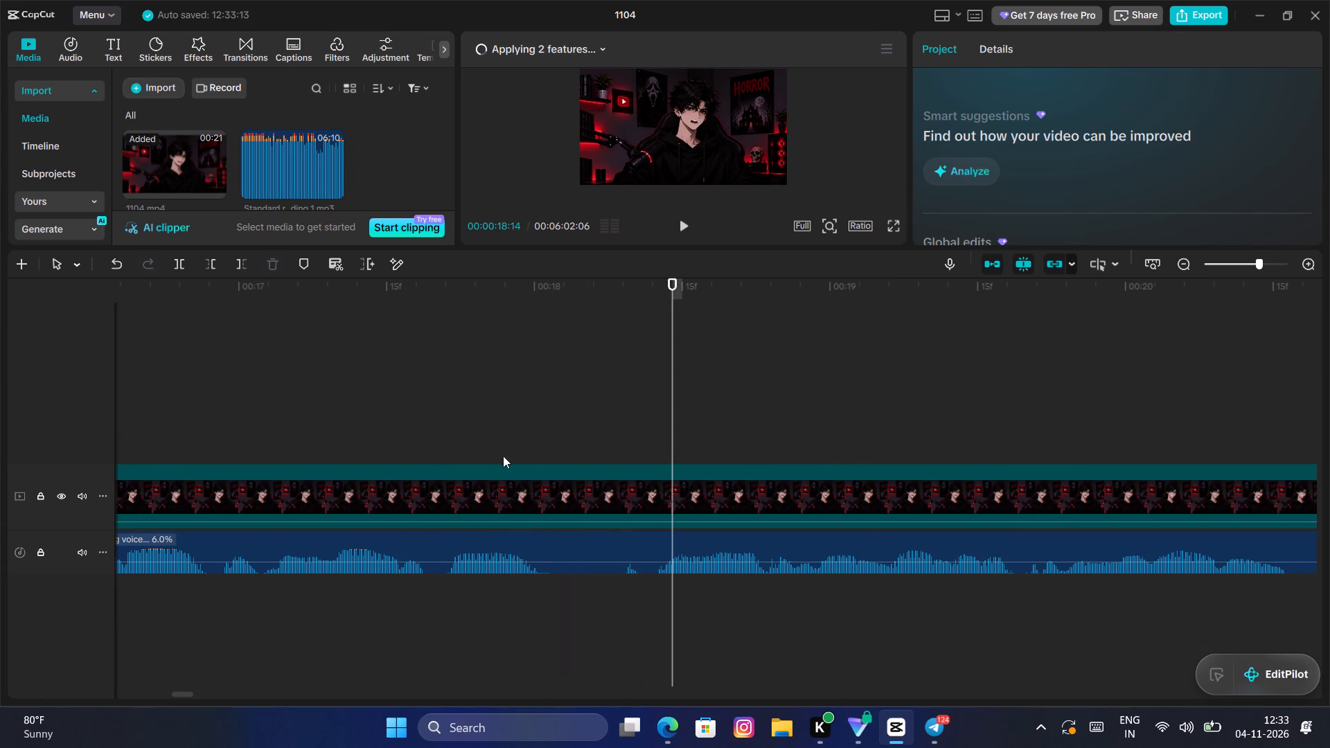
left_click(530, 438)
left_click_drag(530, 440, 548, 456)
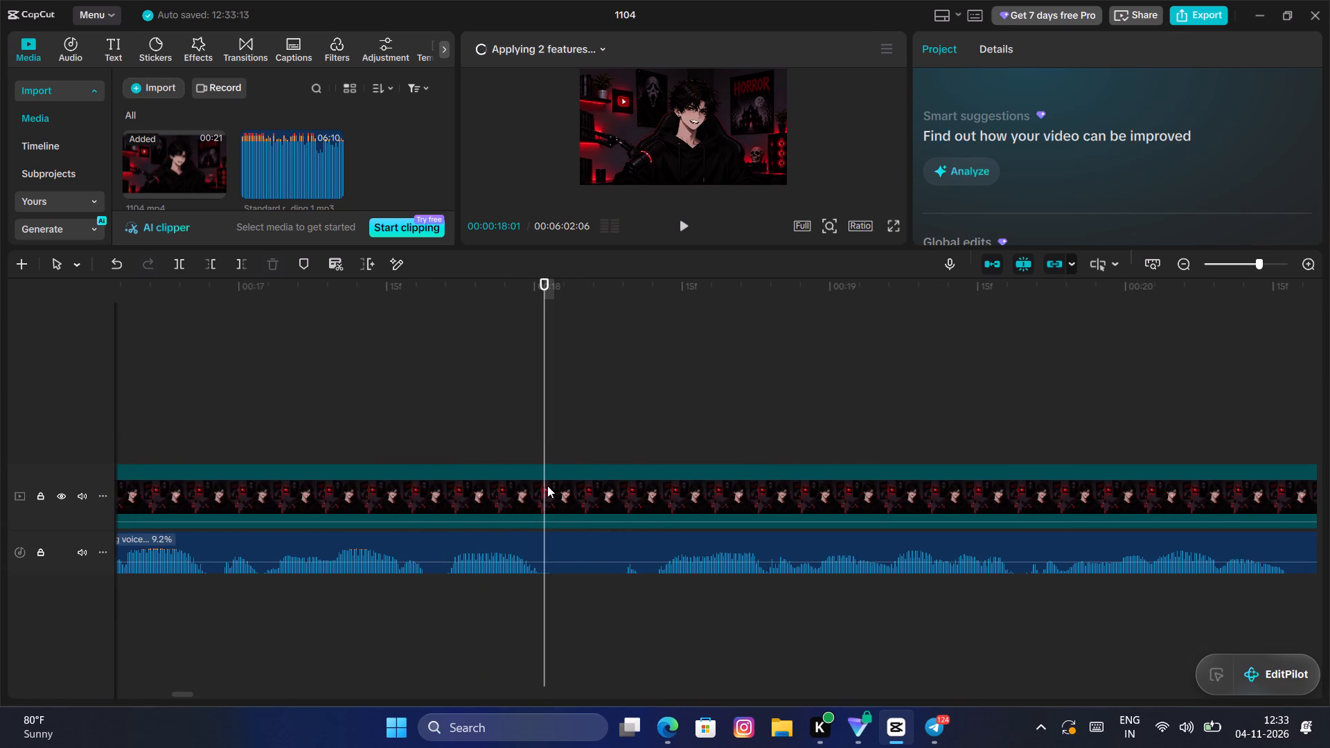
left_click(565, 554)
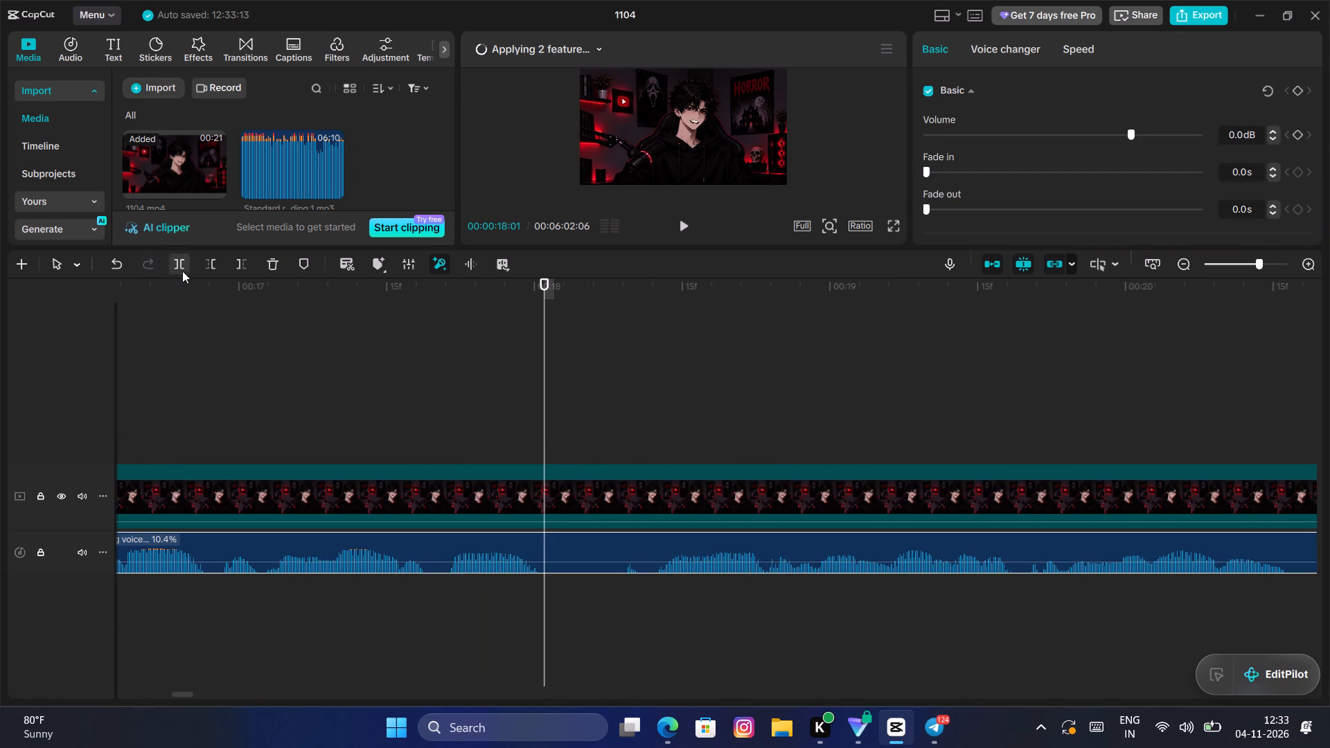
left_click(181, 269)
Trim the start of the sixth Vocals clip up to 00:00:18:12.
left_click_drag(542, 392, 592, 407)
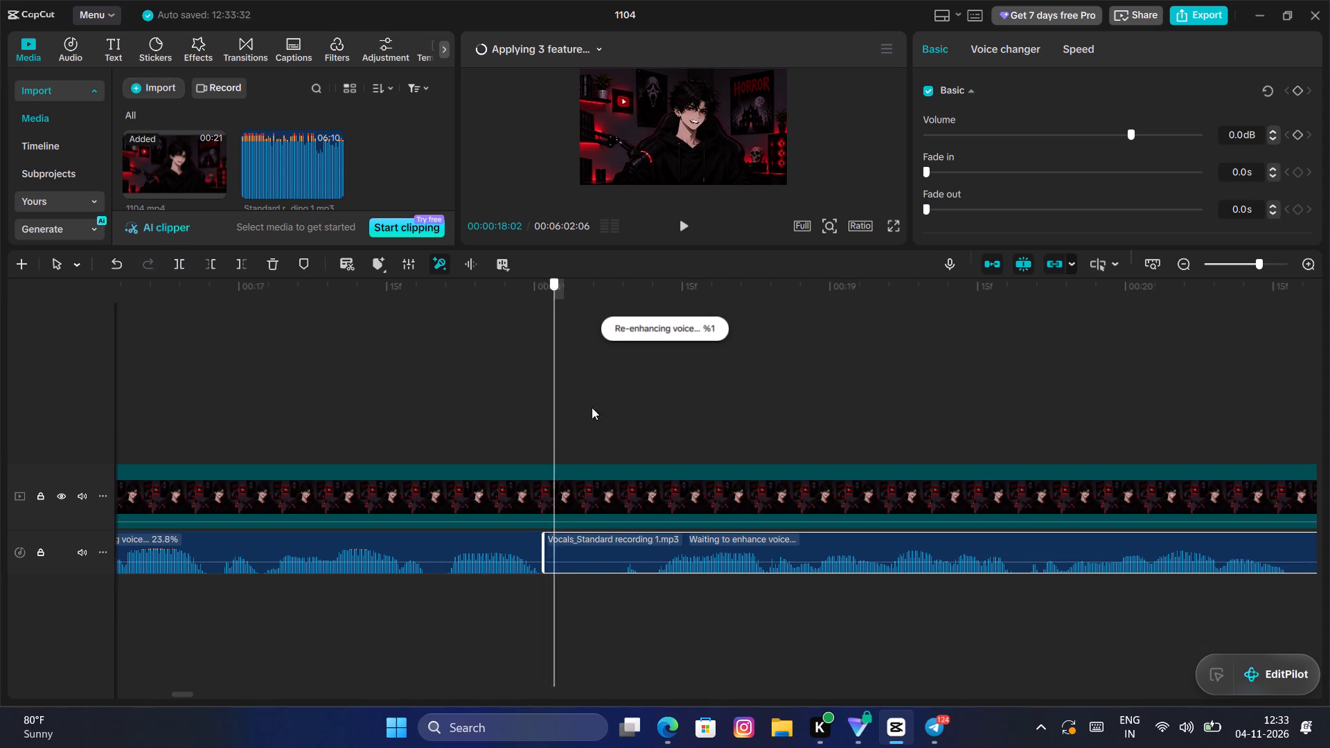
left_click_drag(592, 407, 652, 420)
key("q")
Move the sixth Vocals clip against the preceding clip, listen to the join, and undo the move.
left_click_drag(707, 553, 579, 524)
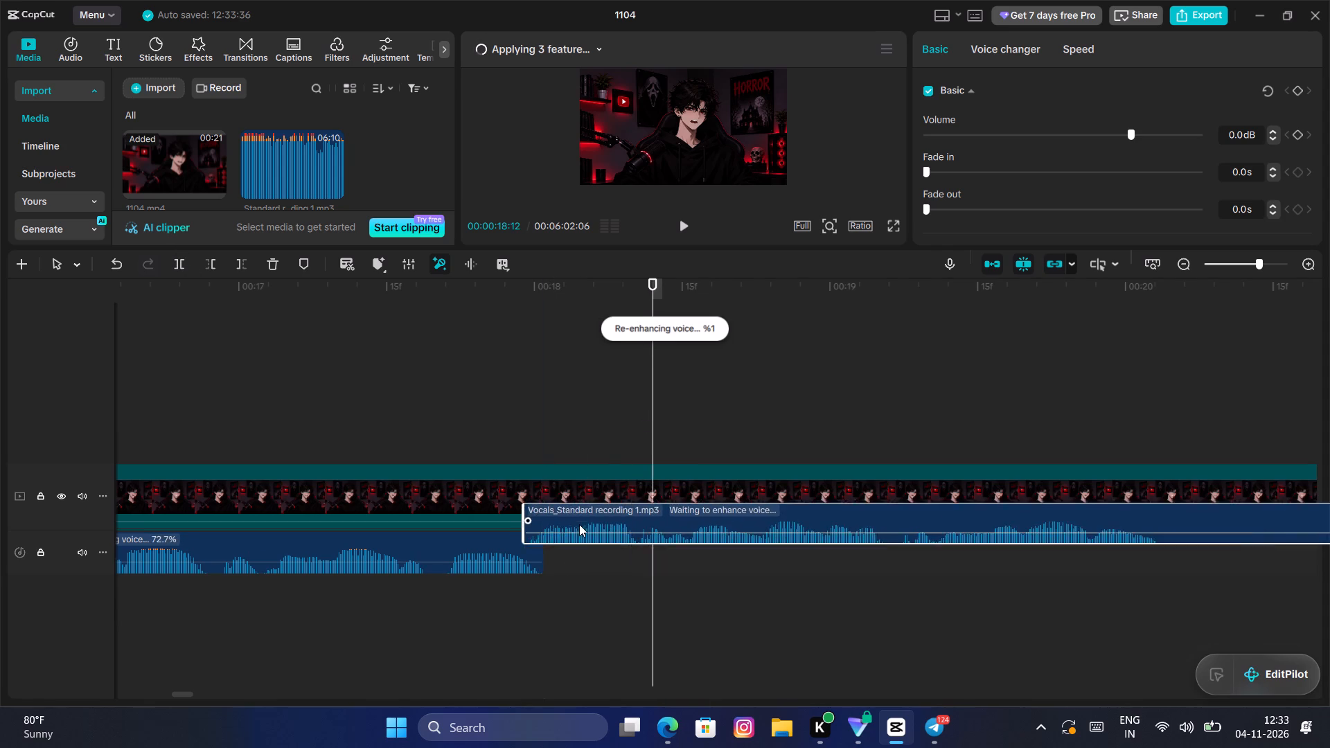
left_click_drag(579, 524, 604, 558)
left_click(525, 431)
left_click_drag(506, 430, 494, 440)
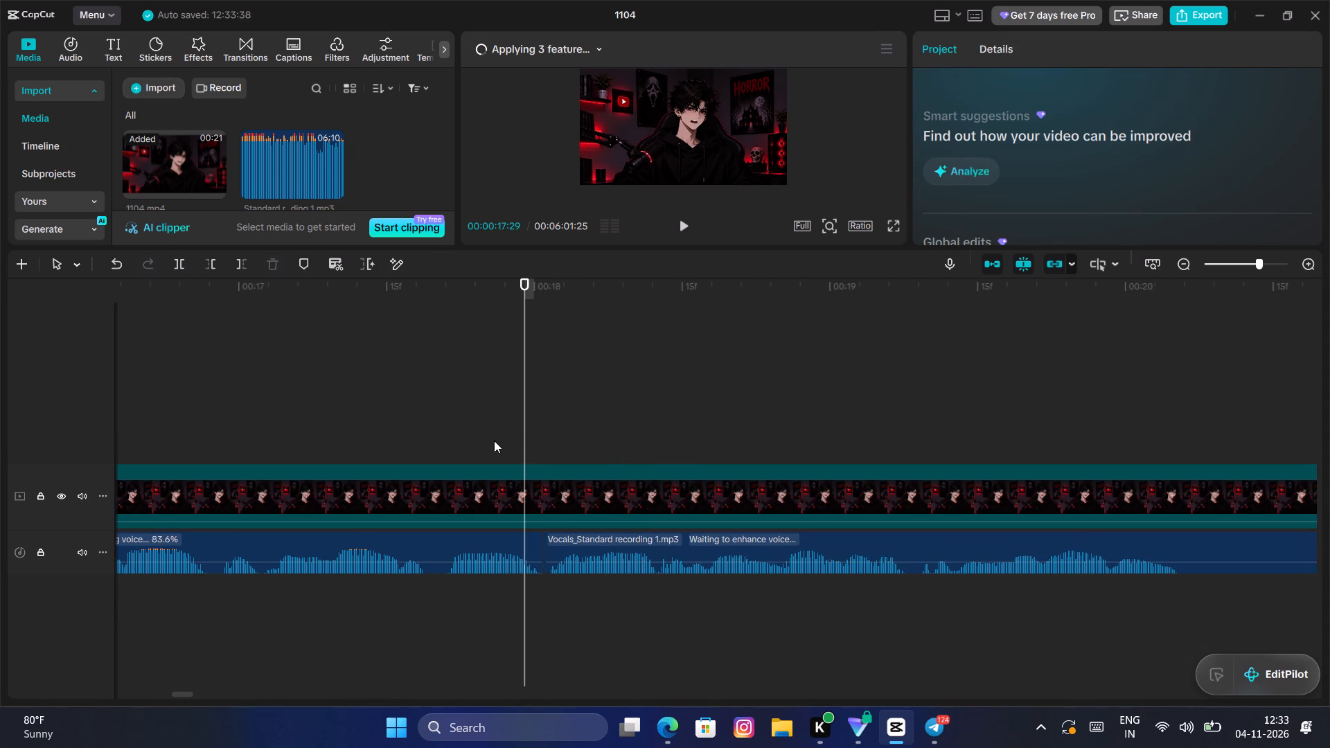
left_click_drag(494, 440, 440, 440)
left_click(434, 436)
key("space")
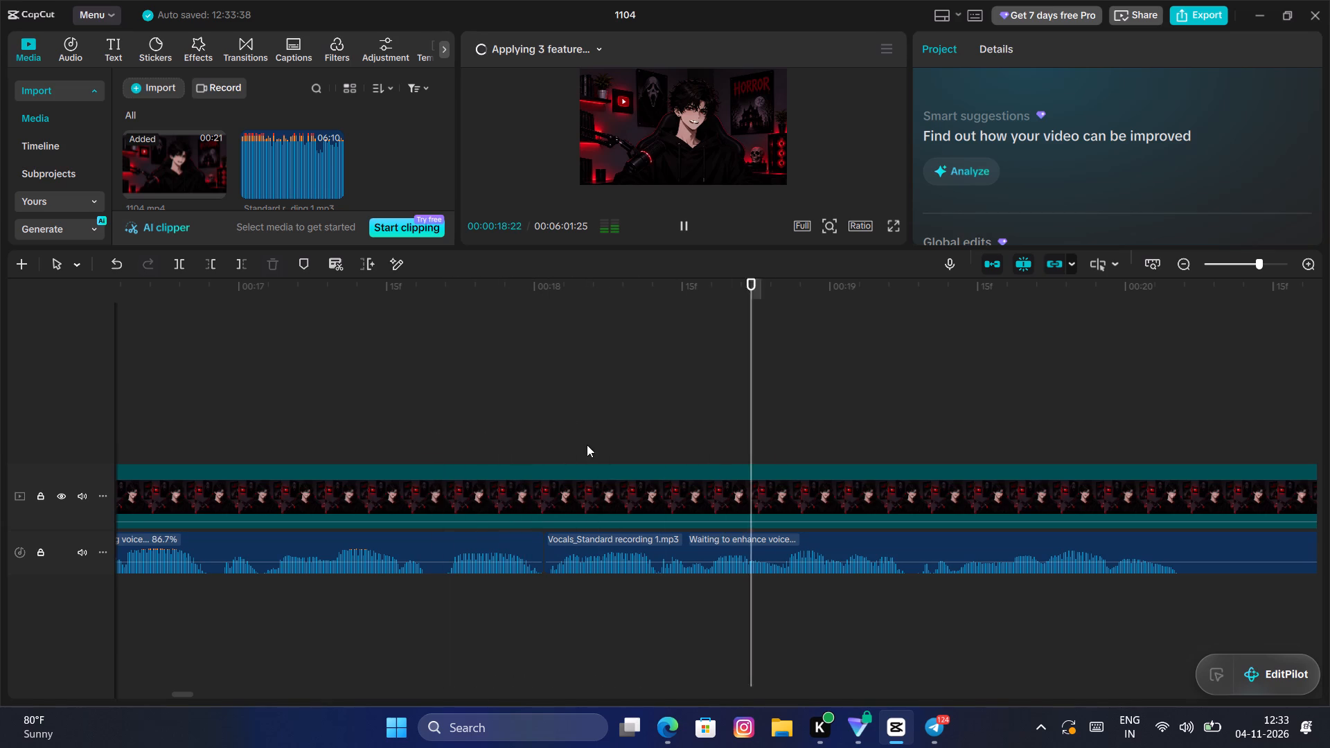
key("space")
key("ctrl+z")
Extend the start of the sixth Vocals clip back to about 00:00:18:08 to restore the beginning of the speech.
left_click(666, 564)
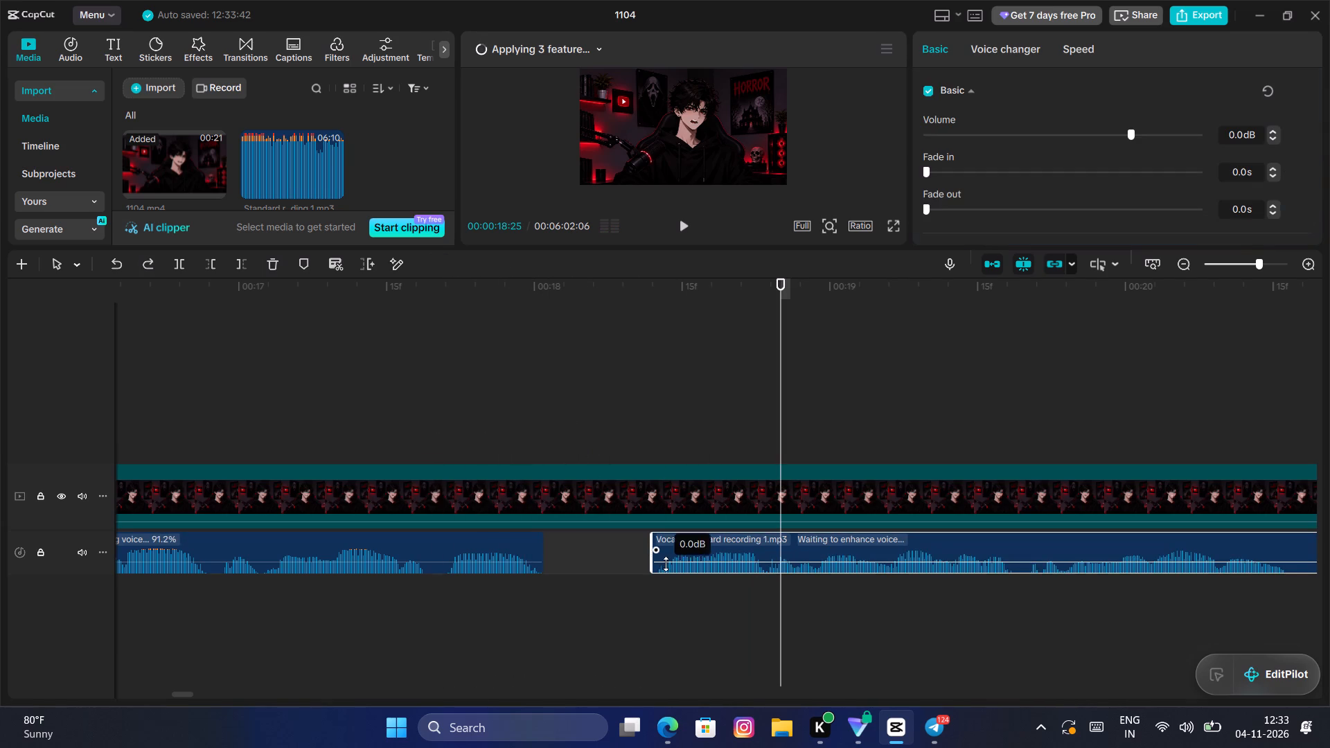
left_click_drag(649, 545, 635, 551)
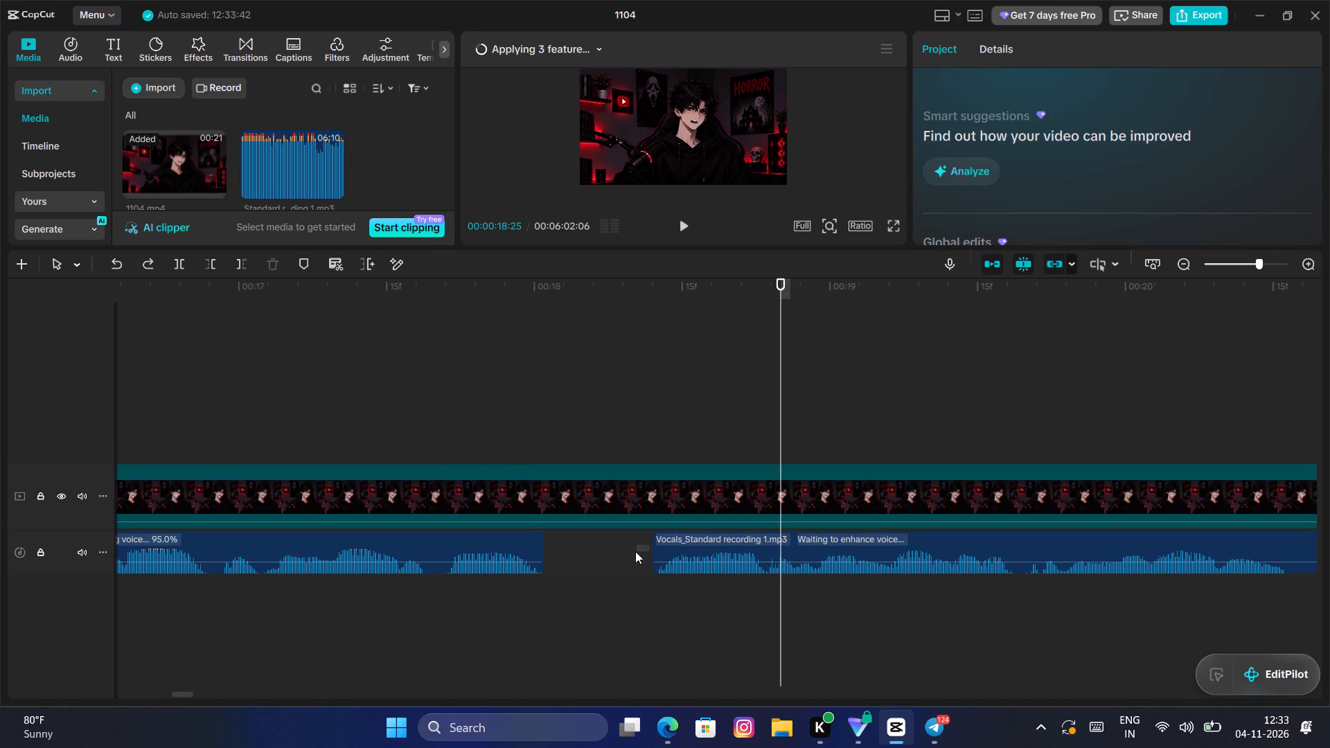
left_click_drag(635, 551, 630, 551)
left_click(664, 550)
left_click_drag(653, 544, 632, 551)
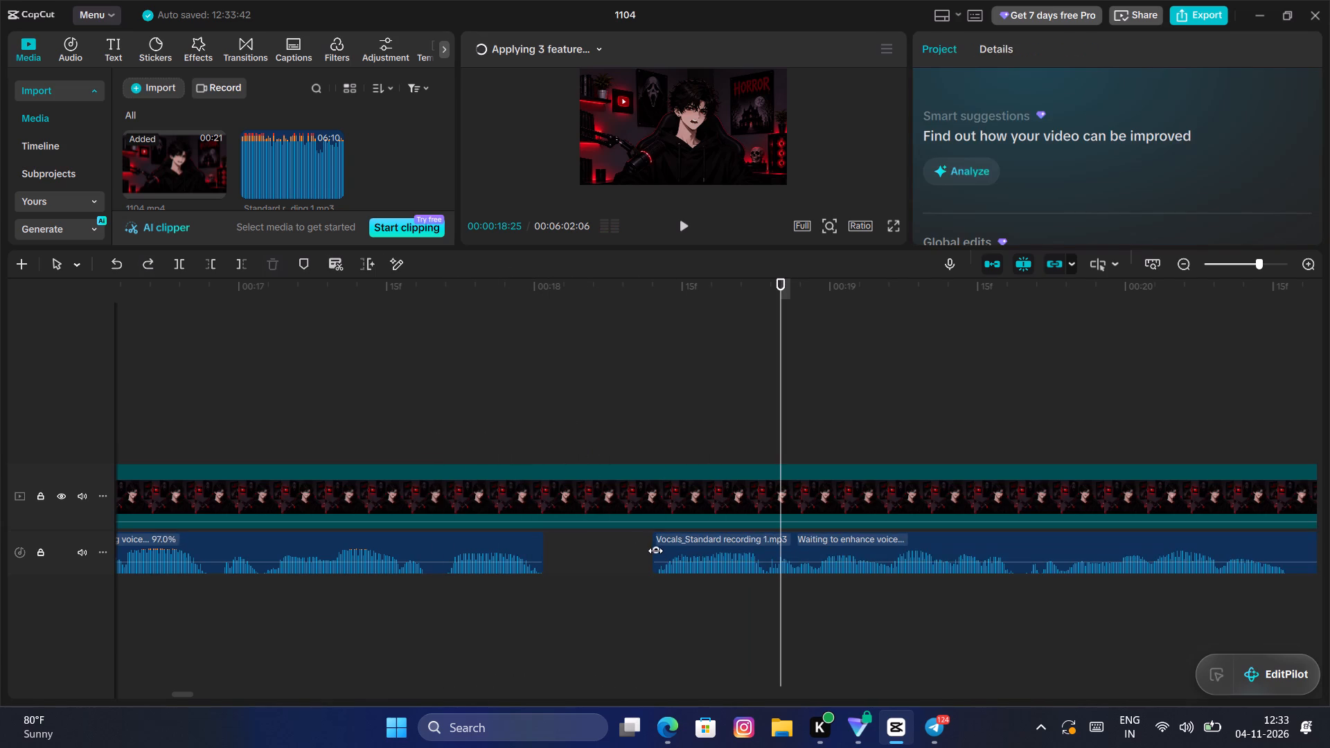
left_click(655, 551)
left_click_drag(649, 545, 634, 554)
left_click(666, 560)
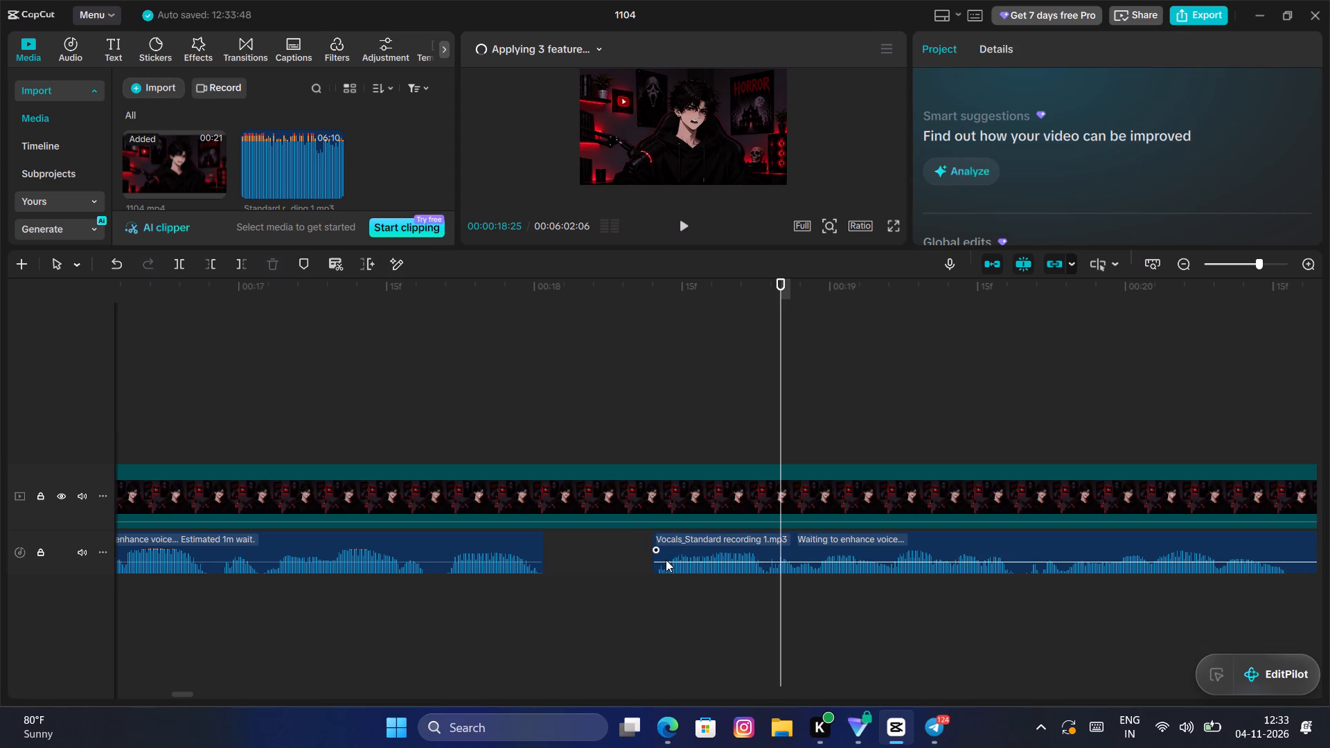
left_click(655, 555)
left_click_drag(650, 553, 643, 560)
left_click(657, 551)
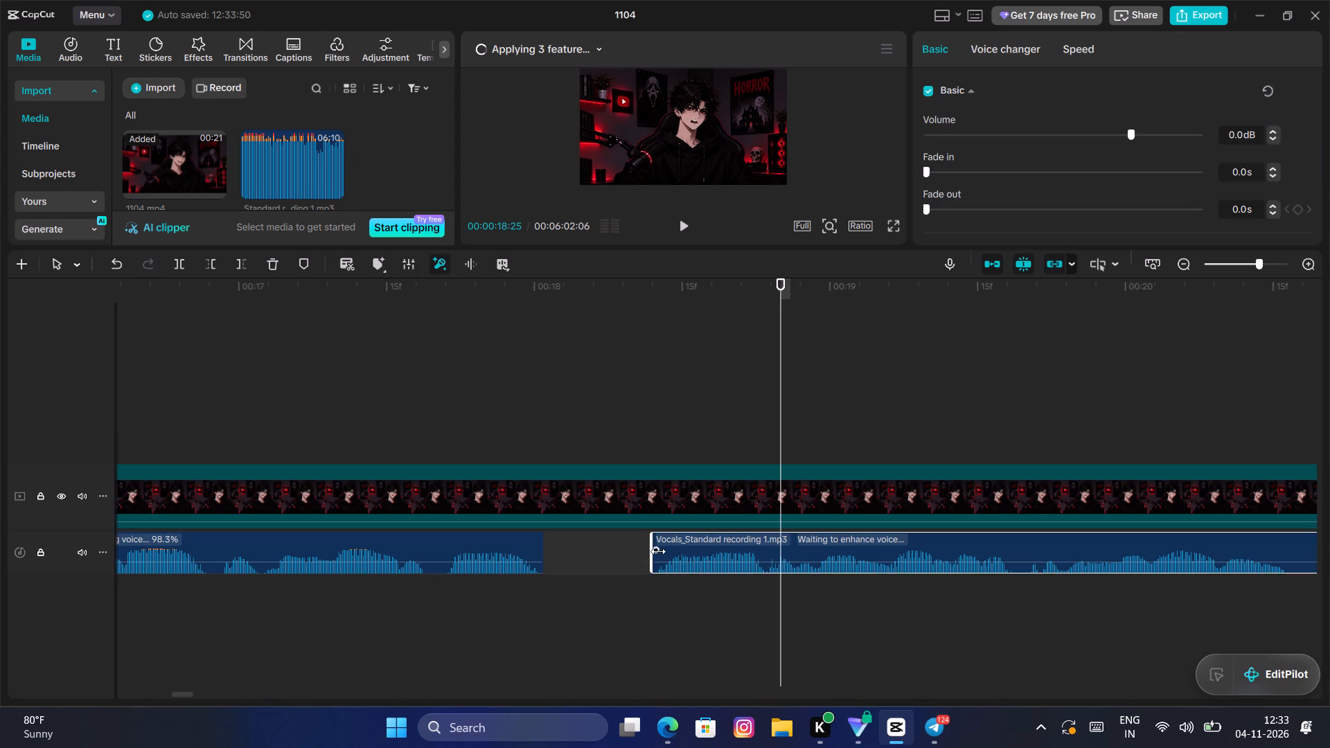
left_click(650, 551)
left_click(667, 555)
left_click_drag(653, 542, 610, 561)
Listen to the extended sixth Vocals clip and move it against the preceding clip on the same track.
left_click(580, 389)
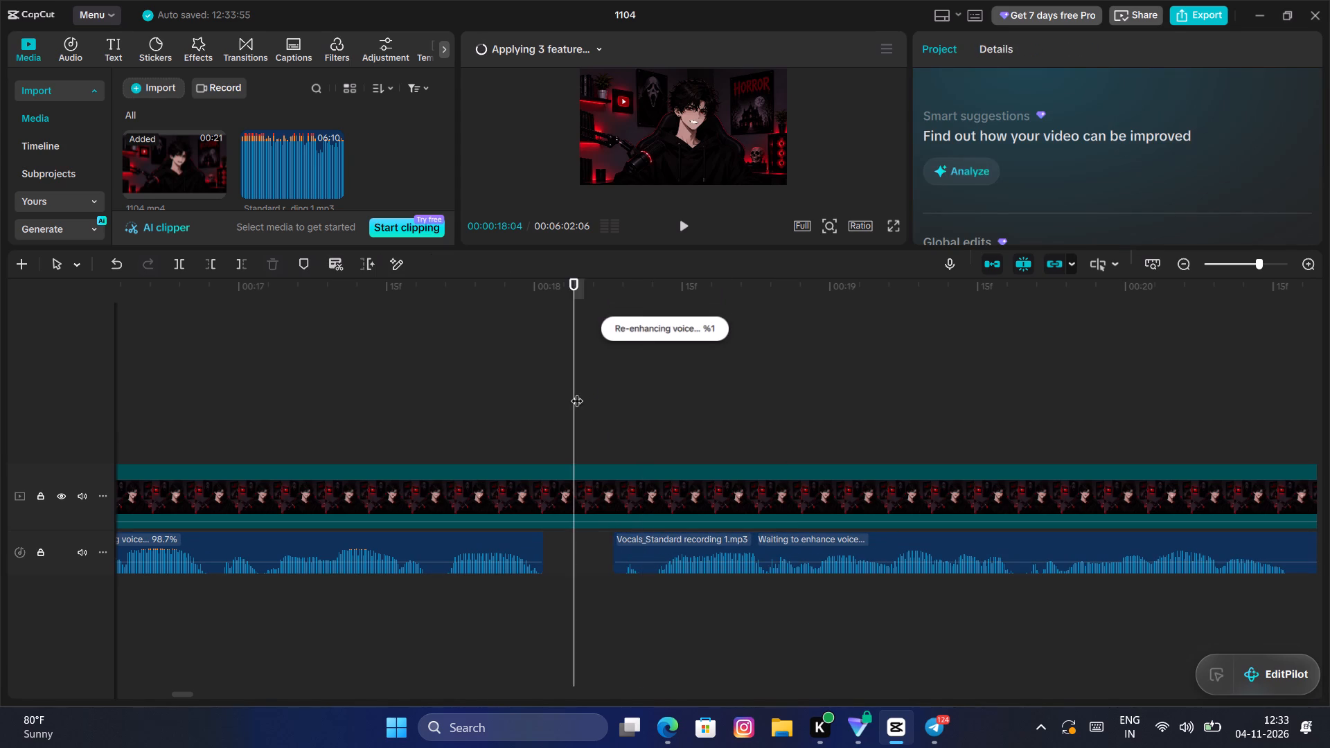
key("space")
key("space")
left_click(660, 538)
left_click_drag(660, 538, 655, 538)
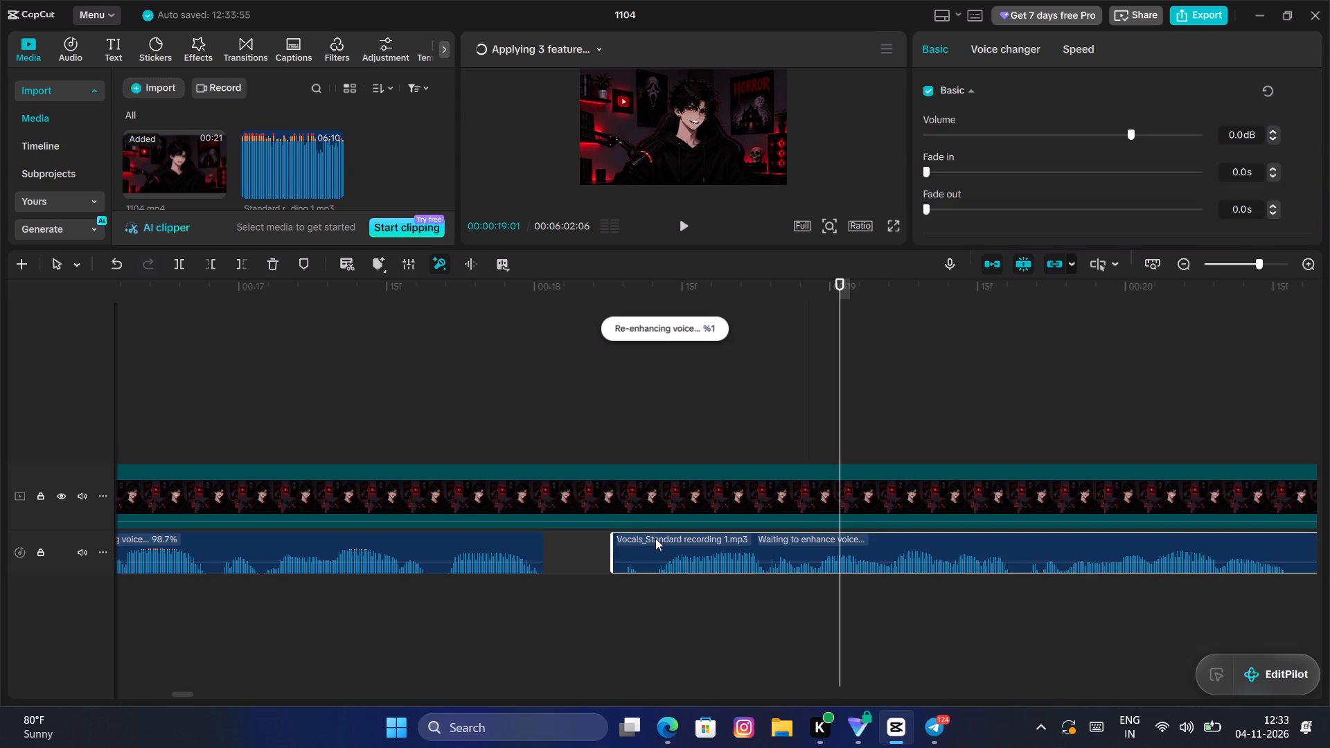
left_click_drag(655, 538, 594, 532)
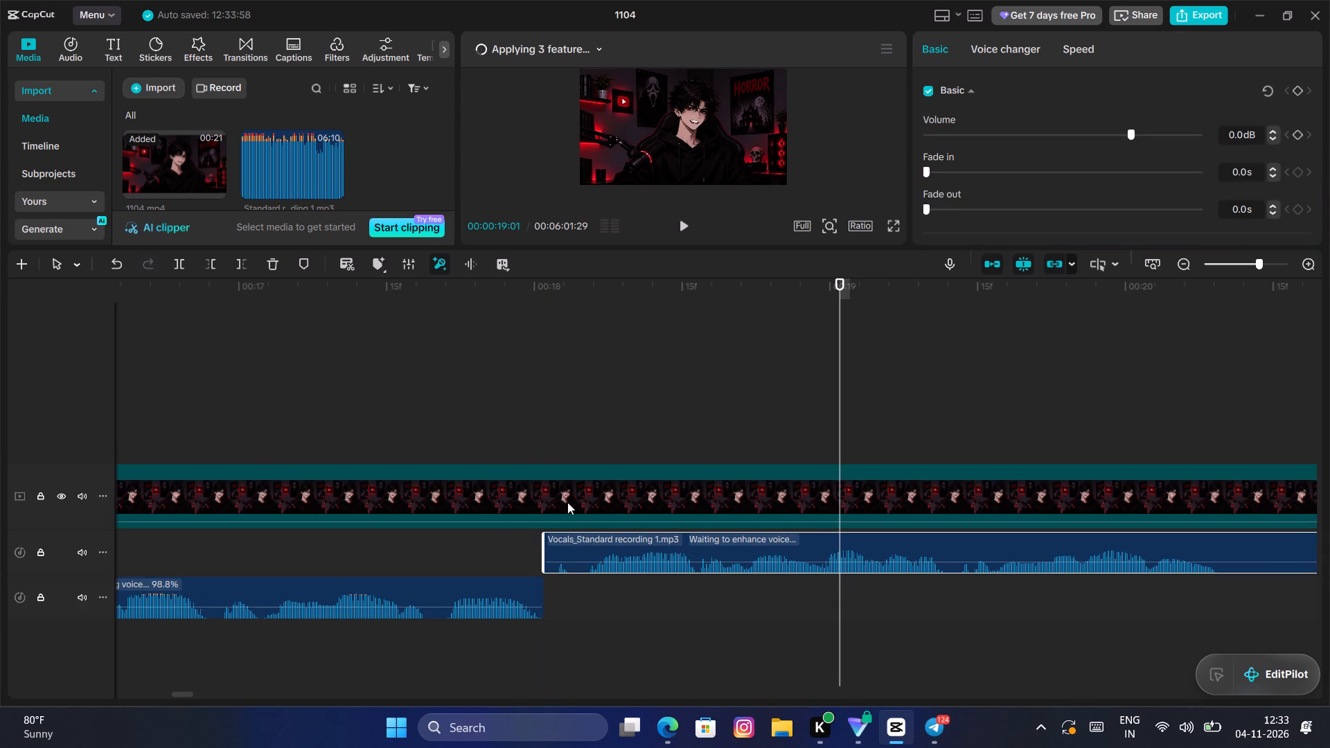
left_click_drag(580, 551, 578, 596)
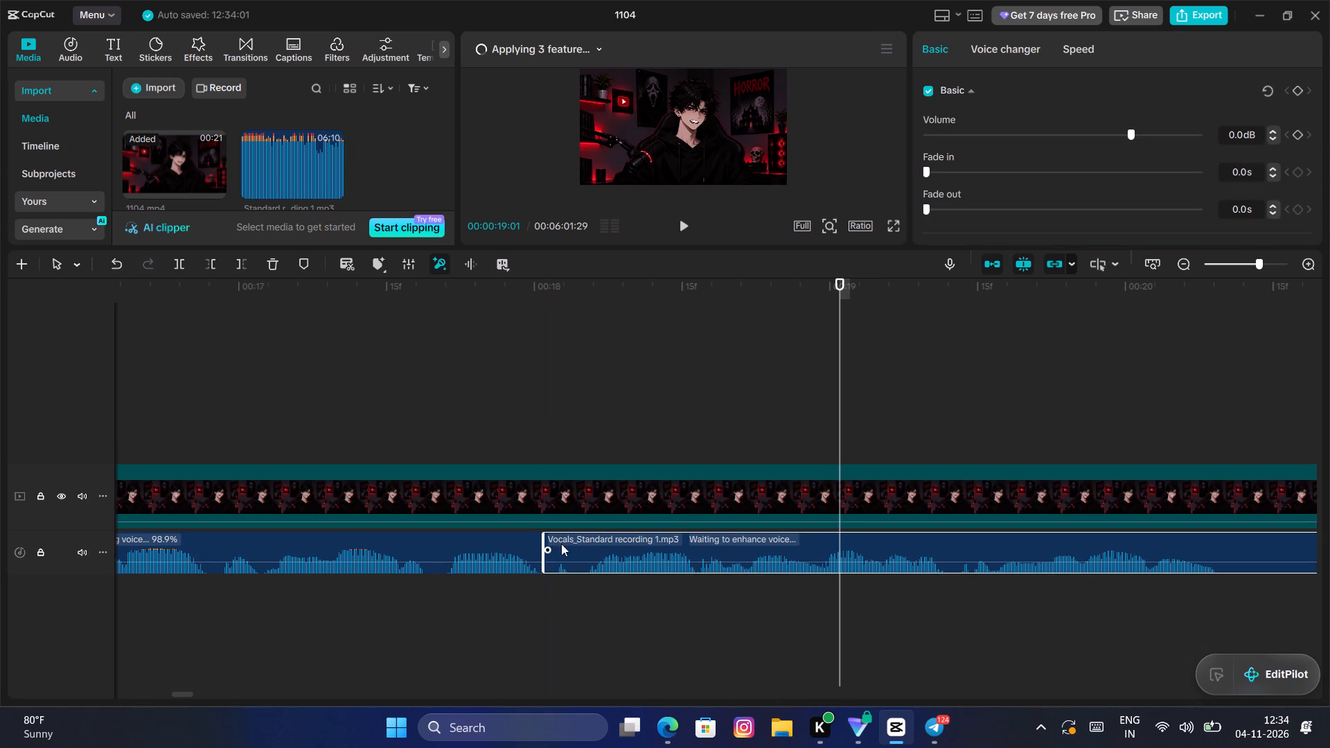
Listen to the join before the sixth Vocals clip, and play on through the following sentence to find its pauses.
left_click(517, 402)
left_click_drag(513, 401, 472, 417)
key("space")
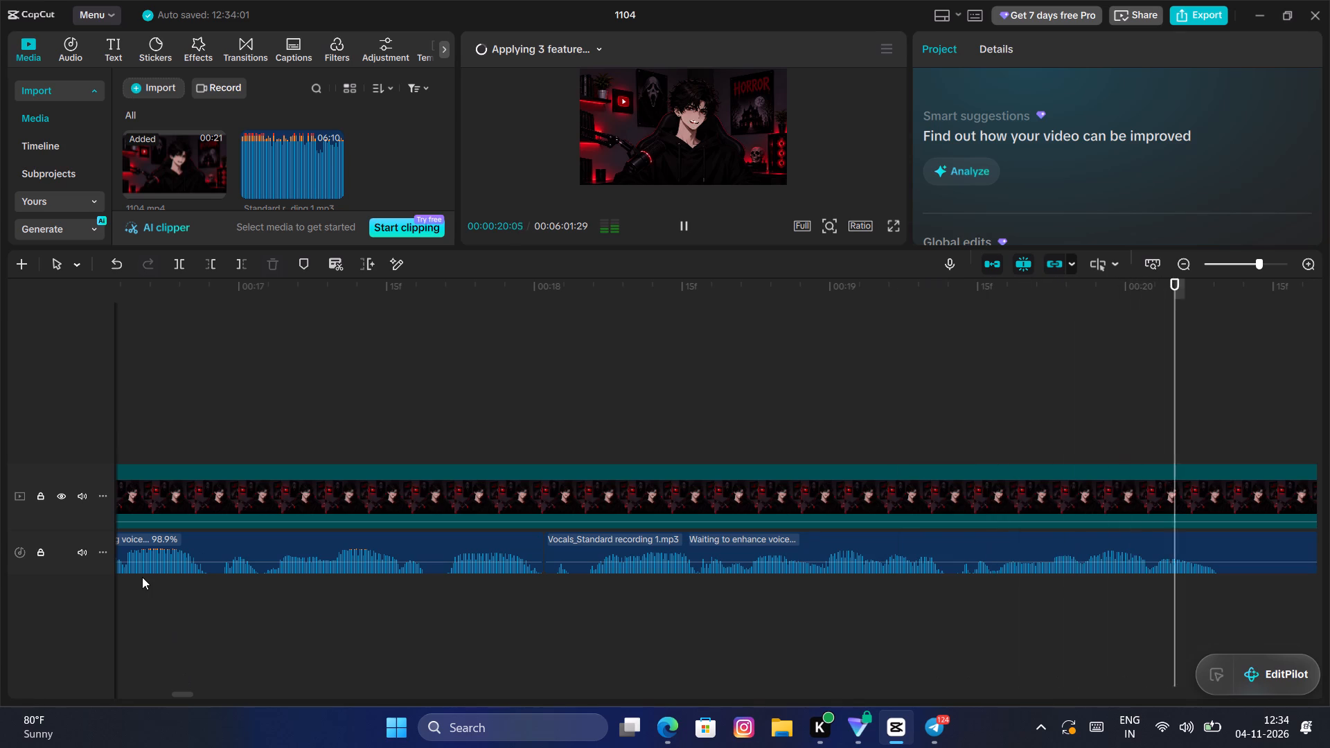
key("space")
left_click_drag(184, 693, 190, 697)
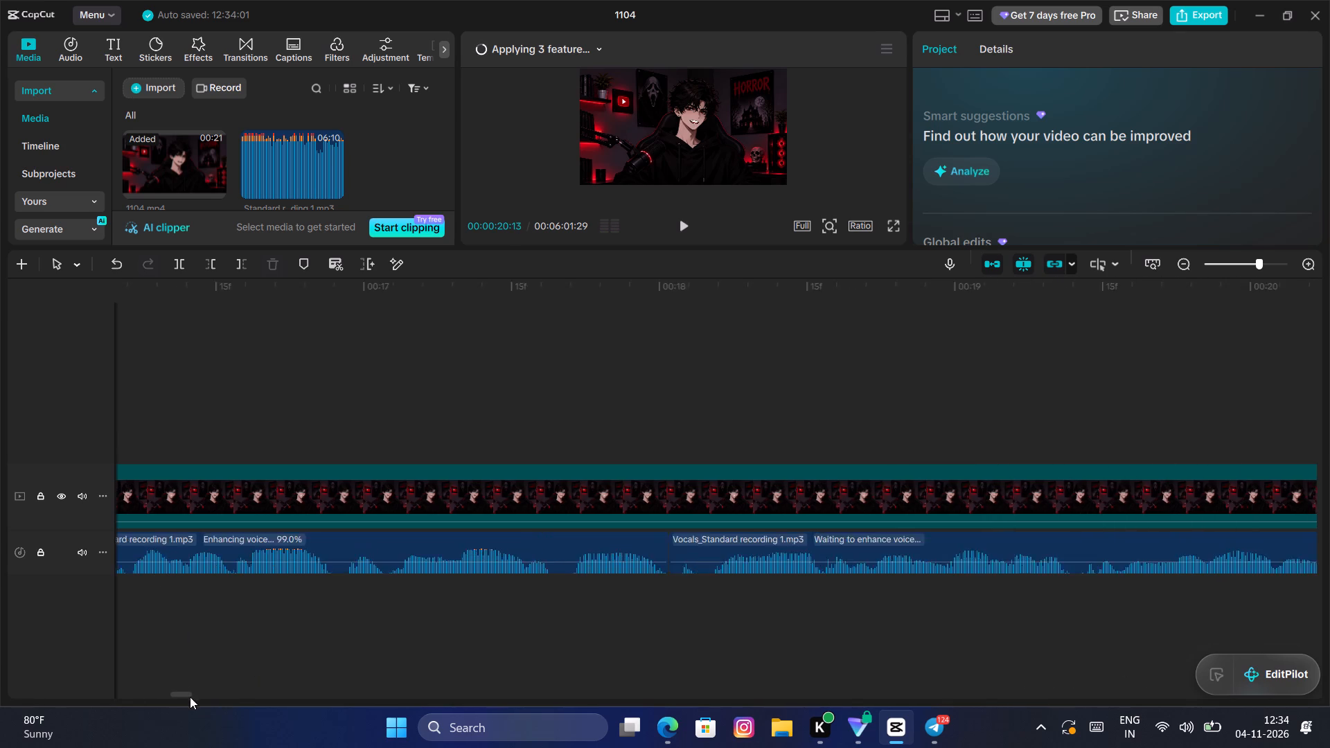
left_click_drag(190, 697, 195, 726)
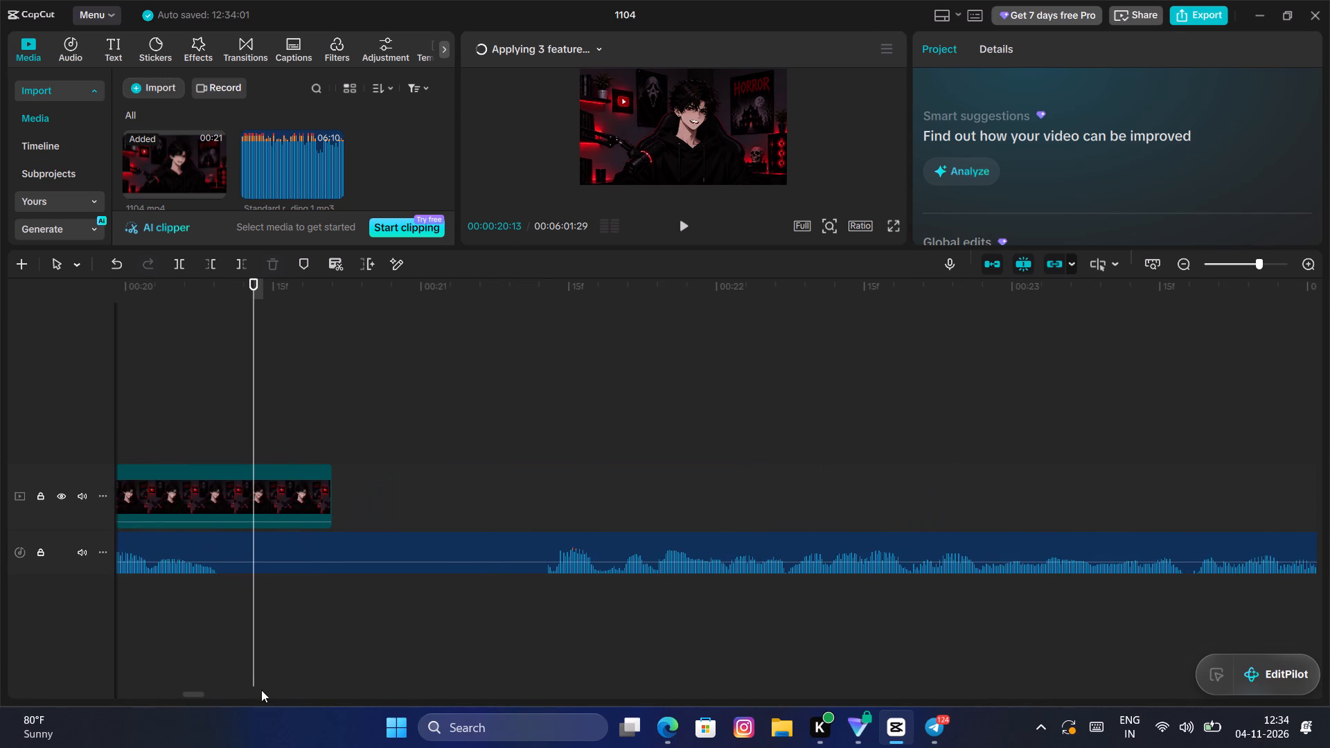
left_click(1189, 274)
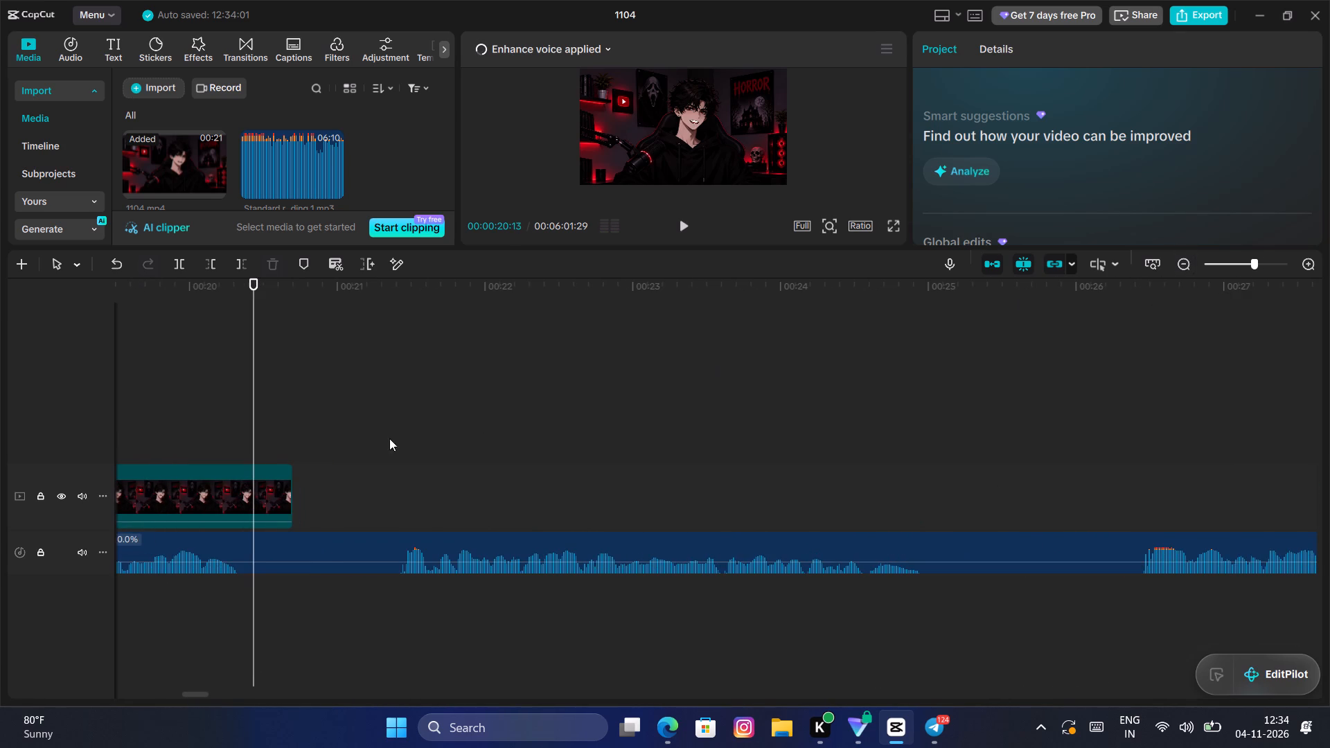
left_click(235, 398)
left_click_drag(242, 404, 403, 456)
left_click(403, 456)
key("space")
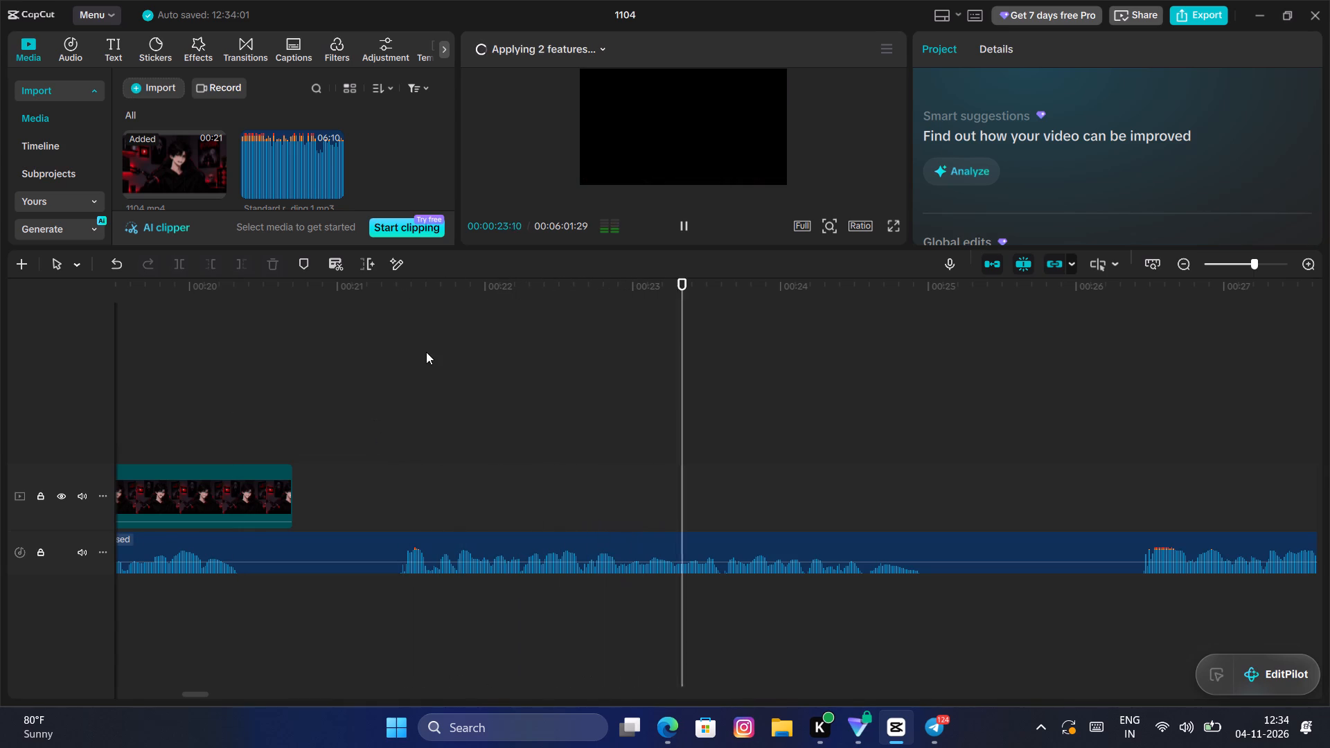
key("space")
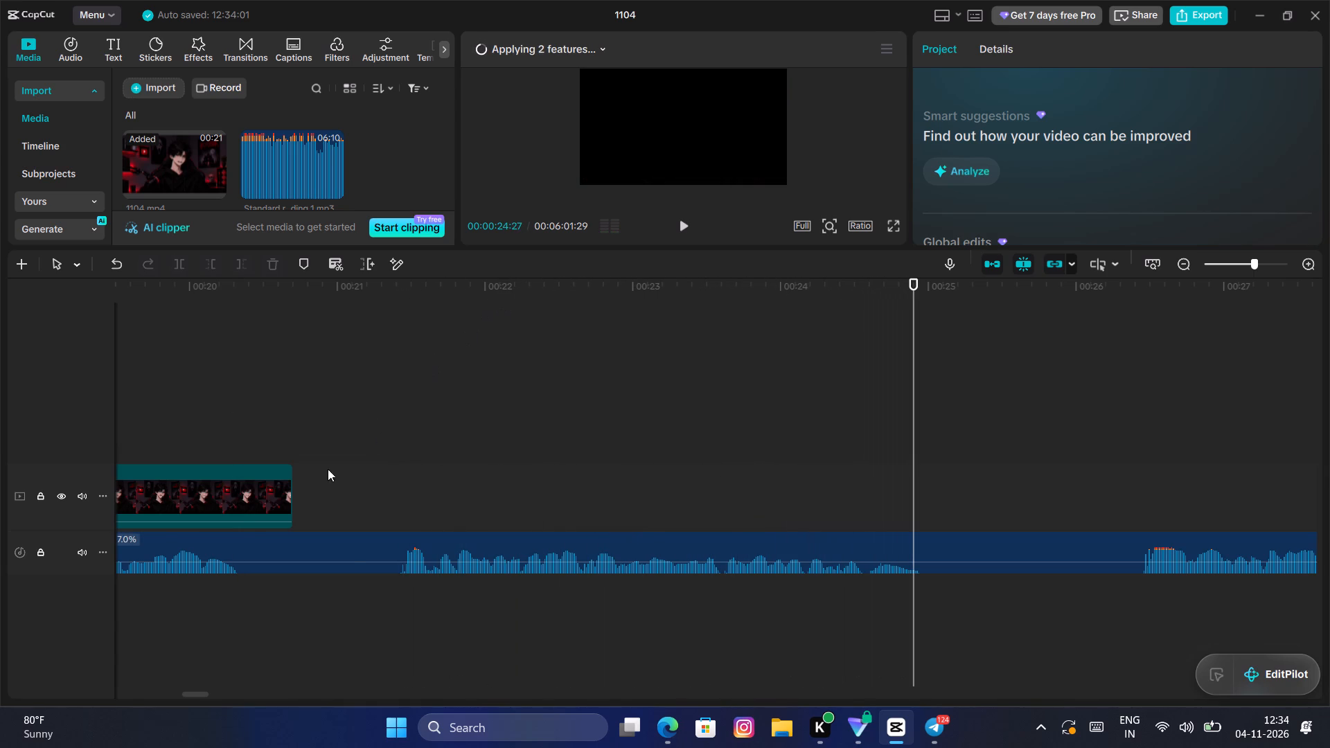
Split the sixth Vocals clip at 00:00:20:10, where the sentence ends.
left_click(350, 546)
left_click(227, 433)
left_click_drag(227, 433, 242, 450)
left_click(242, 450)
left_click_drag(242, 450, 240, 456)
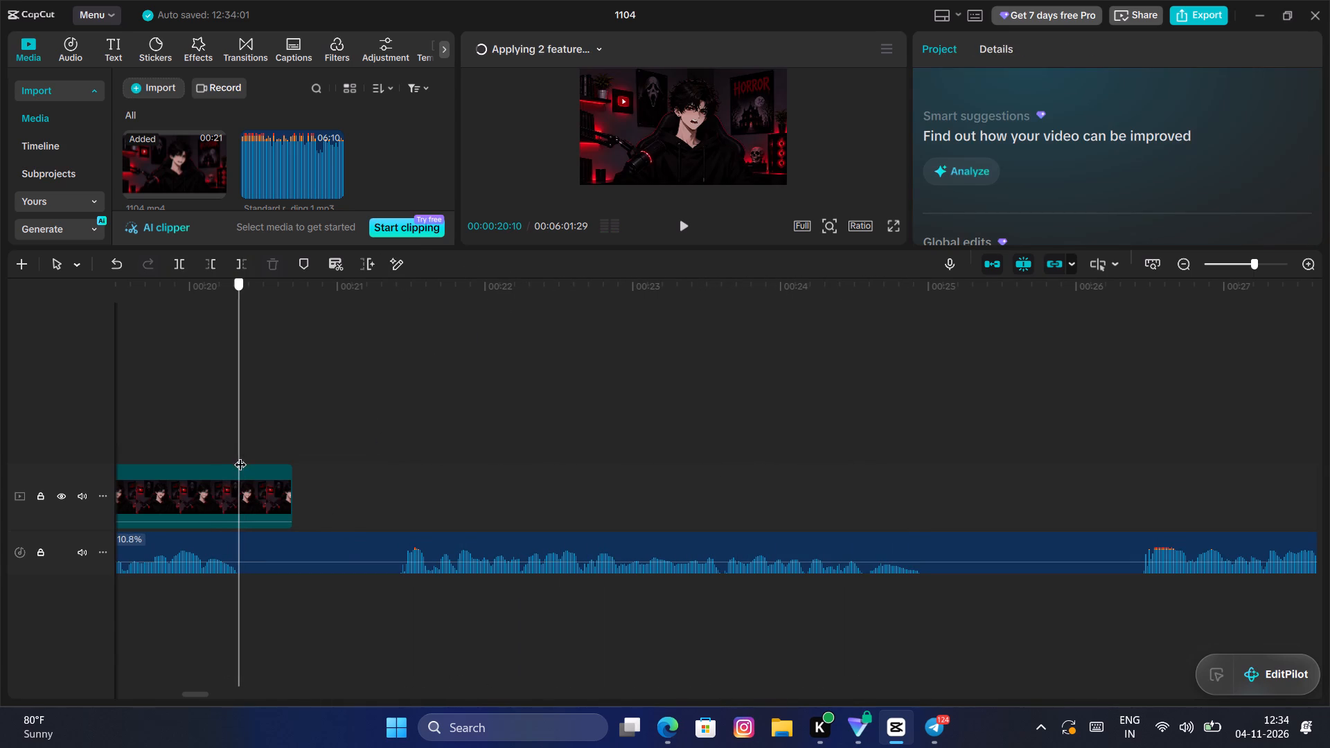
left_click_drag(240, 456, 239, 458)
left_click_drag(241, 429, 238, 435)
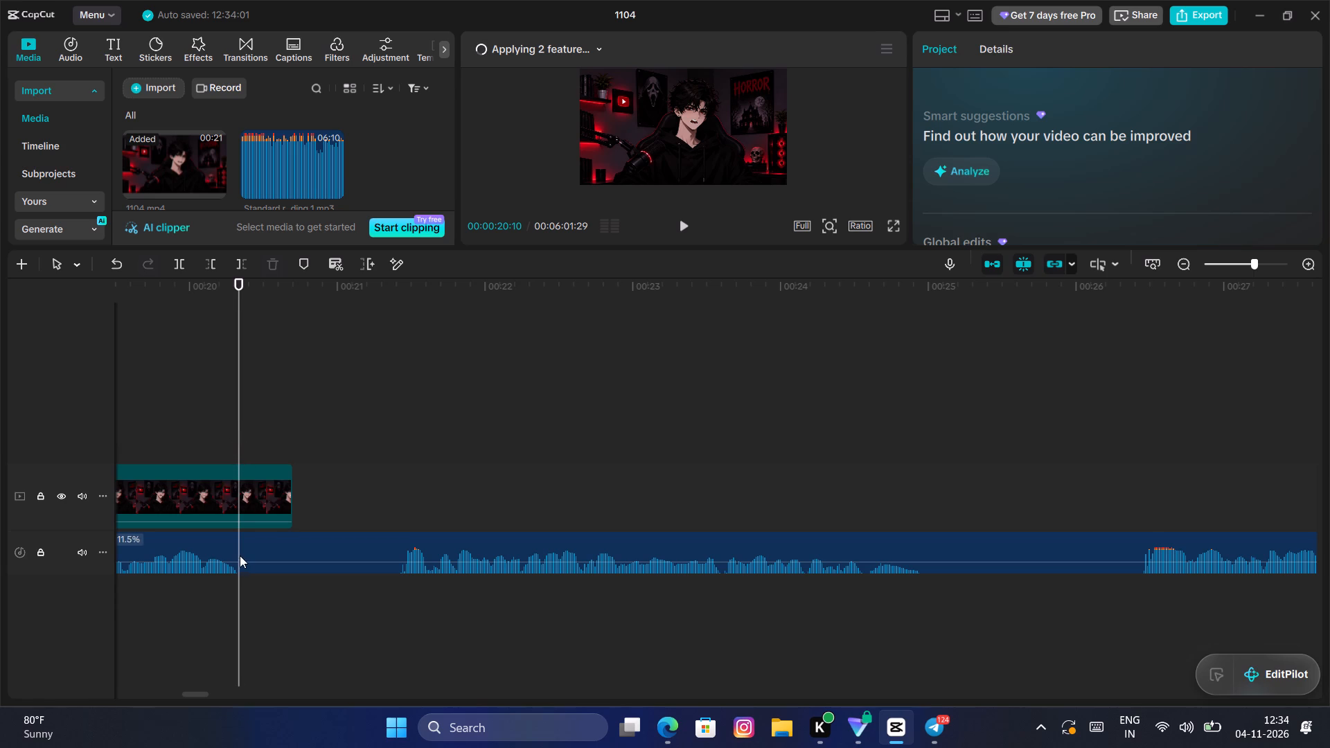
left_click(240, 558)
left_click(184, 267)
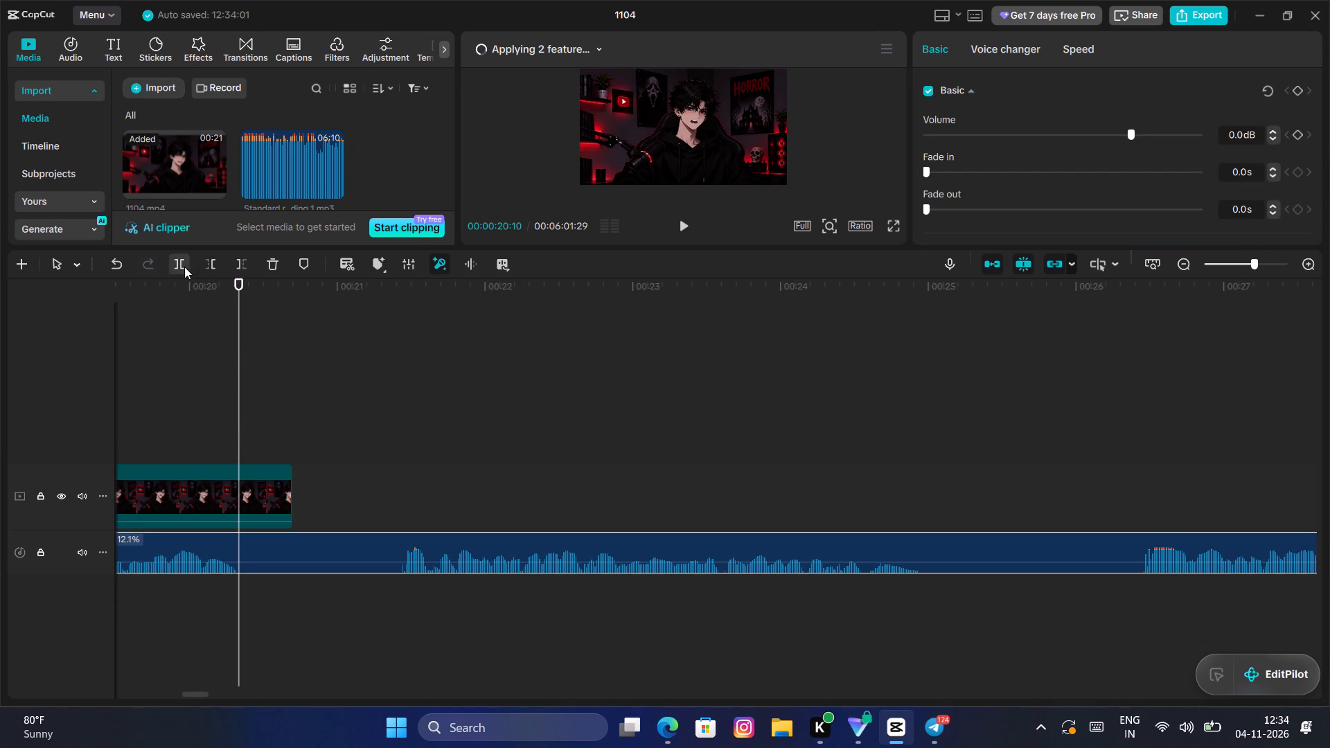
Trim the start of the seventh Vocals clip up to 00:00:21:12 and move the clip against the preceding one.
left_click_drag(239, 345, 396, 407)
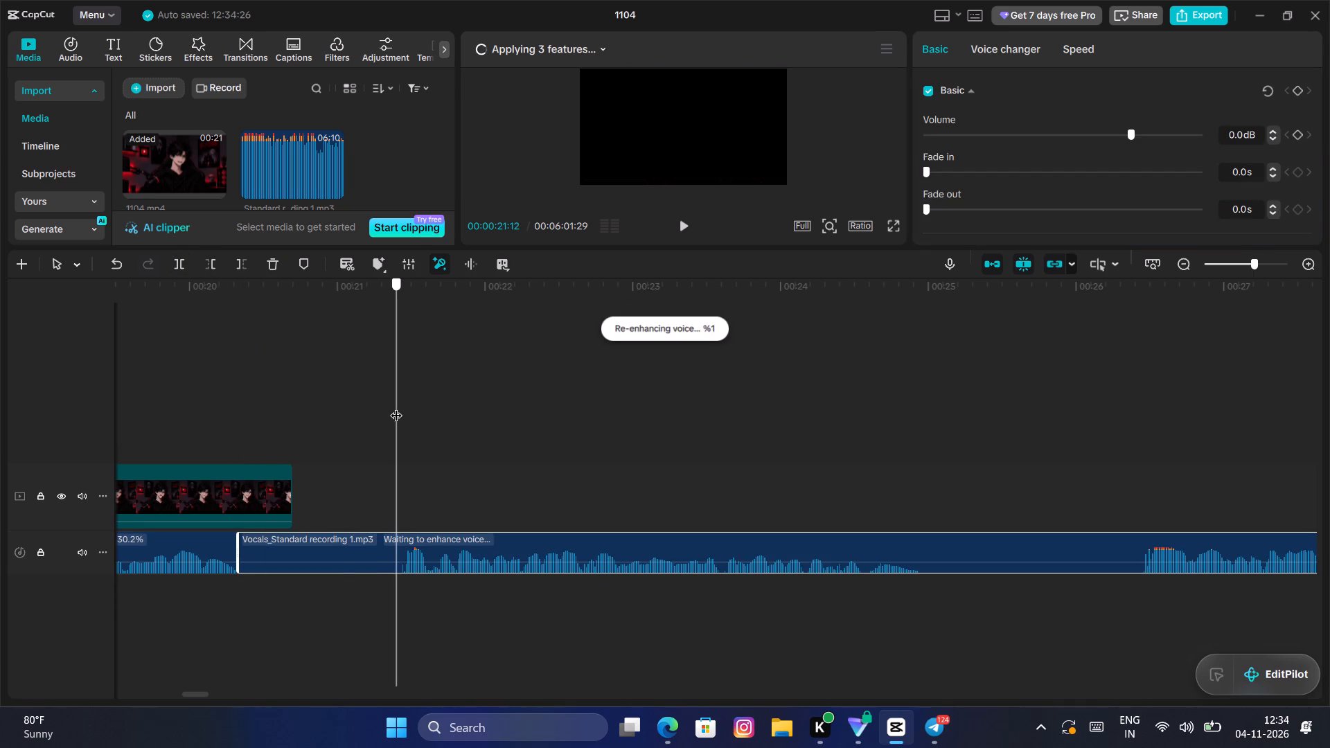
left_click_drag(396, 407, 397, 415)
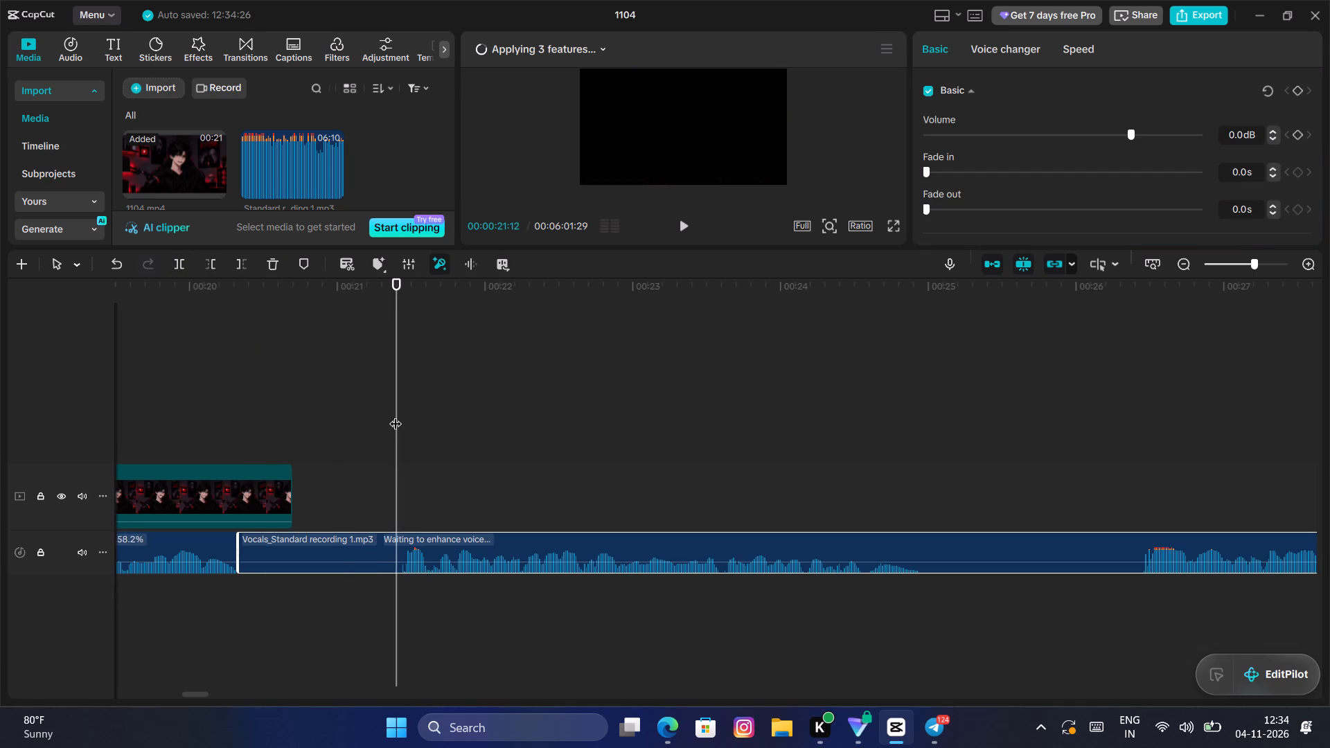
key("q")
left_click_drag(454, 551, 310, 560)
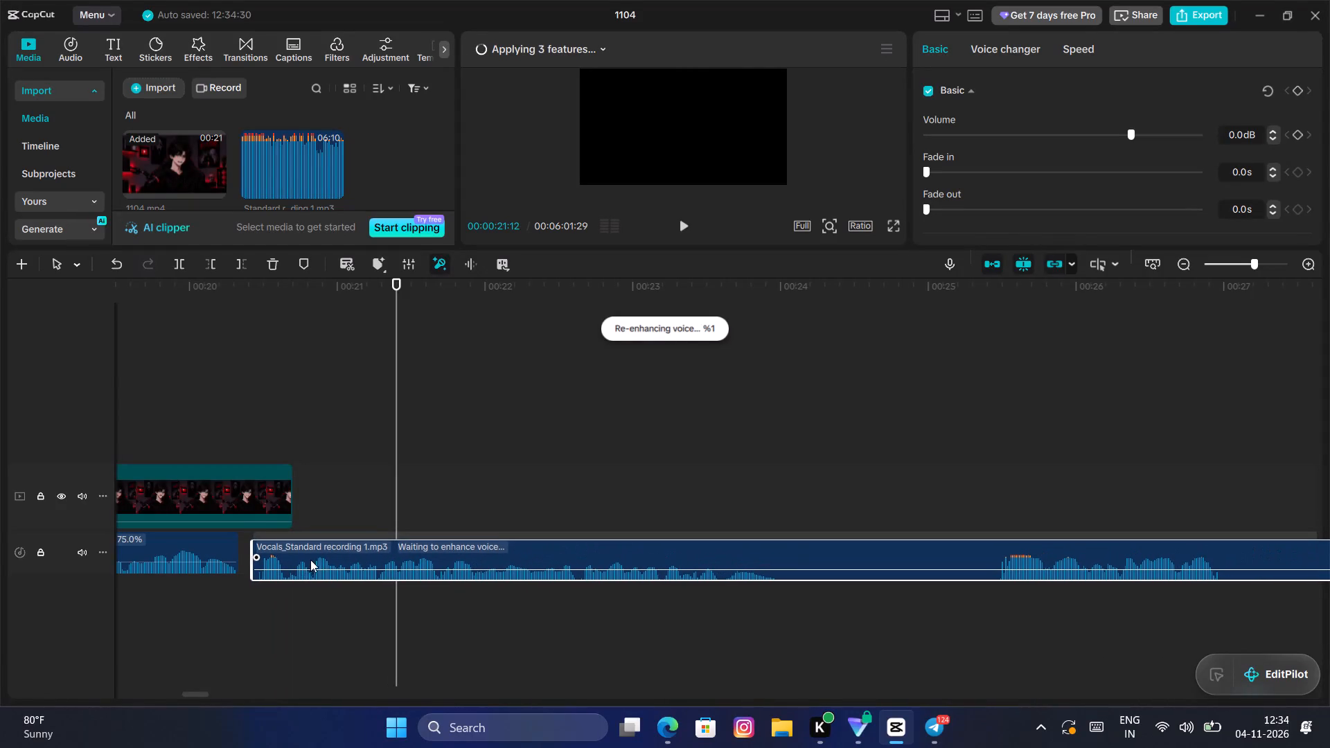
left_click_drag(310, 560, 298, 553)
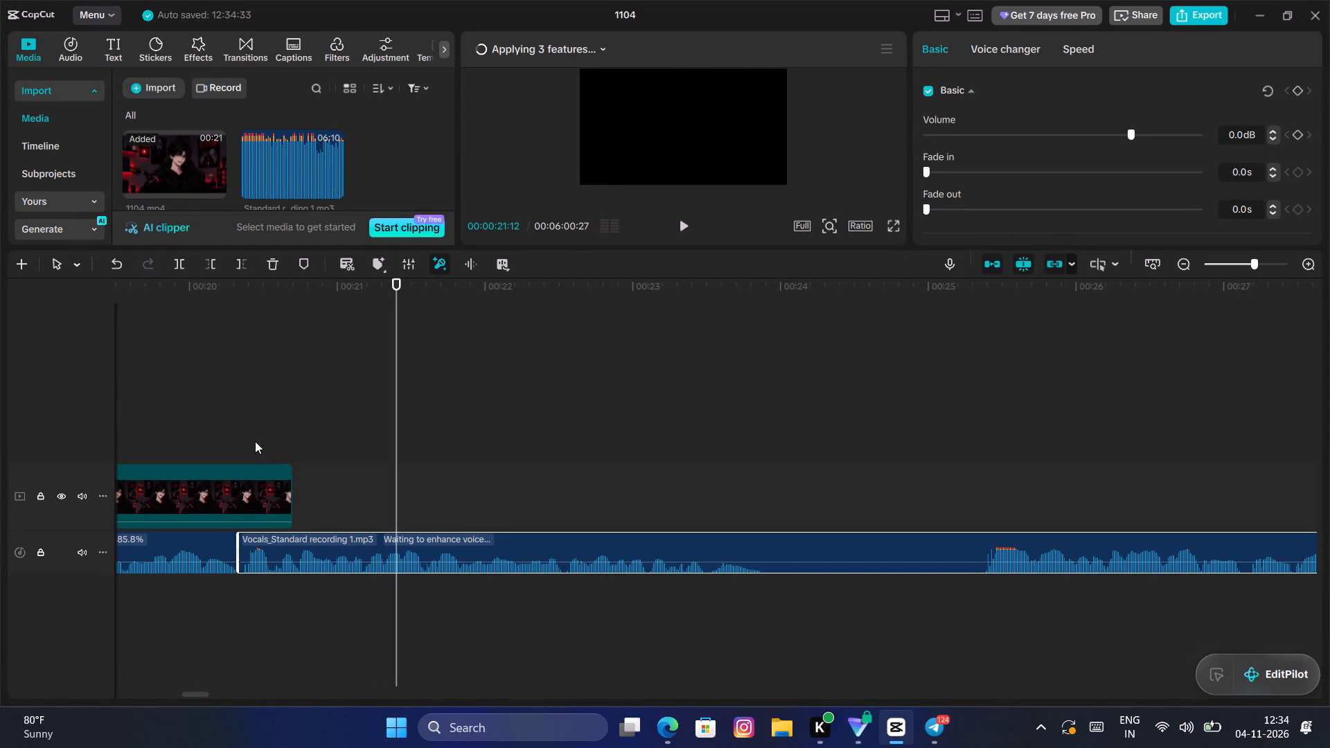
Listen to the join before the seventh Vocals clip and to the speech that follows it, checking for pauses.
left_click(236, 435)
left_click(155, 398)
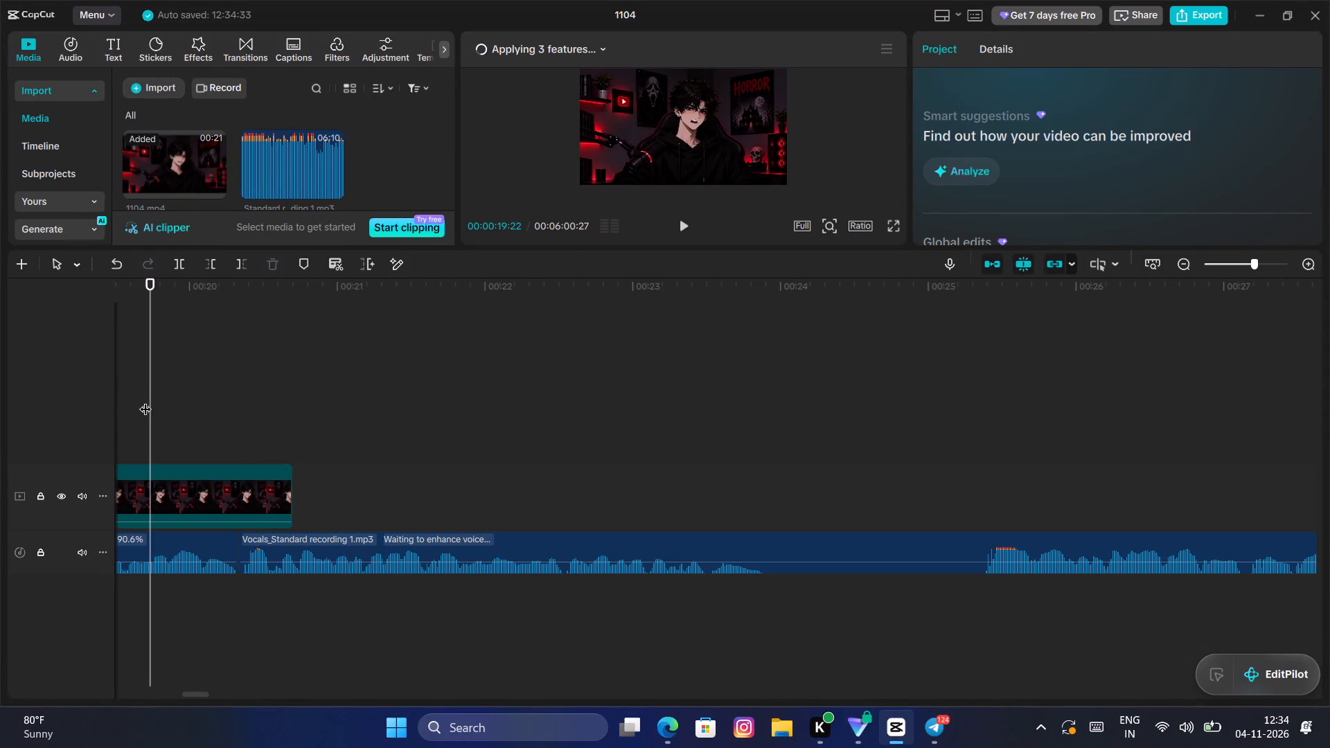
key("space")
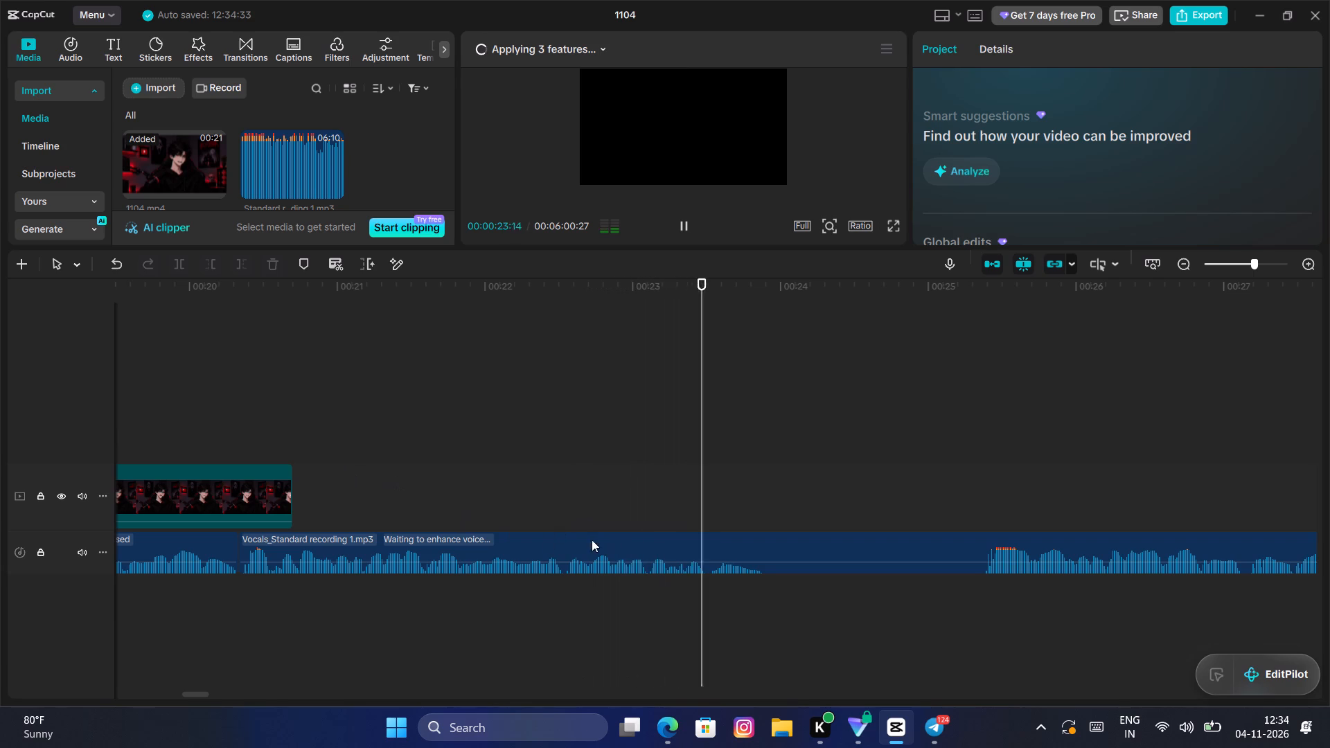
key("space")
key("space")
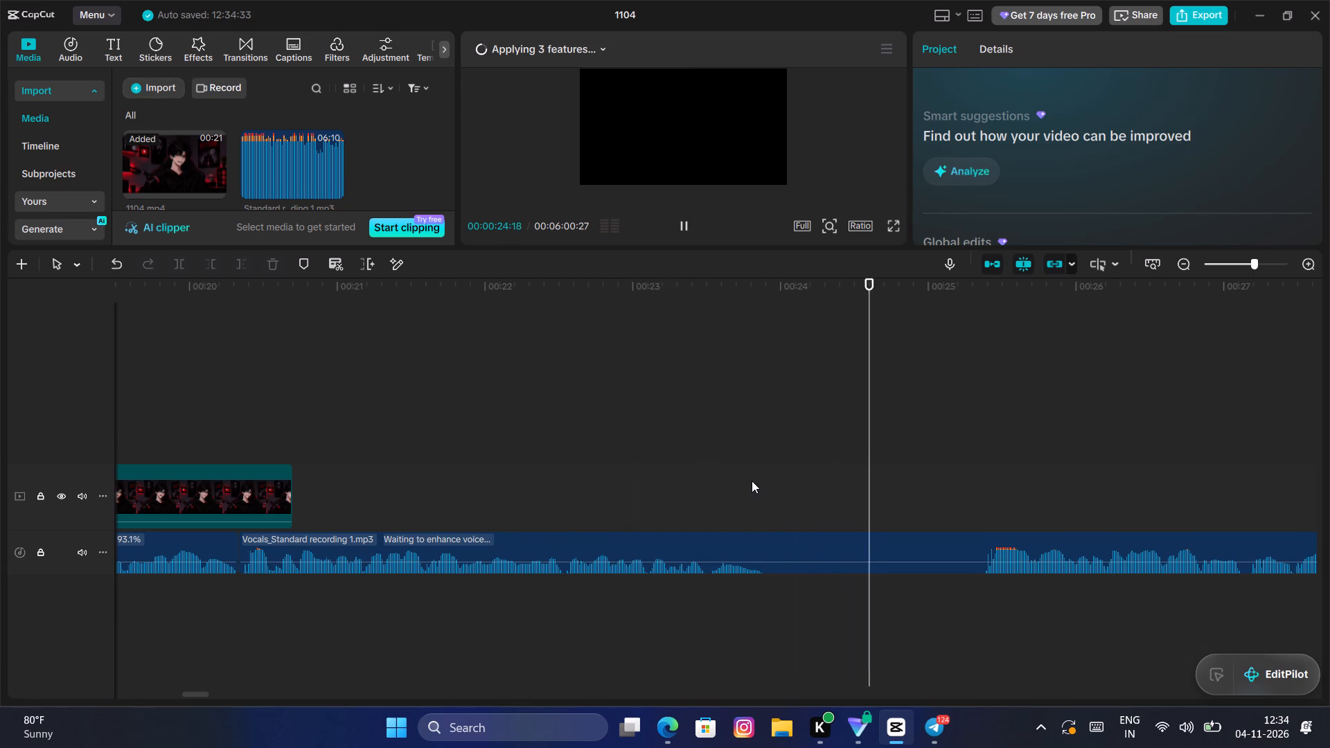
key("space")
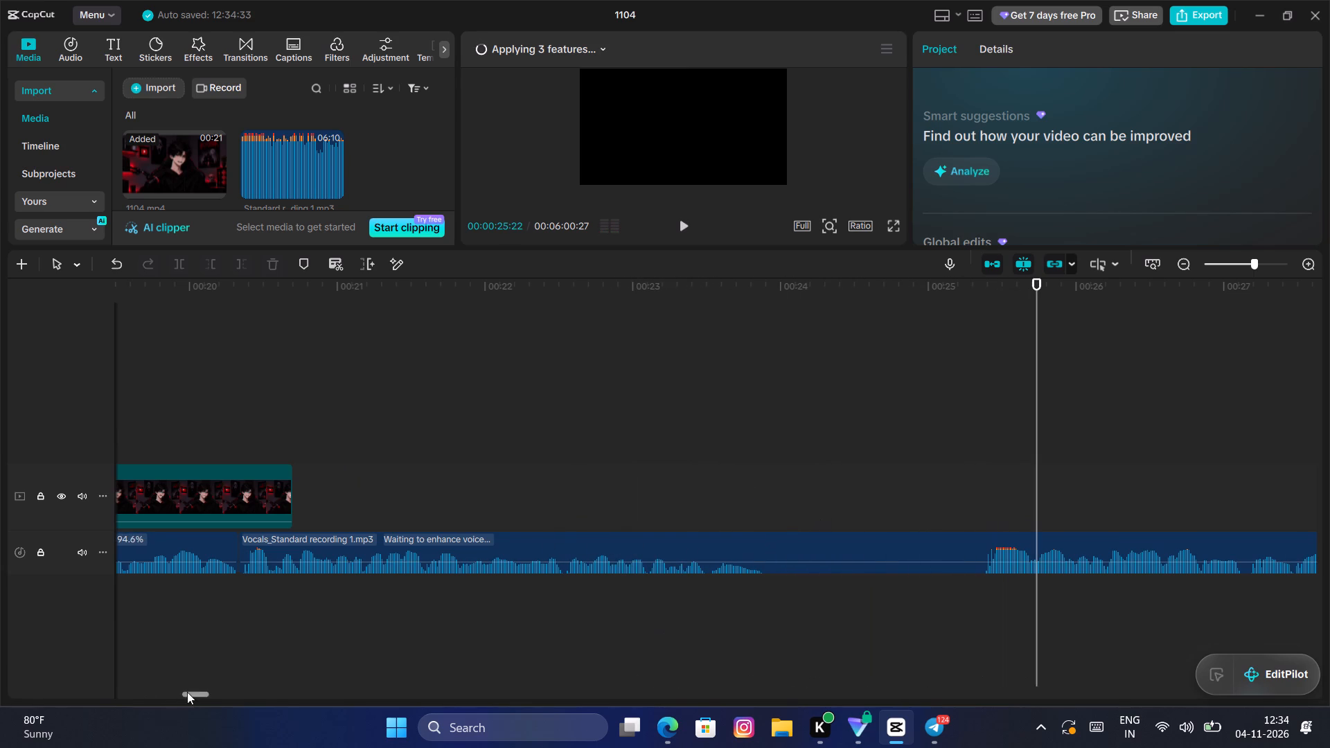
left_click(195, 682)
left_click_drag(197, 693, 209, 702)
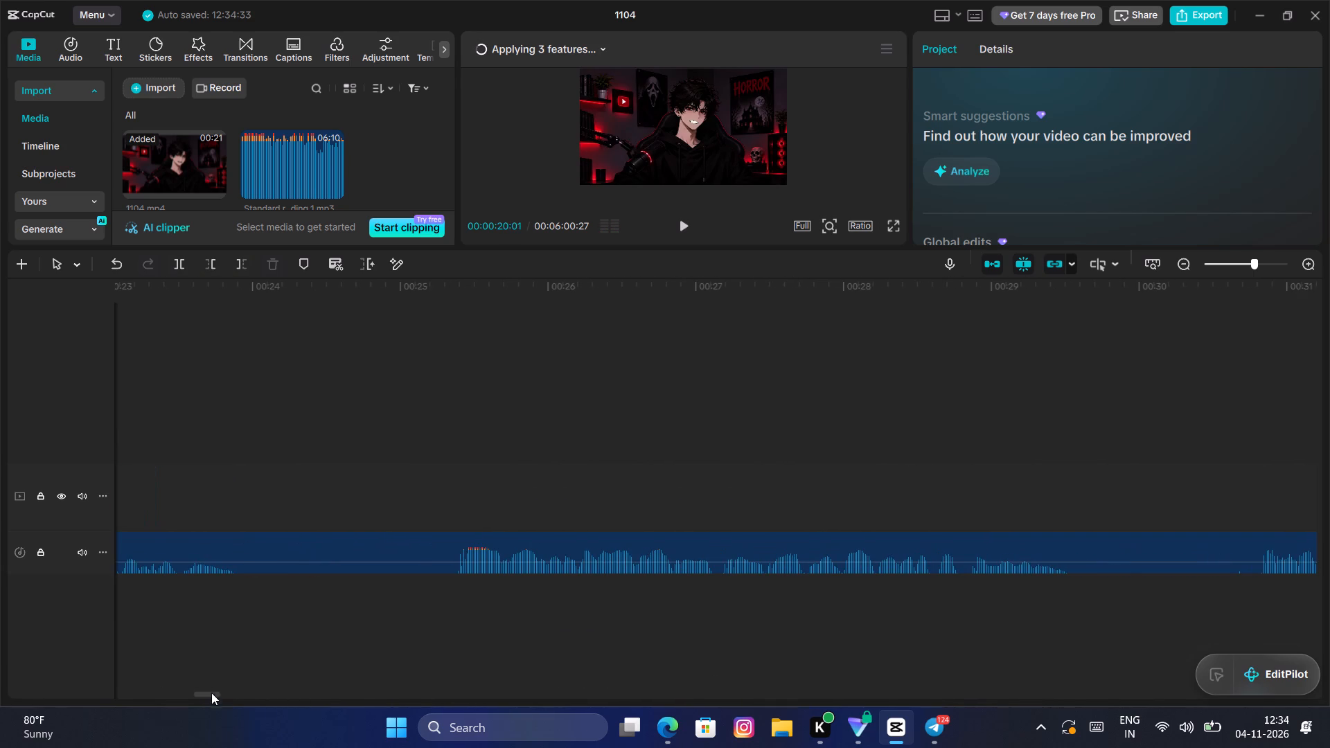
left_click(431, 477)
key("space")
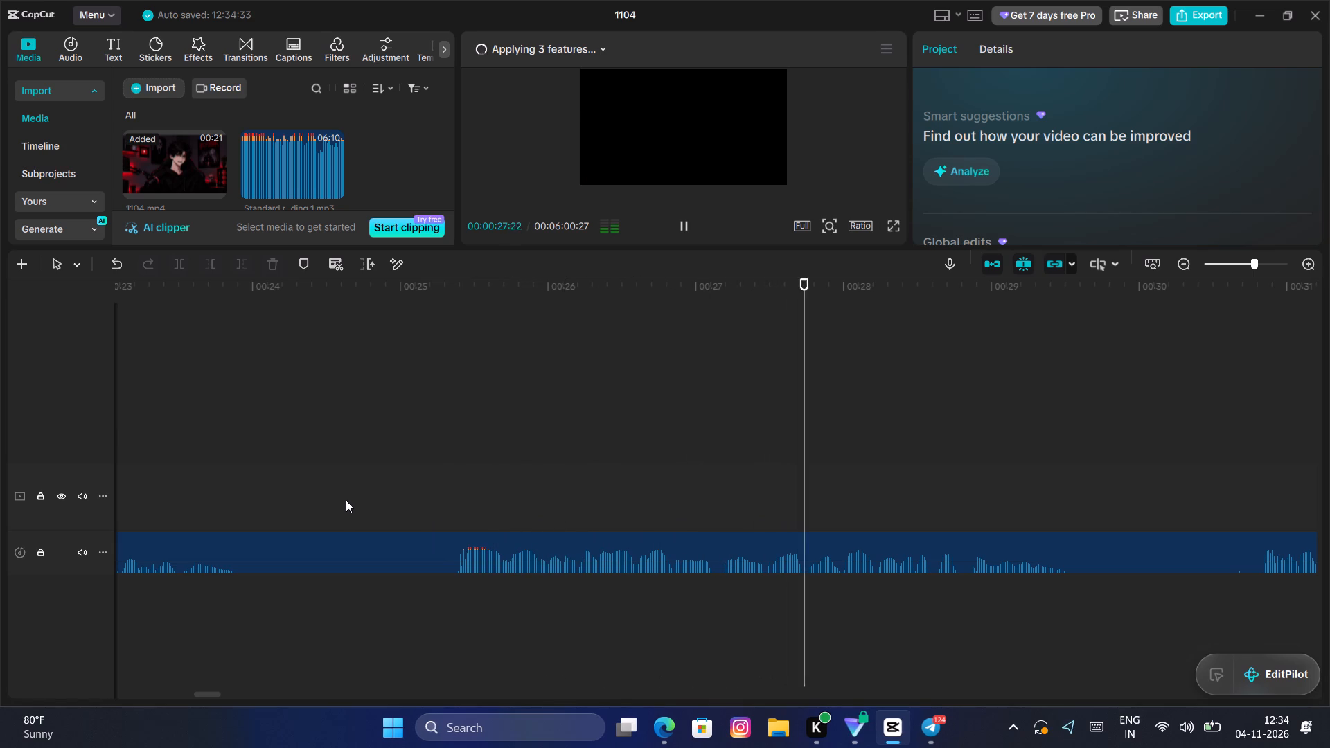
key("space")
Split the seventh Vocals clip at 00:00:23:27, at the start of the silent gap.
left_click(210, 499)
left_click_drag(209, 499, 236, 508)
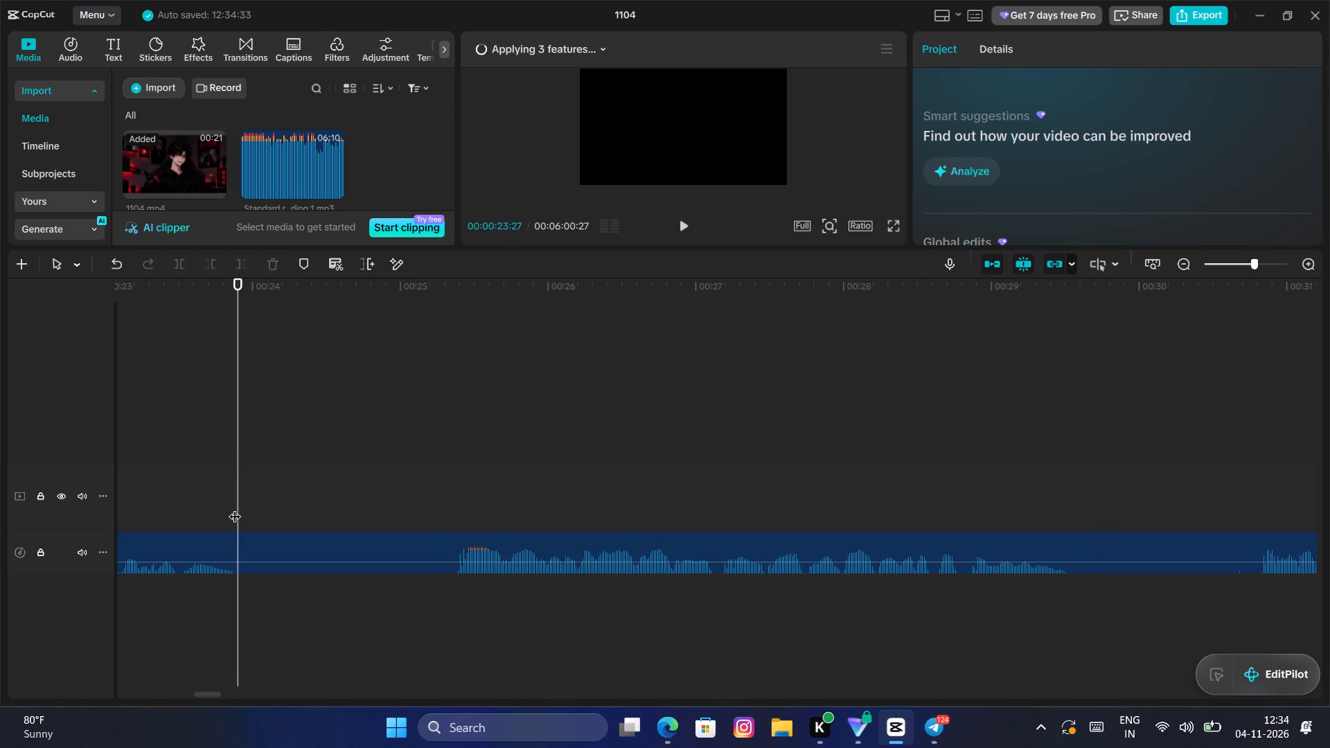
left_click(227, 552)
left_click(172, 274)
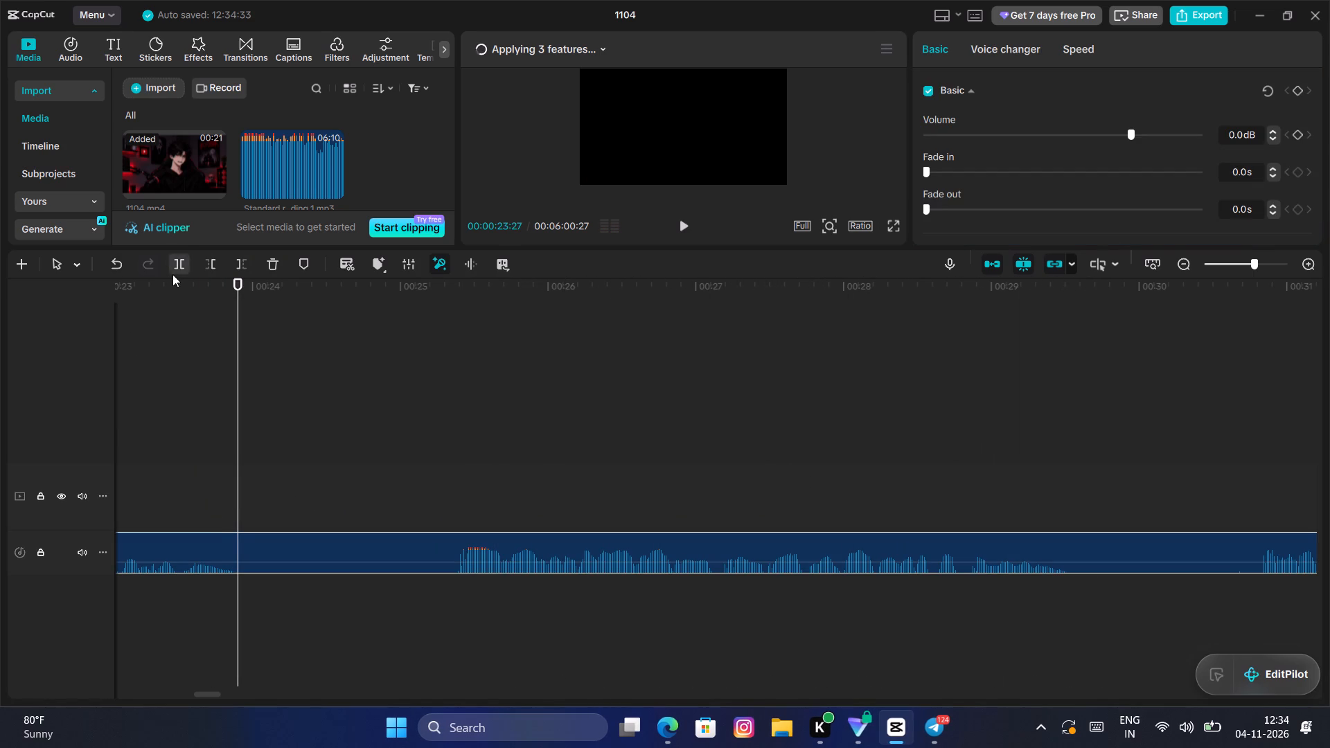
Trim the start of the eighth Vocals clip up to 00:00:25:11 and move the clip against the preceding one.
left_click(231, 375)
left_click_drag(237, 384, 352, 445)
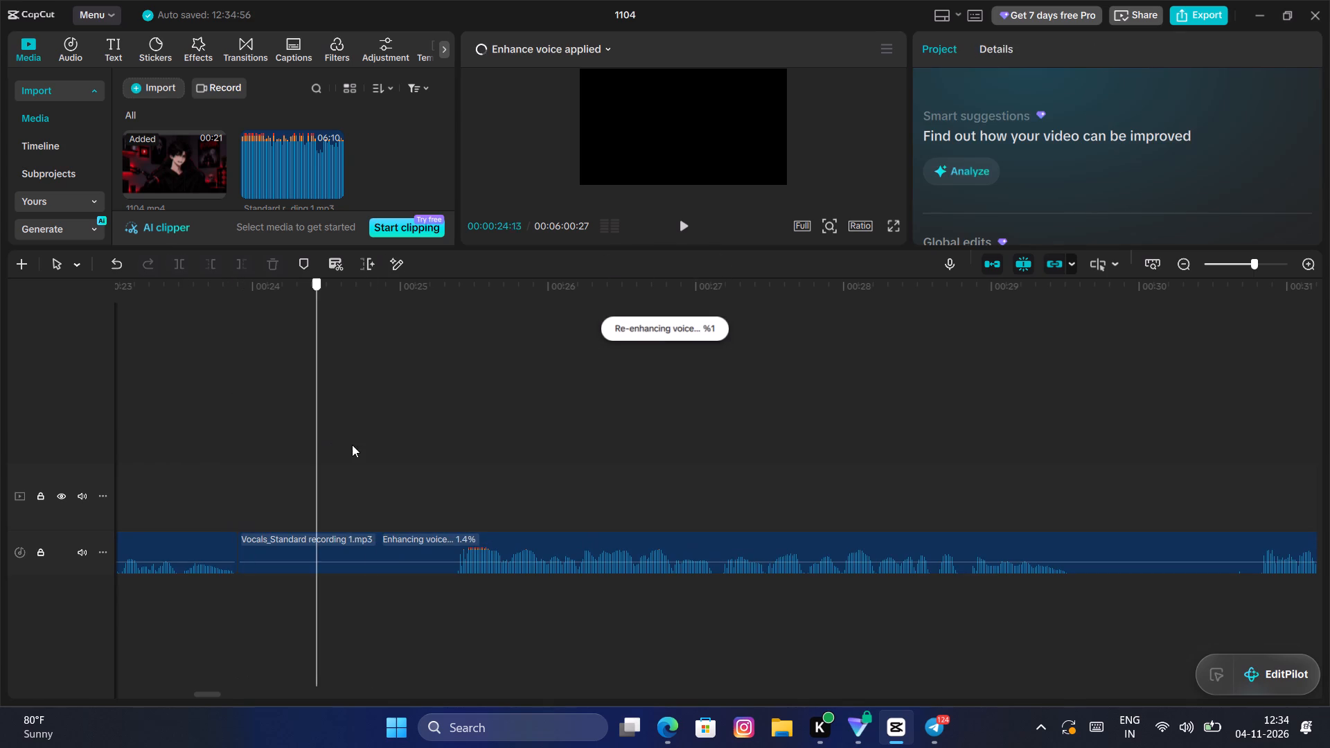
left_click_drag(352, 445, 454, 488)
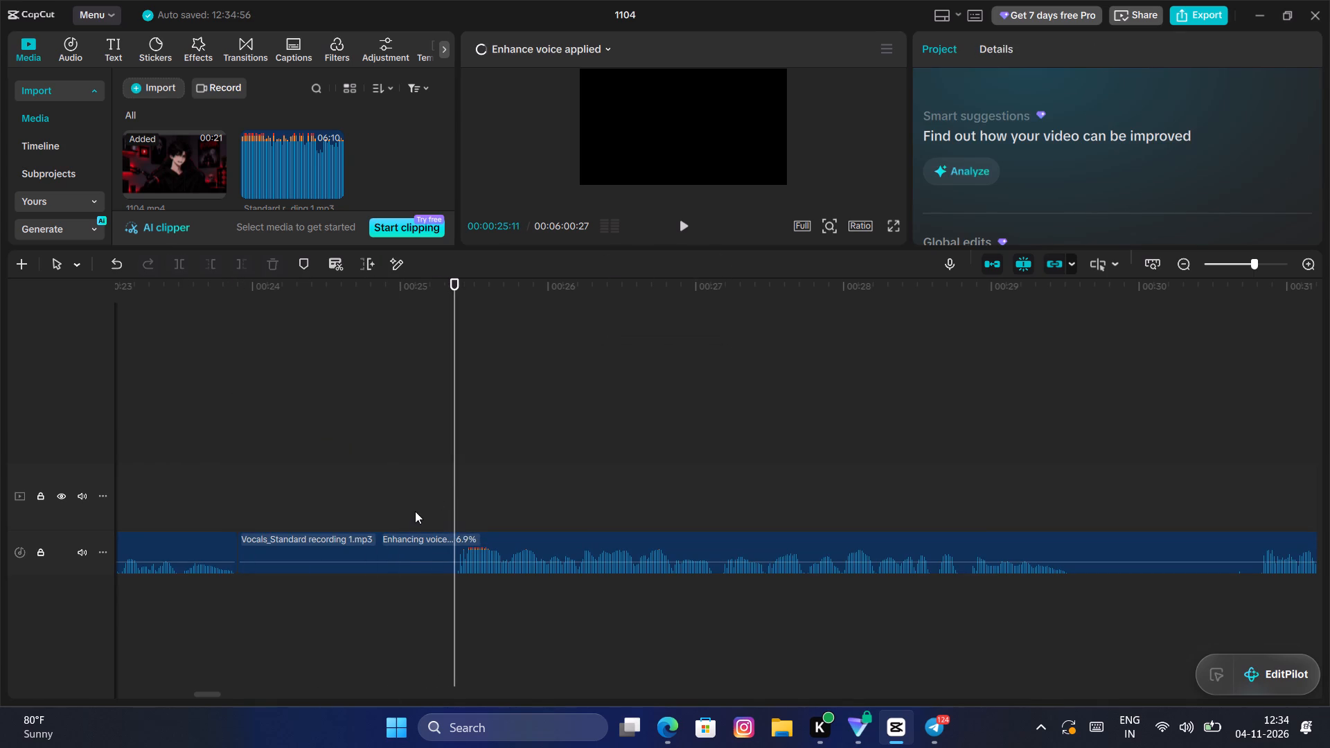
left_click(415, 513)
left_click(406, 534)
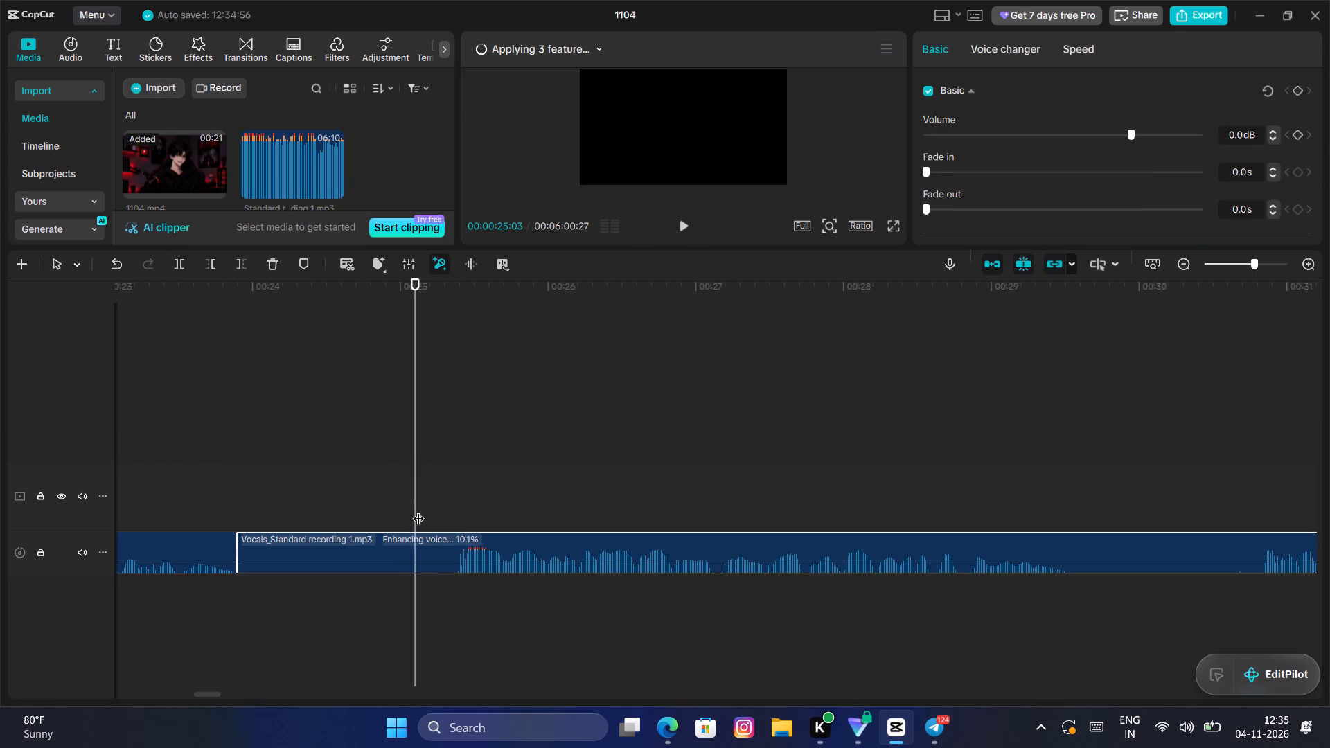
left_click_drag(418, 501, 454, 510)
key("q")
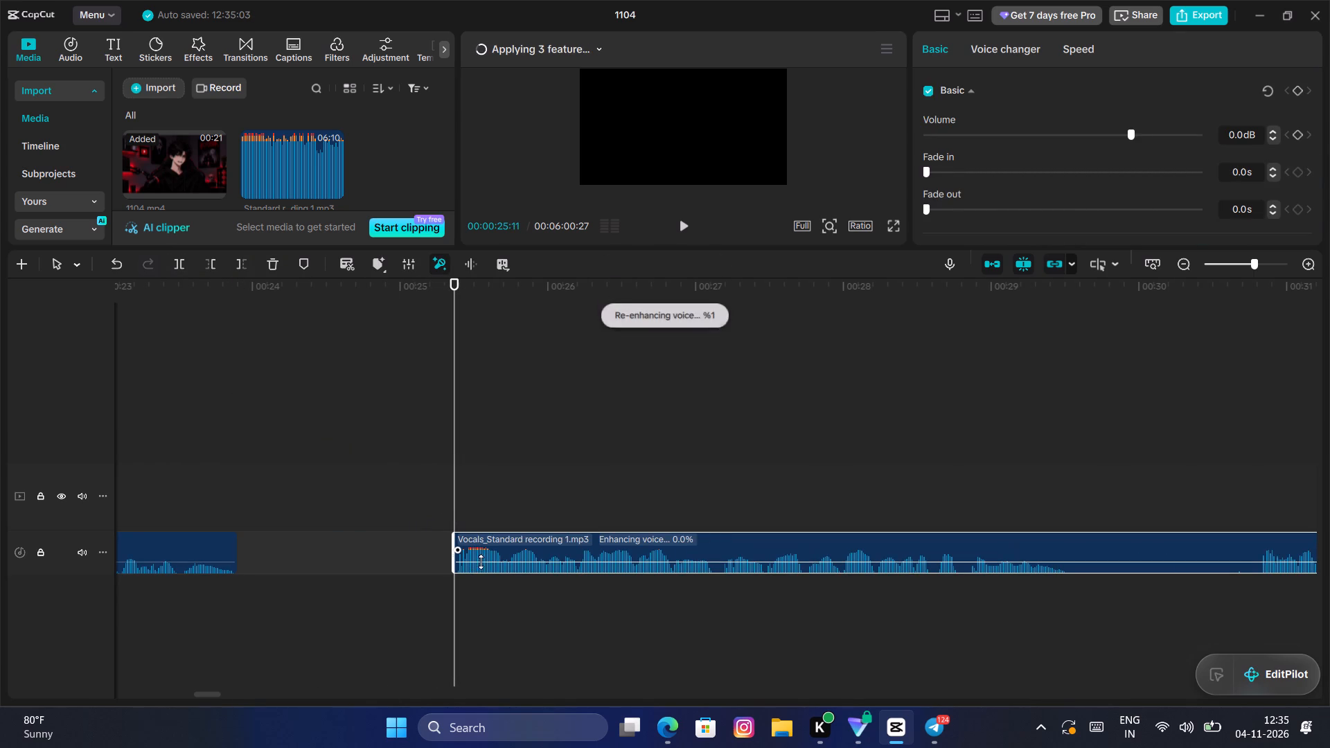
left_click_drag(496, 549, 280, 551)
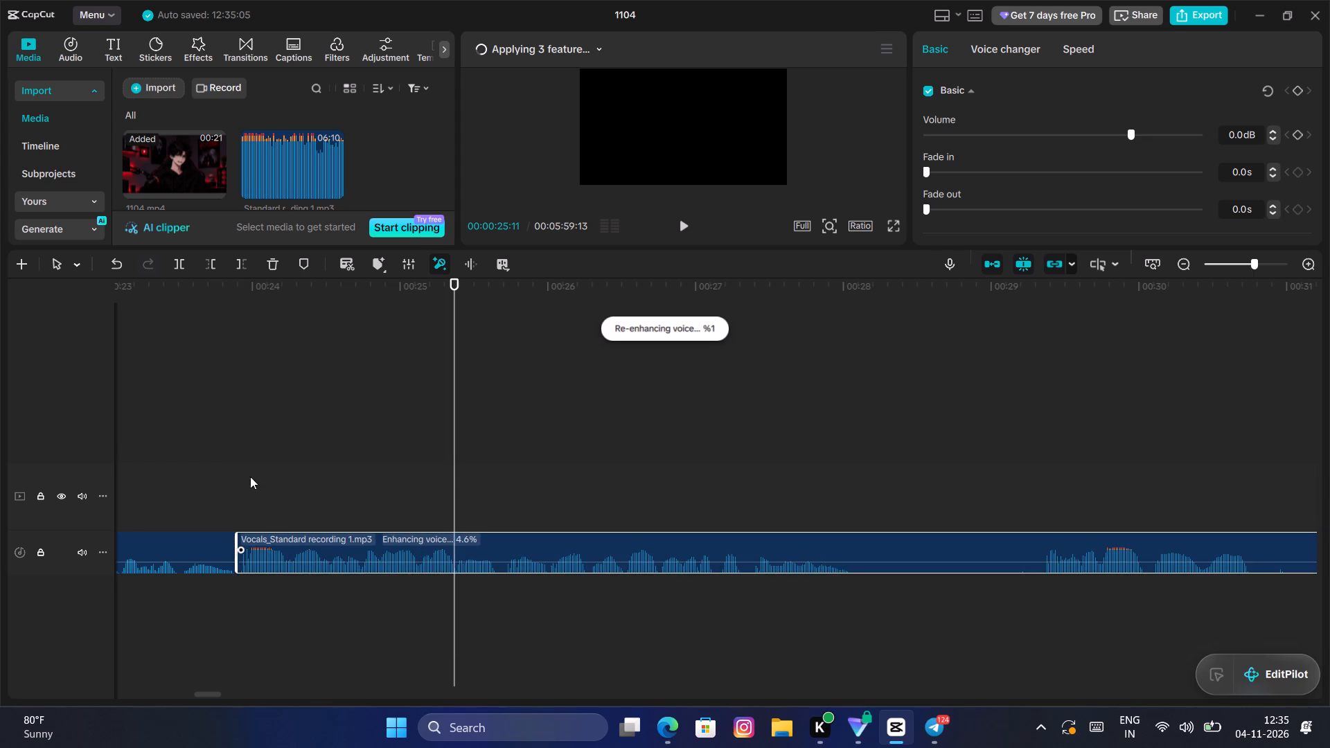
Listen to the join before the eighth Vocals clip and on through its next pause.
left_click(238, 465)
left_click_drag(236, 466, 185, 495)
key("space")
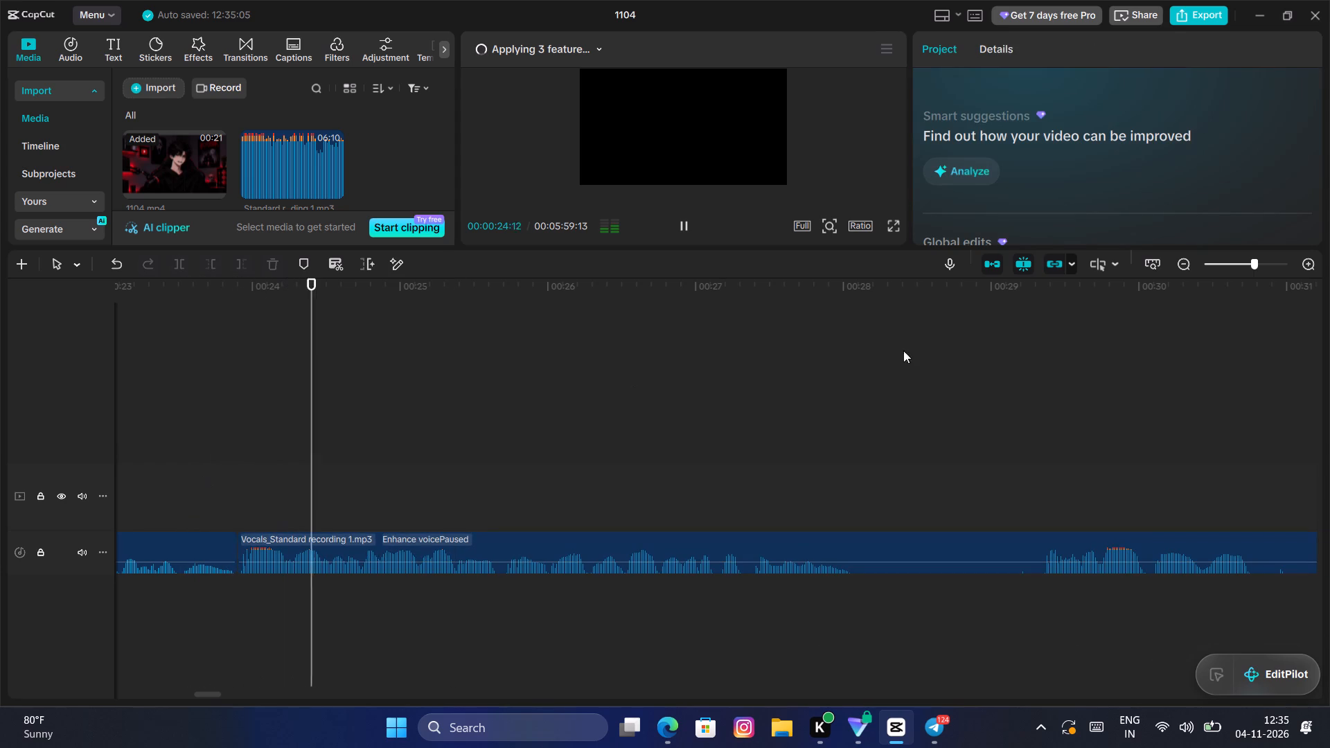
left_click(1185, 263)
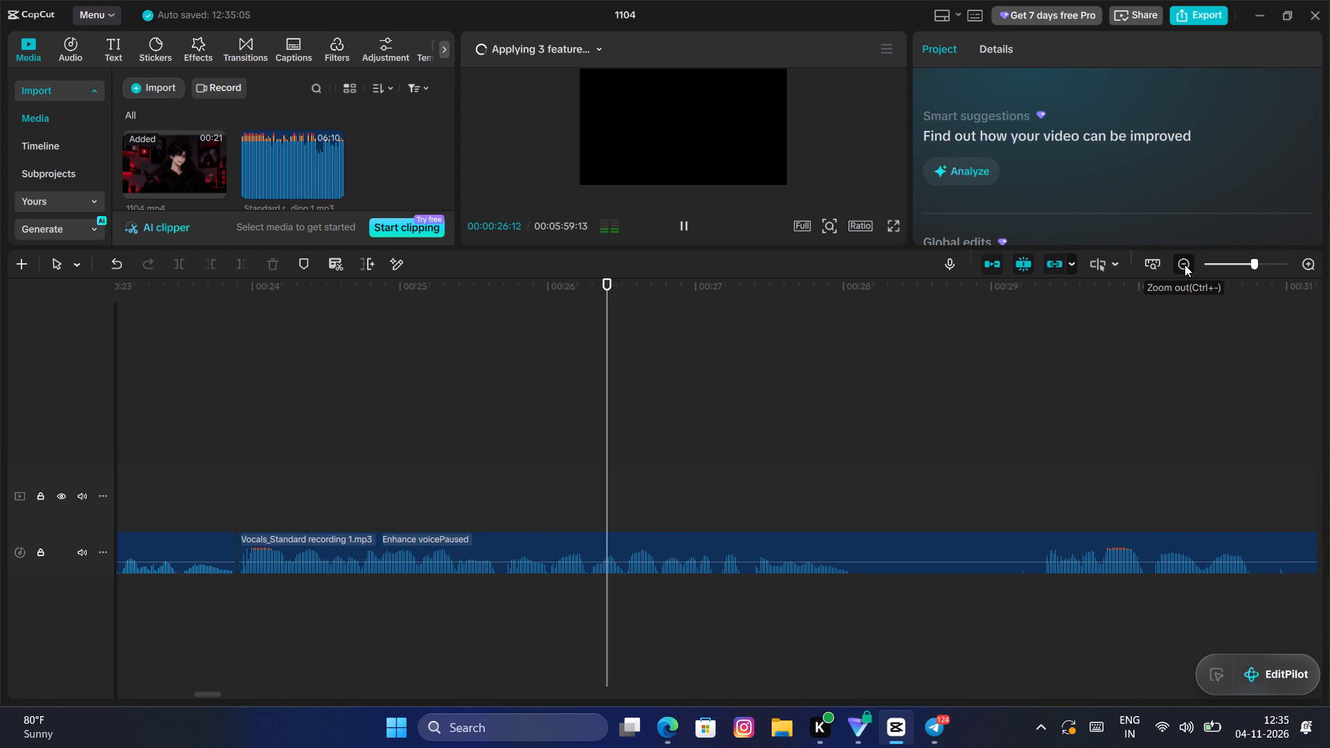
key("space")
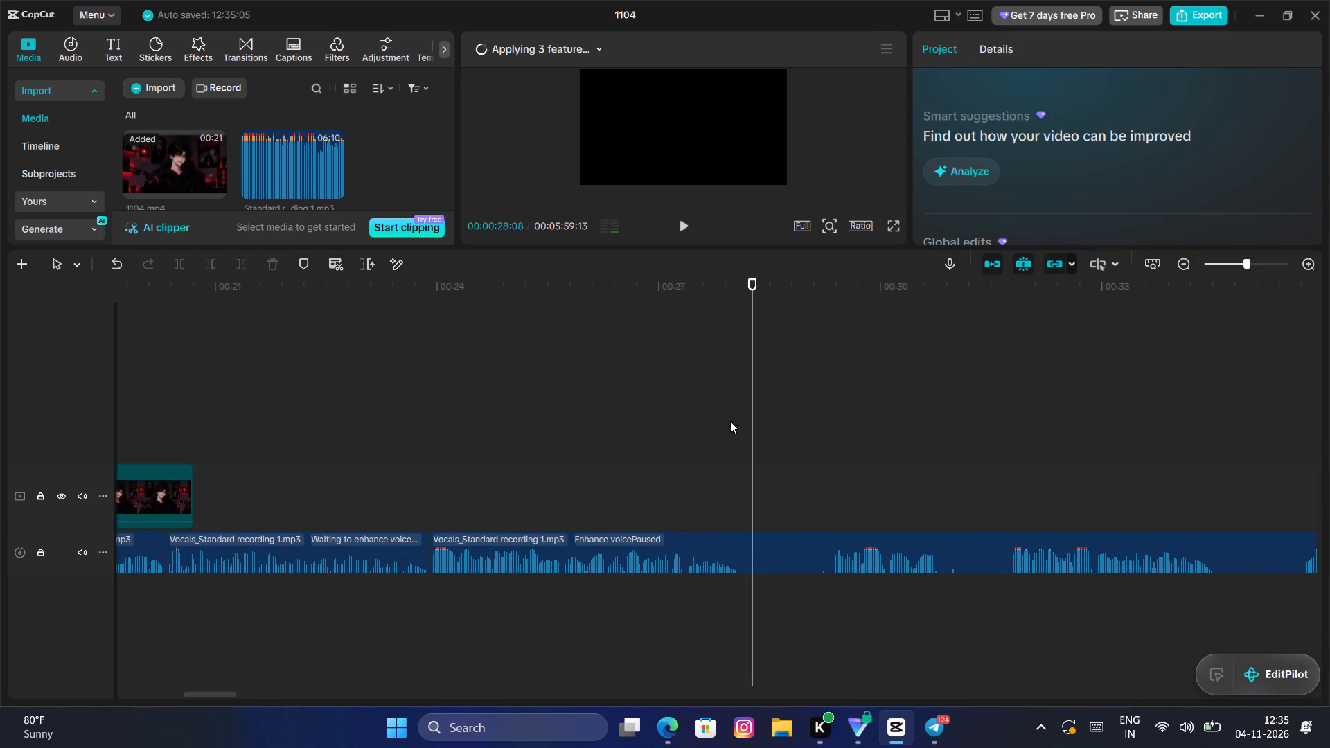
key("space")
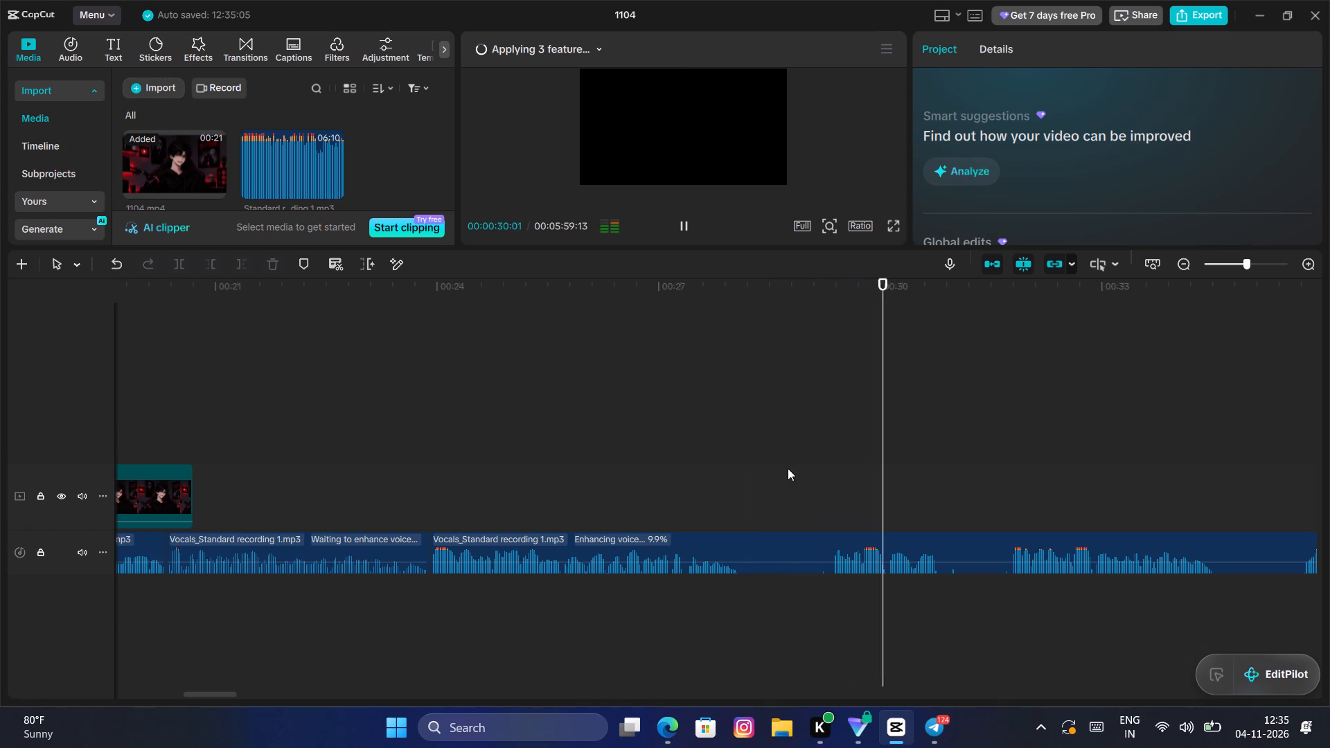
key("space")
Split the eighth Vocals clip at 00:00:28:02, where its first stretch of speech ends.
left_click(833, 513)
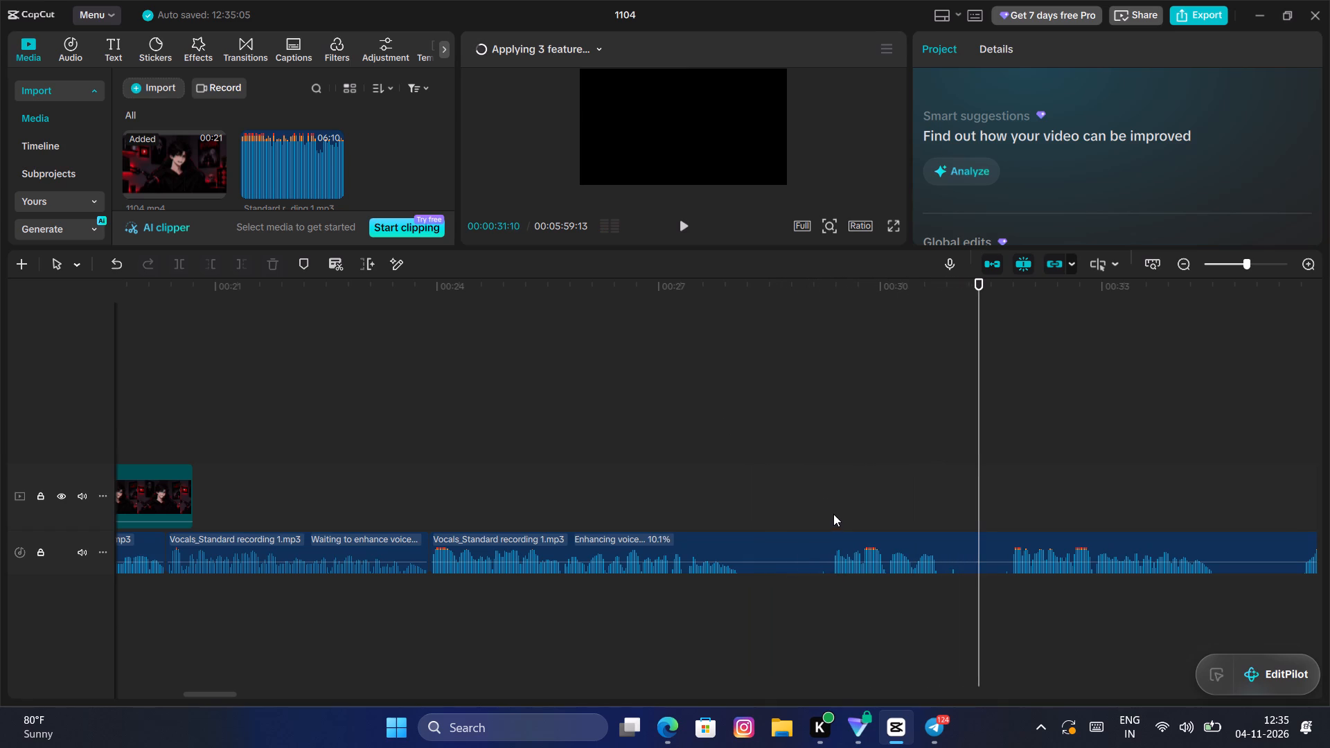
left_click_drag(833, 515, 738, 534)
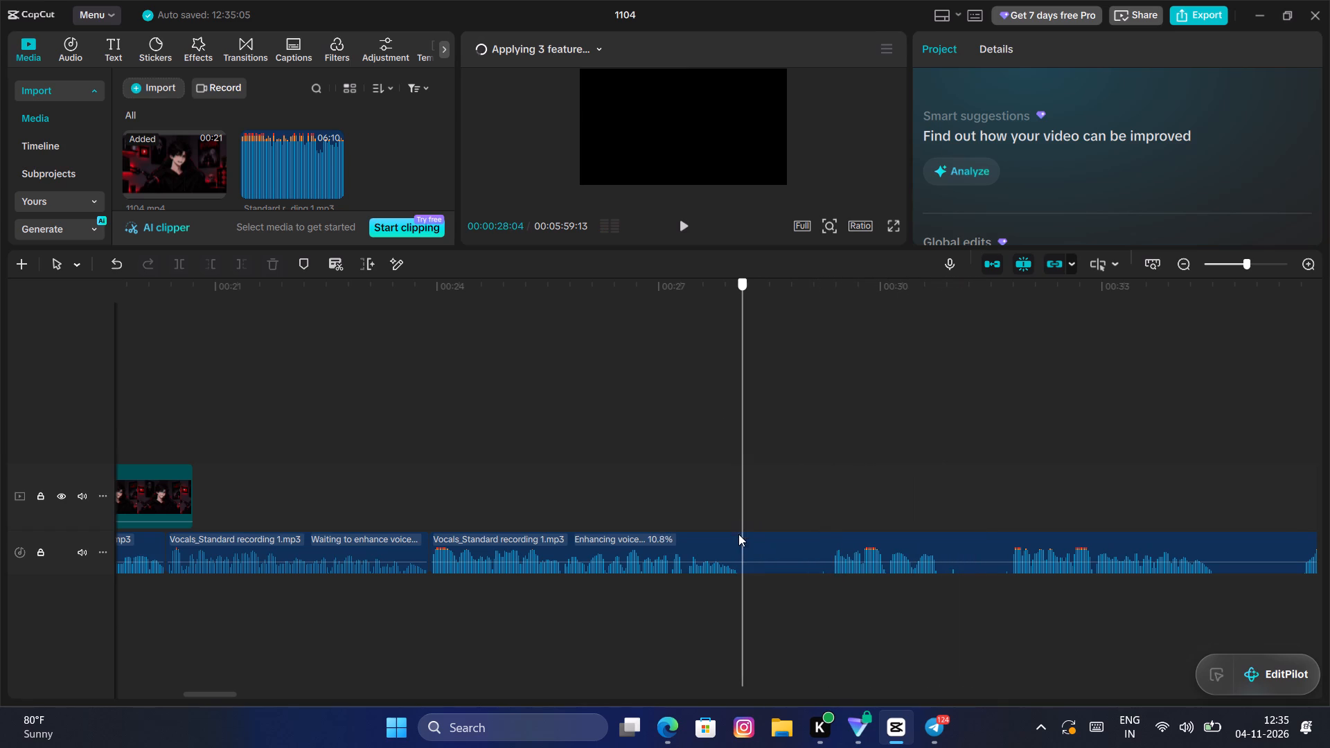
left_click_drag(738, 534, 737, 536)
left_click(736, 553)
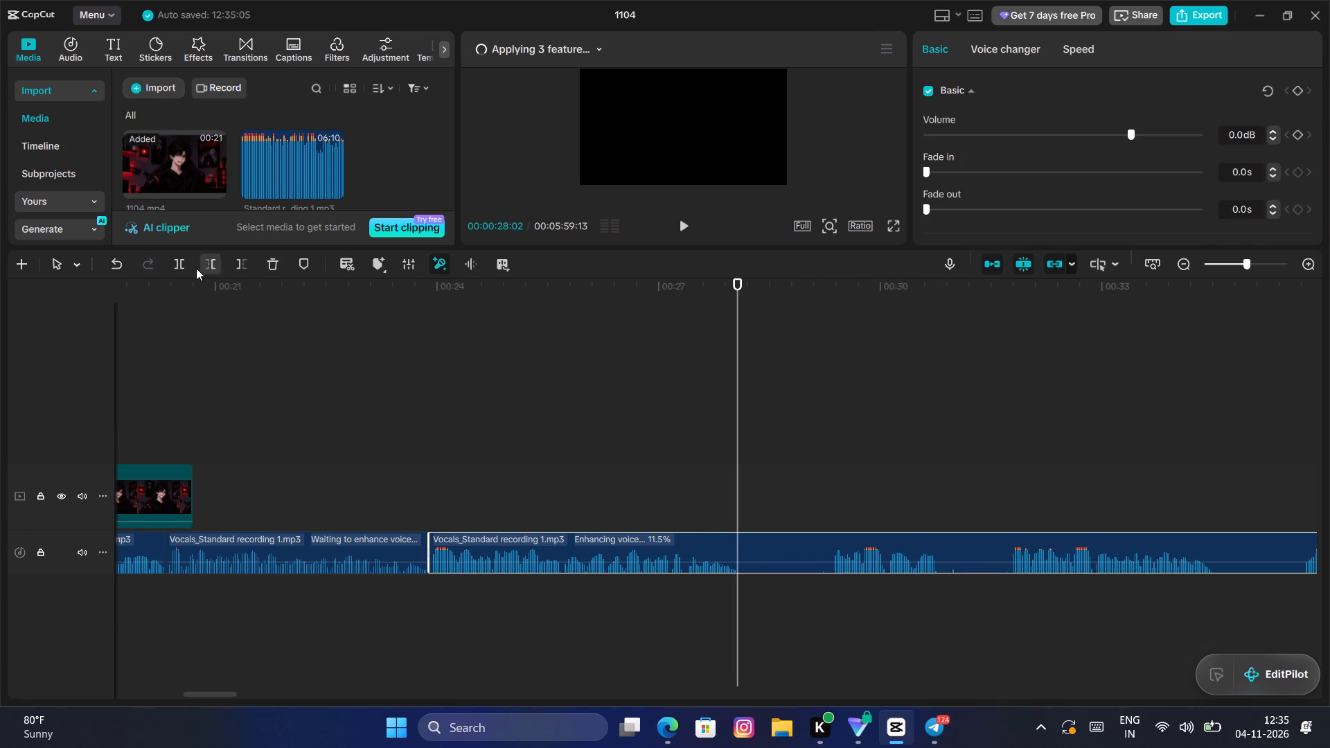
left_click(183, 263)
left_click_drag(736, 440, 736, 441)
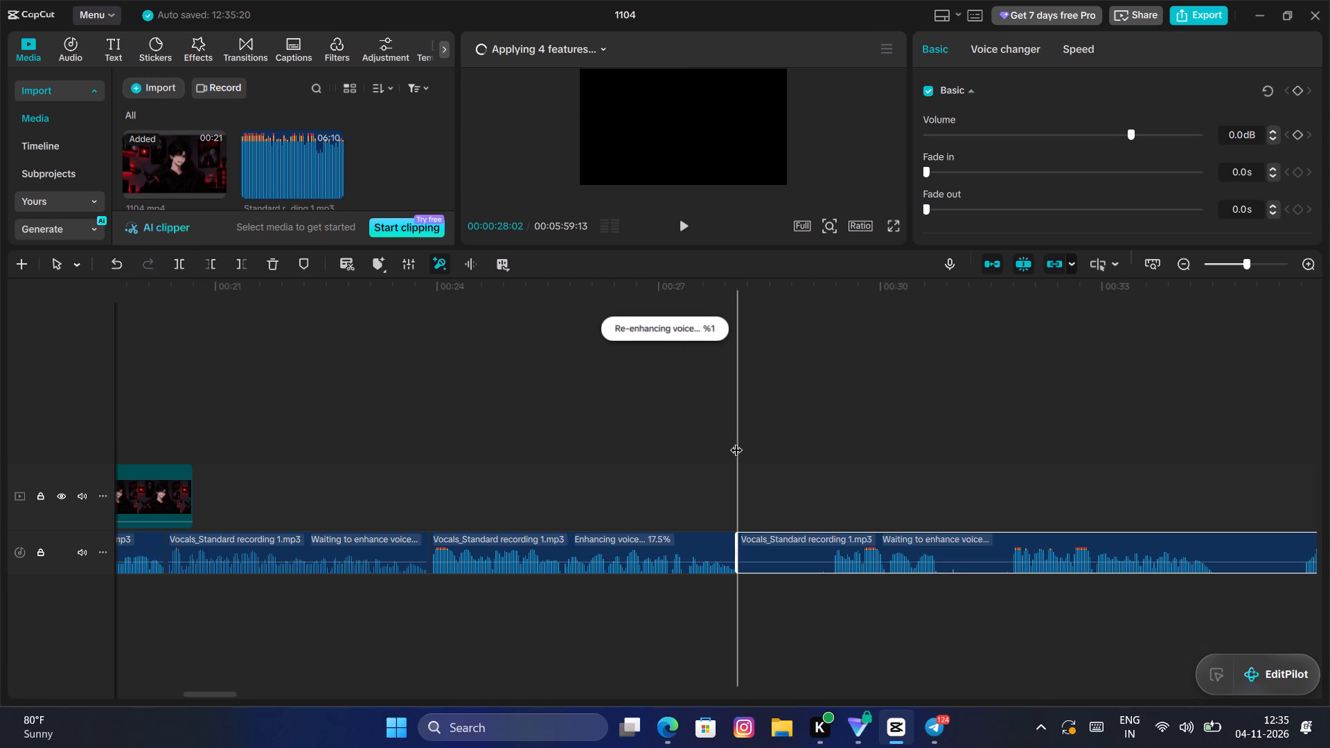
Trim the start of the ninth Vocals clip up to 00:00:29:10 and move the clip against the preceding one.
left_click_drag(736, 441, 833, 497)
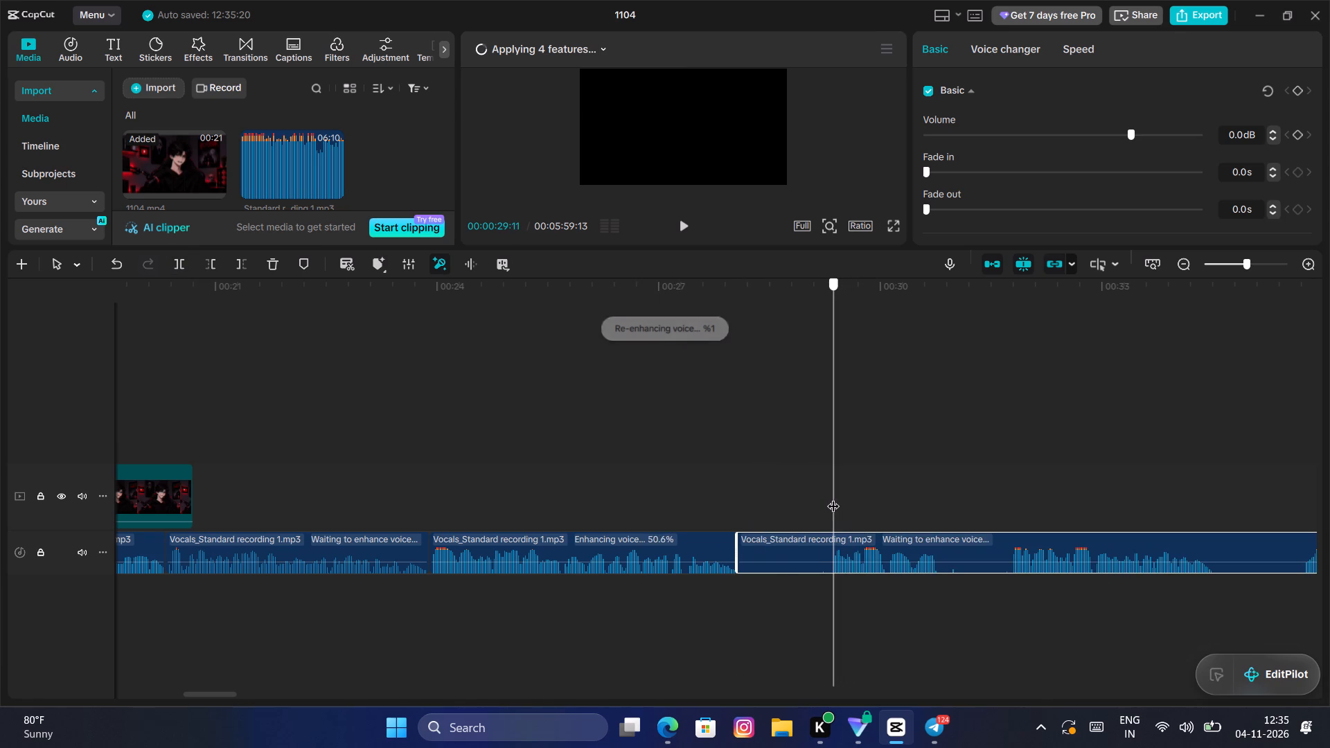
left_click_drag(833, 497, 830, 501)
key("q")
left_click_drag(874, 553, 863, 552)
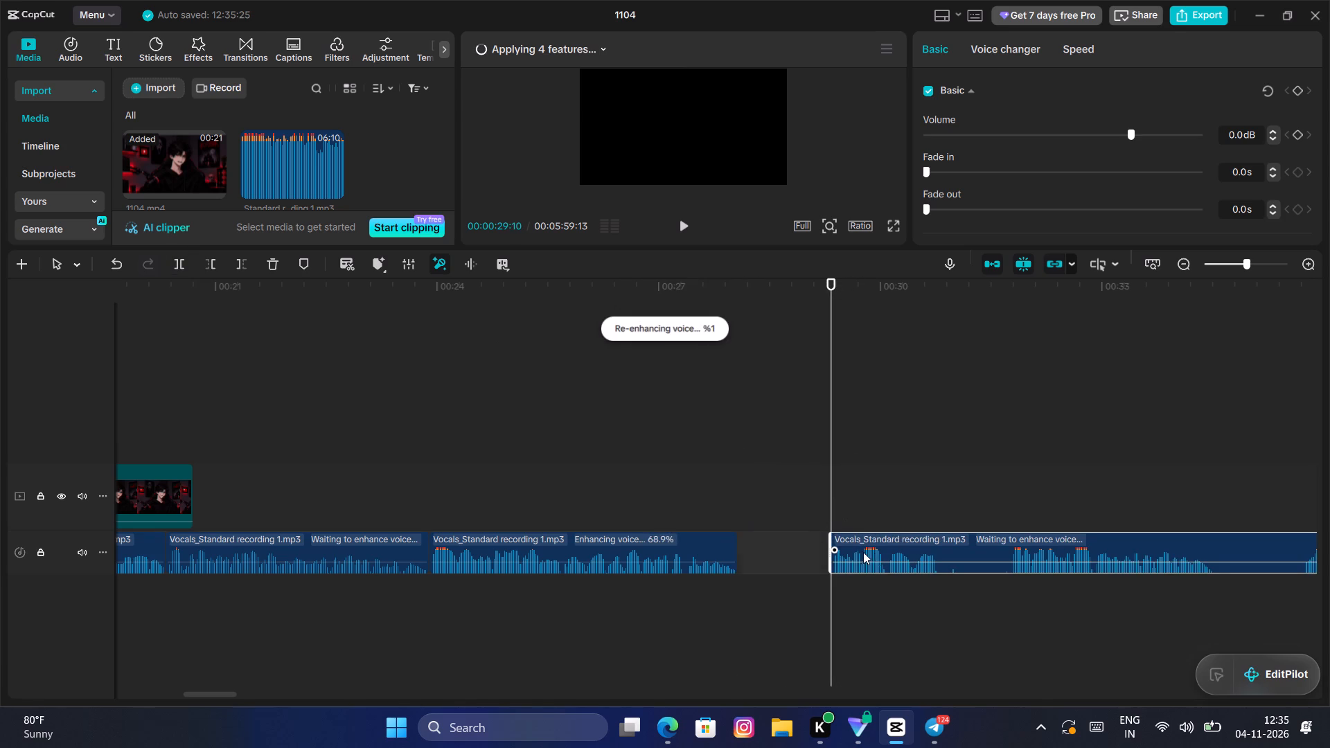
left_click_drag(863, 552, 778, 558)
Listen past the ninth Vocals clip's join, trim its start up to 00:00:30:15, and close the gap to the preceding clip.
left_click(727, 481)
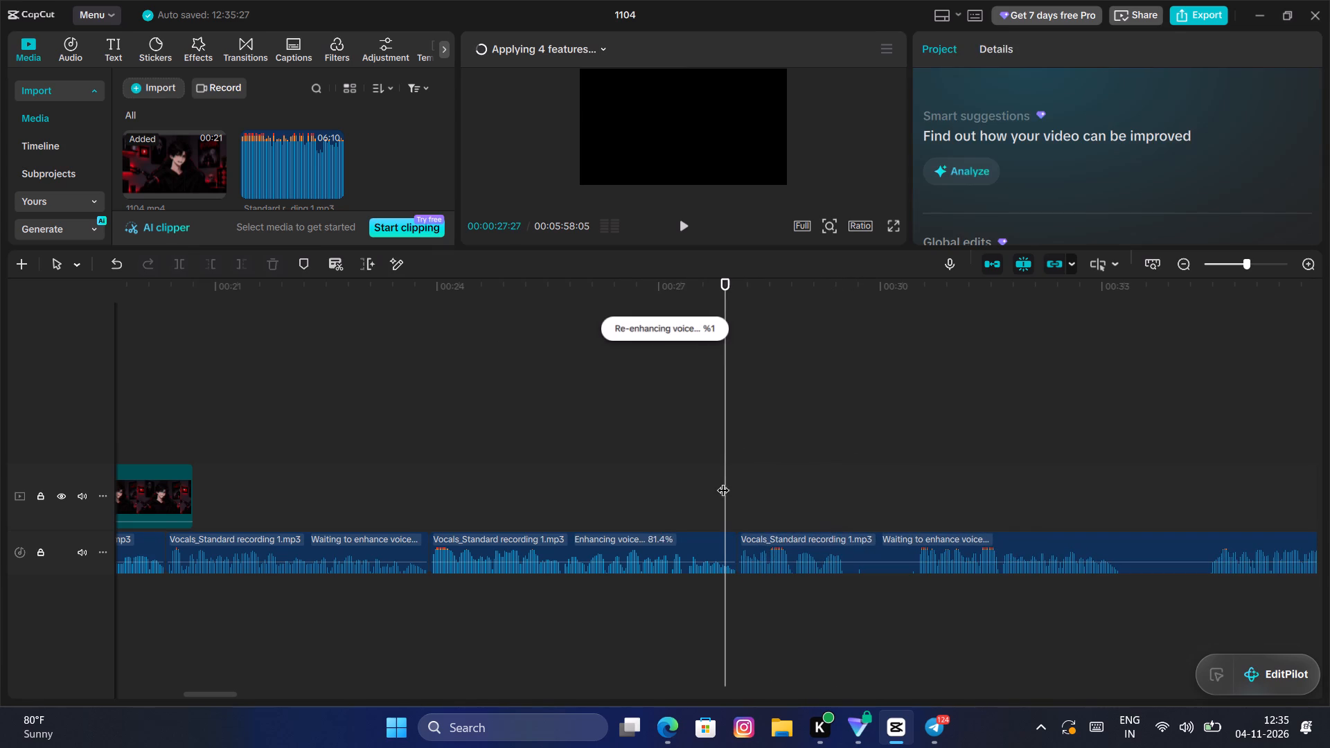
key("c")
key("space")
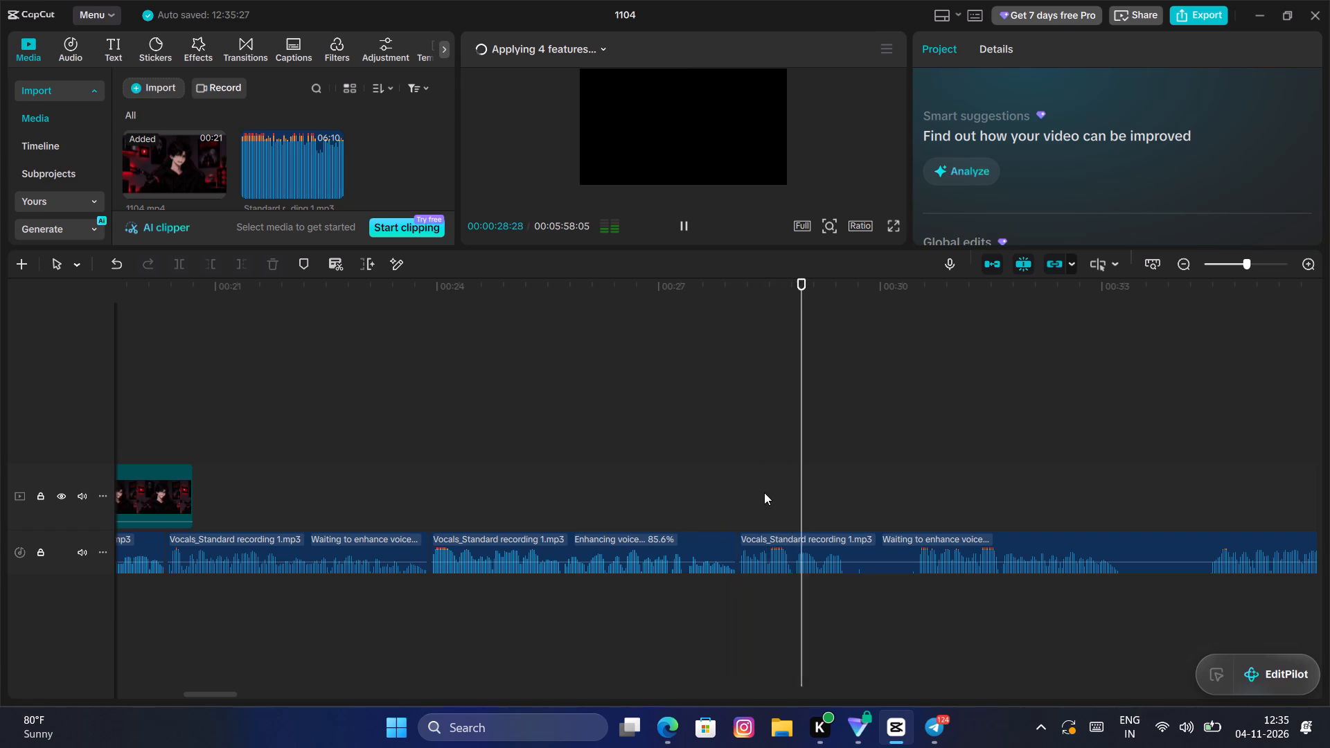
key("space")
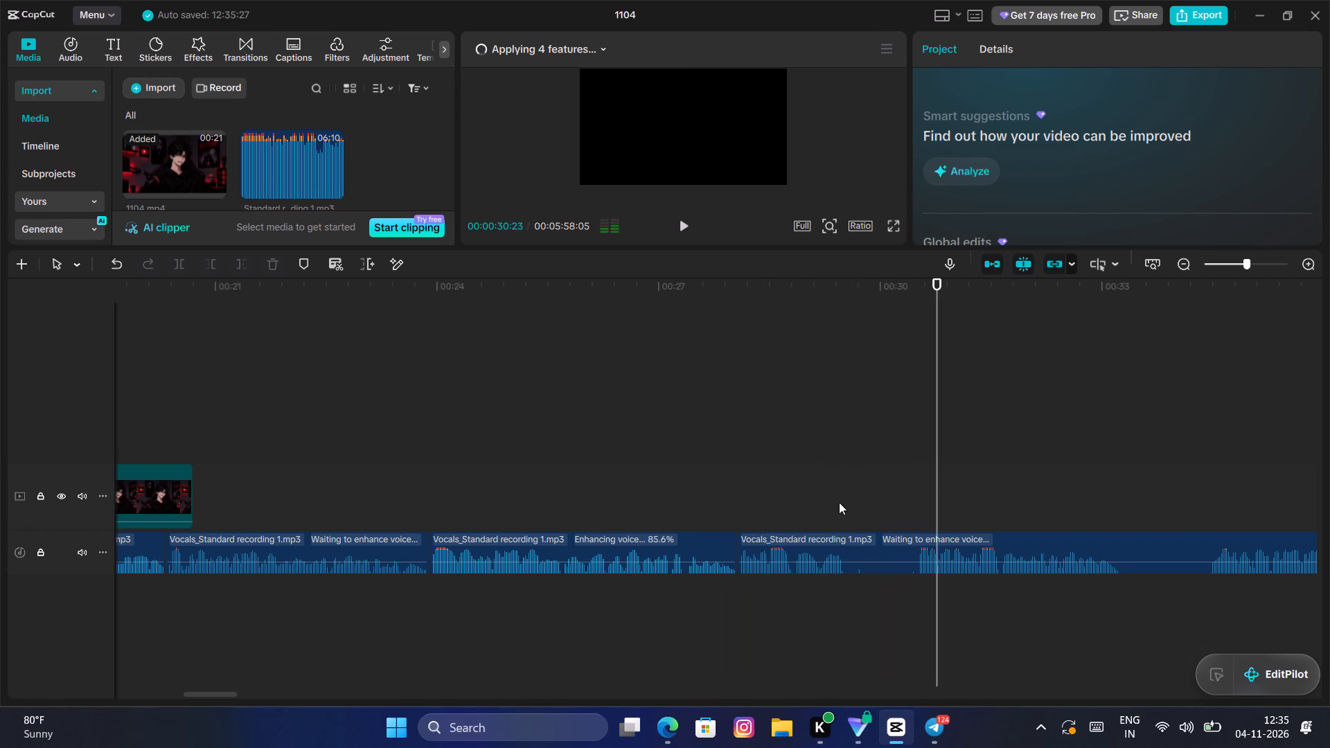
key("space")
key("space")
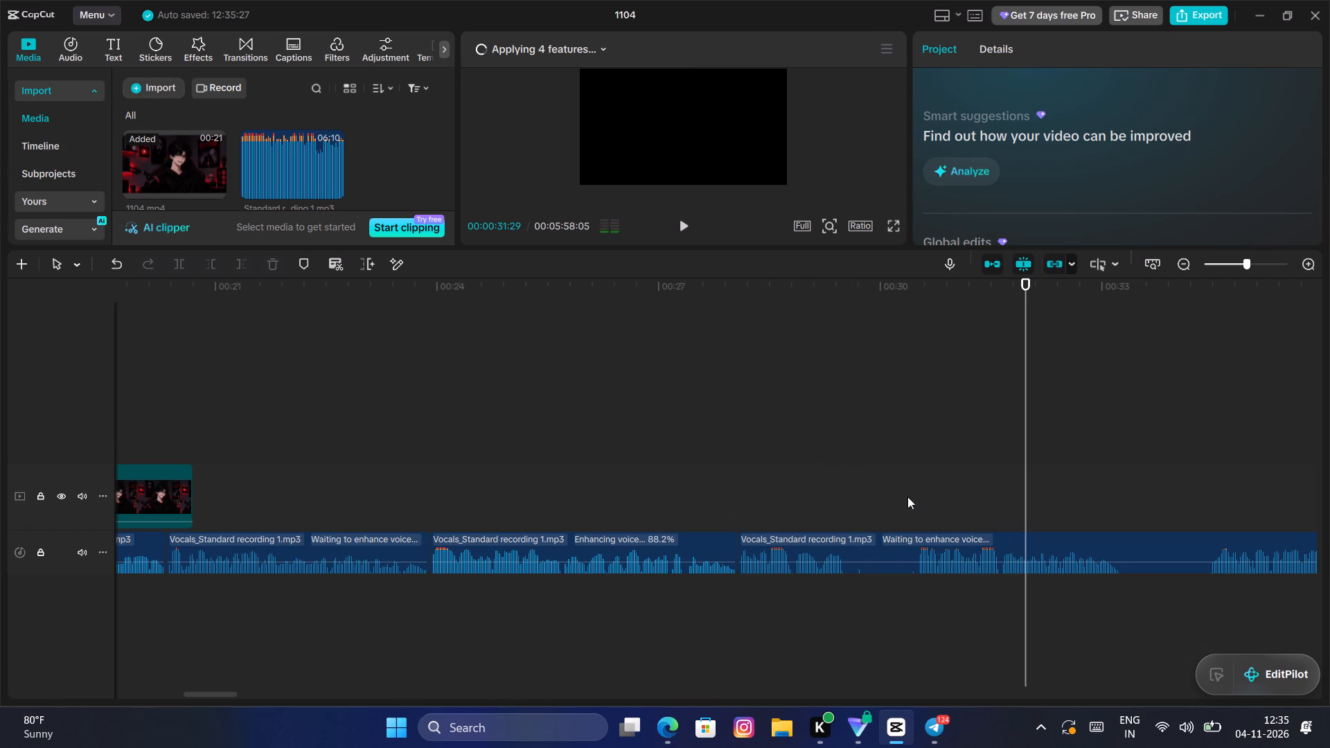
left_click(906, 498)
left_click_drag(906, 498, 916, 515)
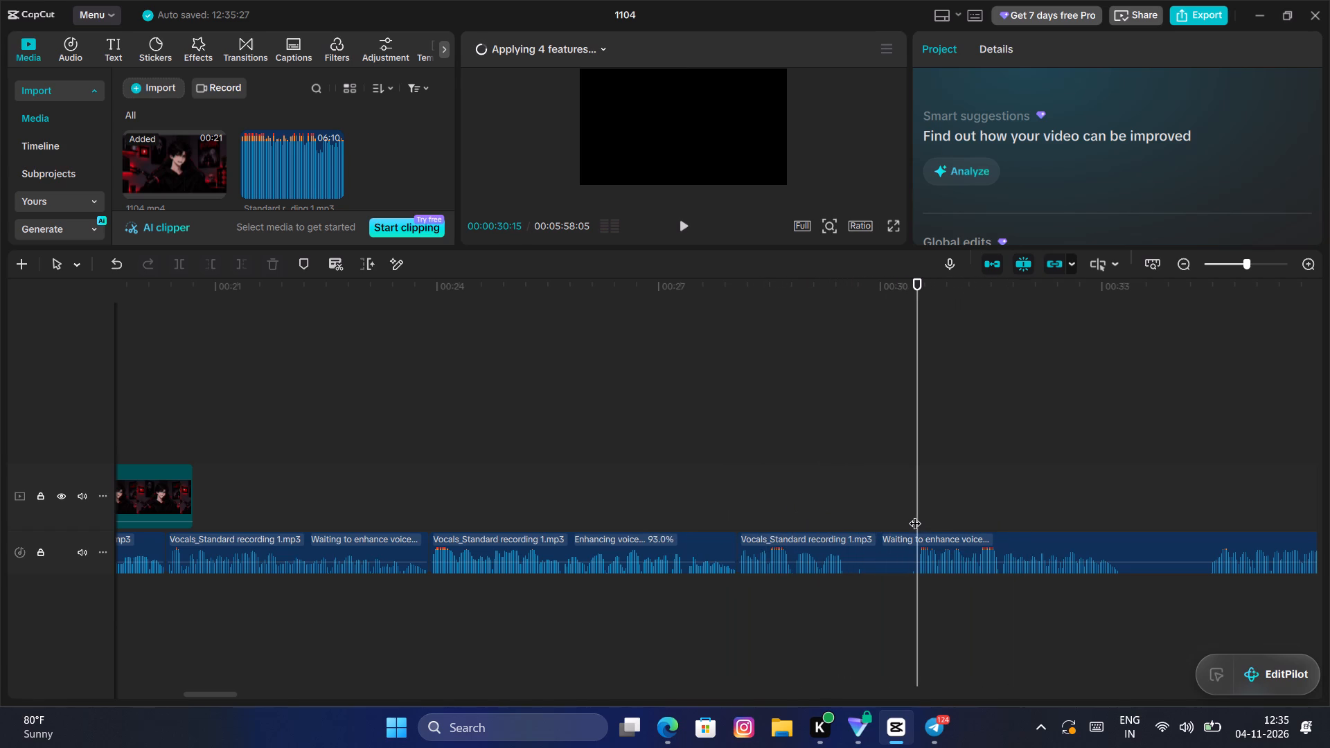
left_click(900, 535)
left_click(897, 546)
key("q")
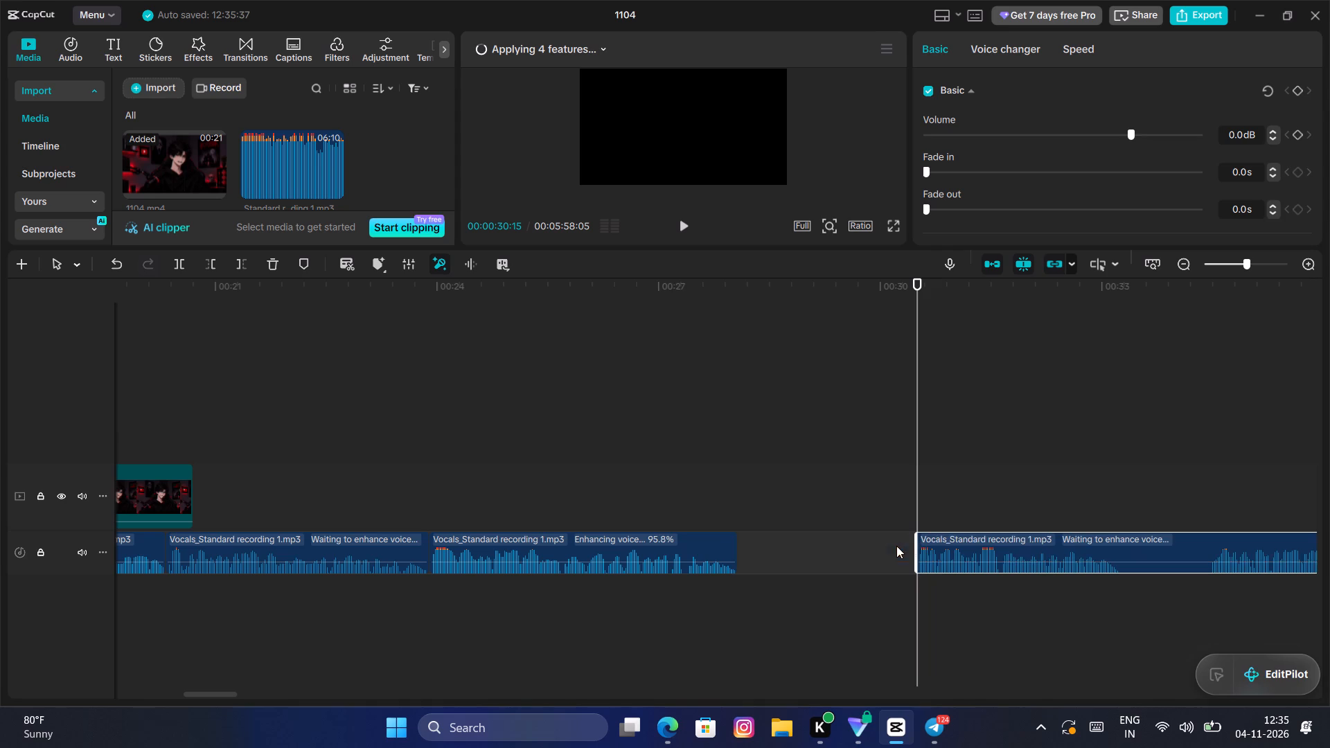
left_click_drag(974, 558, 797, 553)
Listen to the join before the ninth Vocals clip and on through its next pause.
left_click(727, 486)
key("space")
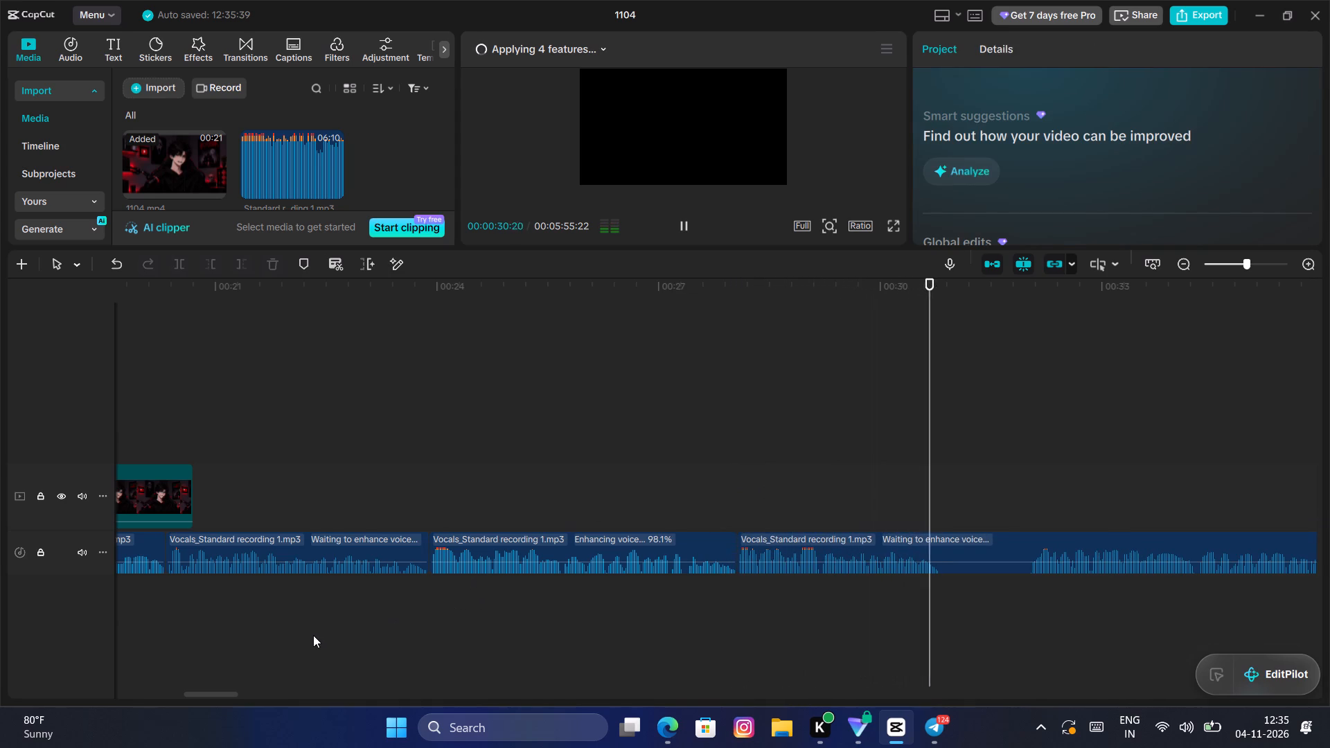
key("space")
left_click(951, 490)
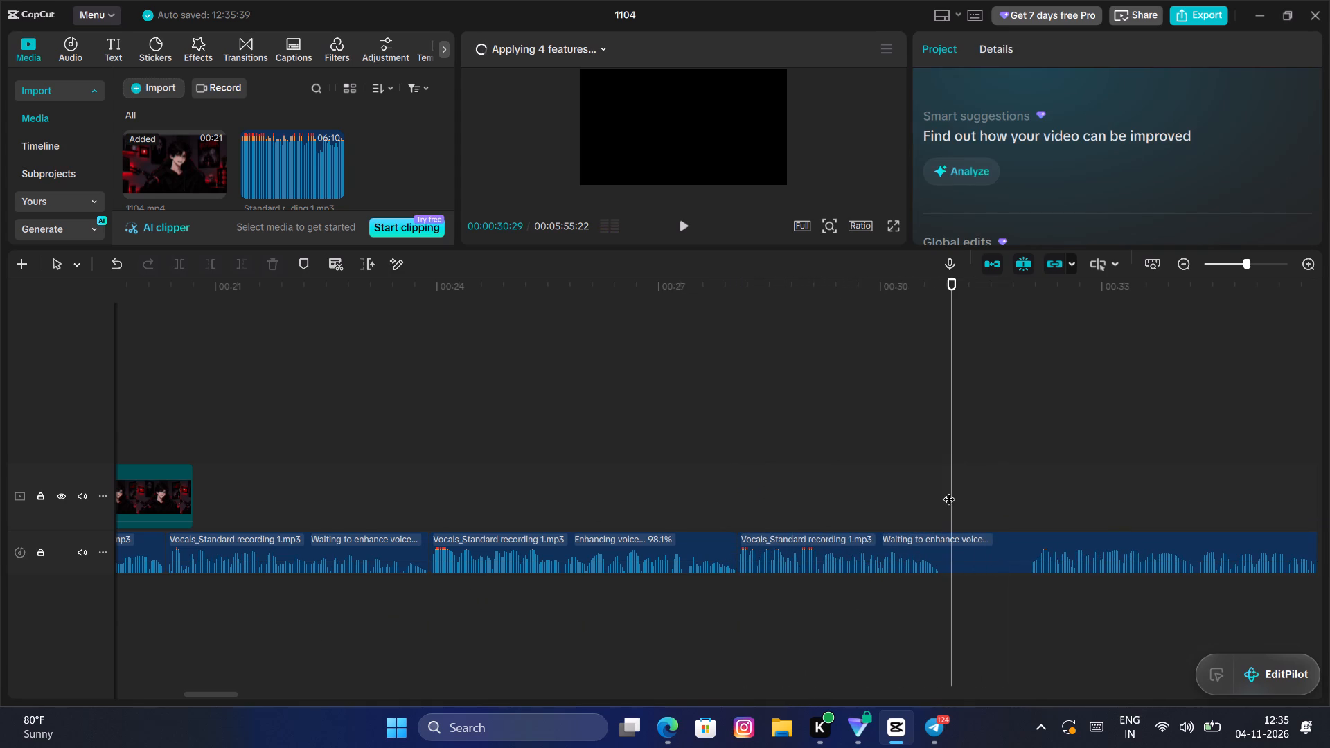
left_click(949, 490)
left_click(1002, 485)
left_click_drag(1003, 486, 1029, 501)
key("space")
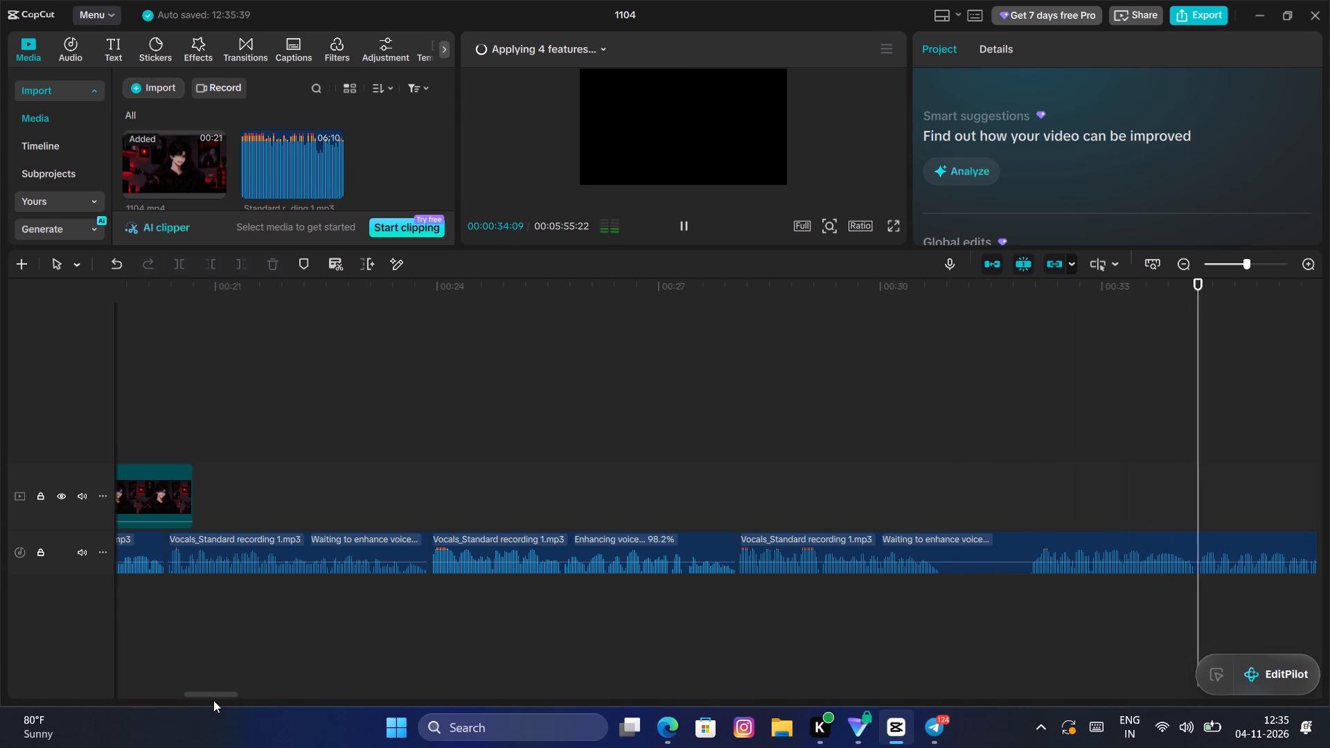
left_click_drag(215, 697, 235, 702)
key("space")
Split the ninth Vocals clip at 00:00:30:25, where its first stretch of speech ends.
left_click(484, 486)
left_click_drag(484, 486, 495, 491)
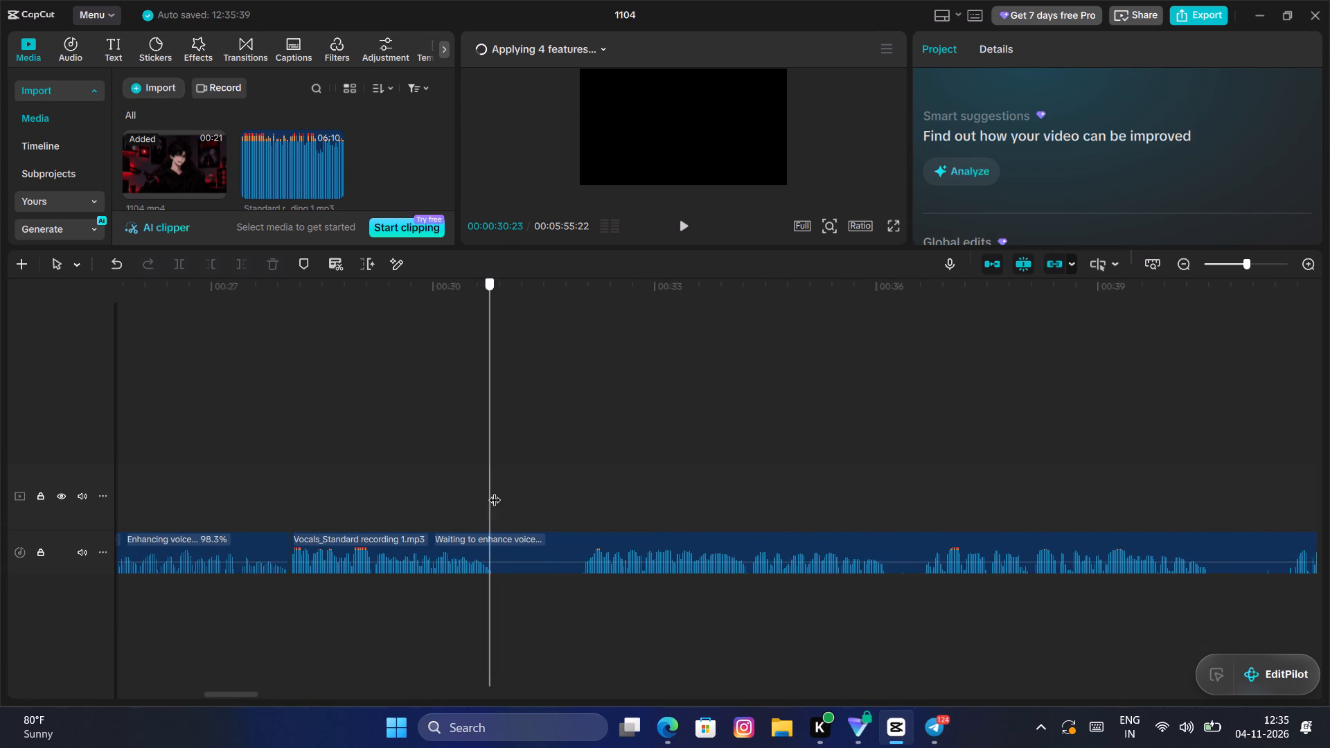
left_click_drag(495, 491, 495, 506)
left_click(495, 542)
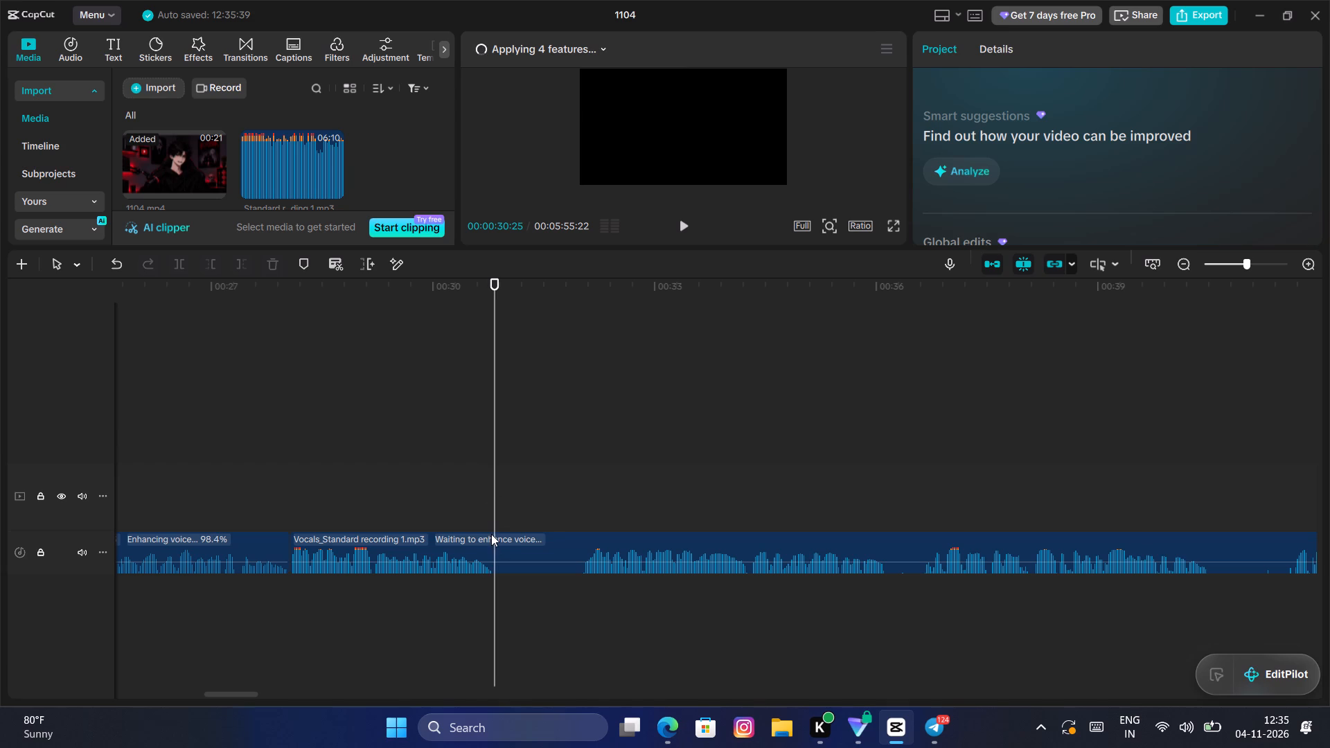
left_click(495, 553)
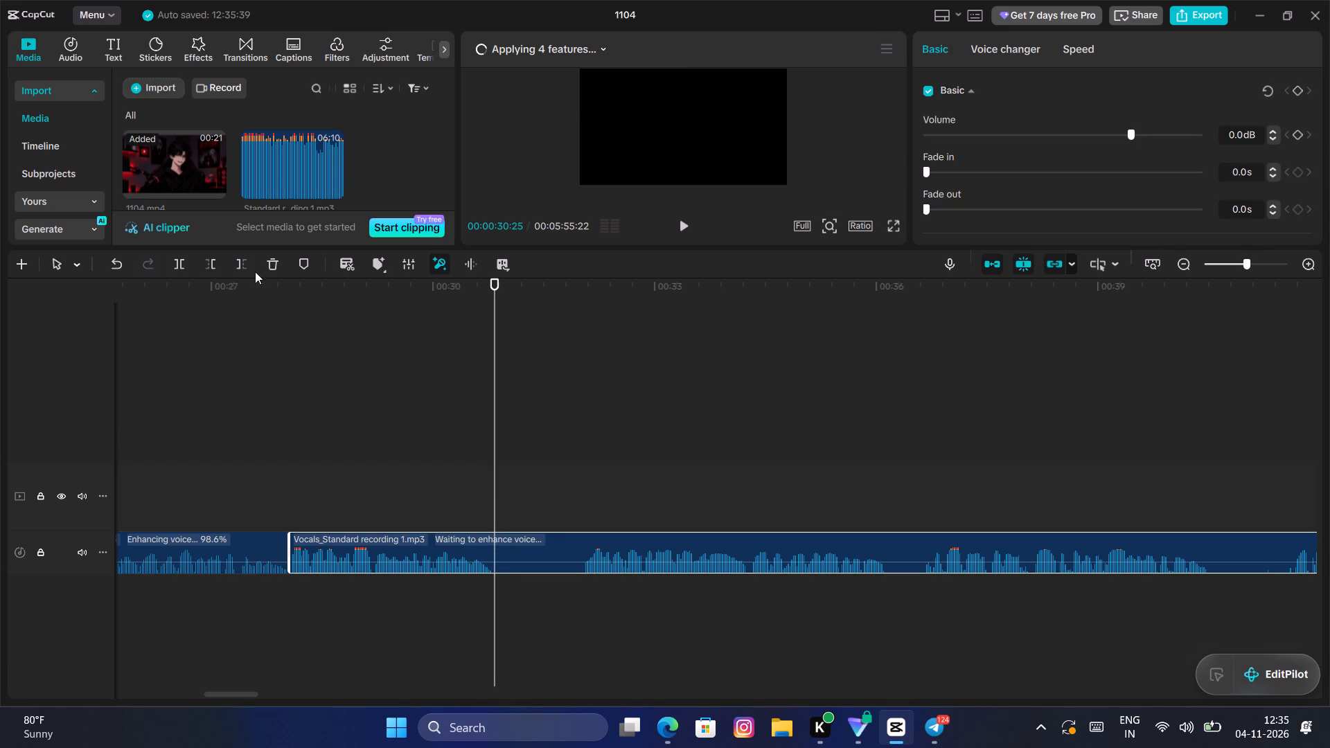
left_click(185, 271)
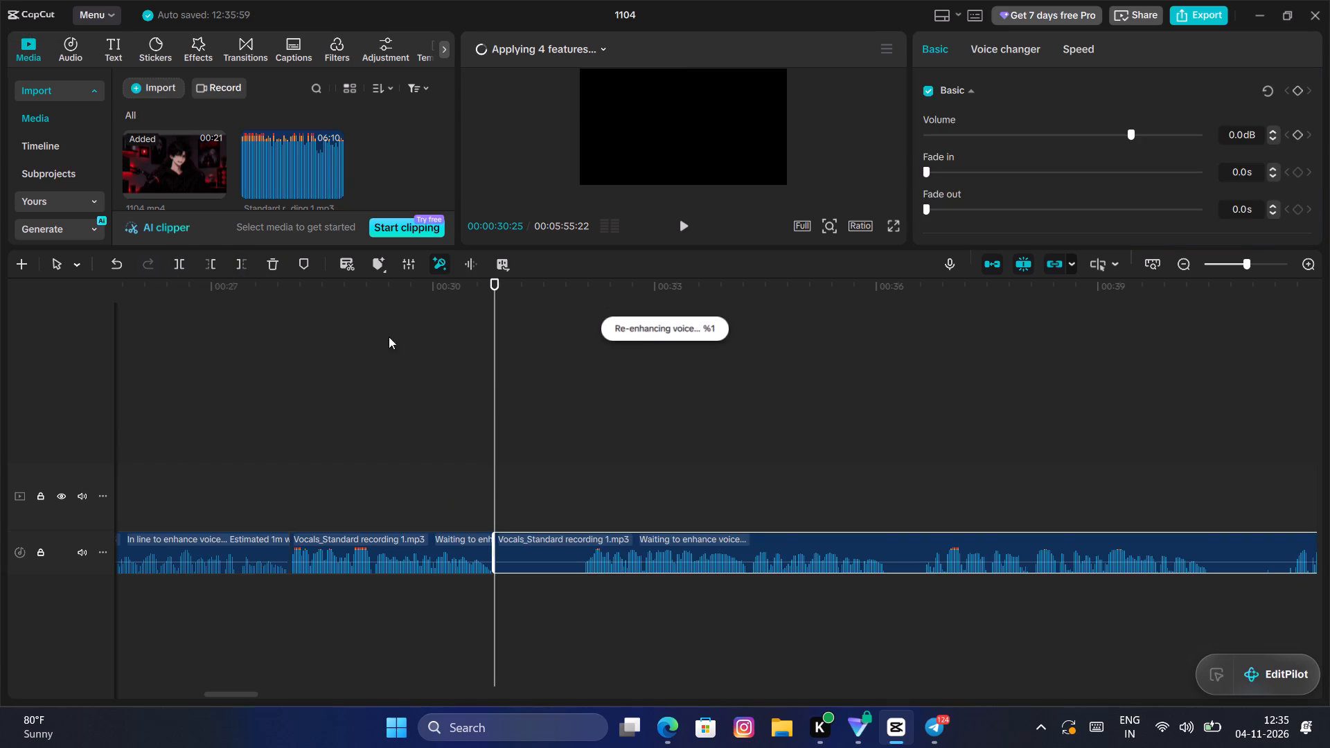
Trim the start of the tenth Vocals clip up to 00:00:32:01 and move the clip against the preceding one.
left_click_drag(497, 384, 585, 429)
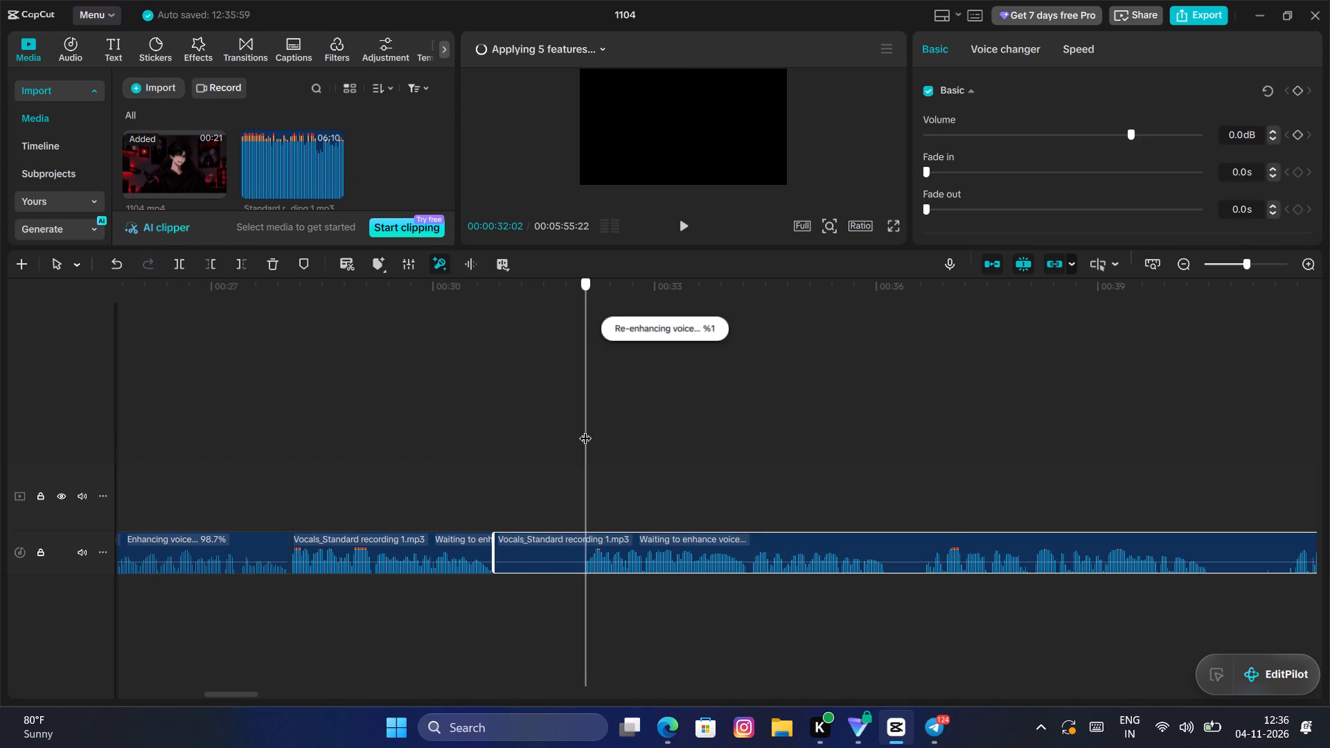
left_click_drag(585, 429, 583, 436)
key("q")
left_click_drag(628, 546, 568, 549)
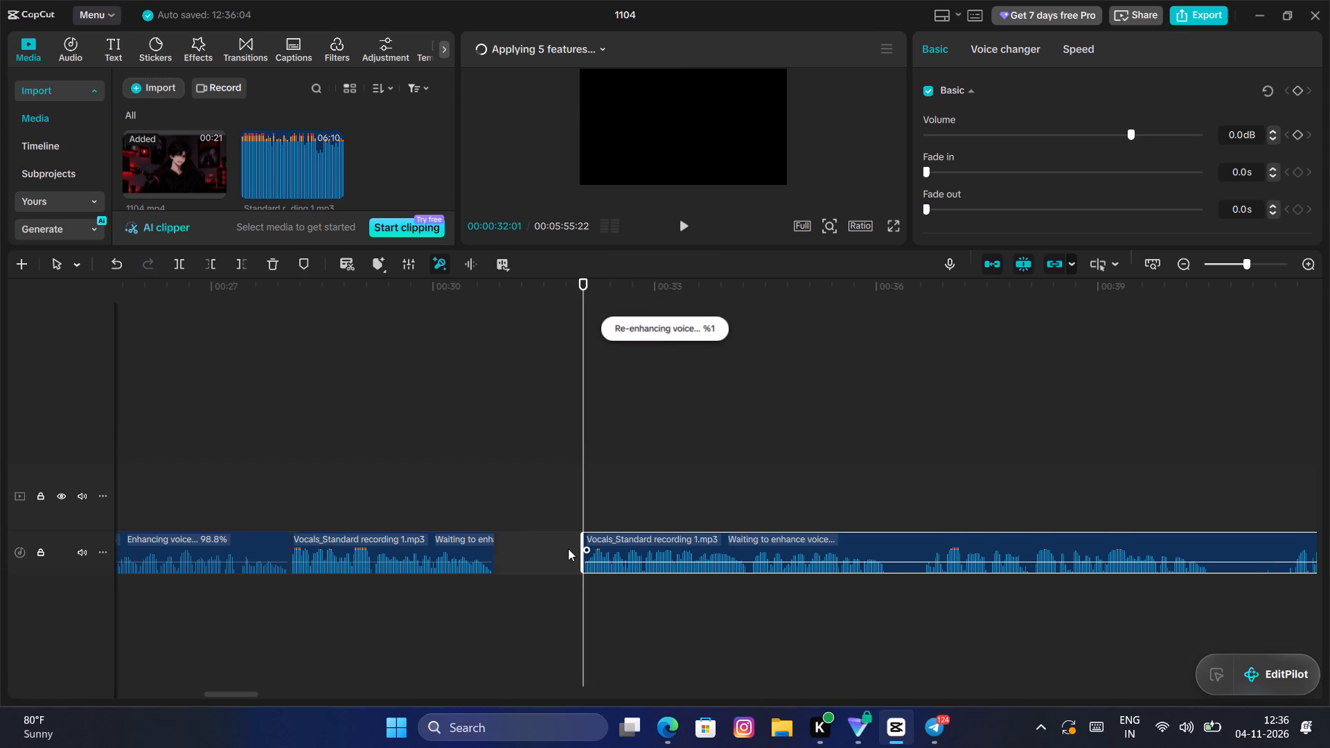
left_click_drag(568, 549, 541, 551)
Listen through the tenth Vocals clip's opening speech and split the clip at 00:00:34:27, at the start of the silent gap.
left_click(457, 473)
key("c")
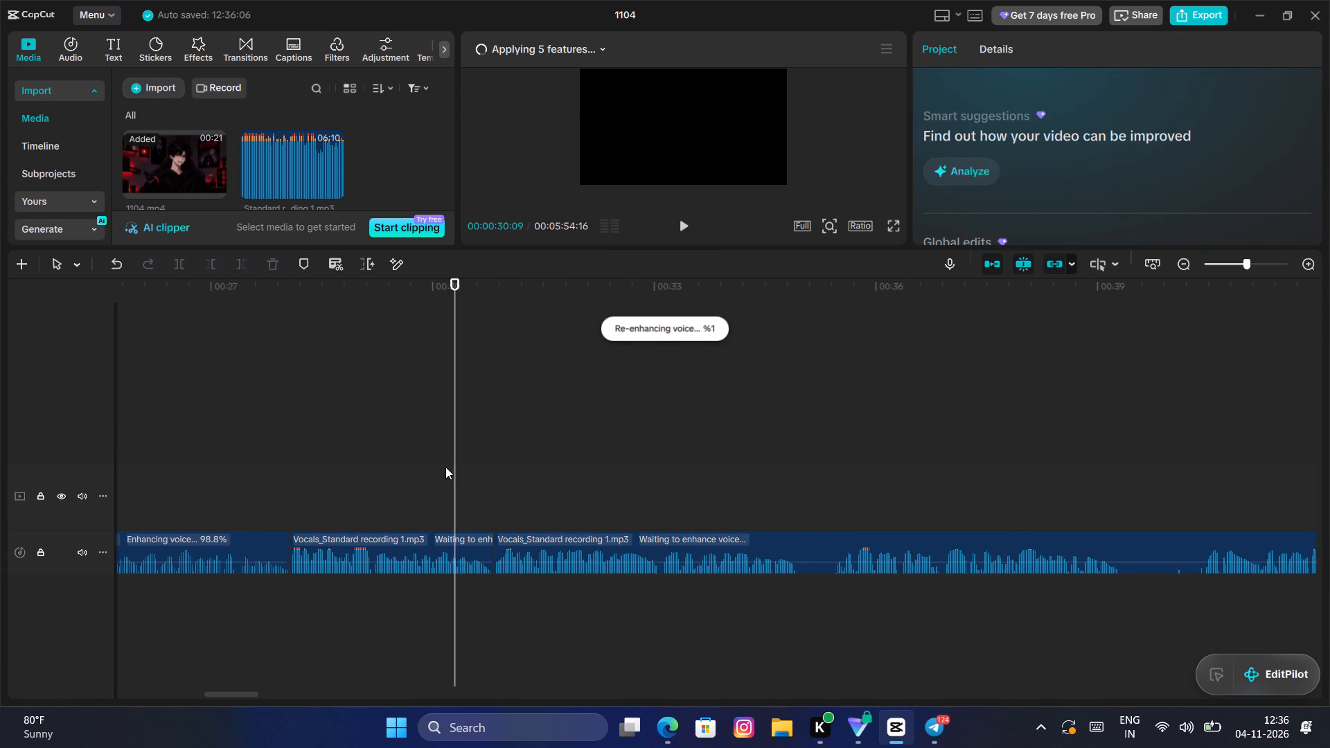
key("space")
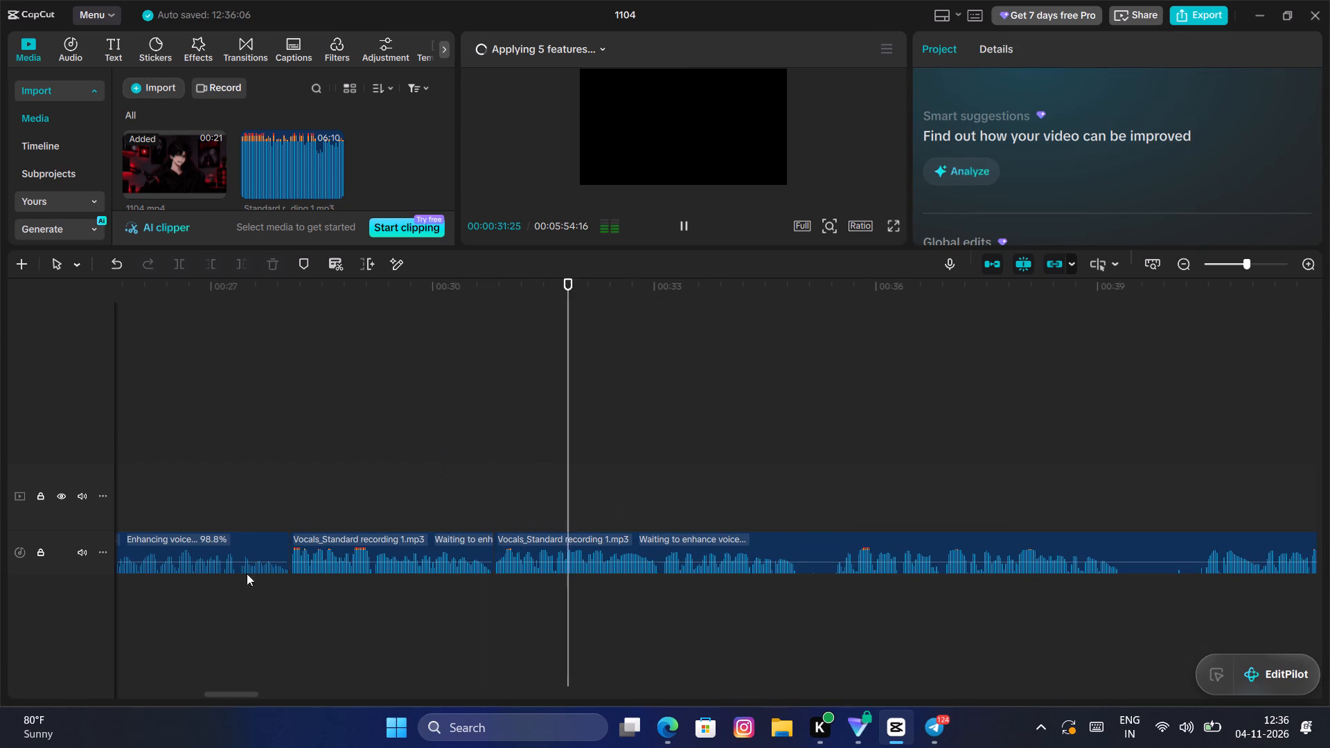
left_click_drag(213, 694, 222, 704)
key("space")
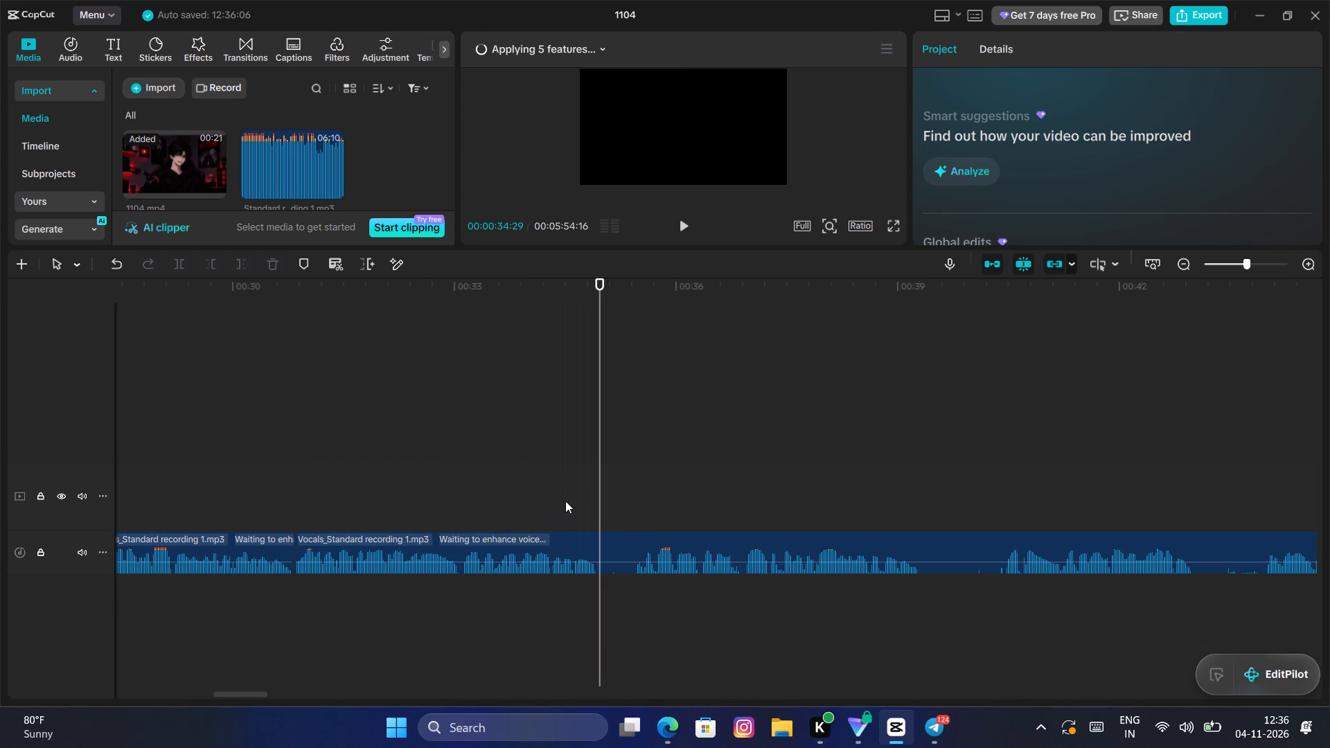
key("space")
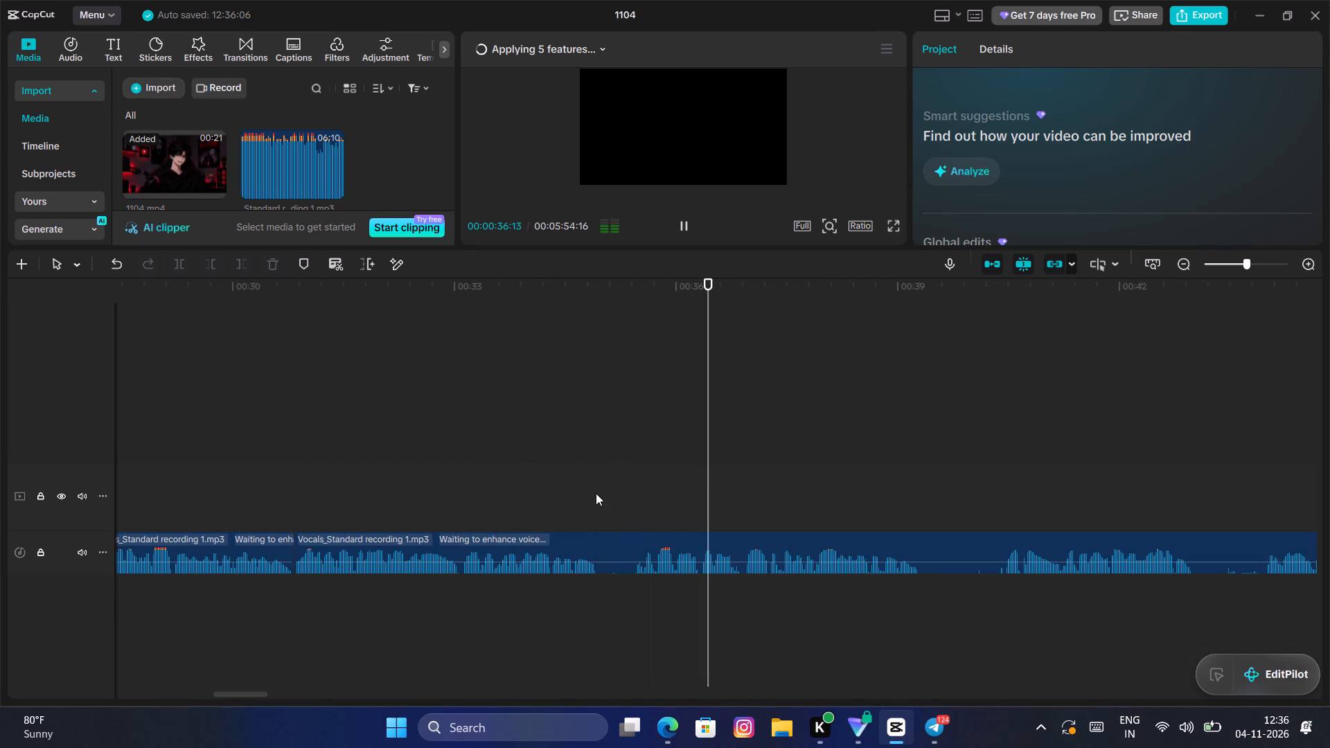
key("space")
left_click(1308, 260)
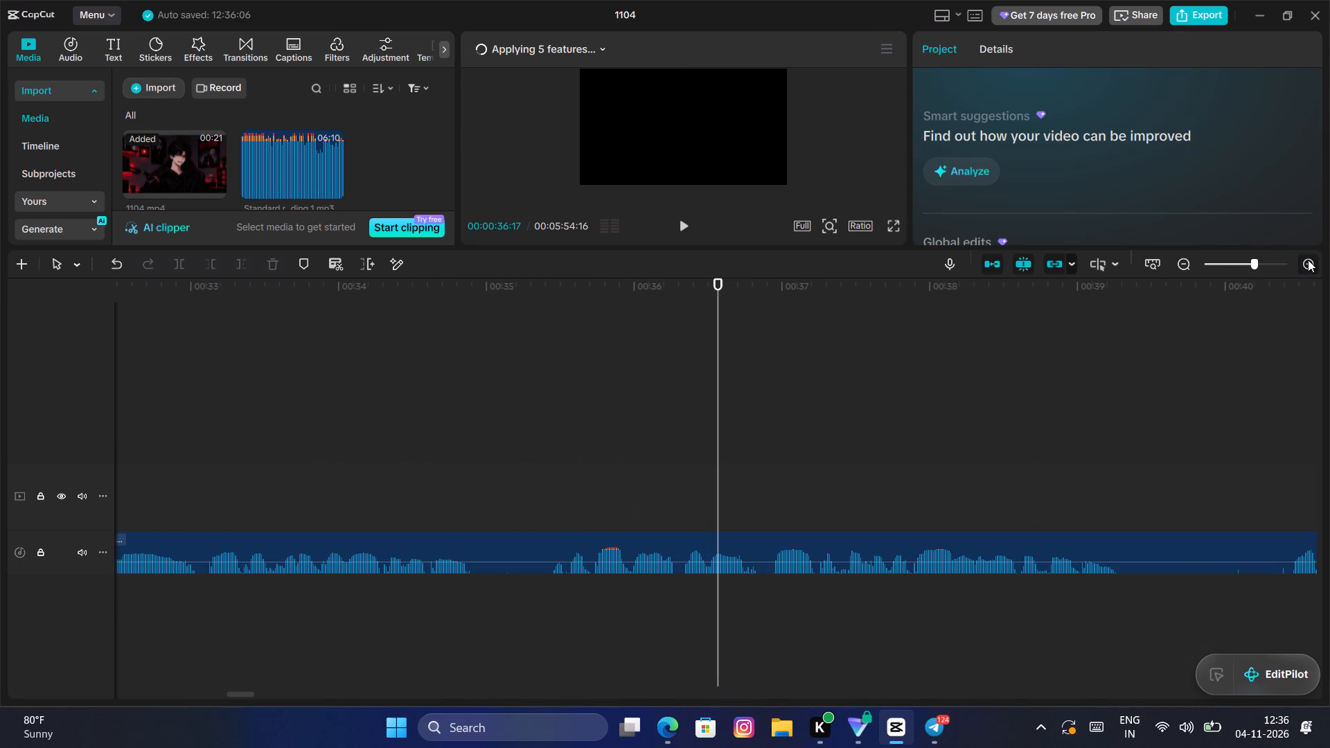
left_click(457, 454)
left_click_drag(457, 454, 474, 470)
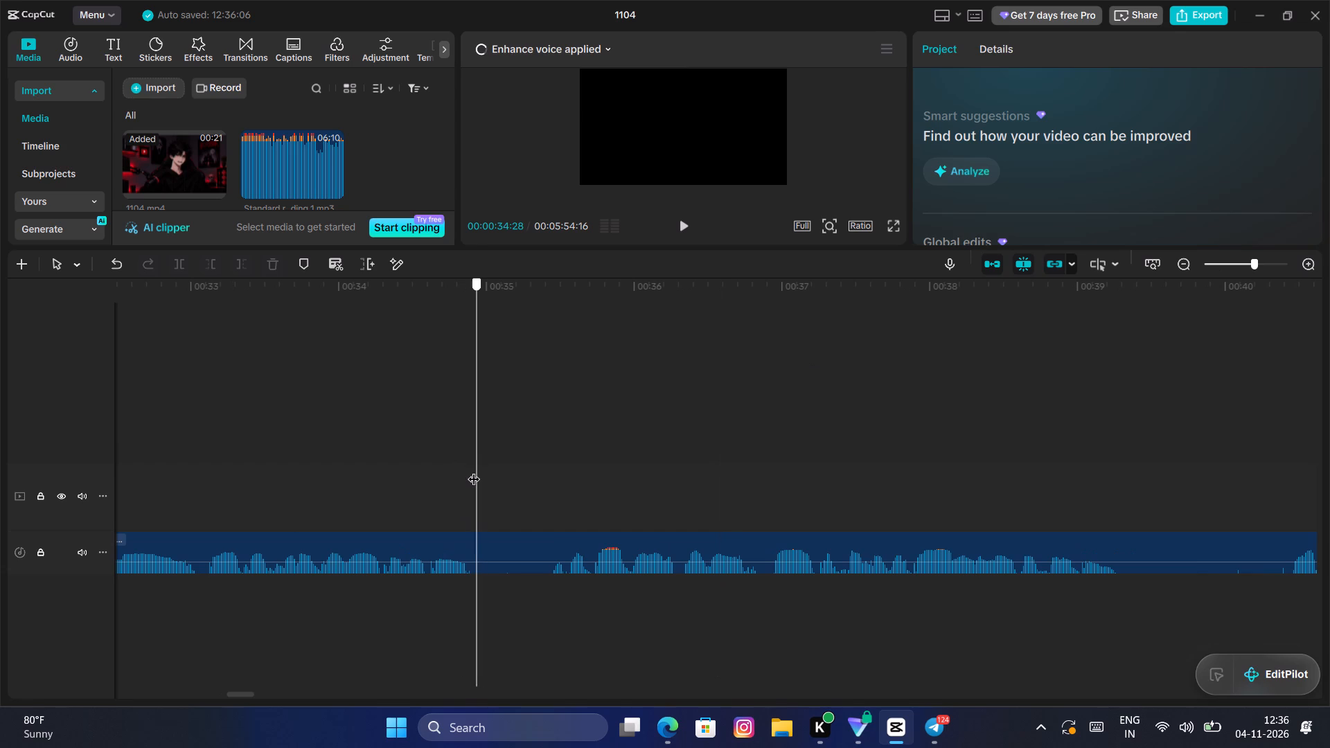
left_click_drag(474, 470, 472, 472)
left_click(472, 551)
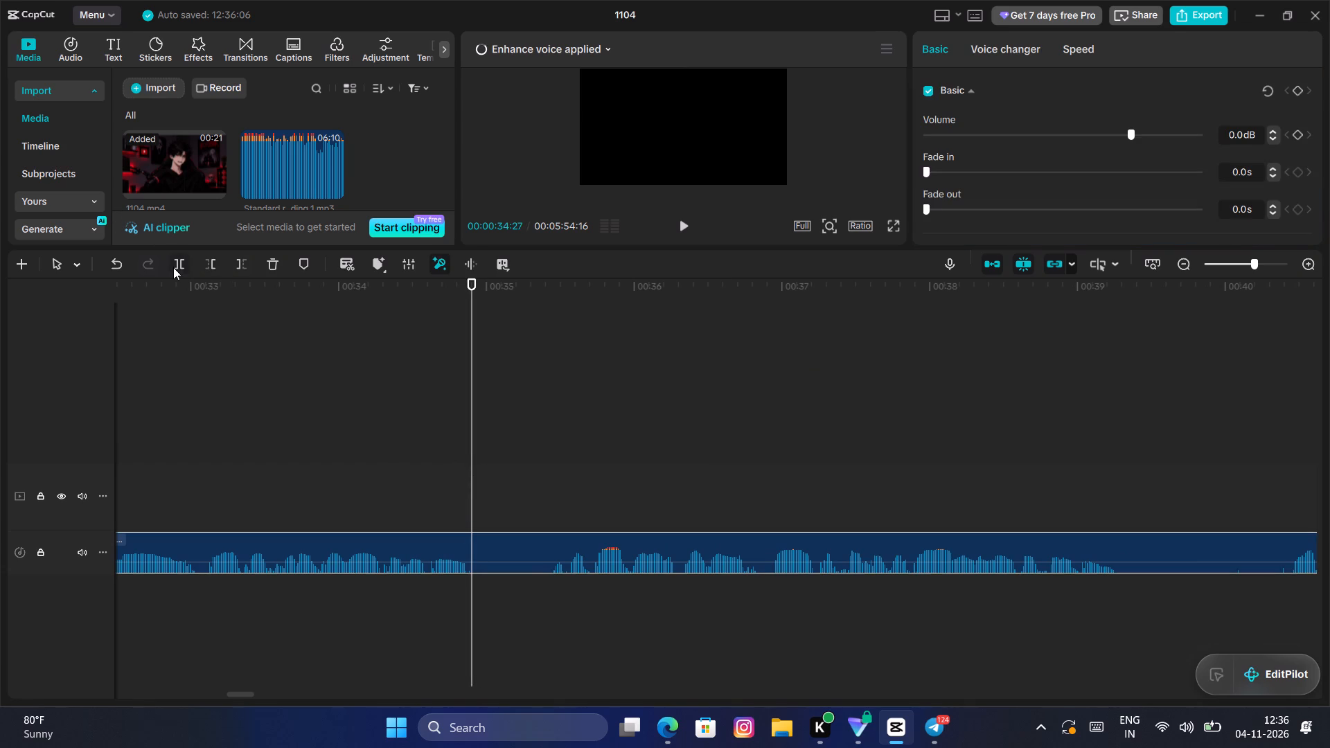
left_click(173, 269)
left_click(186, 271)
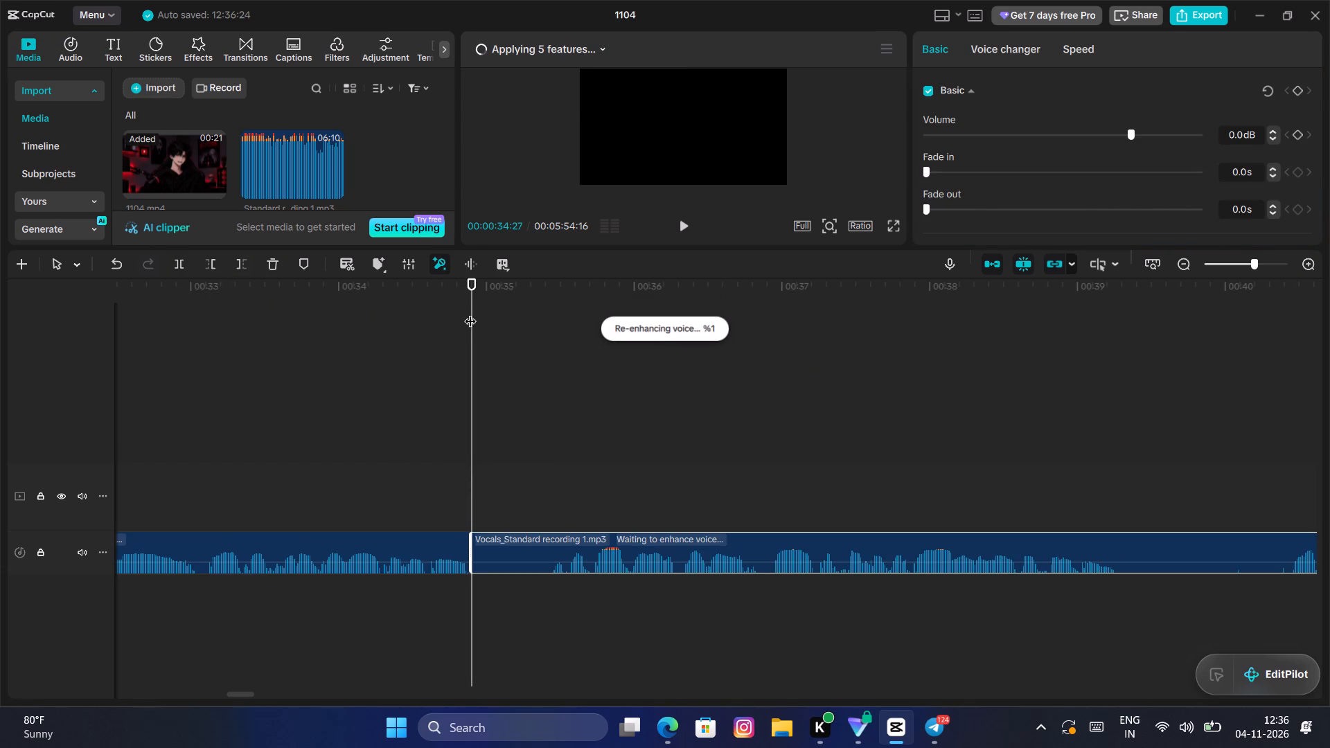
Trim the start of the eleventh Vocals clip up to 00:00:35:12 and move the clip against the preceding one.
left_click_drag(470, 312, 553, 324)
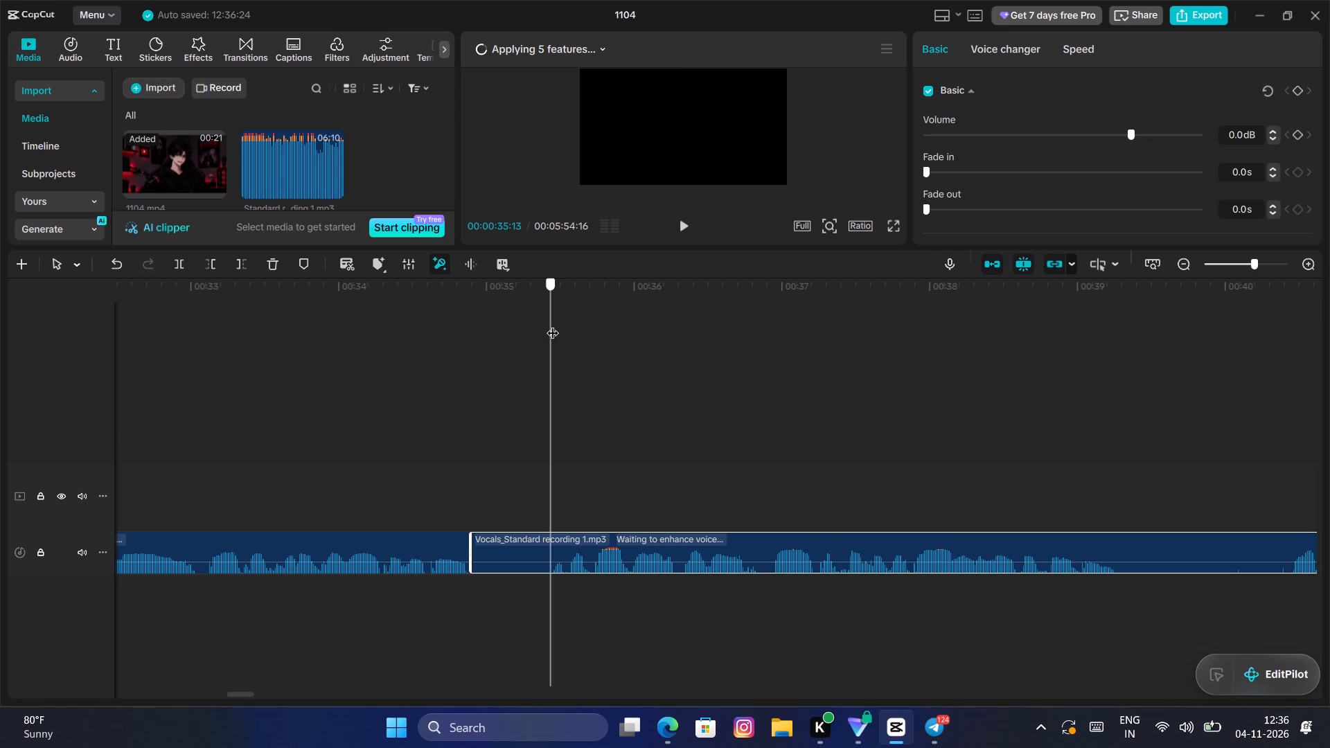
left_click_drag(553, 324, 548, 328)
key("q")
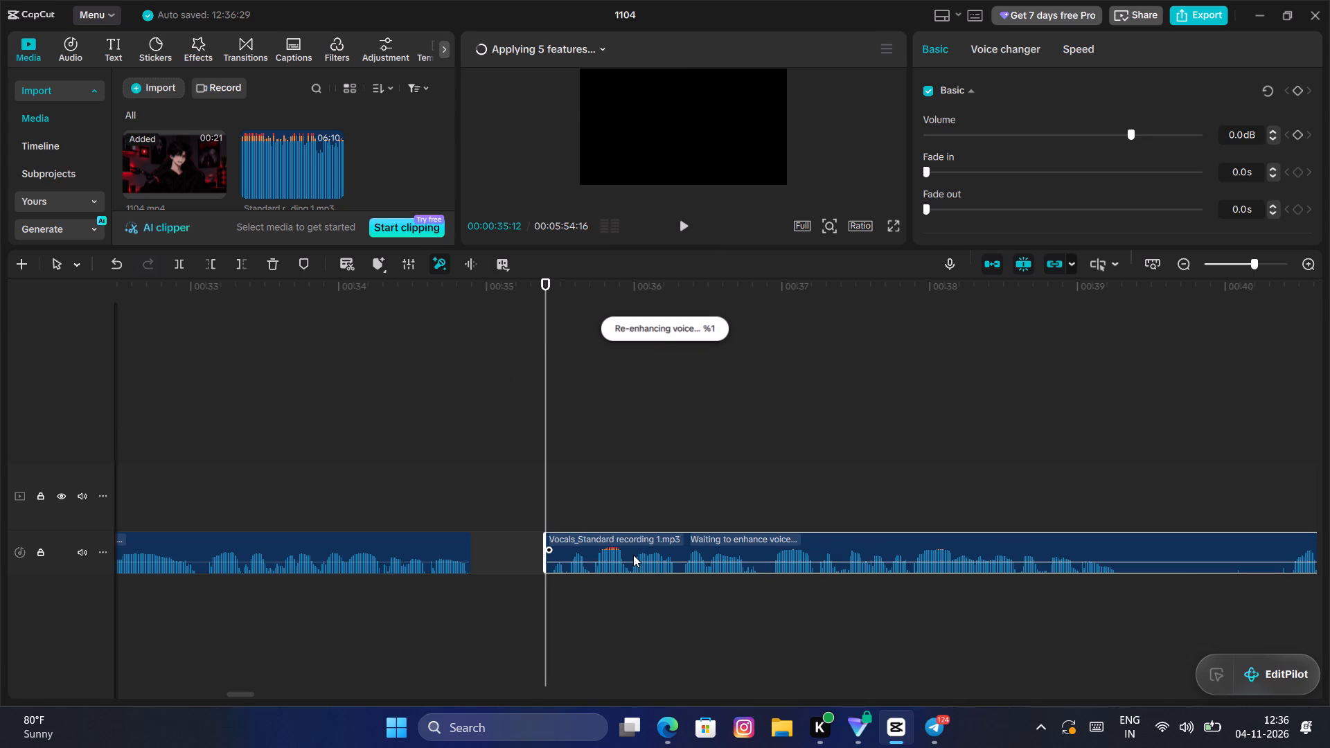
left_click_drag(633, 554, 556, 559)
Listen to the join before the eleventh Vocals clip and on to the end of its first stretch of speech.
left_click(416, 477)
key("space")
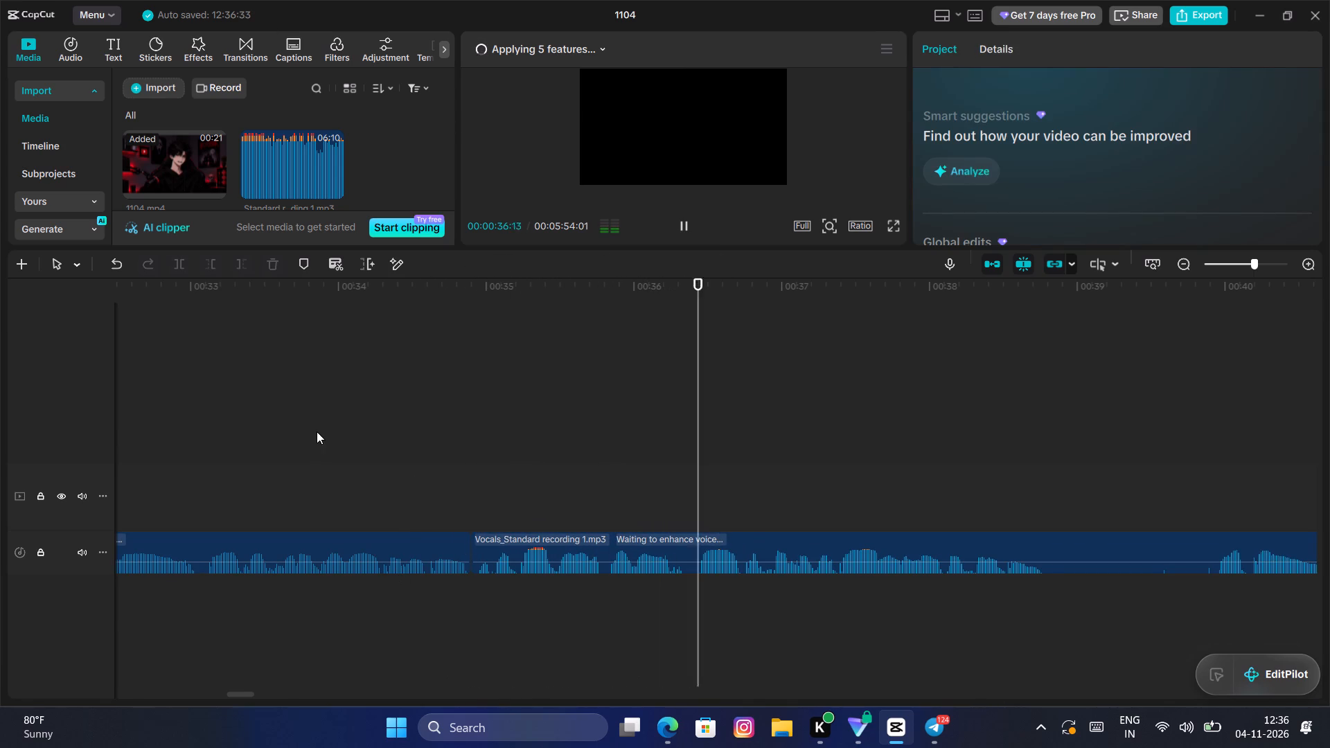
left_click(245, 698)
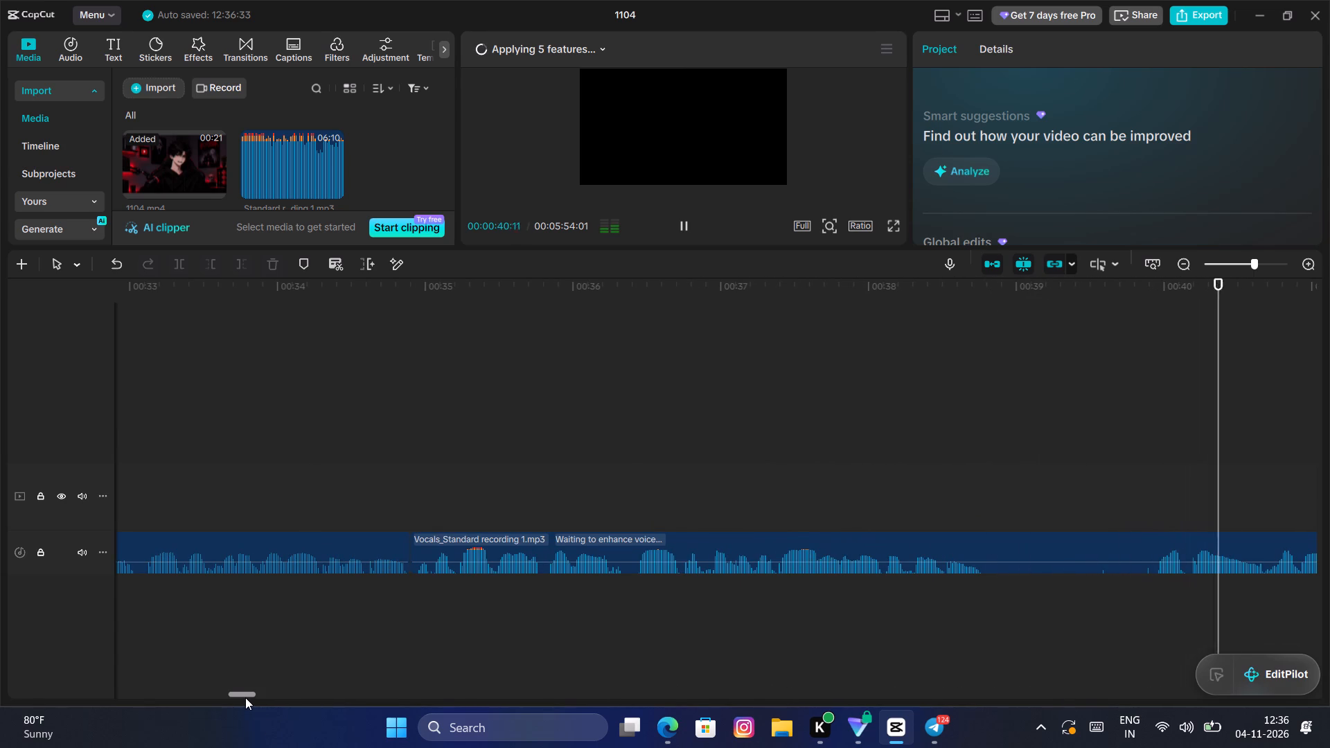
key("space")
key("space")
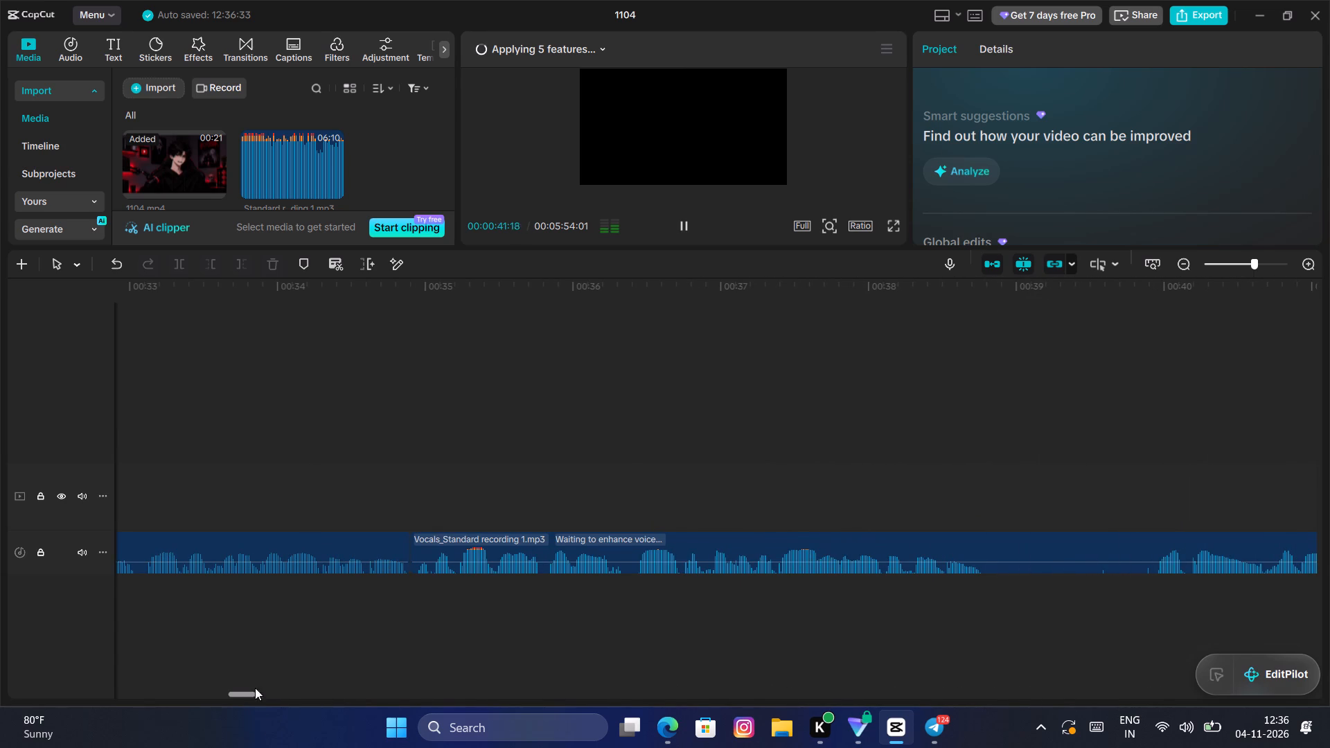
key("space")
left_click(256, 479)
left_click_drag(254, 479, 155, 507)
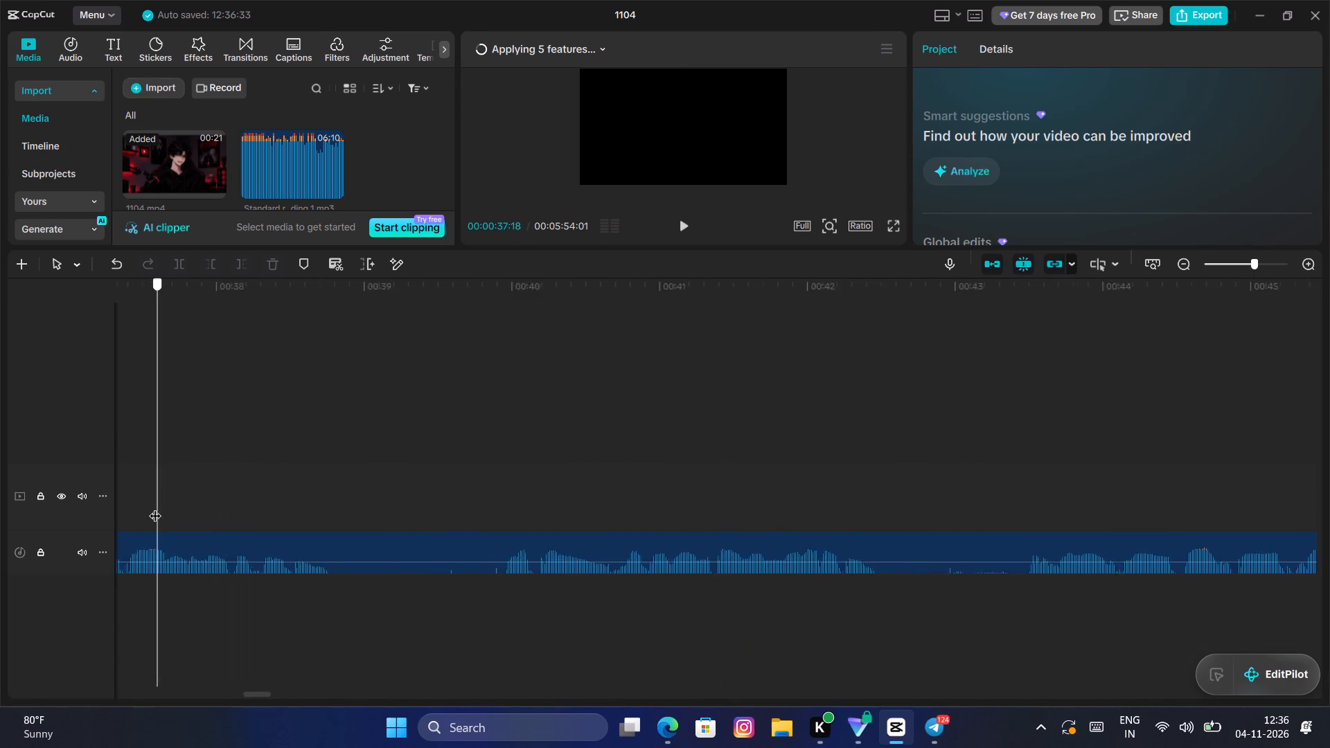
left_click_drag(155, 507, 157, 507)
key("space")
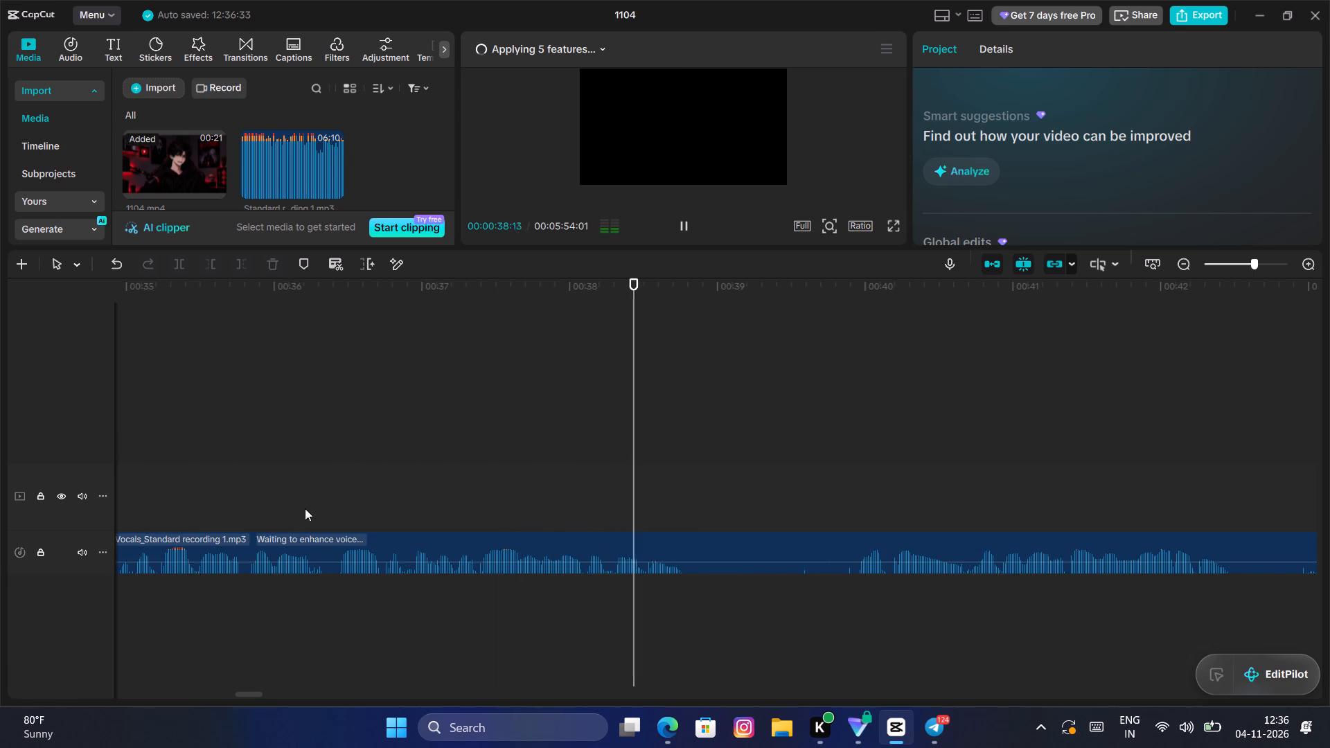
key("space")
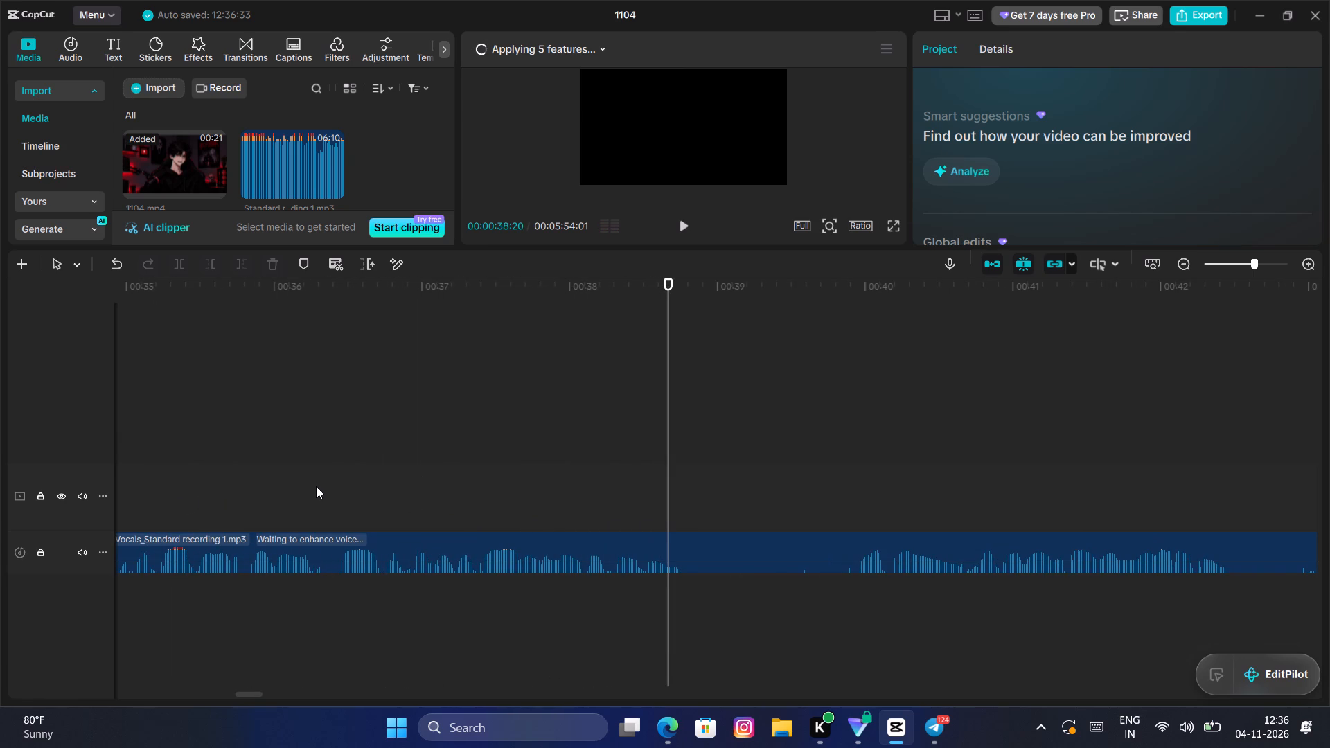
Split the eleventh Vocals clip at 00:00:38:23, at the start of the silent gap.
left_click_drag(671, 490, 683, 491)
left_click(698, 558)
left_click(184, 266)
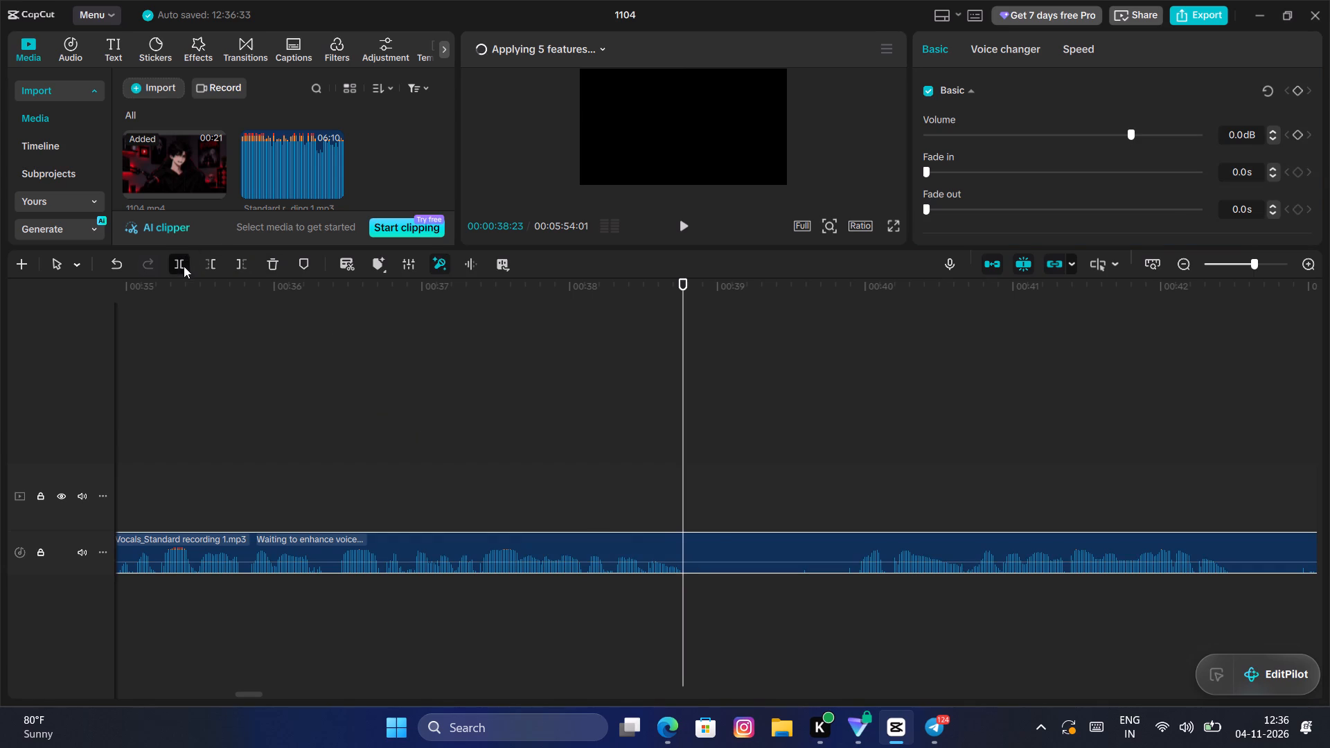
Trim the start of the twelfth Vocals clip up to 00:00:39:28 and move the clip against the preceding one.
left_click_drag(684, 433, 842, 481)
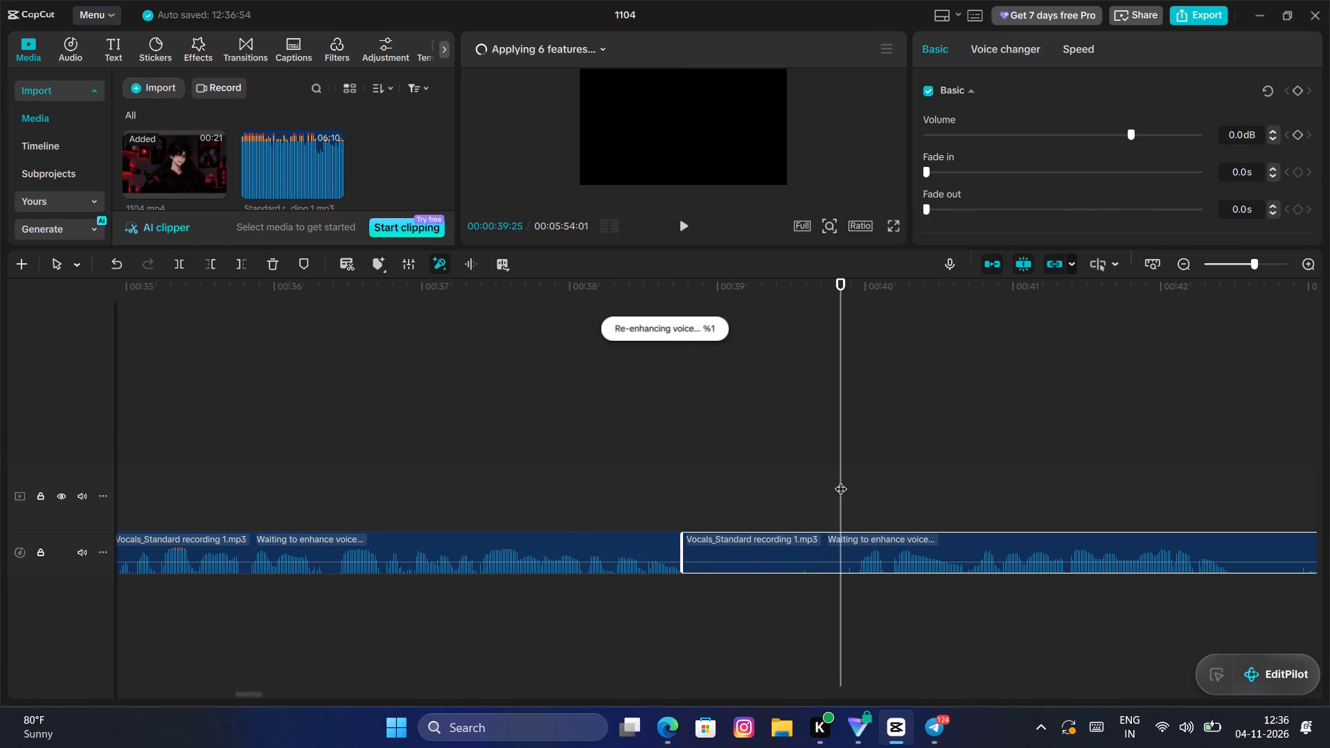
key("space")
key("space")
left_click(868, 479)
left_click_drag(867, 479, 860, 490)
left_click(745, 576)
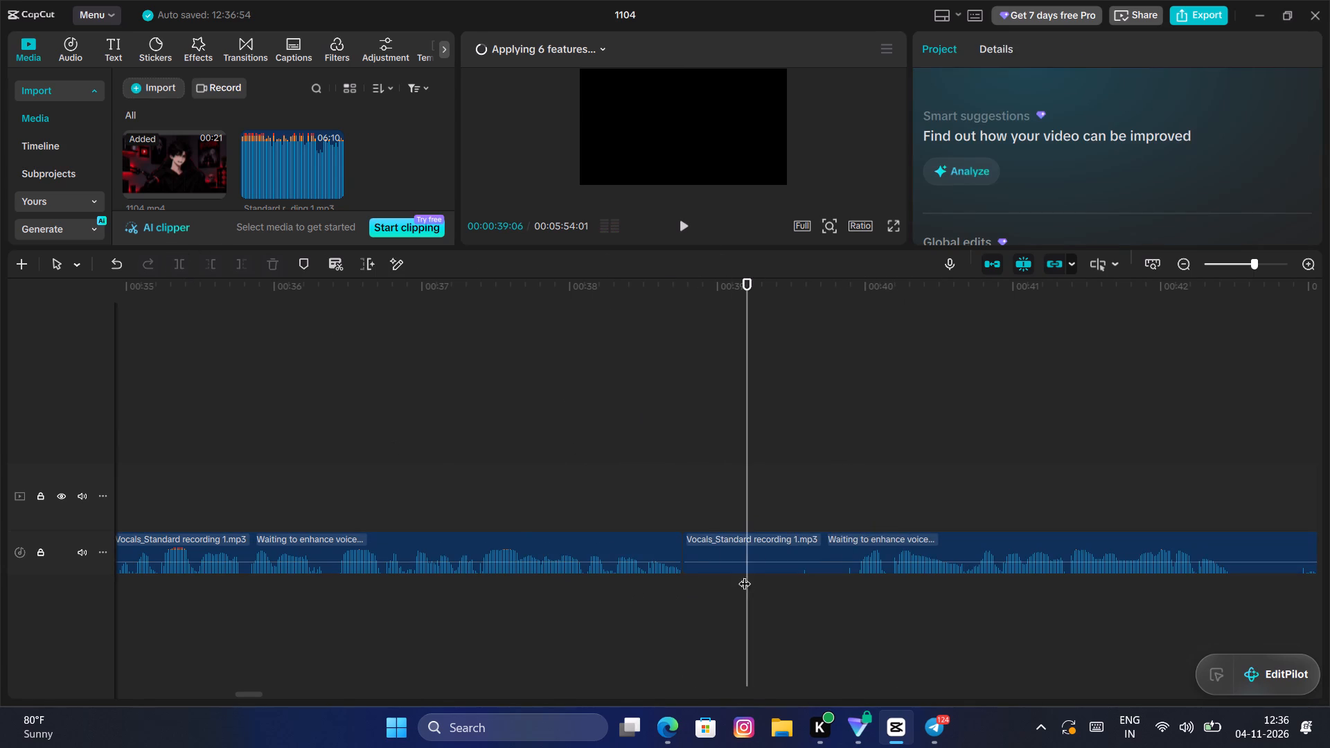
left_click(740, 562)
left_click(823, 490)
left_click_drag(831, 492, 860, 505)
left_click(859, 505)
left_click_drag(858, 505, 853, 514)
key("q")
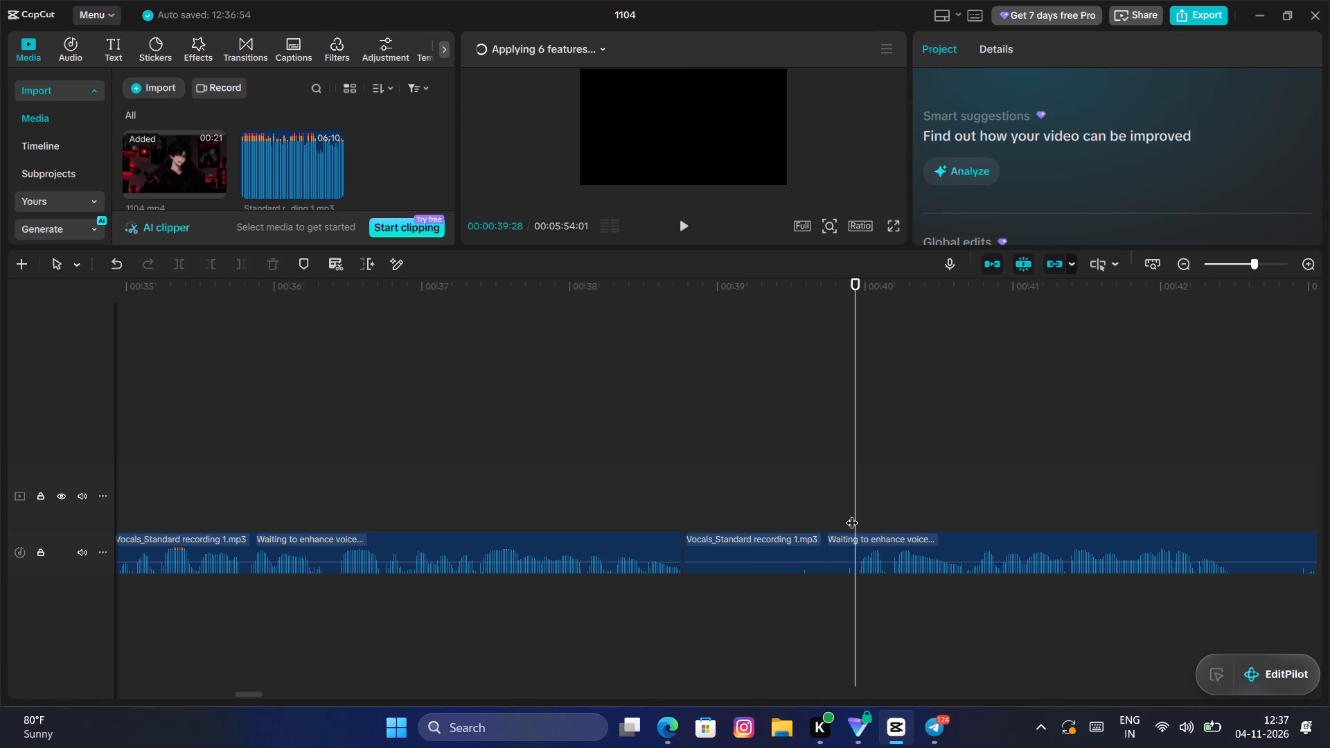
left_click(841, 547)
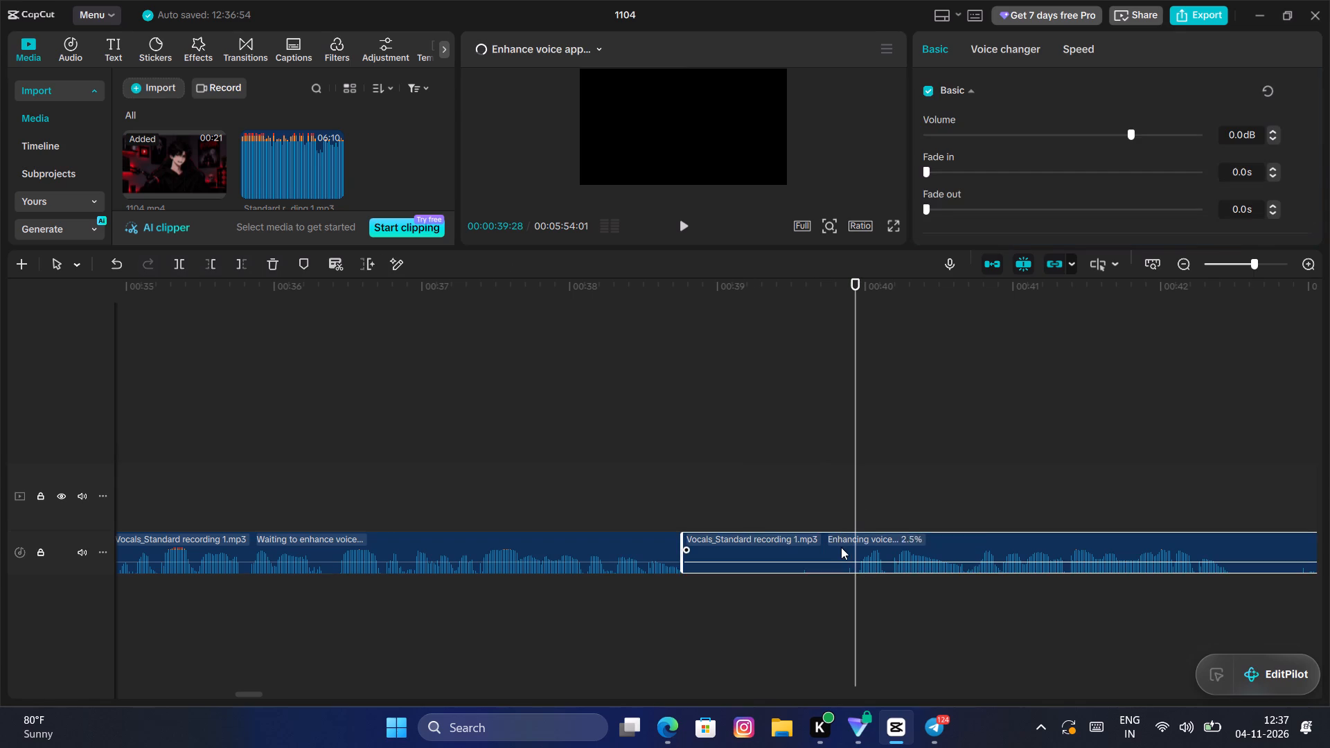
key("q")
left_click_drag(880, 555, 702, 558)
left_click_drag(700, 558, 702, 552)
left_click(708, 580)
left_click_drag(718, 593, 723, 564)
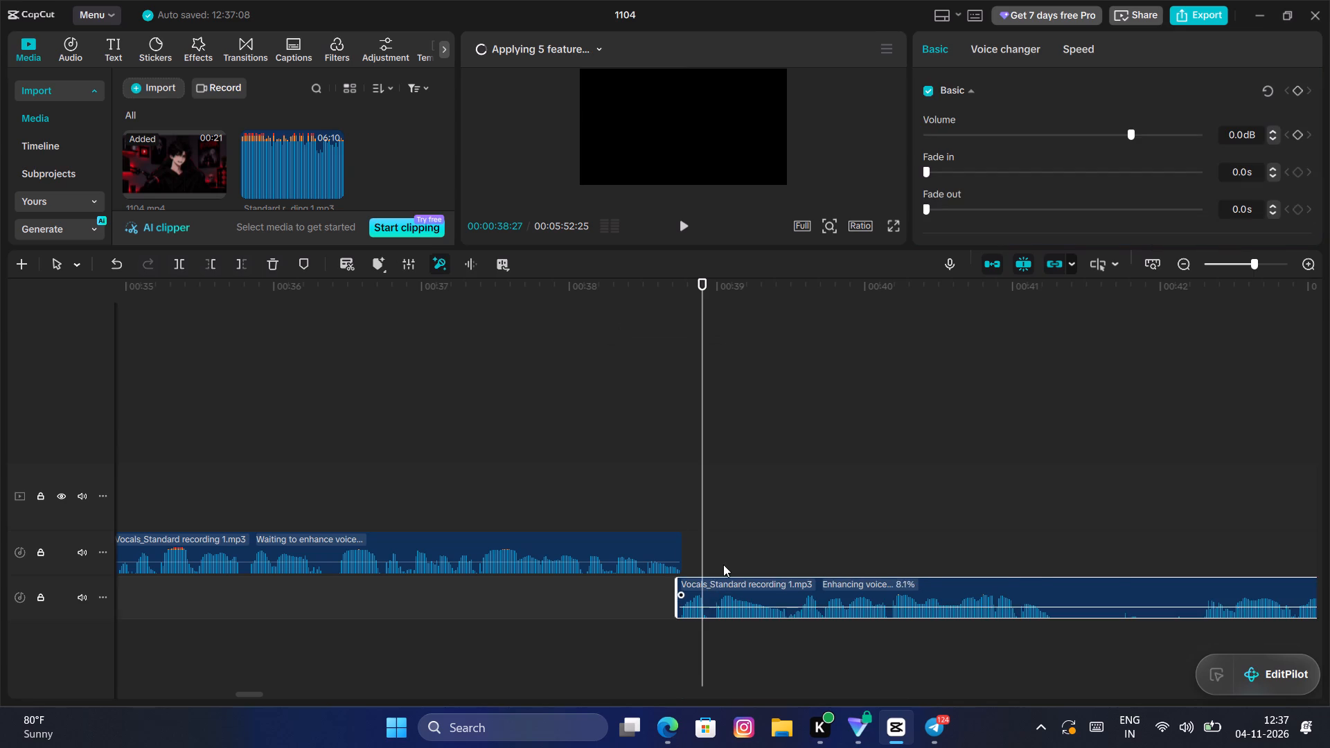
left_click_drag(723, 564, 727, 555)
Listen through the twelfth Vocals clip's opening speech and split the clip at 00:00:41:09, at the start of the silent gap.
left_click(638, 508)
key("space")
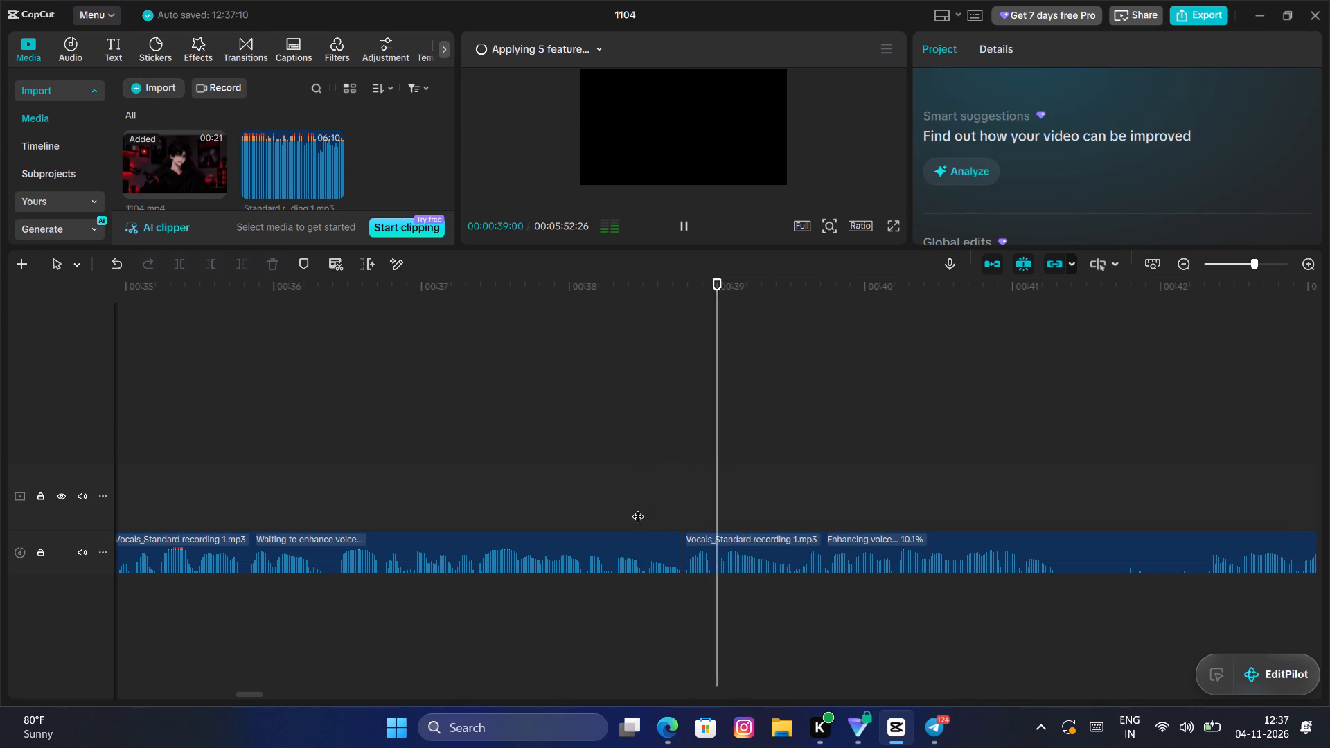
left_click_drag(251, 696, 251, 697)
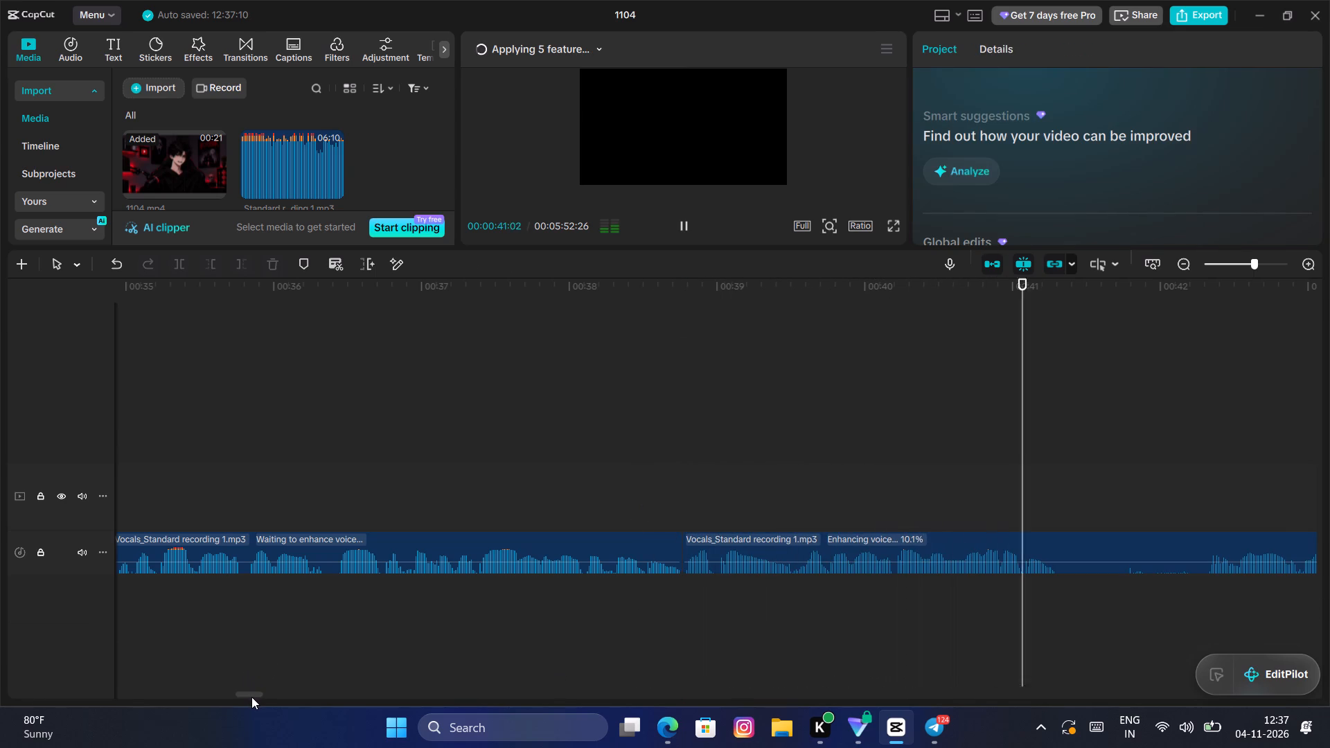
left_click_drag(251, 697, 272, 711)
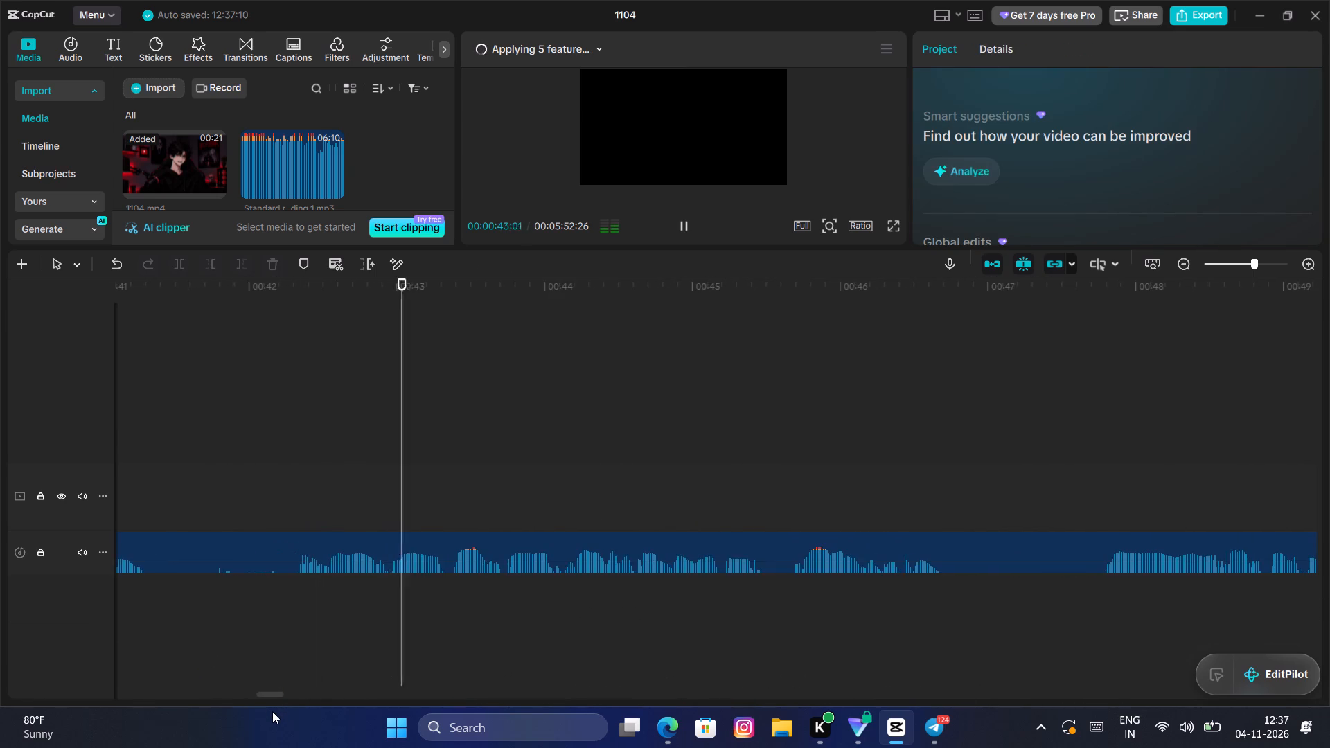
left_click_drag(272, 711, 272, 712)
key("space")
left_click(193, 473)
left_click_drag(193, 473, 134, 490)
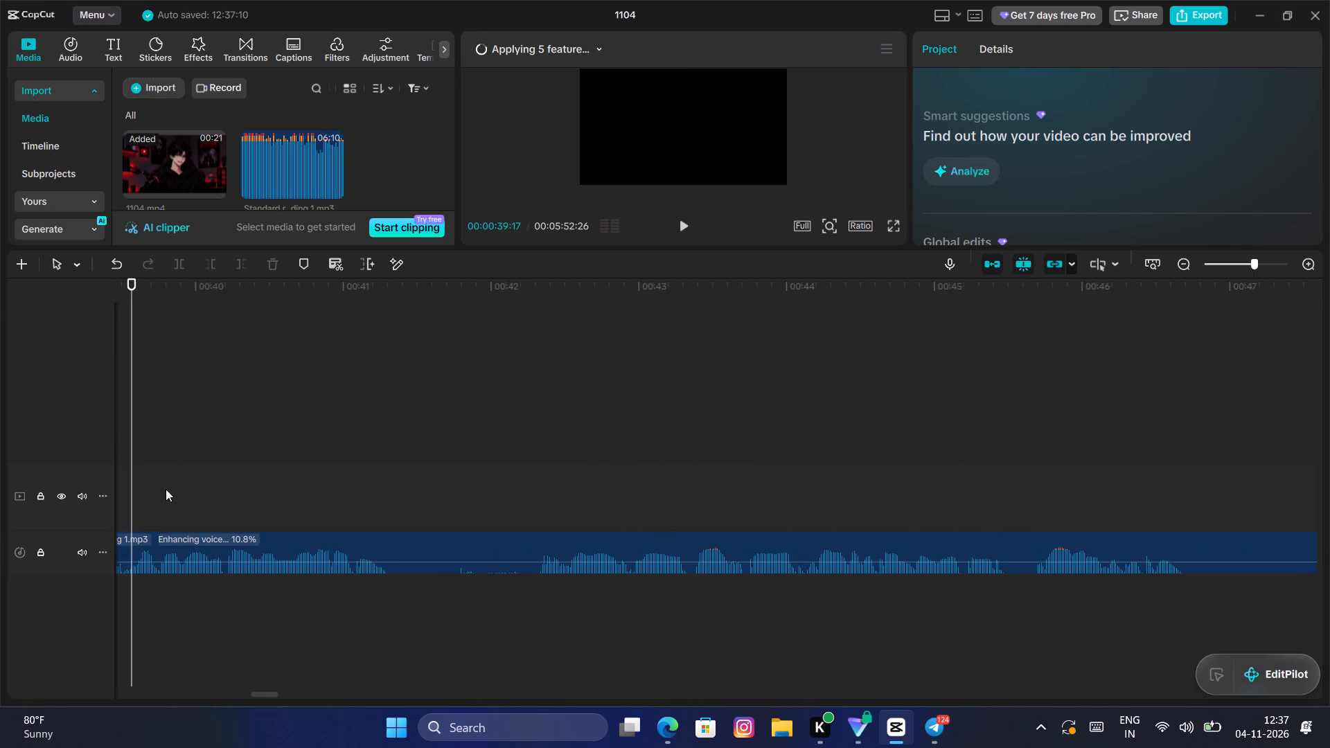
key("space")
key("space")
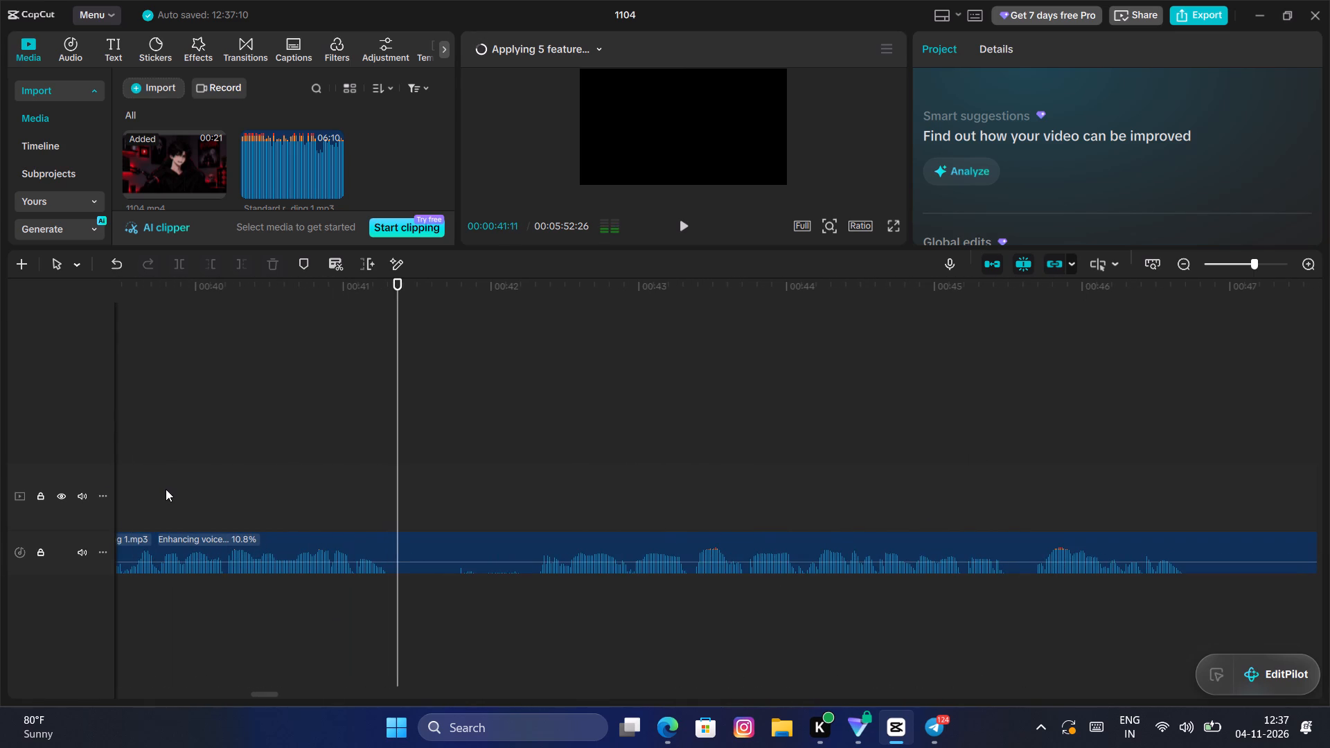
left_click(407, 550)
left_click_drag(398, 503, 389, 522)
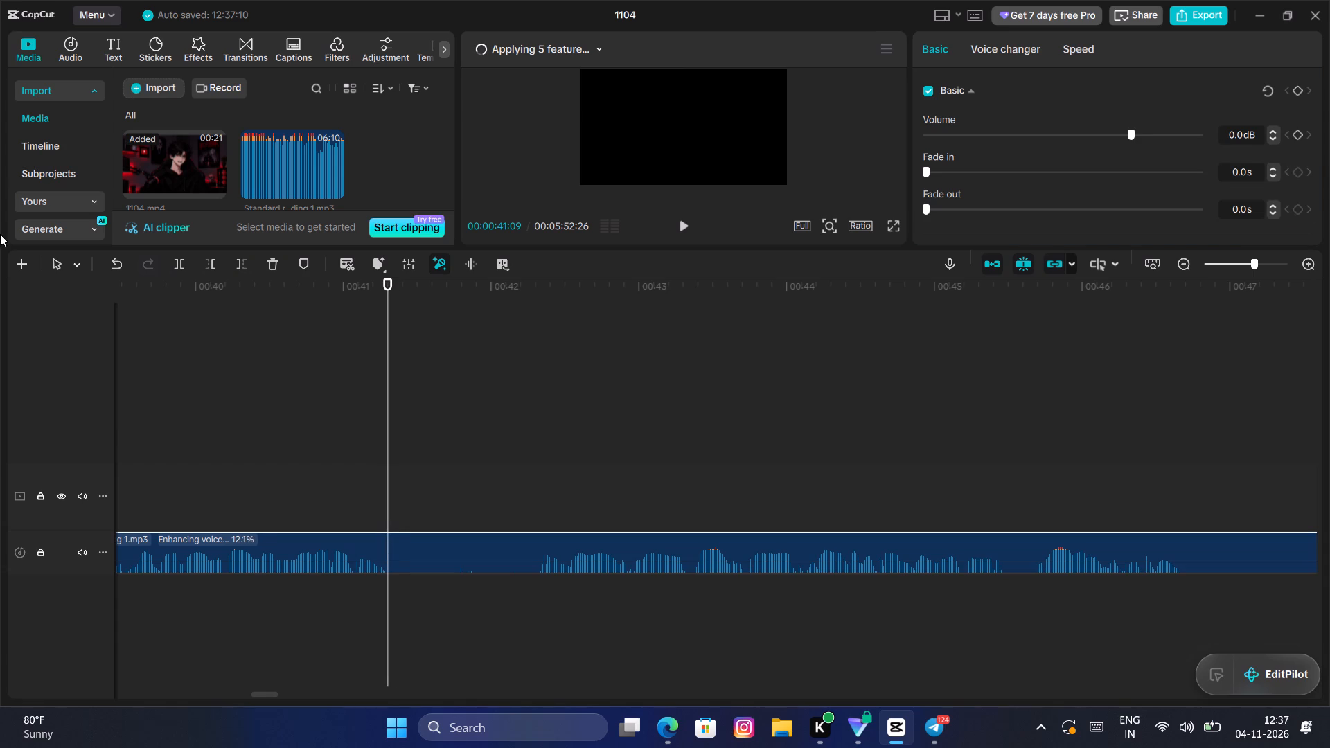
left_click(179, 272)
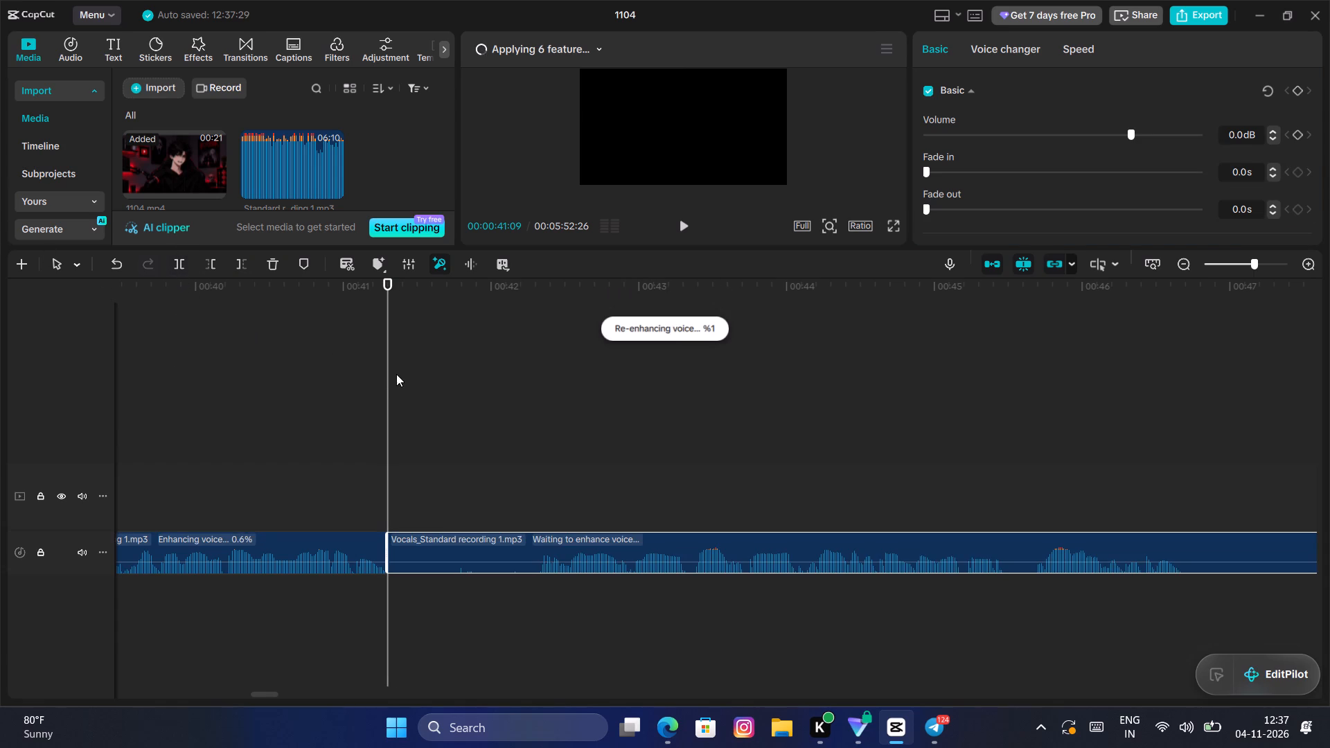
Trim the start of the thirteenth Vocals clip up to 00:00:42:10 and move the clip against the preceding one.
left_click_drag(387, 383, 538, 419)
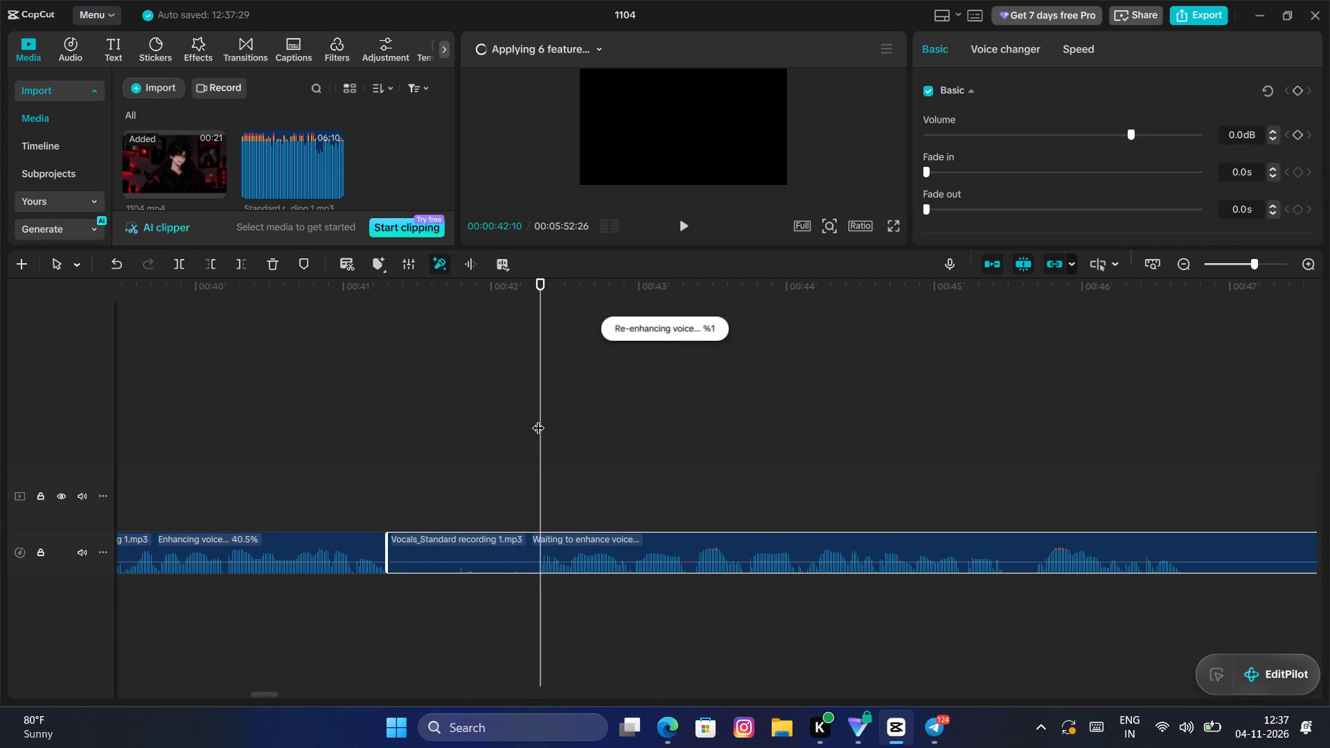
key("q")
left_click_drag(584, 552, 463, 553)
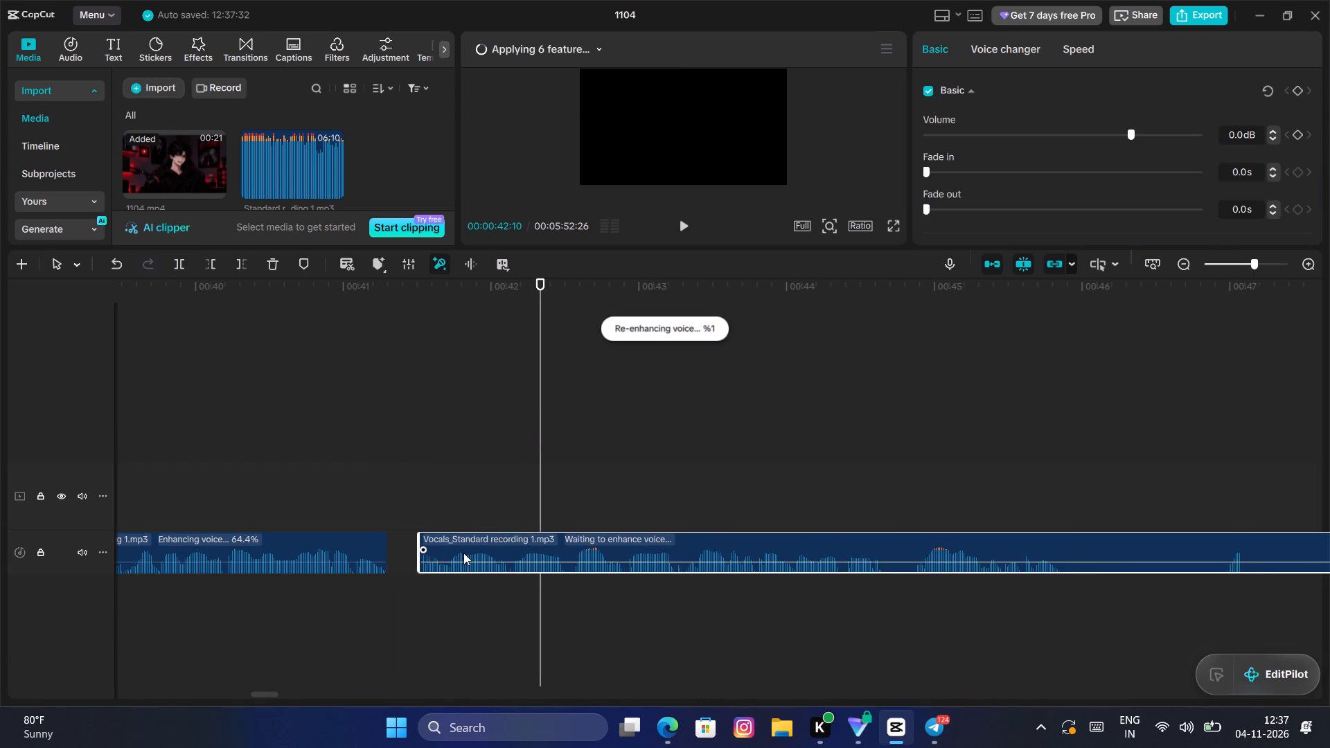
left_click_drag(463, 553, 427, 558)
Listen through the thirteenth Vocals clip's opening speech and split the clip at 00:00:45:20, at the start of the silent gap.
left_click(352, 460)
key("space")
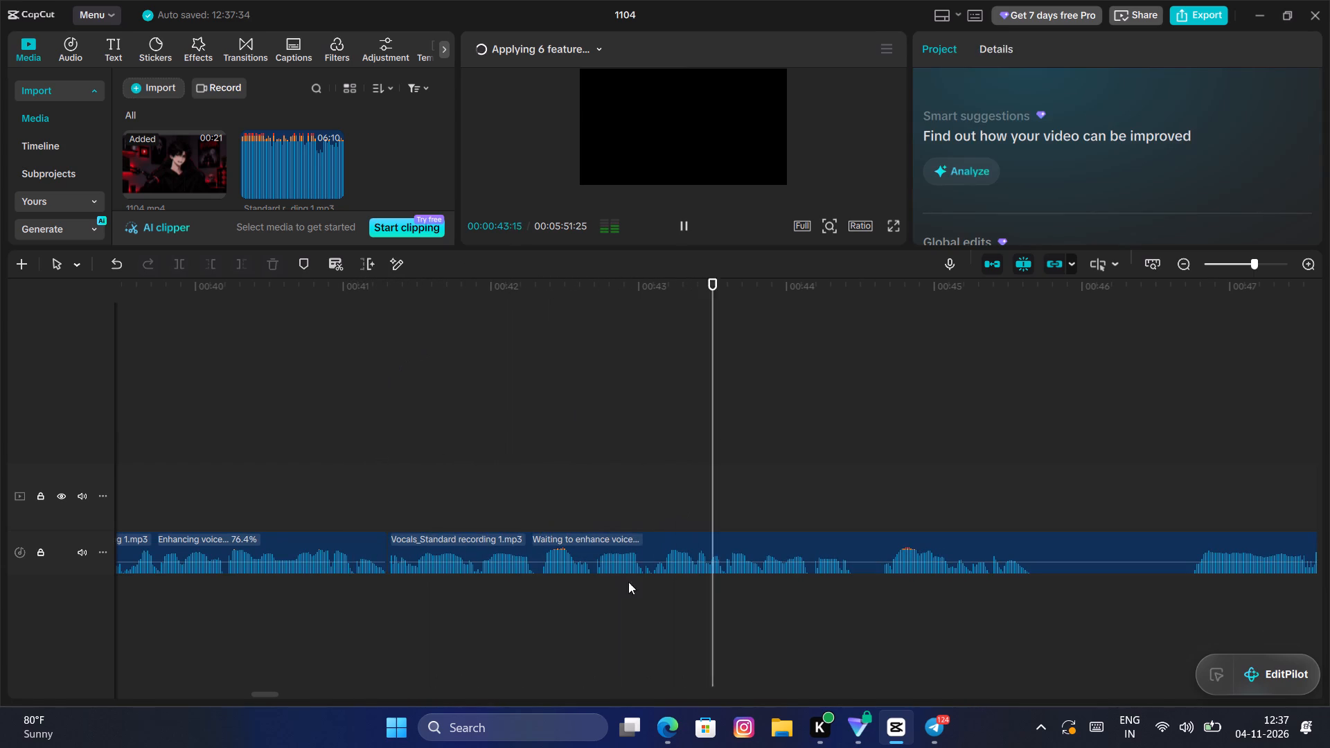
left_click_drag(260, 691, 271, 698)
key("space")
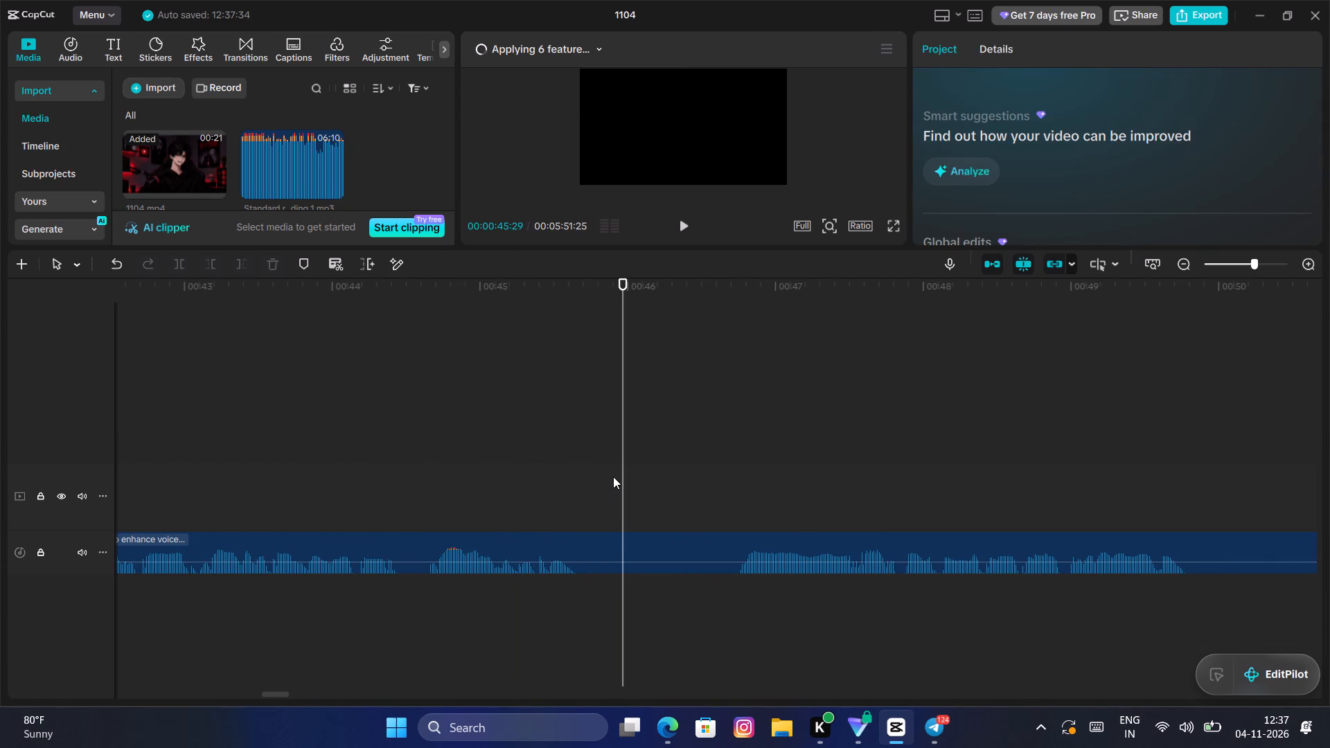
key("space")
left_click(571, 493)
key("space")
double_click(571, 493)
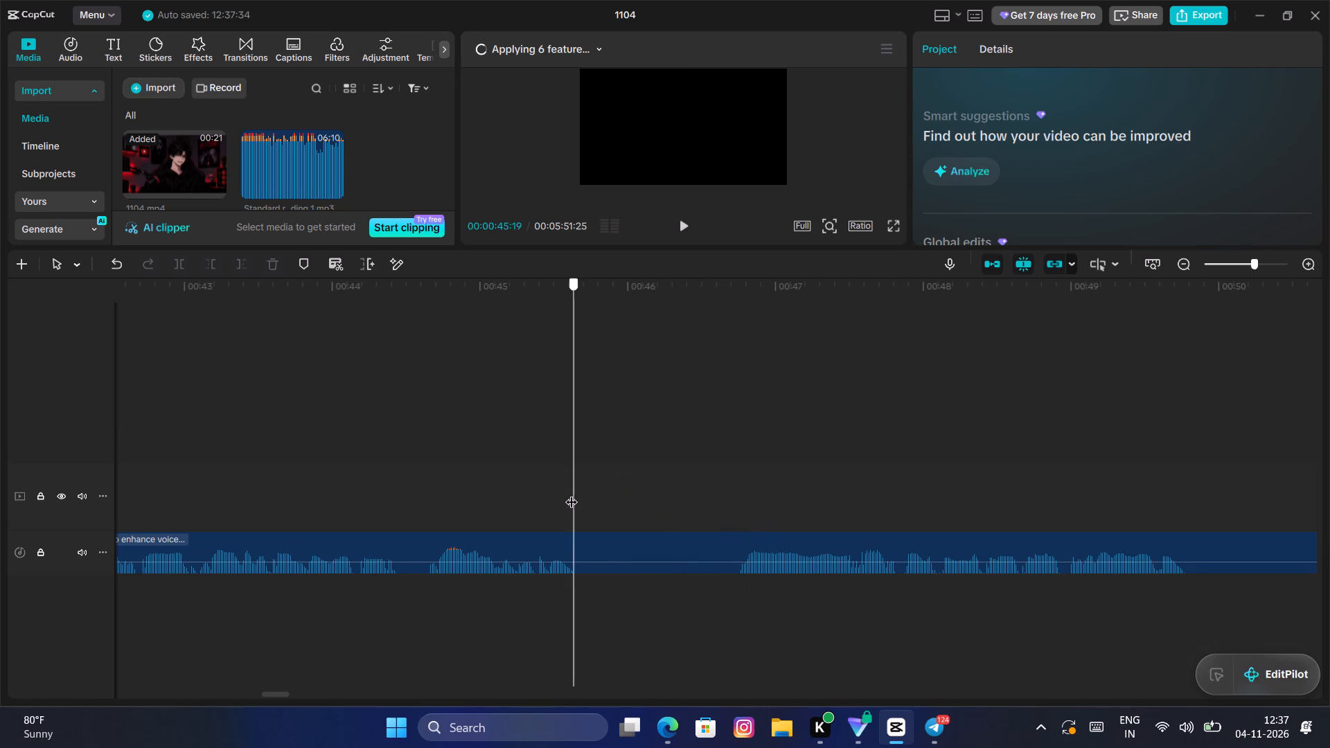
left_click_drag(571, 497, 578, 501)
left_click(583, 552)
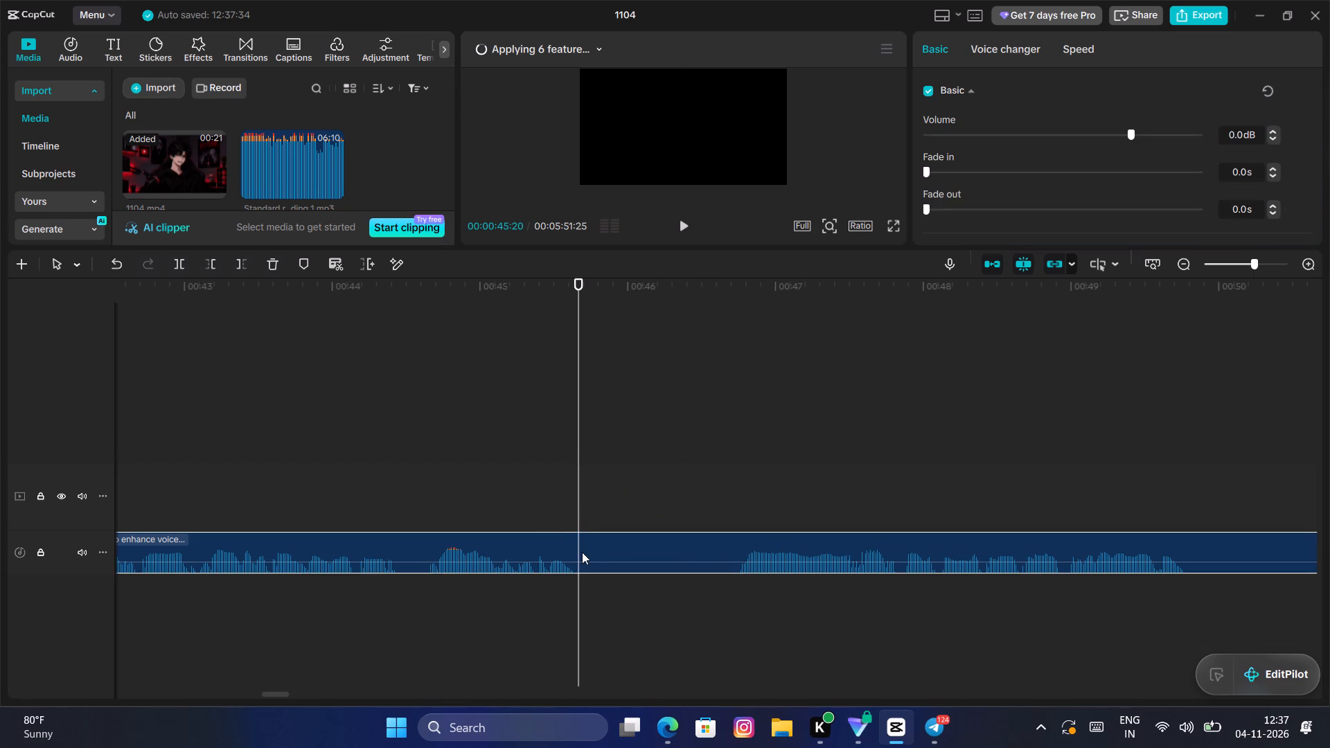
left_click(177, 271)
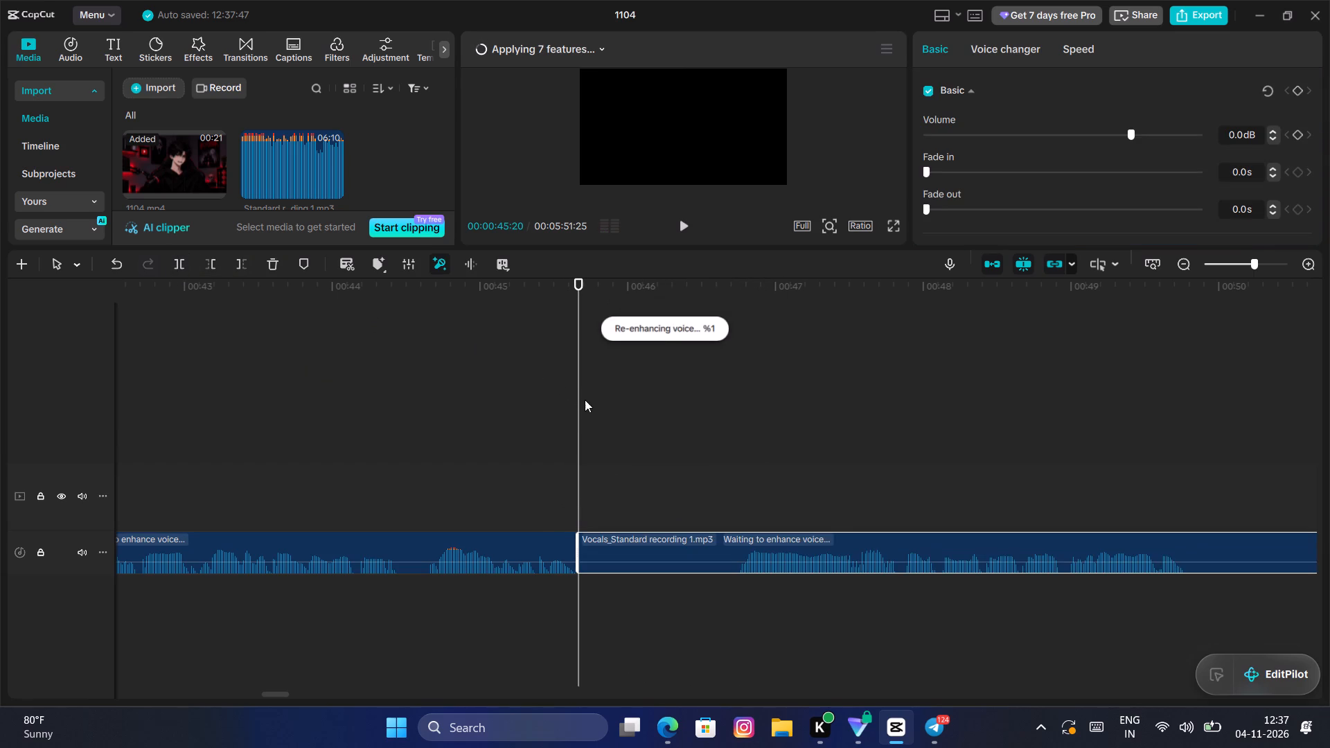
Trim the start of the fourteenth Vocals clip up to 00:00:46:22 and move the clip against the preceding one.
left_click(587, 402)
left_click_drag(583, 412, 736, 458)
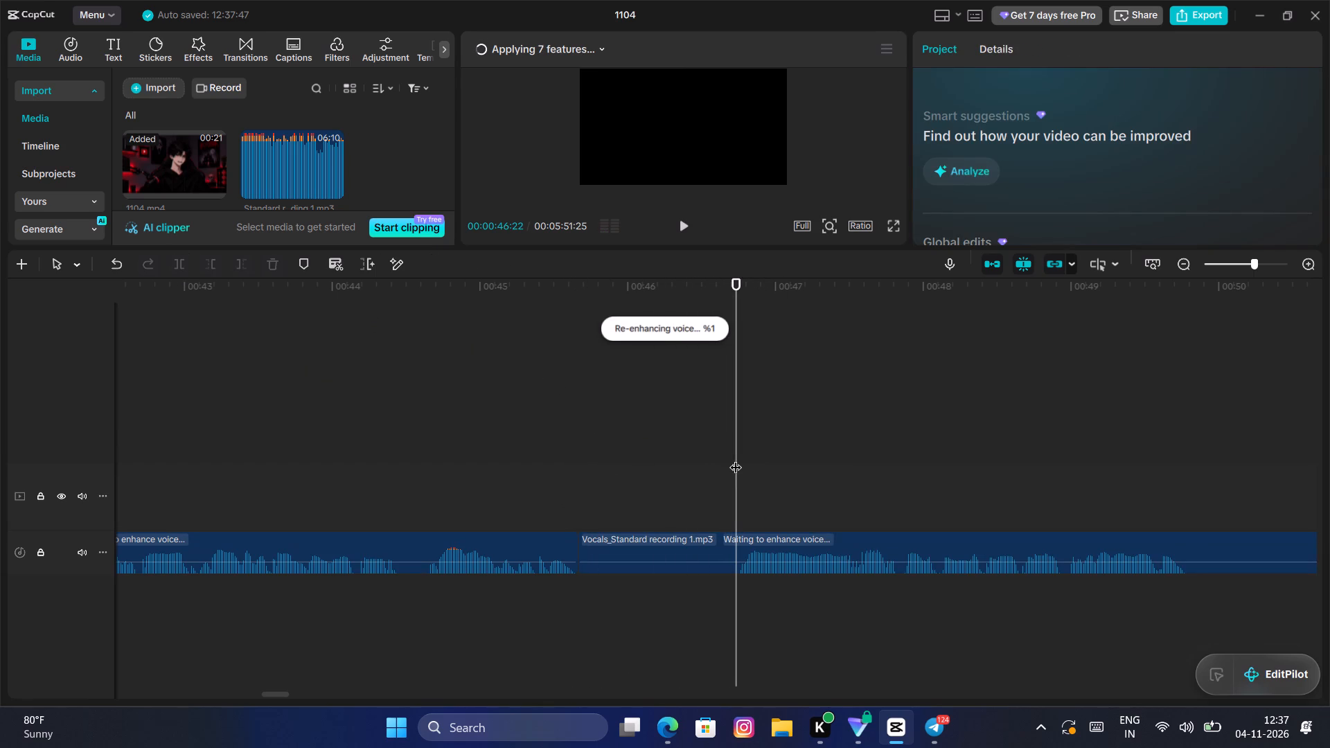
left_click(677, 540)
key("q")
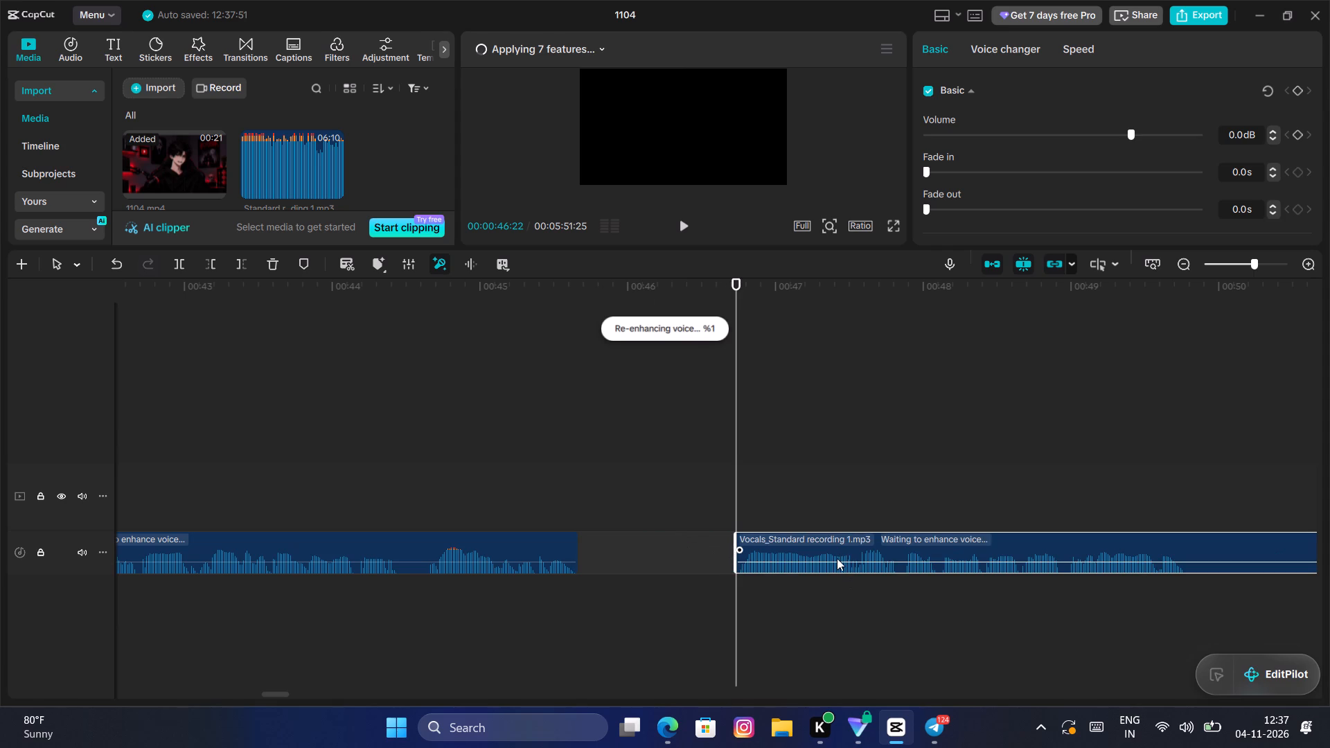
left_click_drag(837, 558, 679, 563)
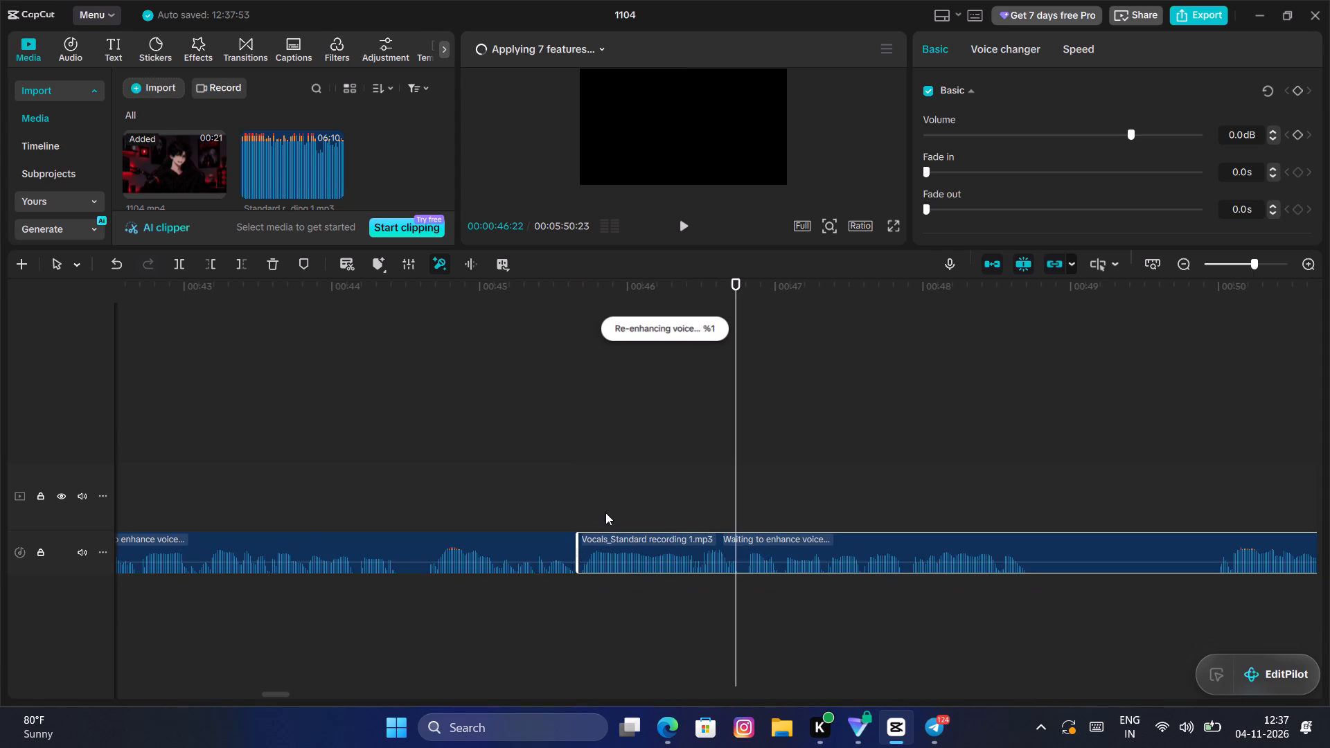
Listen through the fourteenth Vocals clip's opening speech and split the clip at 00:00:48:22, at the start of the silent gap.
left_click(540, 495)
key("space")
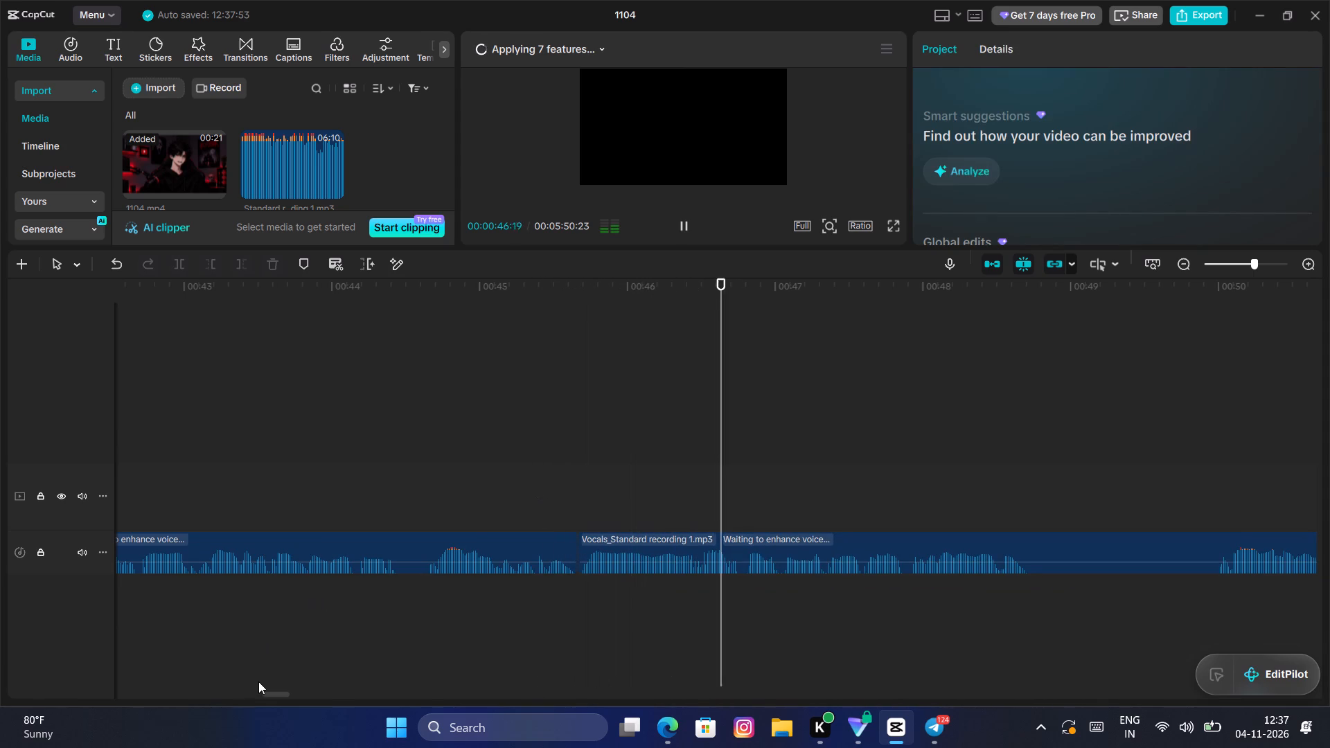
left_click_drag(267, 693, 273, 693)
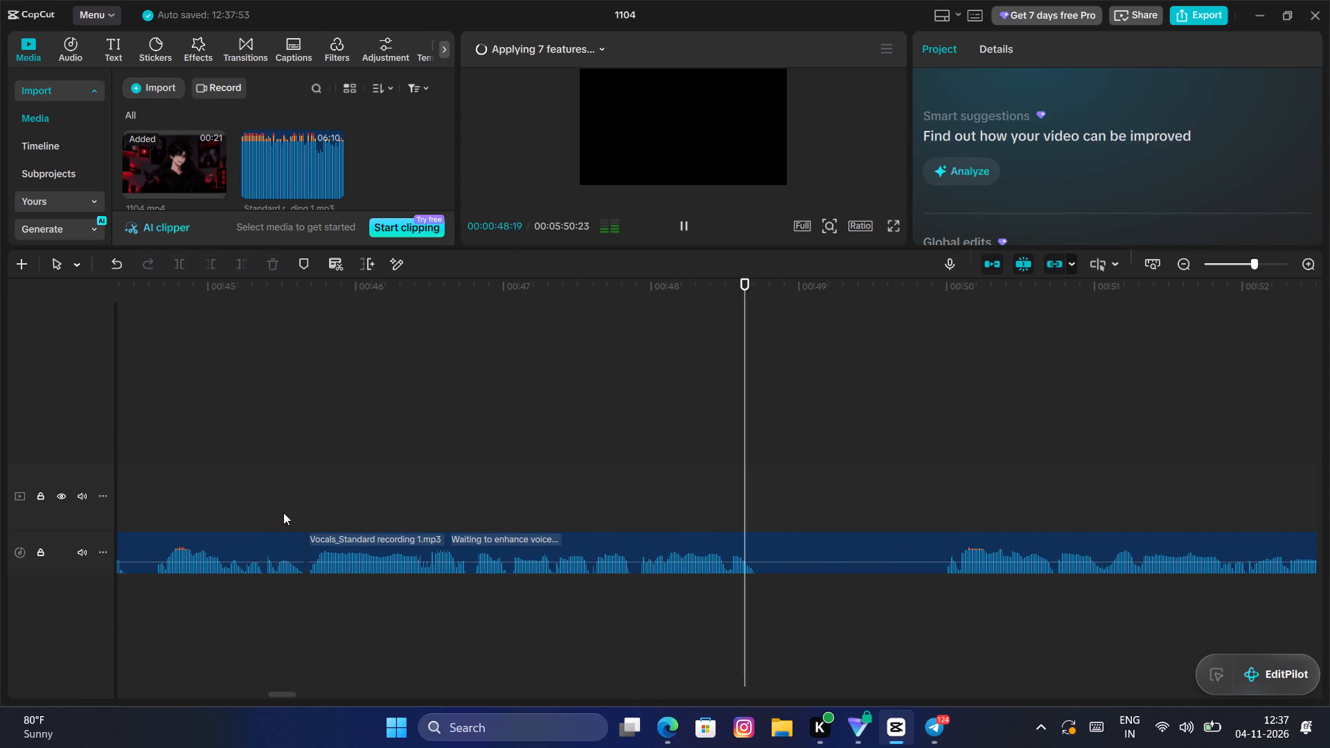
left_click(295, 504)
key("space")
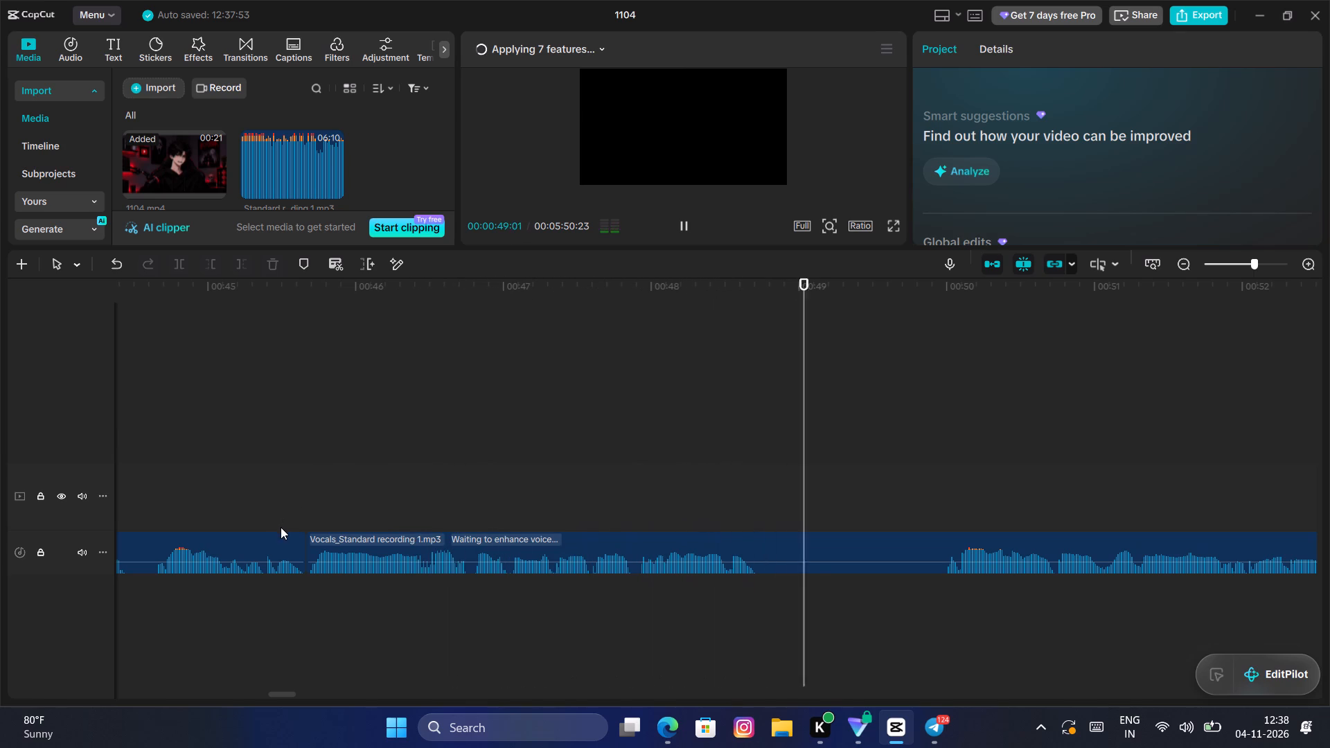
key("space")
left_click(750, 474)
left_click_drag(751, 475, 762, 481)
left_click(762, 549)
left_click_drag(218, 261, 204, 297)
left_click(178, 258)
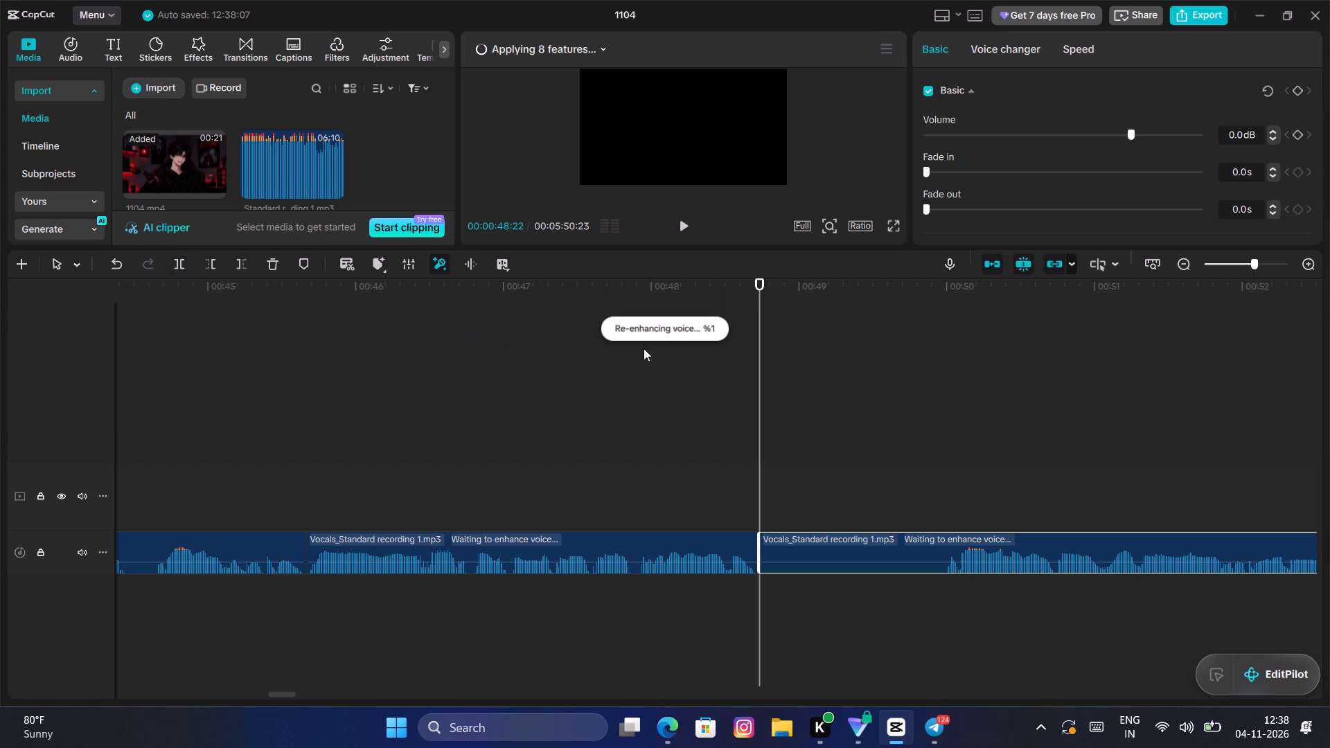
Trim the start of the fifteenth Vocals clip up to 00:00:49:29 and move the clip against the preceding one.
left_click_drag(762, 374, 950, 411)
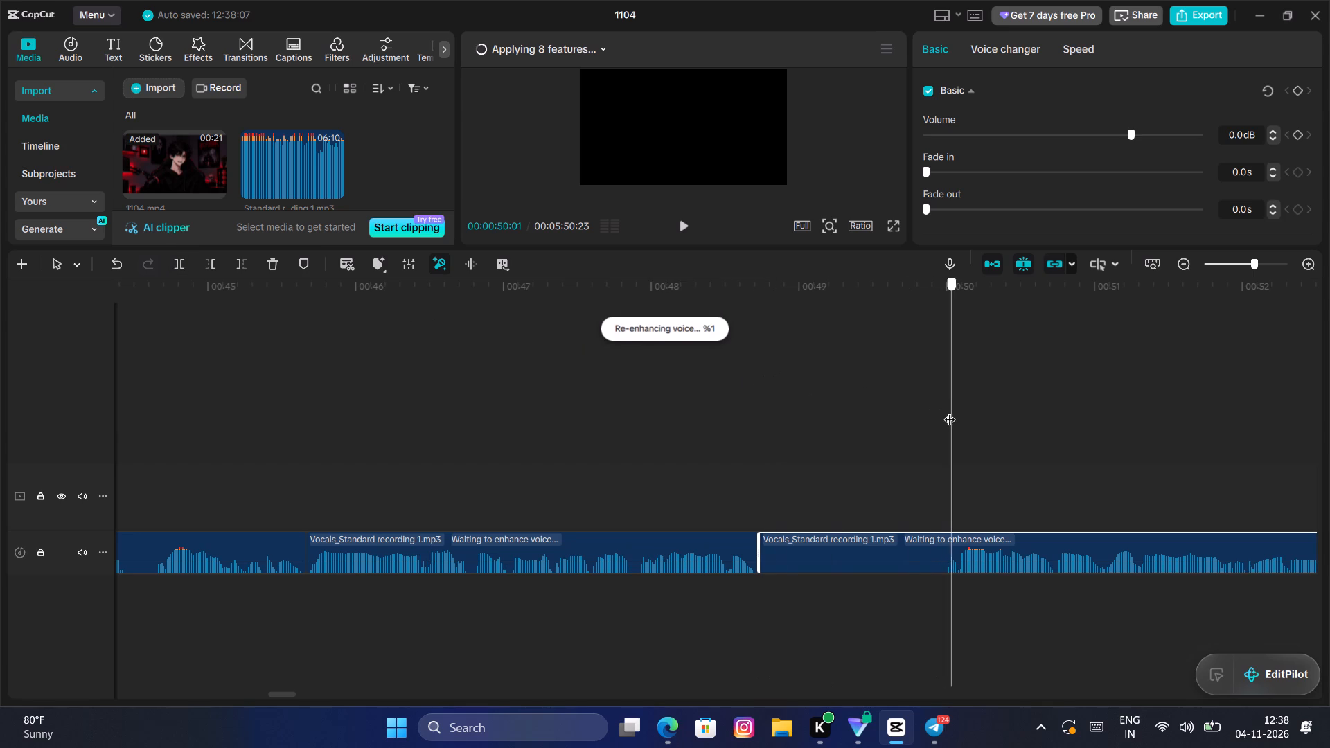
left_click_drag(950, 411, 943, 424)
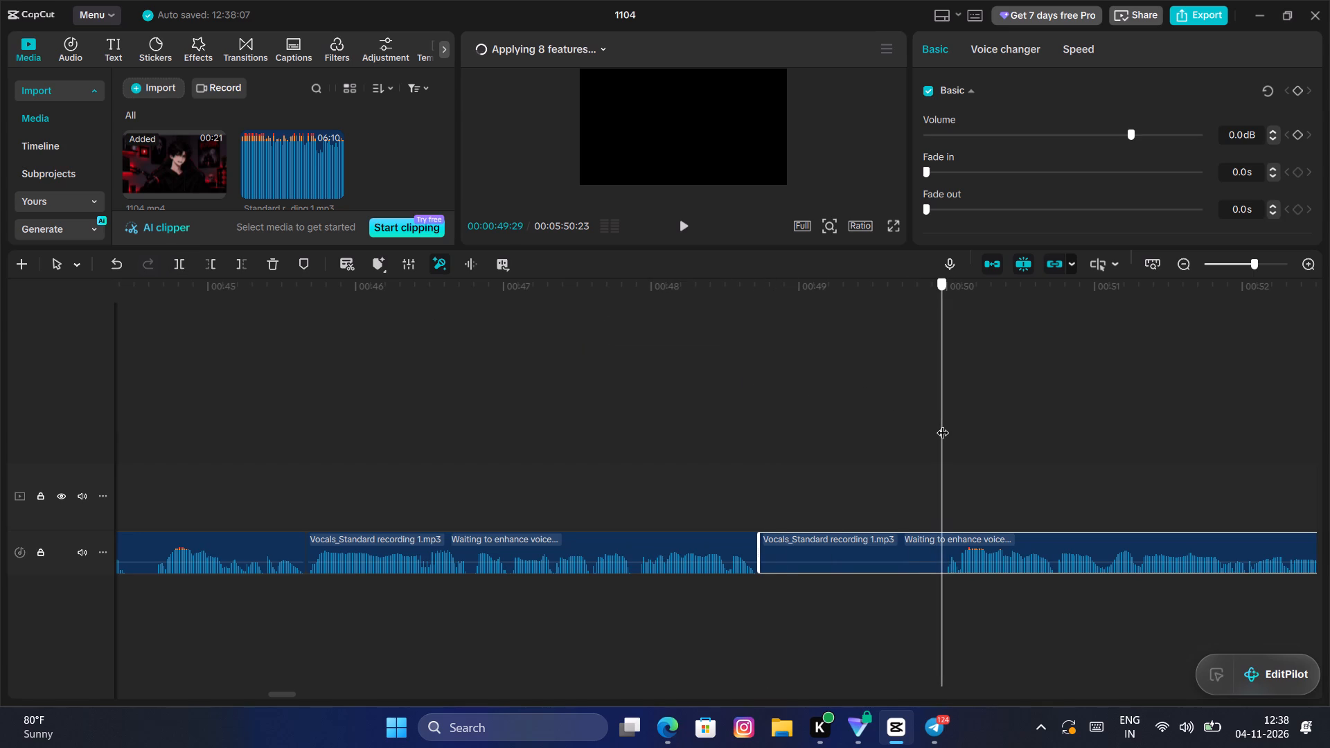
key("q")
left_click_drag(993, 542, 814, 553)
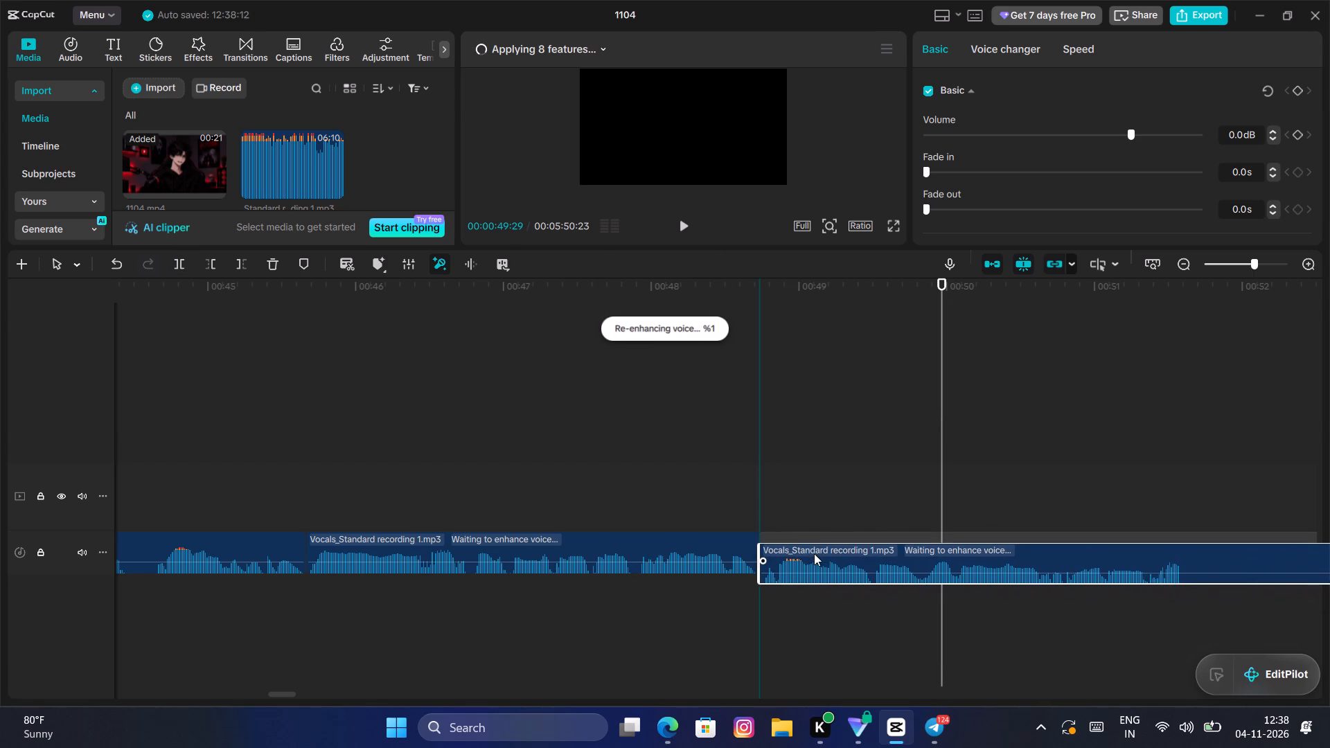
left_click_drag(814, 553, 813, 553)
Listen through the fifteenth Vocals clip's opening speech and split the clip at 00:00:52:08, at the start of the silent gap.
left_click(724, 468)
key("space")
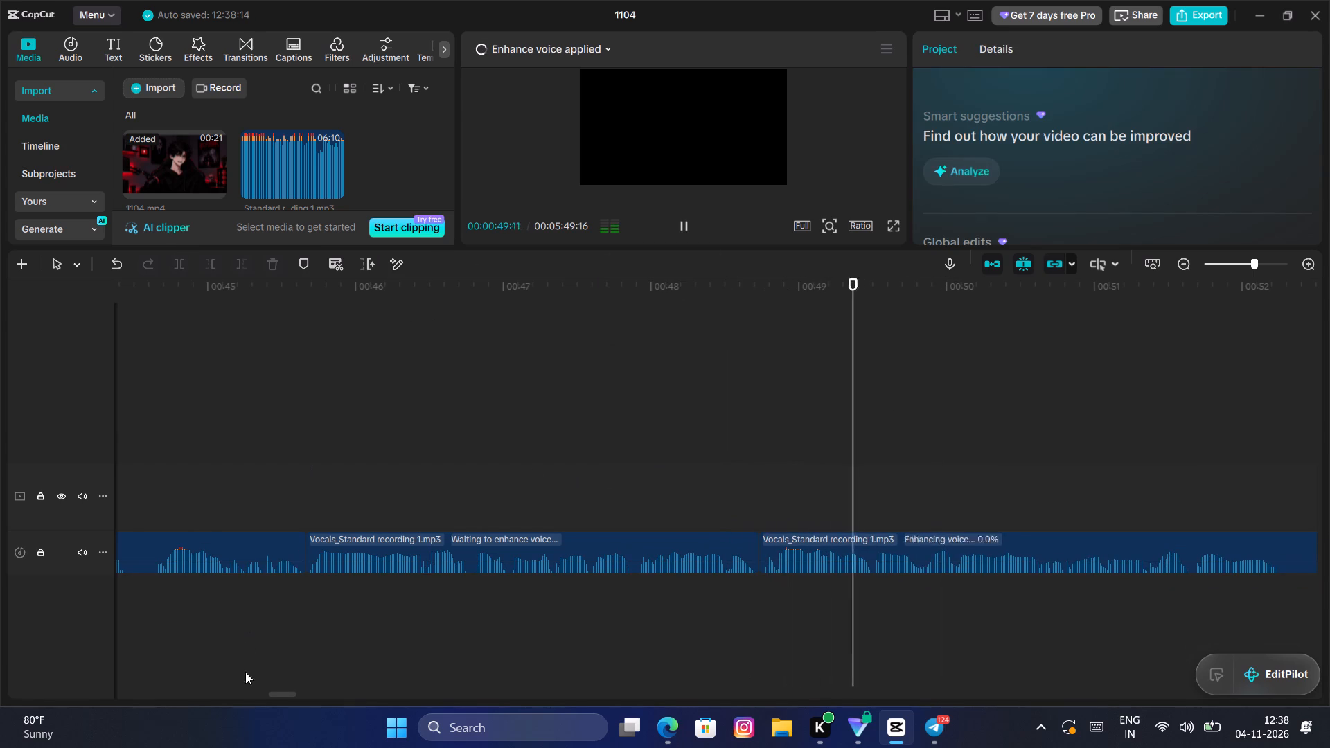
left_click_drag(271, 692, 287, 703)
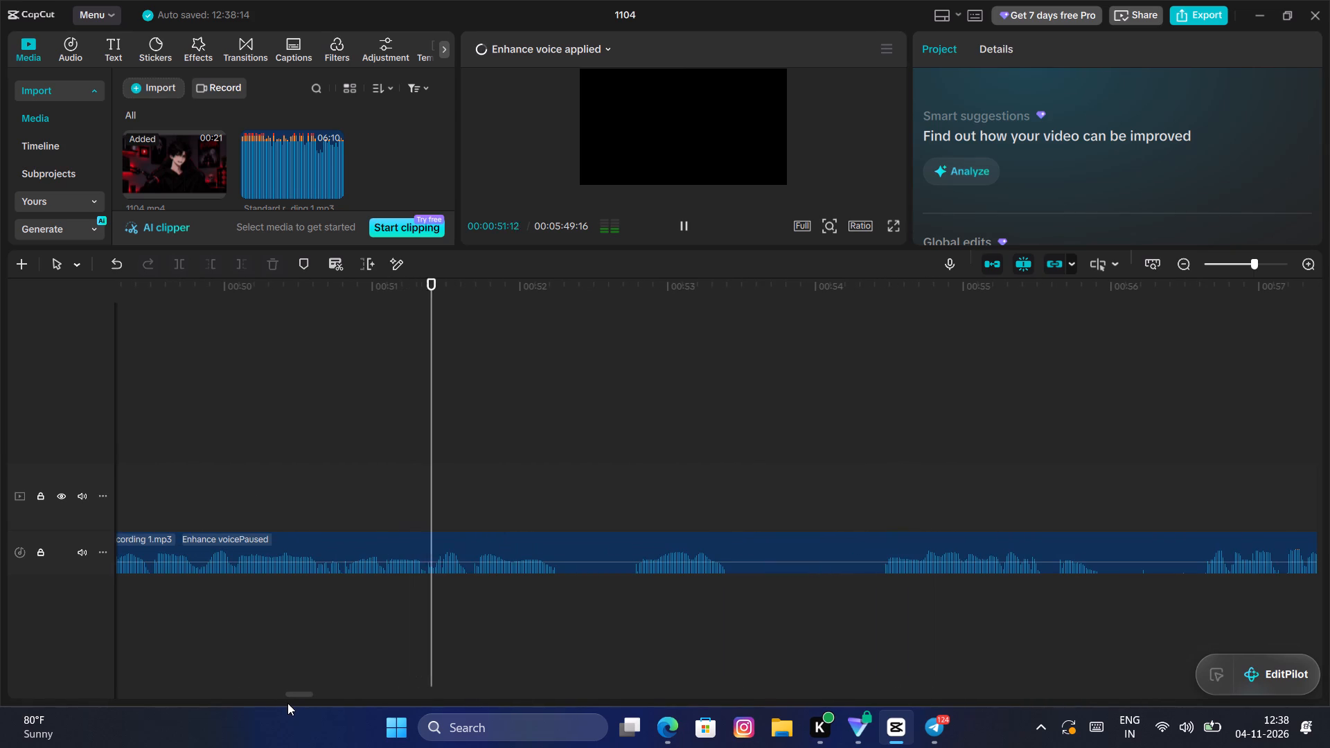
left_click_drag(287, 703, 287, 704)
key("space")
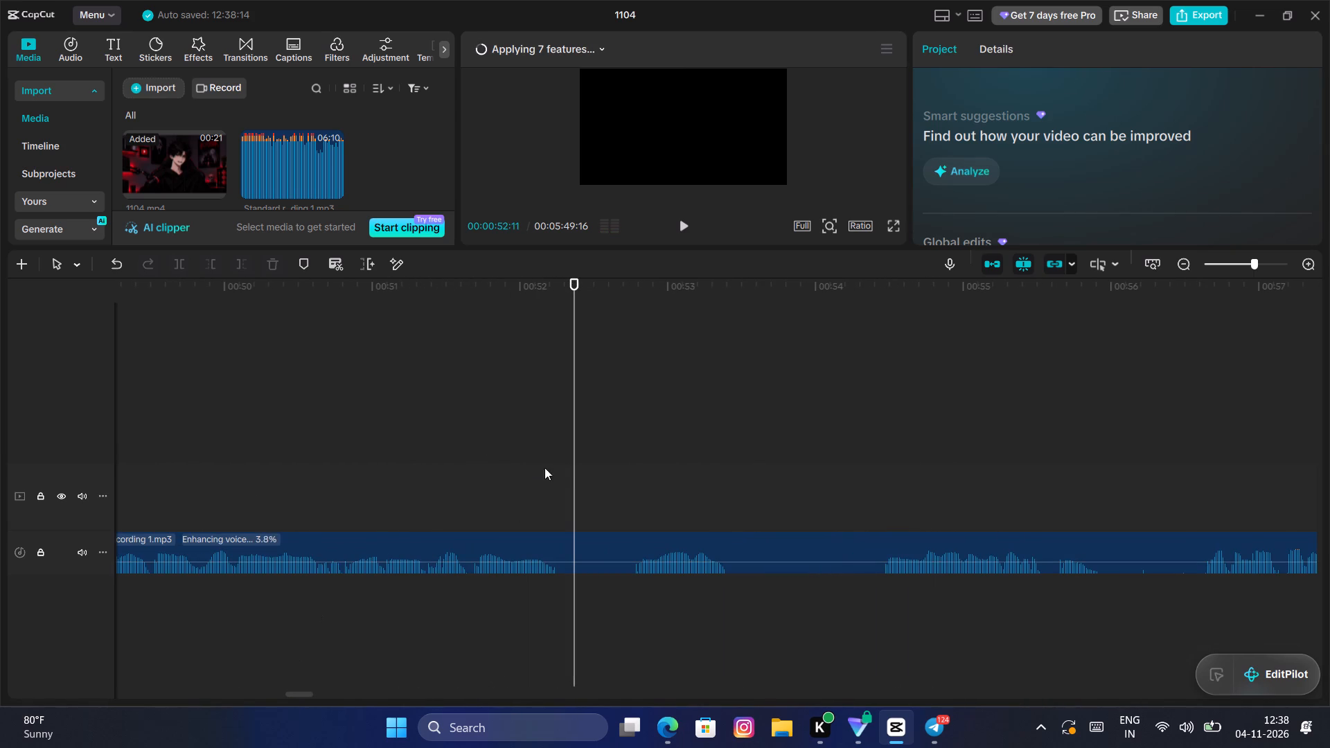
key("space")
key("space")
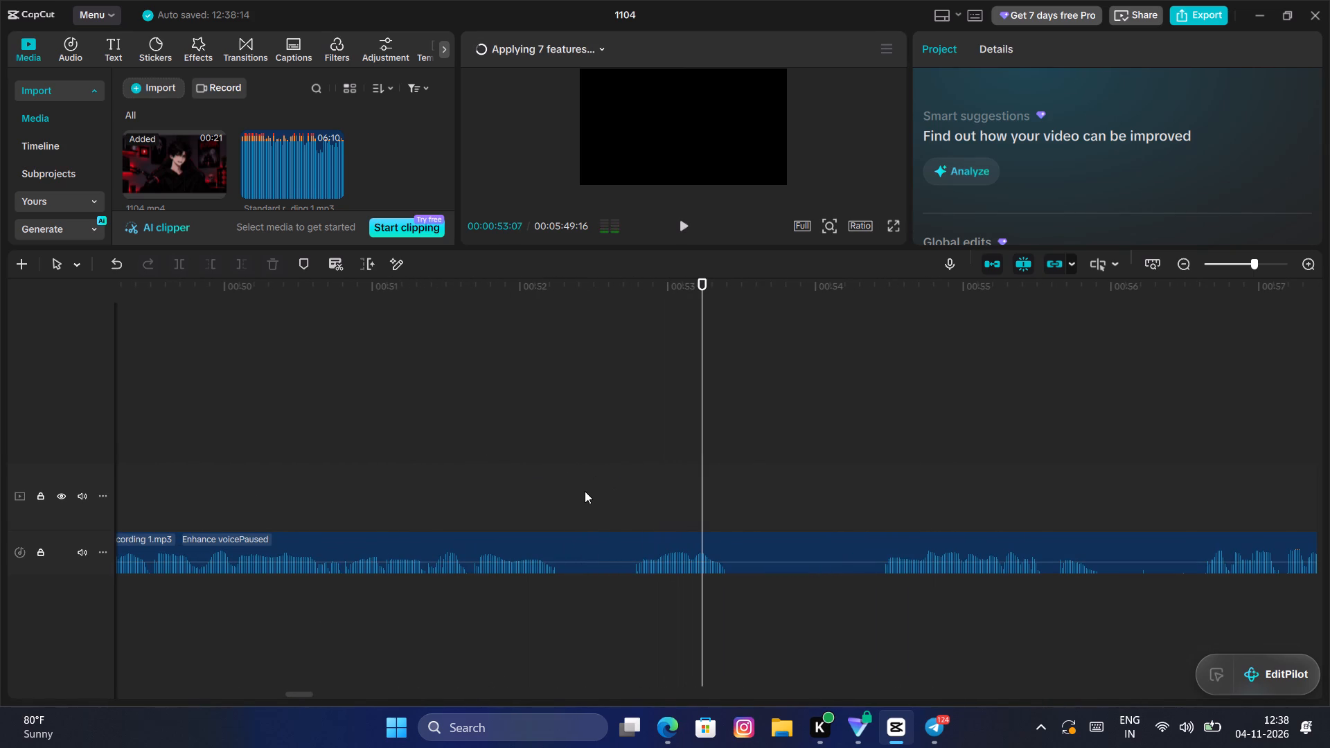
key("space")
key("space")
key("space")
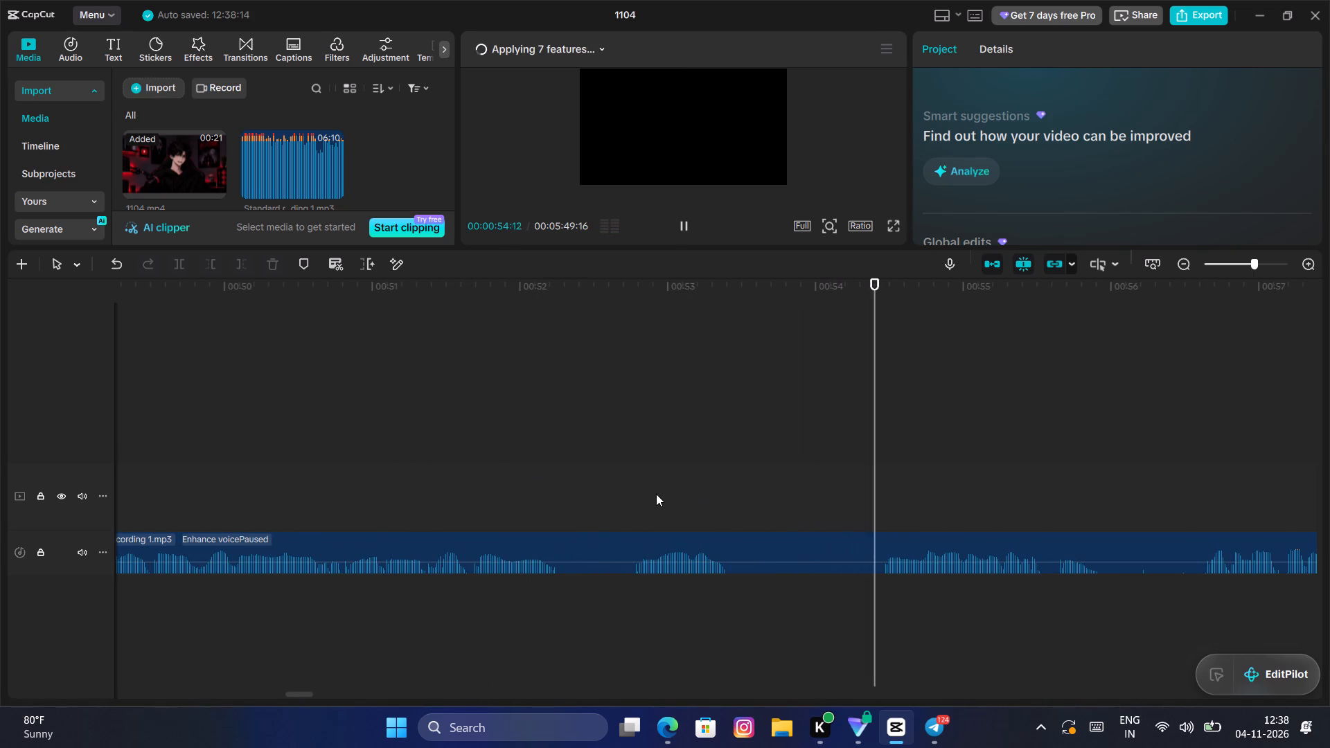
key("space")
left_click(898, 474)
left_click_drag(898, 474, 883, 488)
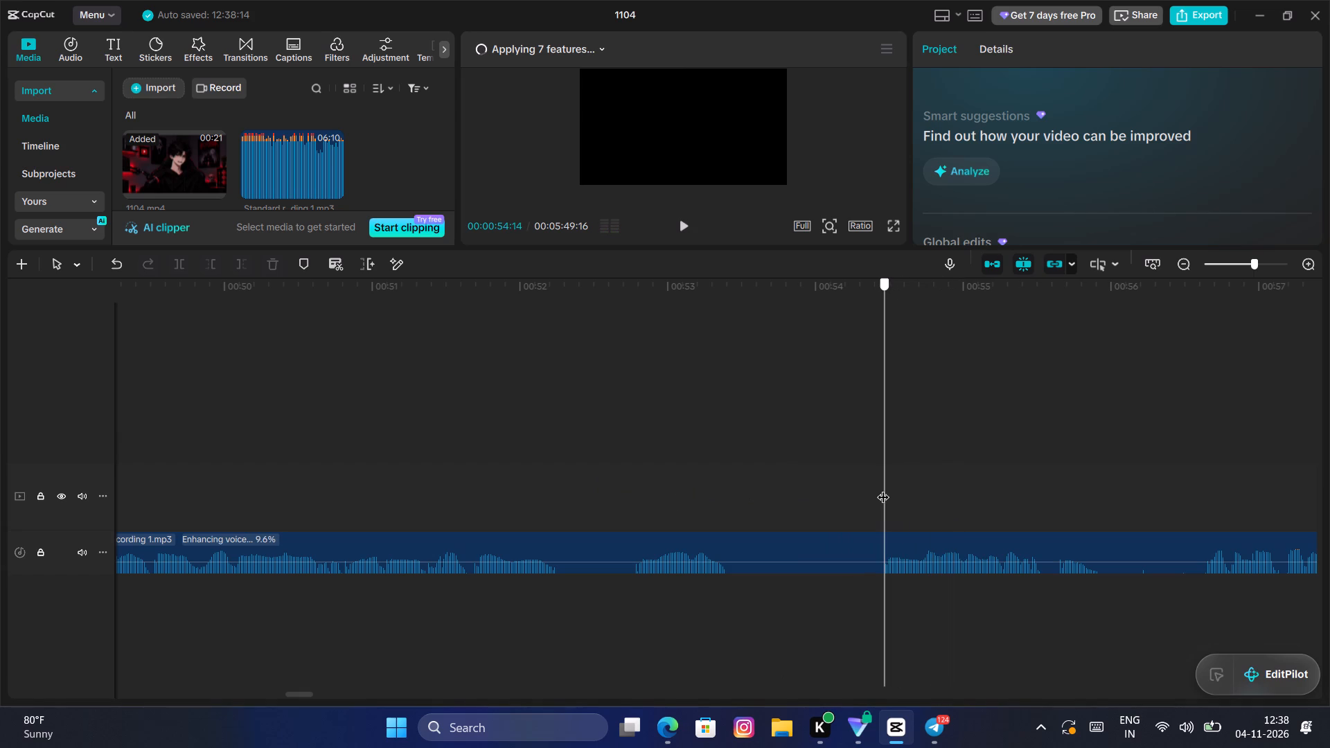
left_click_drag(883, 488, 880, 493)
left_click(843, 546)
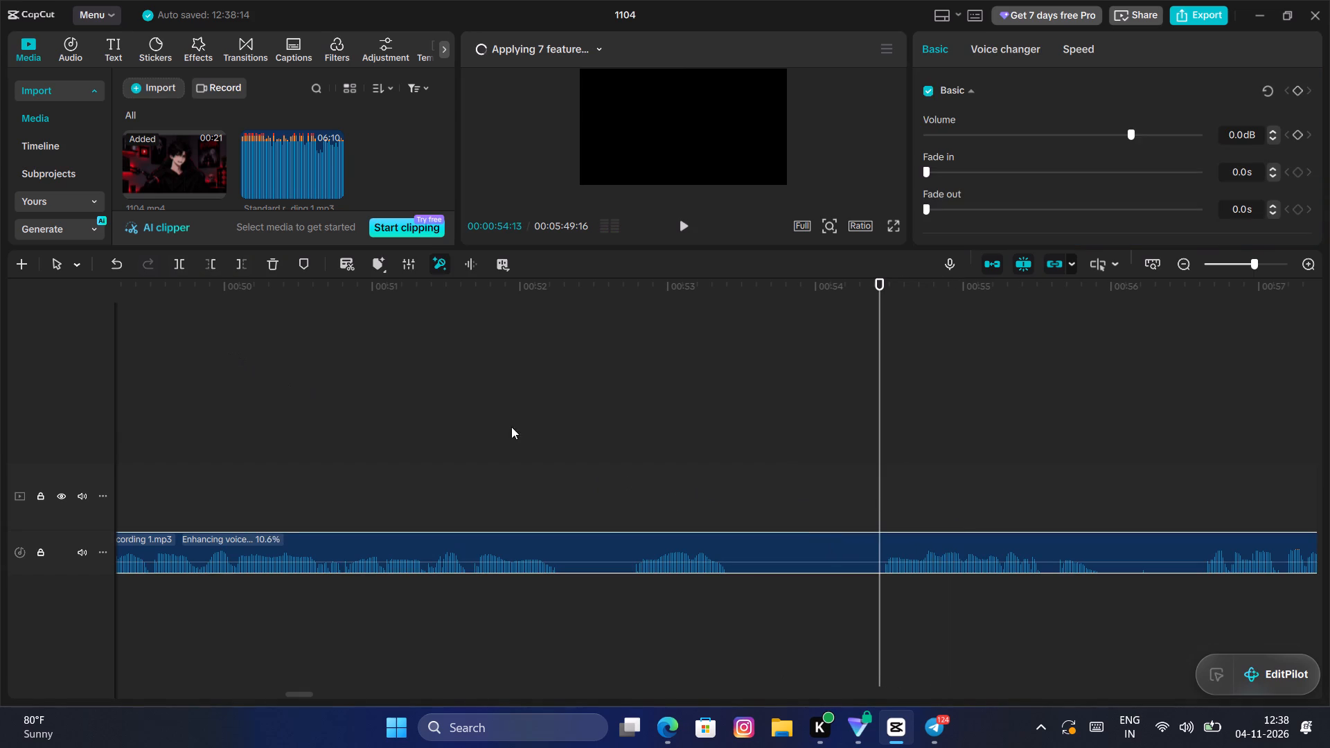
left_click(569, 454)
left_click_drag(567, 456, 558, 463)
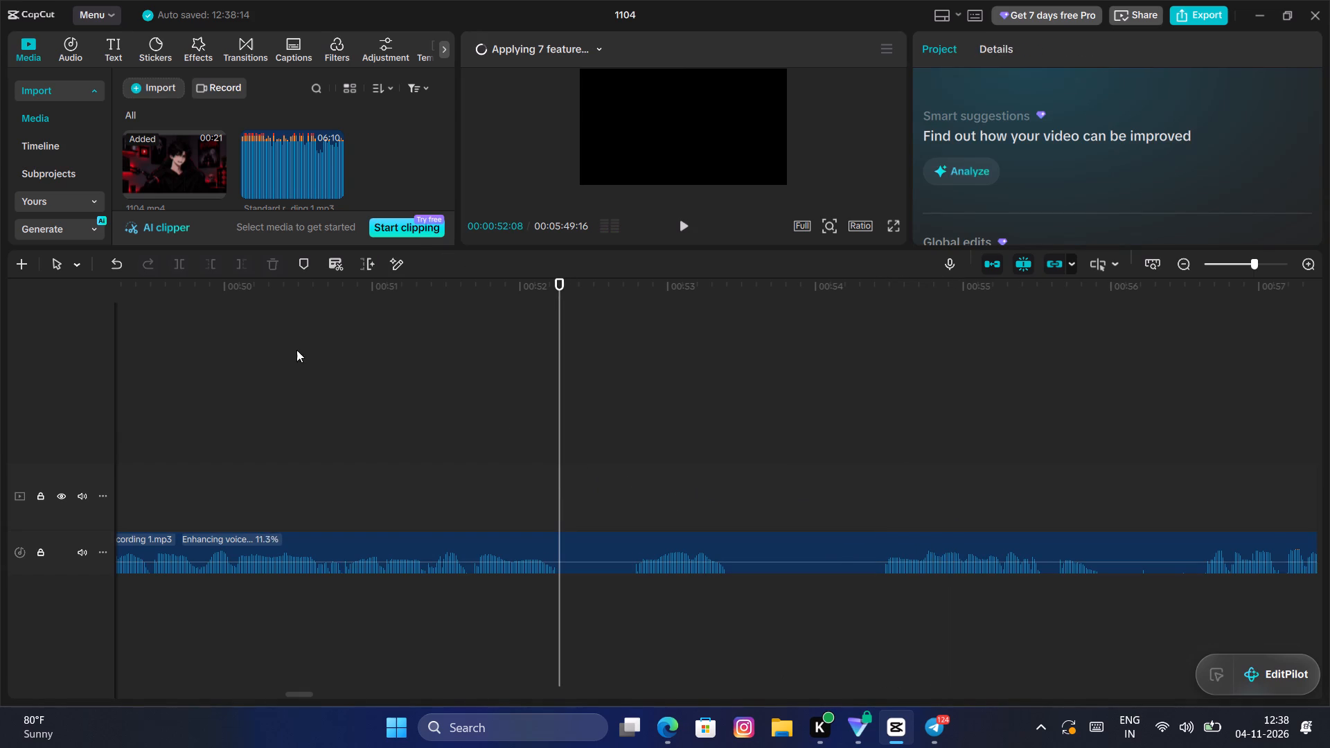
left_click(414, 546)
left_click(168, 260)
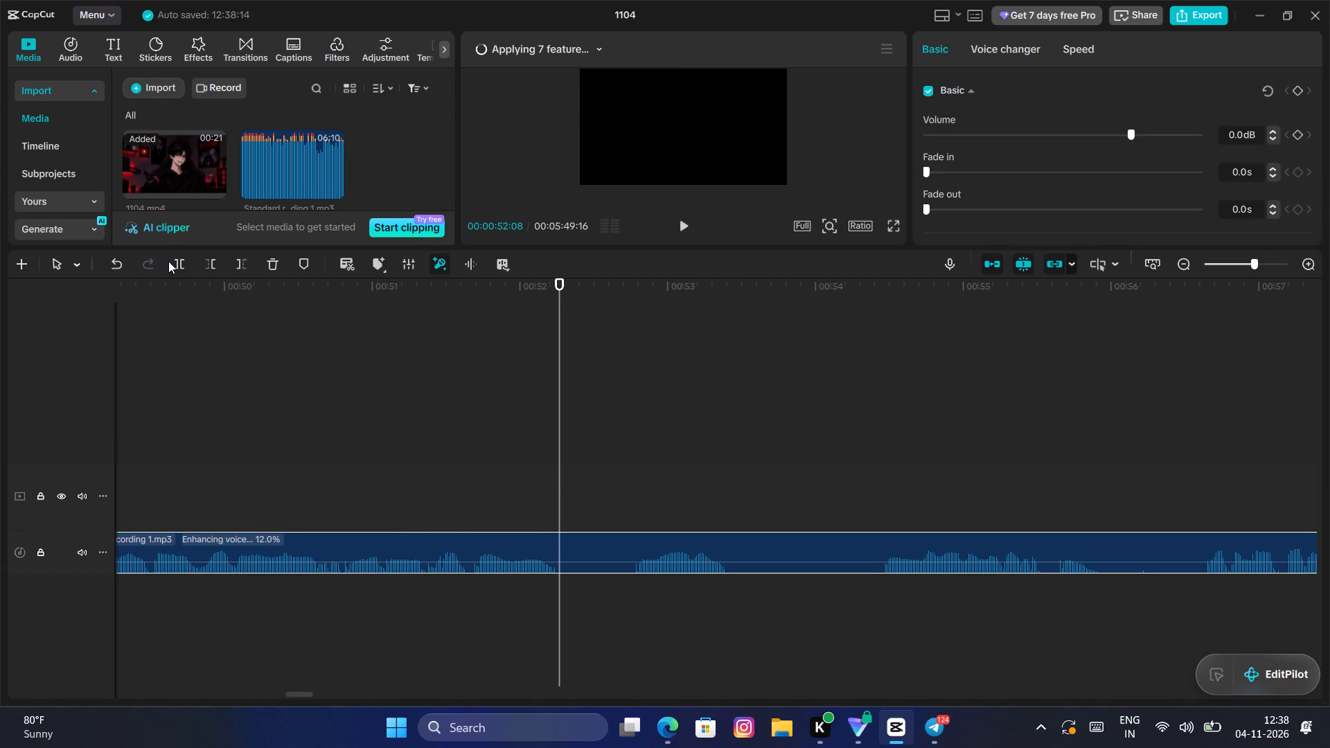
left_click(177, 263)
Trim the start of the sixteenth Vocals clip up to 00:00:54:13, including the short isolated sound, and move the clip against the preceding one.
left_click_drag(562, 410, 800, 457)
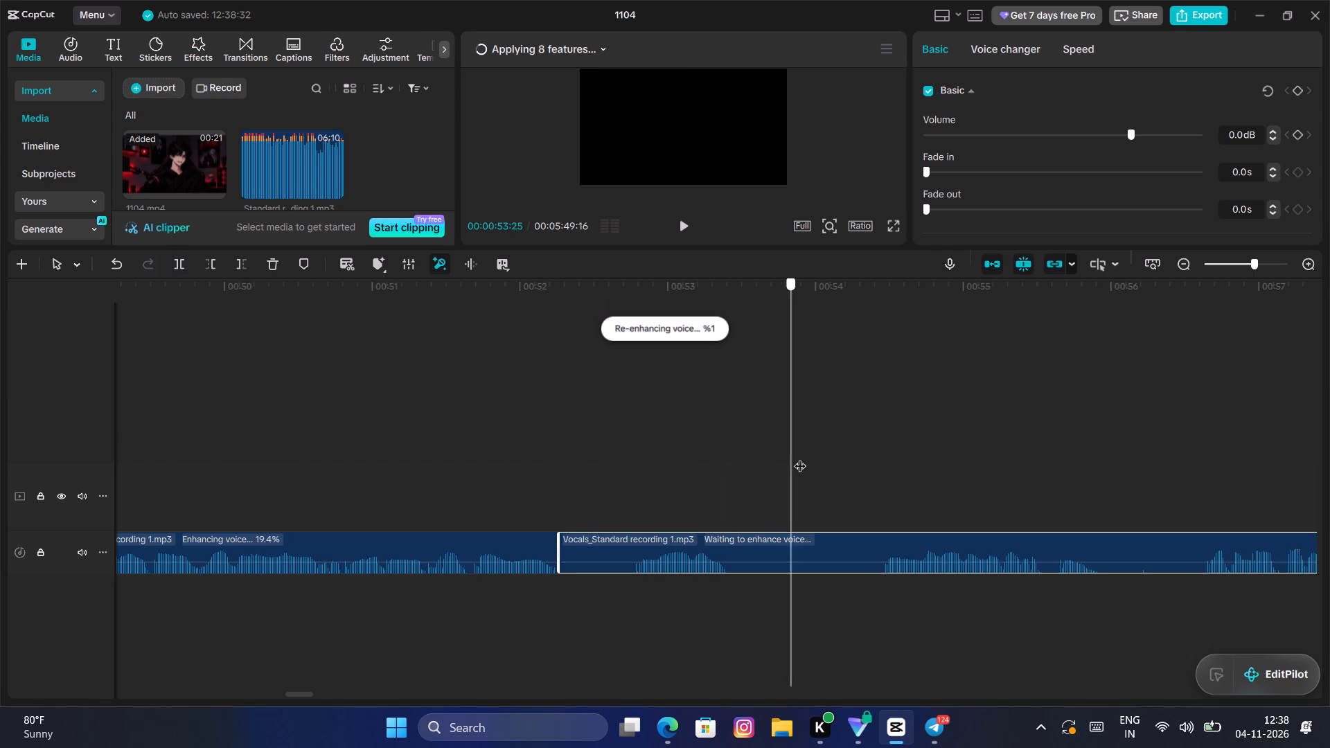
left_click_drag(800, 457, 878, 440)
key("q")
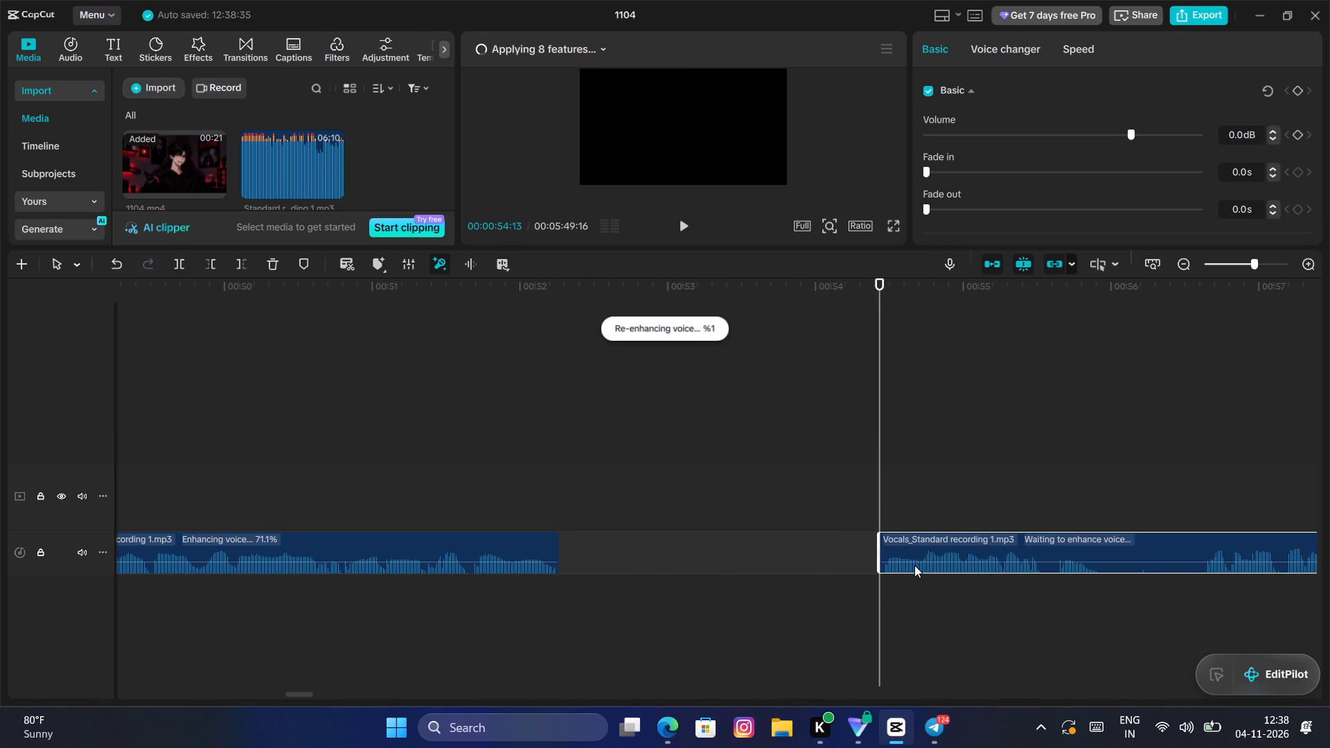
left_click_drag(919, 553, 589, 553)
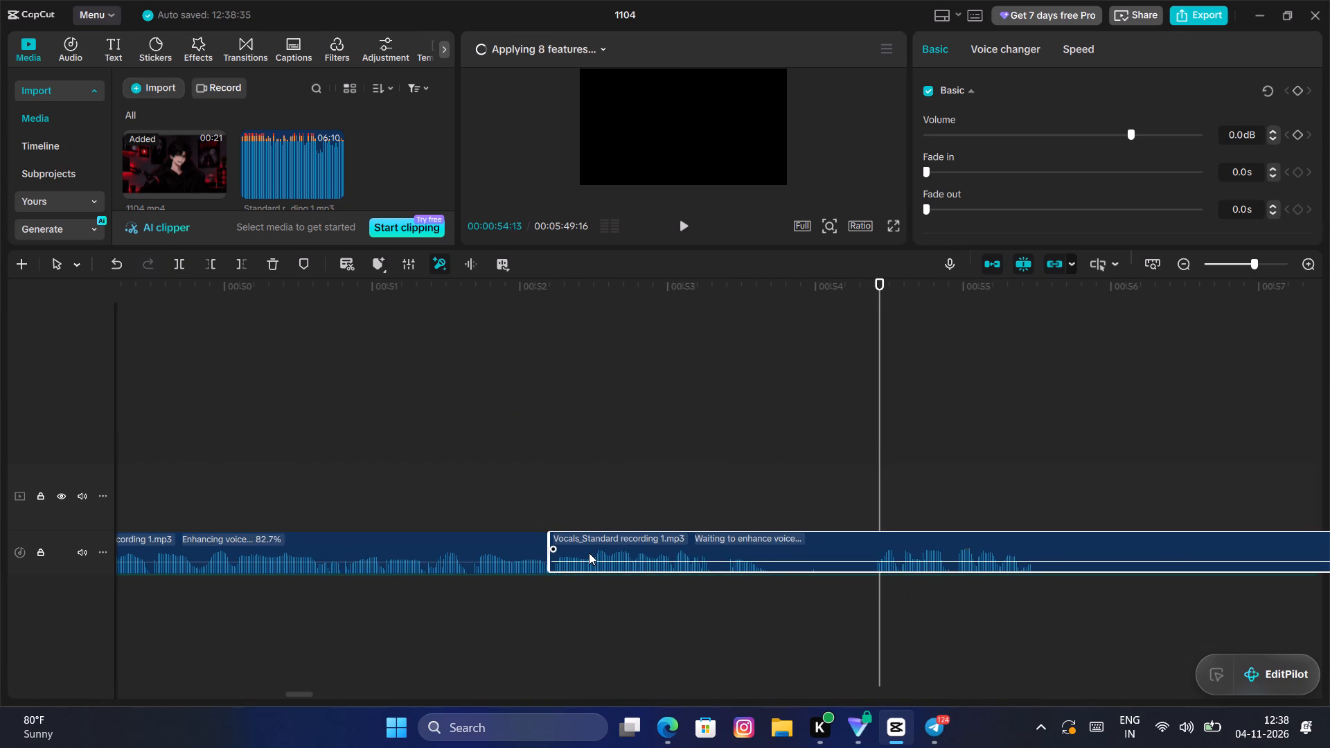
left_click_drag(589, 553, 596, 553)
Listen through the sixteenth Vocals clip's opening speech and split the clip at 00:00:53:23, at the start of the silent gap.
left_click(511, 488)
key("space")
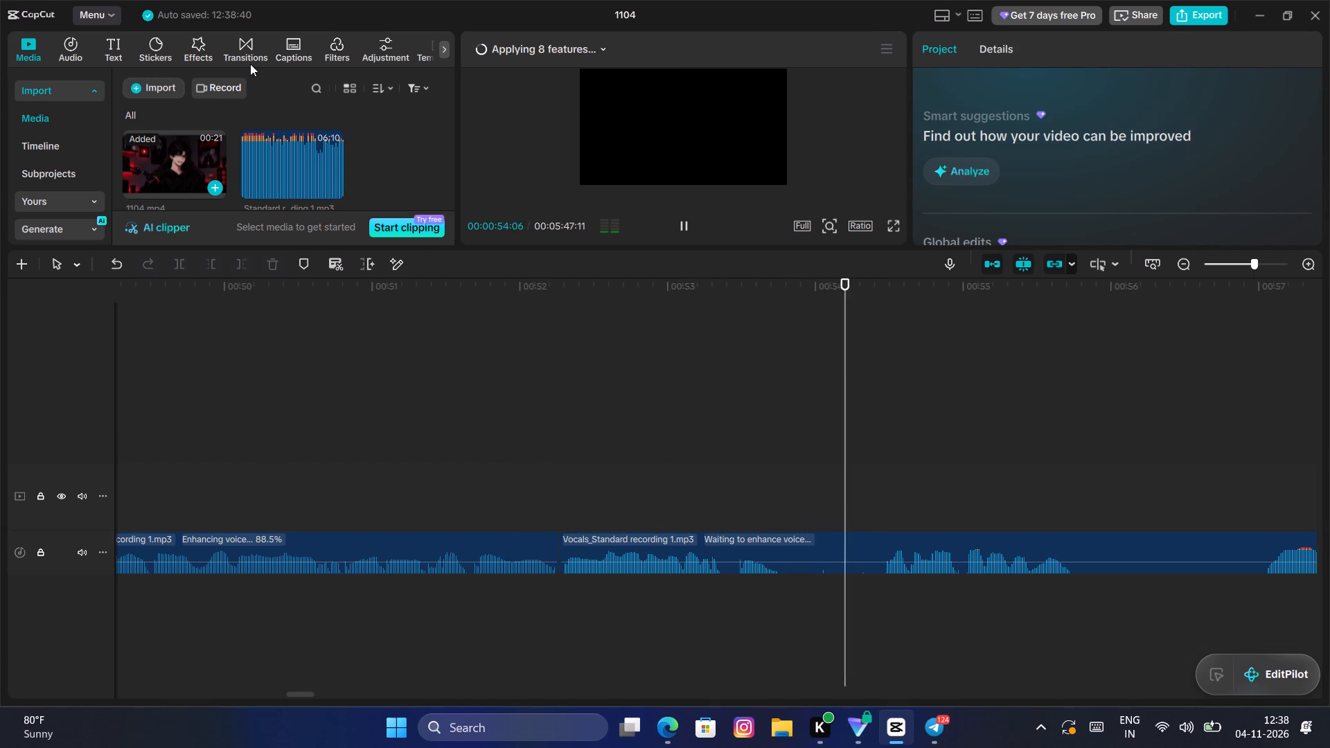
key("space")
key("space")
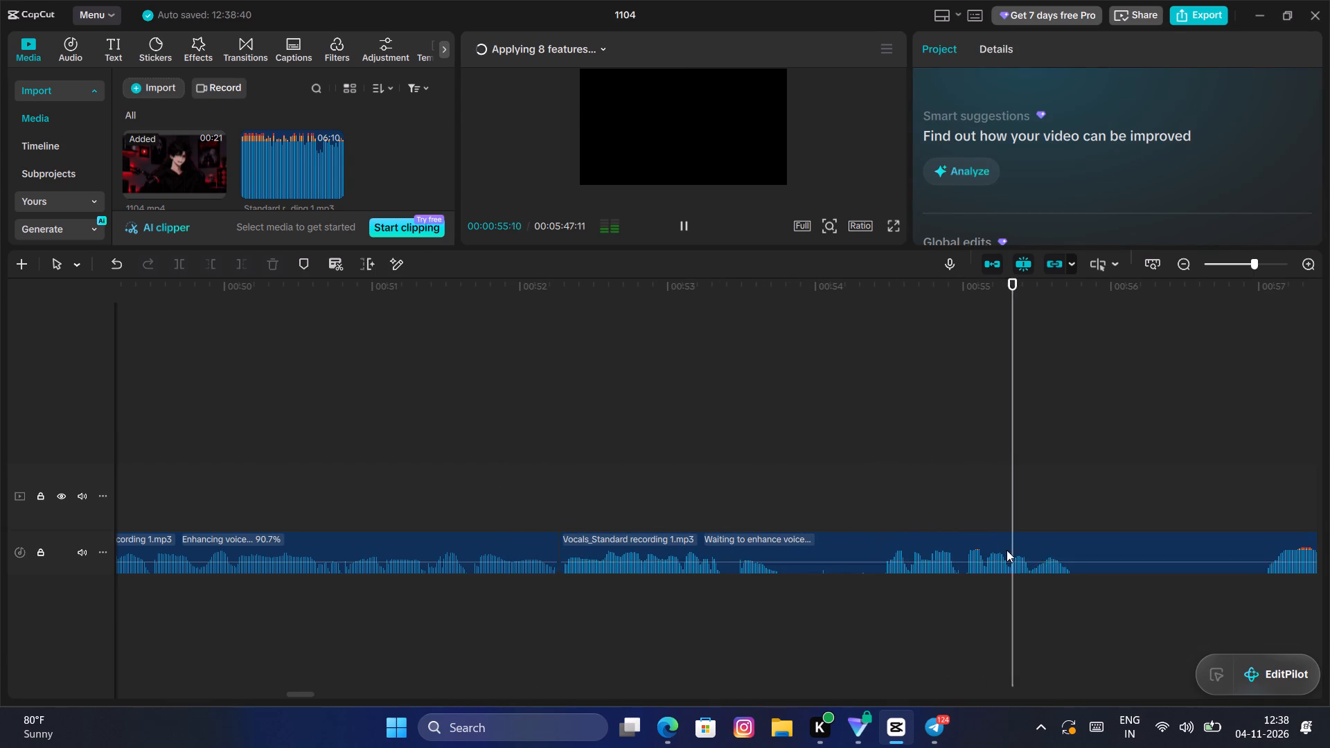
key("space")
key("space")
left_click(903, 486)
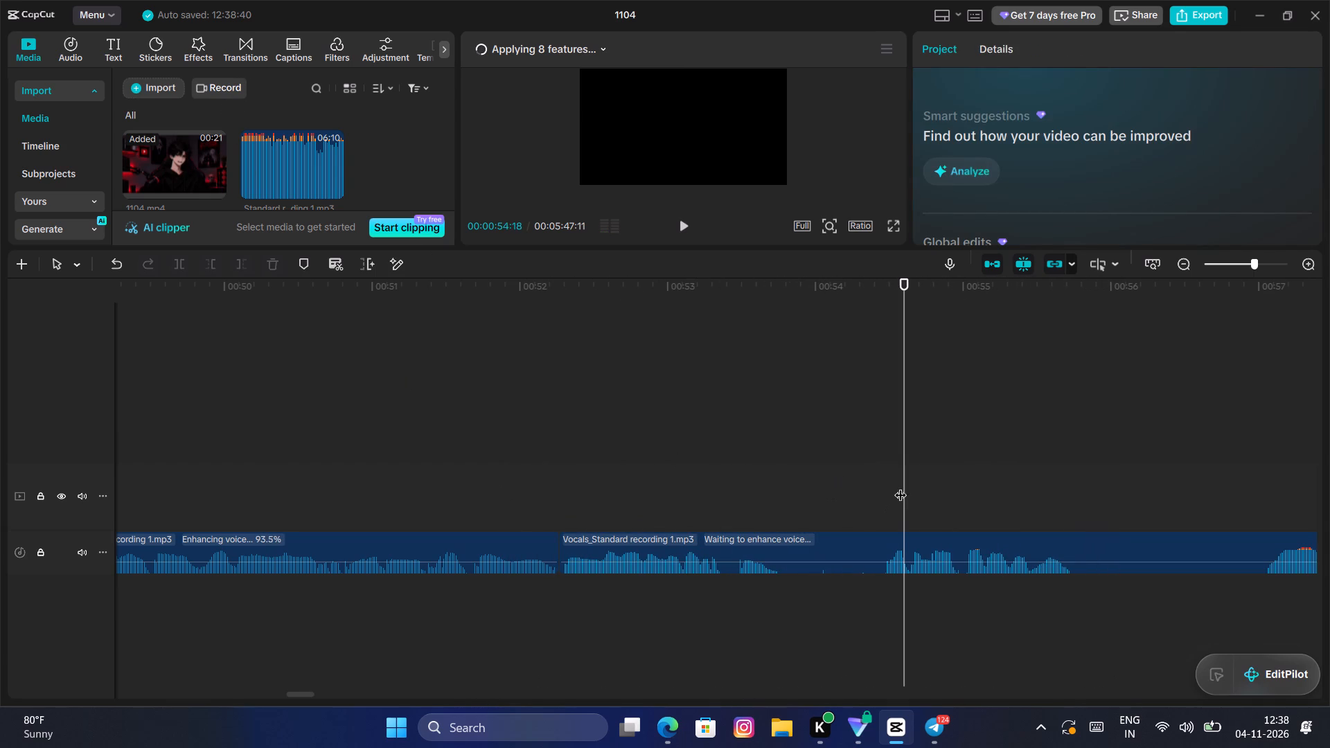
left_click_drag(897, 488, 896, 497)
left_click(893, 497)
key("space")
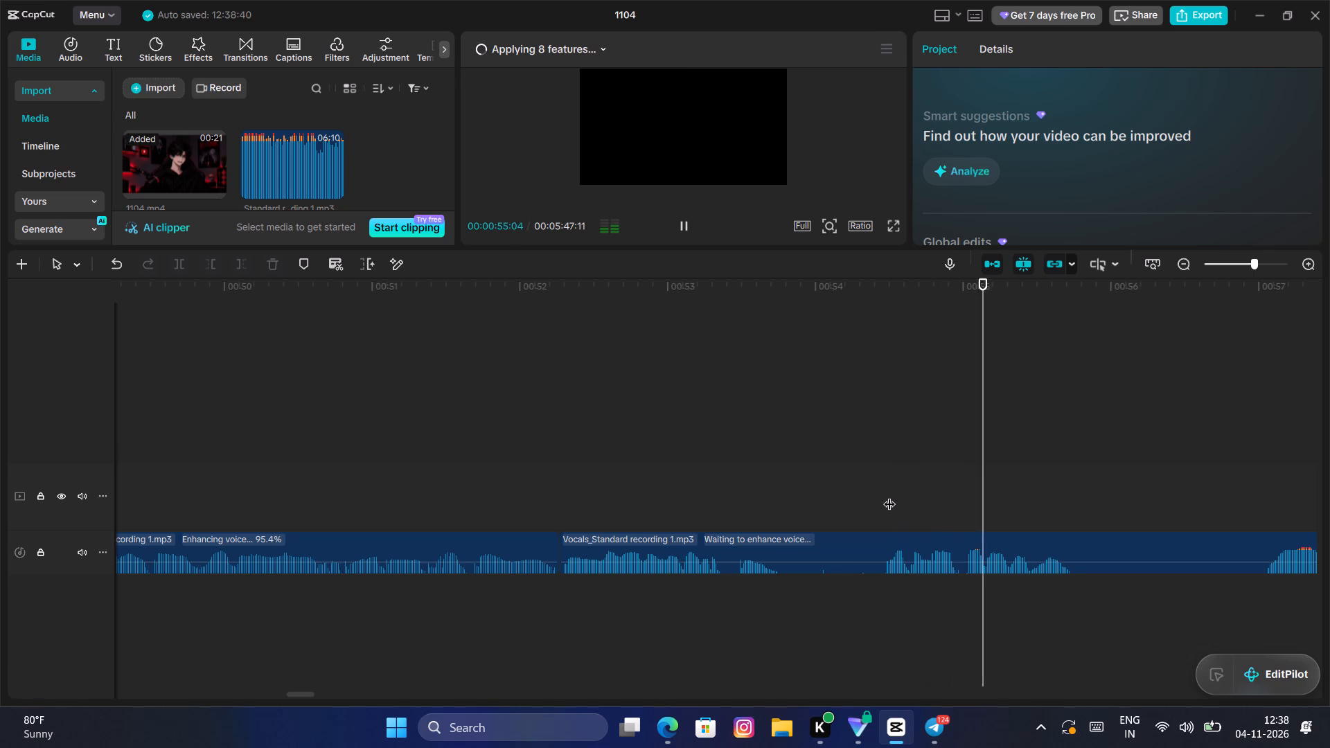
key("space")
left_click(801, 497)
left_click_drag(800, 497, 789, 512)
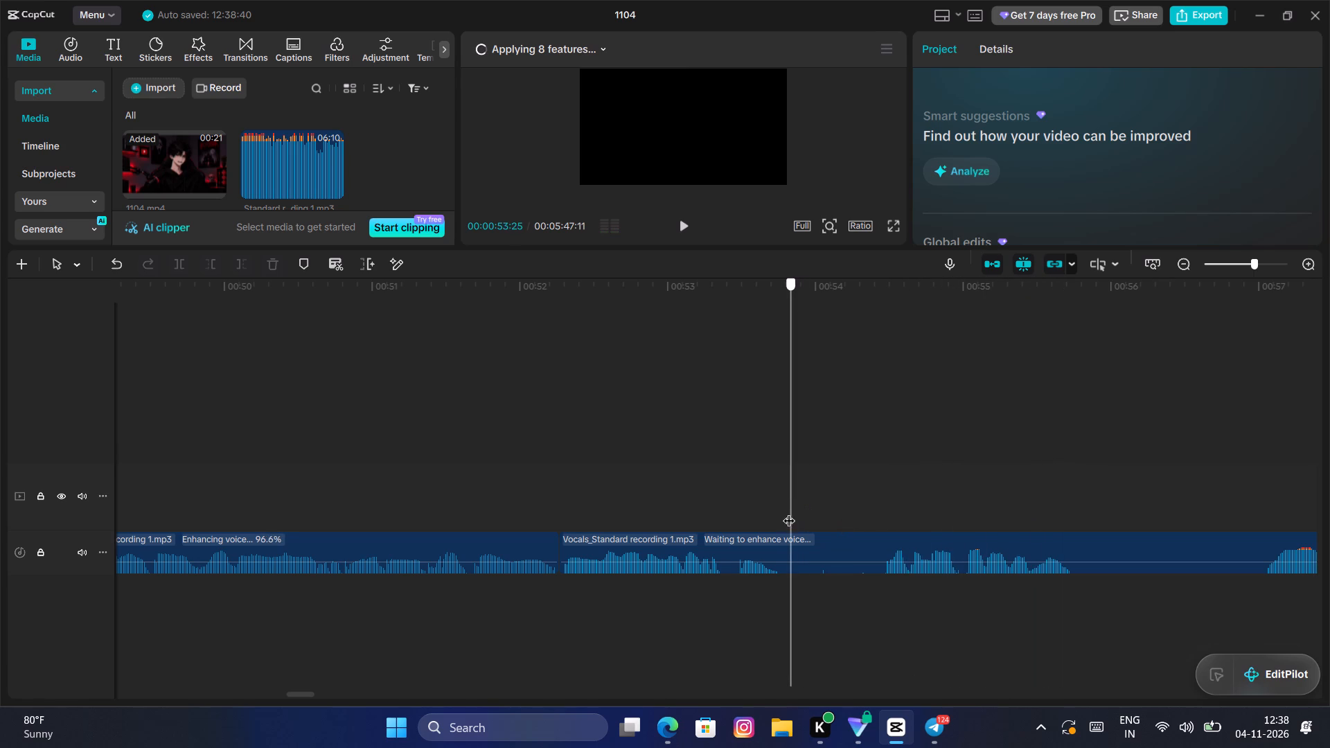
left_click_drag(789, 512, 782, 521)
left_click(789, 553)
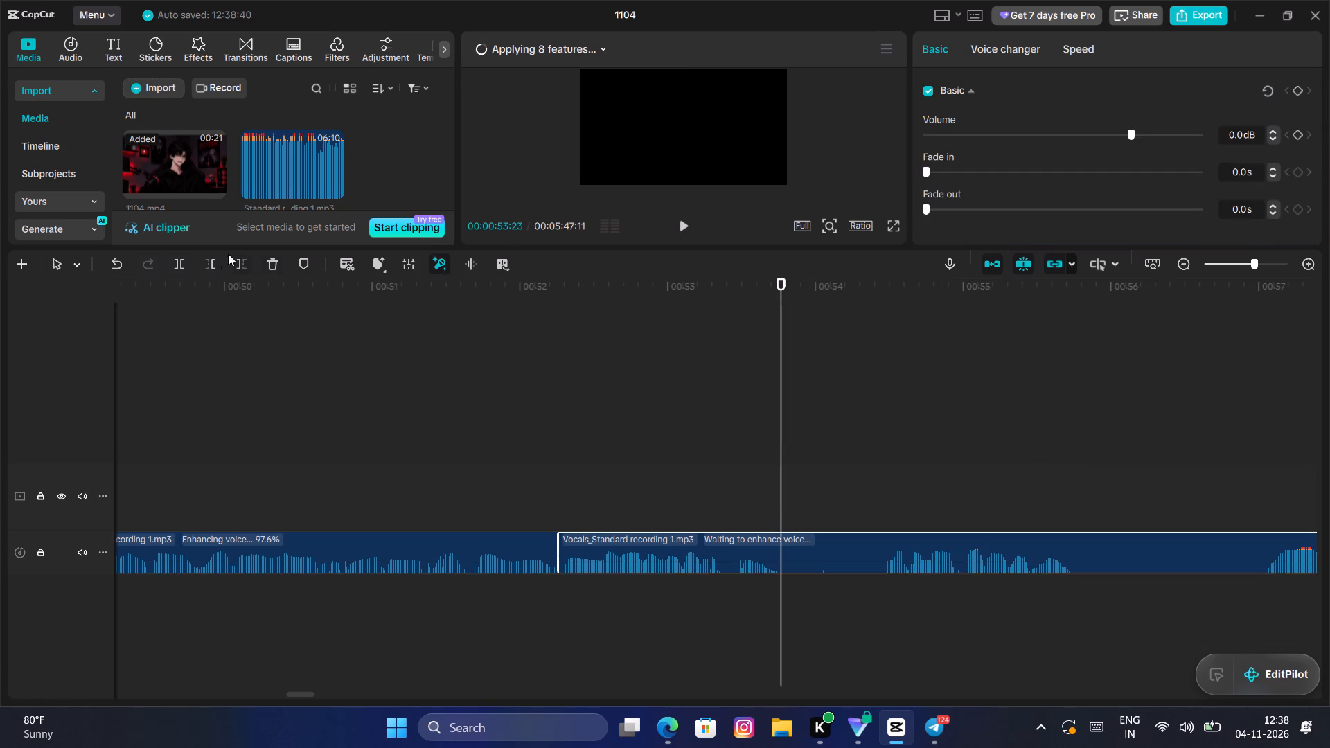
left_click(181, 271)
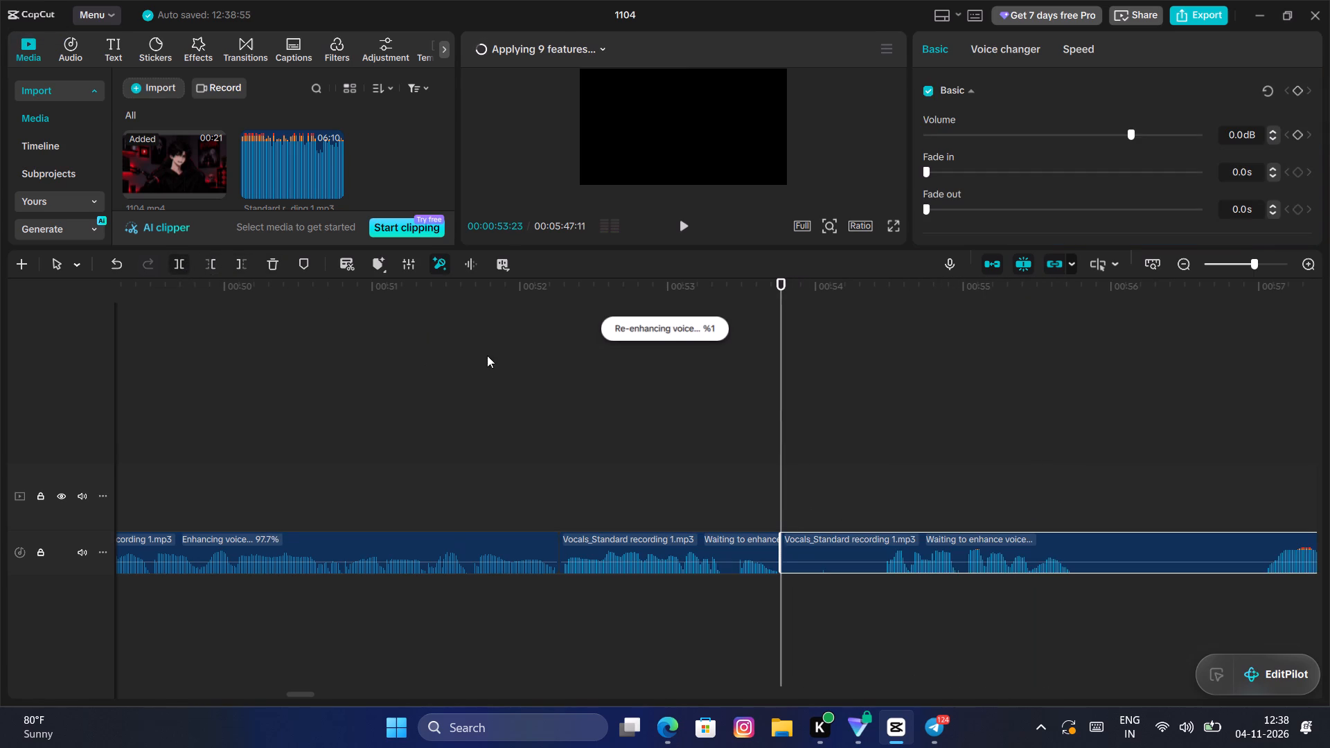
Trim the start of the seventeenth Vocals clip up to 00:00:54:14 and move the clip against the preceding one.
left_click_drag(782, 395, 883, 473)
key("q")
left_click_drag(912, 549, 828, 555)
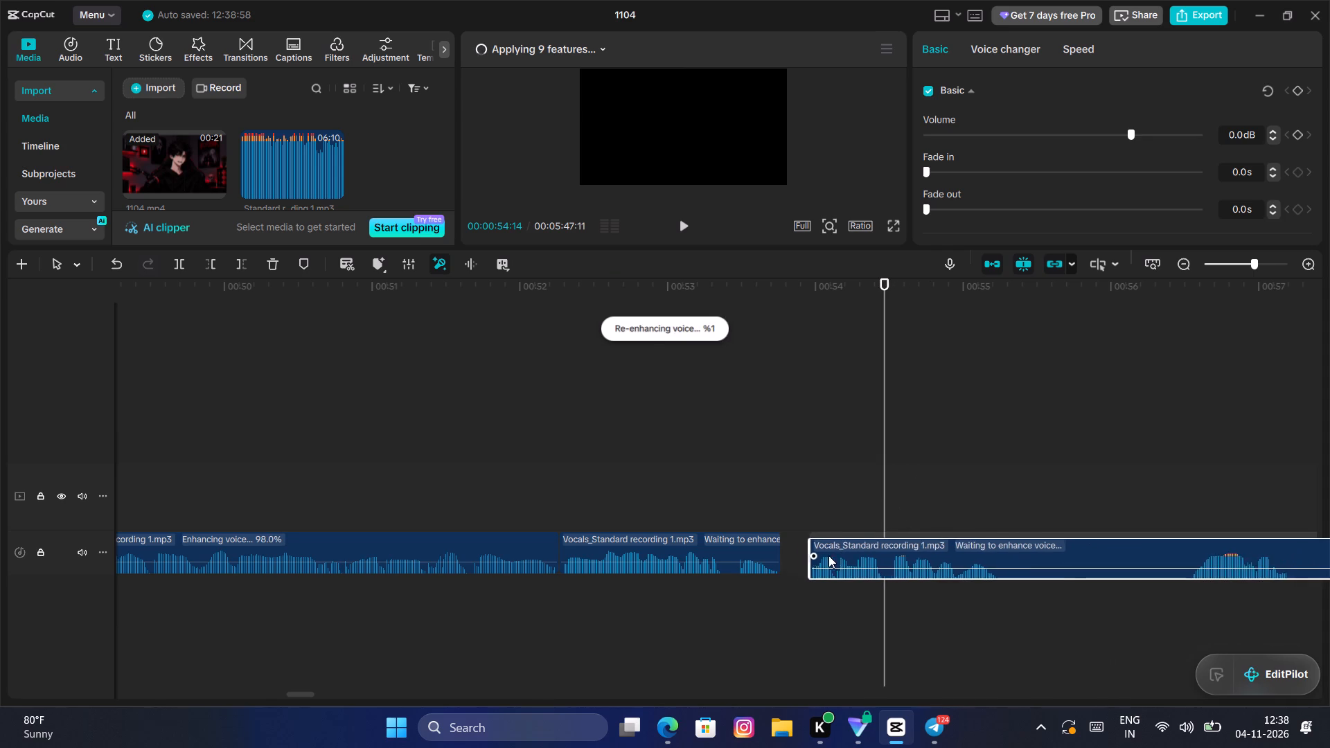
left_click_drag(828, 555, 813, 555)
Listen to the seventeenth Vocals clip's opening speech and split the clip at 00:00:55:01, at the start of the silent gap.
left_click(741, 490)
key("space")
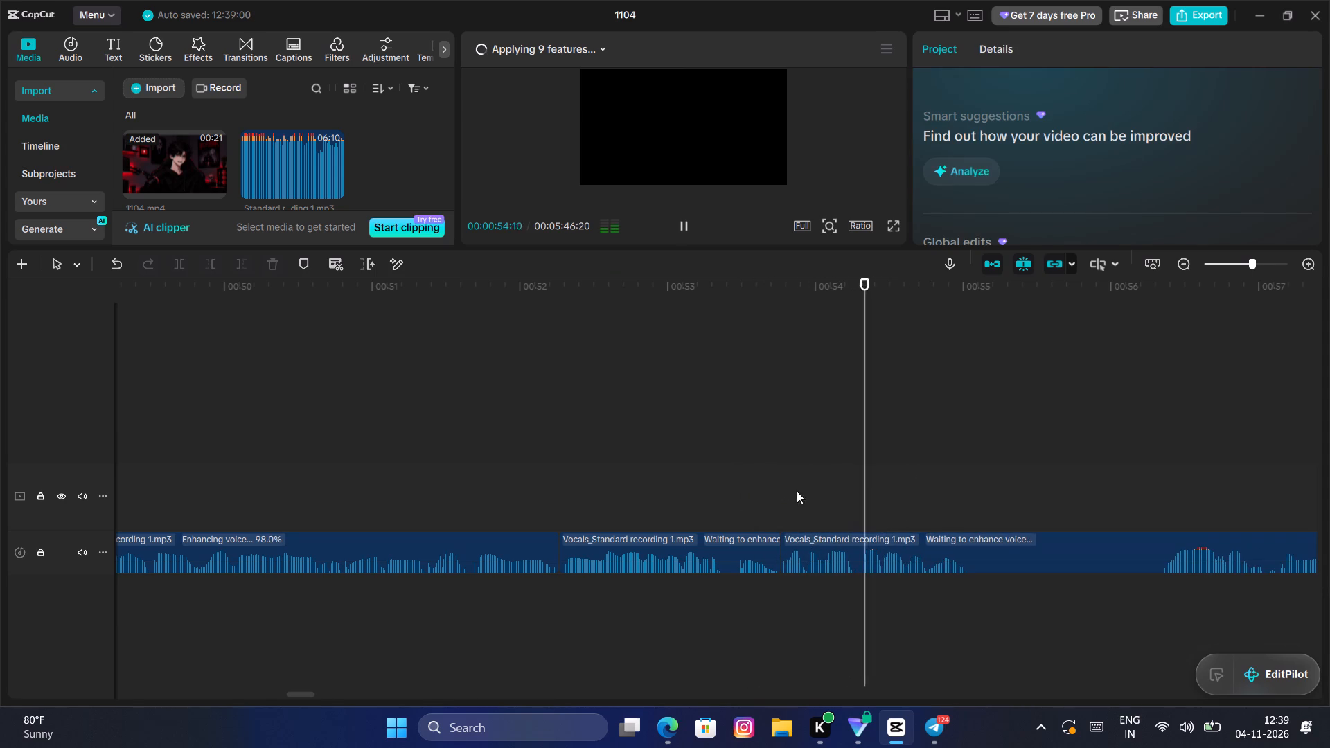
key("space")
left_click_drag(978, 501, 977, 512)
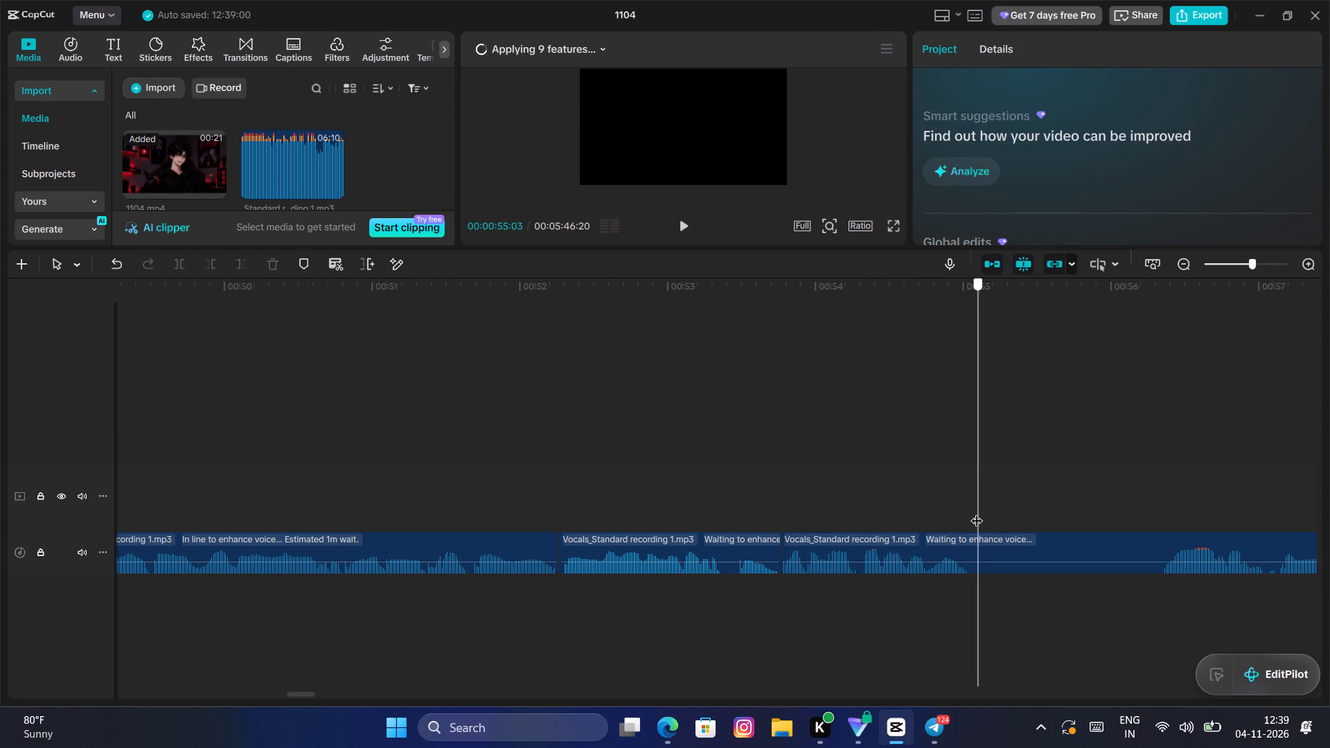
left_click_drag(977, 512, 970, 523)
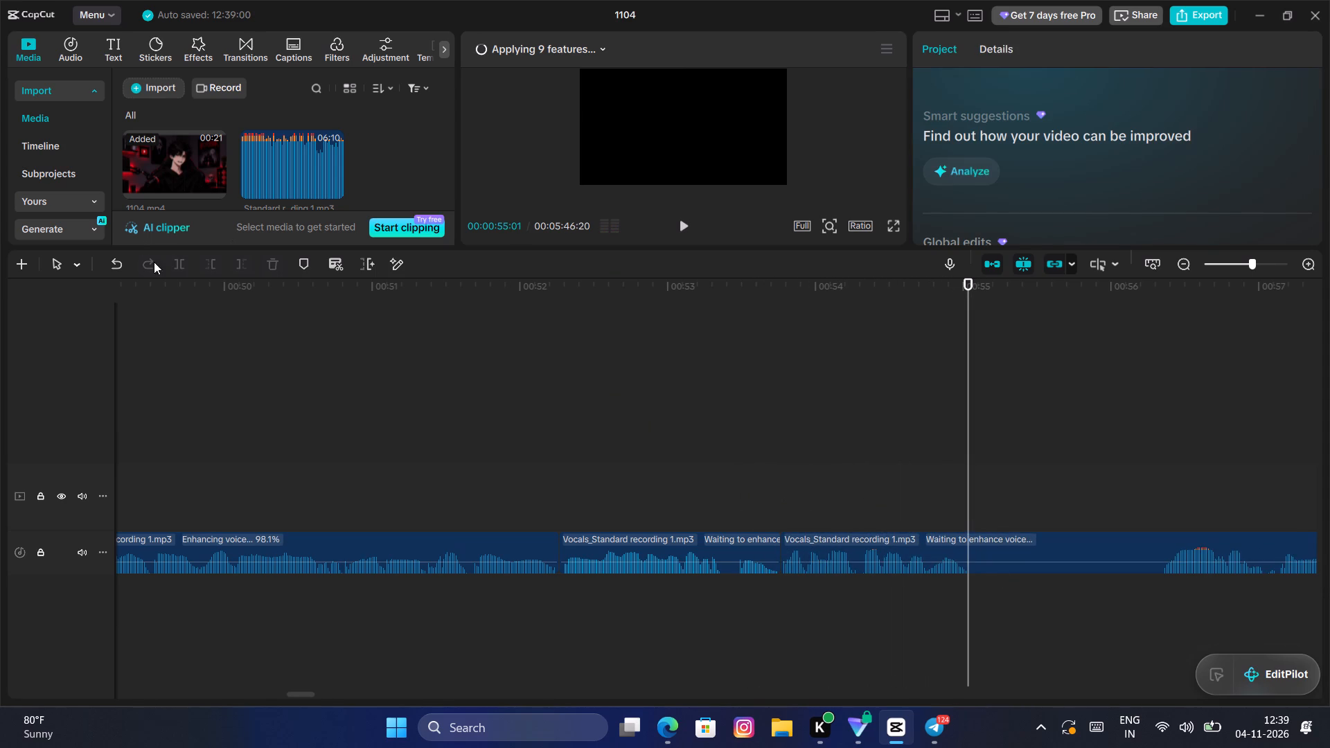
left_click(975, 569)
left_click(180, 262)
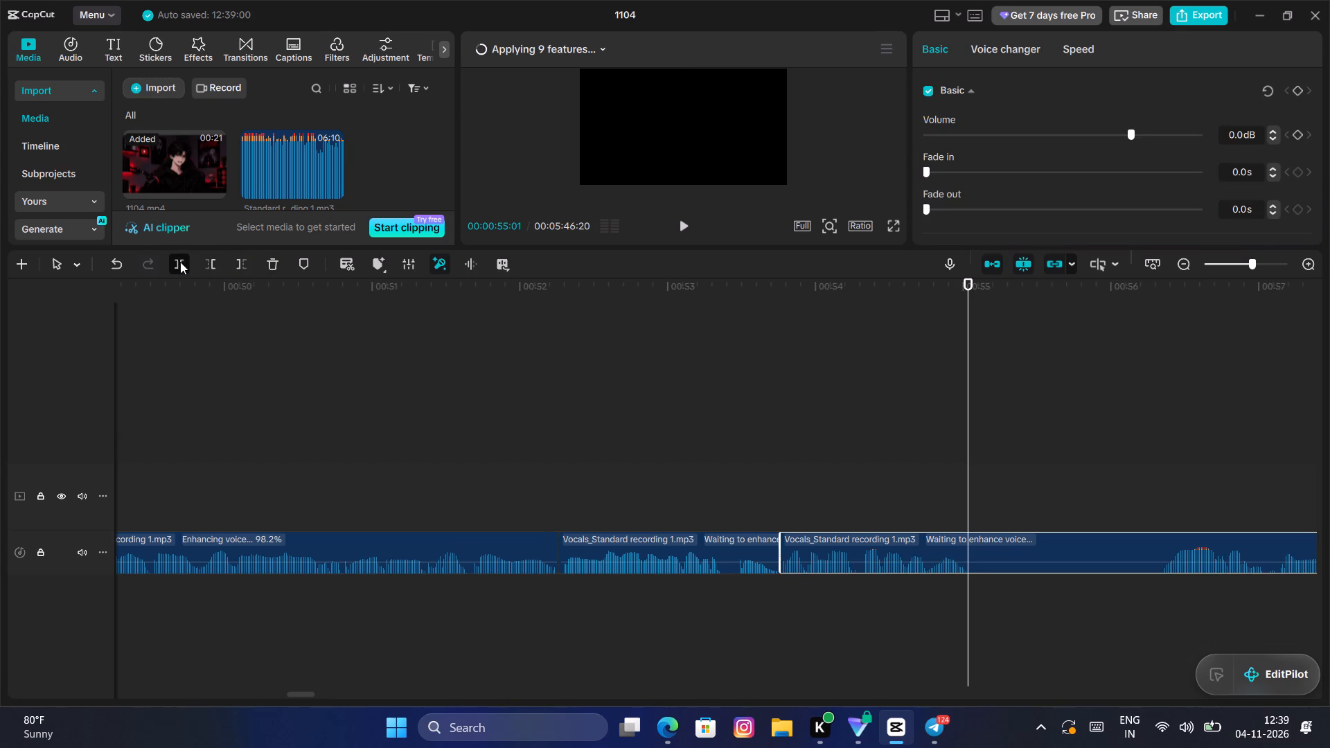
Trim the start of the eighteenth Vocals clip up to 00:00:56:11 and move the clip against the preceding one.
left_click_drag(968, 436, 1187, 502)
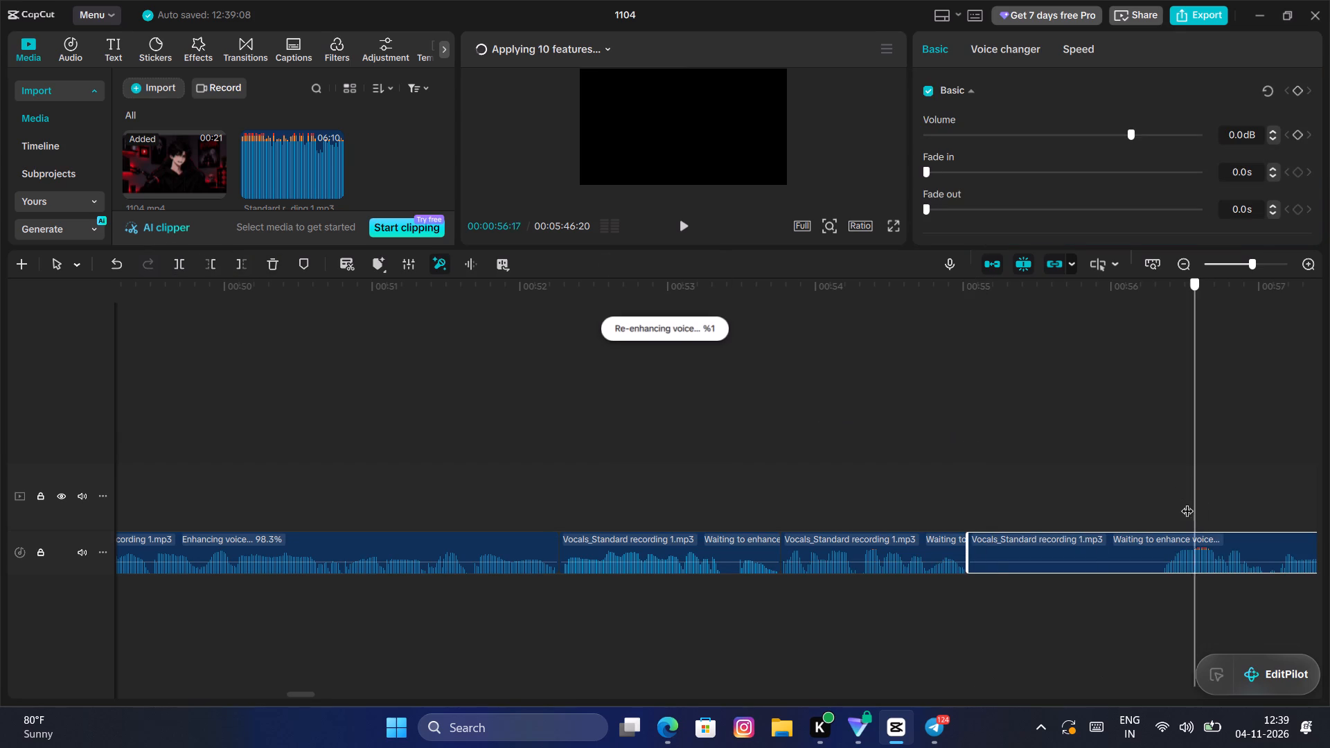
left_click_drag(1187, 502, 1164, 517)
key("q")
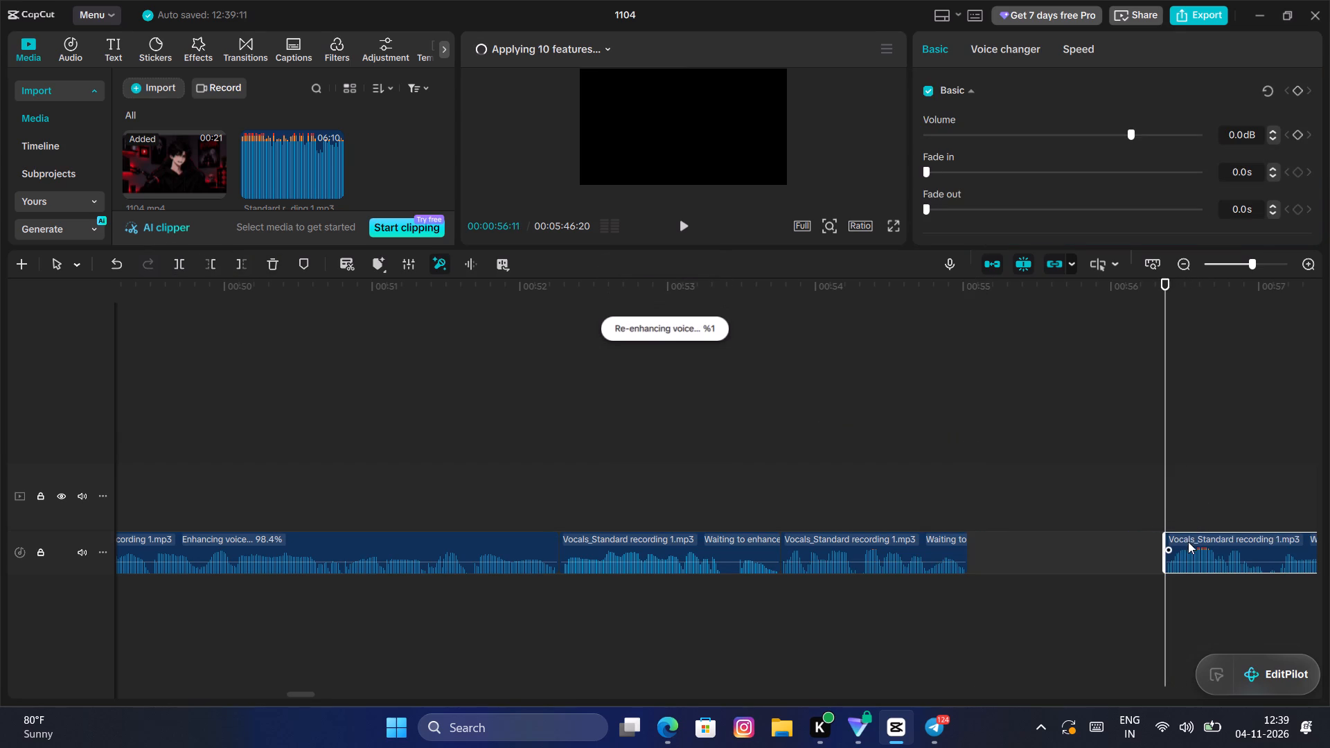
left_click_drag(1188, 542, 995, 545)
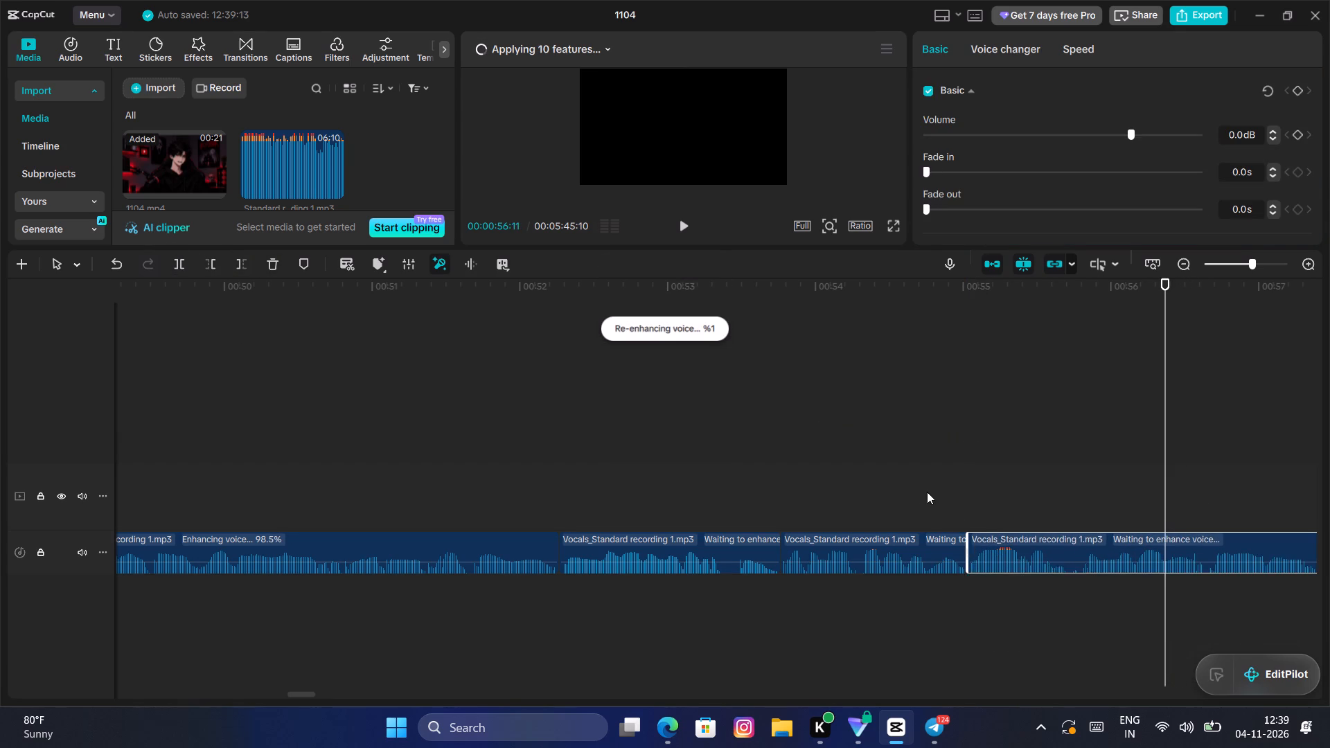
Listen through the eighteenth Vocals clip's opening speech and split the clip at 00:00:57:13, at the start of the silent gap.
left_click(927, 492)
key("space")
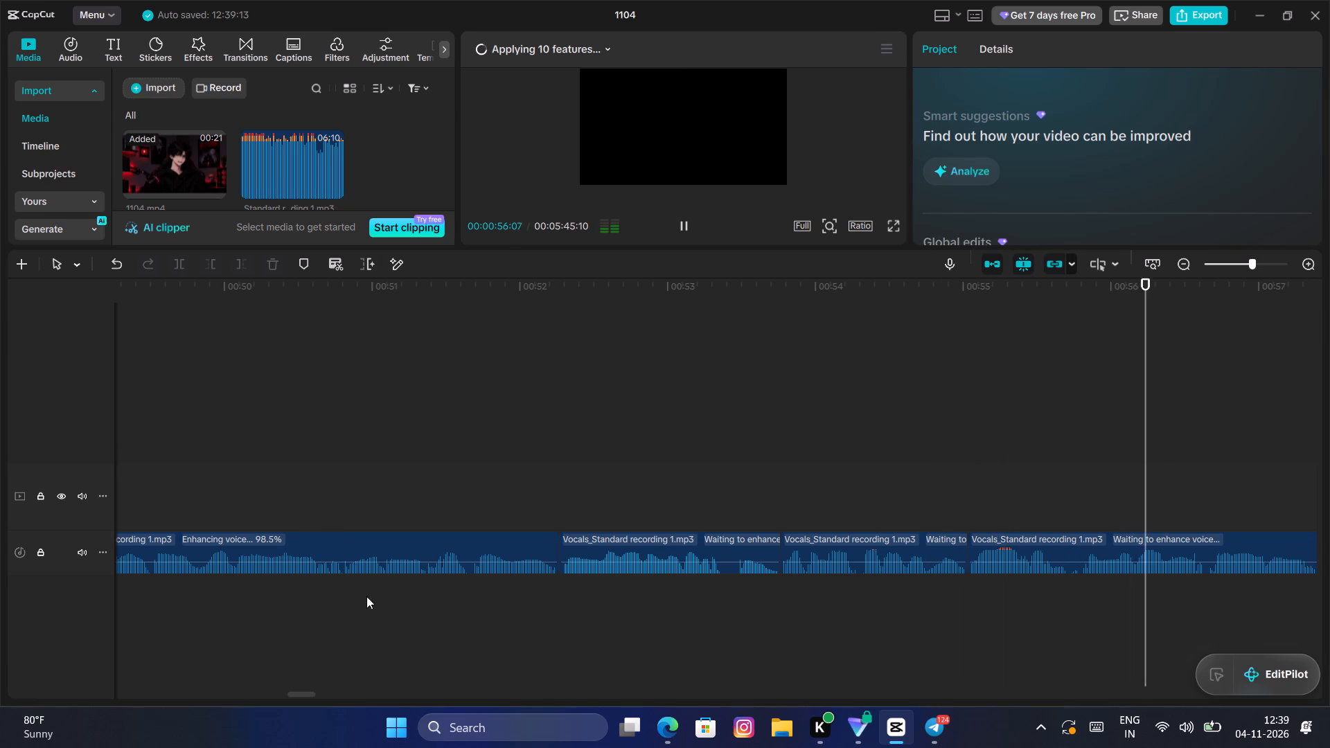
left_click_drag(298, 693, 308, 693)
key("space")
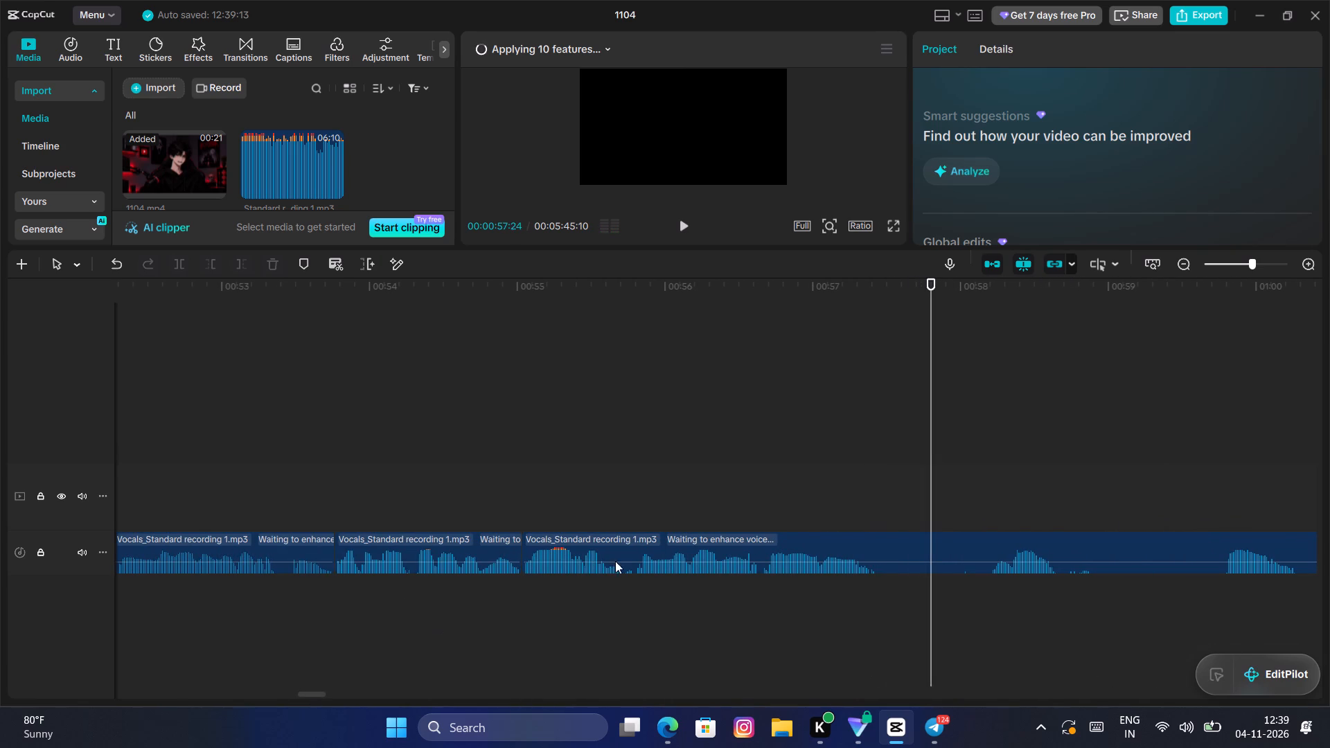
key("space")
left_click(957, 493)
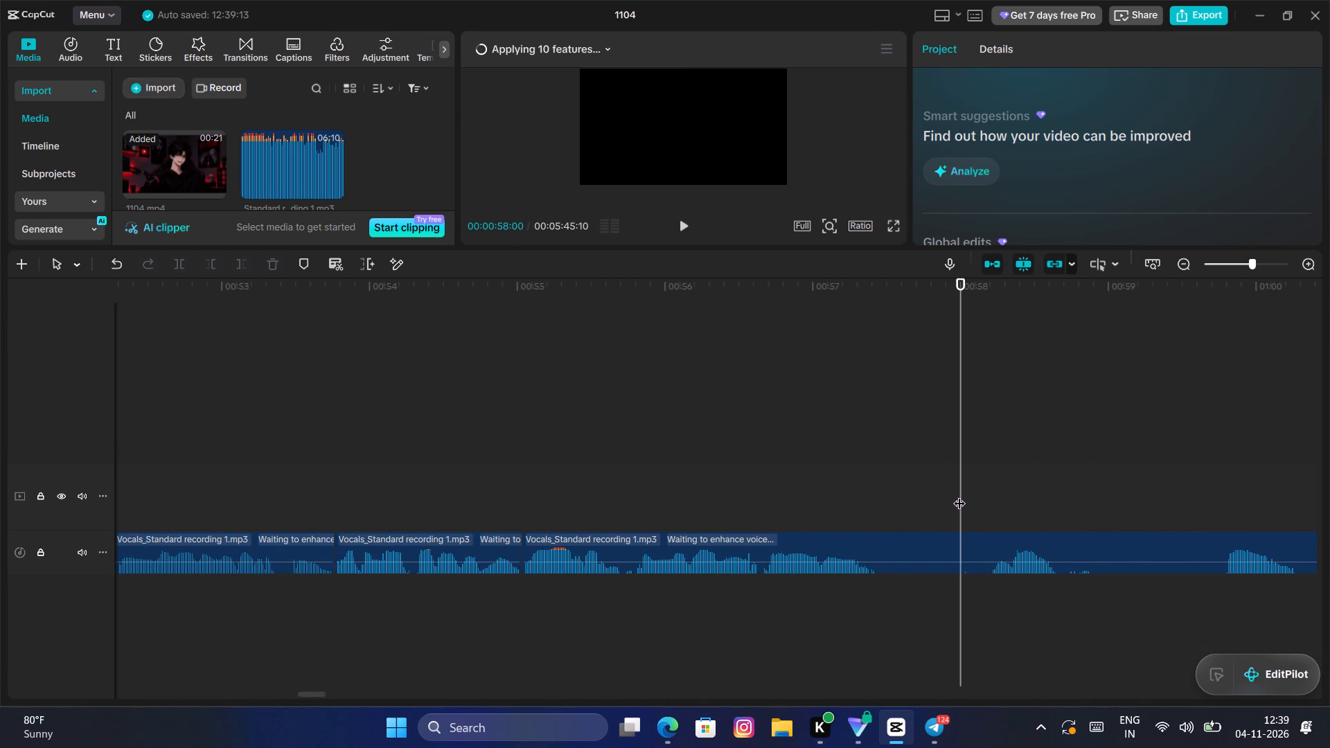
left_click_drag(959, 495, 1004, 494)
left_click(1004, 494)
key("space")
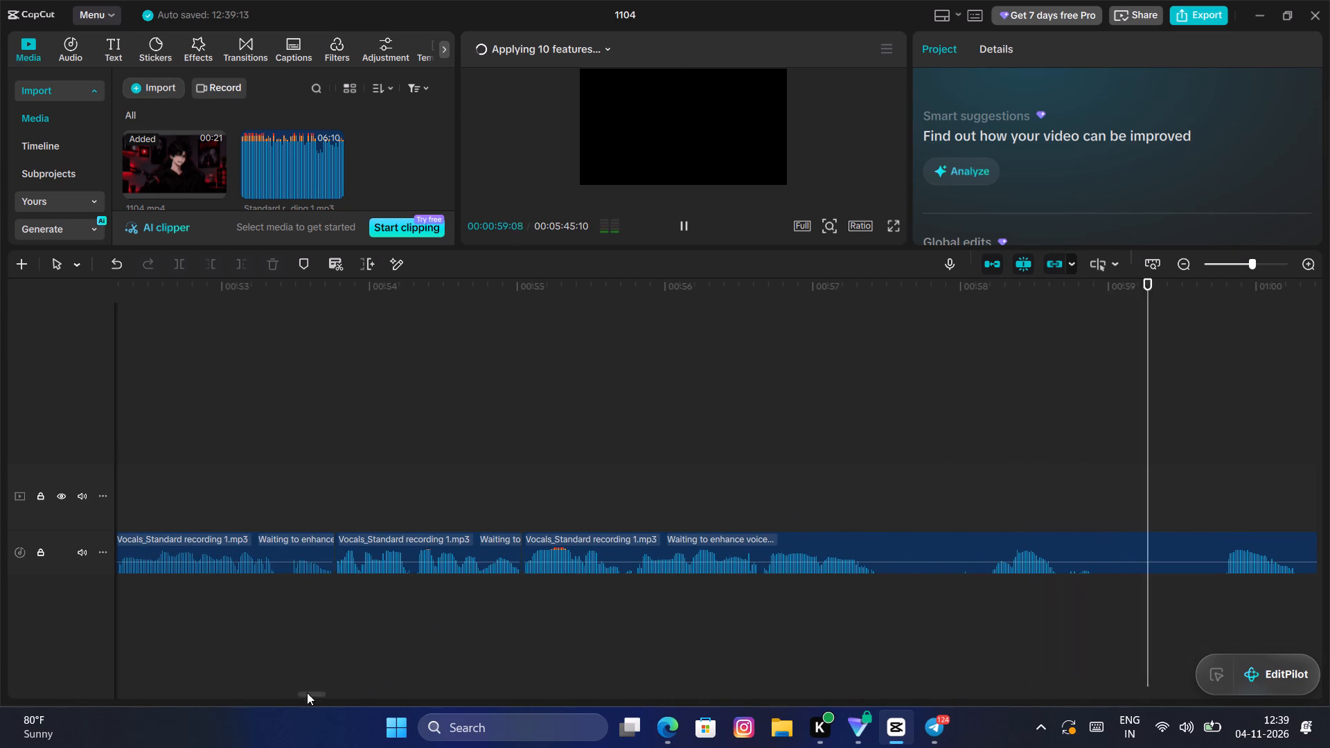
left_click_drag(308, 696, 317, 697)
key("space")
left_click(493, 504)
left_click_drag(493, 506, 477, 517)
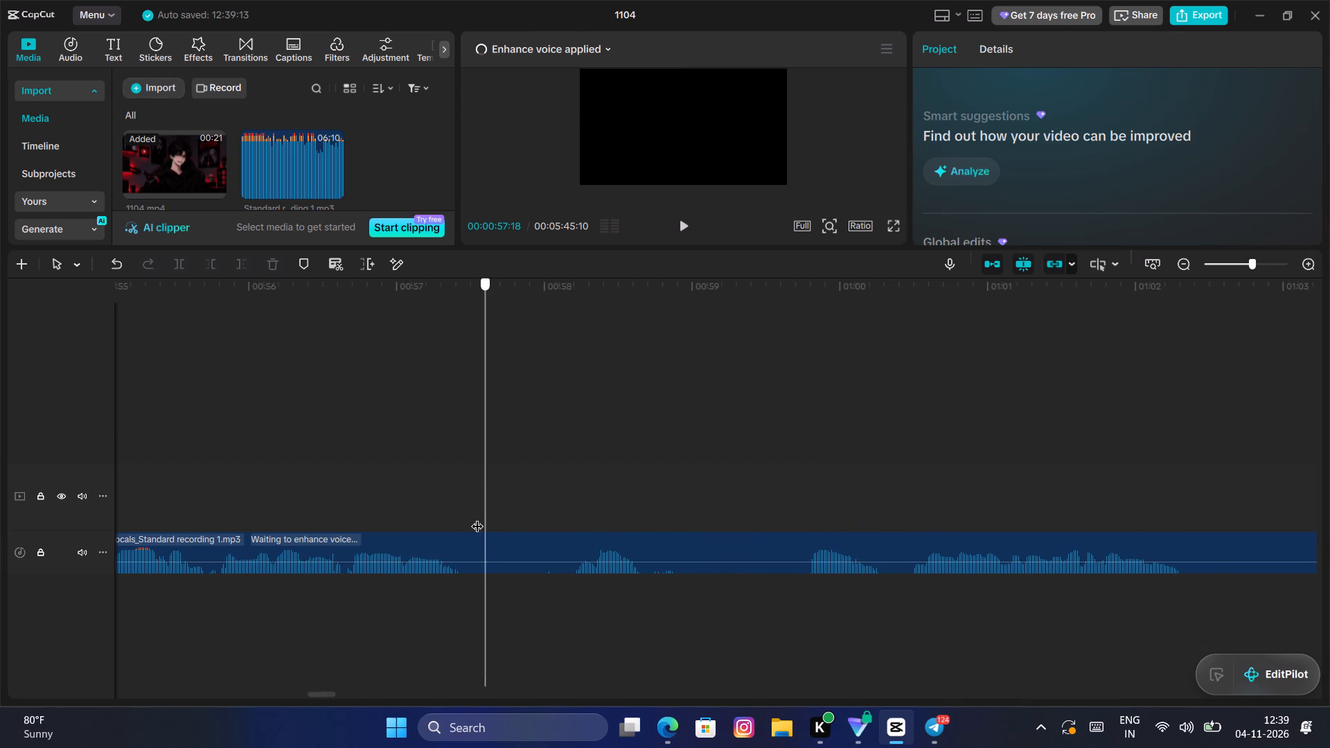
left_click_drag(477, 517, 461, 528)
left_click(449, 558)
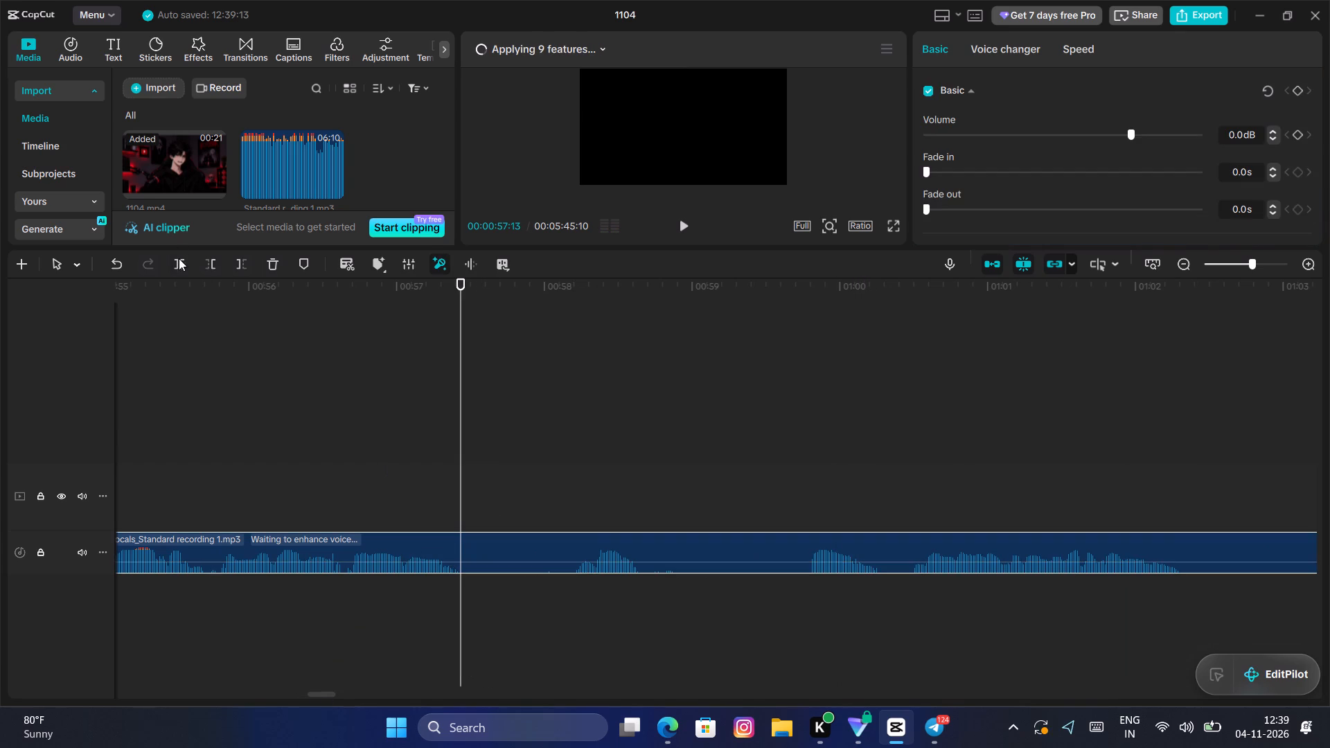
left_click(178, 260)
Listen through the nineteenth Vocals clip, trim its start up to 00:00:59:24 and move the clip against the preceding one.
key("space")
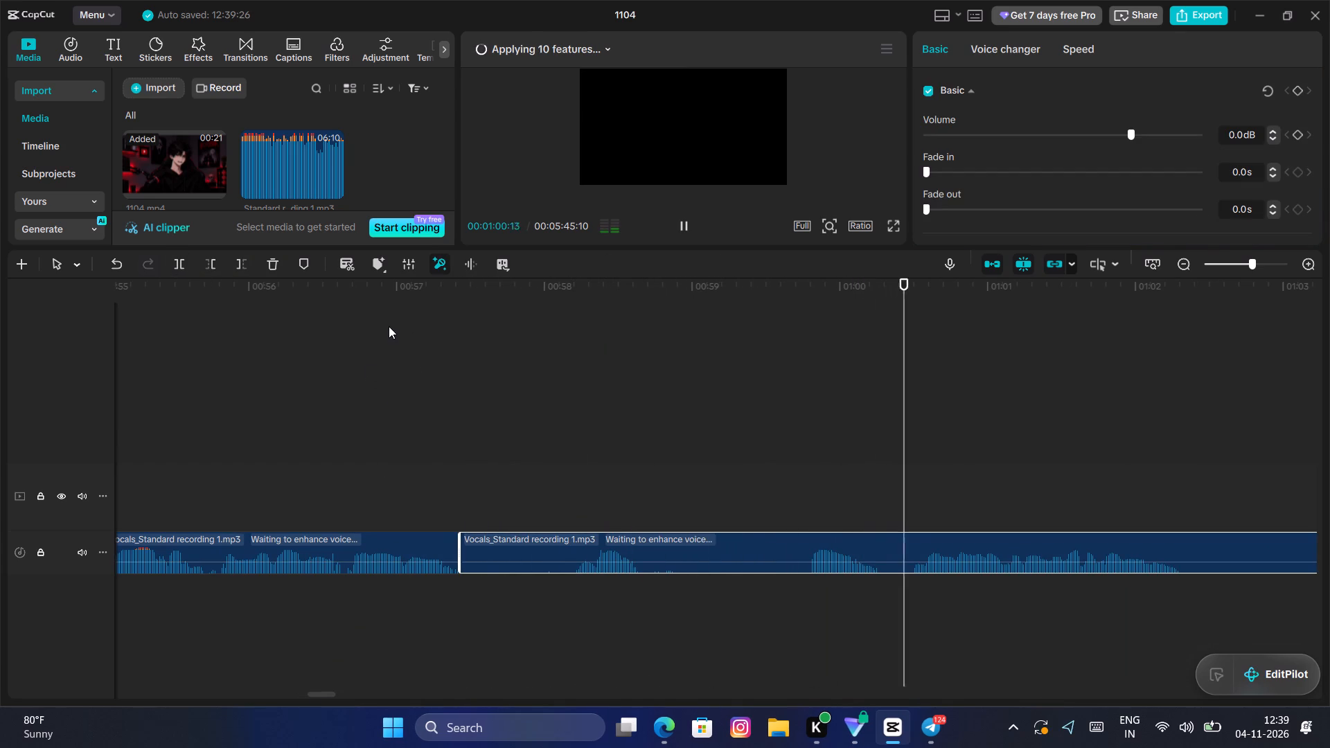
key("space")
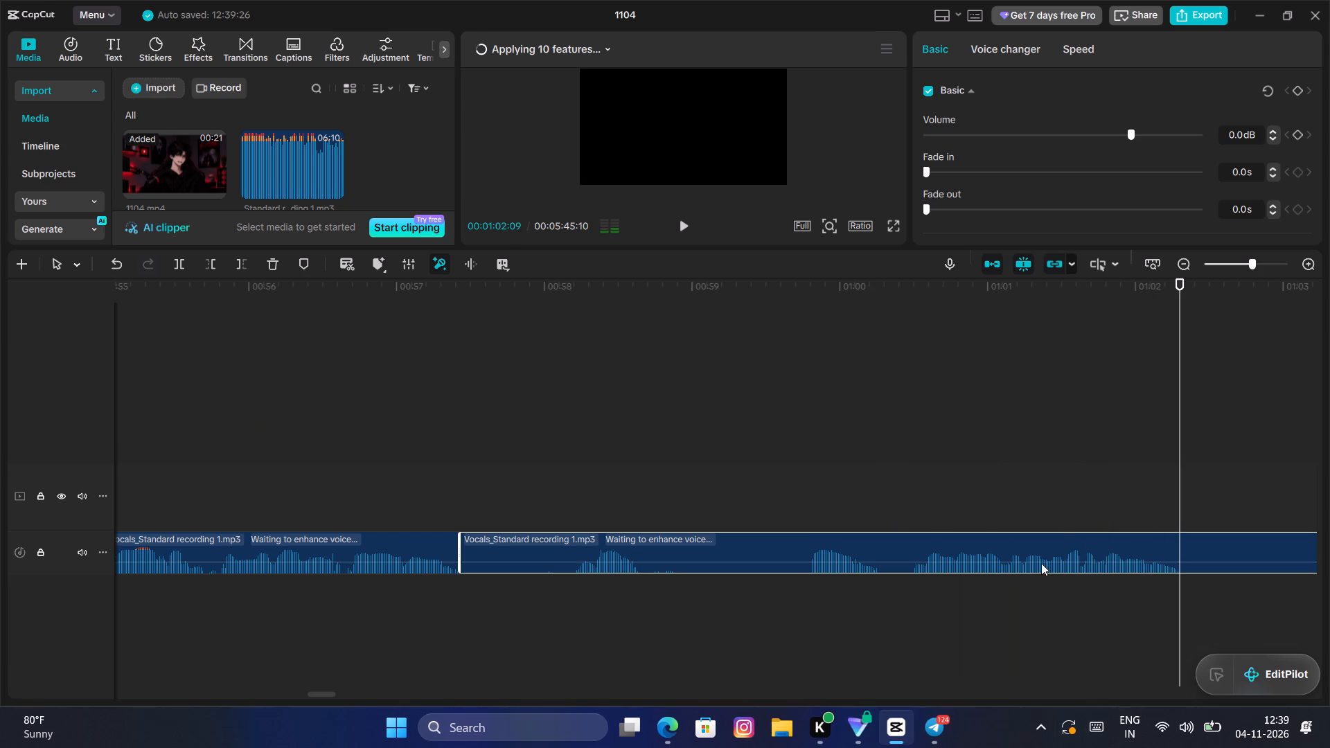
left_click(806, 497)
left_click_drag(806, 497, 810, 499)
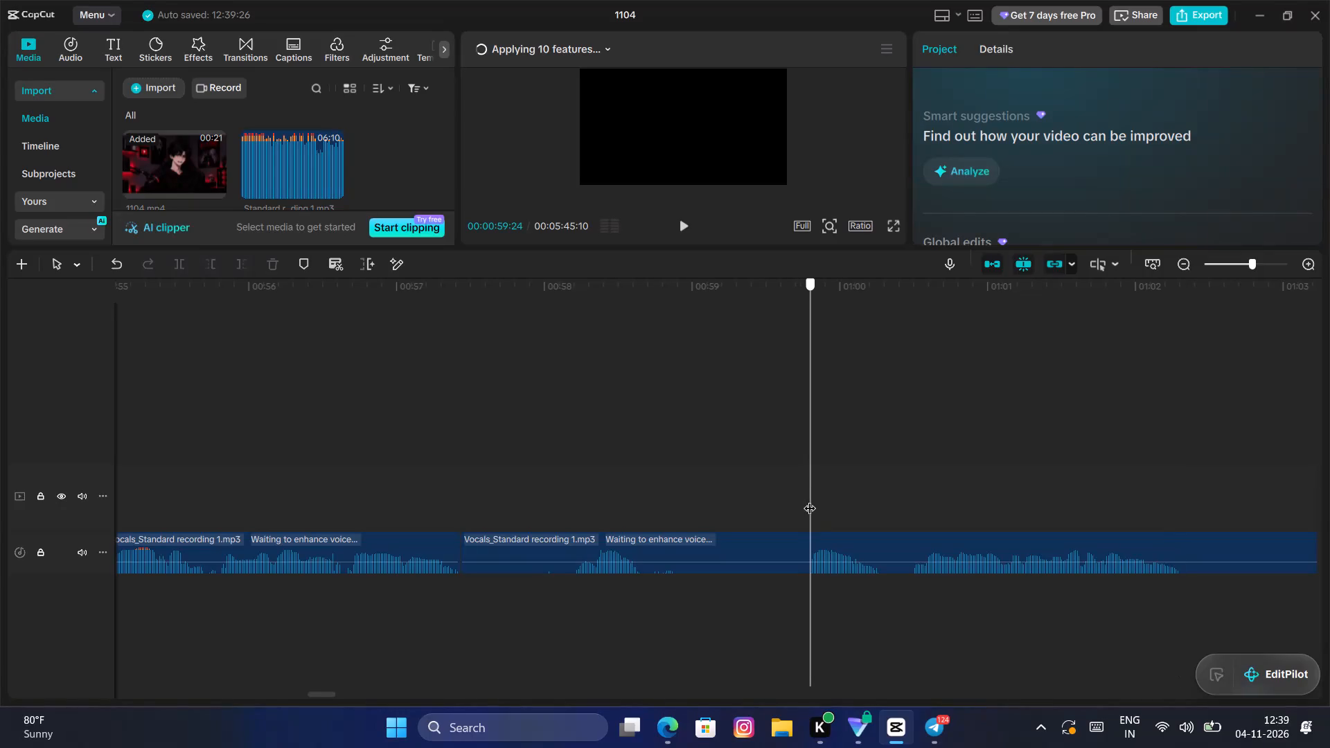
left_click_drag(810, 499, 813, 521)
left_click_drag(813, 521, 810, 526)
left_click(792, 547)
key("q")
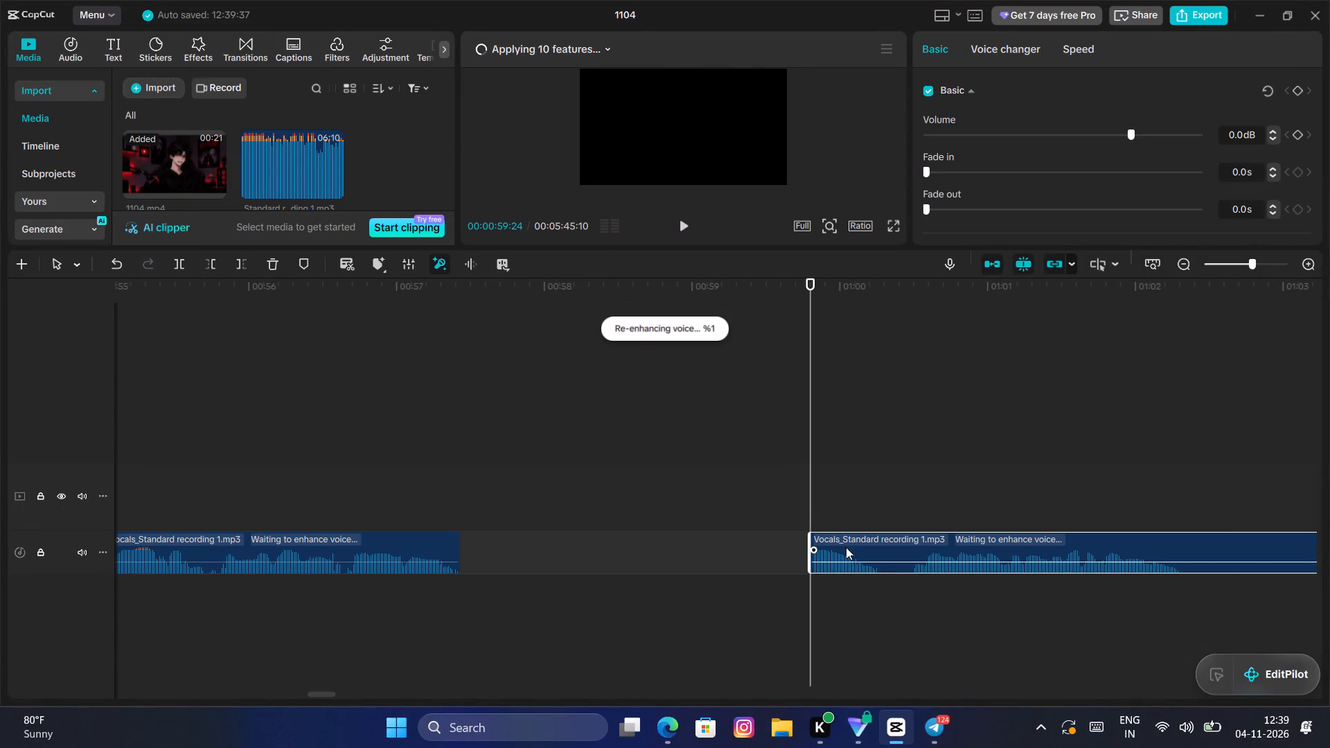
left_click_drag(847, 549, 496, 555)
Listen across the join before the nineteenth Vocals clip and on through the speech that follows in it.
left_click(452, 513)
left_click_drag(447, 510, 433, 513)
key("space")
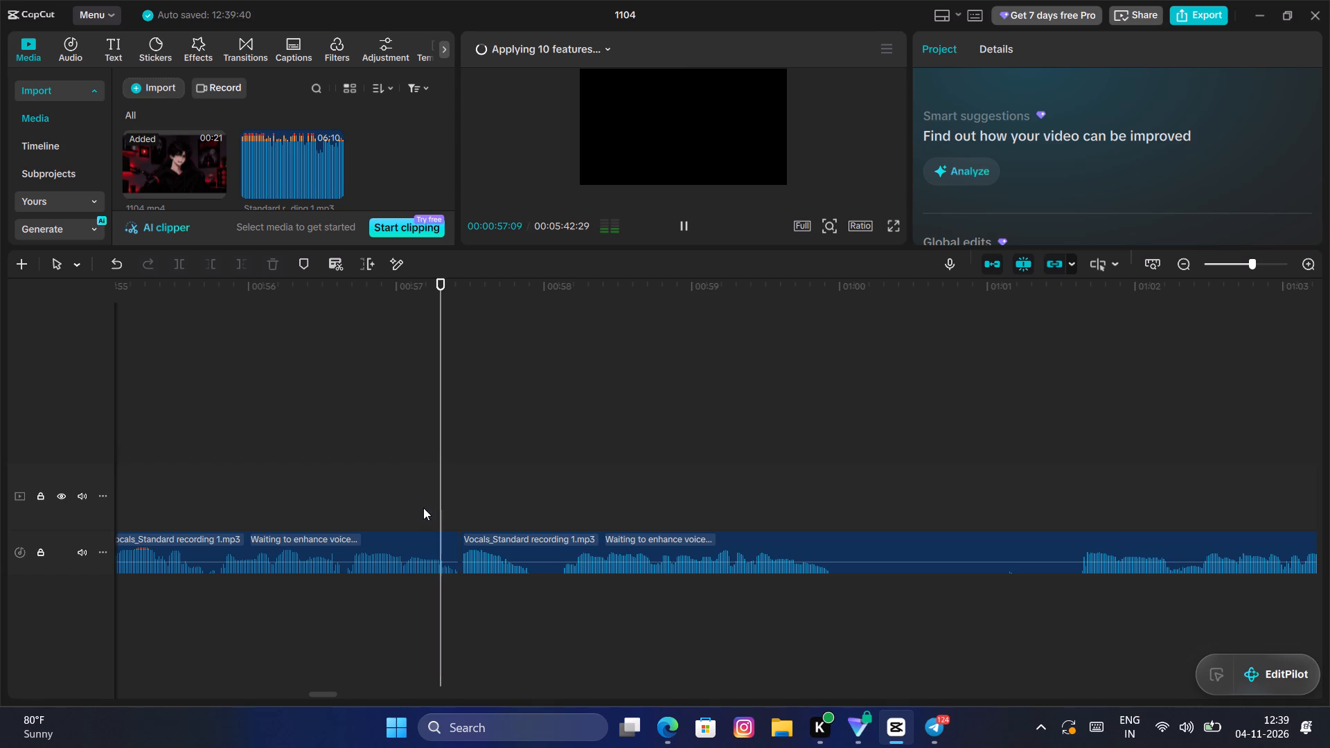
key("space")
key("space")
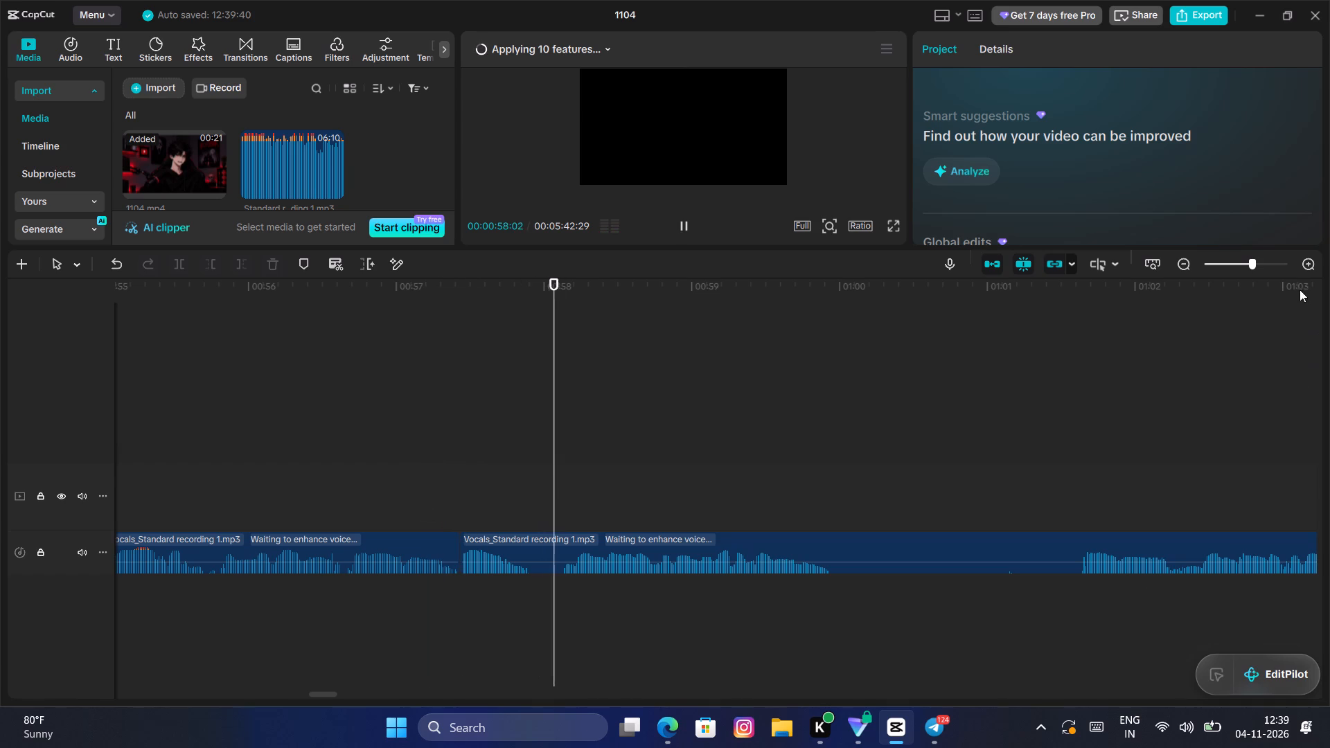
key("space")
left_click(1306, 258)
left_click(1306, 258)
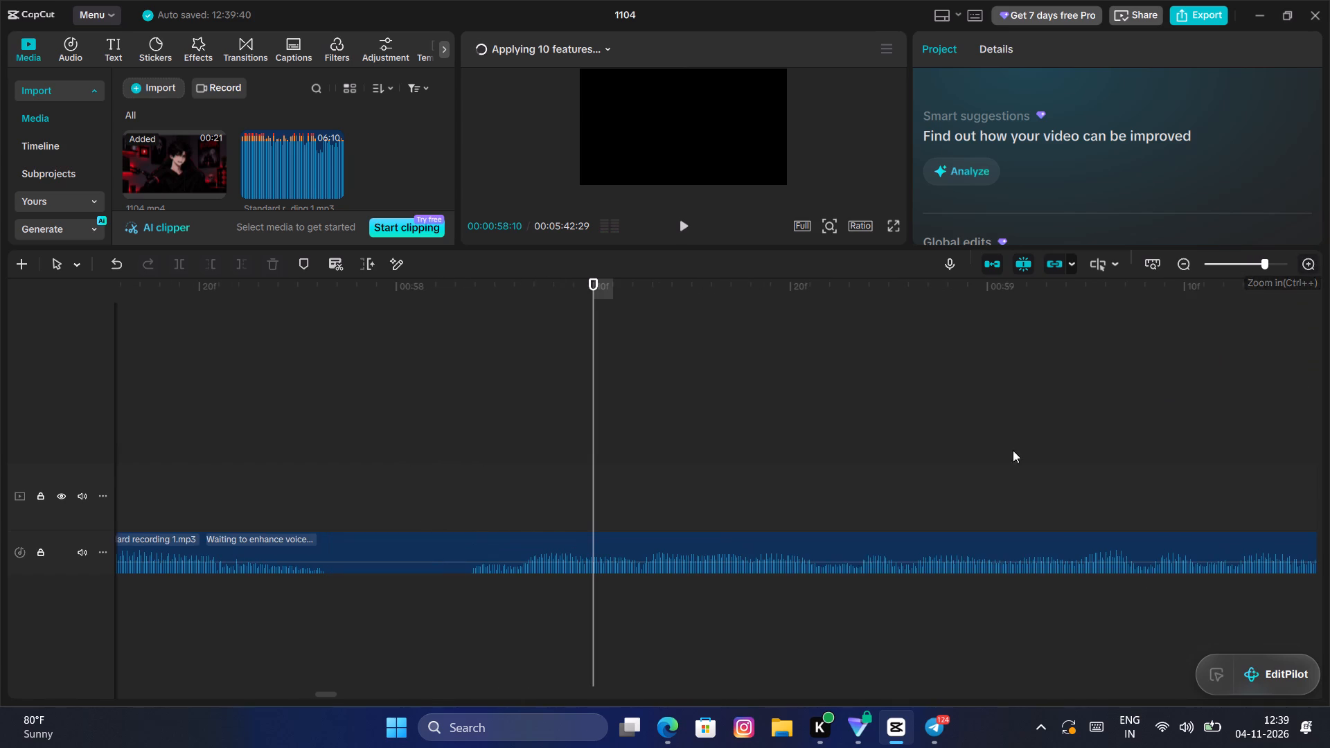
double_click(1190, 267)
left_click(1072, 520)
key("space")
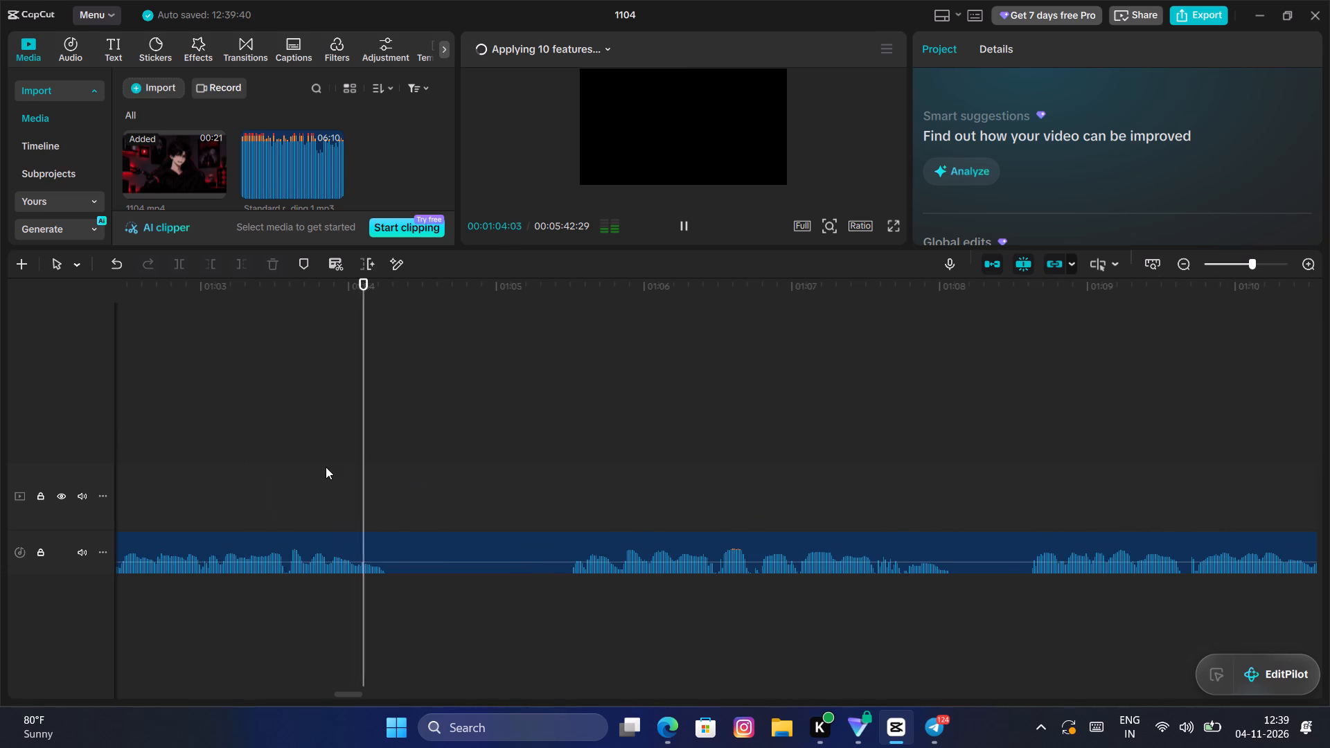
Trim the start of the nineteenth Vocals clip up to 00:01:01:19 and move the clip against the preceding one.
double_click(528, 506)
left_click_drag(528, 506, 303, 571)
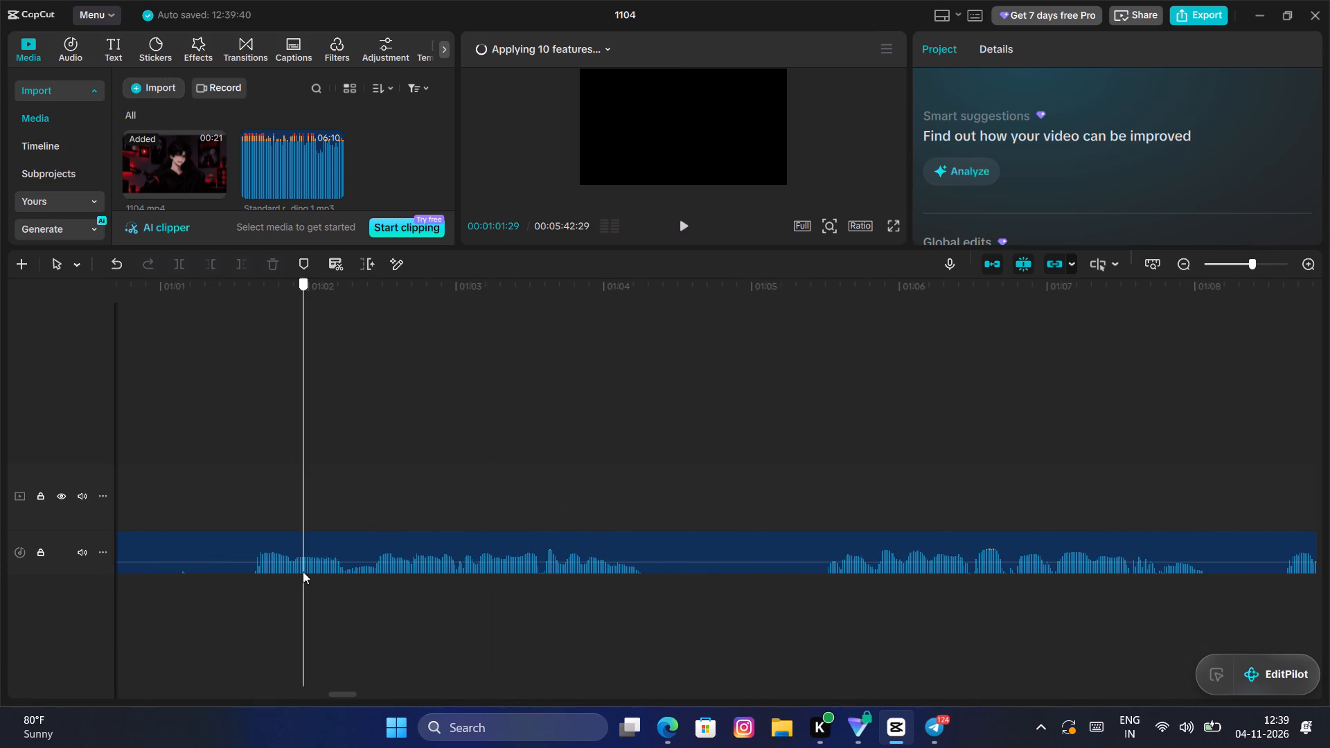
left_click_drag(303, 571, 254, 542)
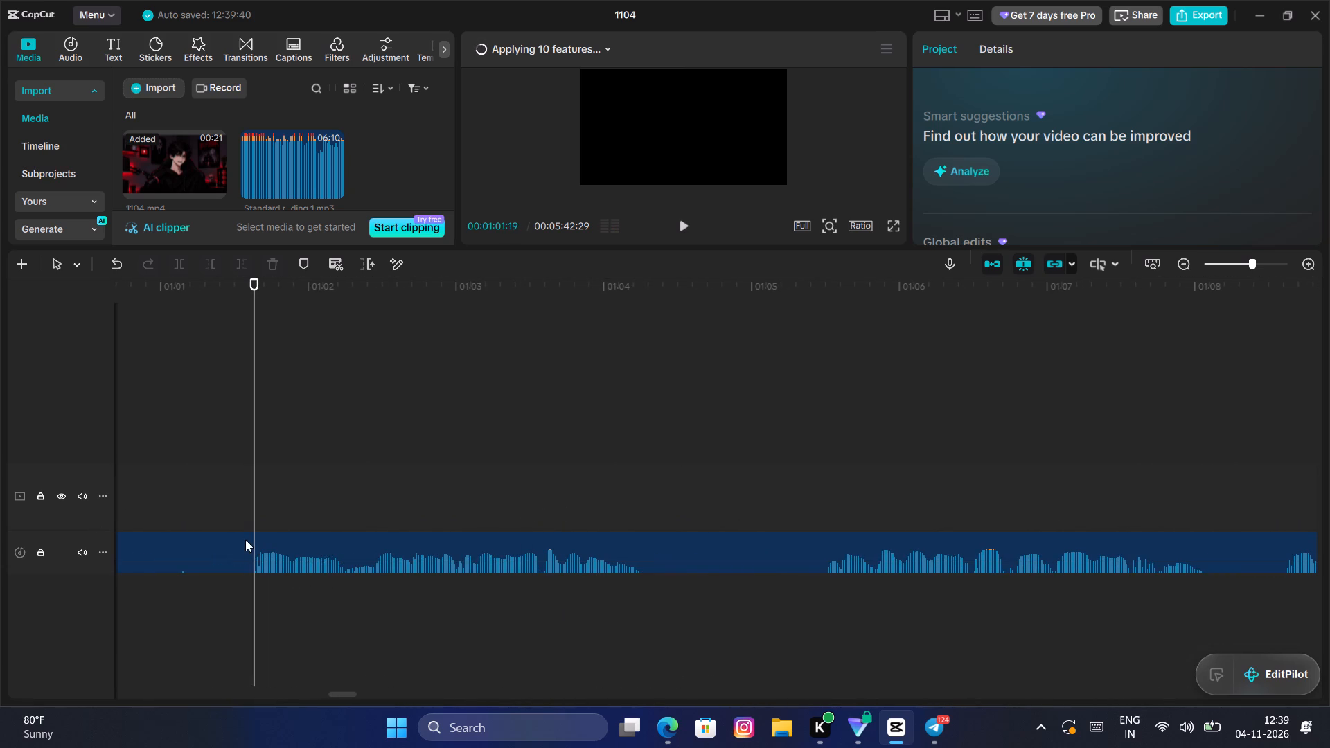
left_click(239, 542)
key("q")
left_click_drag(280, 544, 168, 560)
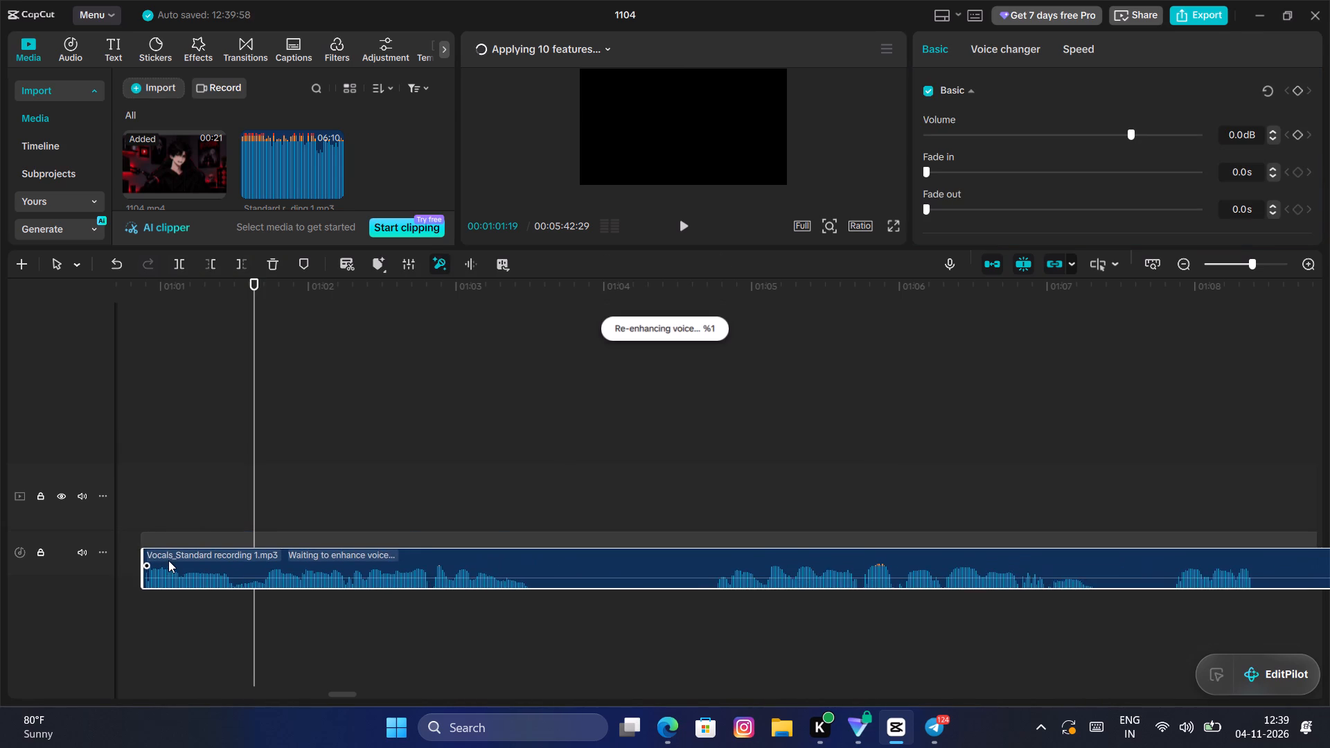
left_click_drag(168, 560, 87, 555)
left_click_drag(463, 593, 833, 634)
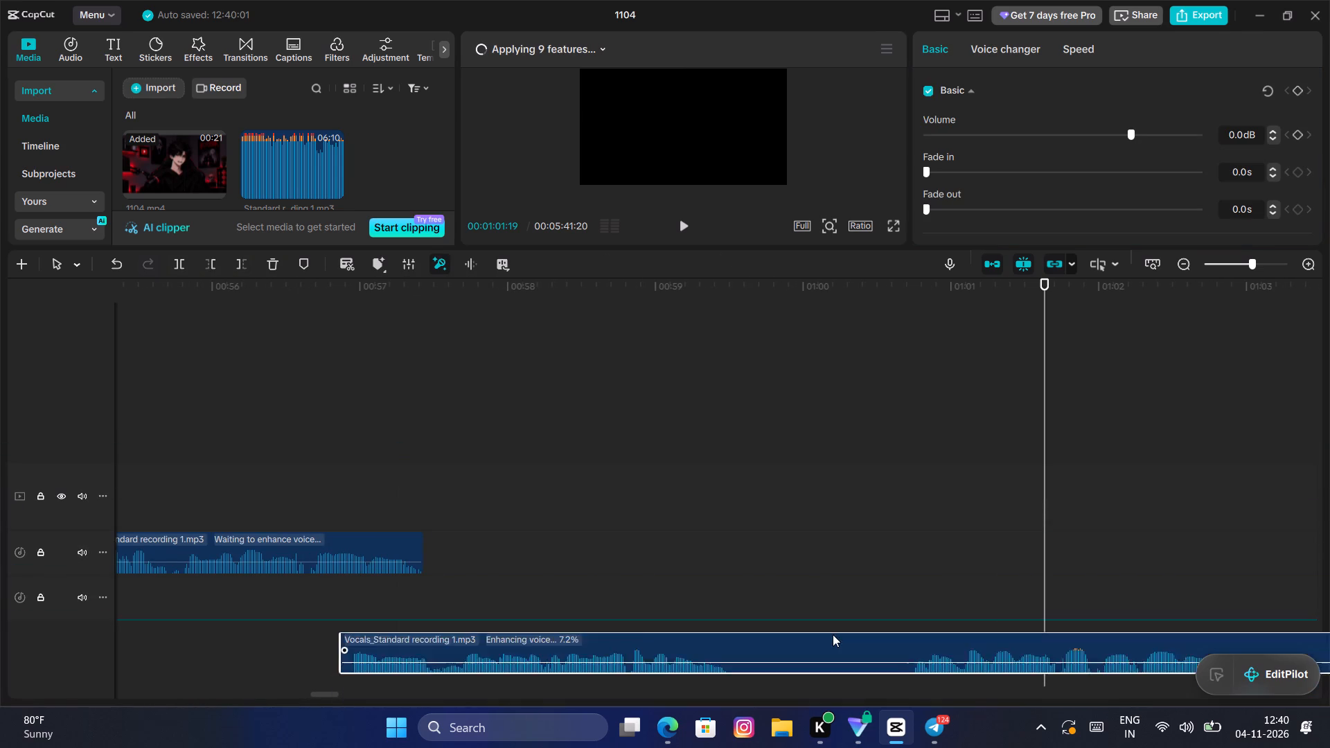
left_click_drag(833, 634, 823, 546)
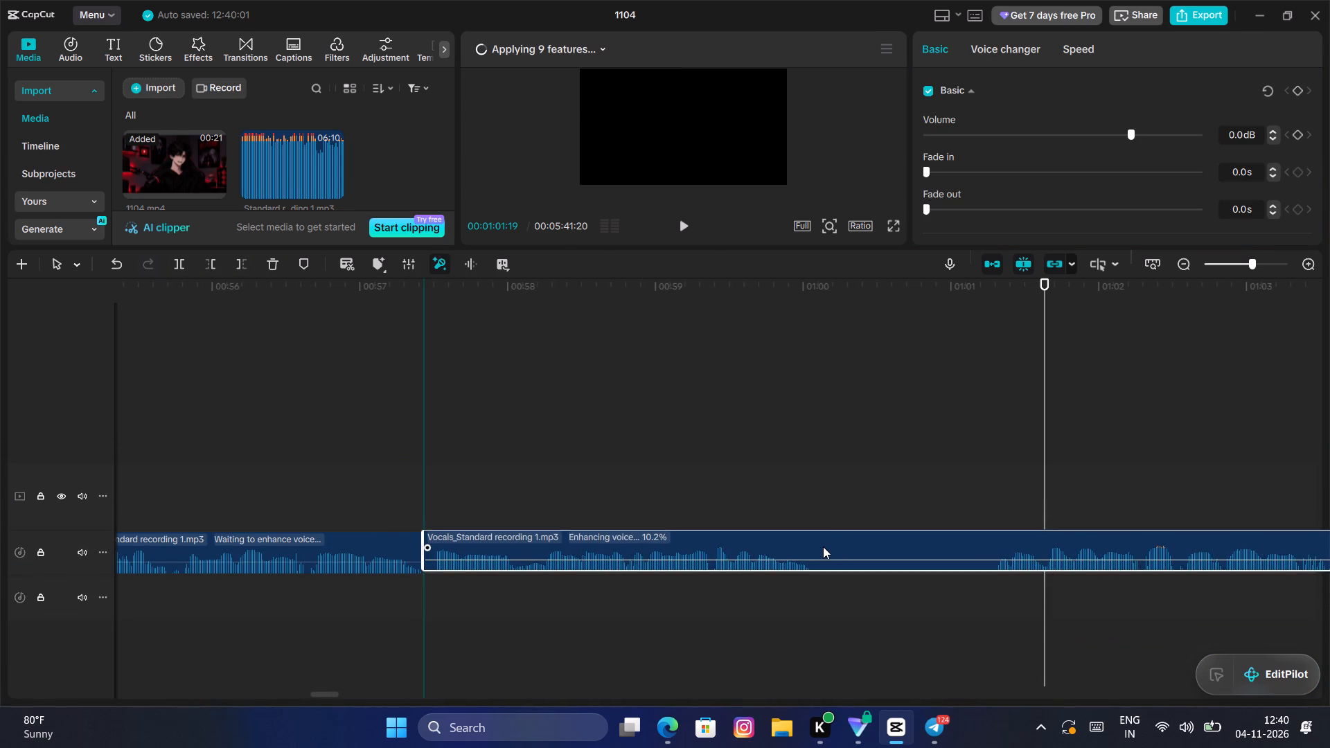
Listen to the join between the eighteenth and nineteenth Vocals clips to find where the eighteenth clip should end.
left_click(371, 447)
key("space")
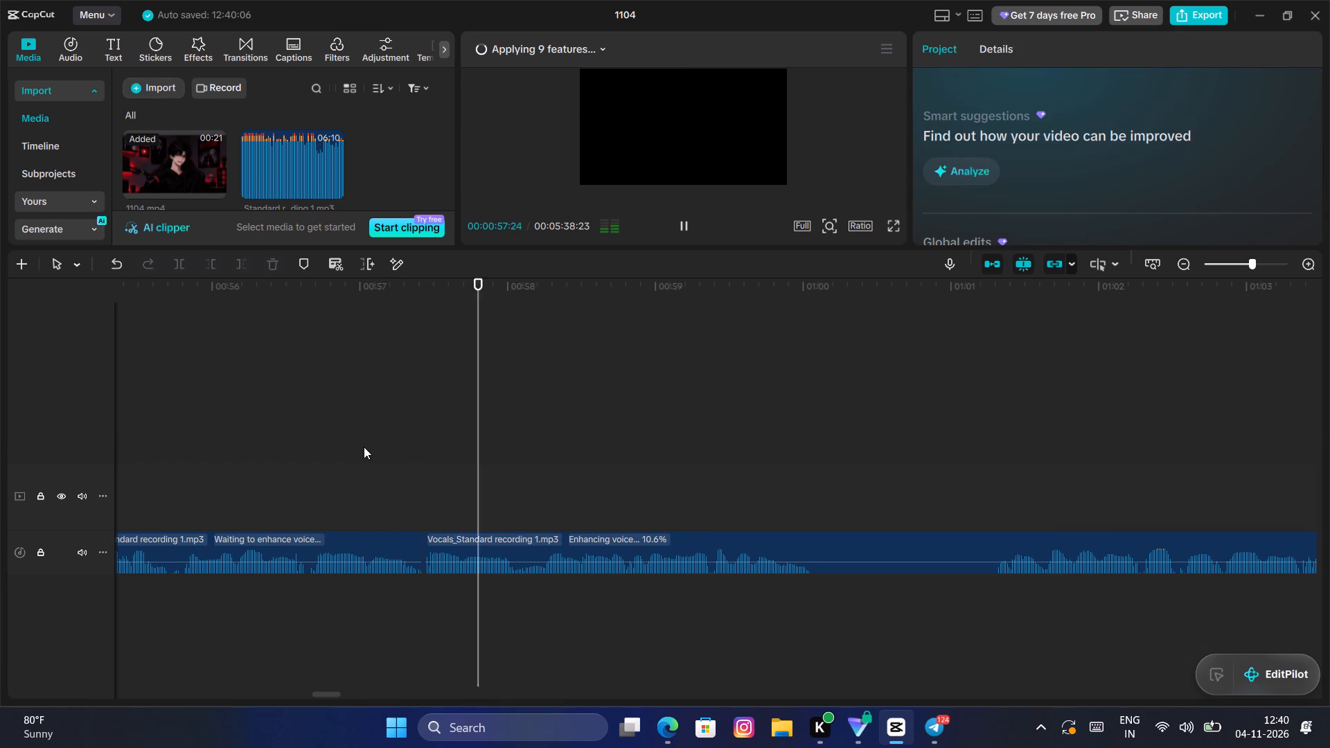
key("space")
left_click(201, 485)
key("space")
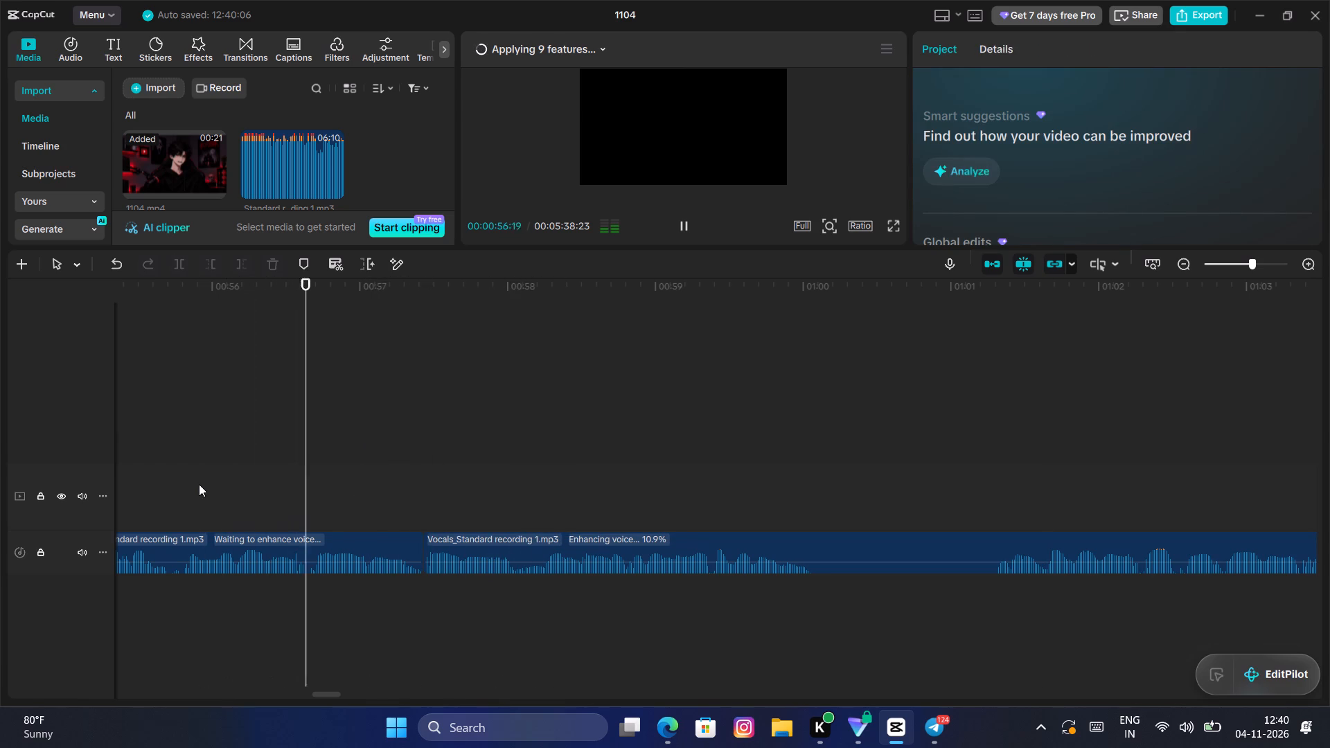
key("space")
left_click(276, 508)
left_click_drag(276, 508, 302, 504)
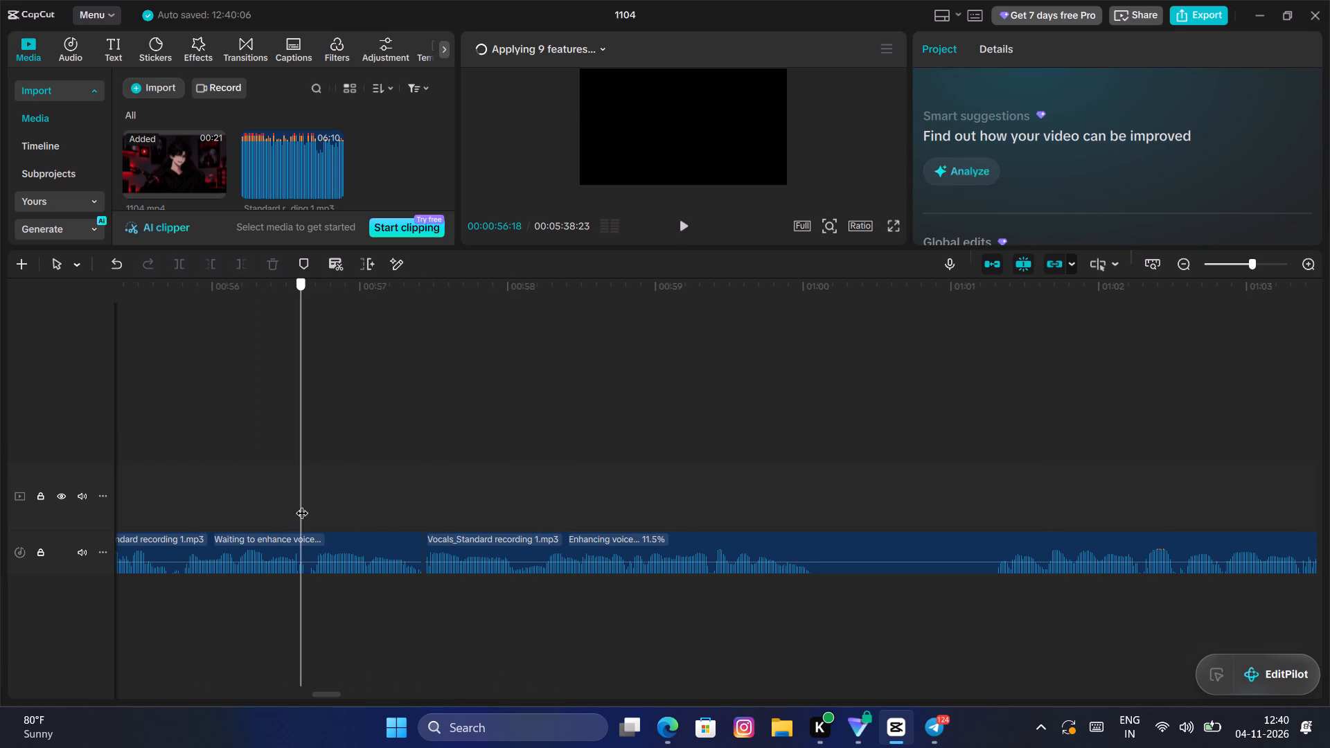
left_click_drag(302, 504, 308, 504)
left_click(320, 502)
left_click(425, 493)
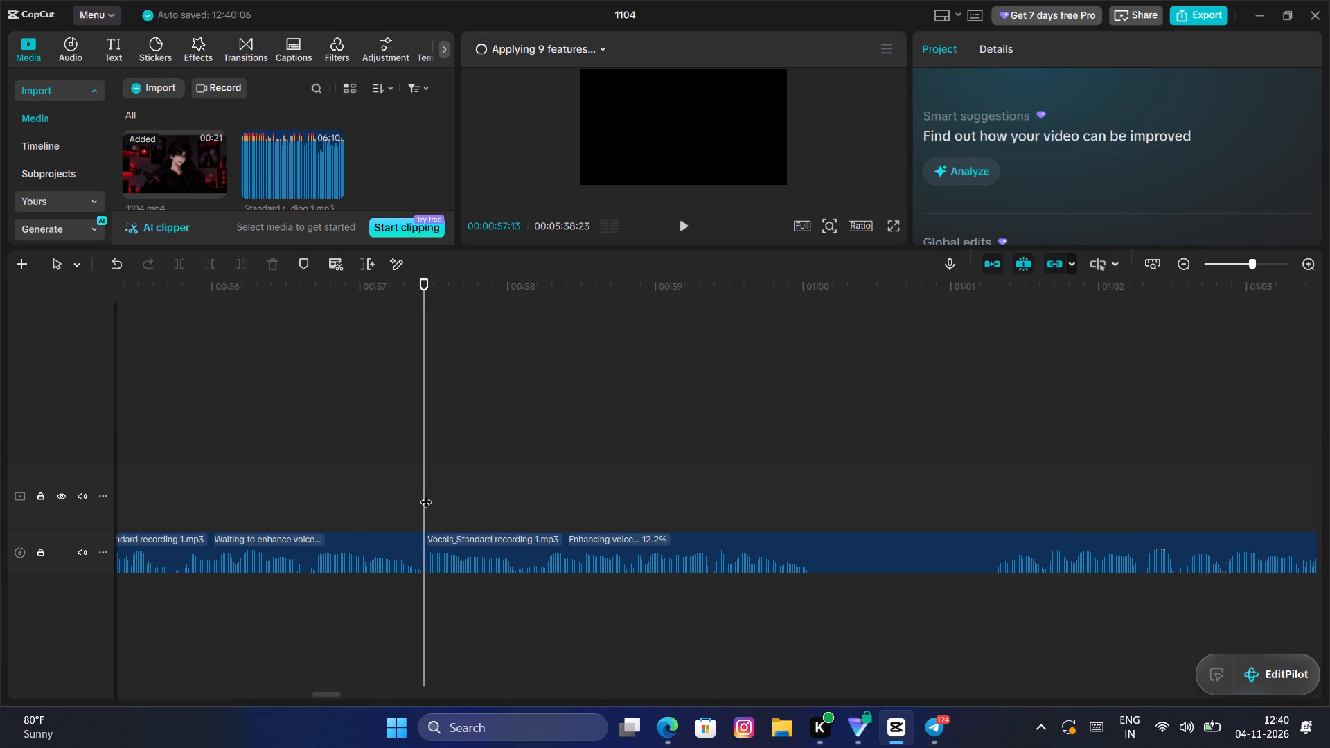
key("space")
key("space")
Trim the end of the eighteenth Vocals clip back to 00:00:56:19 and move the nineteenth clip earlier towards it.
left_click(383, 553)
double_click(308, 472)
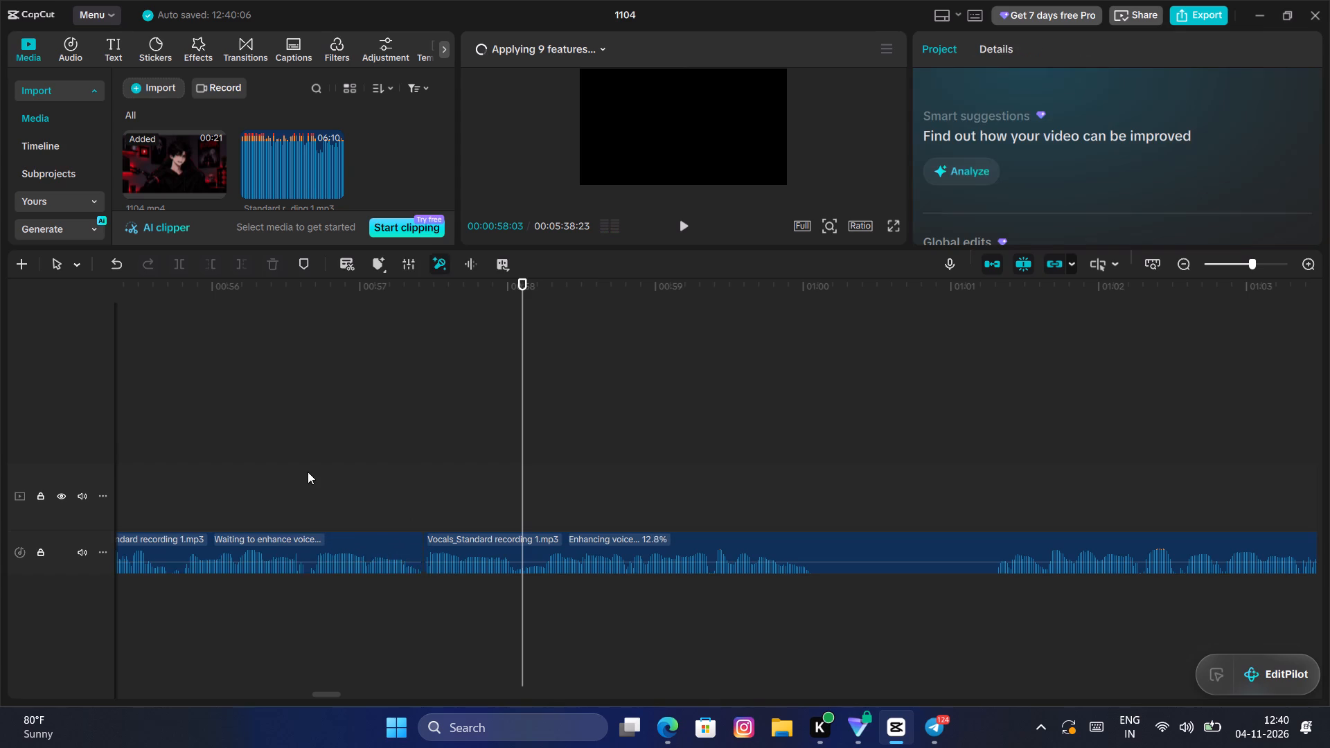
left_click(321, 541)
key("w")
left_click_drag(457, 560, 335, 534)
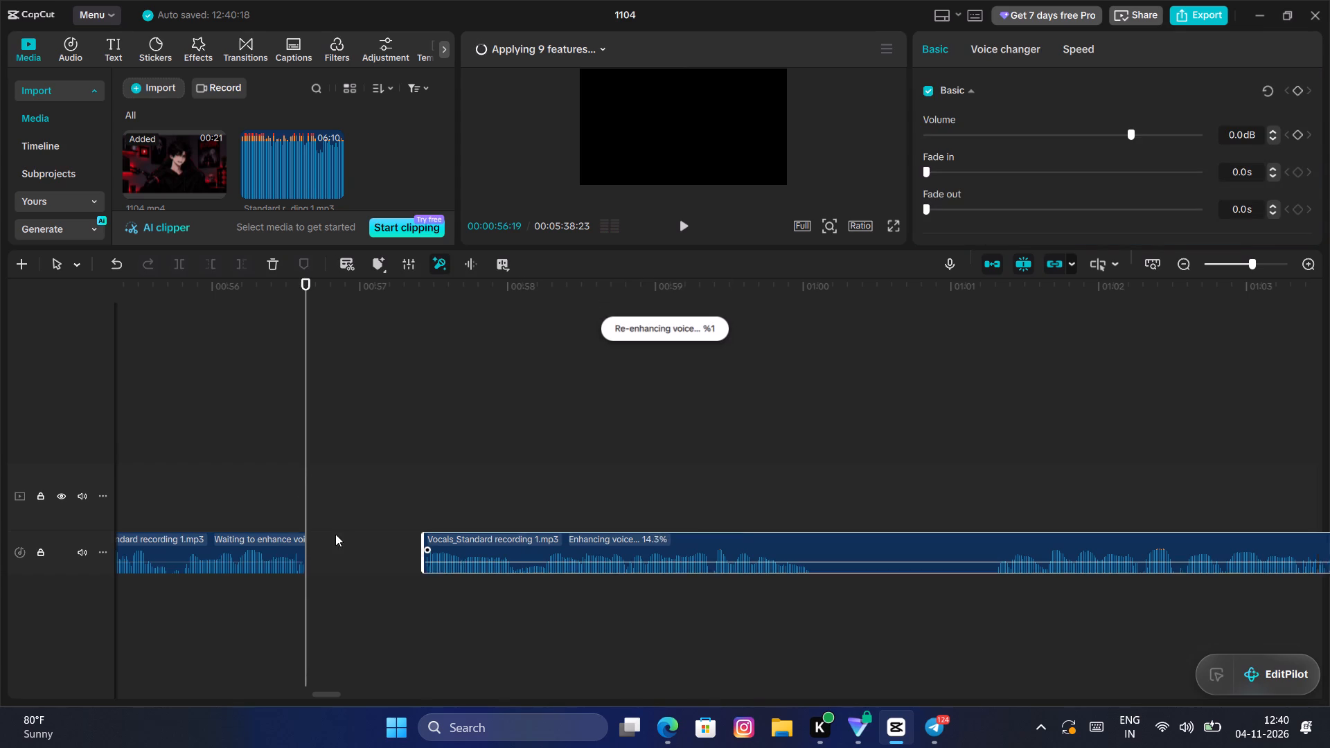
left_click_drag(335, 534, 355, 567)
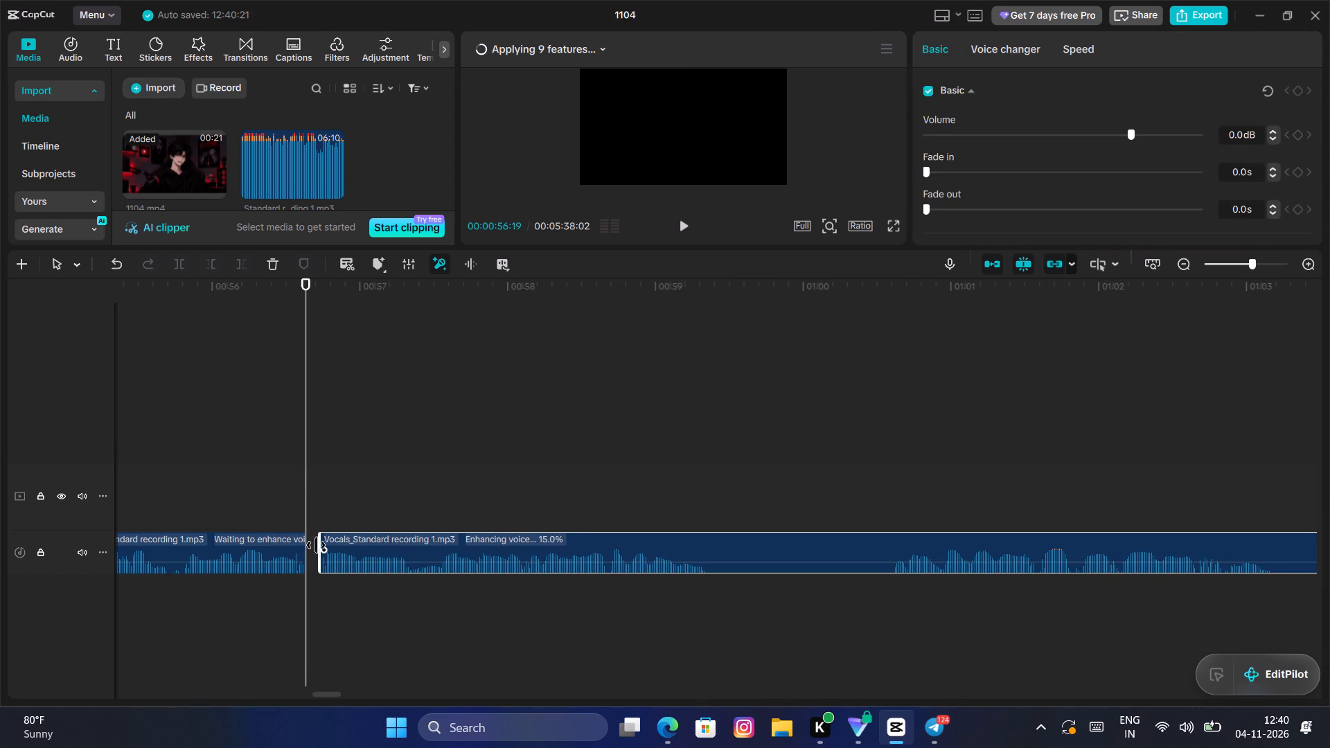
Close the small gap before the nineteenth Vocals clip by extending its start slightly and moving it against the preceding clip.
left_click_drag(316, 545, 306, 551)
left_click(323, 546)
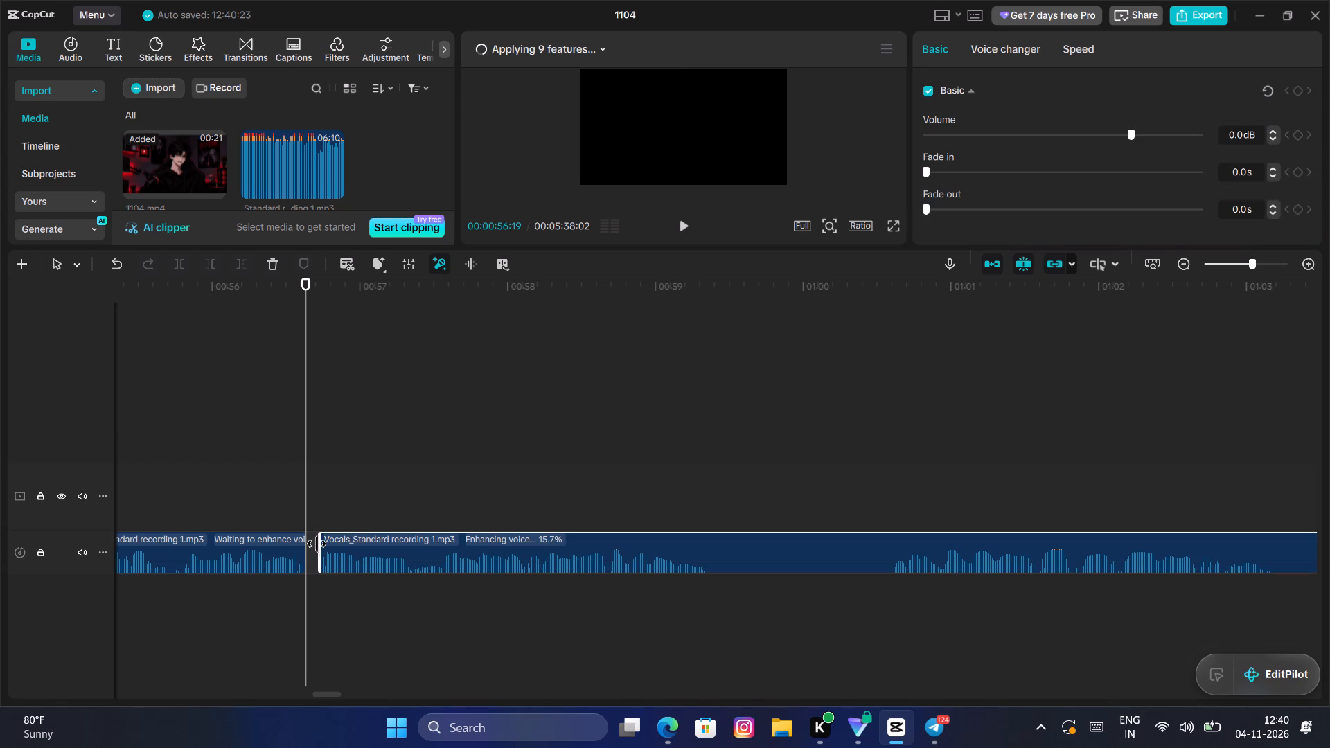
left_click_drag(317, 544, 310, 552)
left_click(334, 548)
left_click(318, 544)
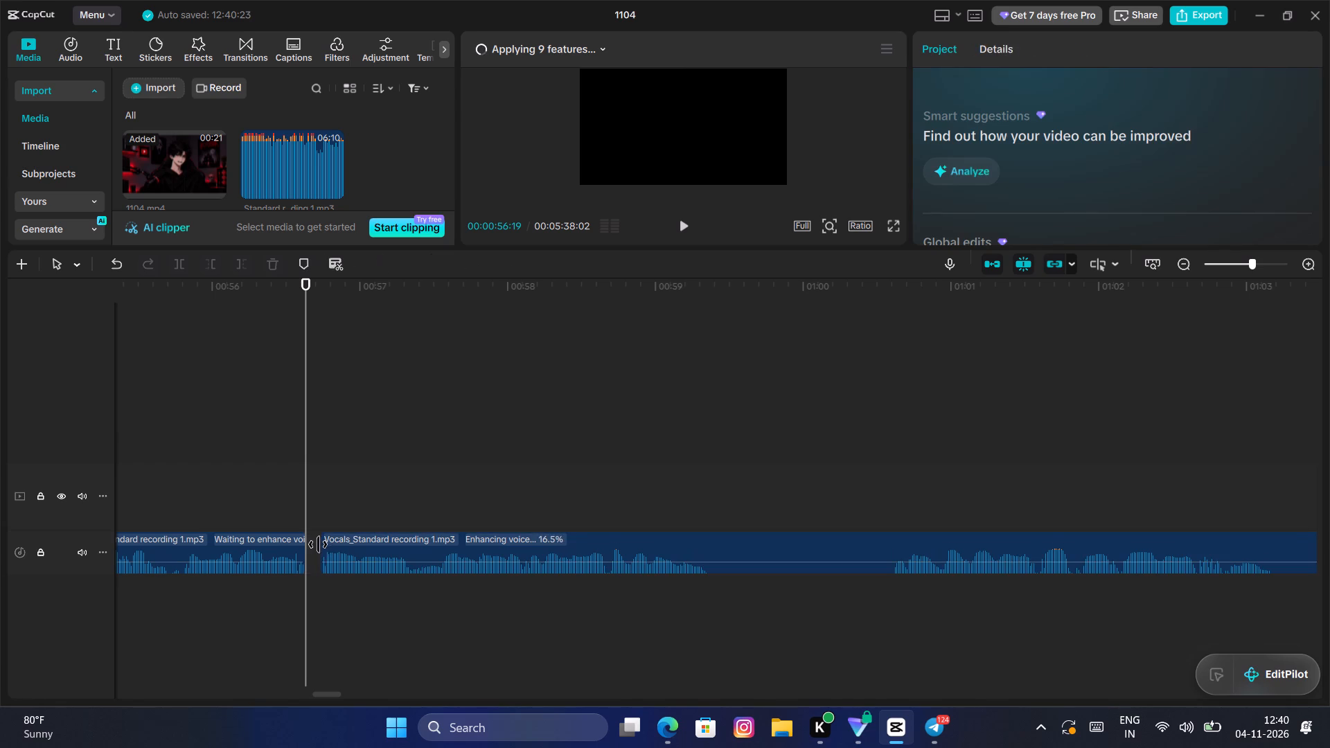
left_click(319, 550)
double_click(327, 550)
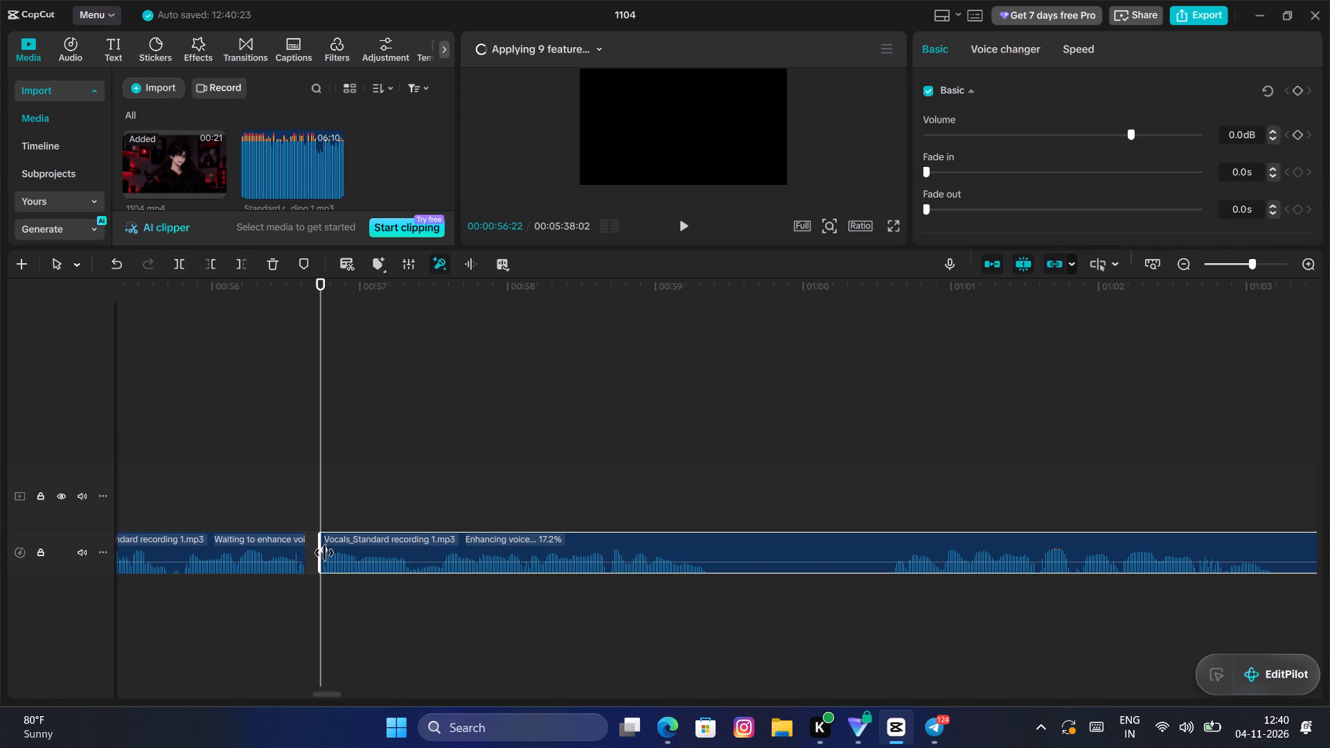
left_click(320, 553)
left_click(319, 554)
left_click(327, 551)
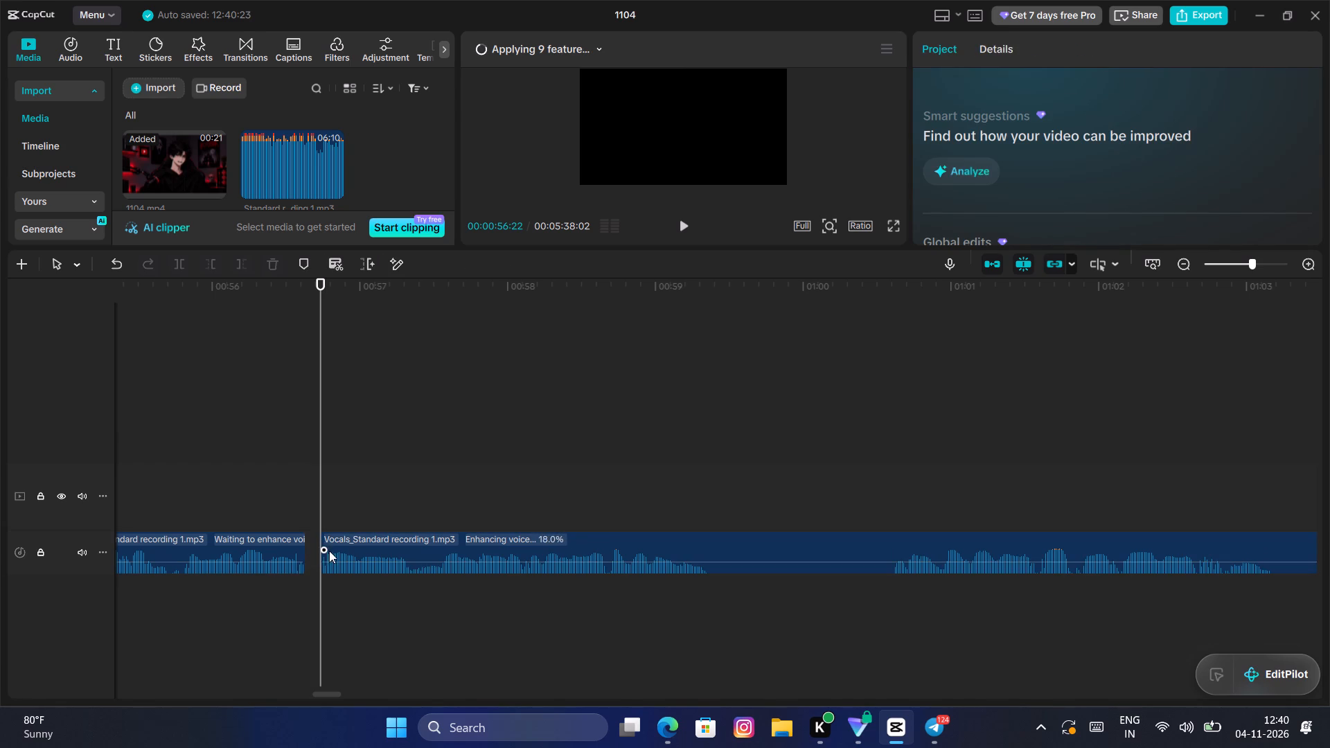
left_click_drag(323, 549, 405, 571)
left_click_drag(402, 560, 388, 569)
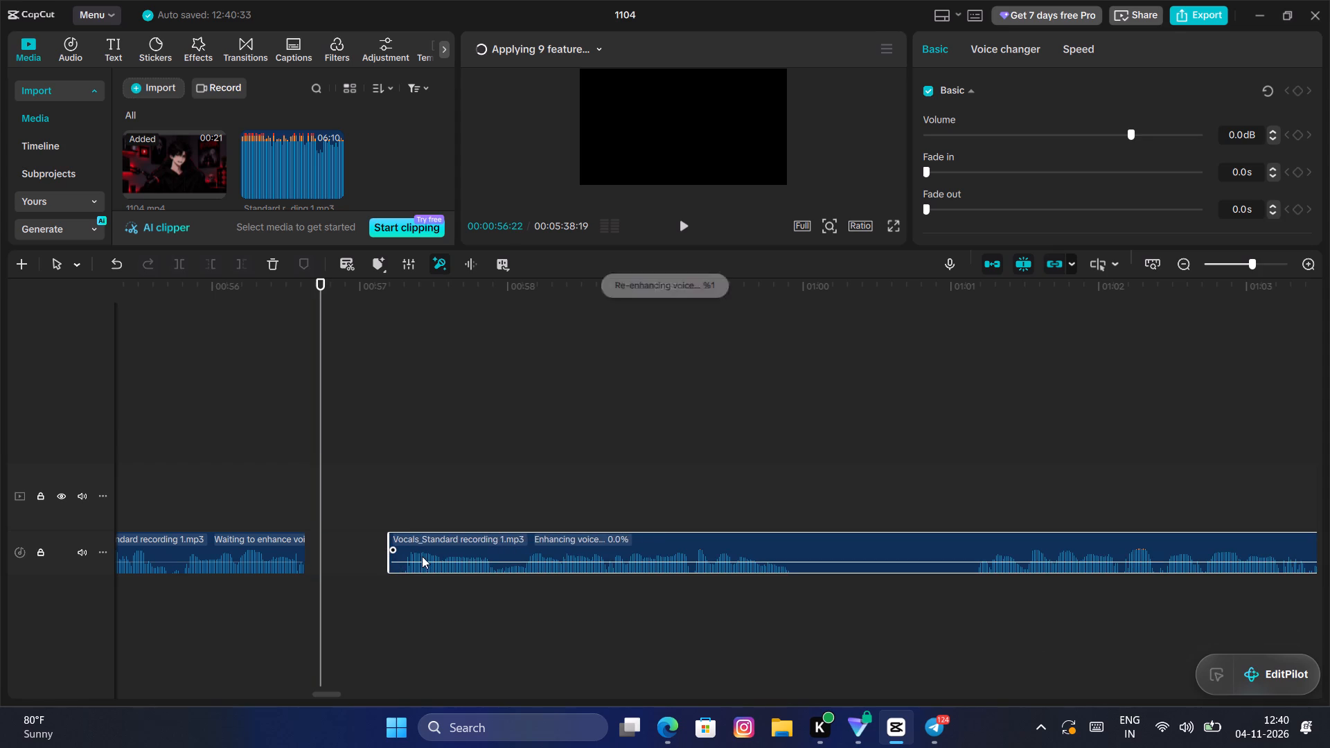
left_click_drag(422, 556, 342, 549)
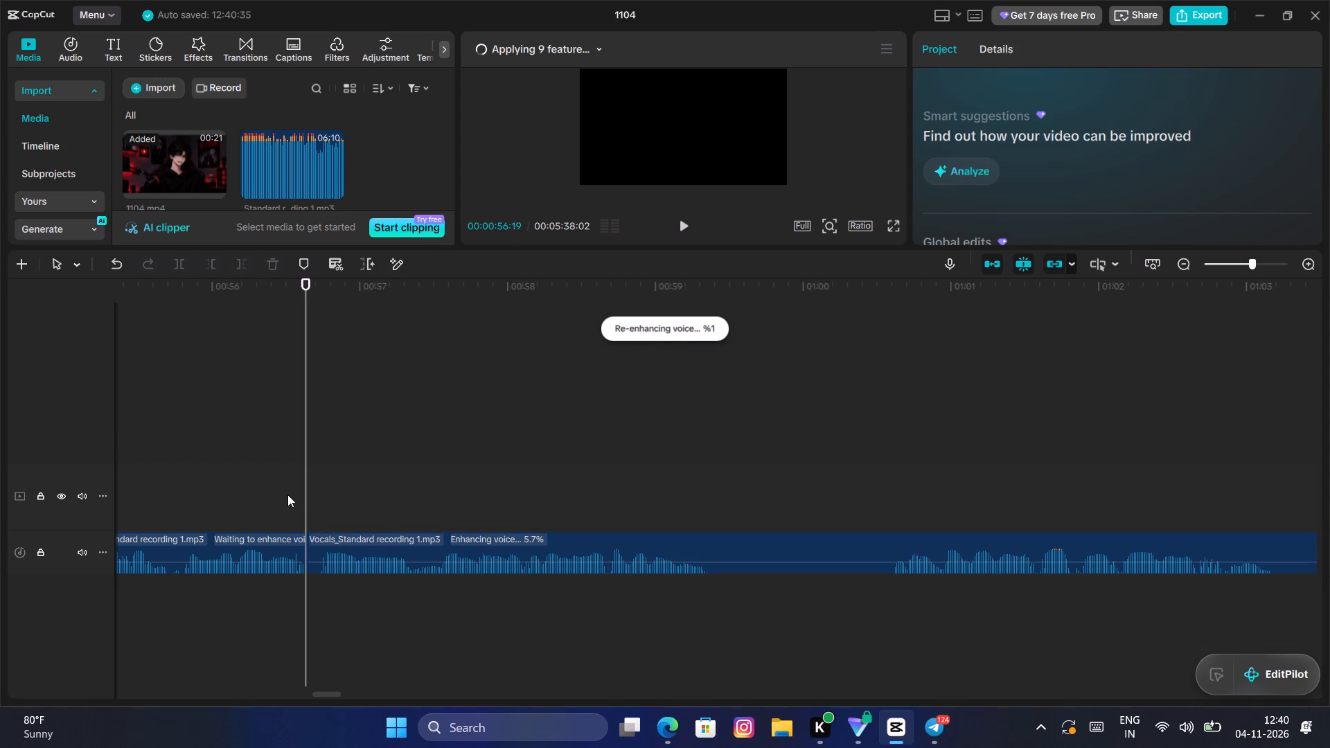
Listen from the join before the nineteenth Vocals clip up to about 00:01:03:09 to locate the next pause.
left_click(282, 492)
key("space")
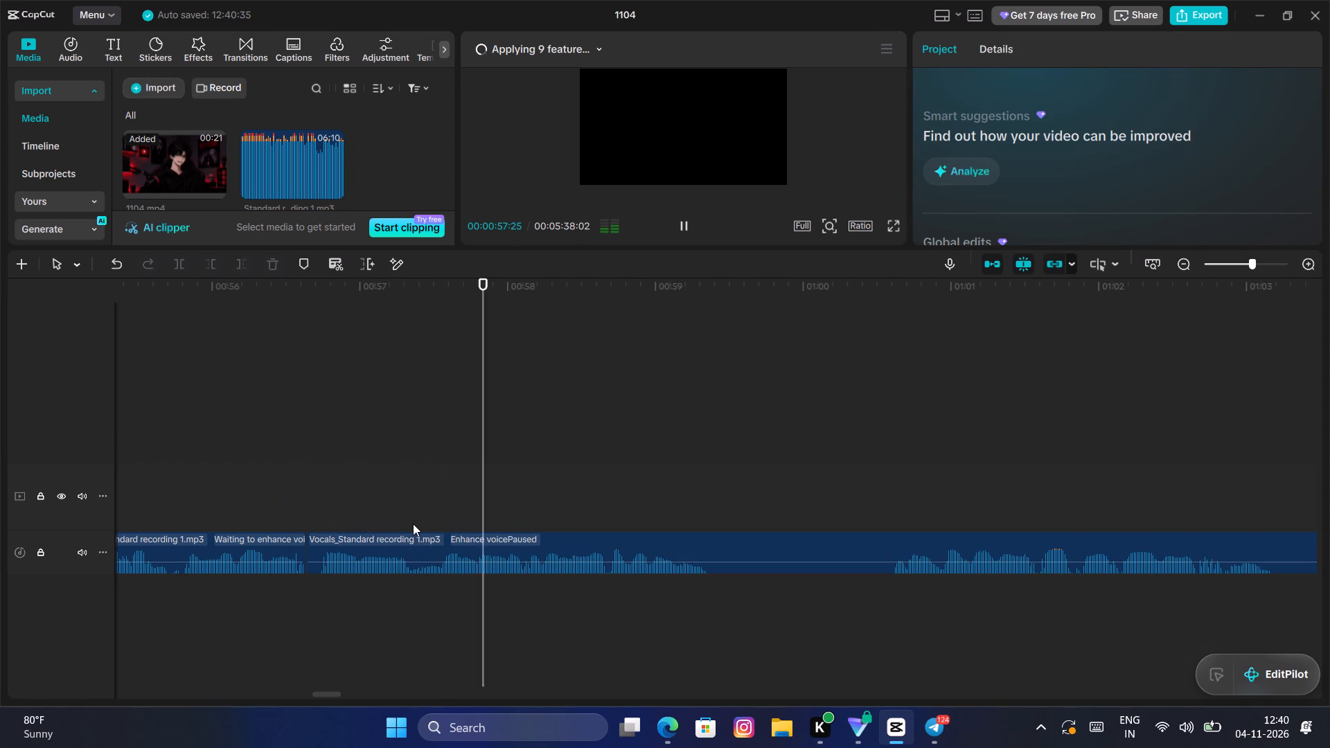
key("space")
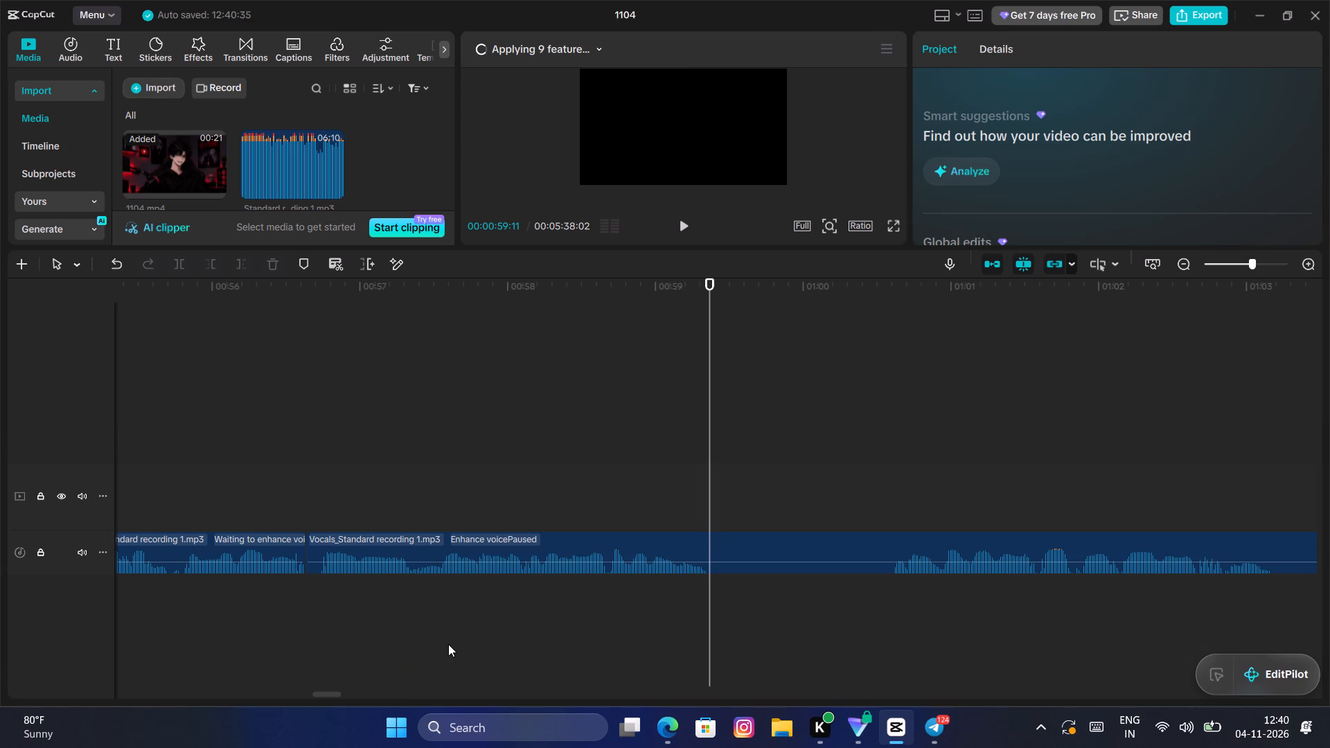
left_click(869, 491)
key("space")
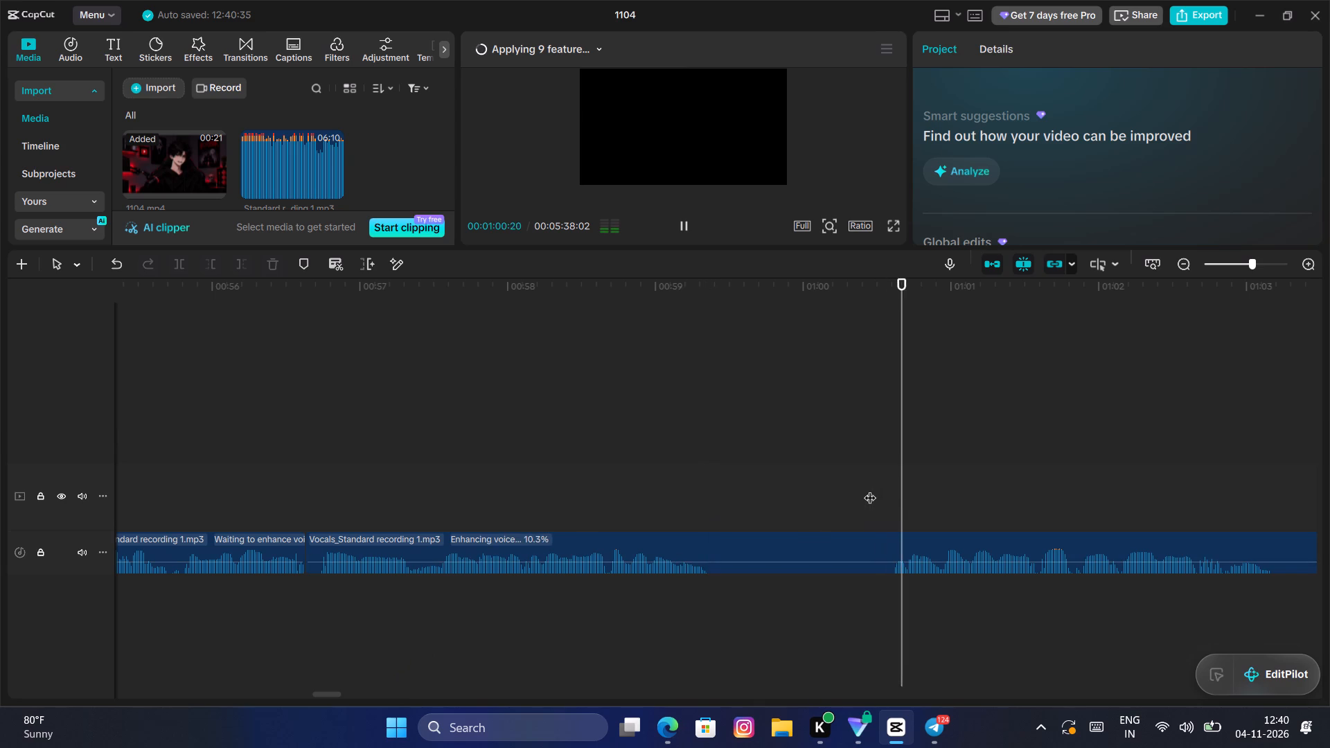
key("space")
key("space")
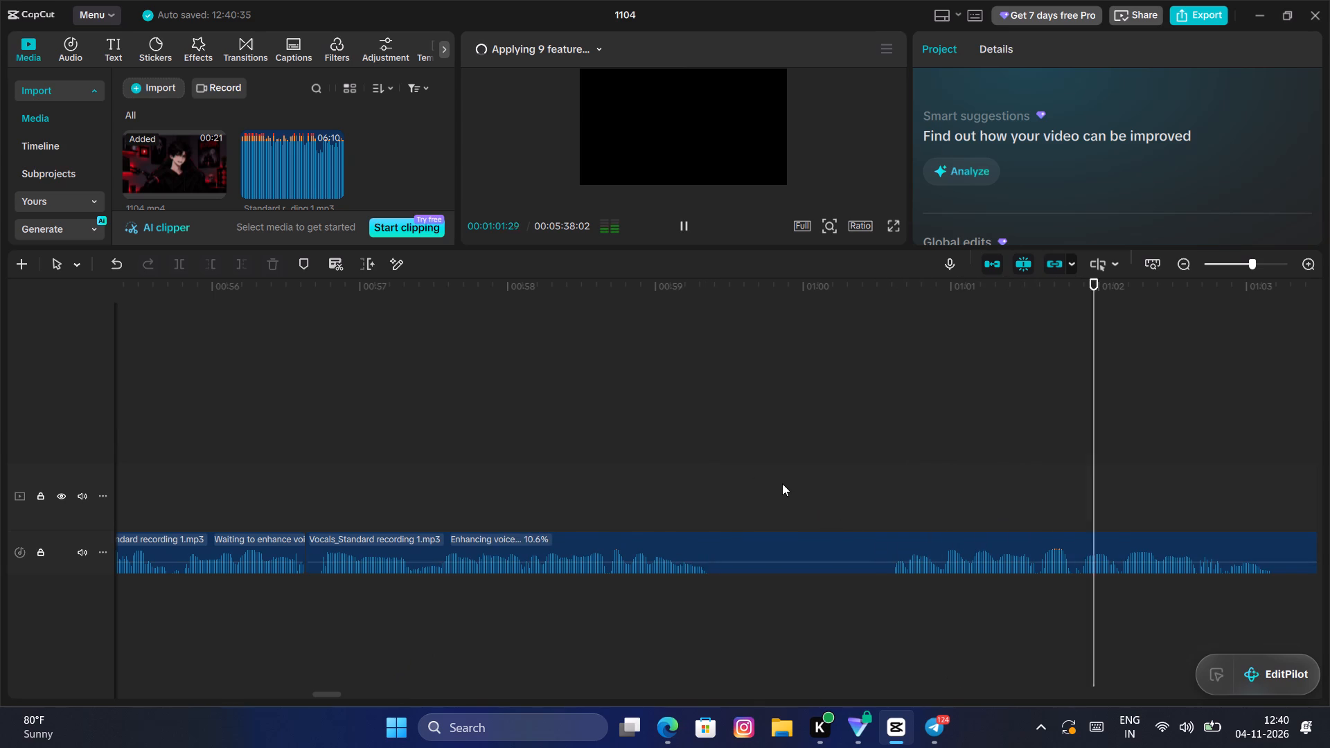
key("space")
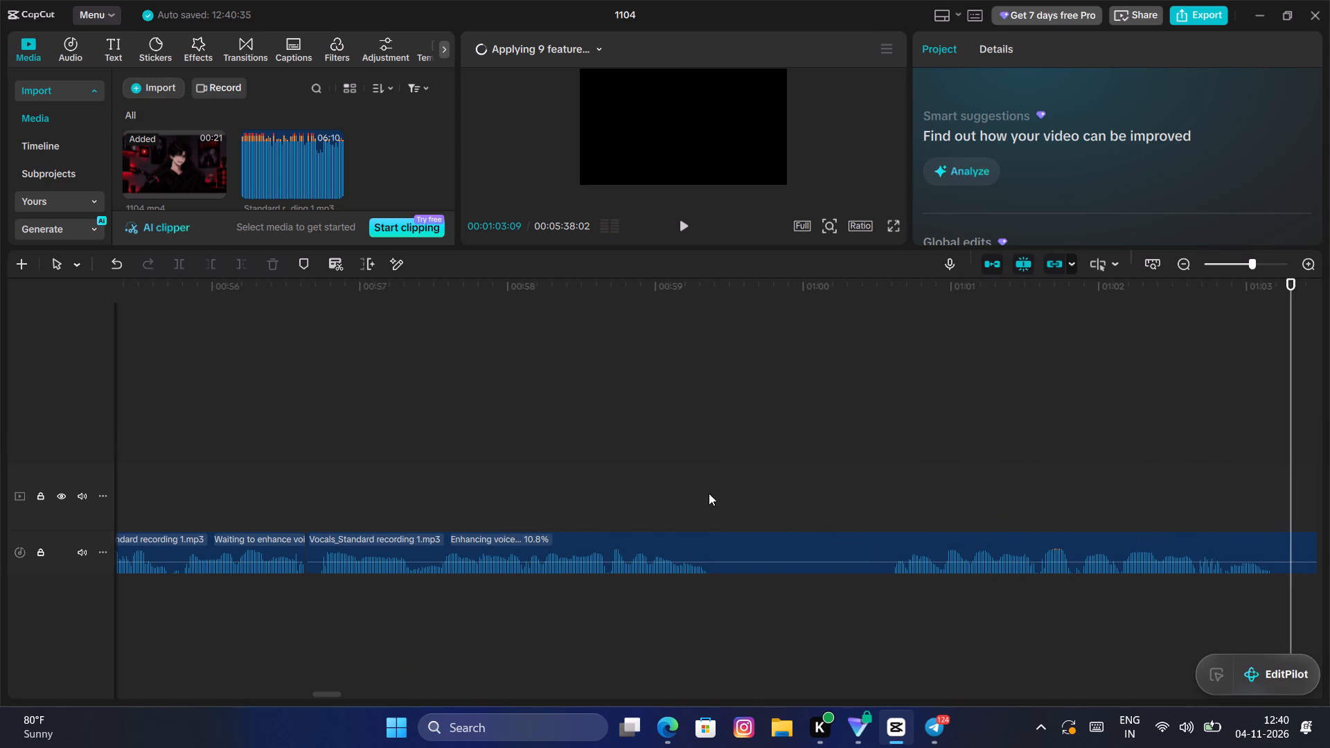
Split the nineteenth Vocals clip at 00:00:59:11, cut the pause up to 00:01:00:18, and close the gap.
left_click(709, 493)
left_click_drag(709, 495, 701, 528)
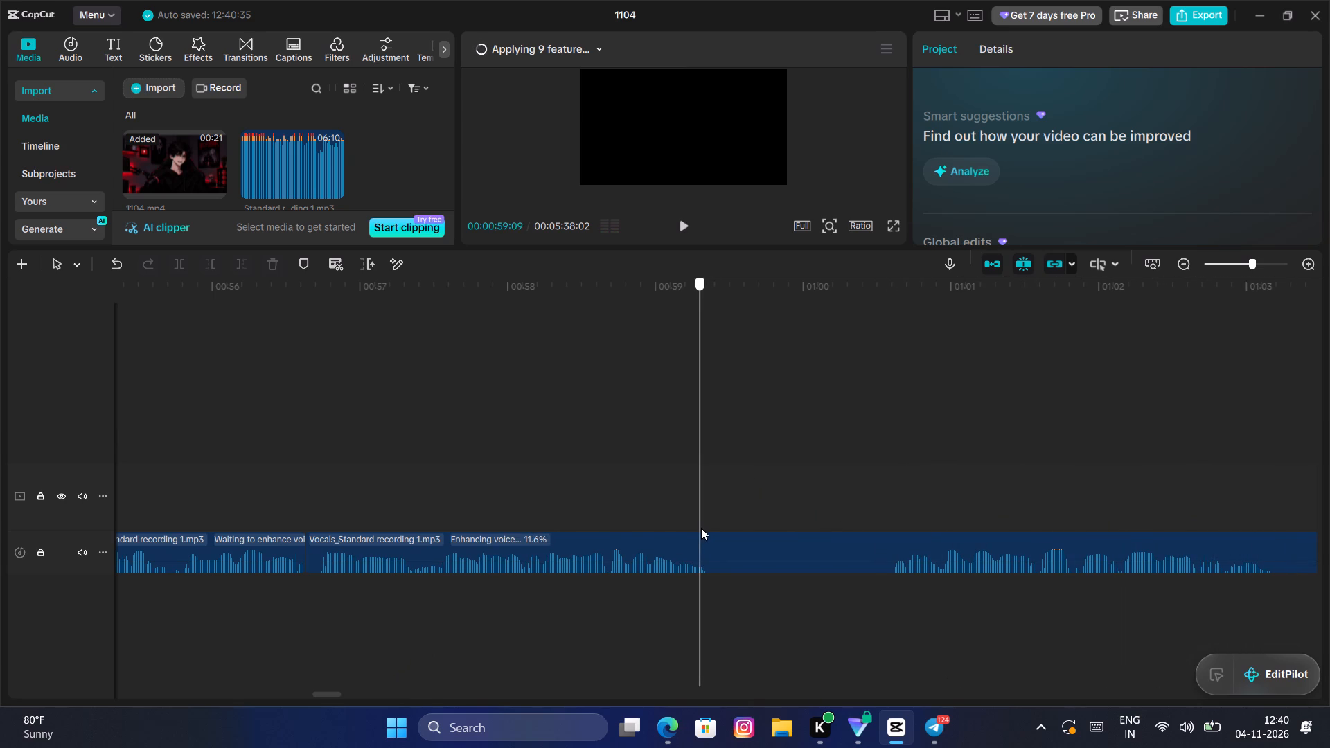
left_click_drag(701, 528, 711, 526)
left_click(716, 541)
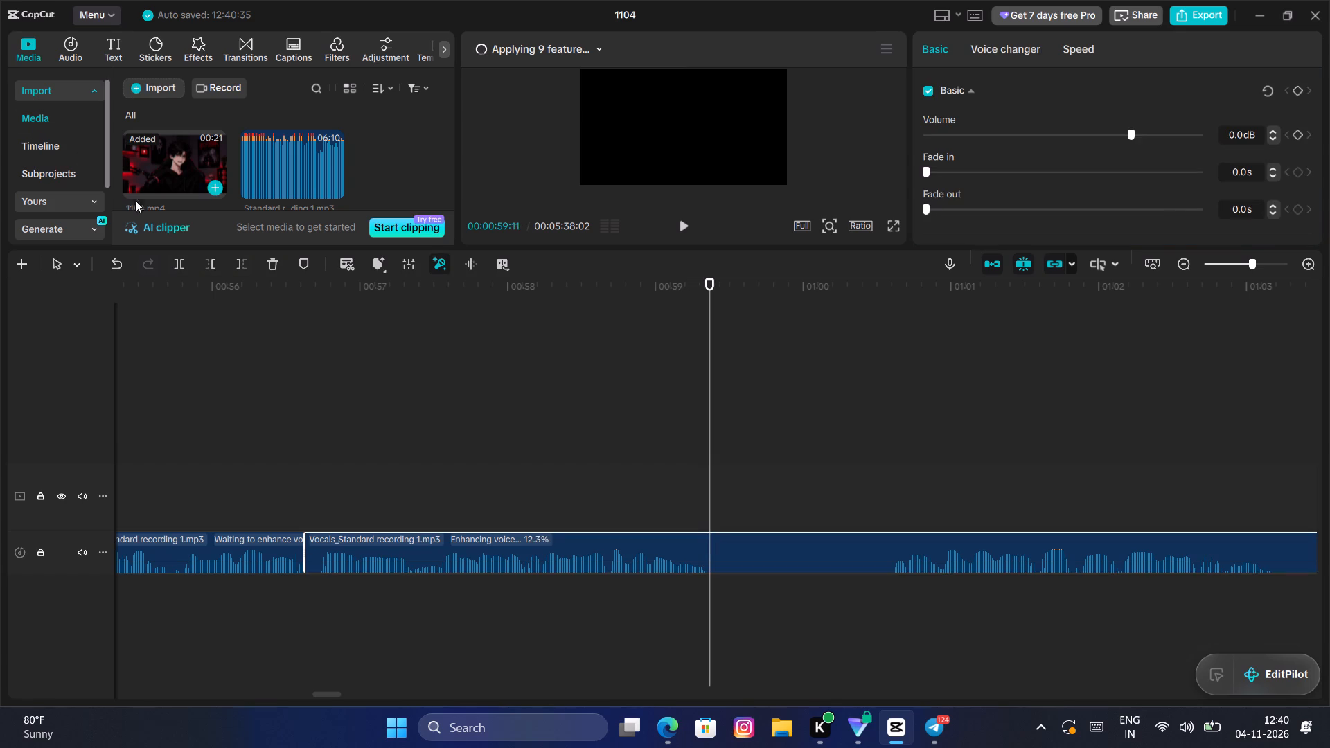
left_click(173, 262)
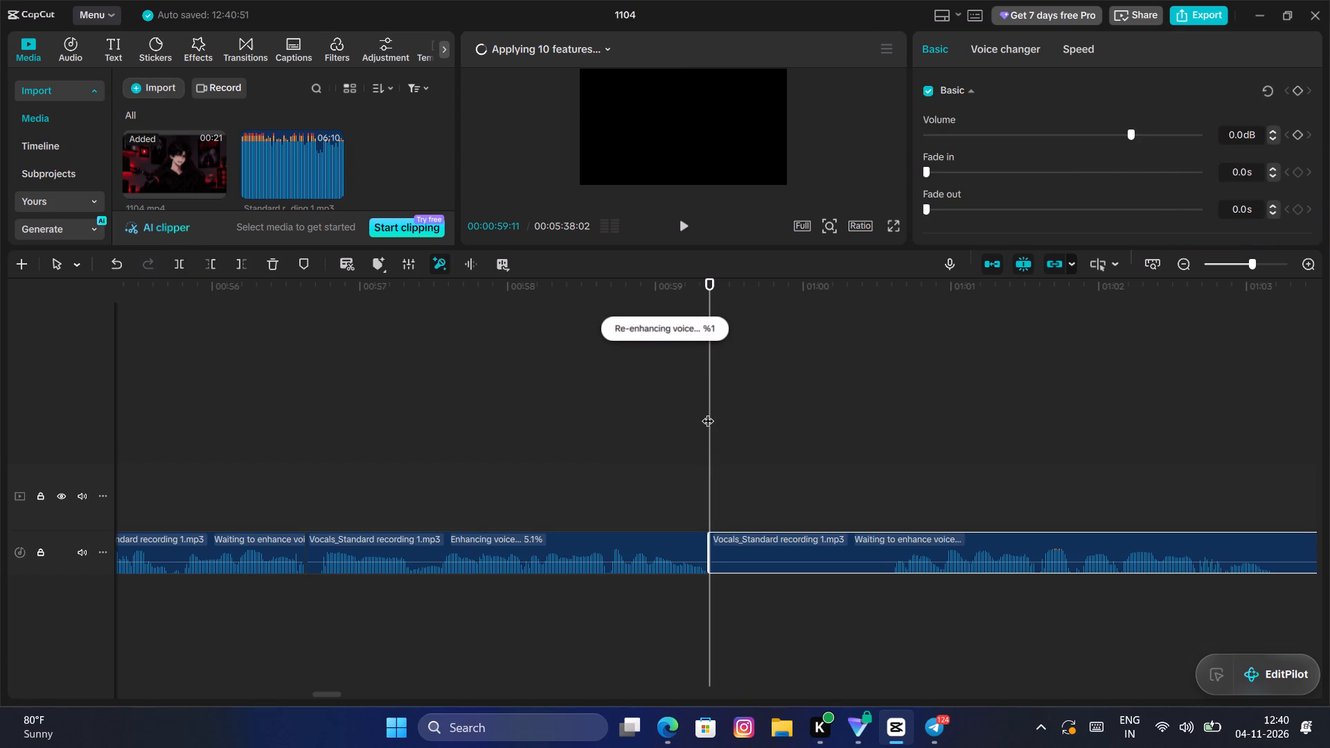
left_click_drag(708, 414, 890, 463)
key("q")
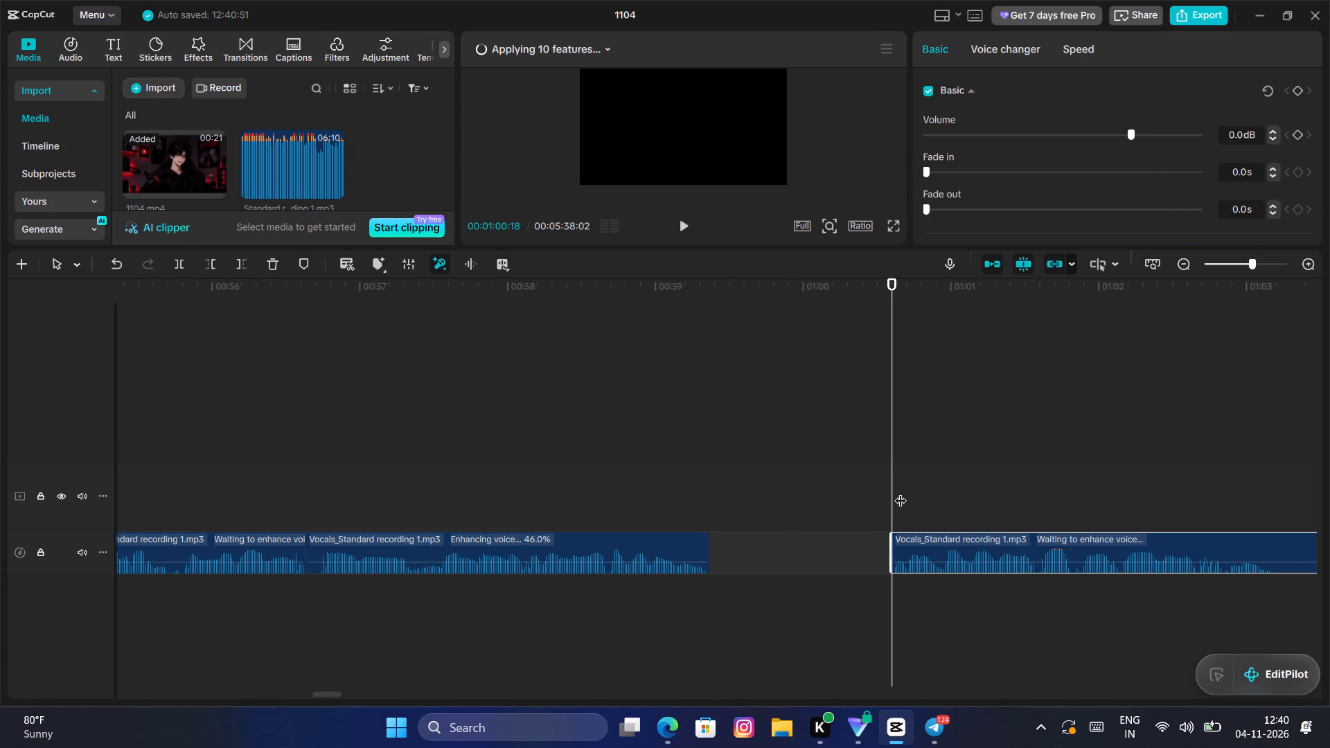
left_click_drag(948, 545, 764, 547)
Split the twentieth Vocals clip at 00:01:01:28, cut the pause up to 00:01:02:14, and close the gap.
left_click(653, 461)
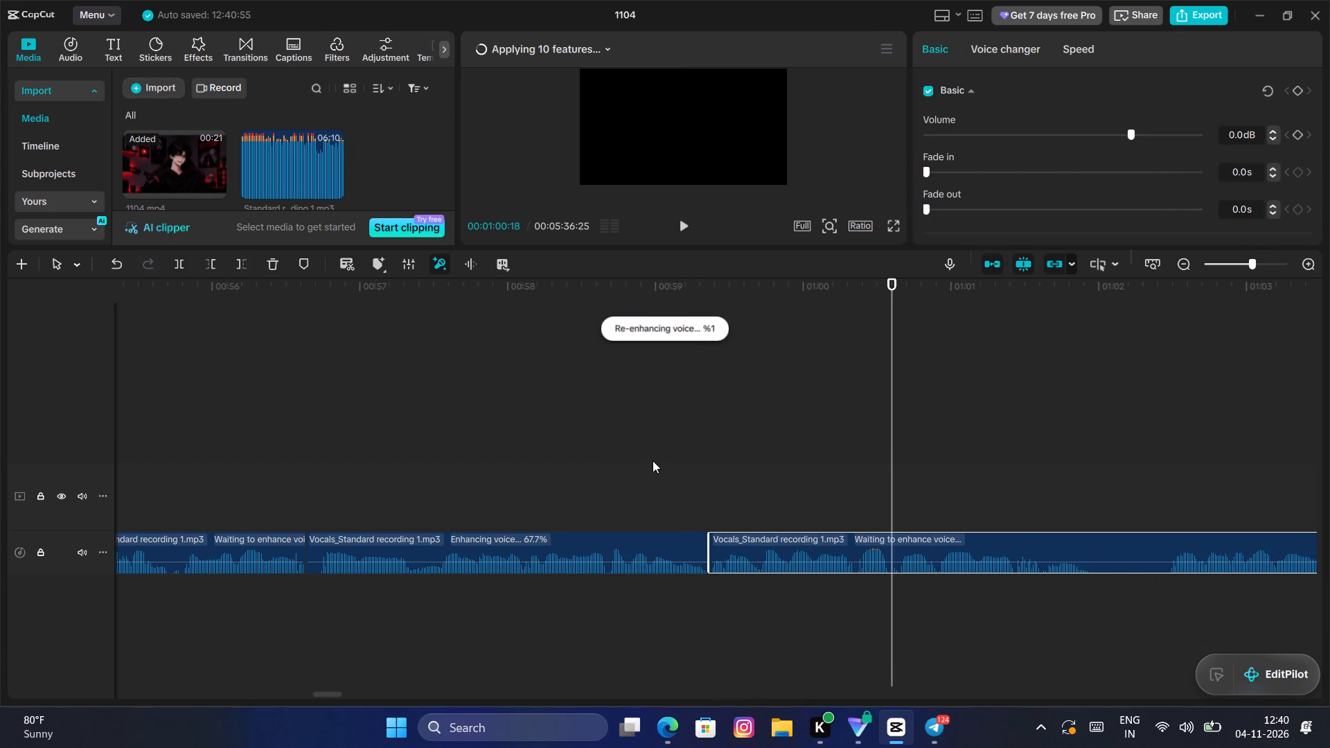
key("space")
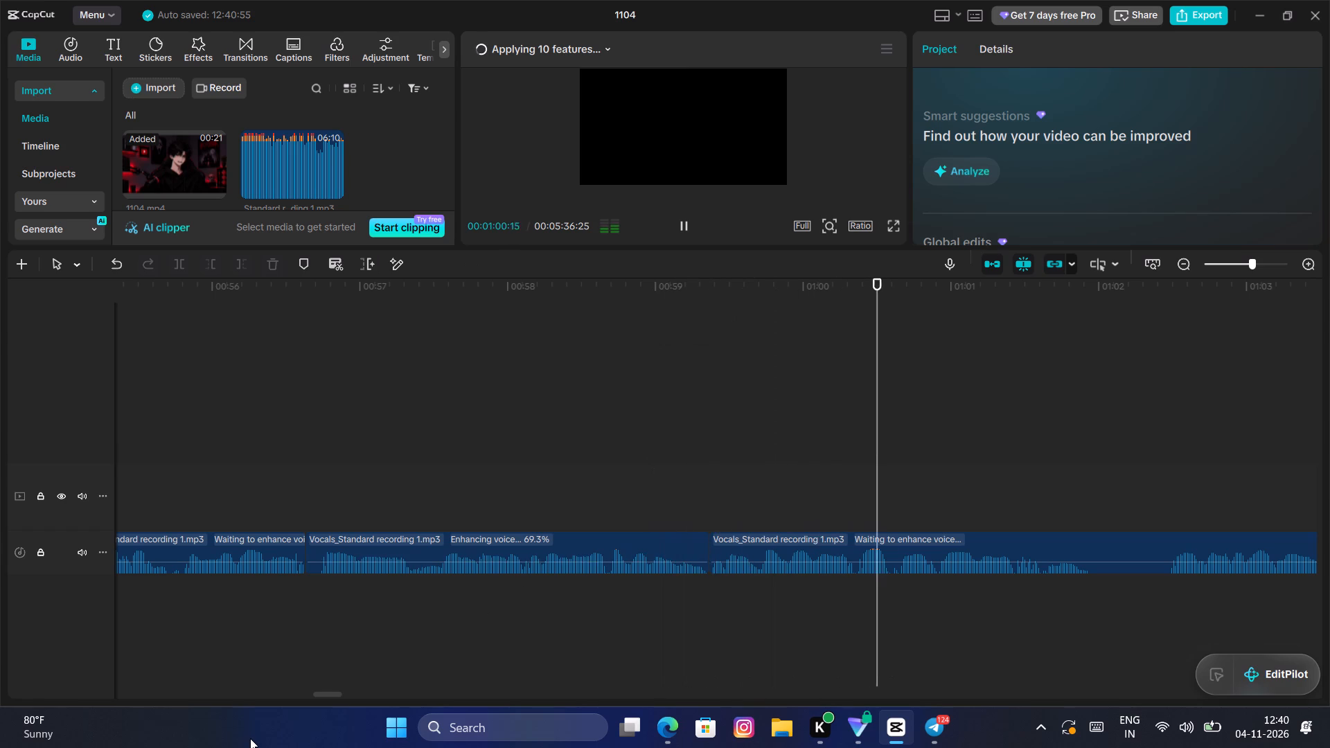
left_click_drag(320, 696, 348, 704)
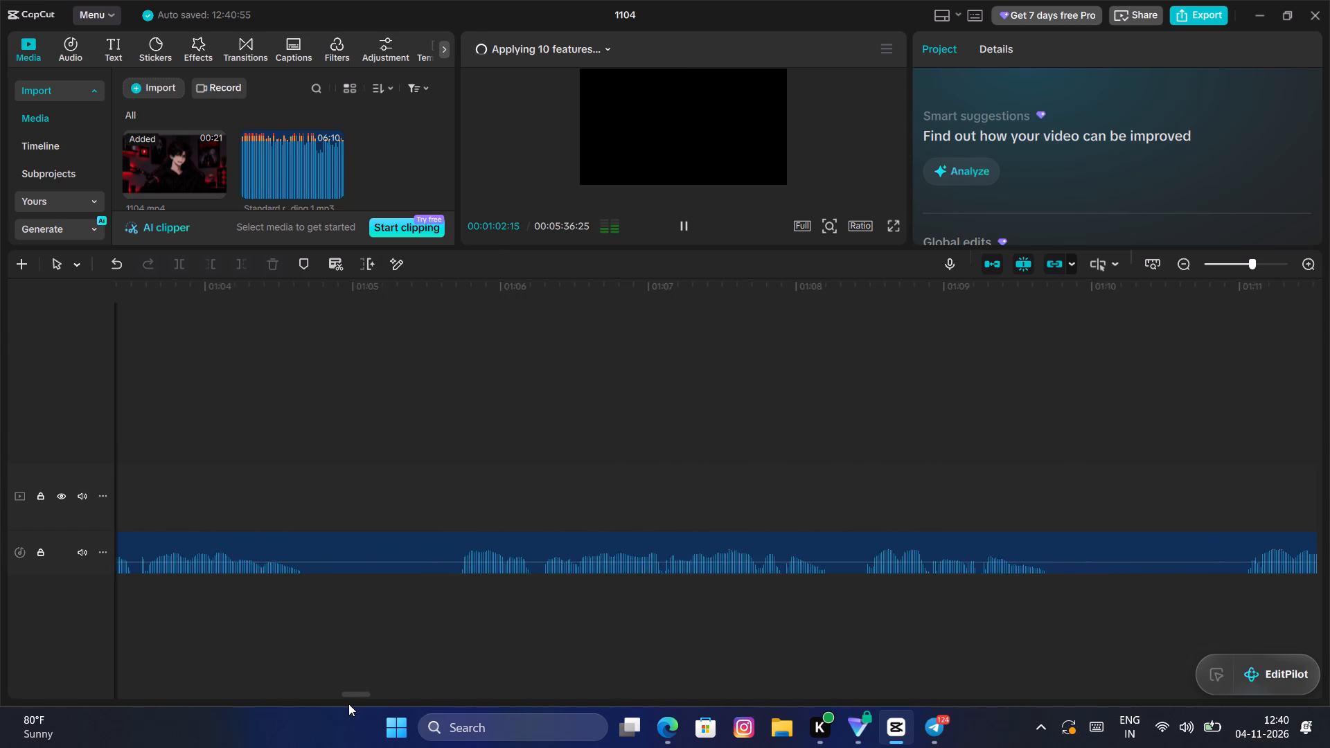
left_click_drag(348, 704, 342, 712)
key("space")
left_click(206, 474)
left_click_drag(207, 476, 186, 501)
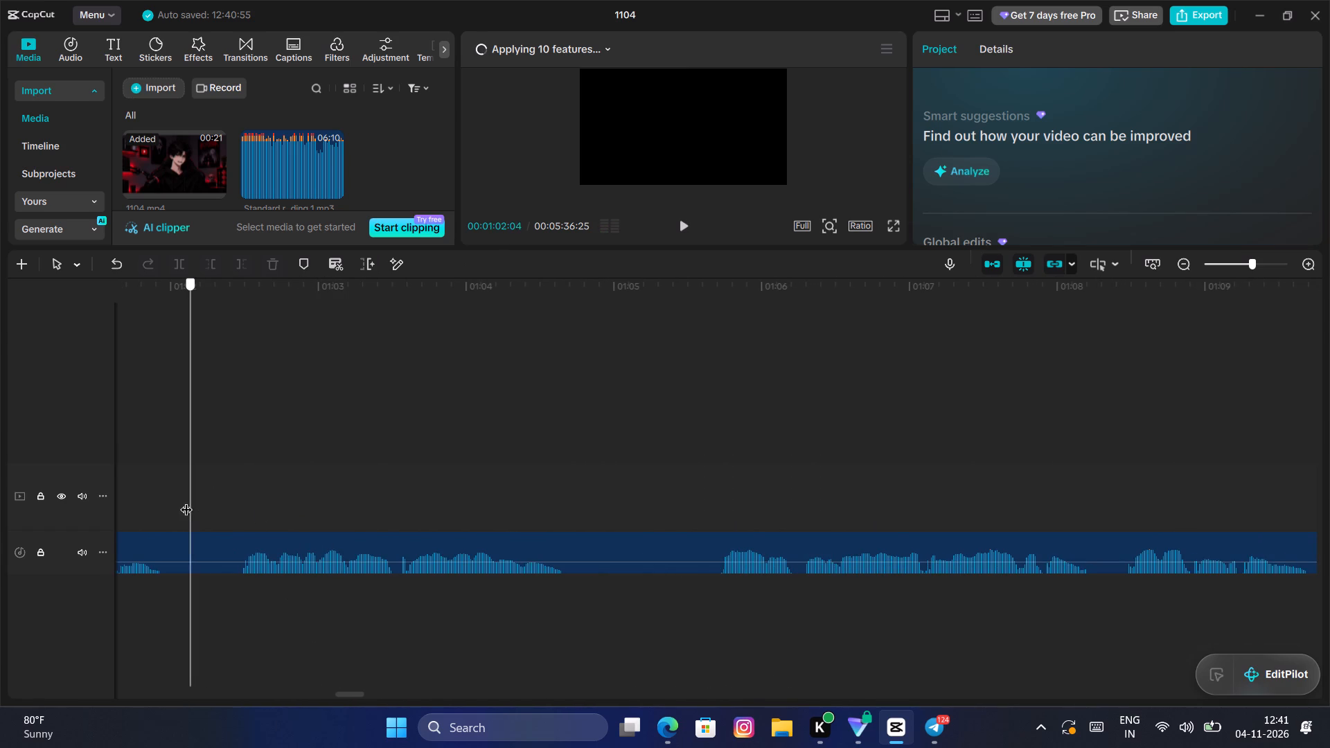
left_click_drag(186, 501, 370, 565)
left_click(370, 566)
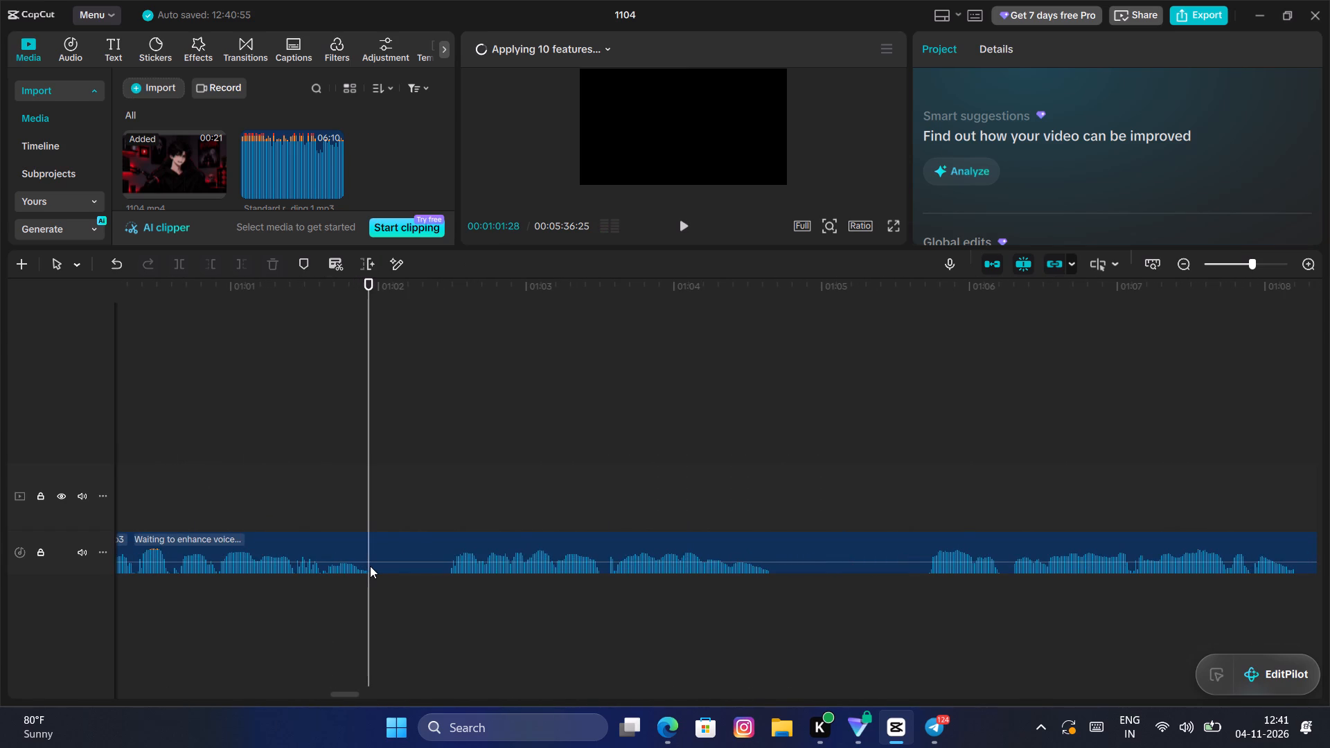
left_click(187, 271)
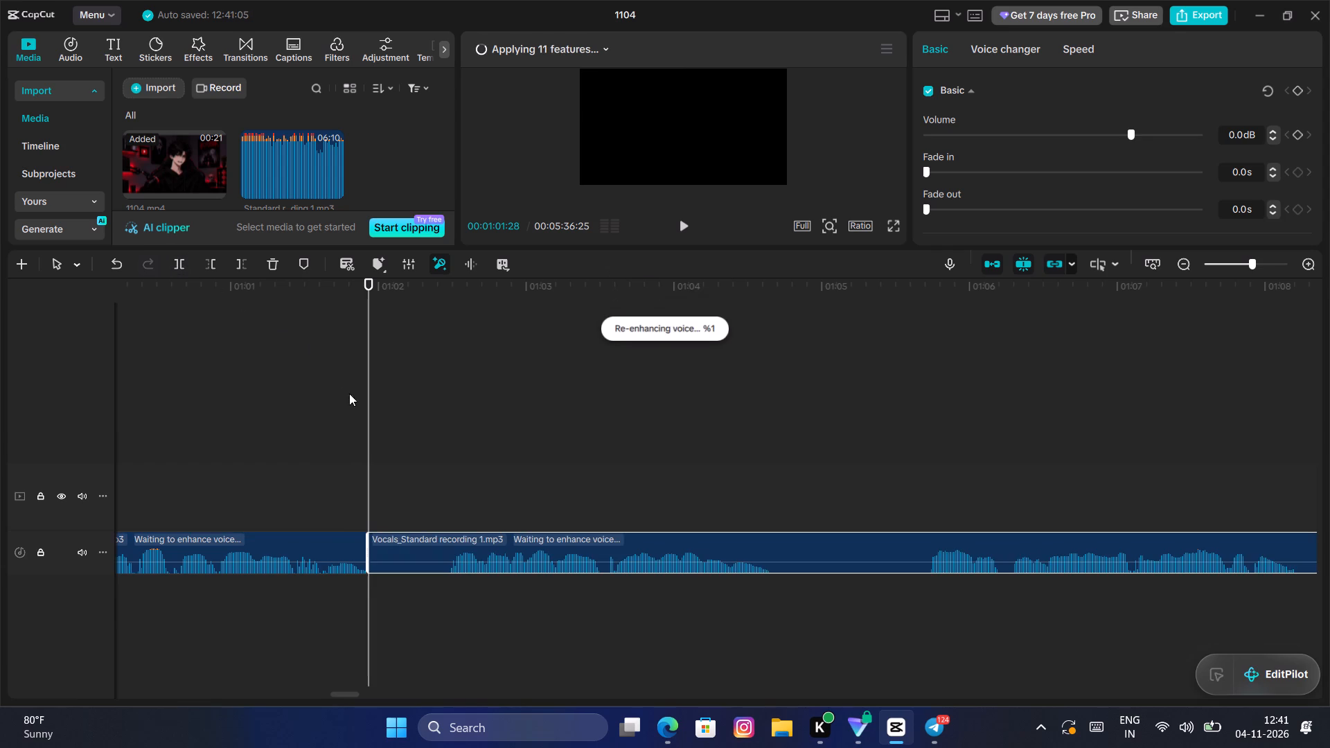
left_click_drag(369, 414, 448, 438)
key("q")
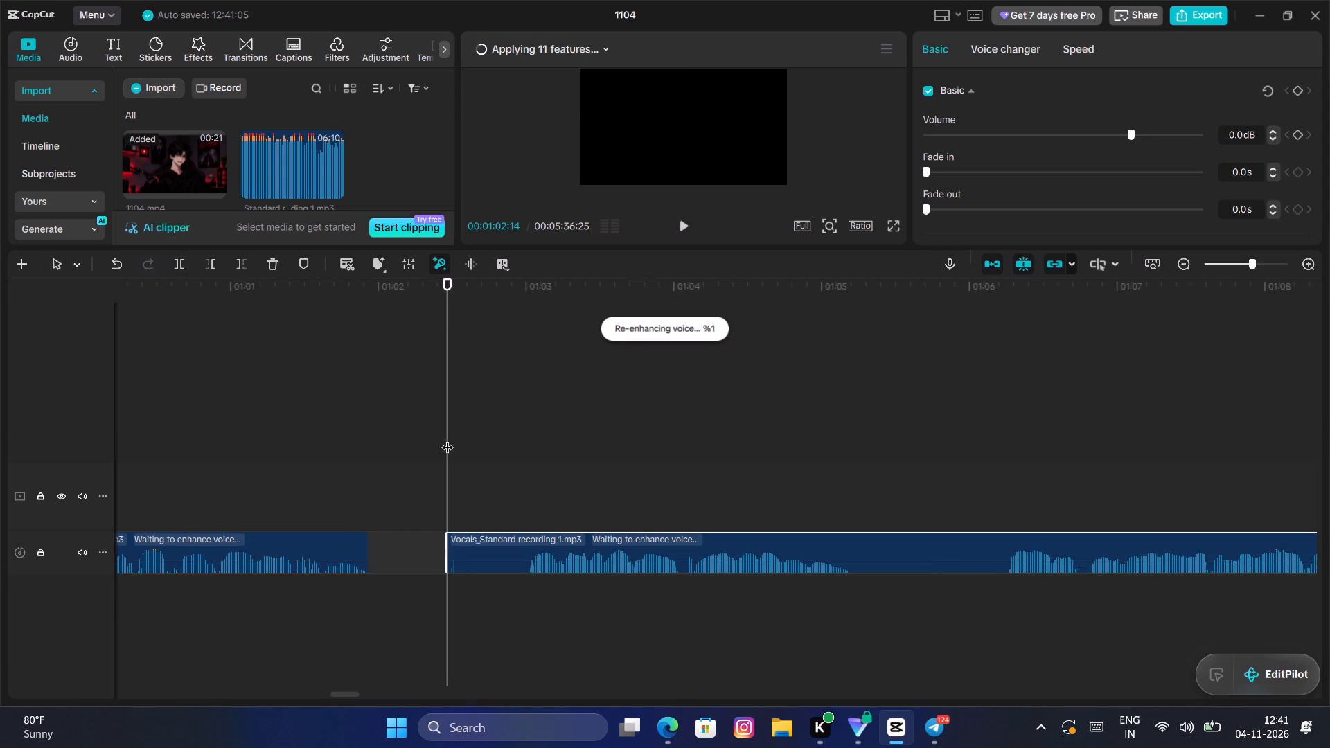
left_click_drag(499, 543, 423, 541)
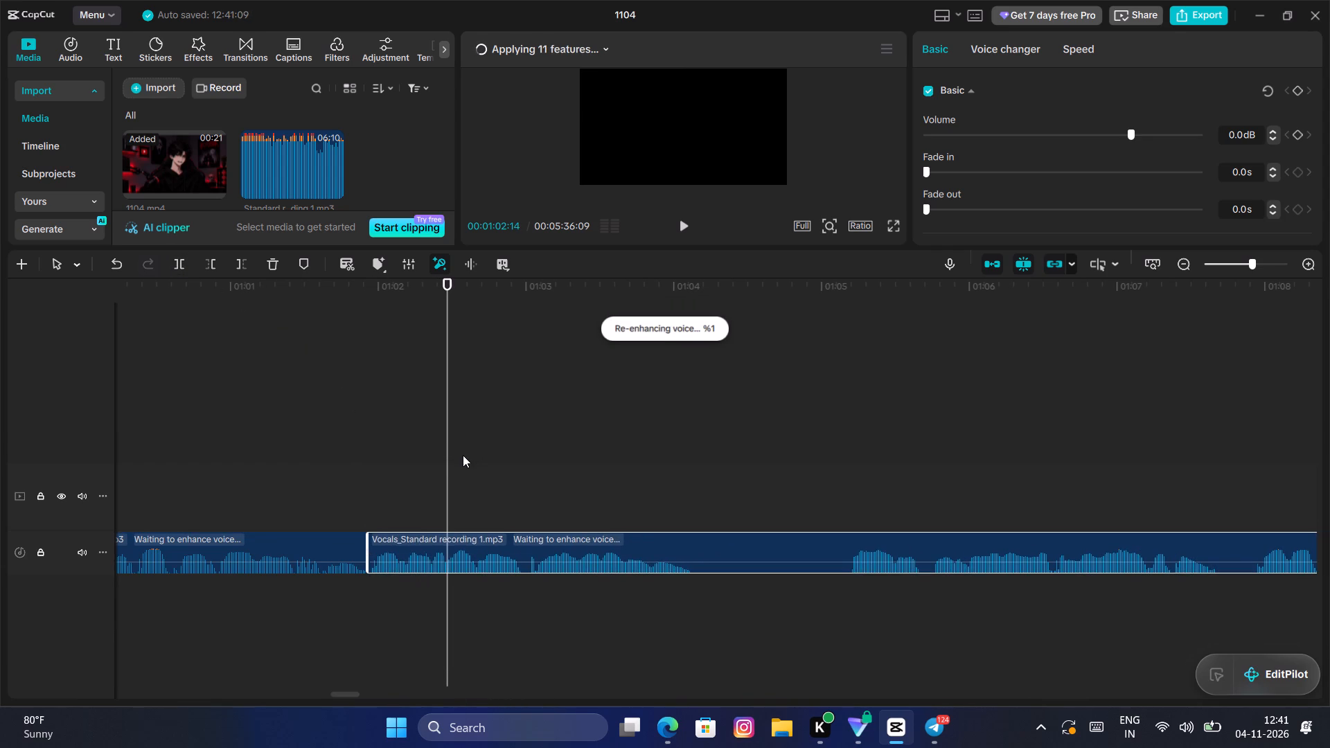
Split the twenty-first Vocals clip at 00:01:04:04, cut the pause up to 00:01:05:06, and close the gap.
left_click(700, 490)
left_click_drag(700, 490, 694, 501)
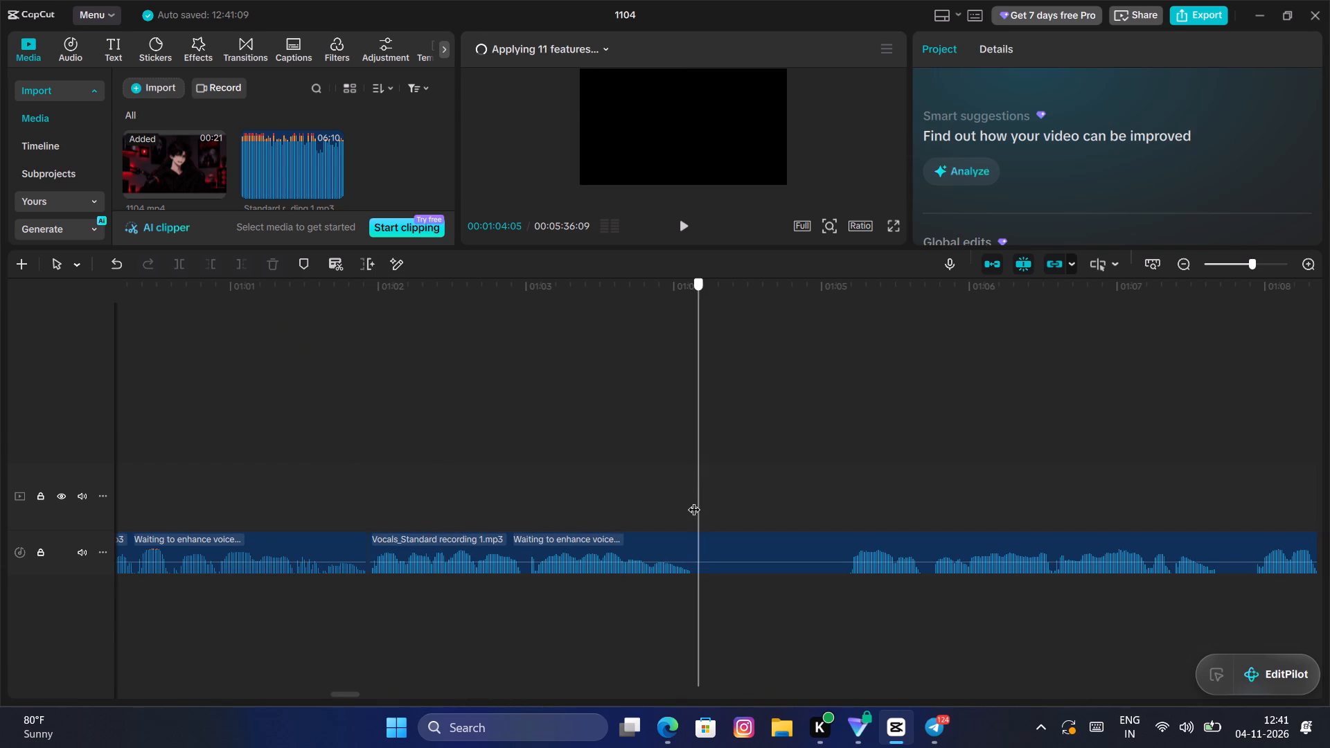
left_click_drag(694, 501, 692, 501)
left_click(693, 545)
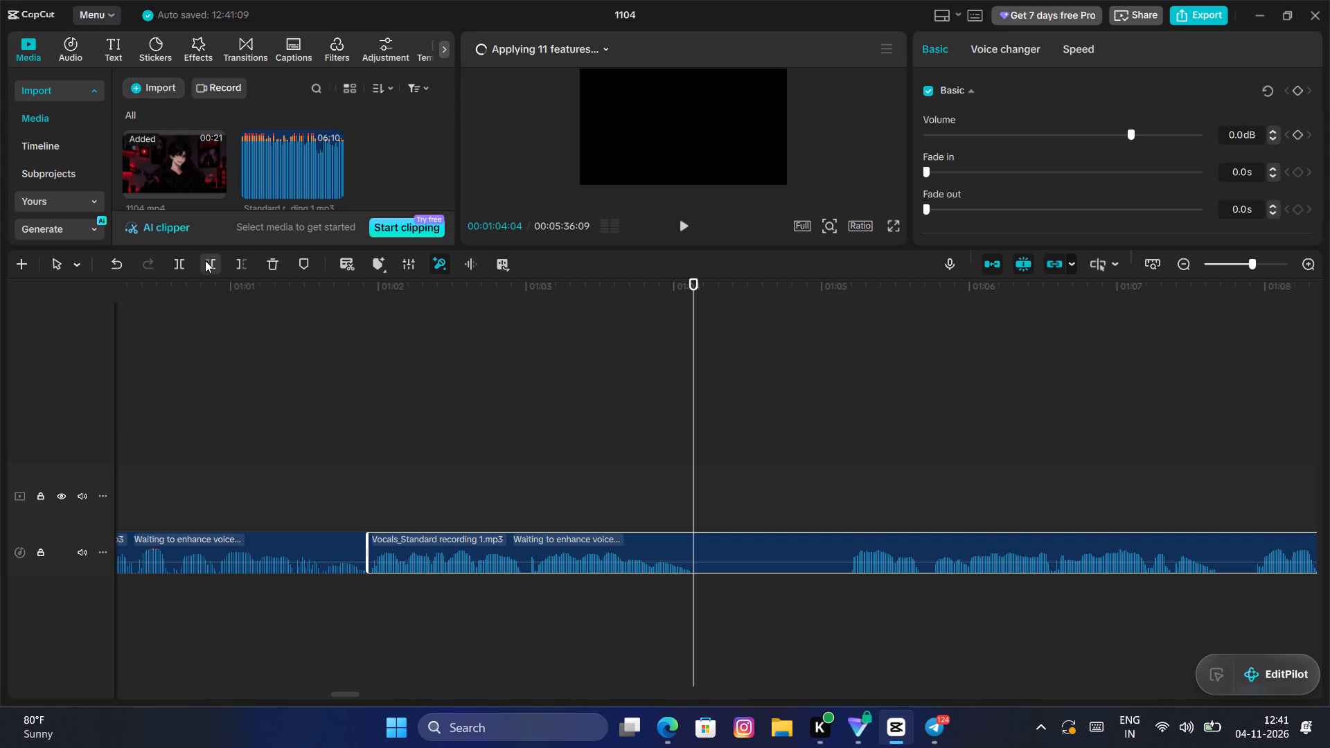
left_click(175, 266)
left_click_drag(689, 426, 751, 446)
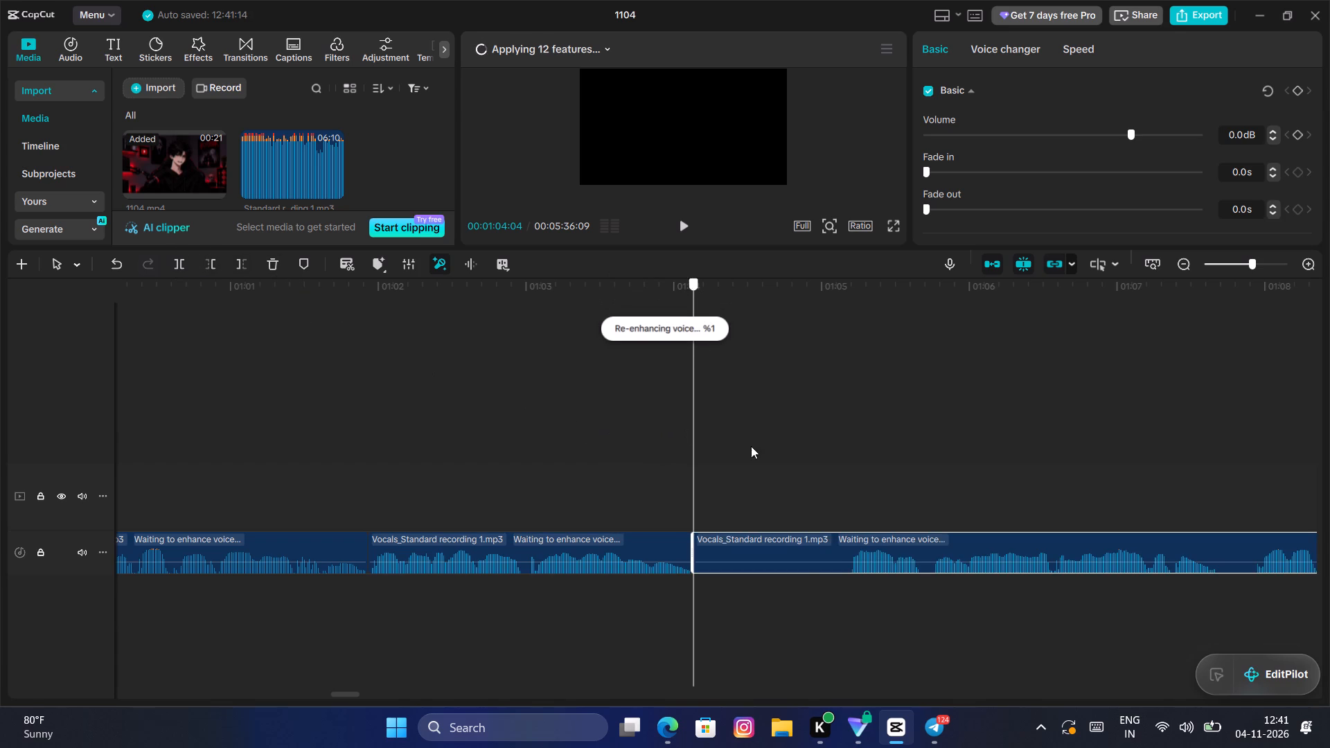
left_click_drag(751, 446, 847, 508)
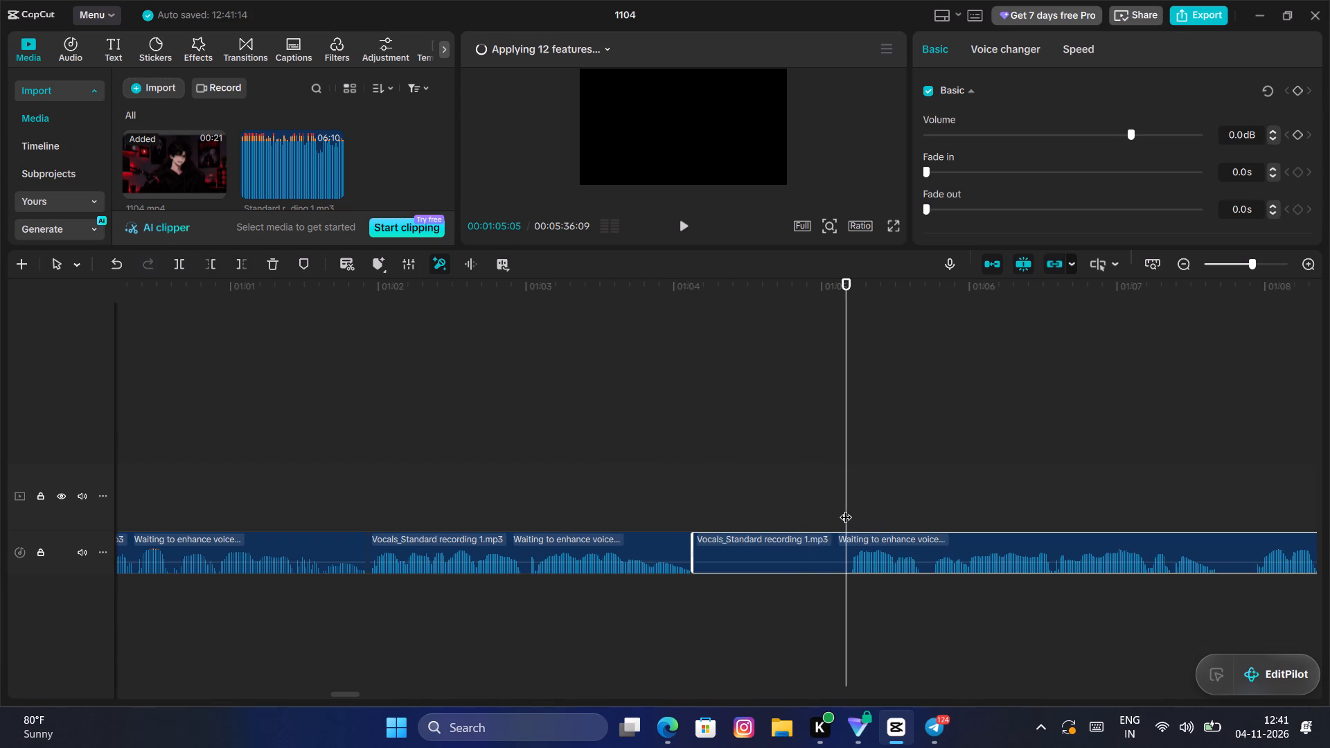
left_click_drag(845, 476, 853, 481)
key("q")
left_click_drag(892, 551, 836, 558)
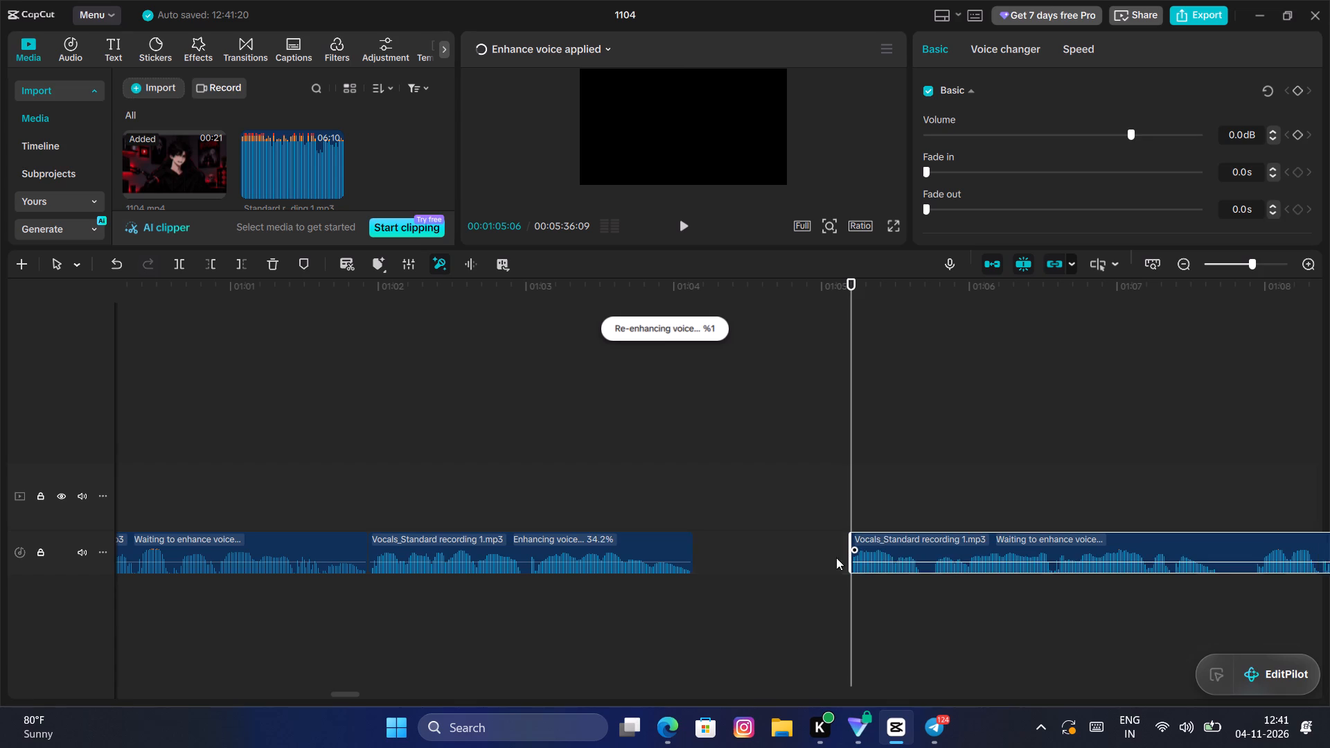
left_click_drag(836, 558, 735, 554)
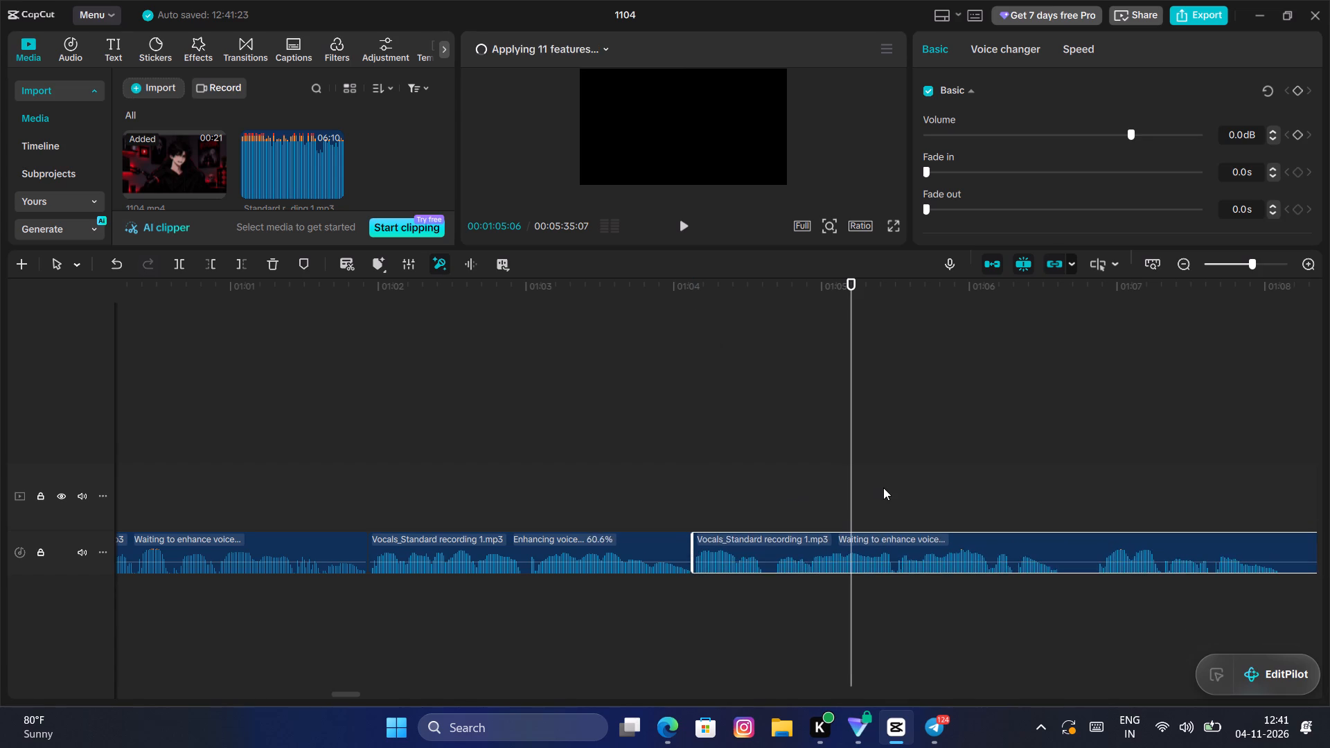
Split the twenty-second Vocals clip at 00:01:08:02, cut the pause up to 00:01:09:13, and close the gap.
left_click(883, 488)
left_click_drag(884, 488, 1284, 580)
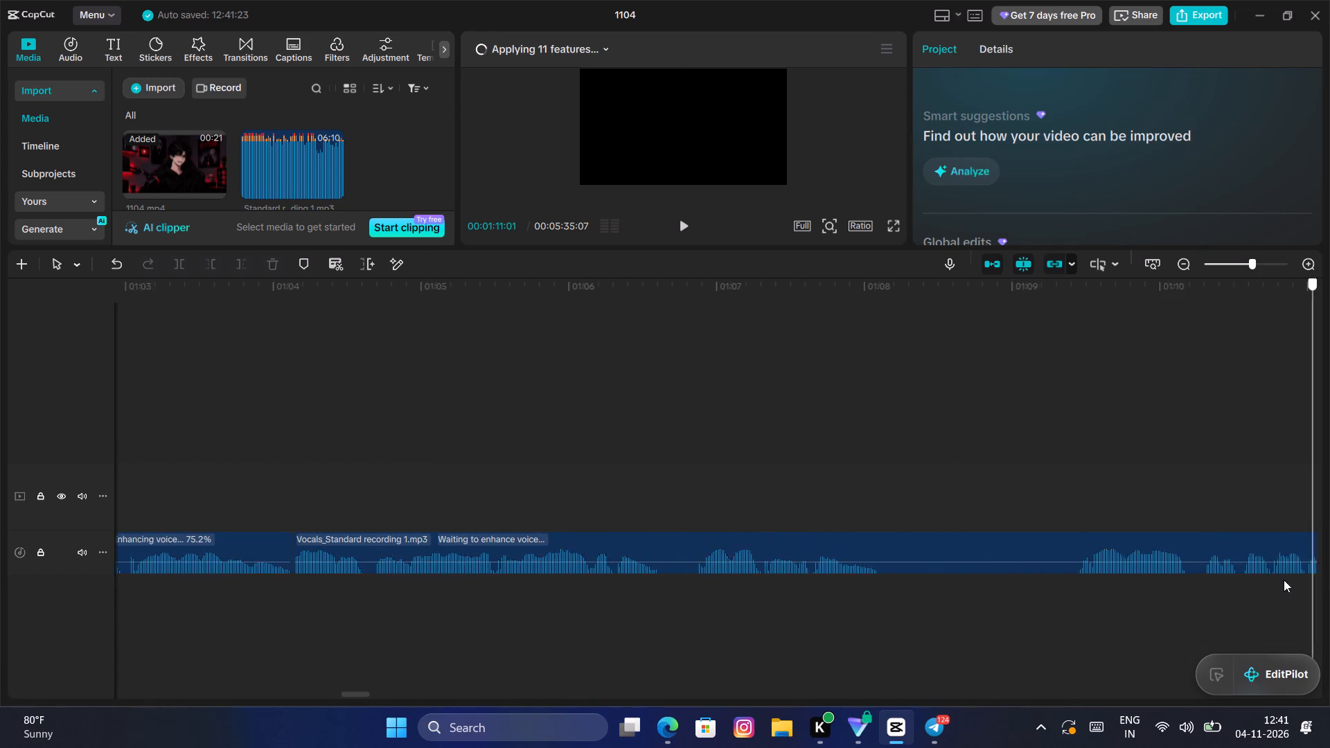
left_click_drag(1284, 580, 801, 520)
left_click(810, 548)
left_click(181, 260)
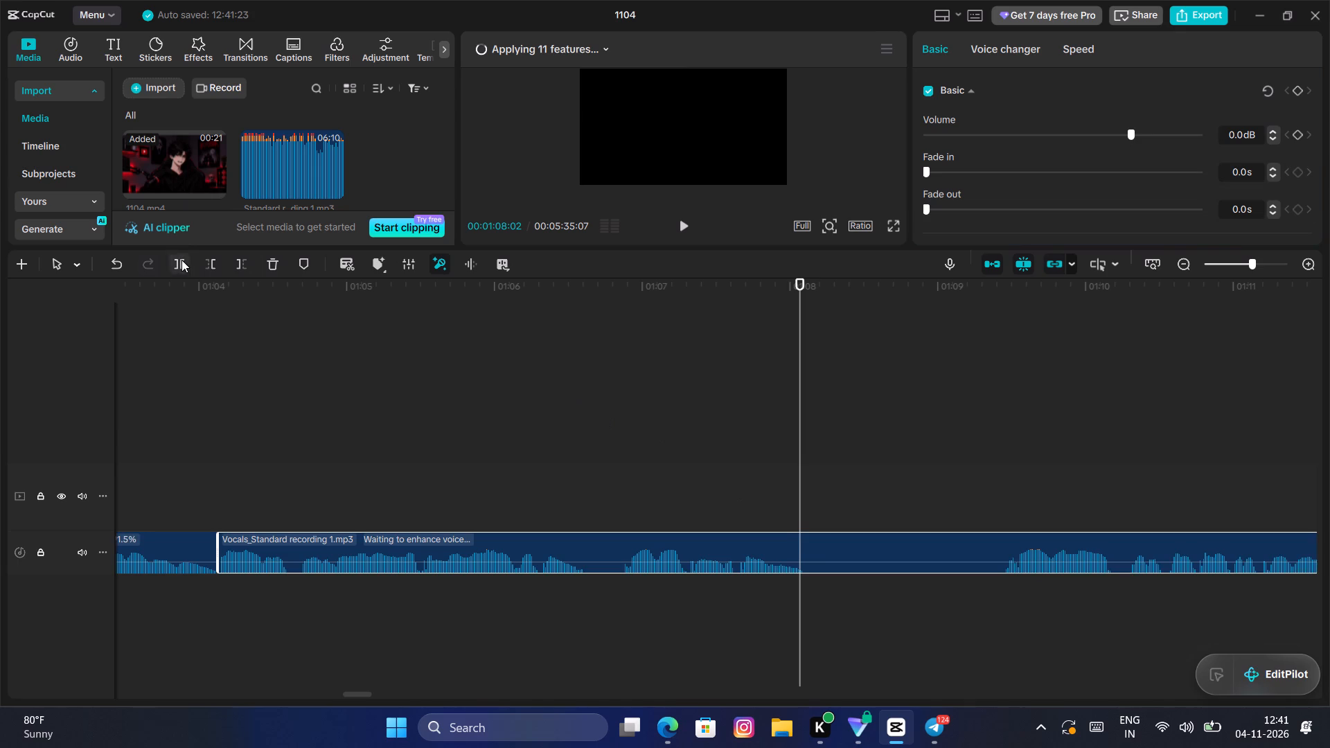
left_click_drag(802, 436, 895, 463)
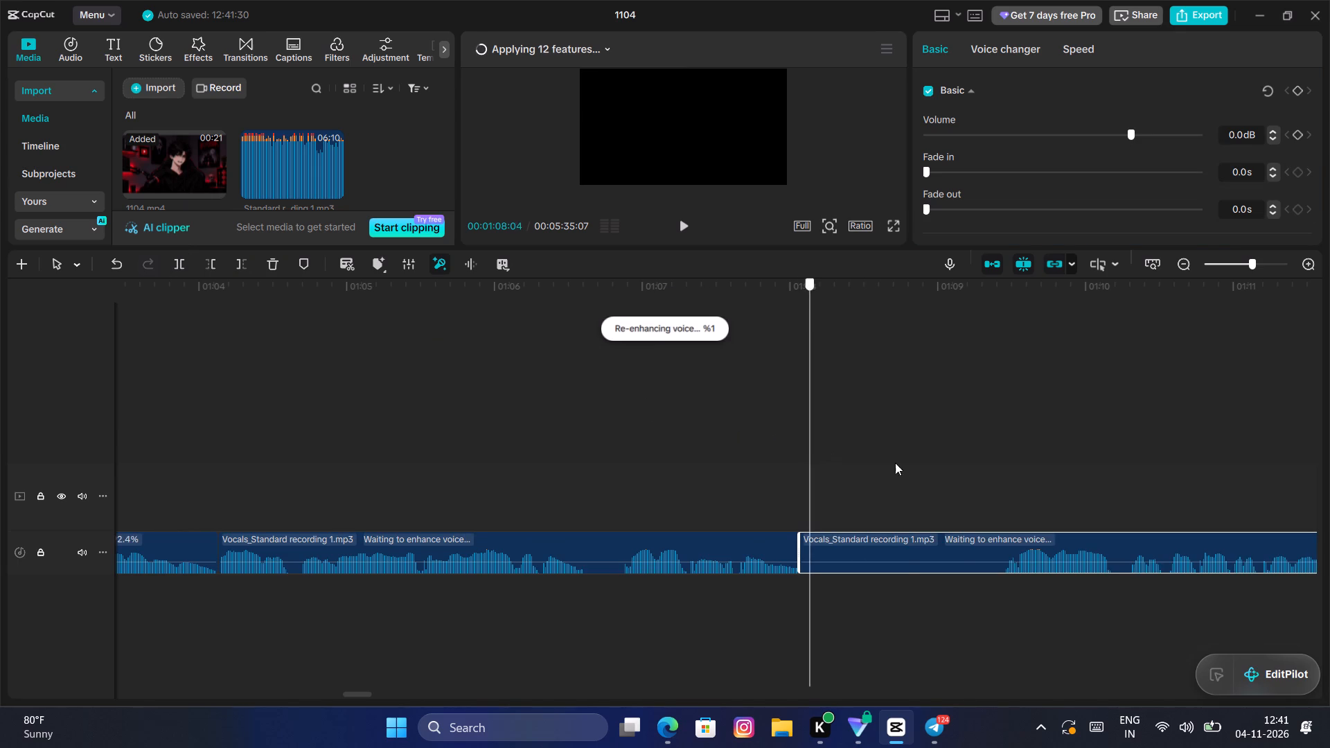
left_click_drag(895, 463, 1004, 509)
key("q")
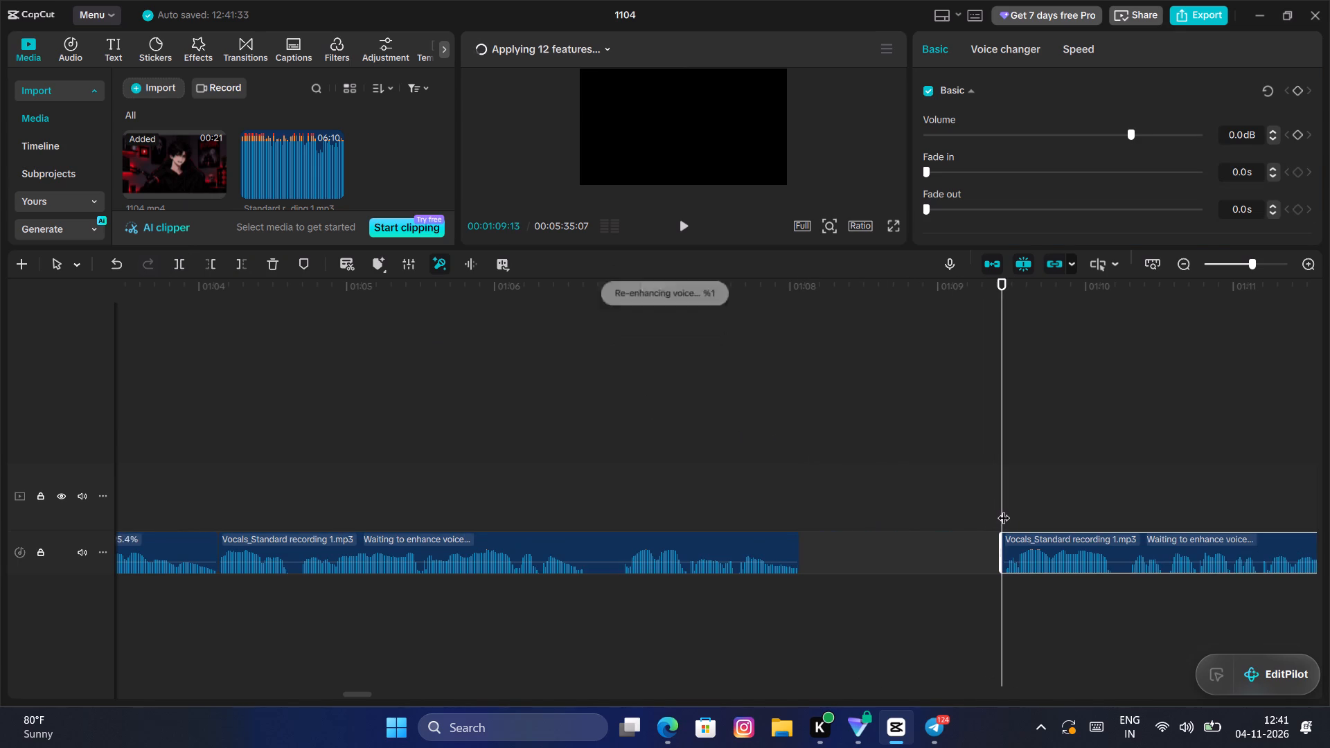
left_click_drag(1073, 555, 875, 555)
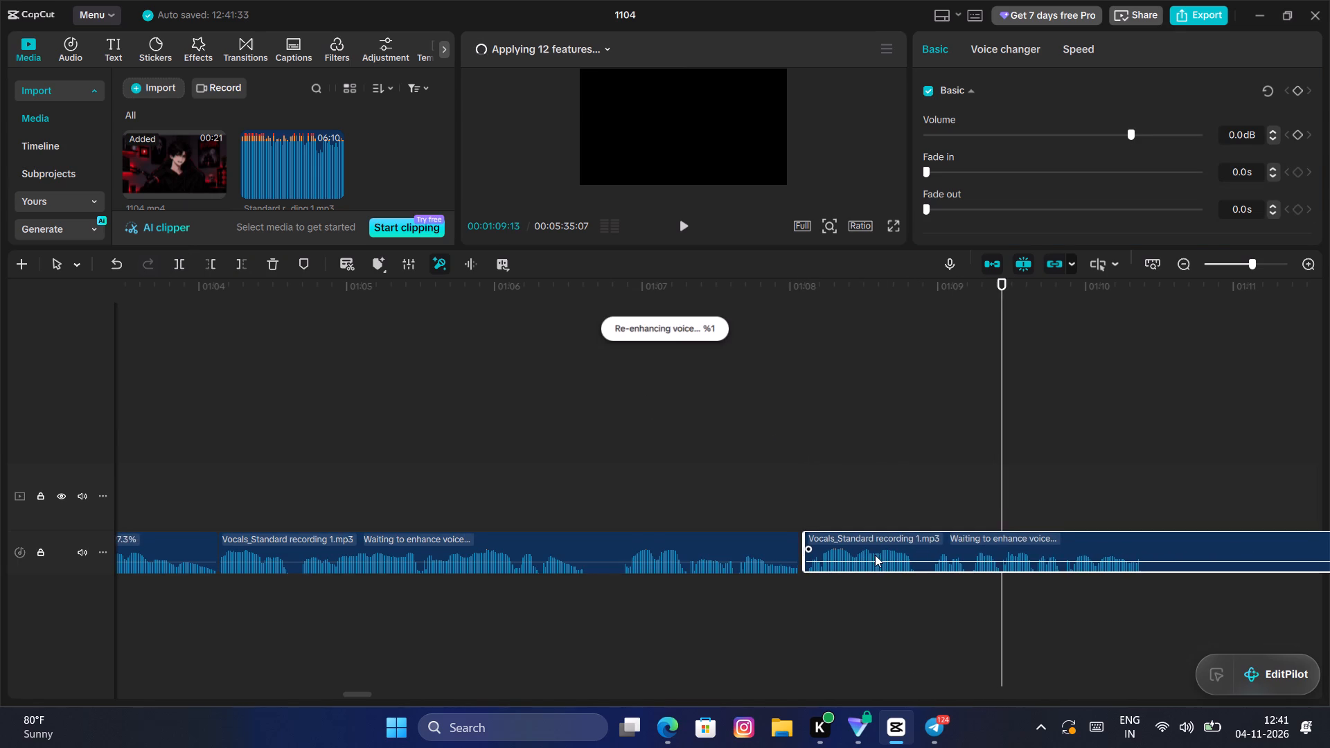
left_click_drag(875, 555, 872, 555)
Play back the vocals leading up to the join at 00:01:08:02 to check the closed gaps.
left_click(698, 456)
left_click_drag(697, 456, 138, 390)
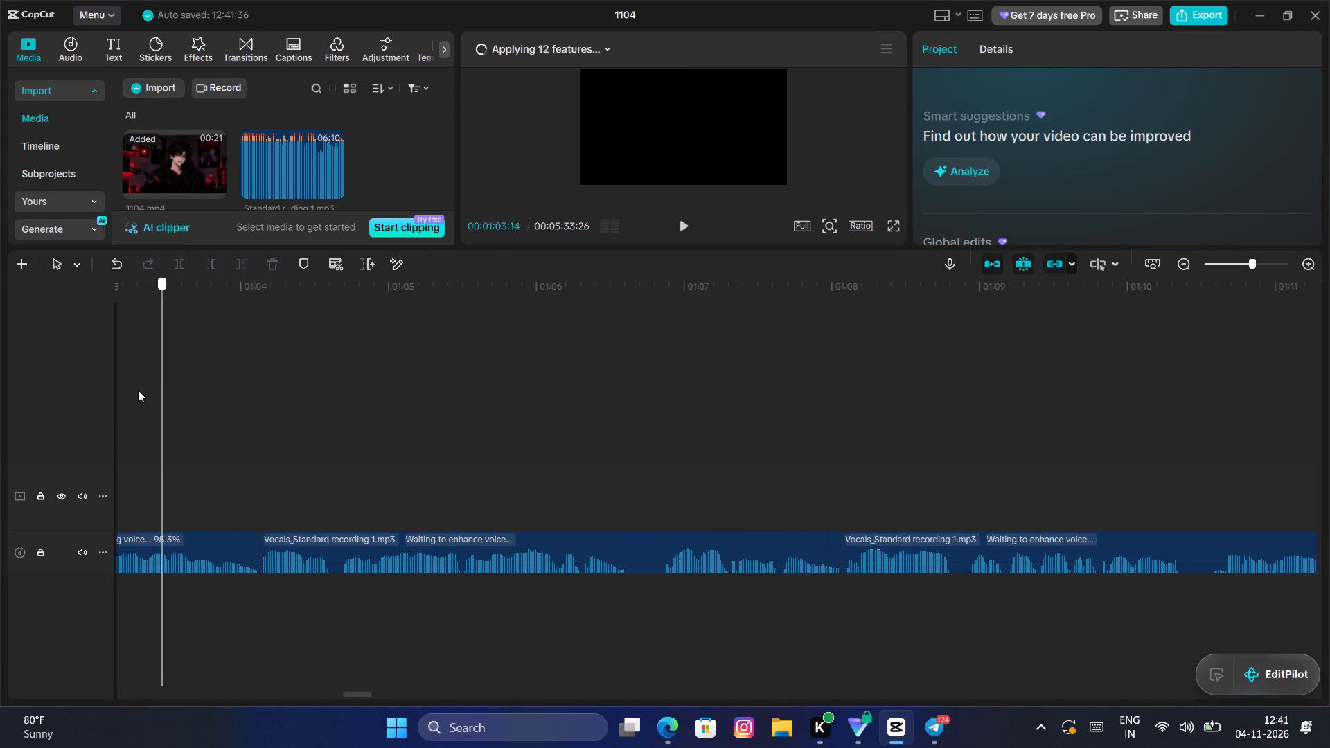
left_click_drag(138, 390, 95, 386)
key("space")
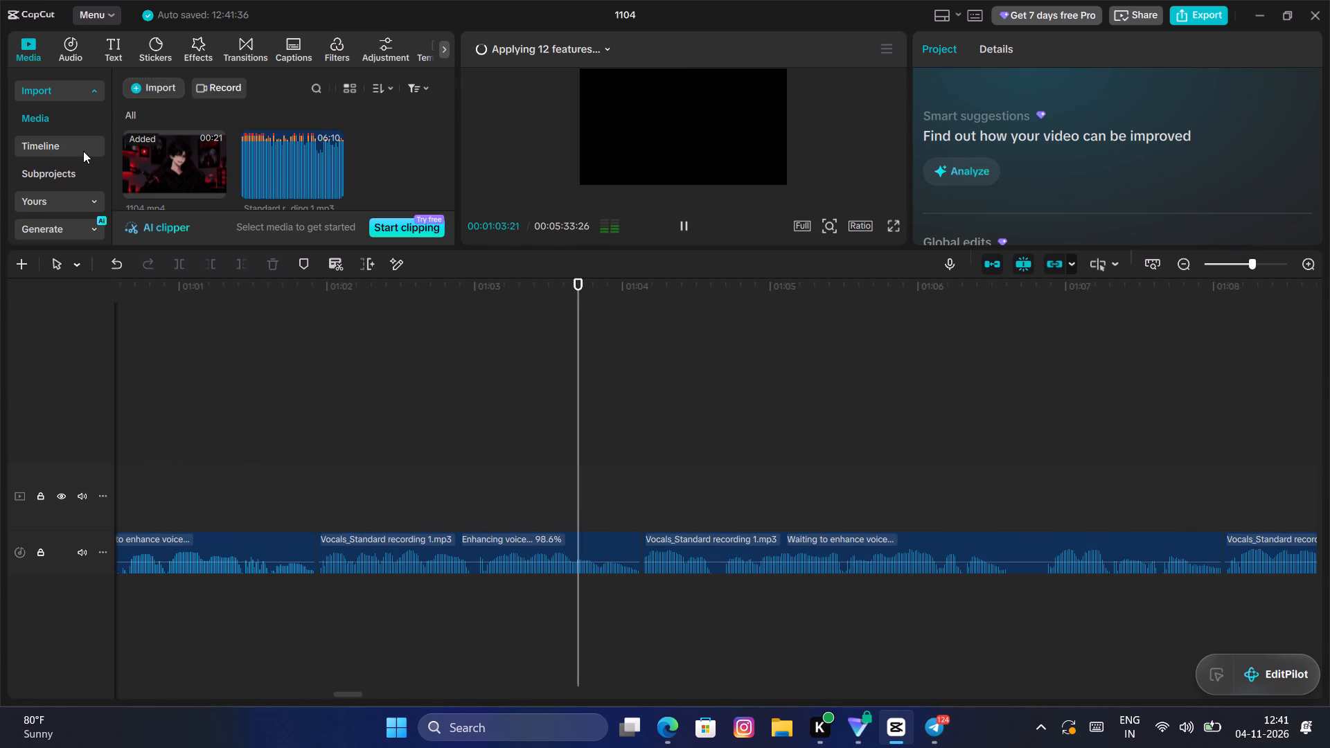
key("space")
key("space")
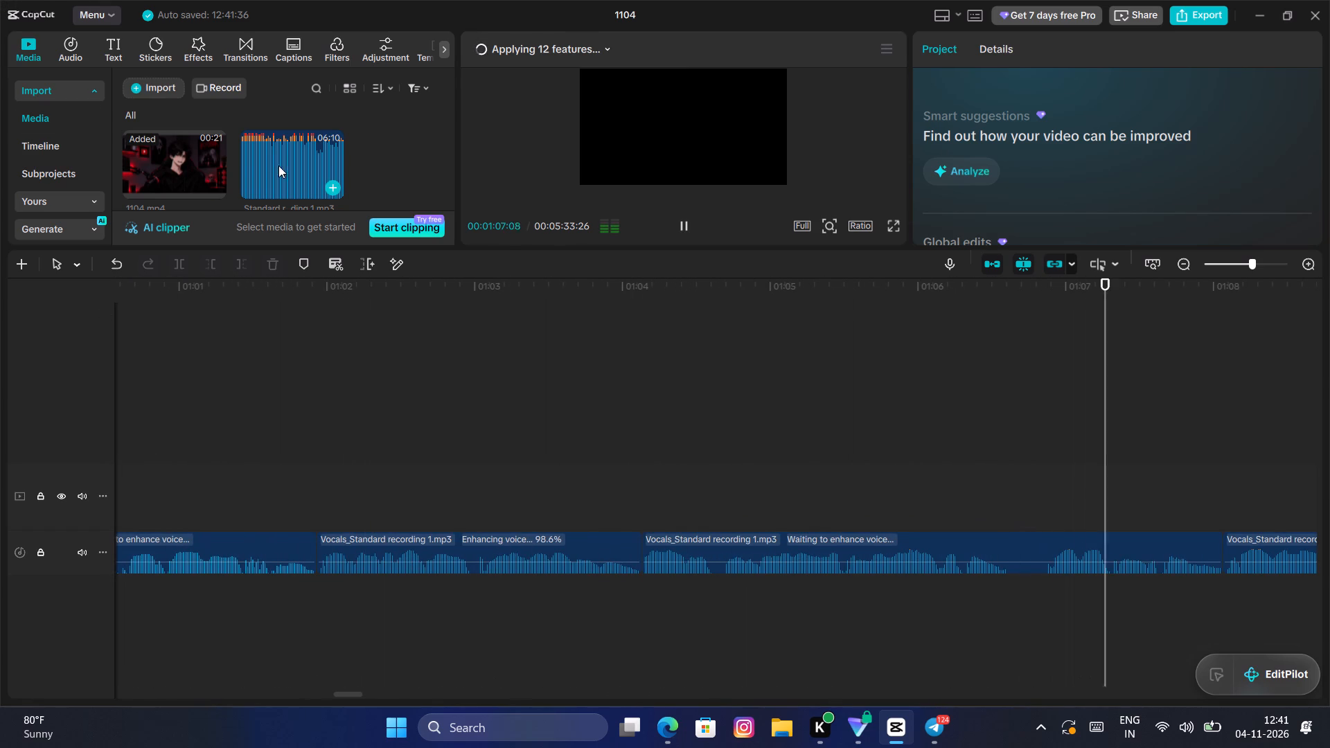
key("space")
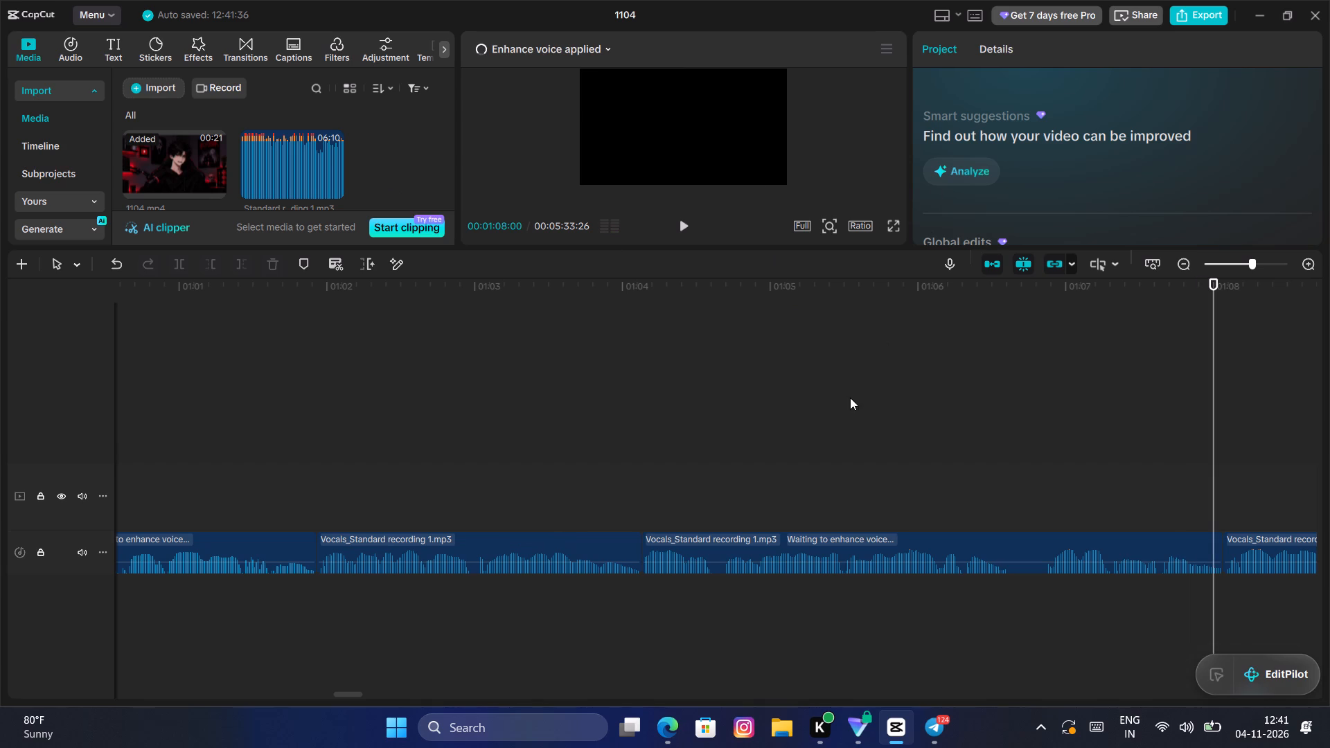
Split the twenty-third Vocals clip at 00:01:11:15.
key("space")
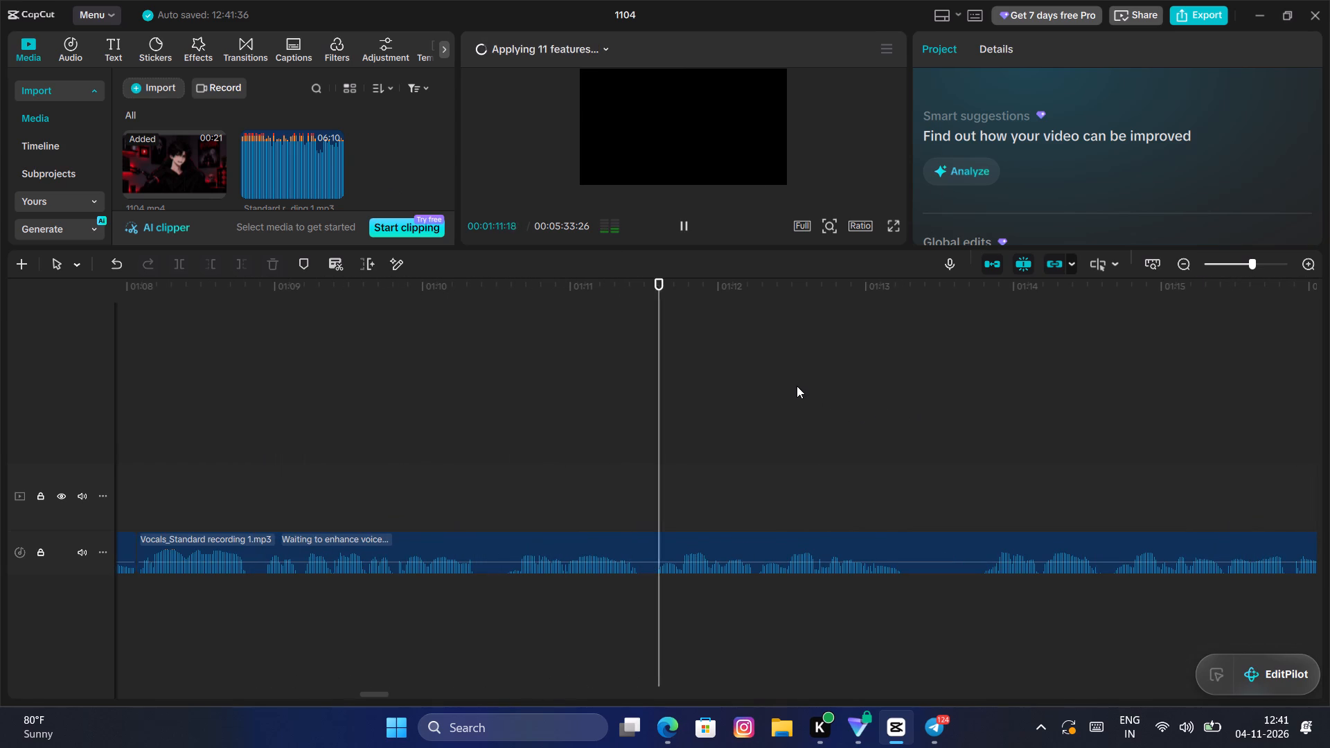
key("space")
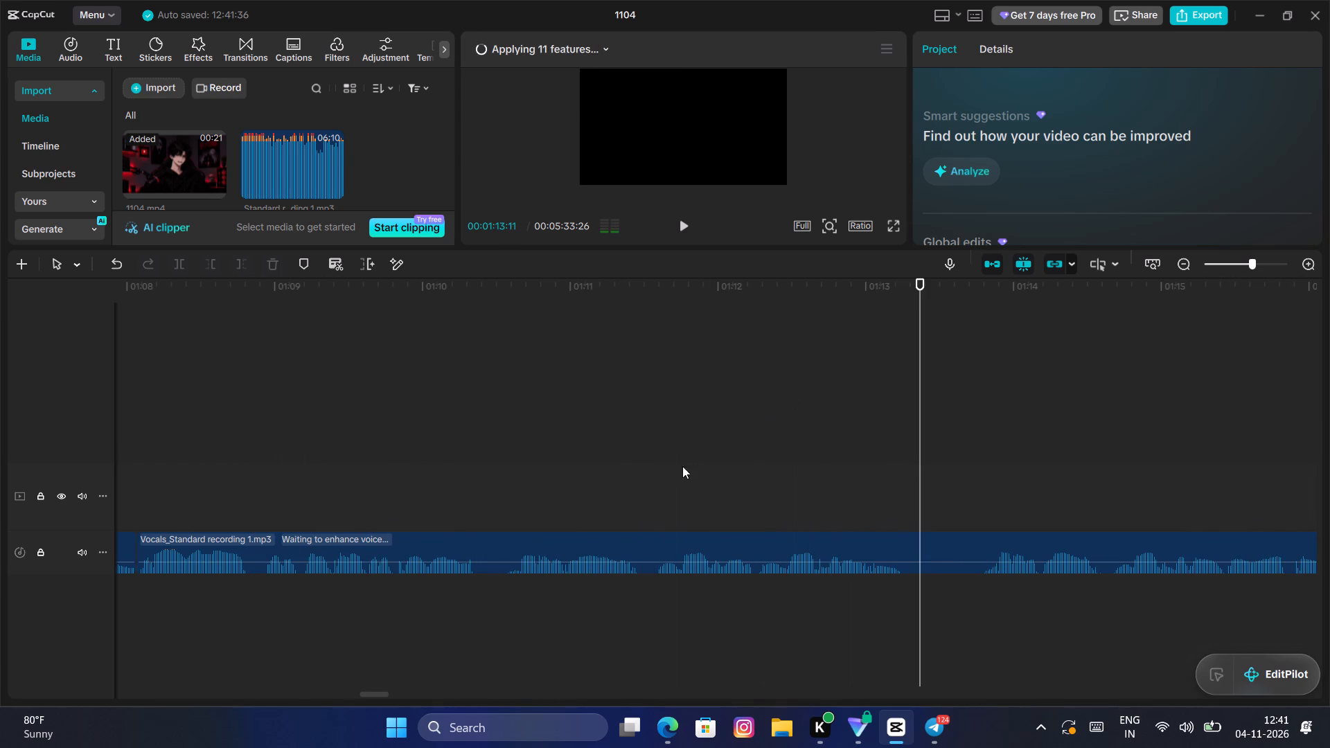
left_click(497, 491)
key("space")
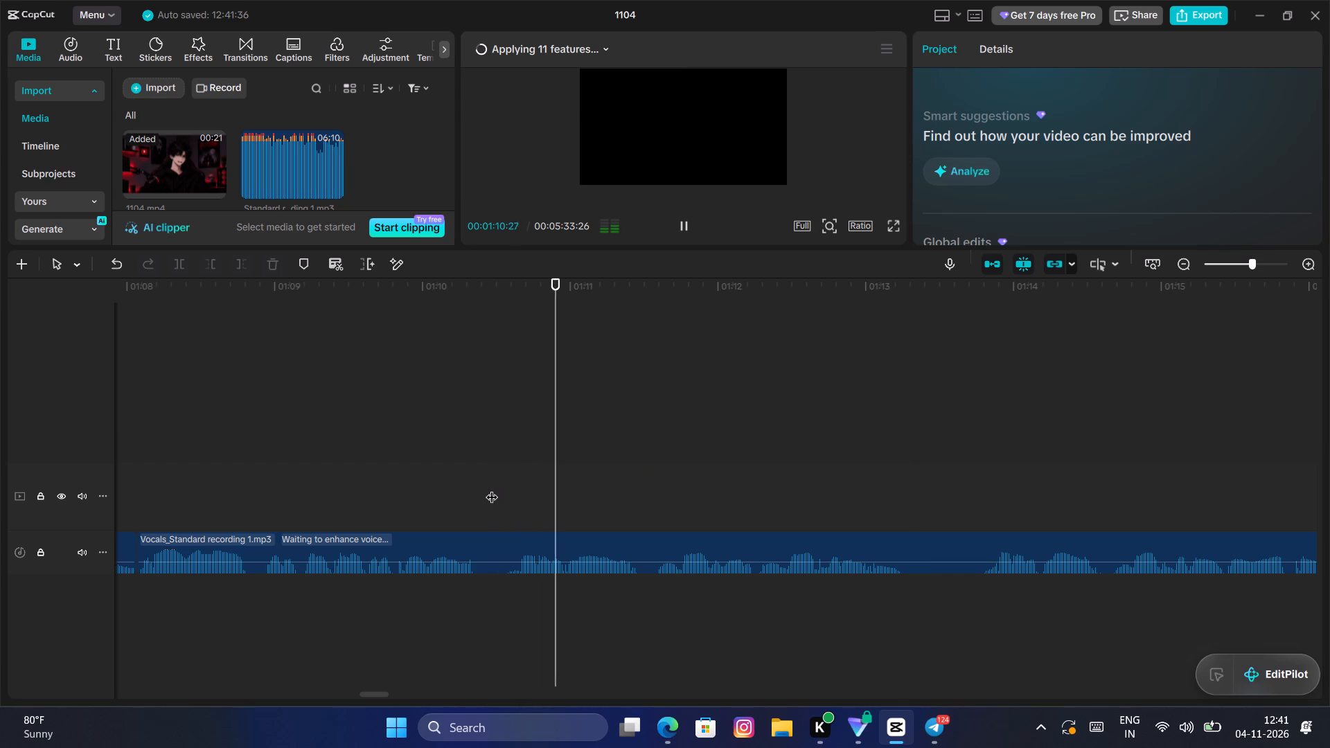
key("space")
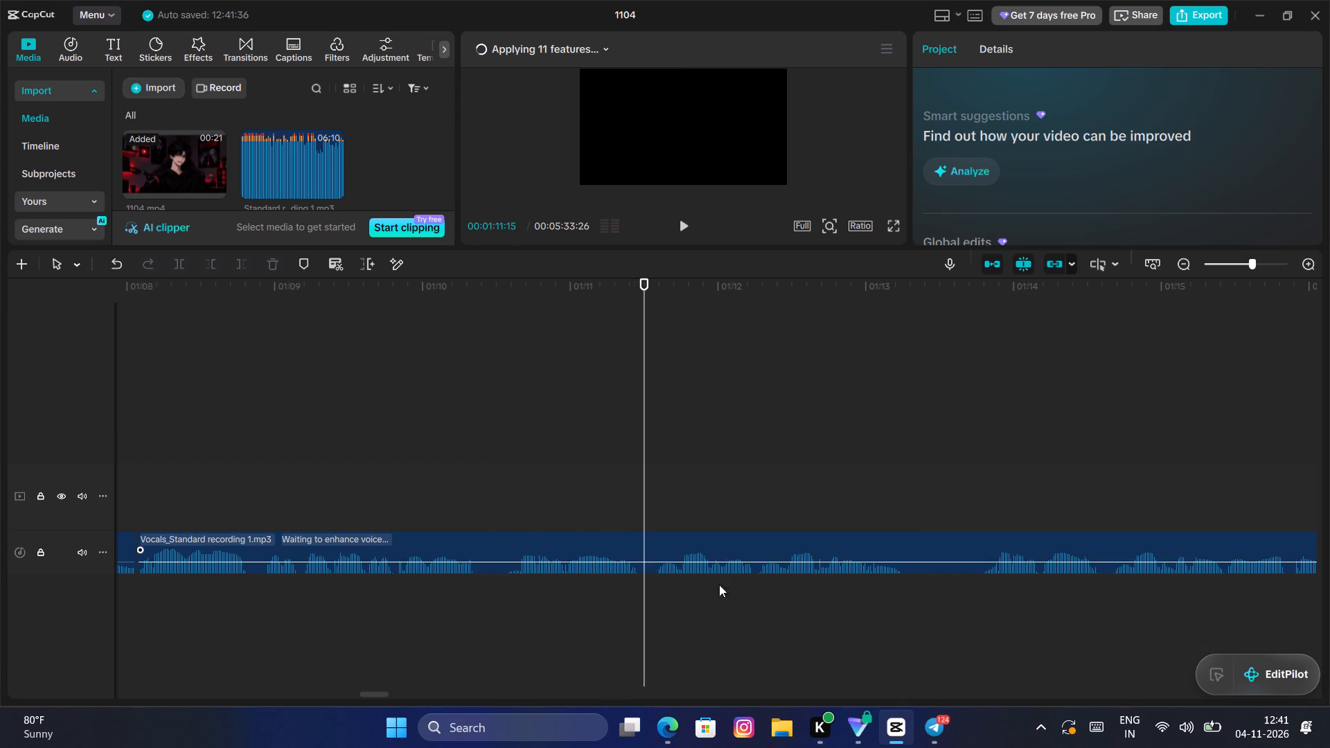
left_click(615, 555)
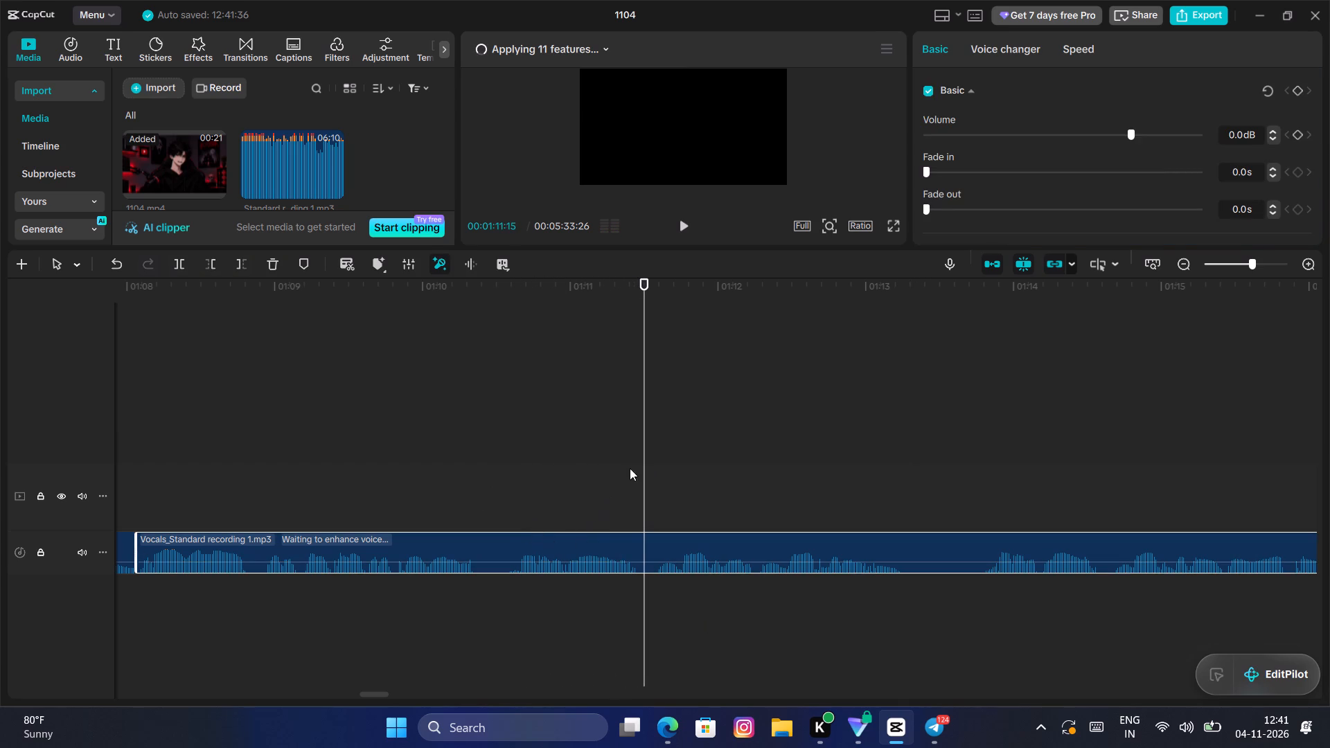
left_click(180, 263)
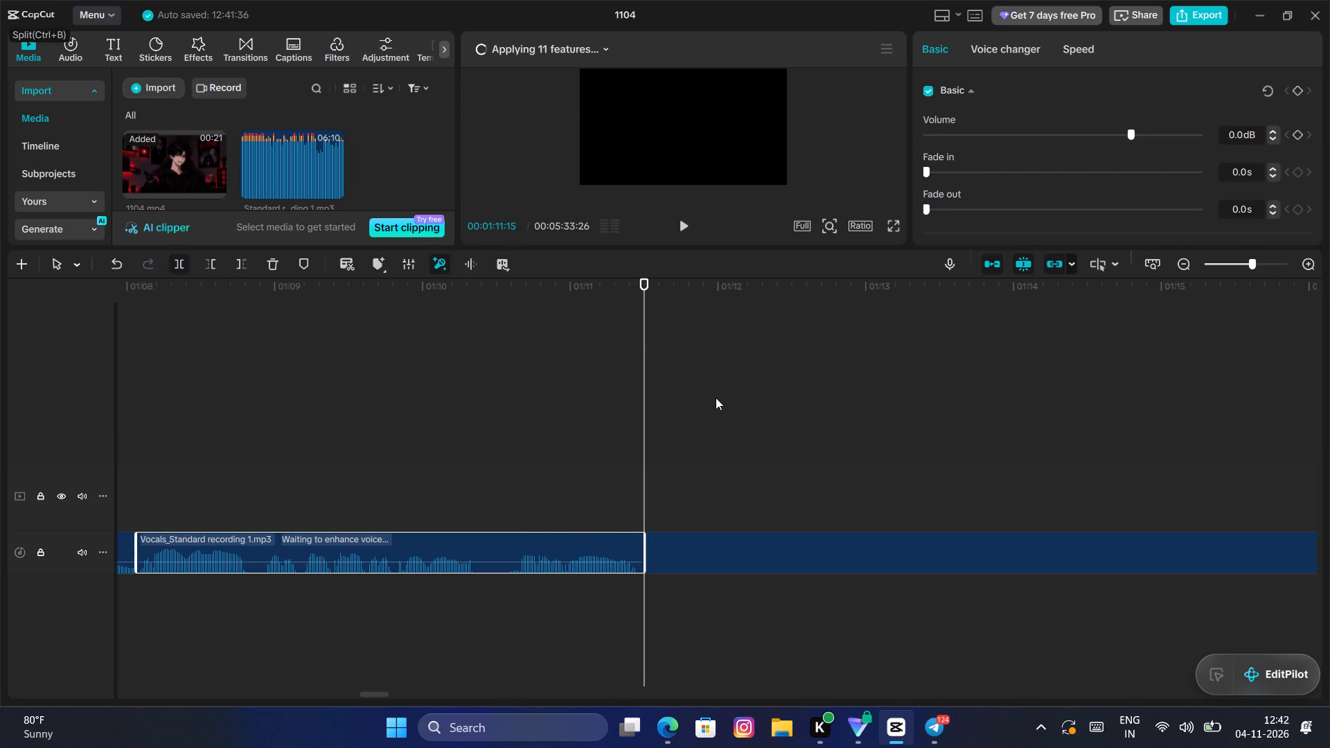
Cut the start of the new twenty-fourth Vocals clip up to 00:01:17:04 and close the gap.
key("space")
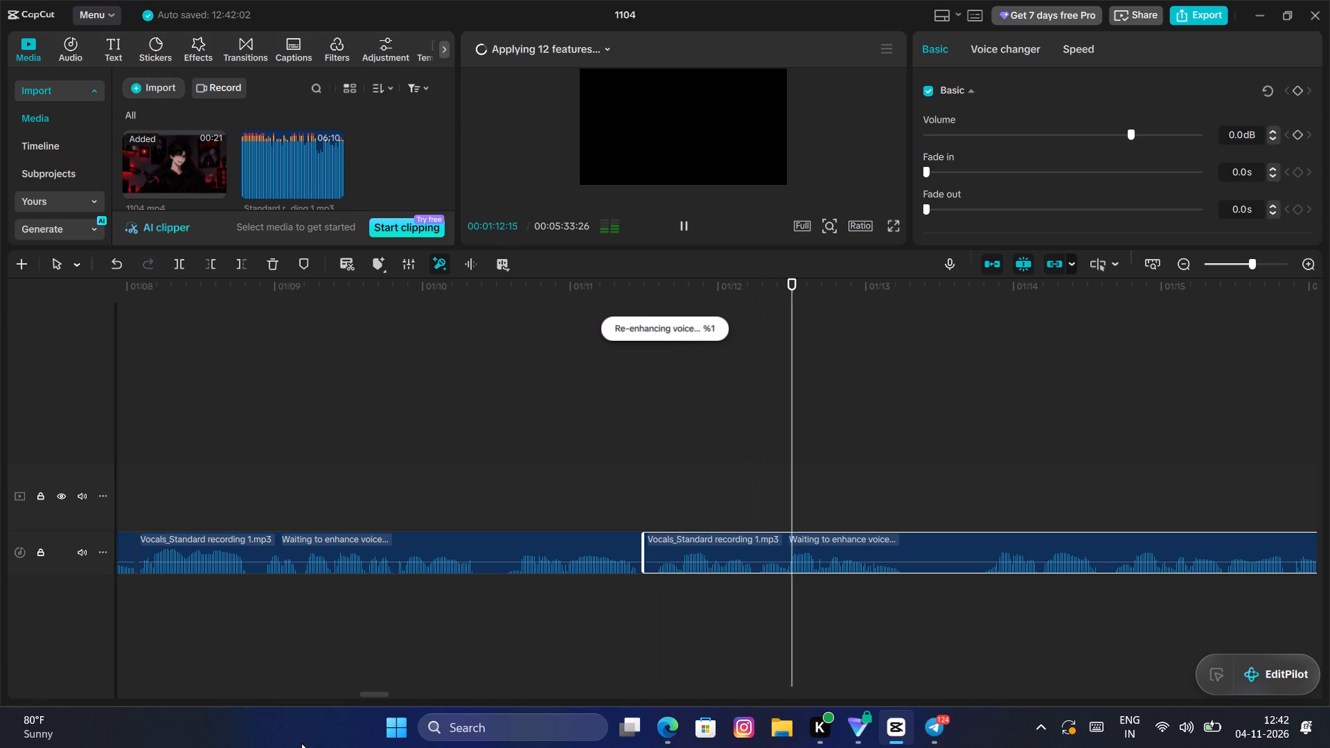
left_click(371, 694)
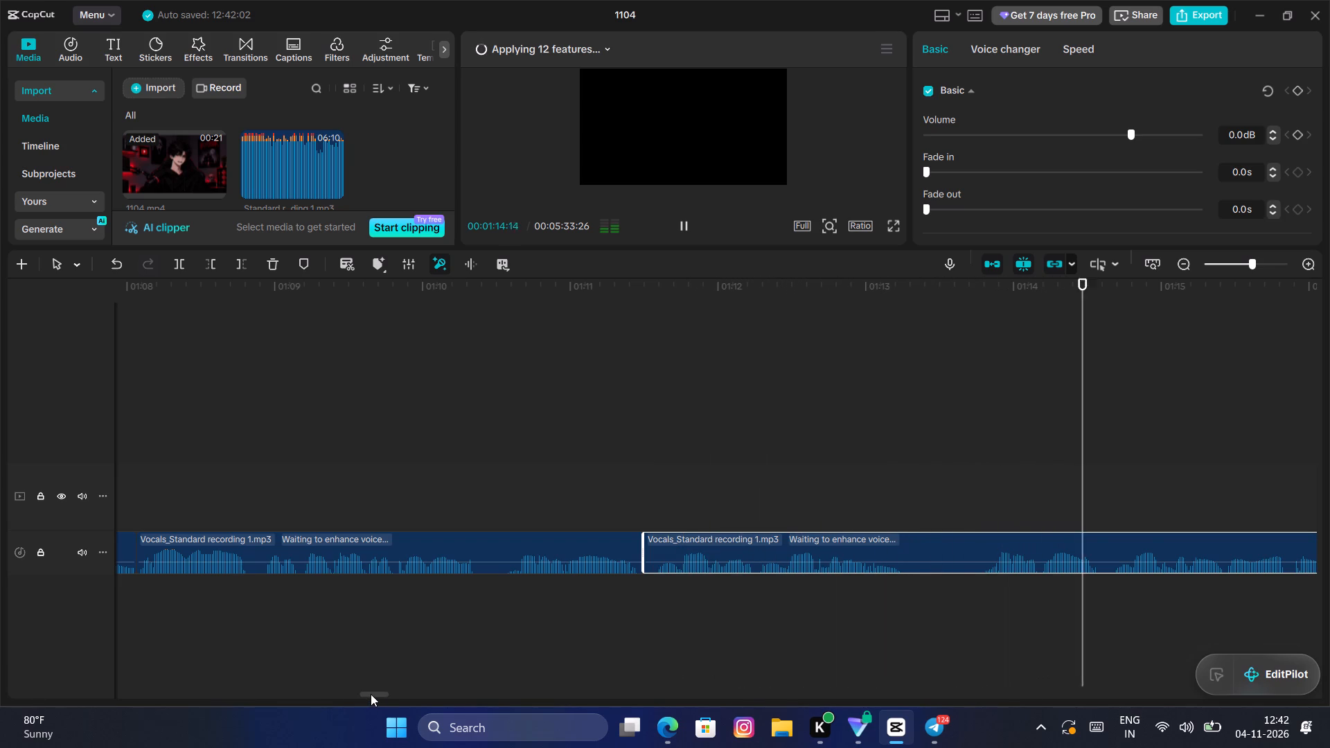
left_click_drag(371, 695, 381, 695)
key("space")
key("space")
key("space")
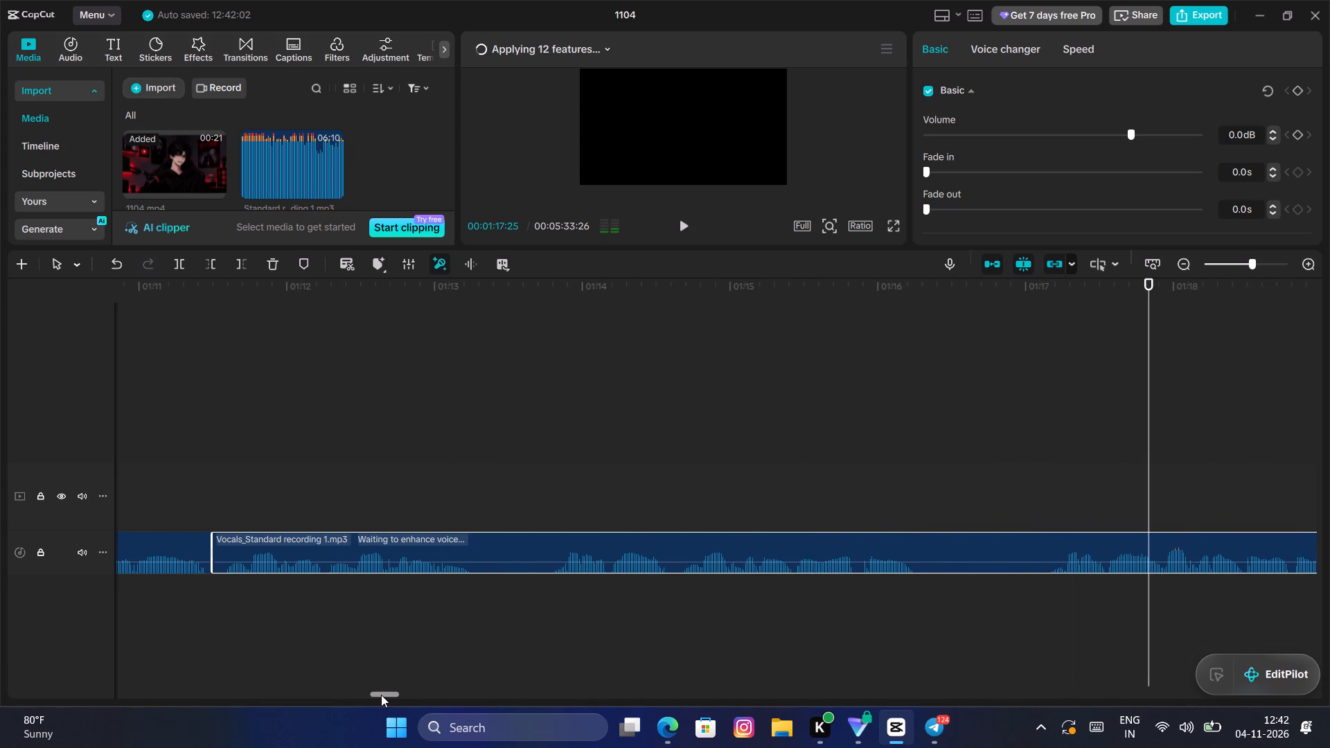
left_click(1036, 485)
left_click_drag(1036, 486, 1045, 504)
left_click(1020, 553)
key("q")
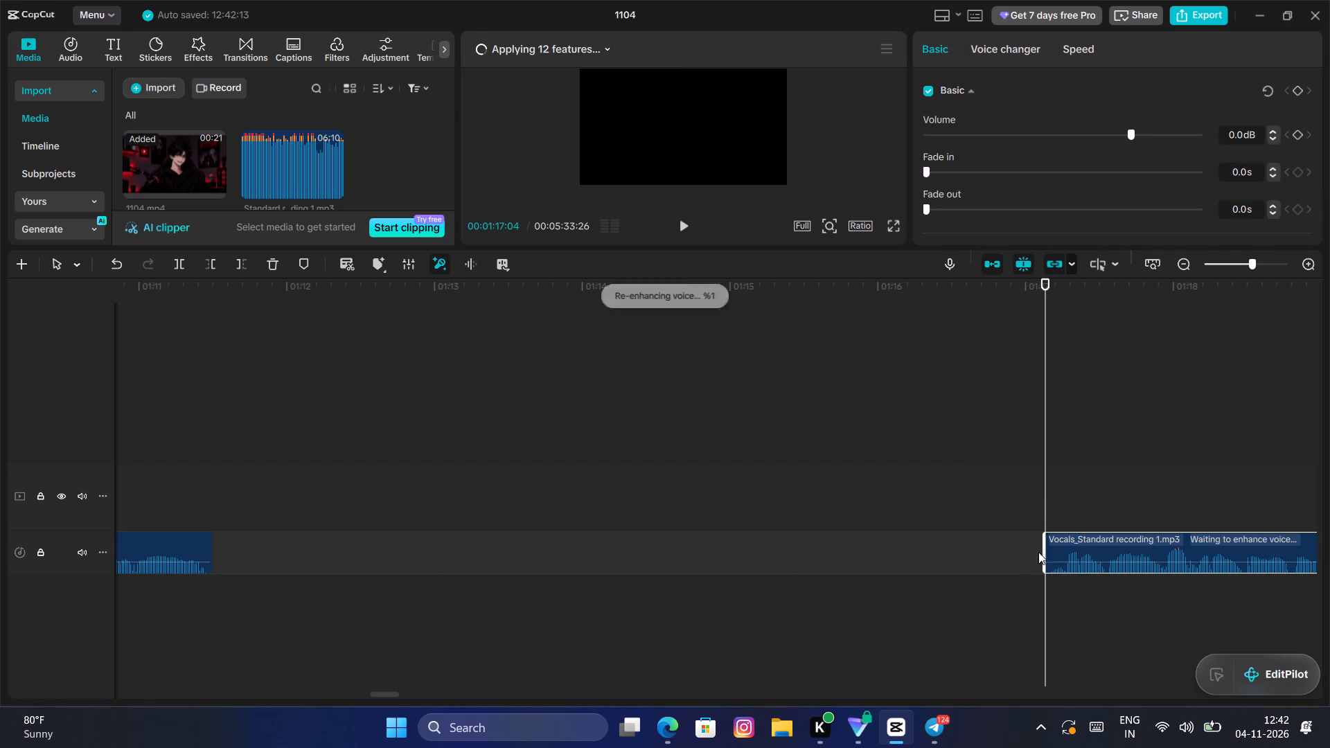
left_click_drag(1075, 557, 254, 559)
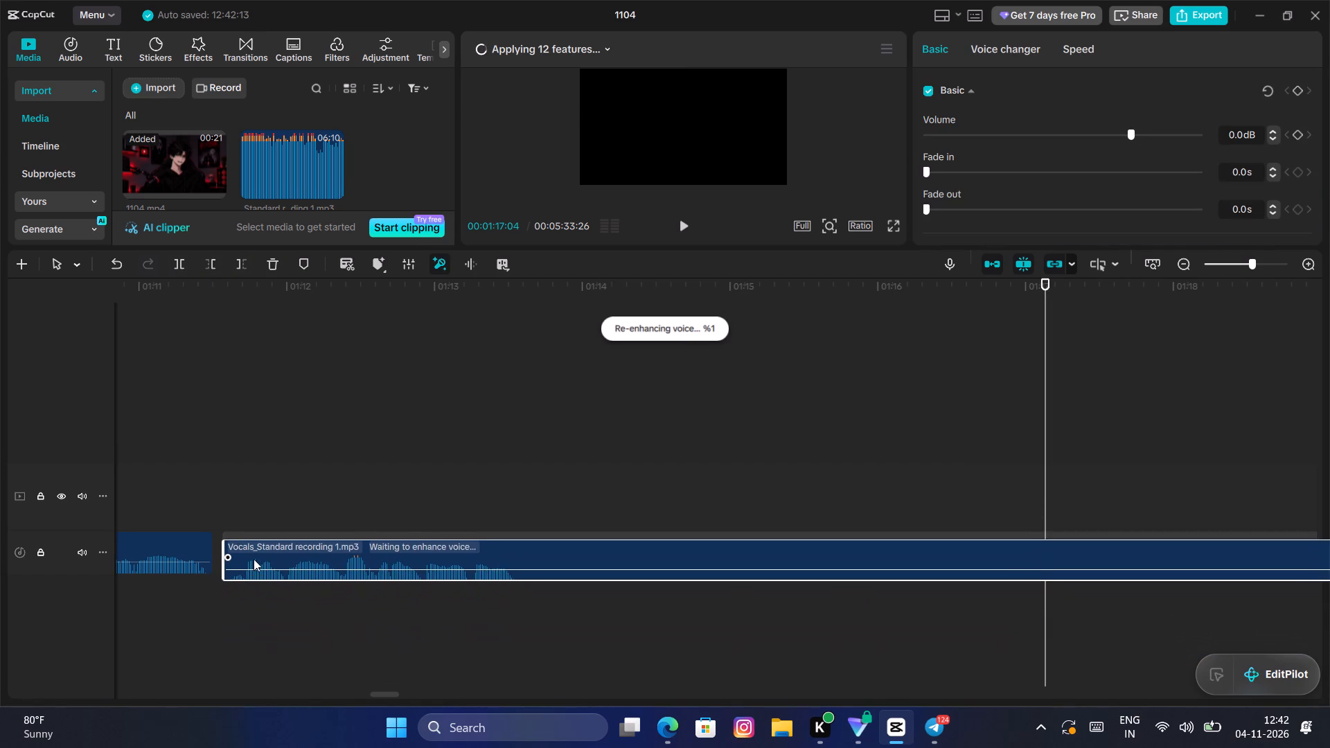
left_click_drag(254, 559, 243, 563)
Trim the end of the twenty-third Vocals clip back to 00:01:10:16 and move the following clip back near it.
left_click(159, 498)
key("space")
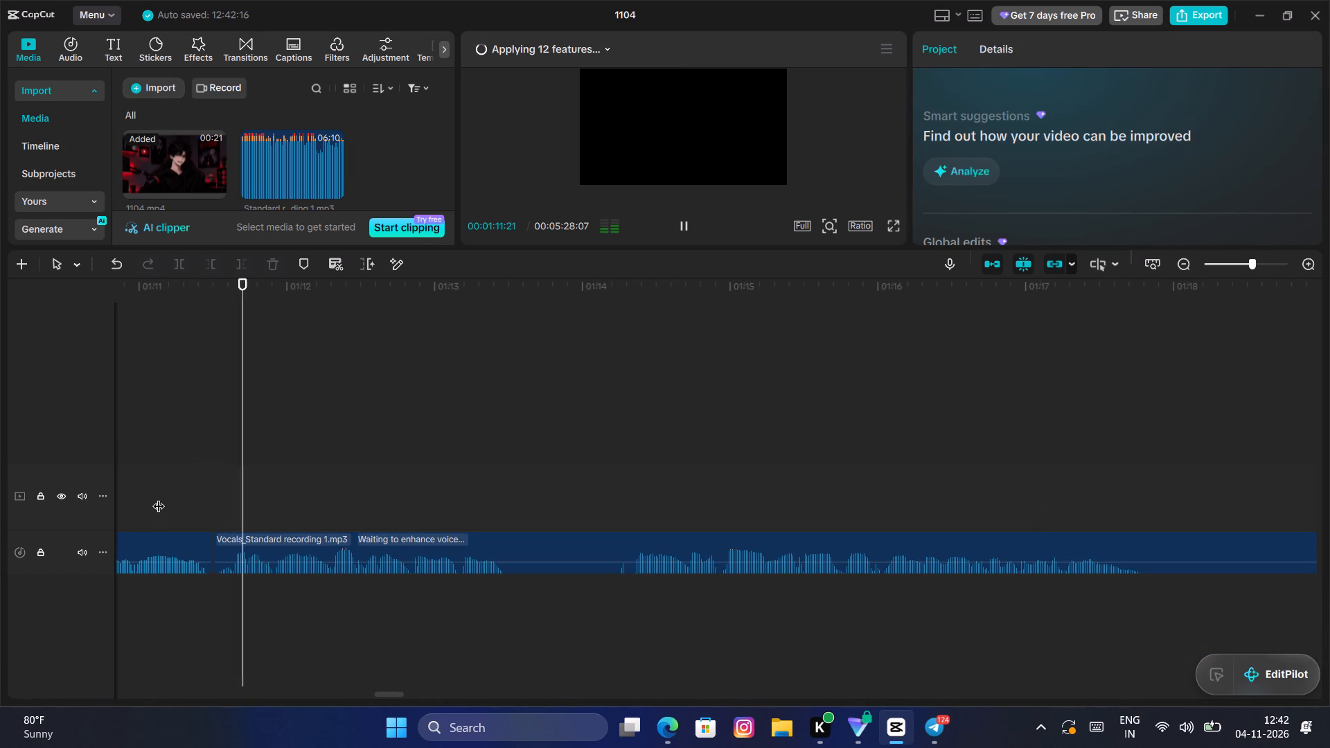
key("space")
left_click(157, 501)
left_click_drag(157, 501, 88, 512)
key("space")
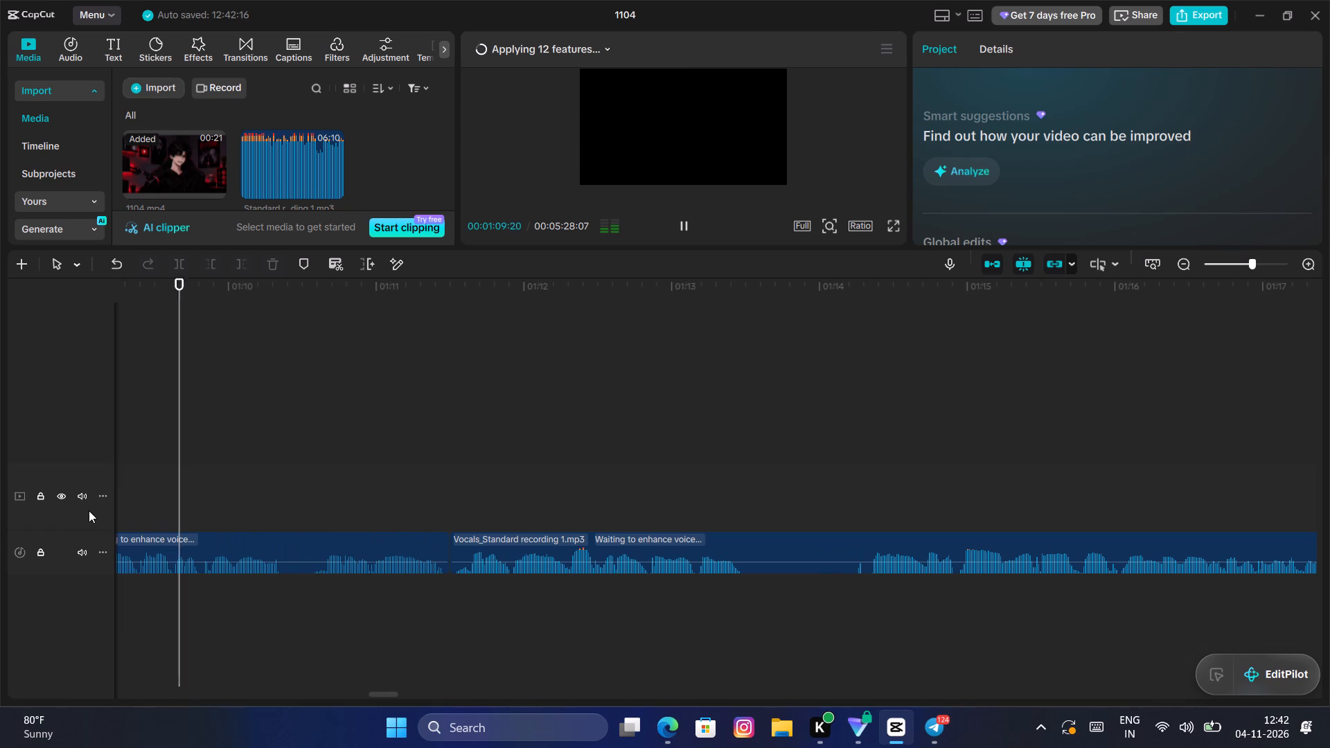
key("space")
left_click(284, 507)
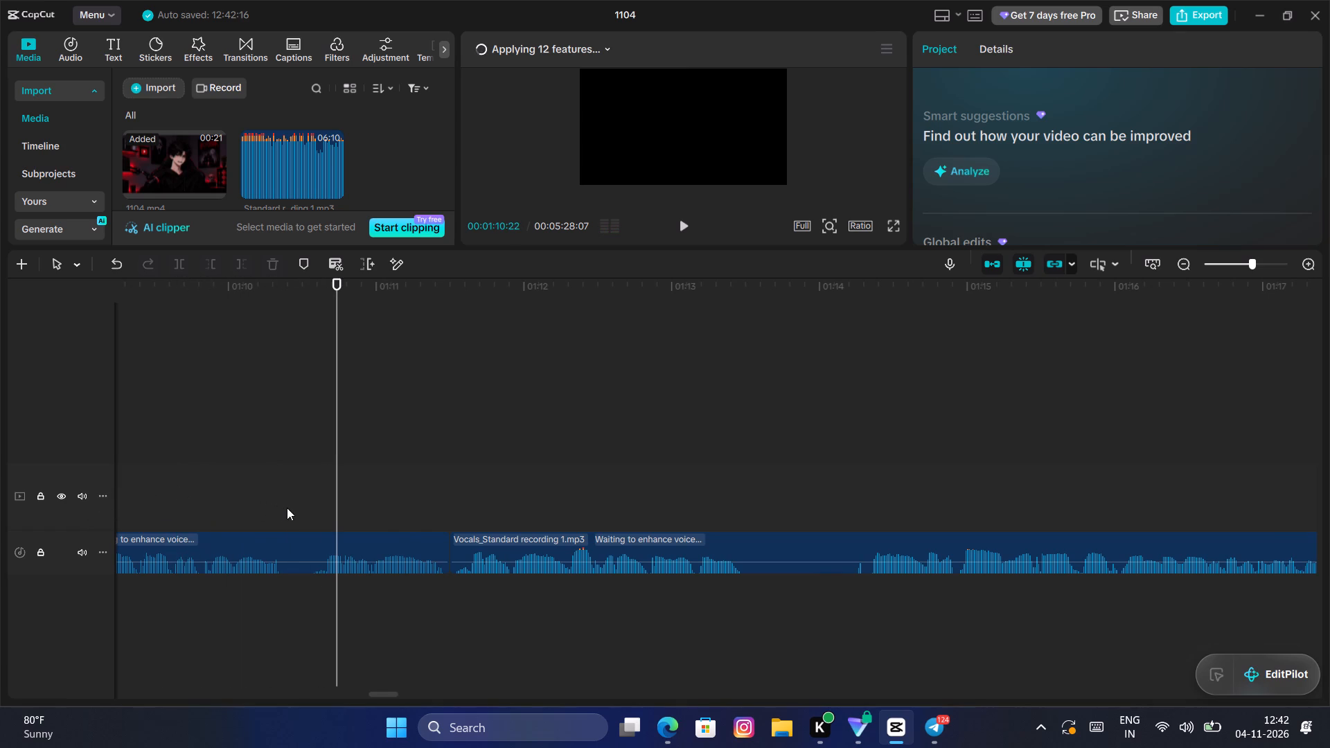
left_click_drag(287, 508, 306, 519)
left_click(309, 539)
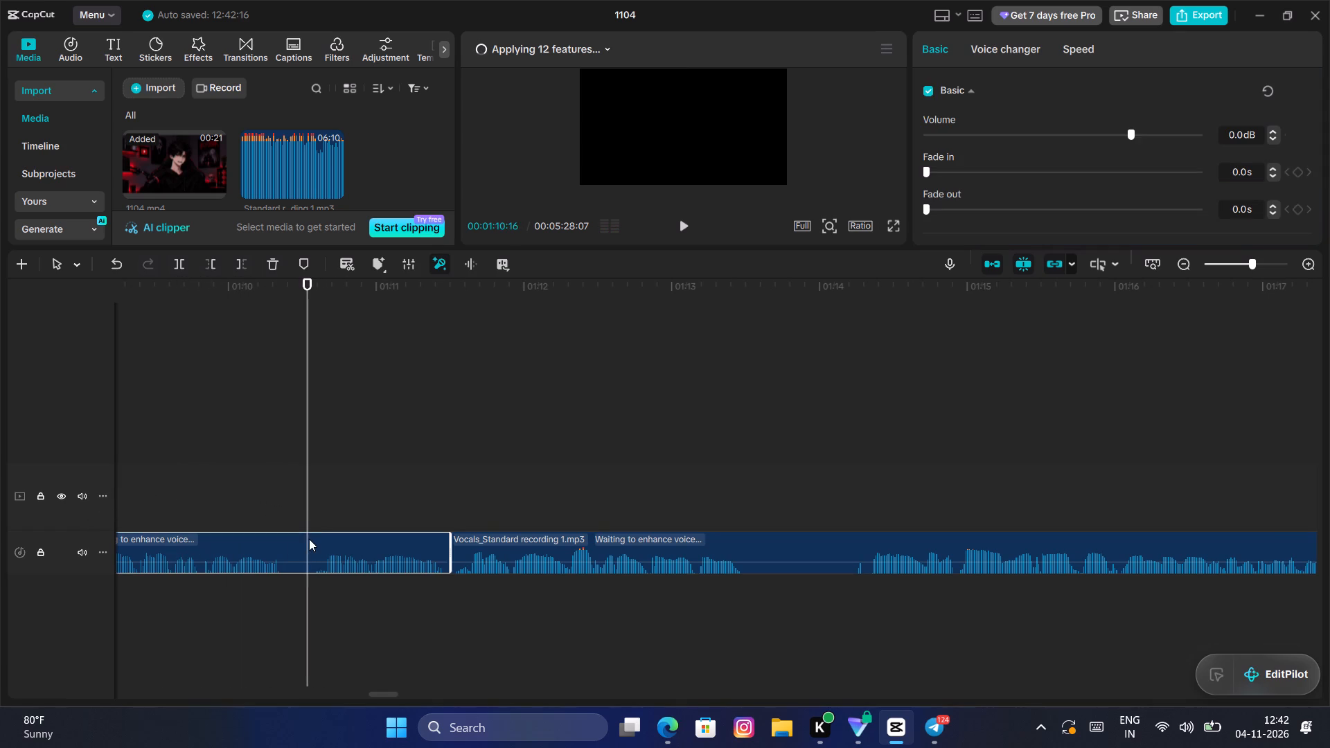
key("w")
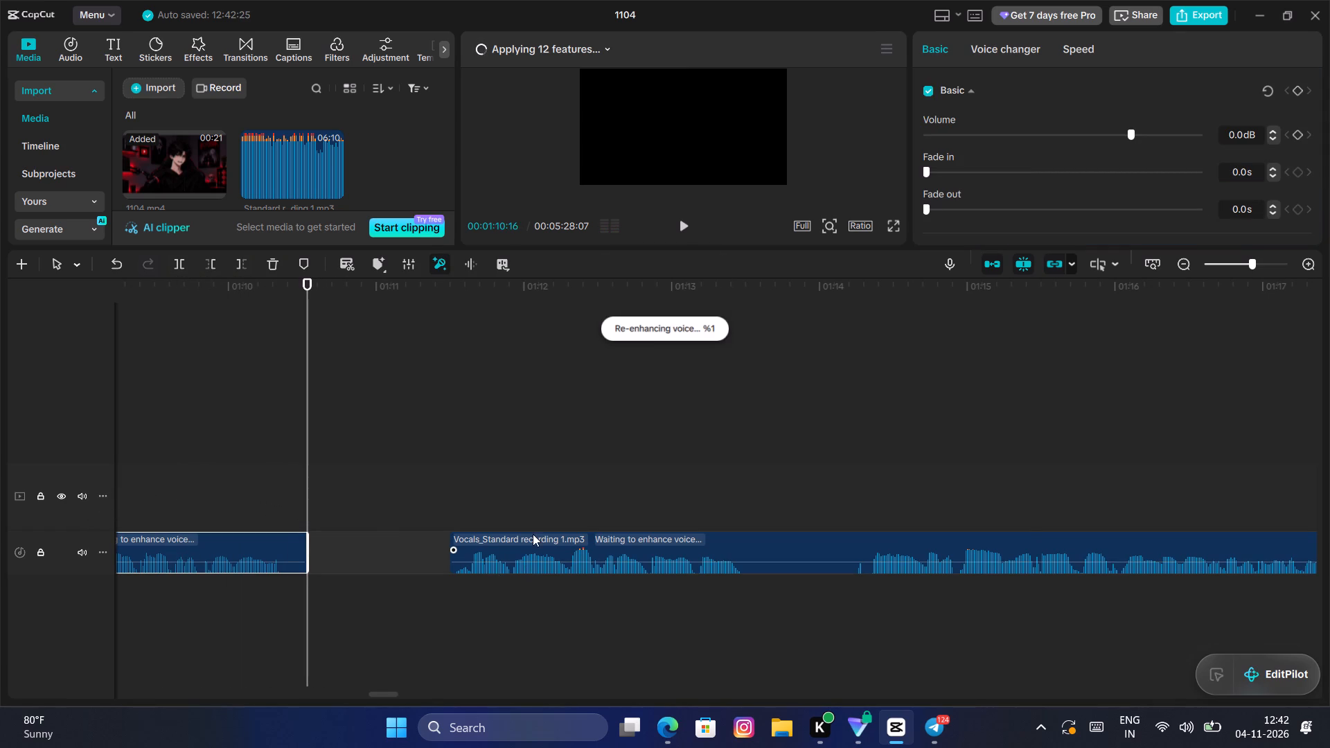
left_click_drag(533, 543, 398, 546)
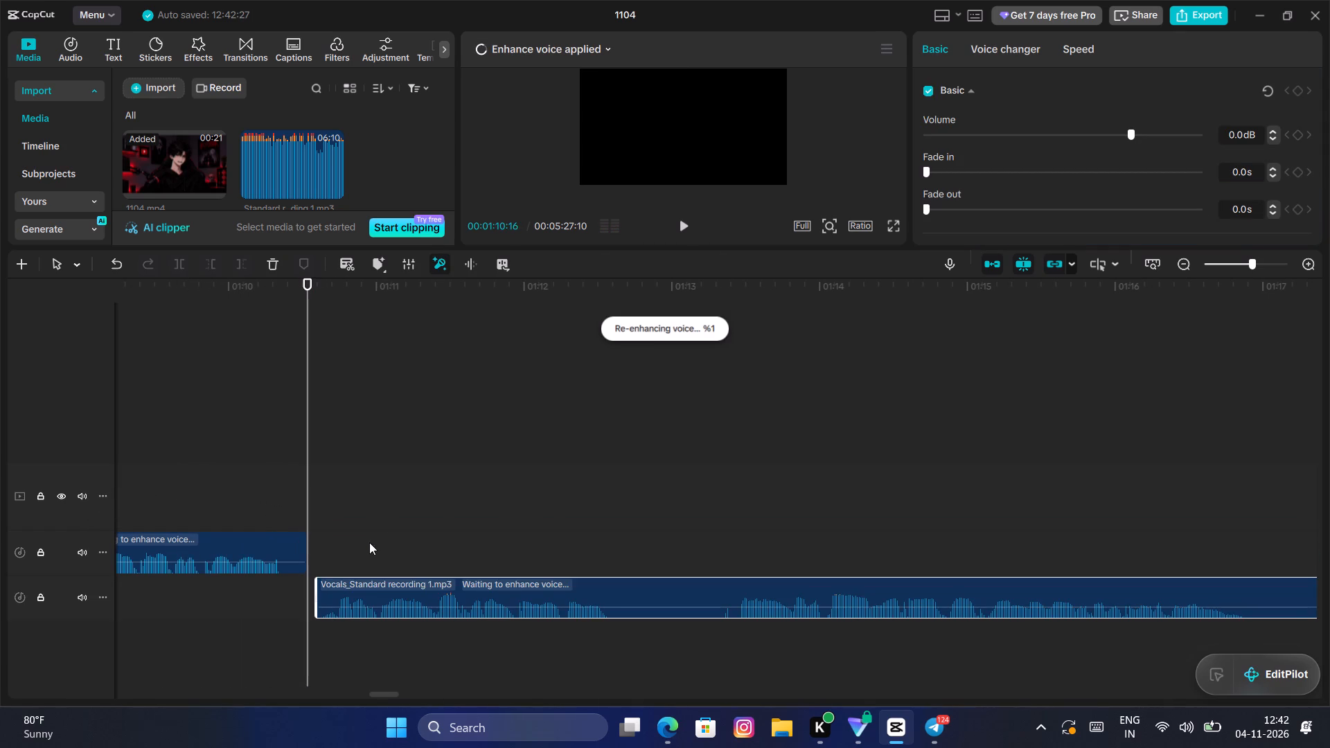
Trim a few more frames off the twenty-third Vocals clip's end and place the following clip directly against it on the same track.
left_click(281, 551)
left_click_drag(307, 542, 307, 549)
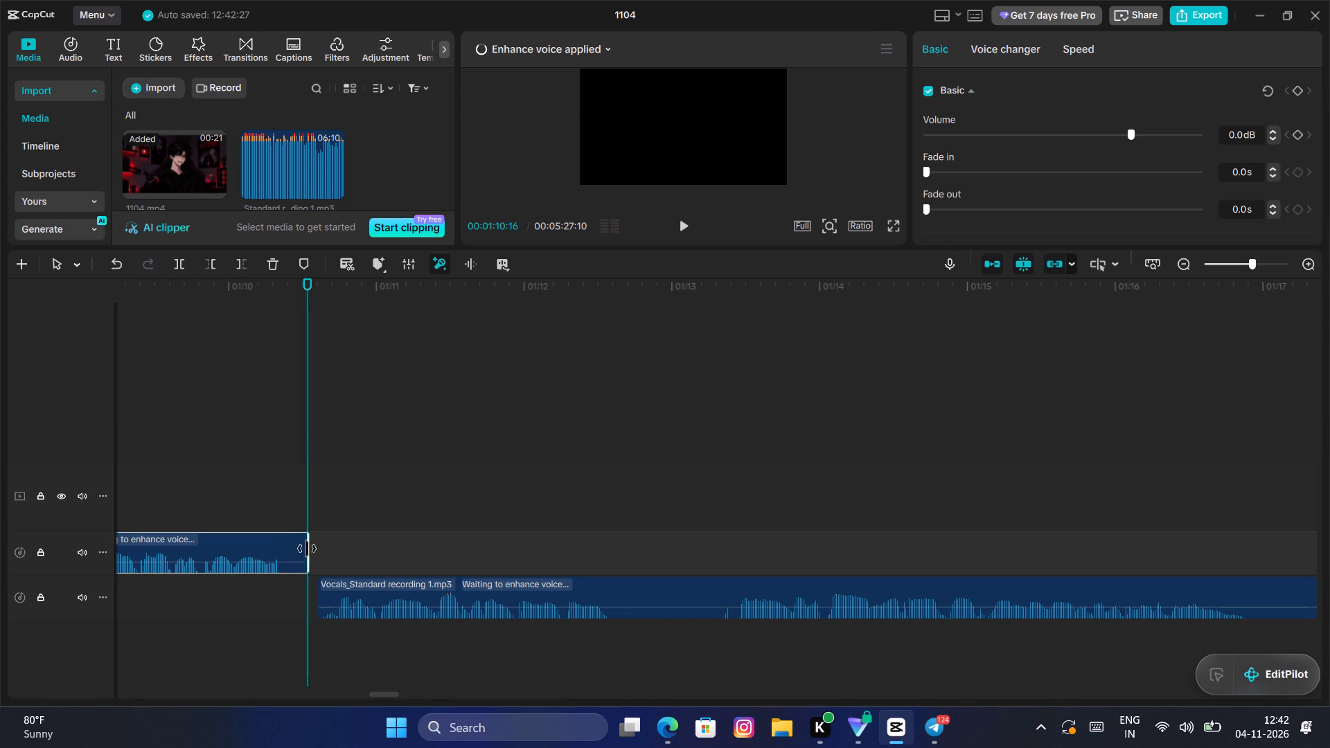
left_click_drag(307, 549, 286, 556)
left_click_drag(349, 594, 333, 558)
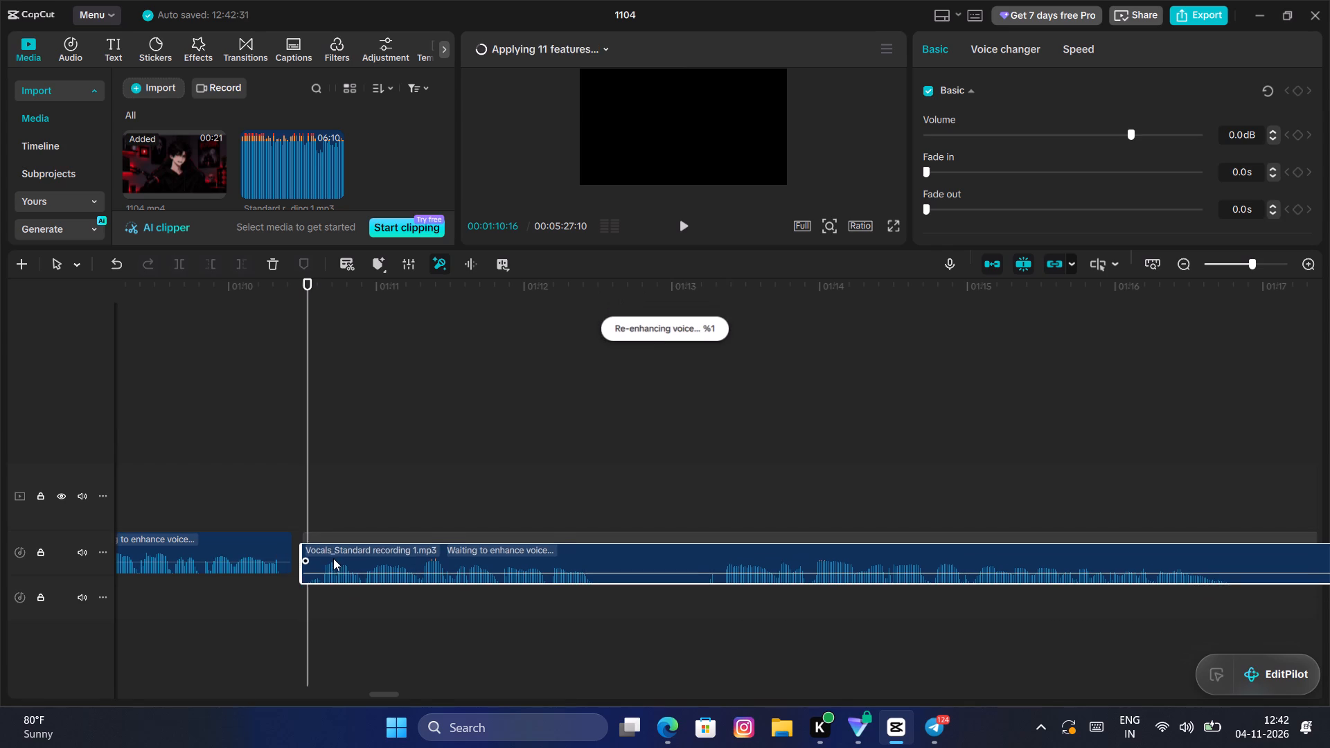
left_click_drag(333, 558, 327, 553)
Play back the vocals from 00:01:10:03 across the new join through the following phrase.
left_click(244, 499)
key("c")
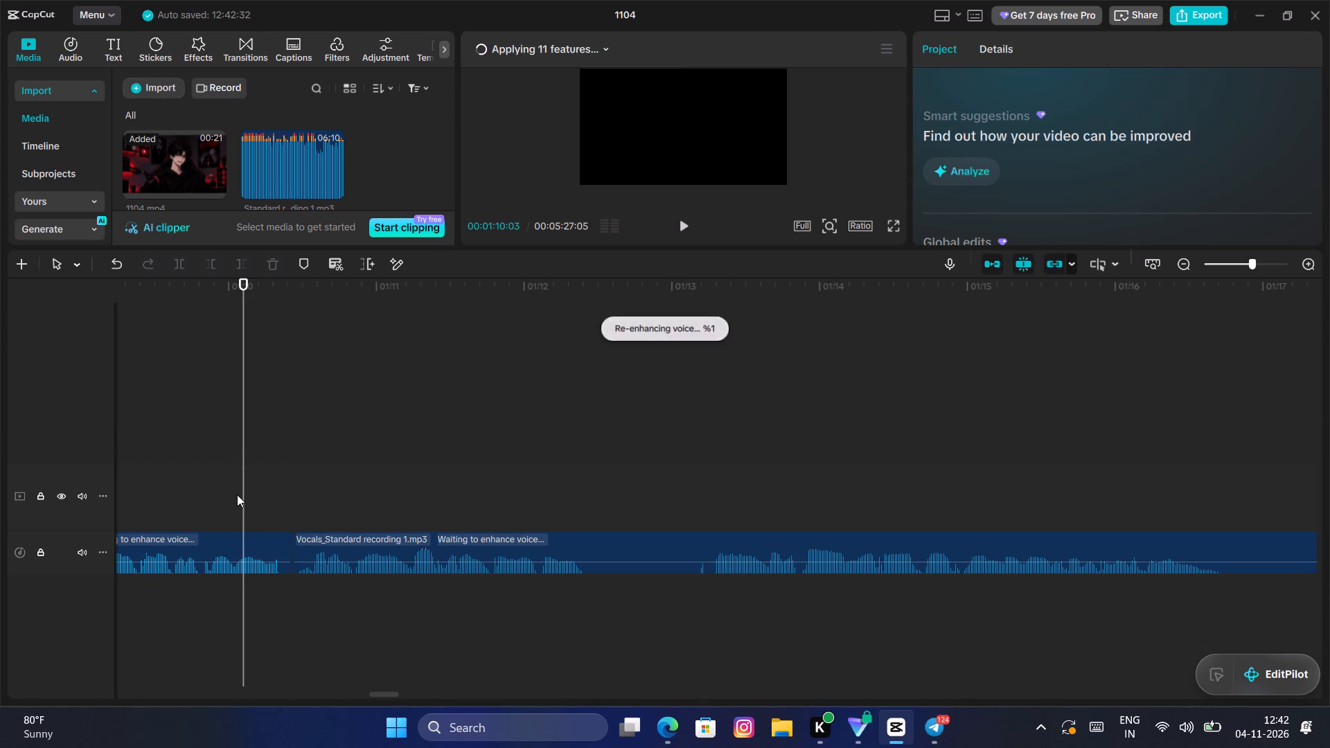
key("space")
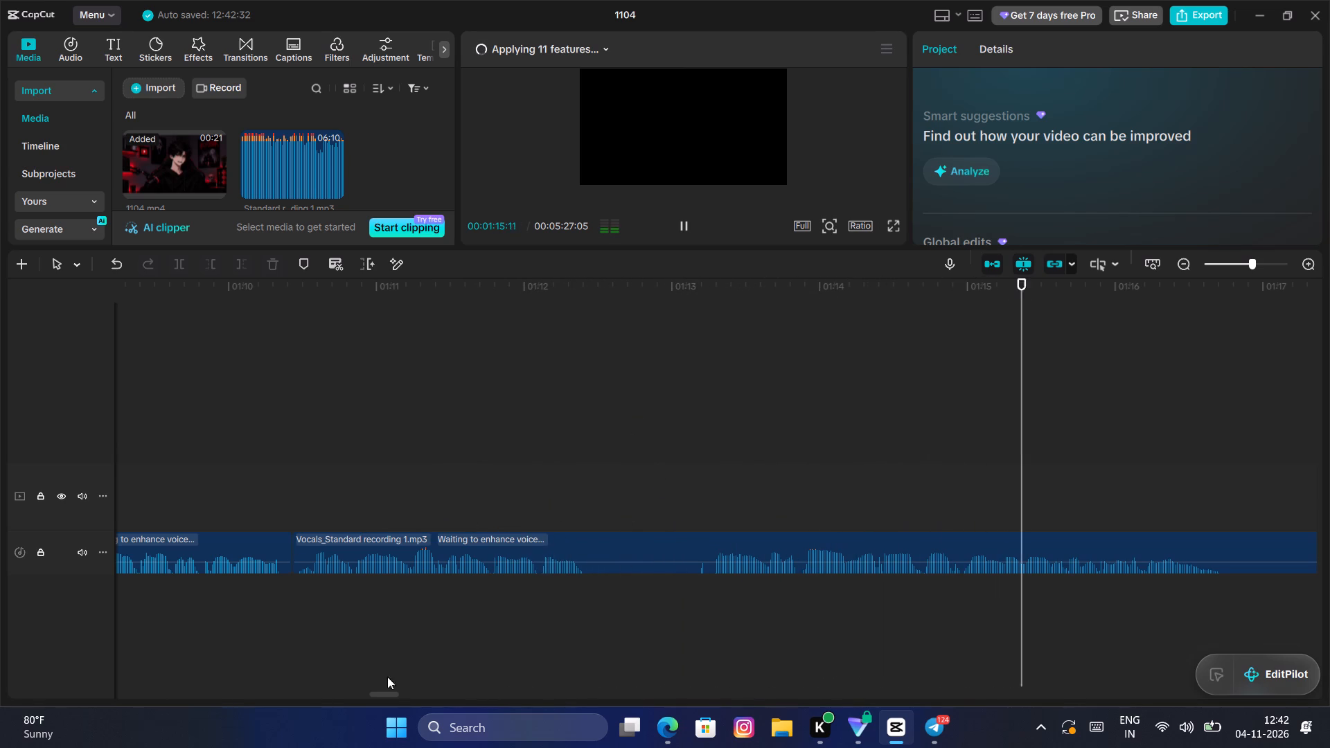
left_click(396, 697)
key("space")
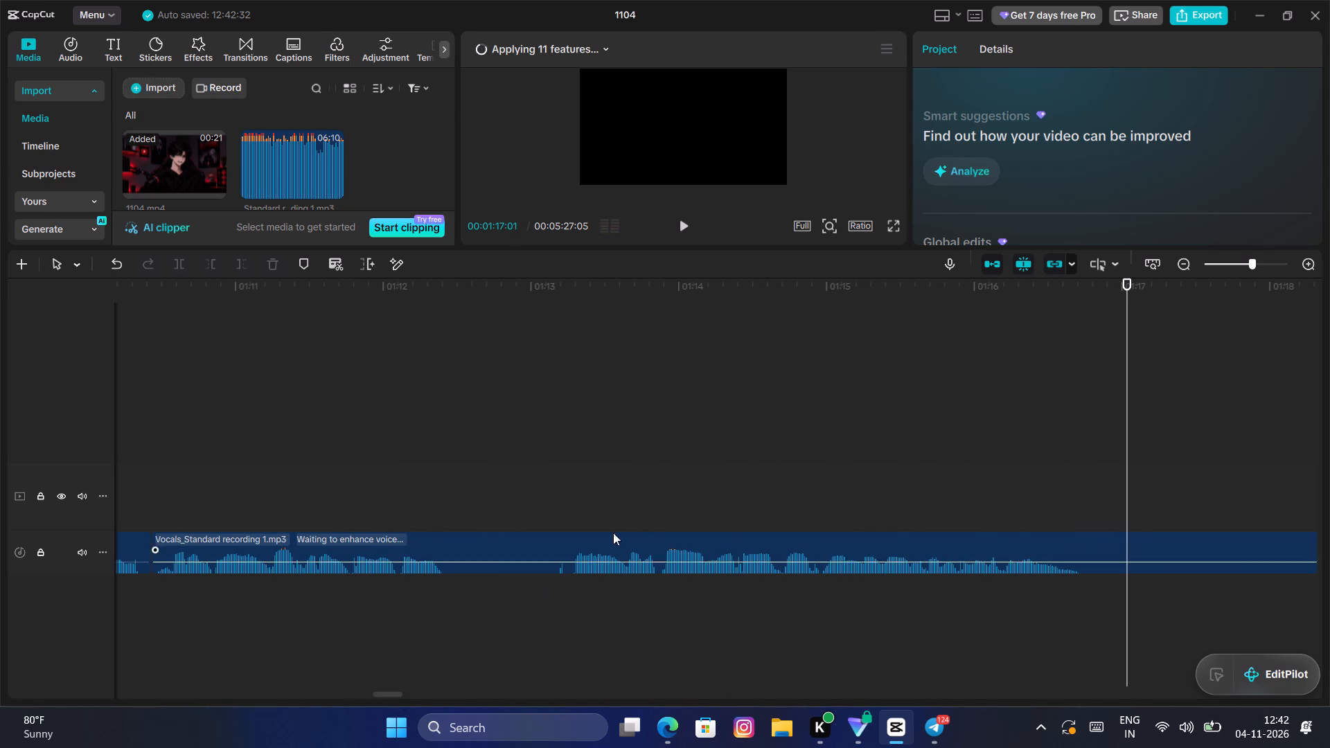
Find the cut point in the second phrase of the twenty-fourth Vocals clip and split the clip at 00:01:13:16.
left_click(558, 483)
key("space")
key("space")
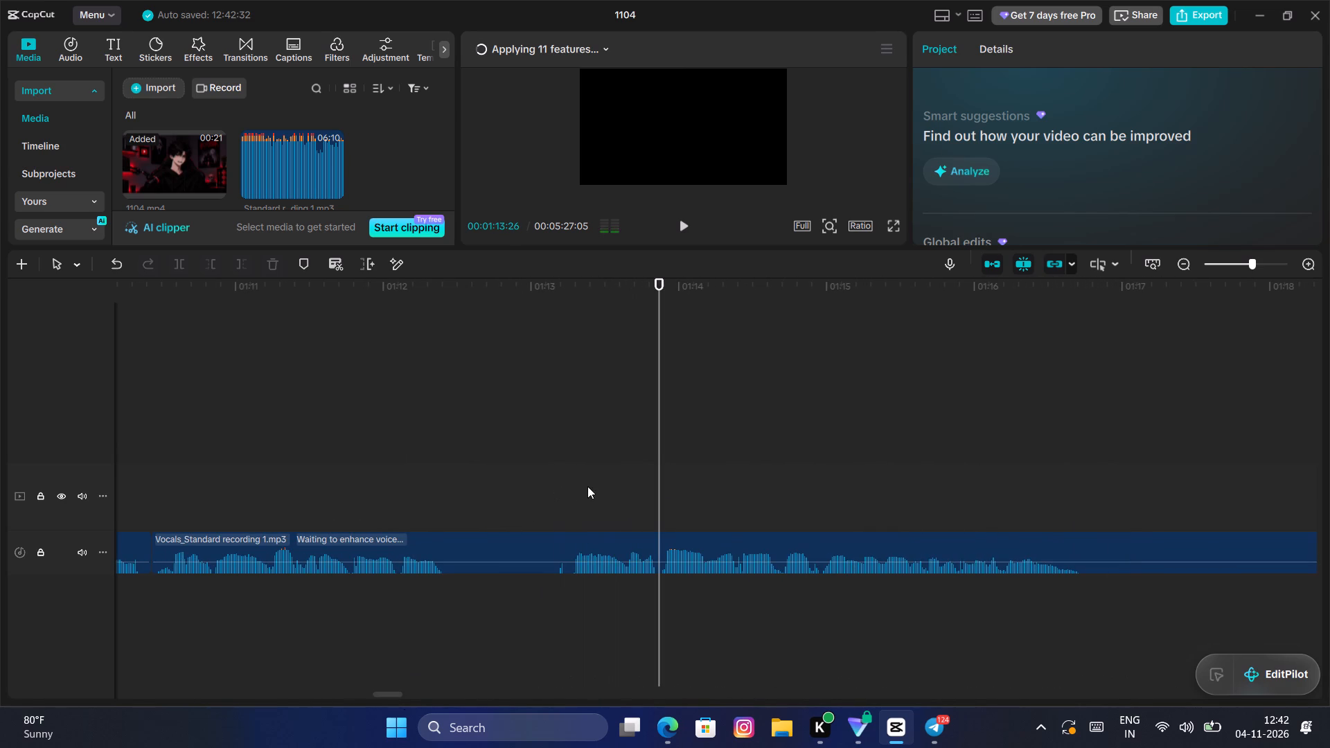
left_click(502, 492)
left_click(585, 493)
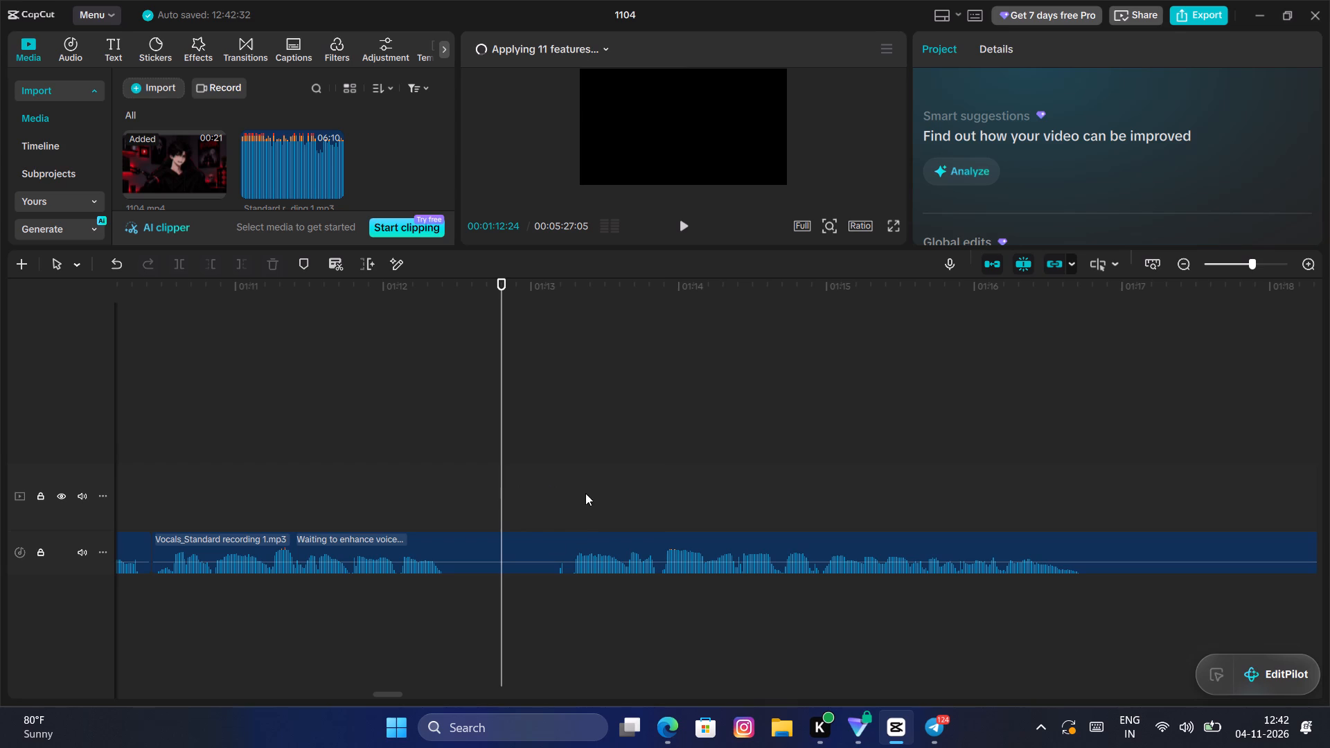
left_click_drag(585, 494, 604, 495)
key("space")
key("space")
left_click(601, 496)
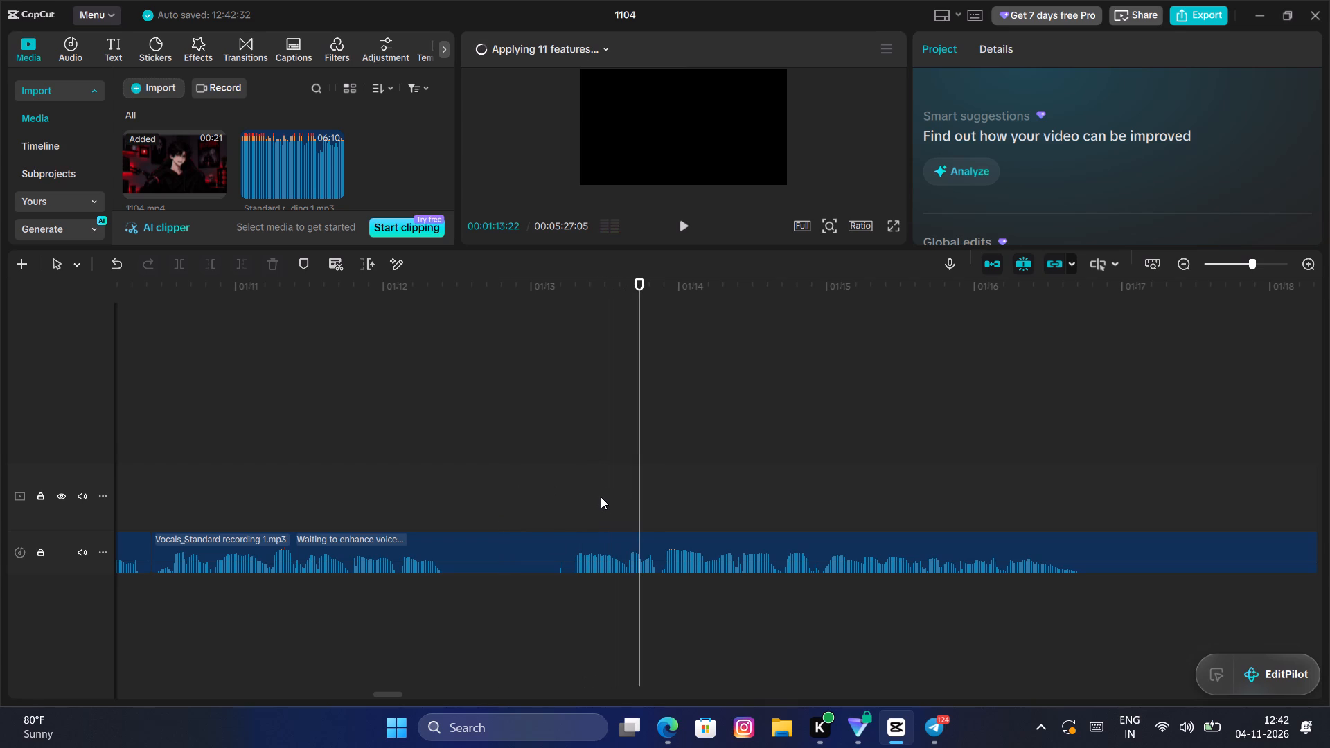
key("space")
key("space")
left_click(612, 490)
key("space")
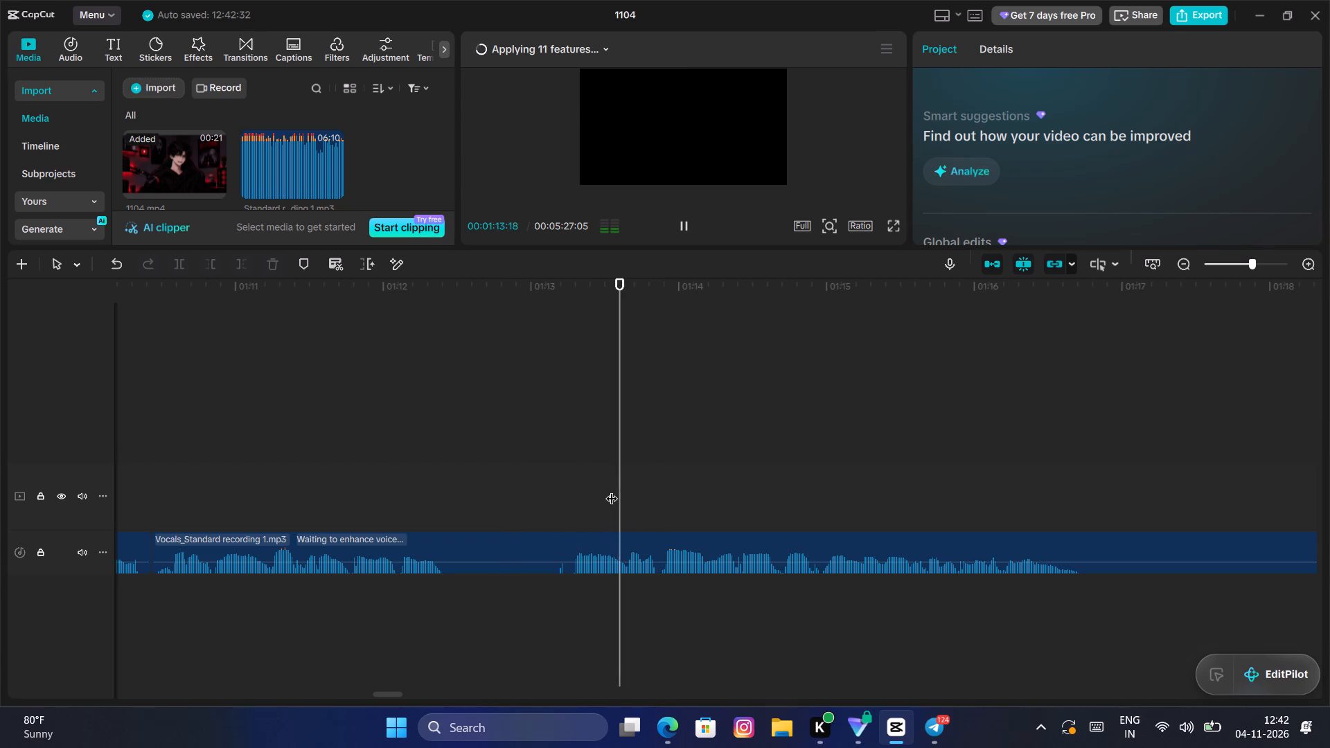
key("space")
left_click(612, 491)
key("space")
key("space")
left_click(612, 491)
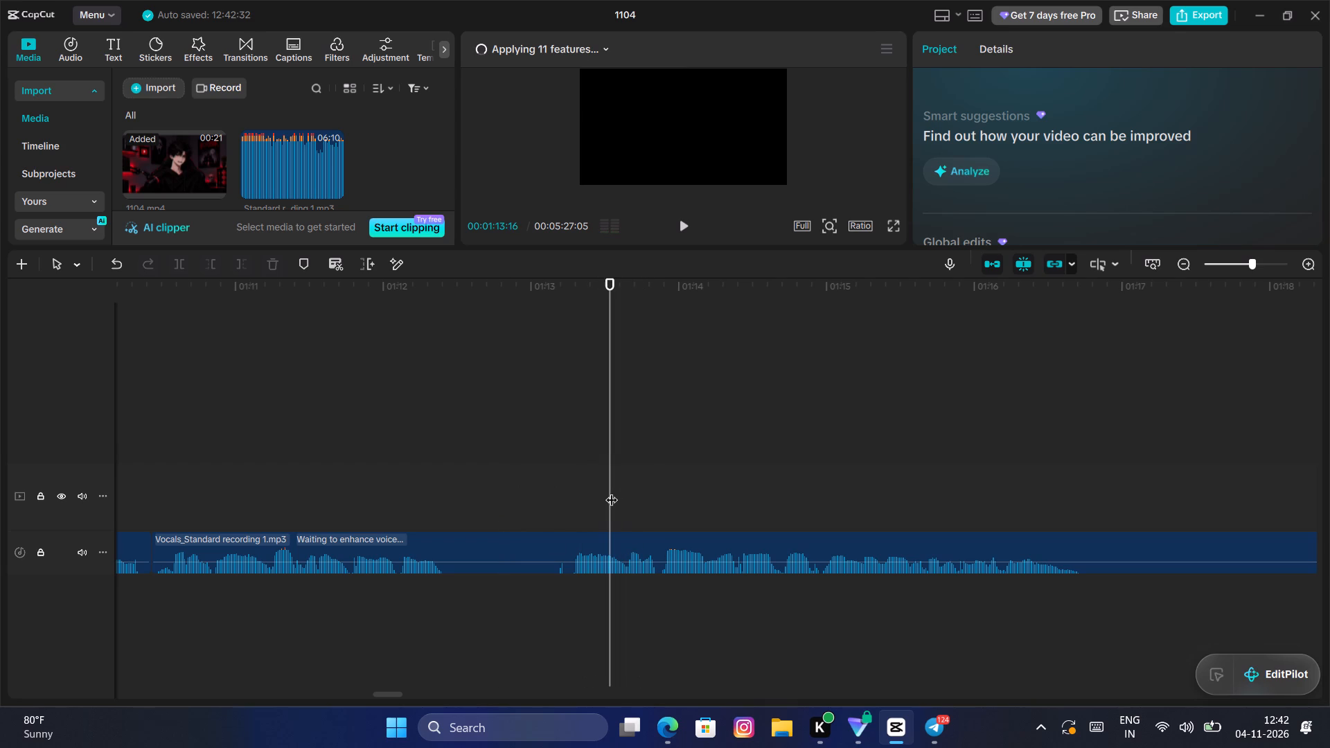
left_click(600, 543)
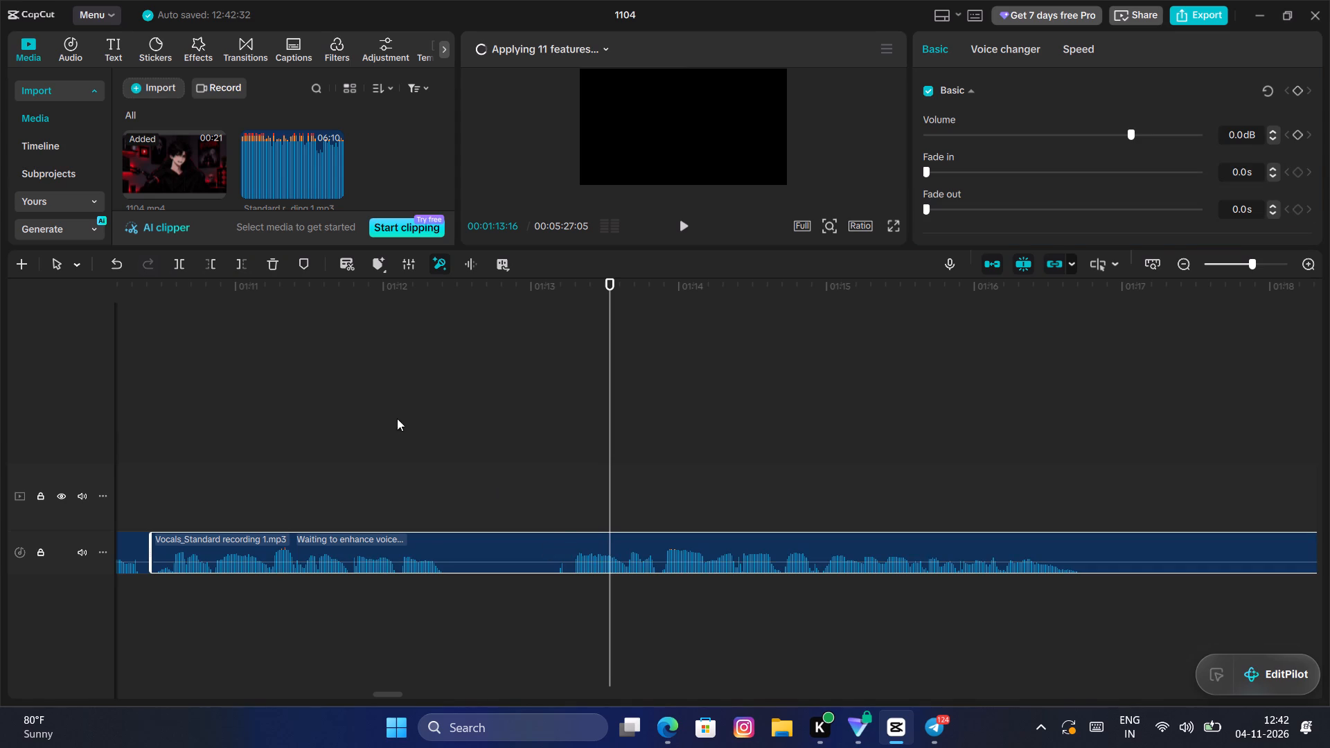
left_click(168, 264)
left_click(180, 262)
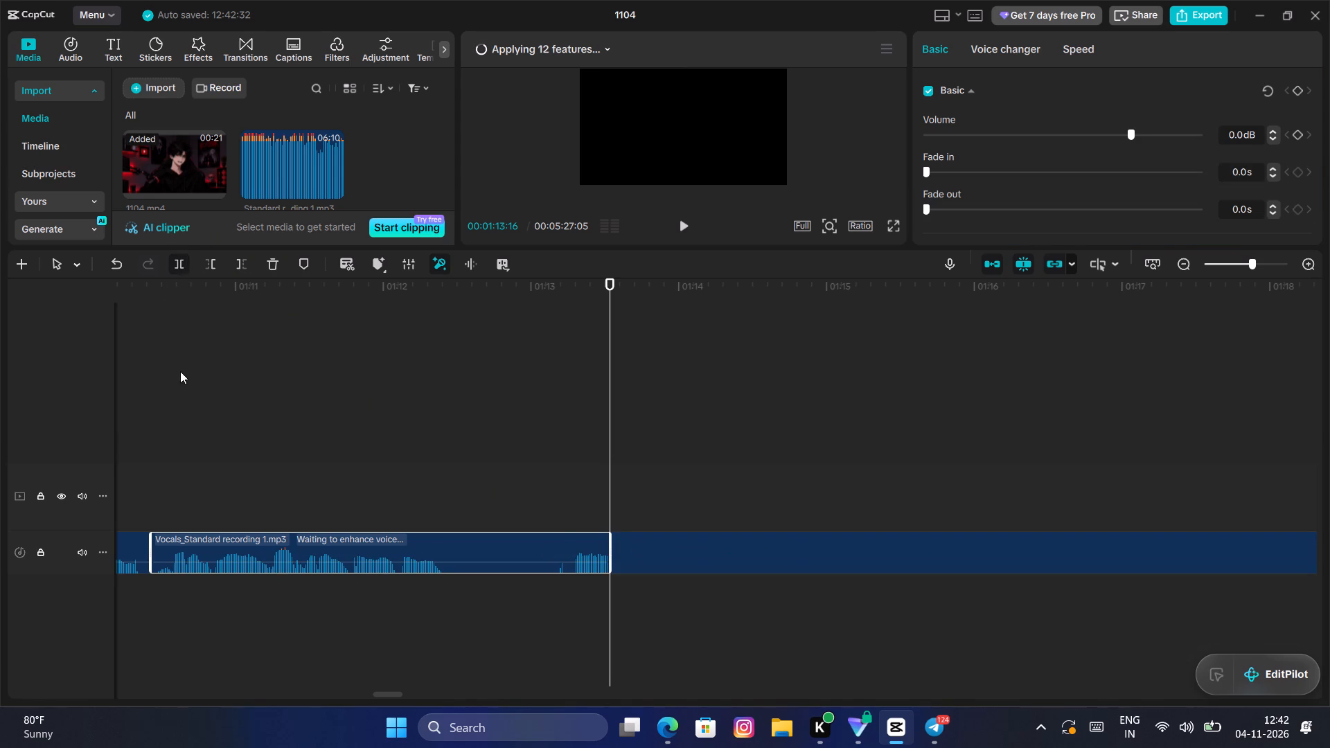
Play back the second phrase of the twenty-fourth Vocals clip and trim the clip's end back to 00:01:12:12.
left_click(180, 375)
key("space")
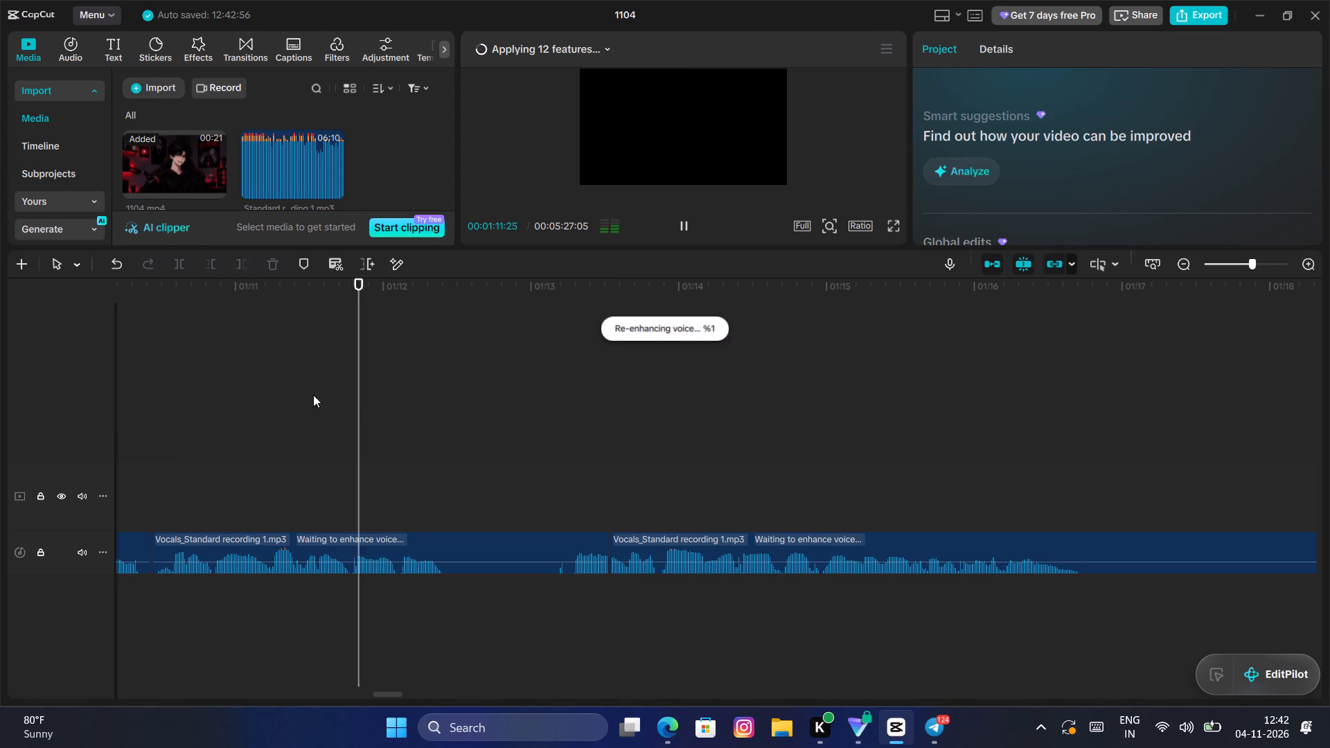
key("space")
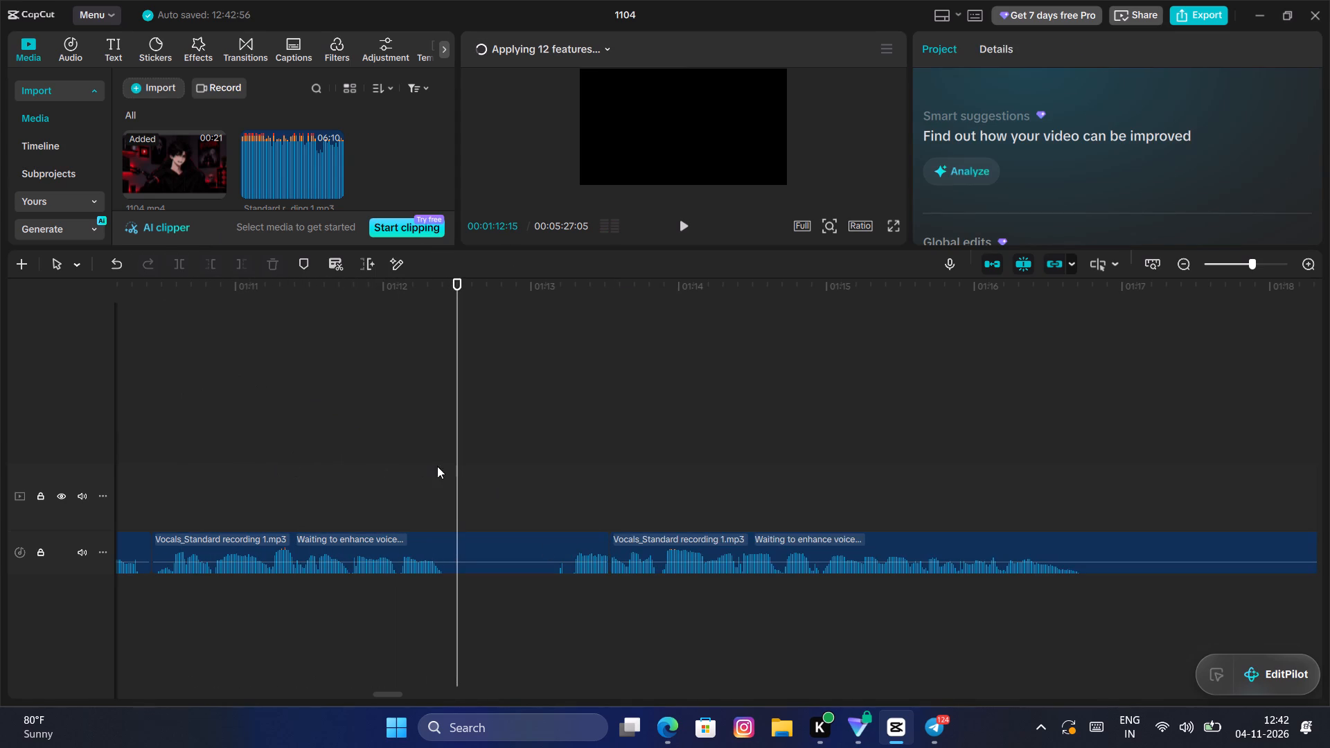
left_click_drag(455, 446, 445, 483)
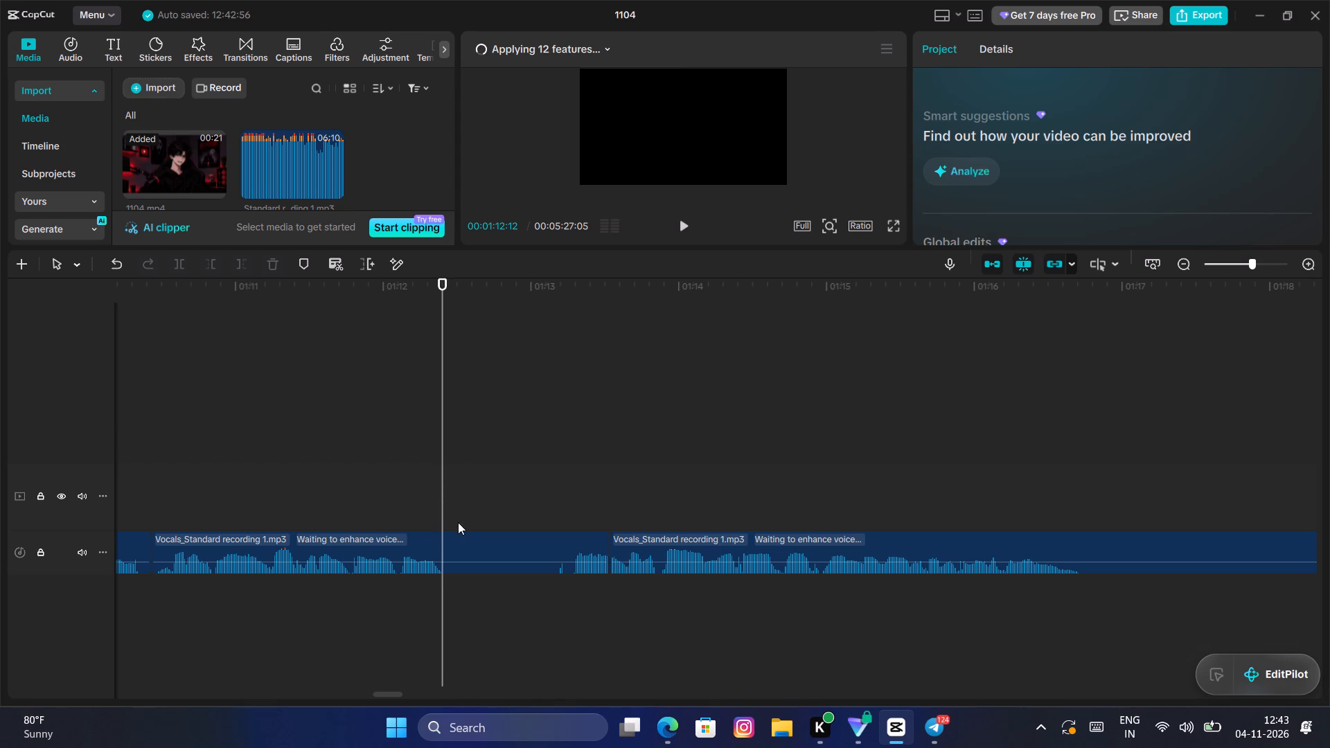
left_click(461, 528)
left_click(434, 506)
left_click_drag(434, 506, 441, 504)
left_click_drag(441, 504, 442, 504)
left_click(464, 555)
key("w")
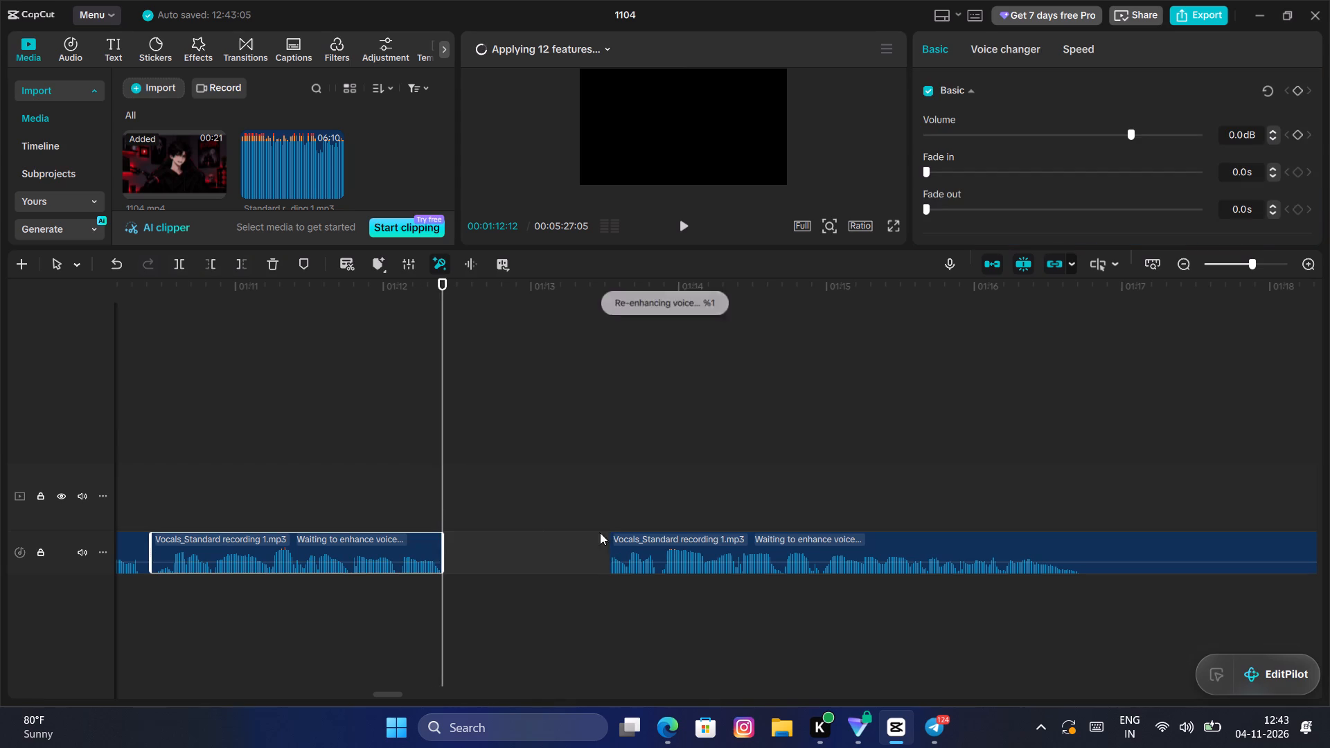
Move the twenty-fifth Vocals clip back on the same track until it sits directly against the trimmed clip's end.
left_click_drag(661, 561, 630, 559)
key("ctrl+z")
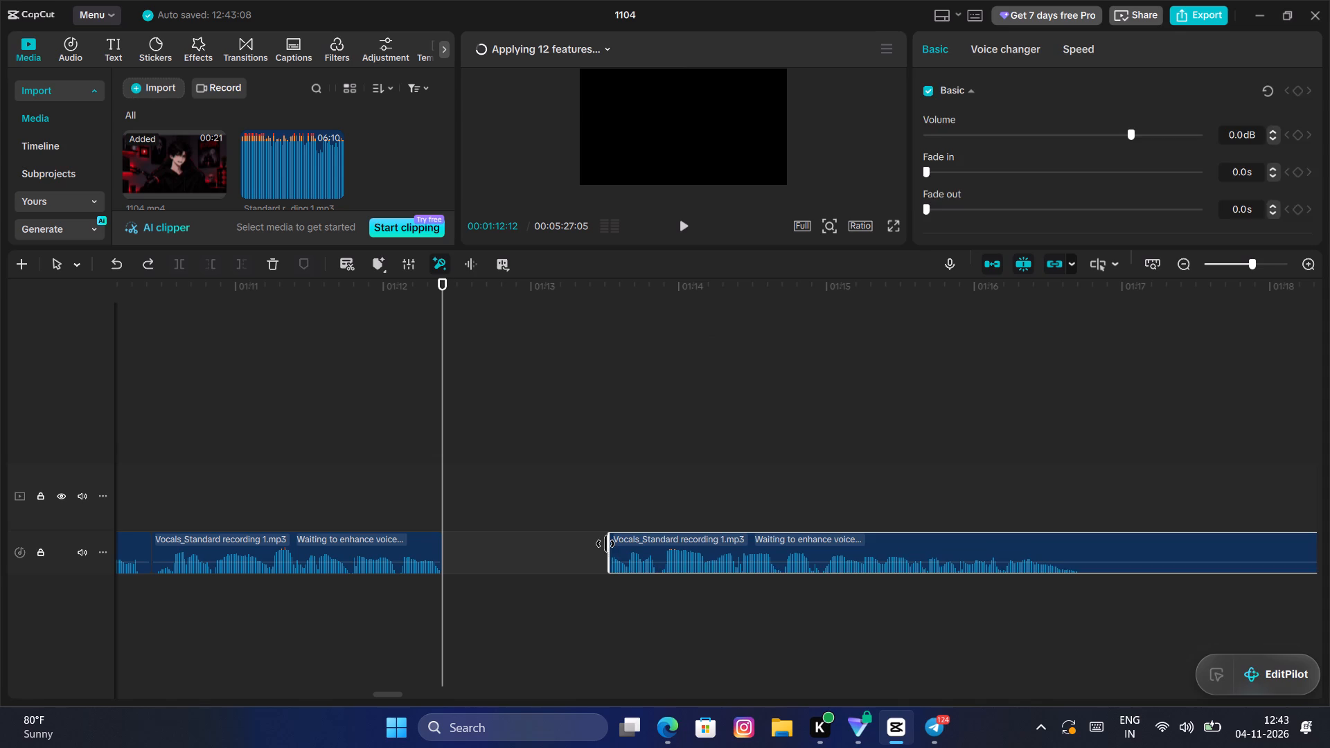
left_click_drag(605, 544, 604, 554)
left_click(614, 547)
left_click_drag(648, 540, 650, 542)
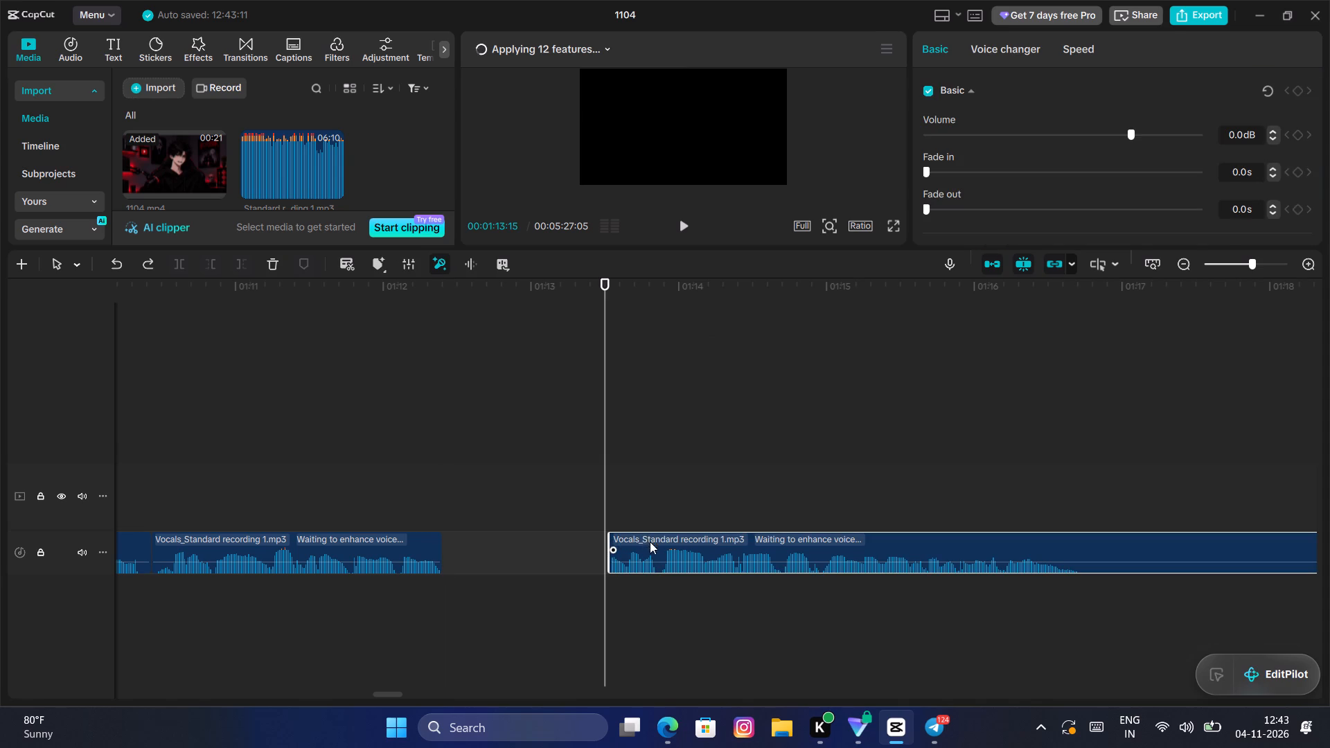
left_click_drag(650, 542, 486, 543)
left_click(387, 485)
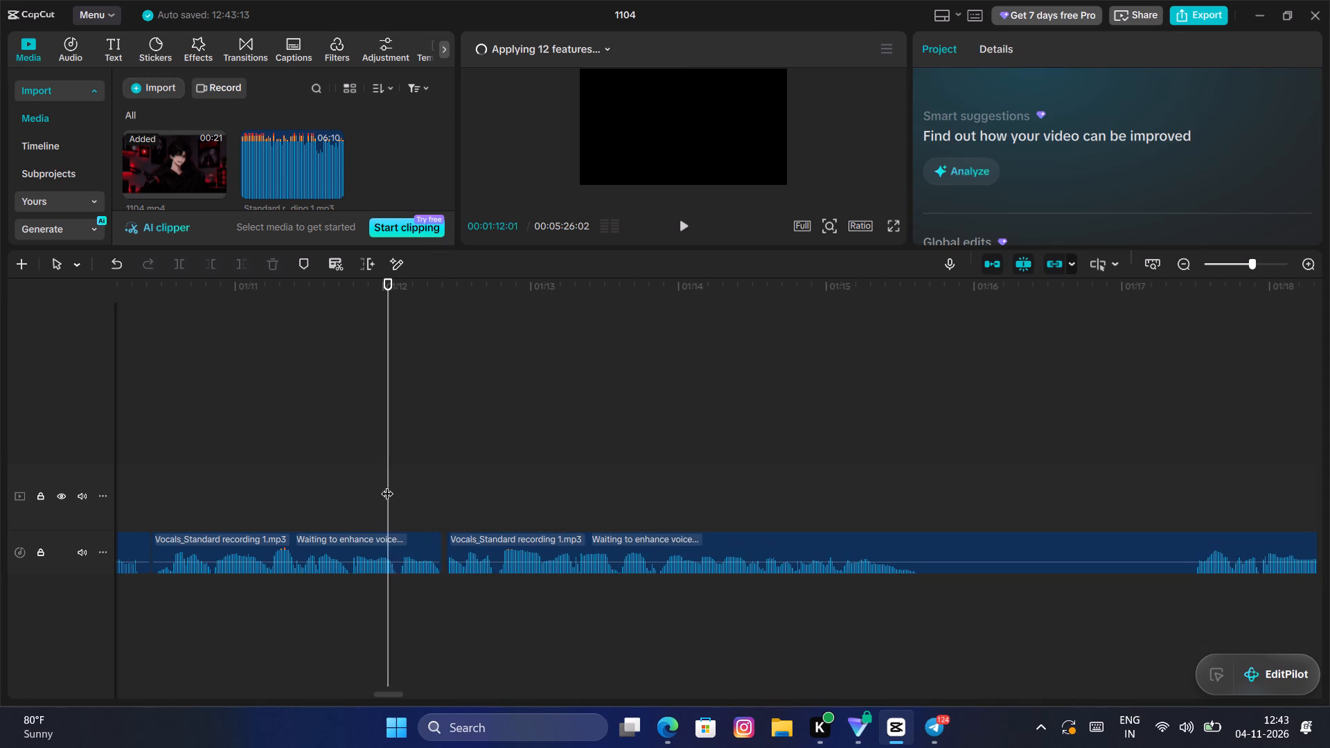
key("space")
key("space")
left_click(473, 540)
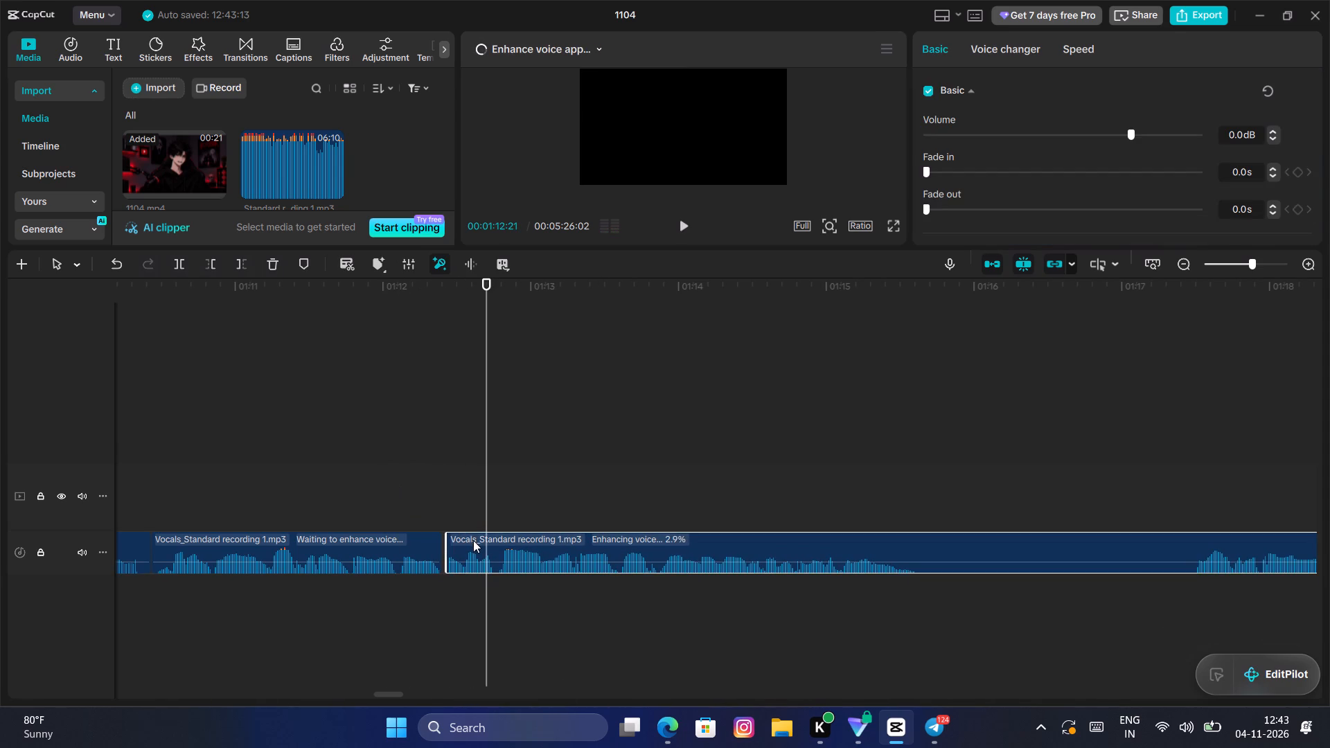
left_click_drag(473, 540, 464, 544)
Play back across the new join and split the twenty-fifth Vocals clip at the end of its phrase, at 00:01:15:18.
left_click(390, 486)
key("space")
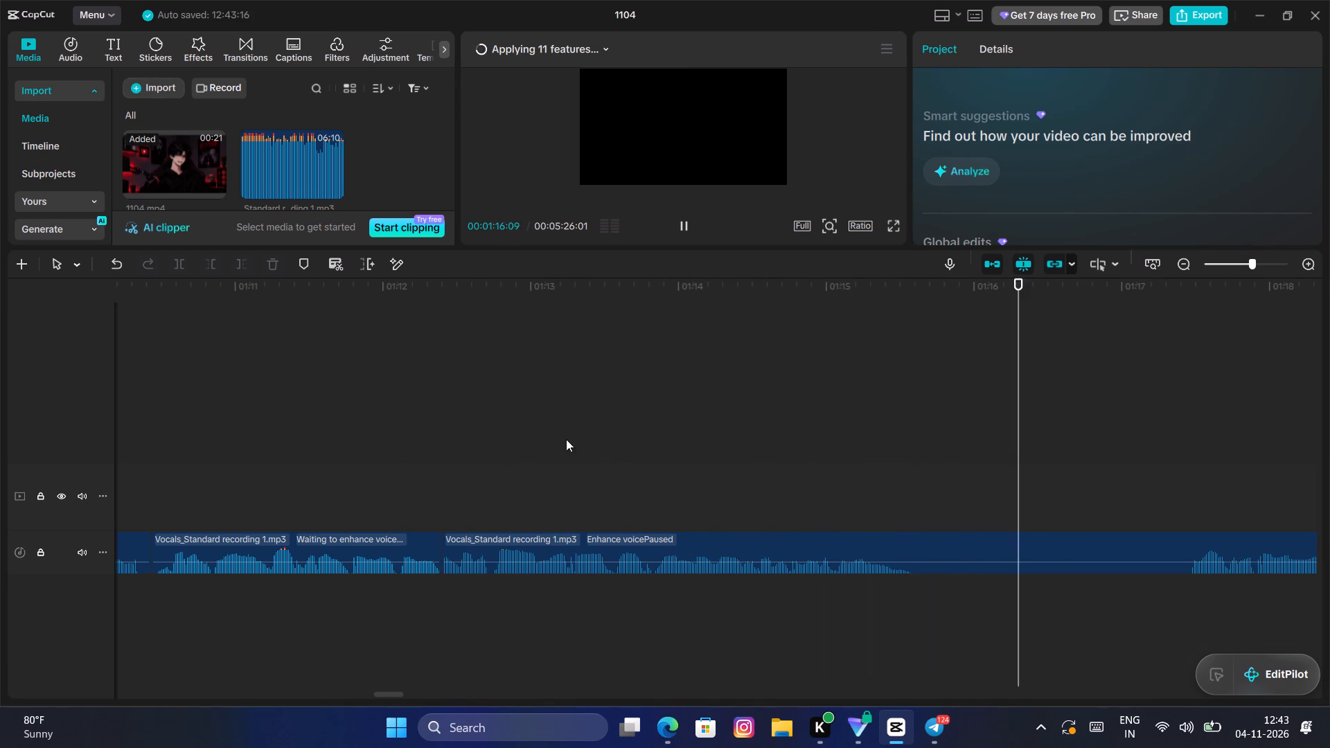
key("space")
left_click(916, 463)
left_click_drag(916, 465, 918, 471)
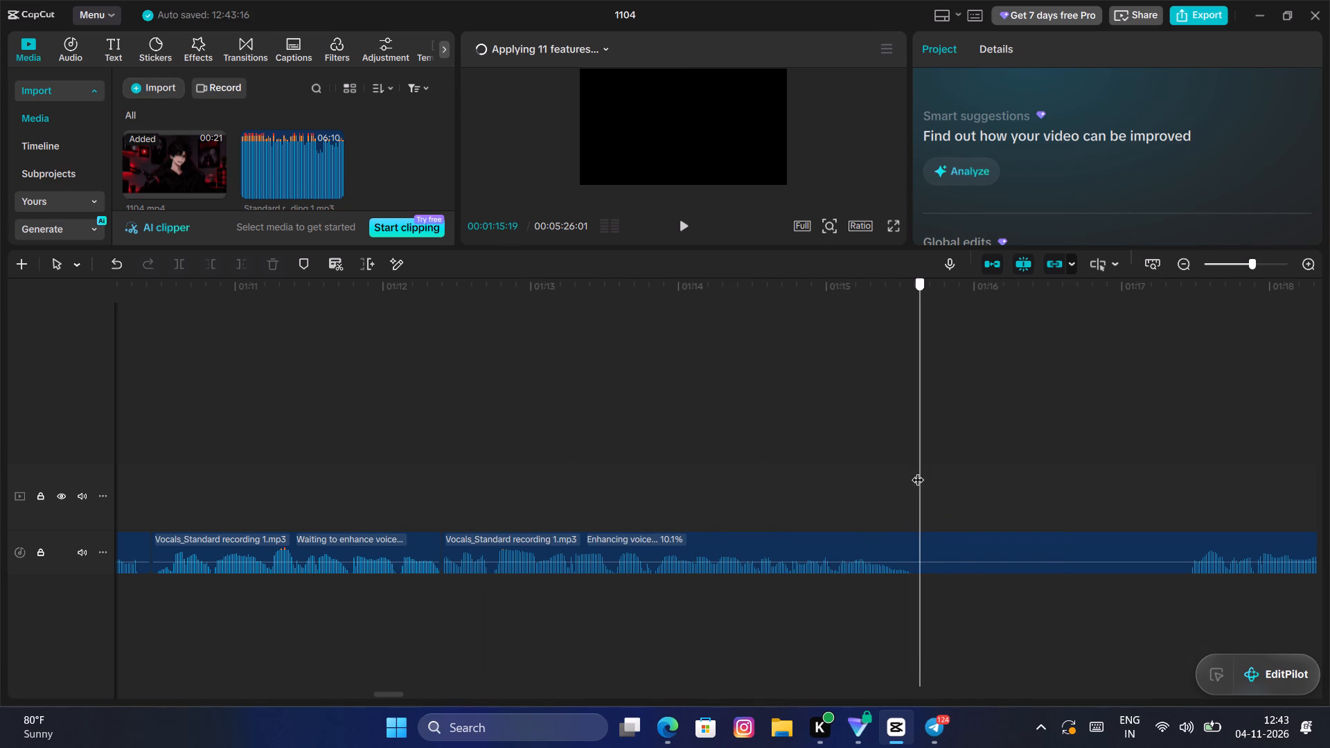
left_click_drag(918, 471, 914, 483)
left_click(928, 570)
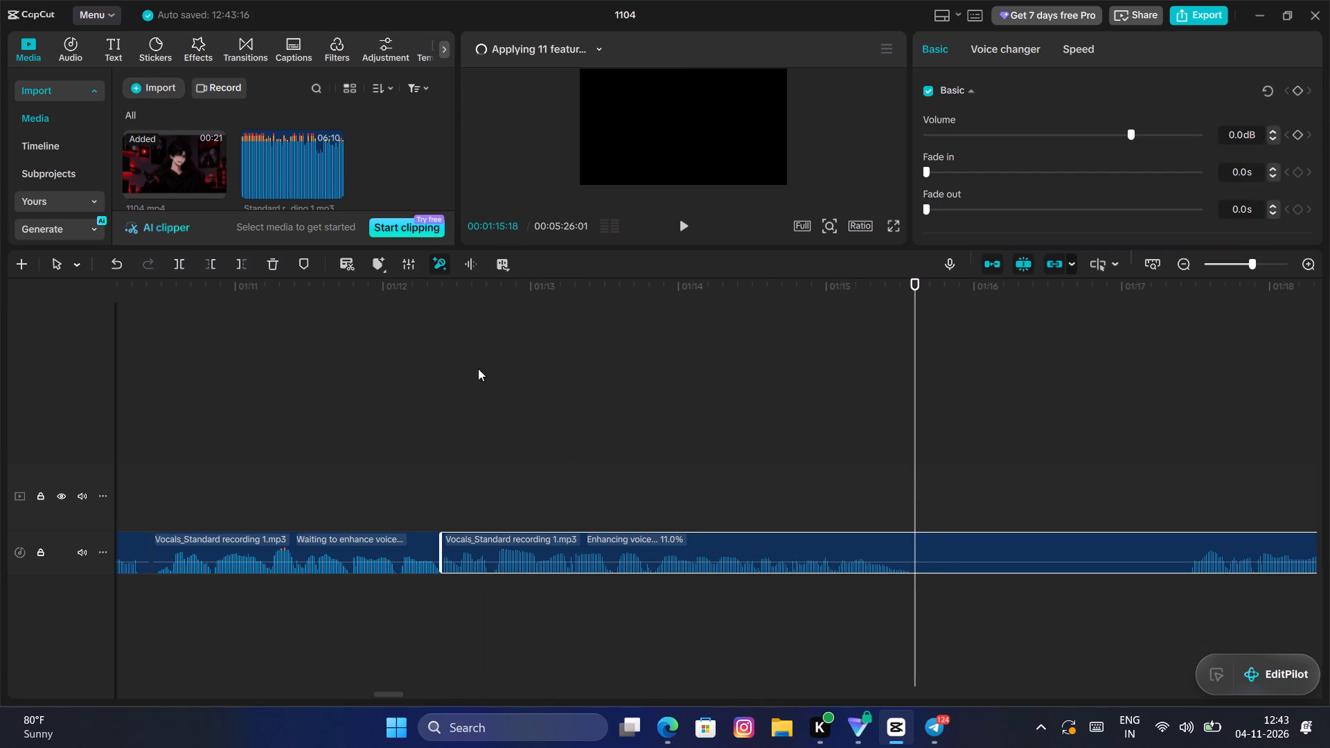
left_click(170, 264)
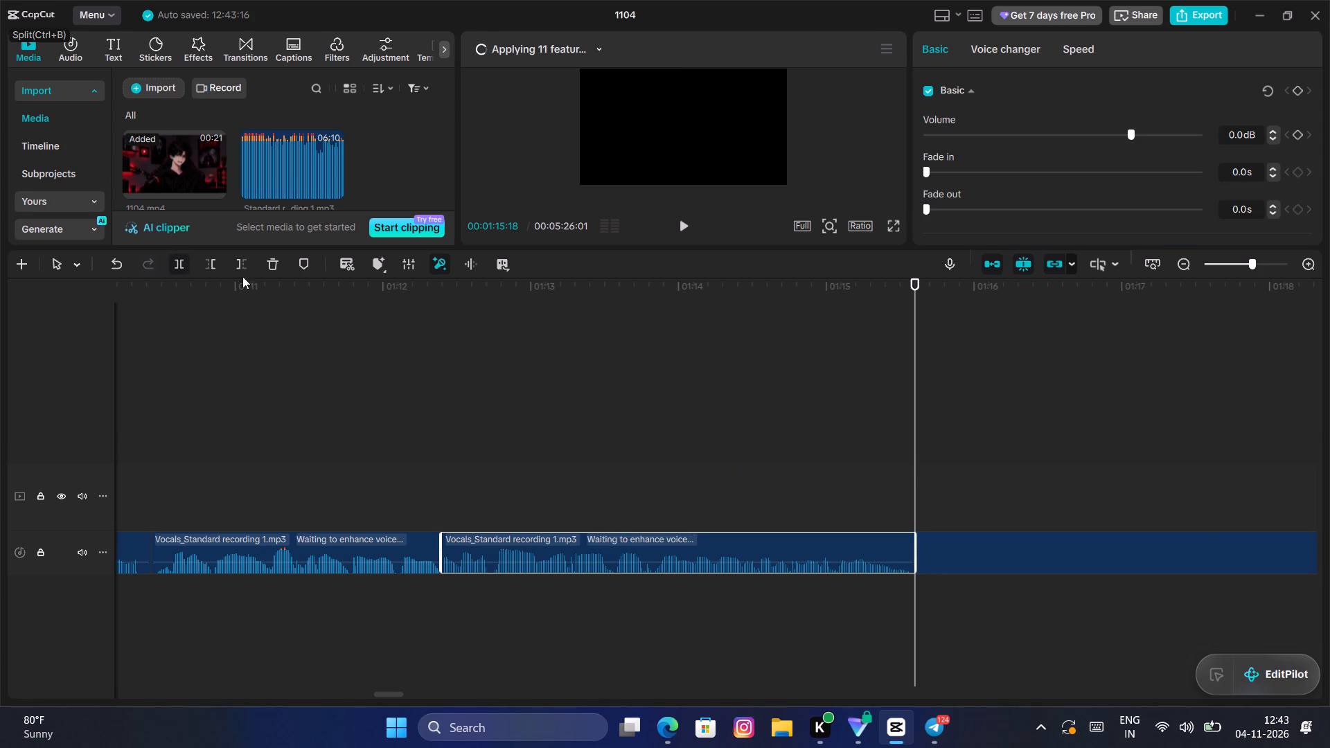
Trim the silent start of the twenty-sixth Vocals clip up to 00:01:17:13 and place it directly against the preceding clip.
left_click_drag(912, 376, 1029, 384)
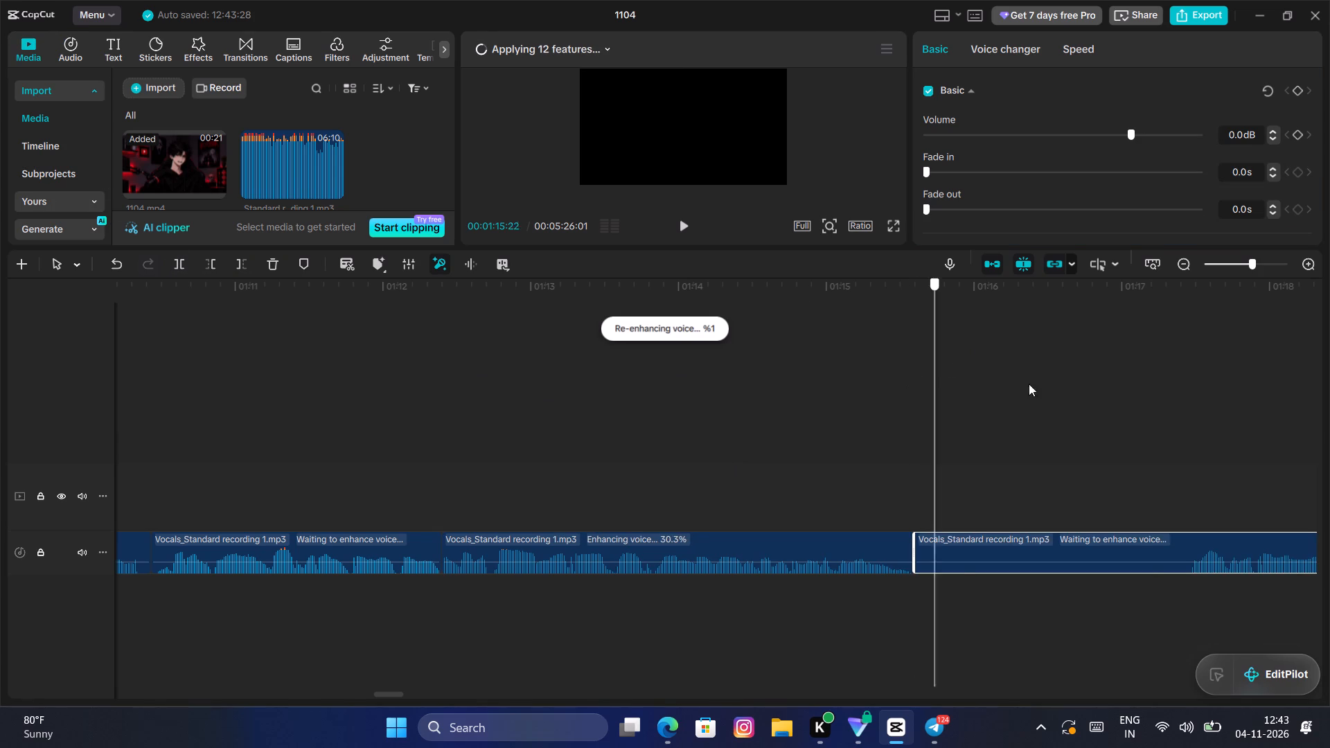
left_click_drag(1029, 384, 1187, 455)
key("q")
left_click_drag(1254, 542, 1020, 566)
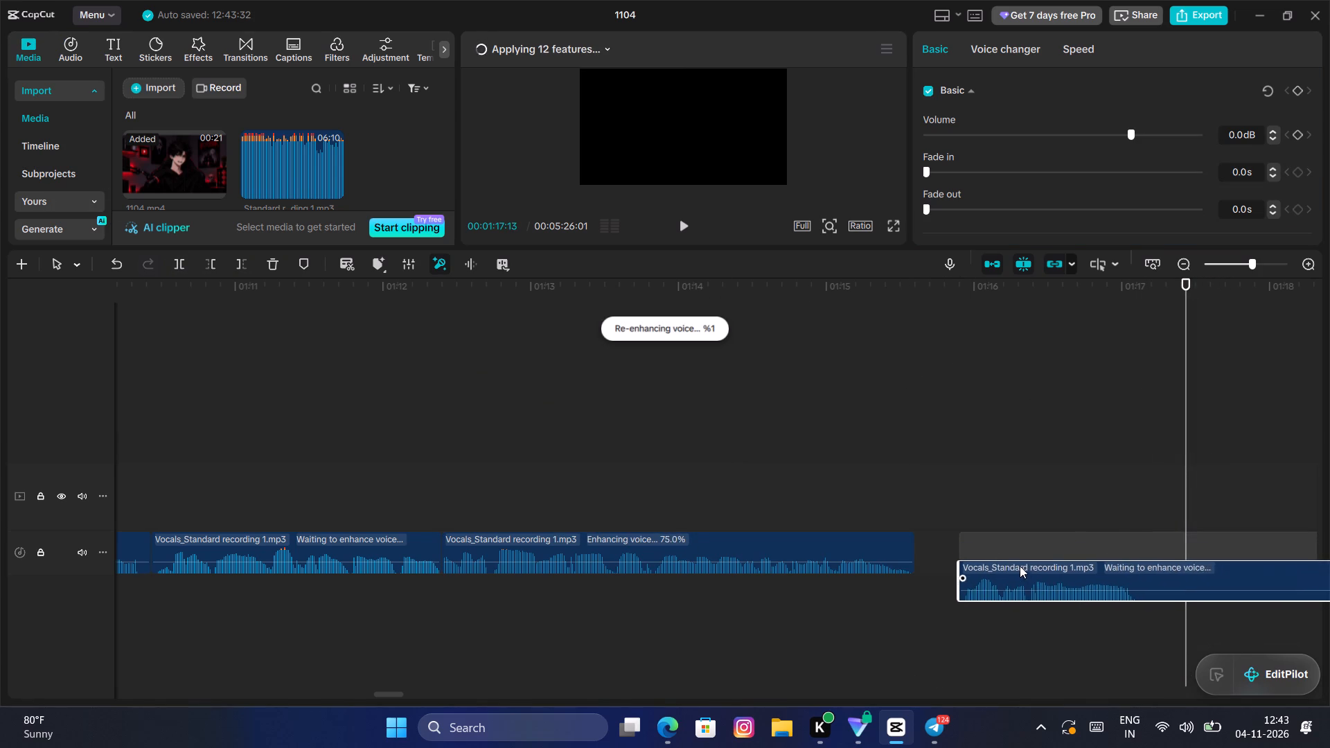
left_click_drag(1020, 566, 982, 544)
Play back the vocals from the new join and split the twenty-sixth clip at the start of its pause, at 00:01:18:02.
left_click(874, 474)
key("space")
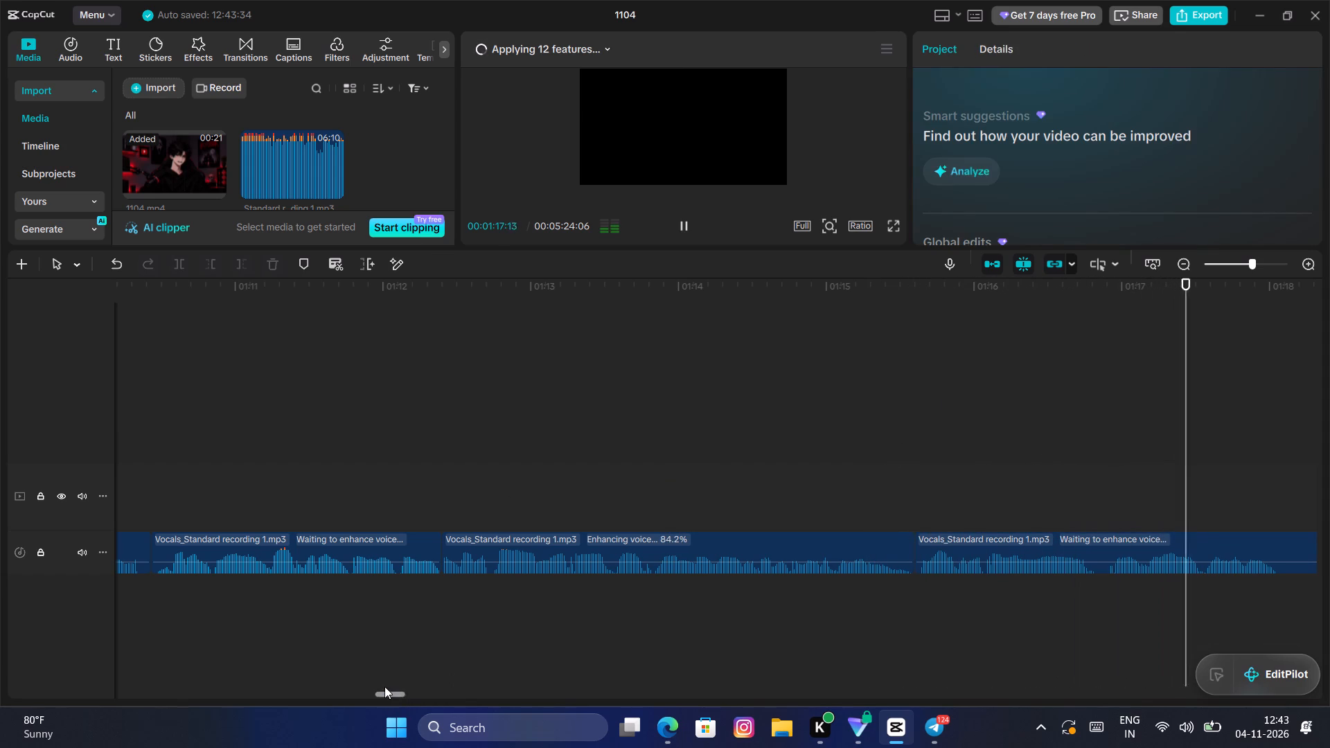
left_click_drag(387, 692, 409, 695)
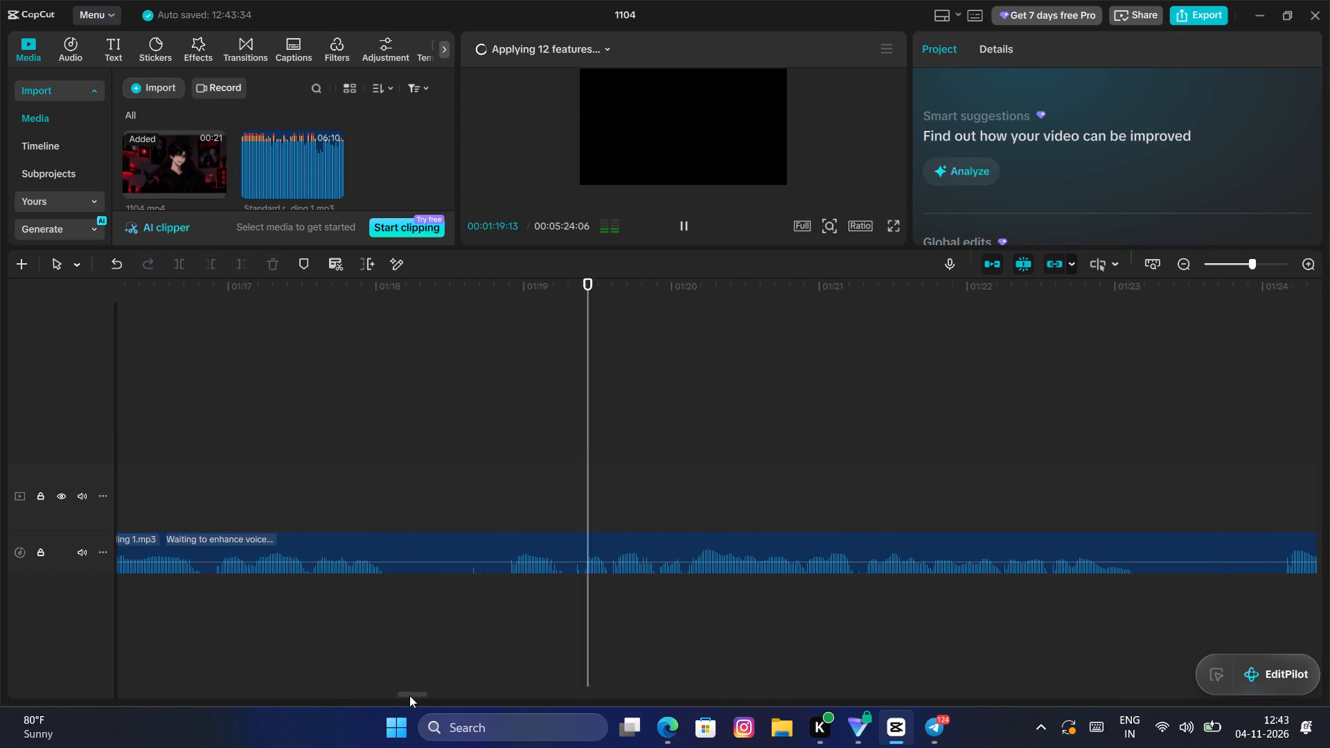
left_click_drag(409, 695, 411, 695)
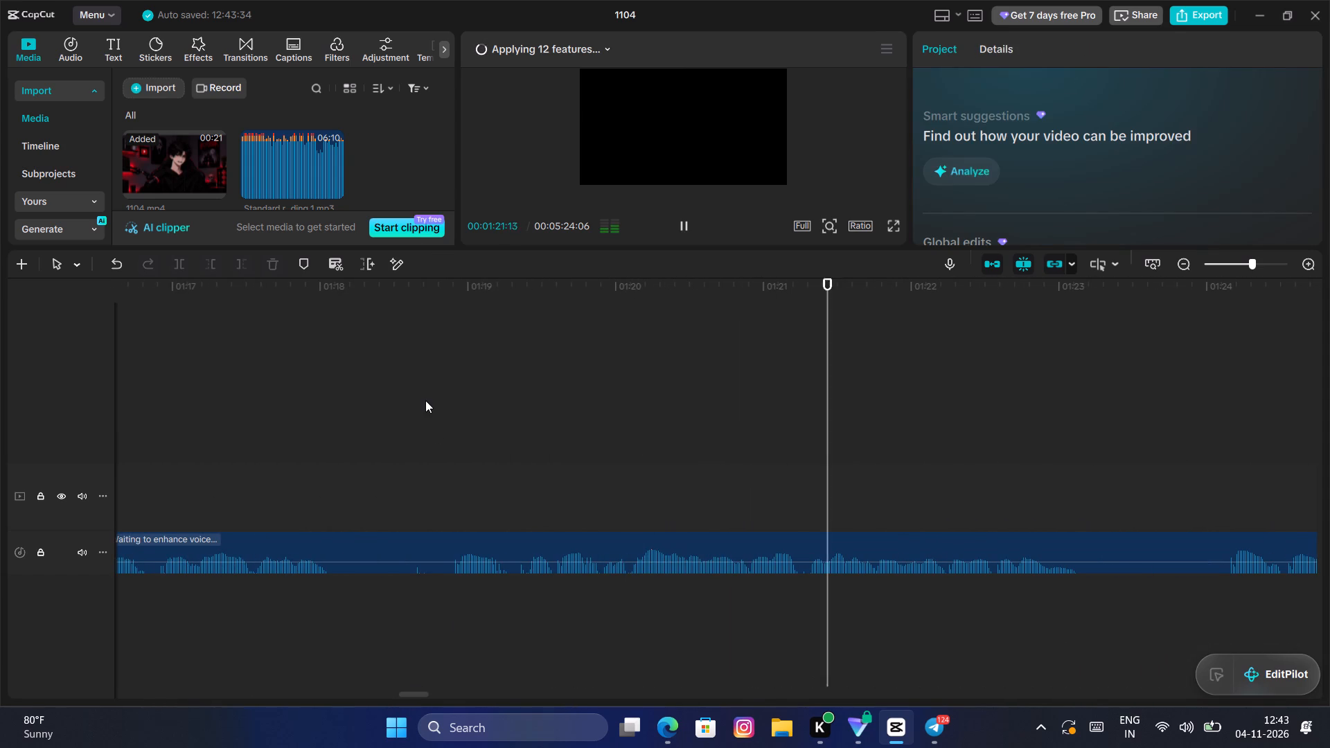
key("space")
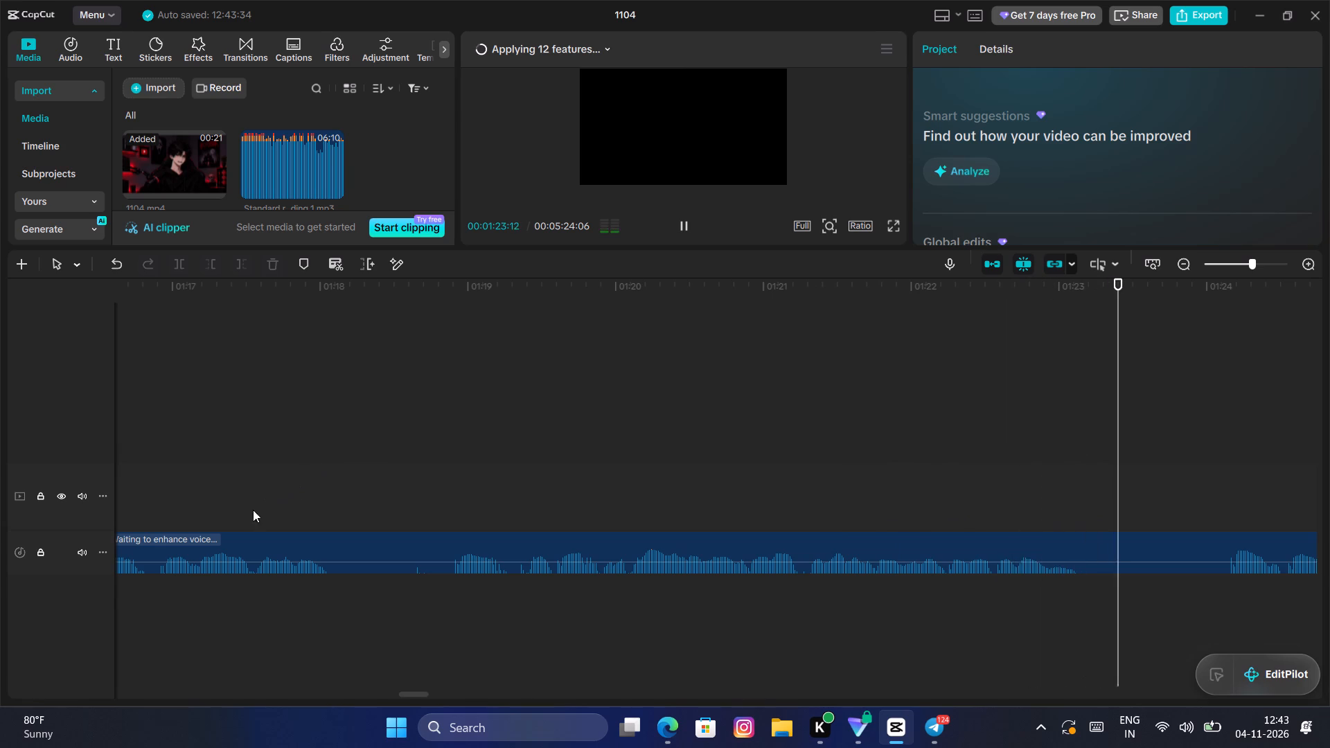
left_click(319, 491)
left_click_drag(319, 491, 332, 492)
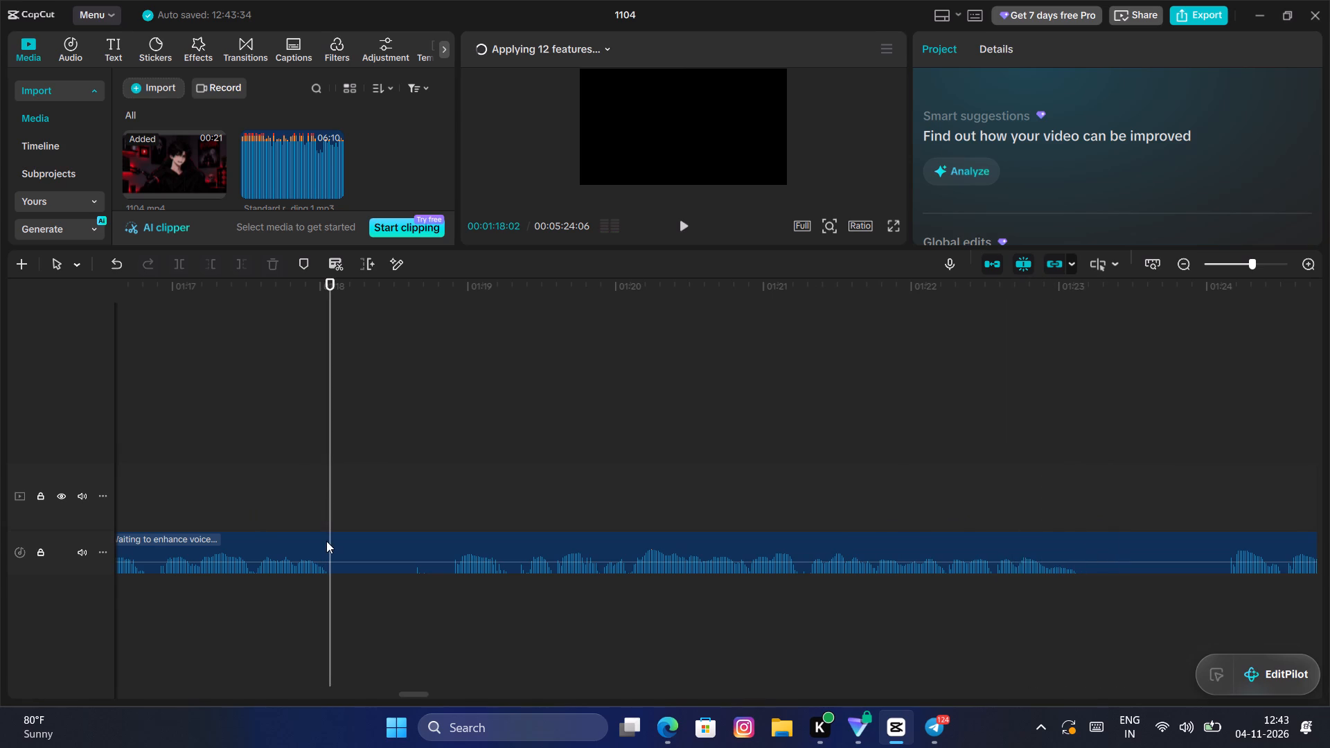
left_click(326, 541)
left_click(182, 266)
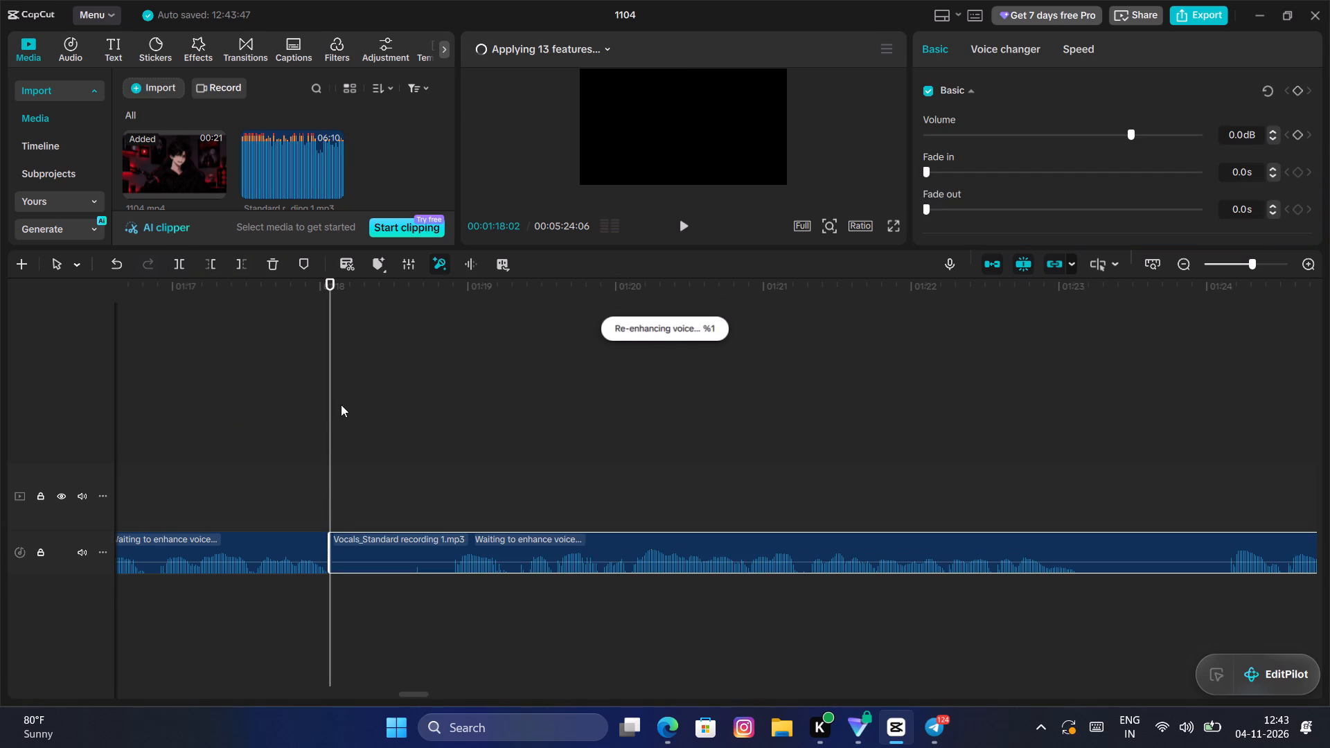
Trim the start of the twenty-seventh Vocals clip up to 00:01:18:27 and place it directly against the preceding clip.
left_click_drag(330, 412, 454, 449)
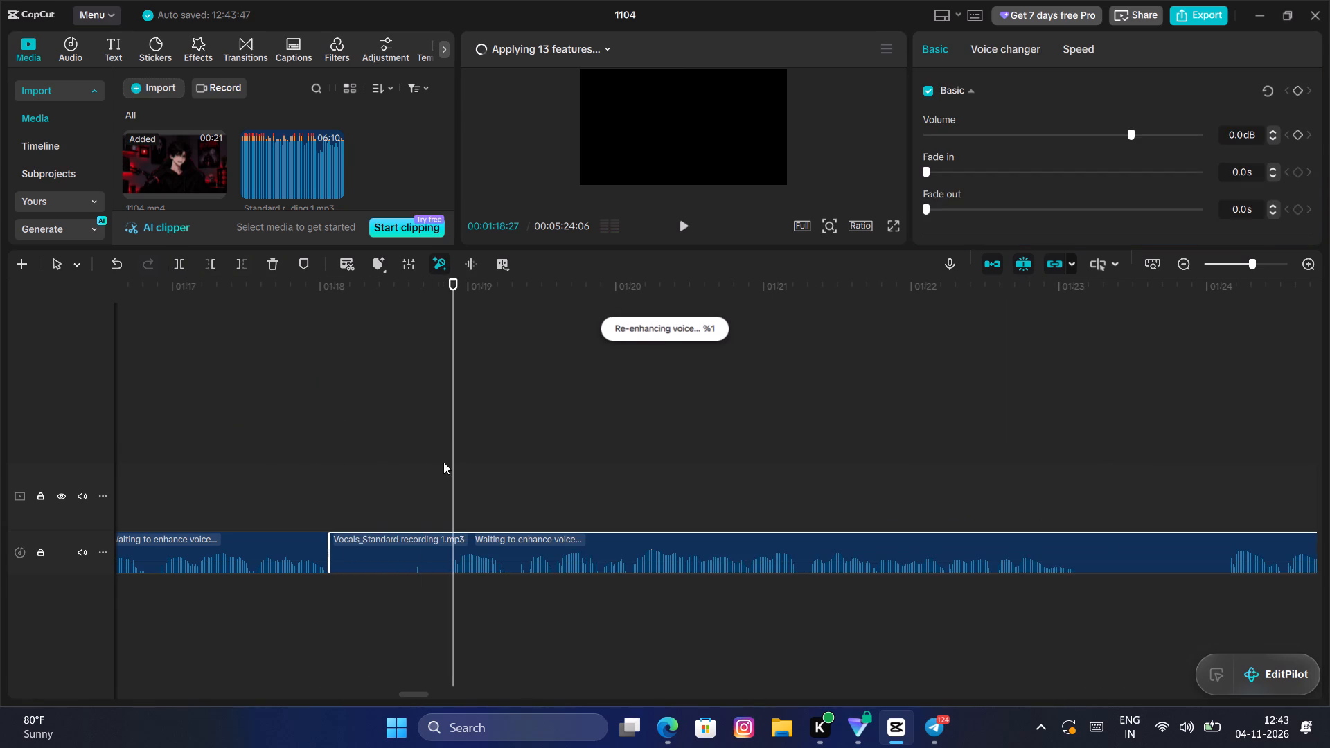
key("q")
left_click_drag(508, 550, 399, 556)
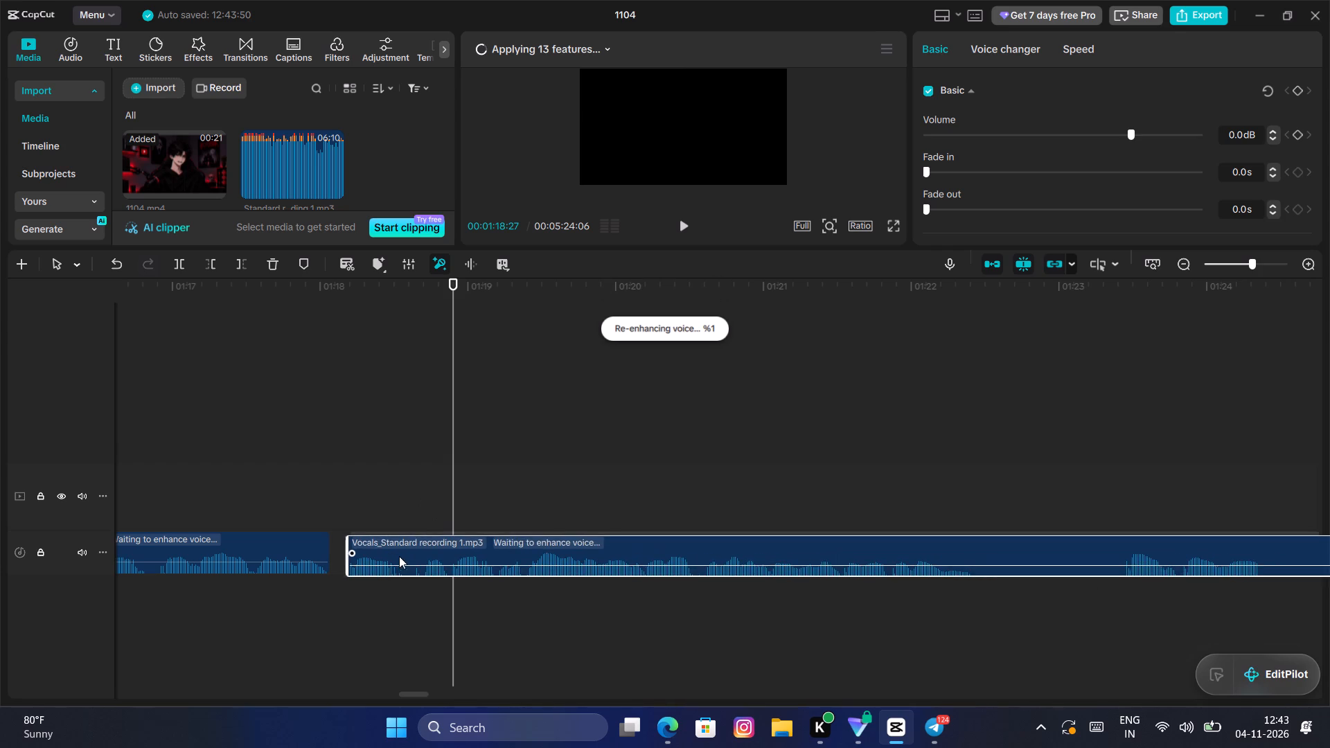
left_click_drag(399, 556, 382, 557)
Play back across the new join and split the twenty-seventh Vocals clip after its long phrase, at 00:01:22:09.
left_click(247, 507)
key("space")
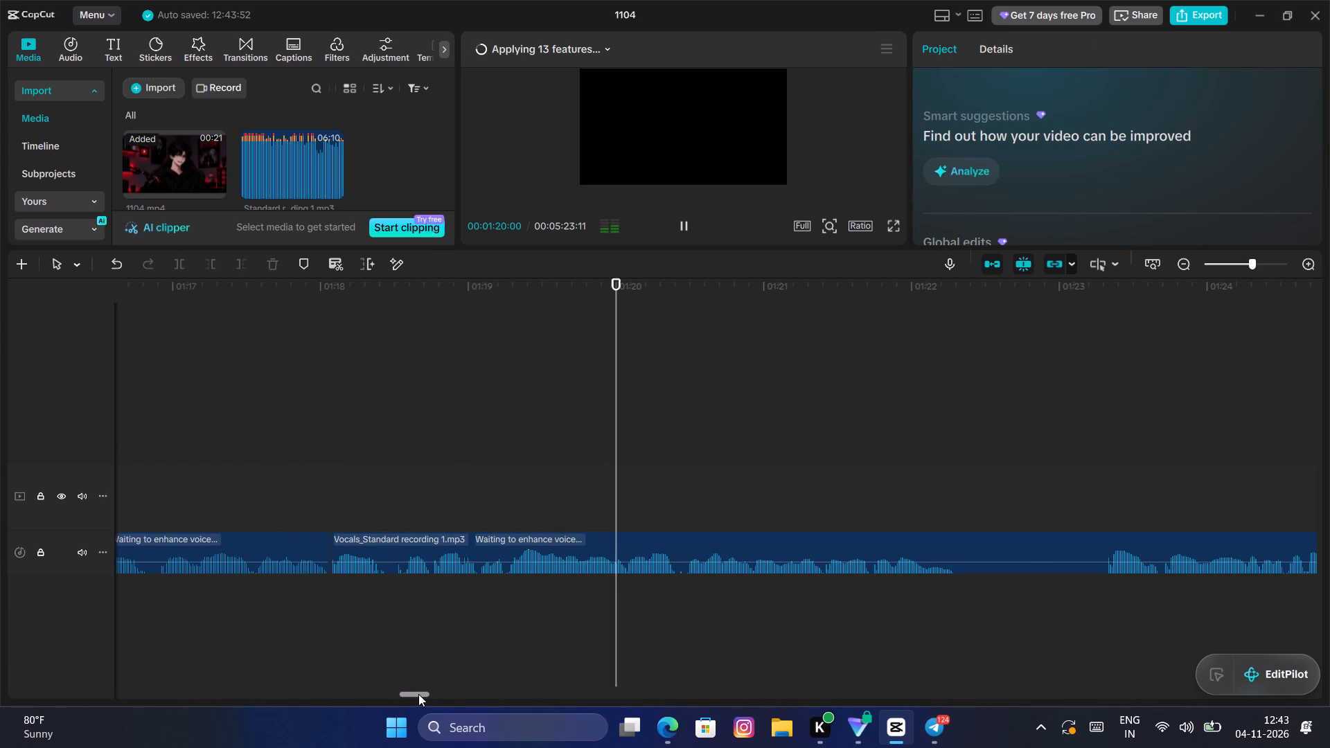
left_click_drag(417, 694, 425, 697)
key("space")
left_click_drag(608, 467, 619, 475)
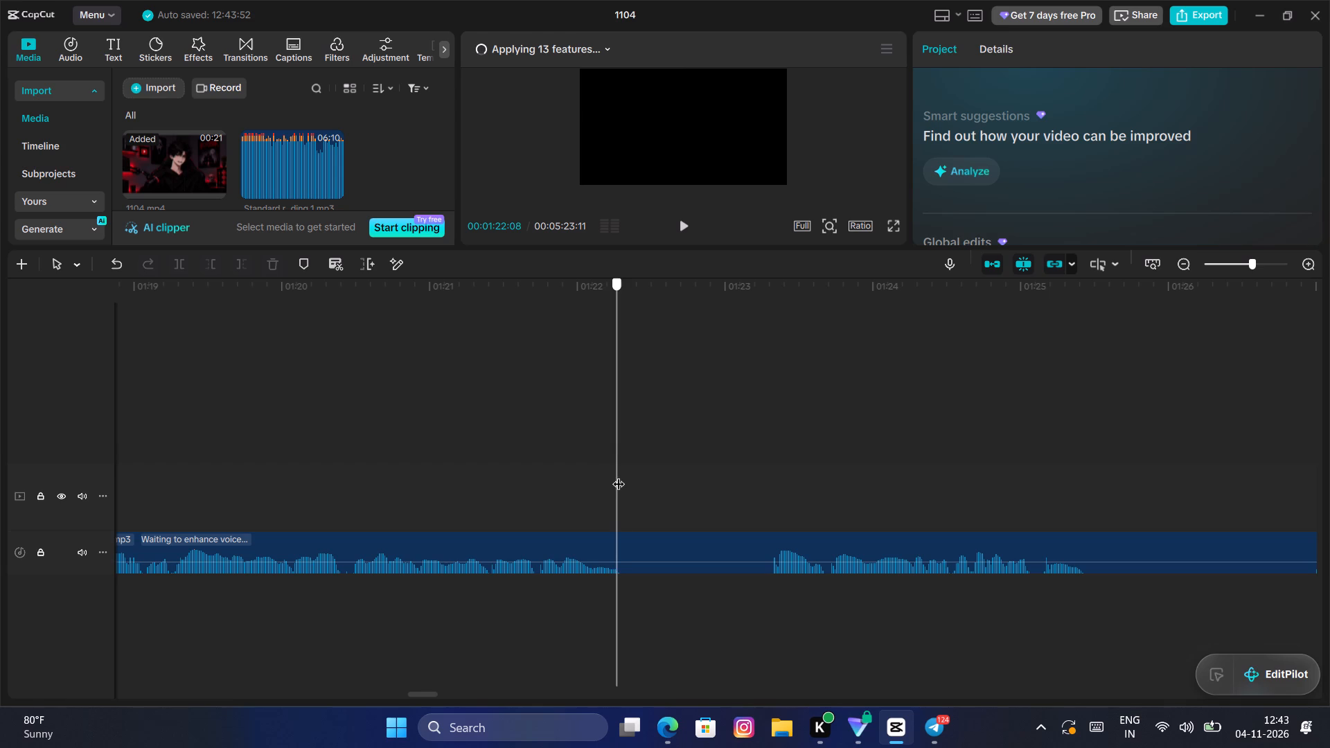
left_click_drag(619, 475, 621, 476)
left_click(604, 552)
left_click(180, 267)
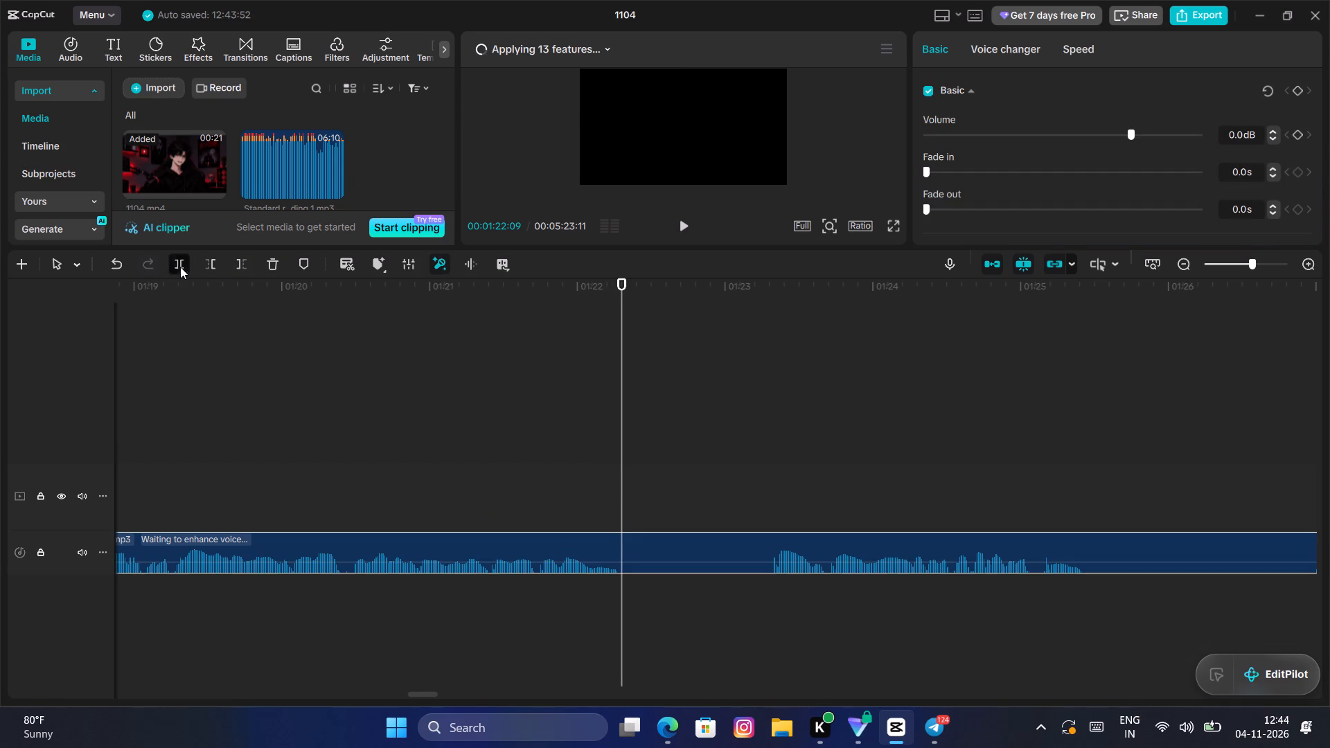
Trim the start of the twenty-eighth Vocals clip up to 00:01:23:09 and place it directly against the preceding clip.
left_click_drag(623, 410, 765, 427)
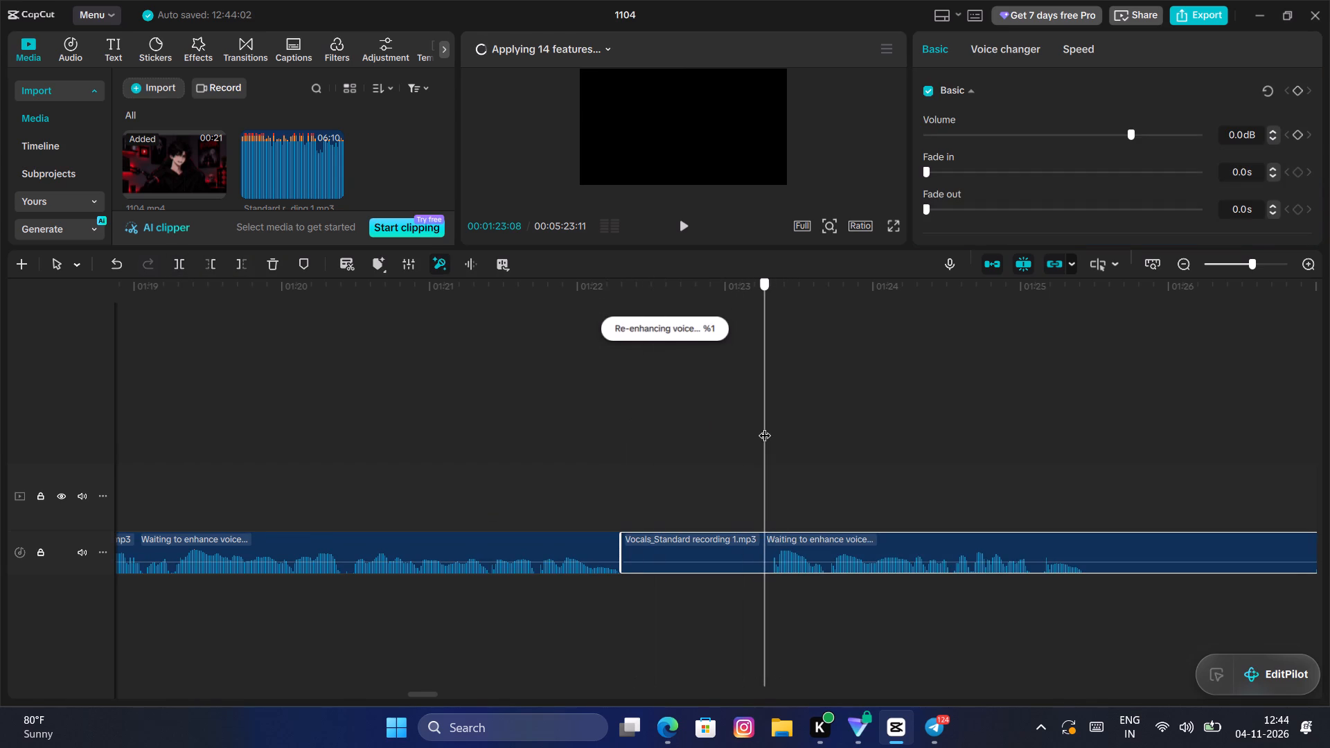
left_click_drag(765, 427, 768, 431)
key("q")
left_click_drag(803, 542, 640, 544)
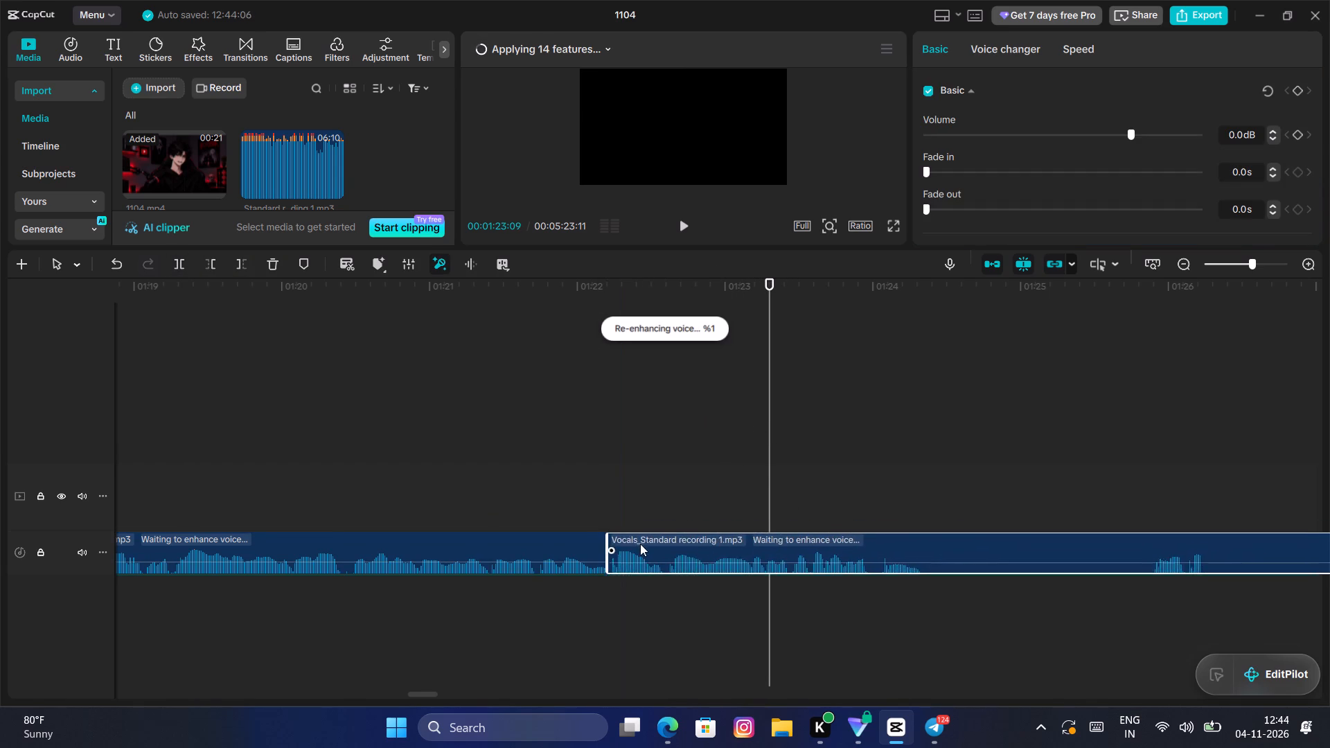
left_click_drag(640, 544, 656, 548)
Play back across the new join and split the twenty-eighth Vocals clip at the end of its phrase, at 00:01:24:13.
left_click(585, 501)
key("space")
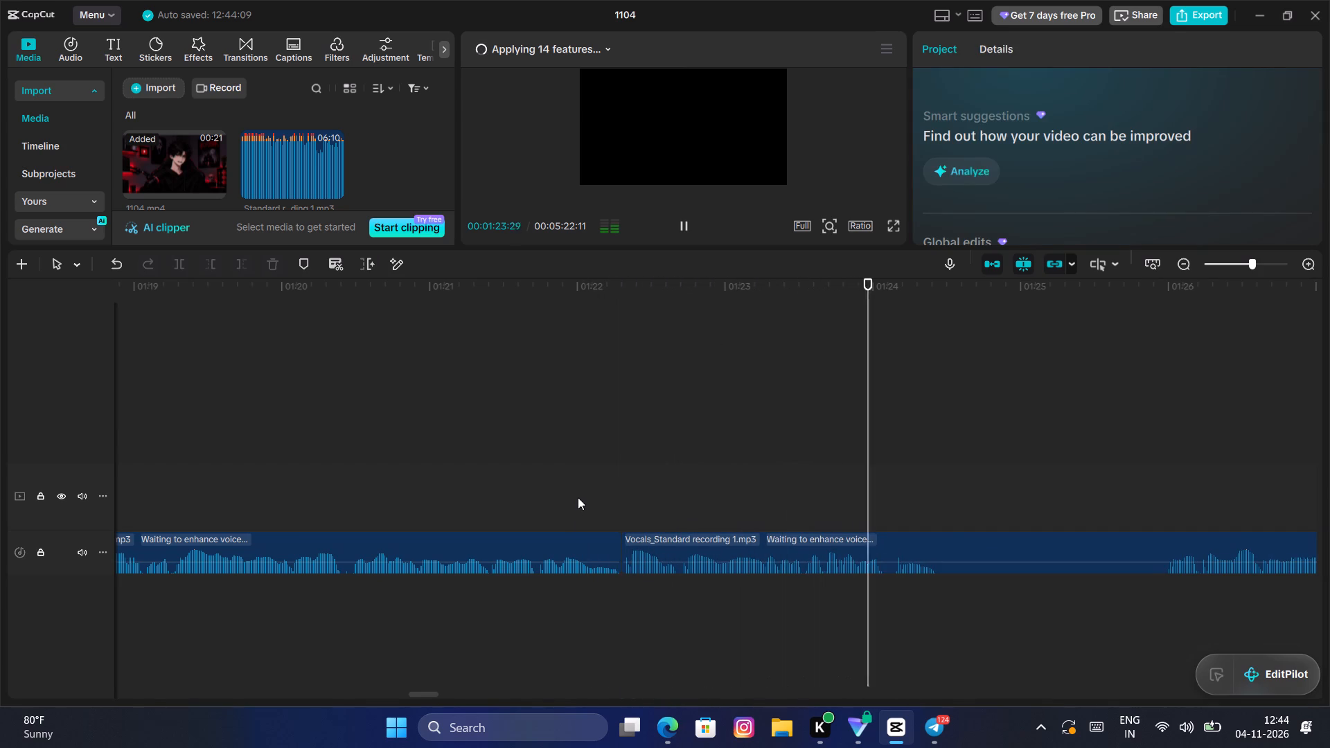
key("space")
left_click(926, 470)
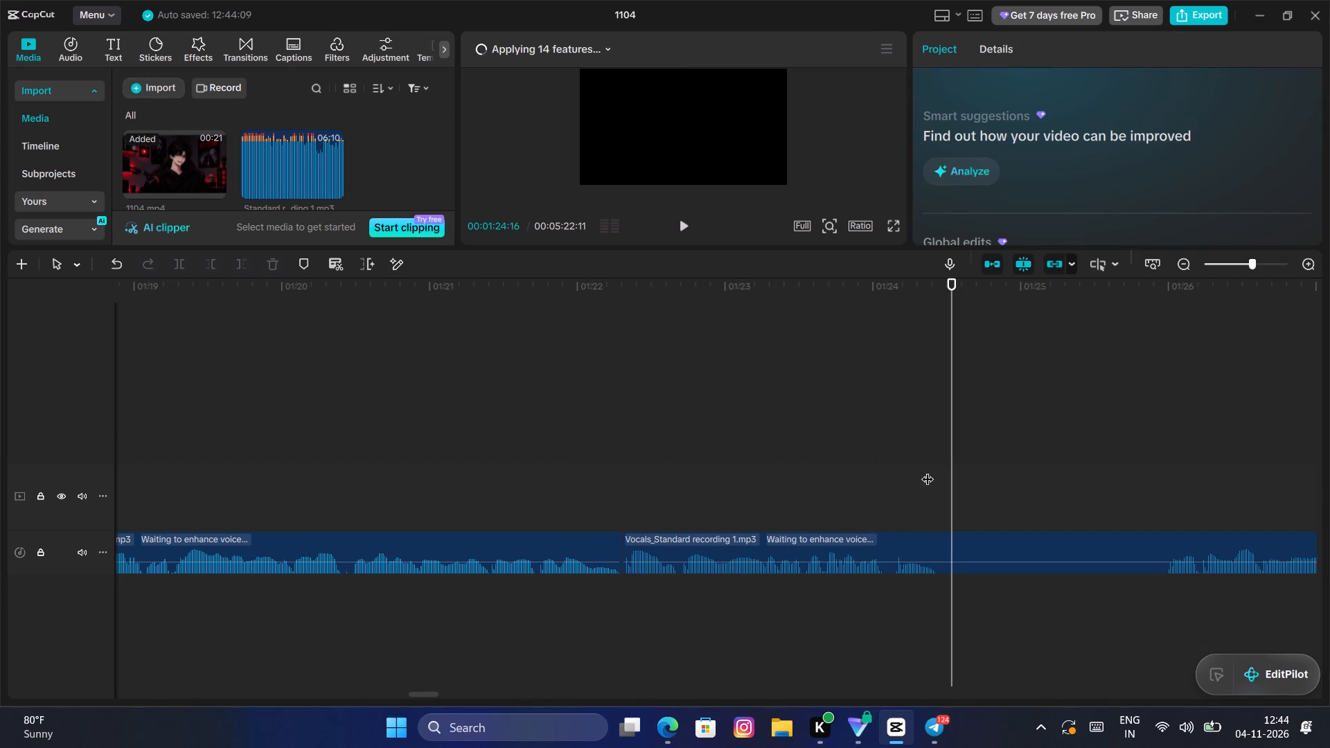
left_click_drag(928, 470, 431, 501)
left_click(438, 549)
left_click(184, 259)
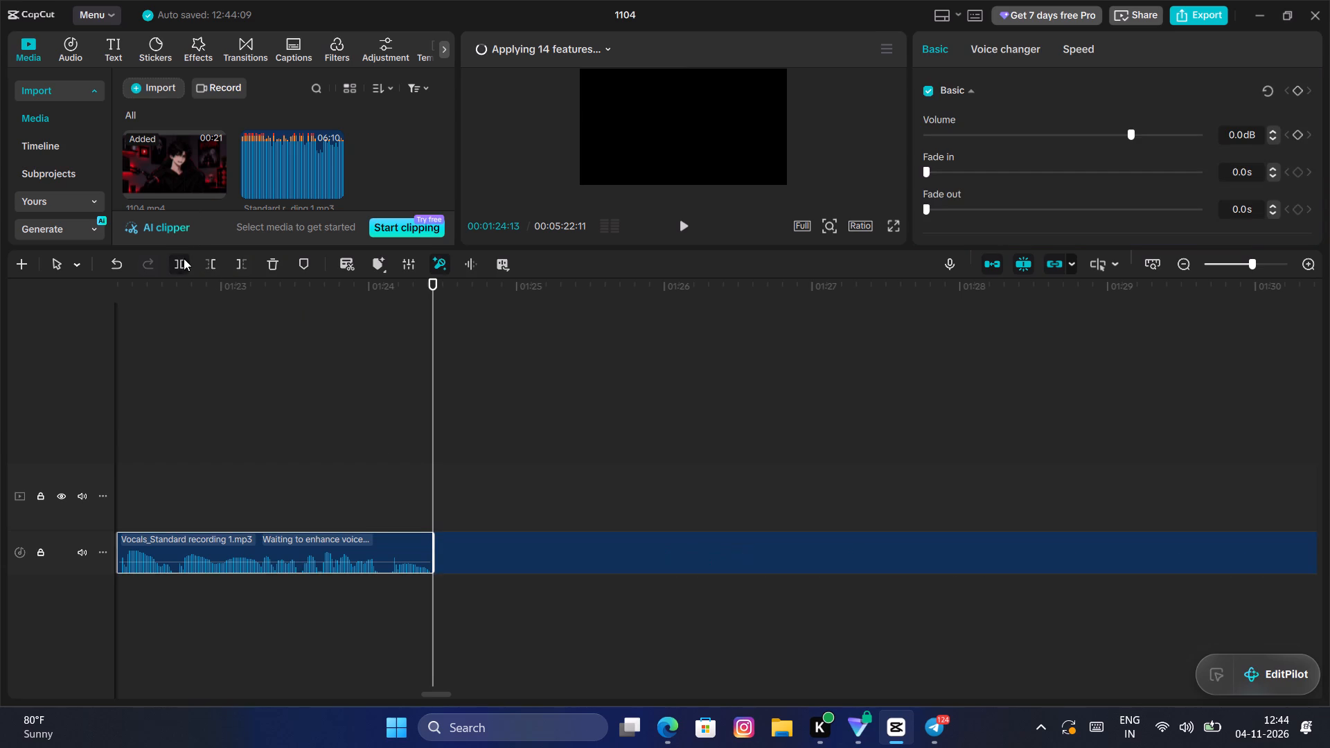
Trim the silent start of the twenty-ninth Vocals clip up to 00:01:26:00 and place it directly against the preceding clip.
left_click_drag(432, 403, 662, 454)
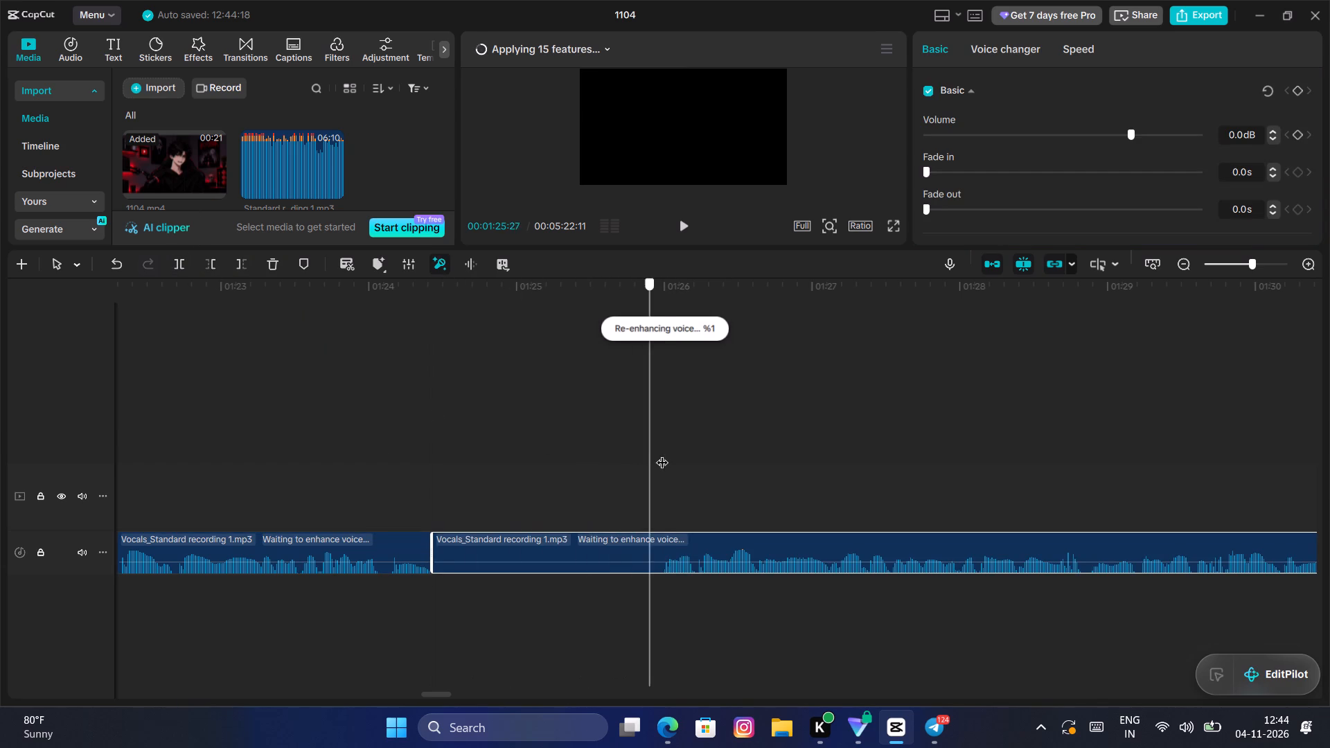
left_click_drag(662, 454, 663, 453)
key("q")
left_click_drag(689, 544, 459, 603)
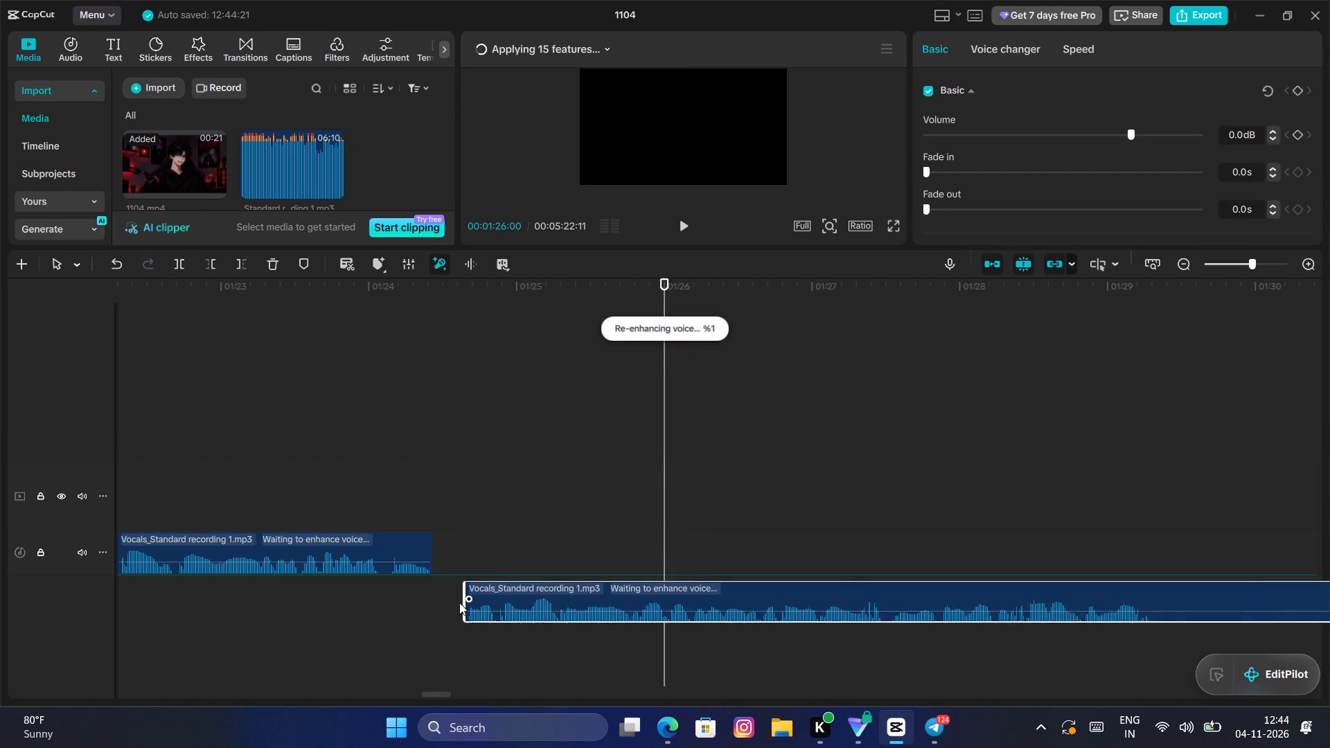
left_click_drag(459, 603, 457, 549)
Play back across the new join and split the twenty-ninth Vocals clip at the end of its phrase, at 00:01:30:04.
left_click(370, 486)
key("space")
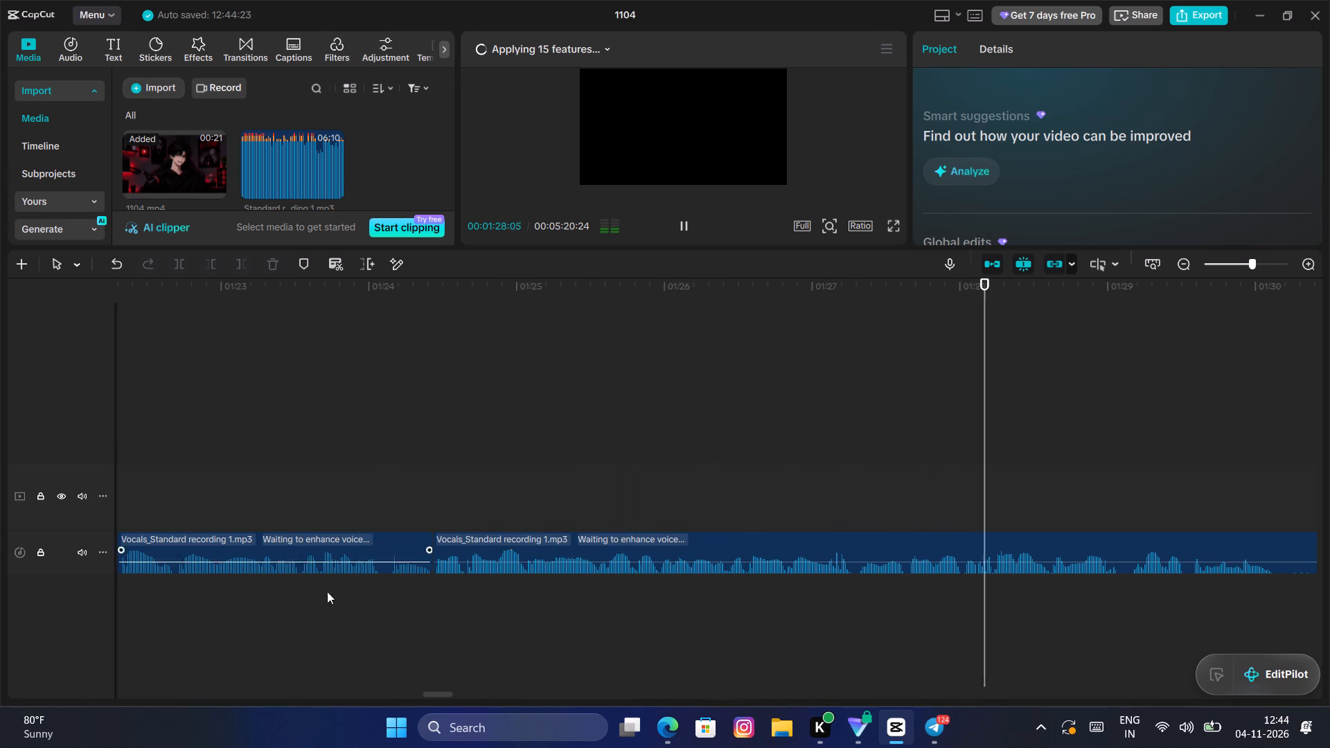
left_click_drag(437, 694, 447, 694)
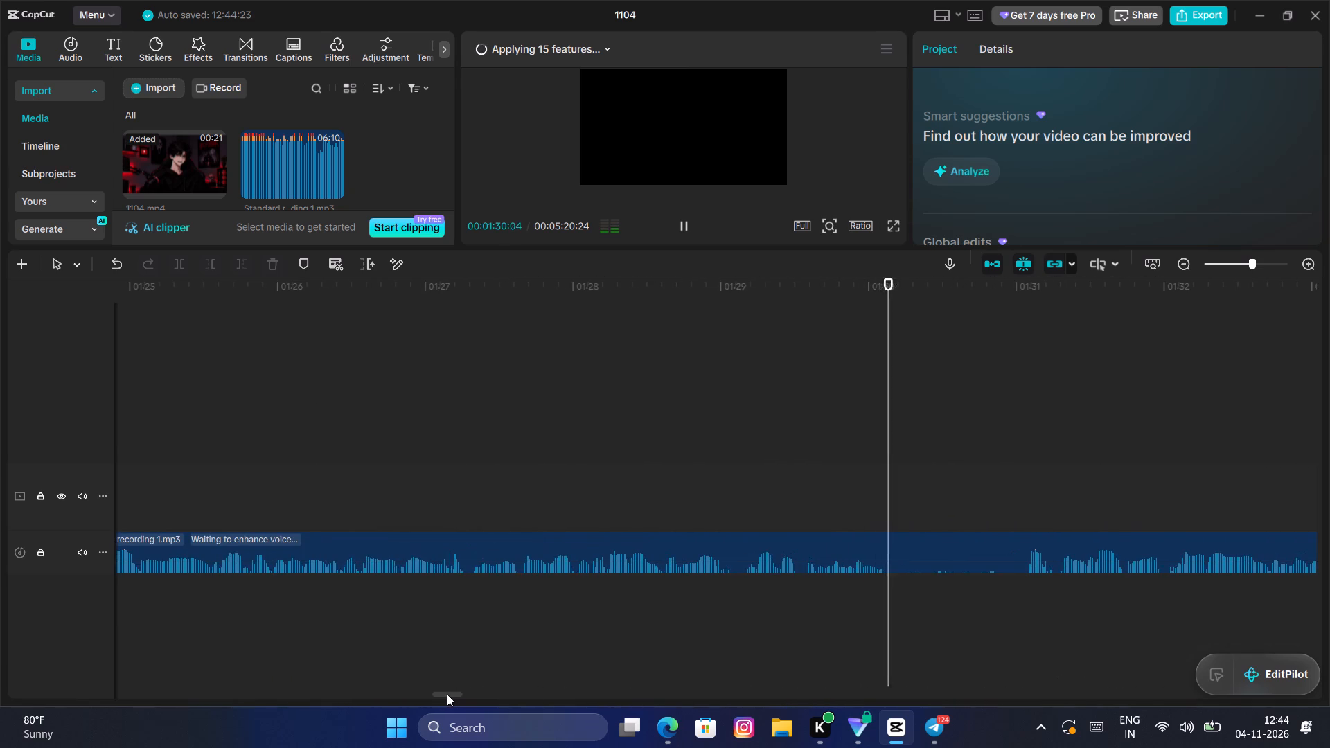
left_click_drag(447, 694, 455, 697)
key("space")
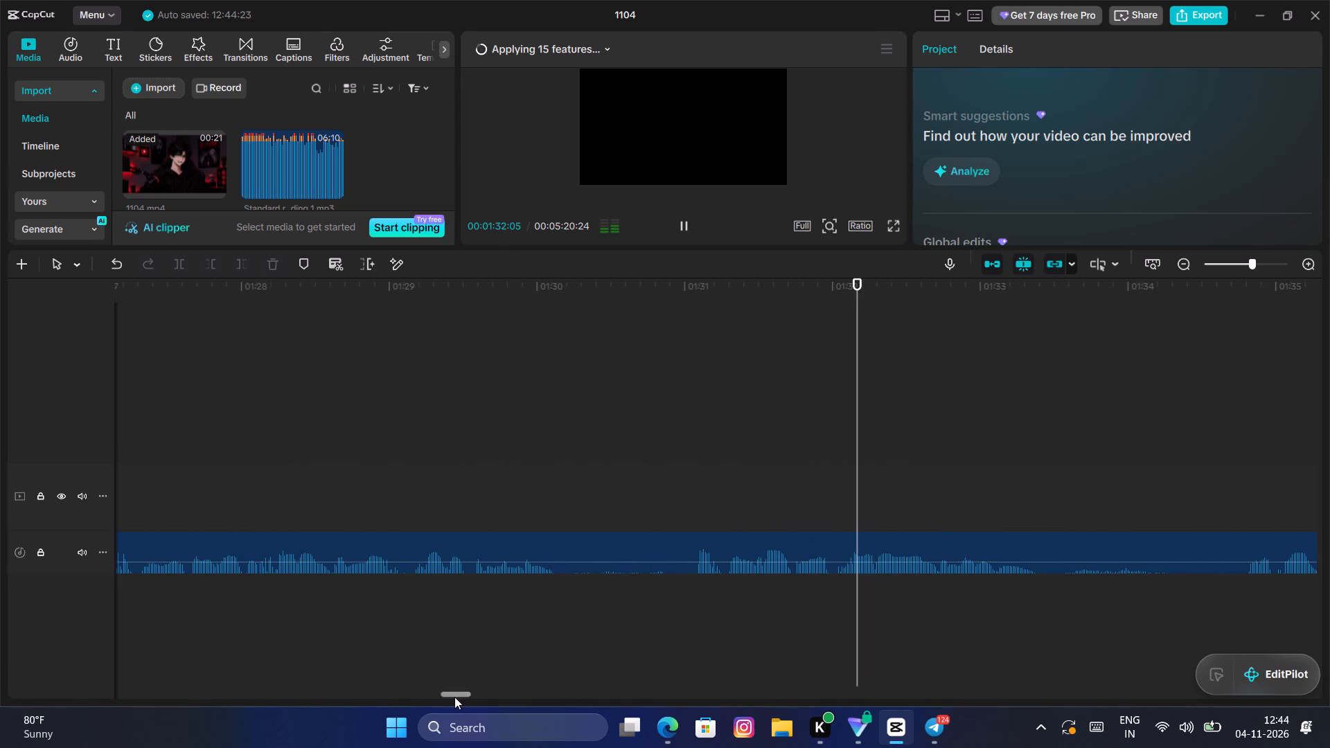
left_click(279, 455)
key("space")
key("space")
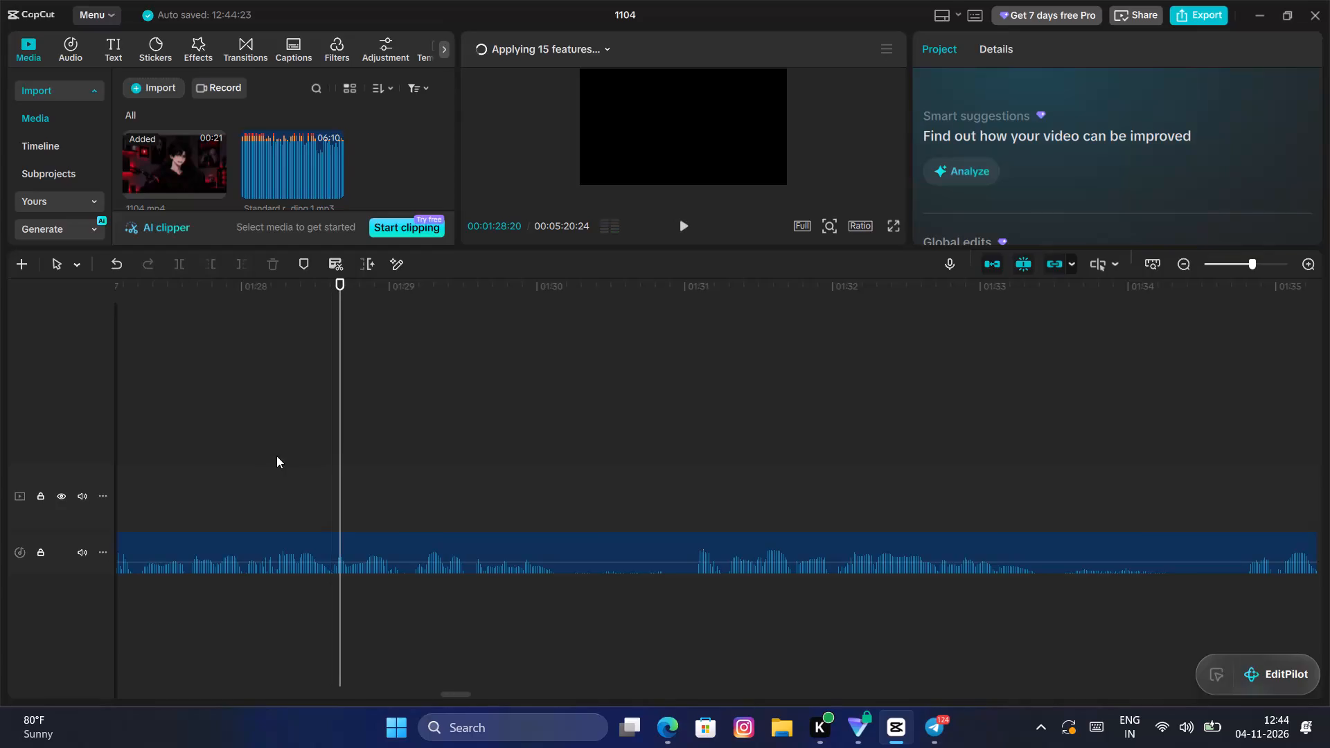
key("space")
key("space")
key("space")
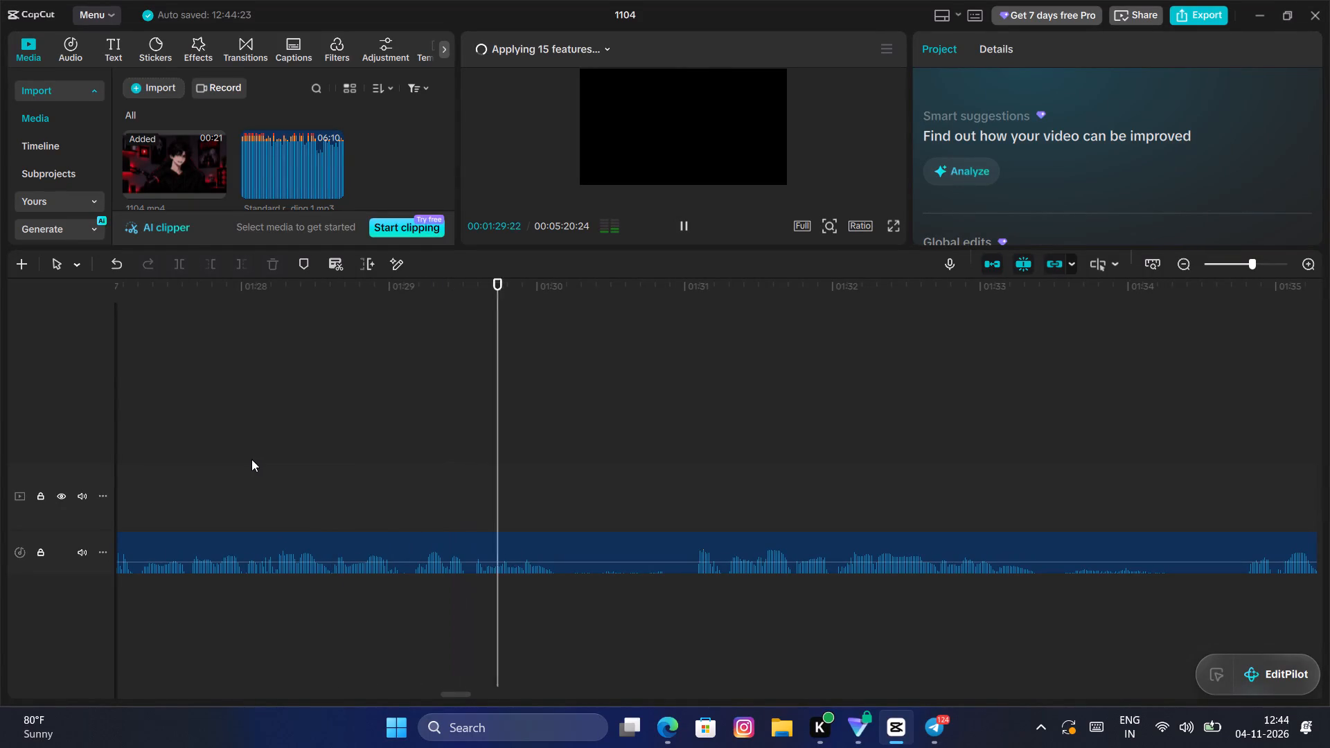
key("space")
key("space")
key("space")
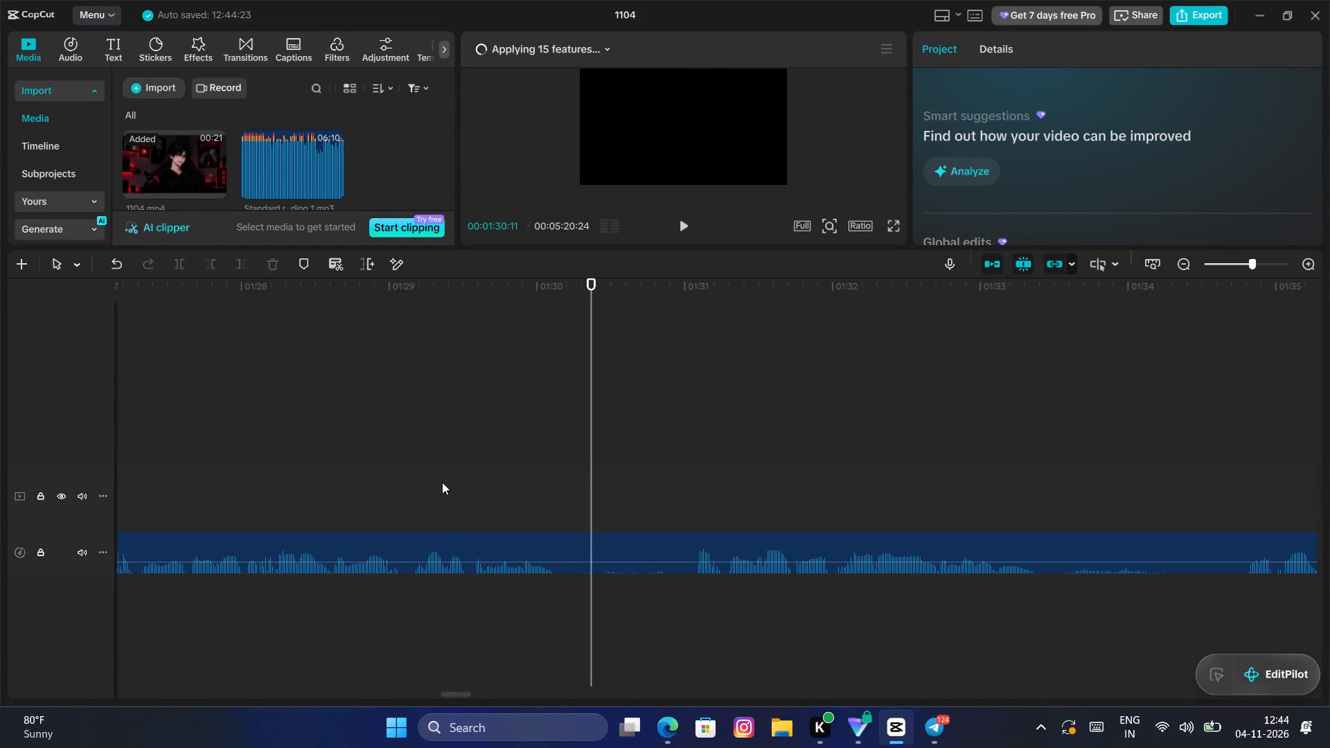
double_click(542, 504)
left_click_drag(543, 504, 555, 502)
left_click(513, 539)
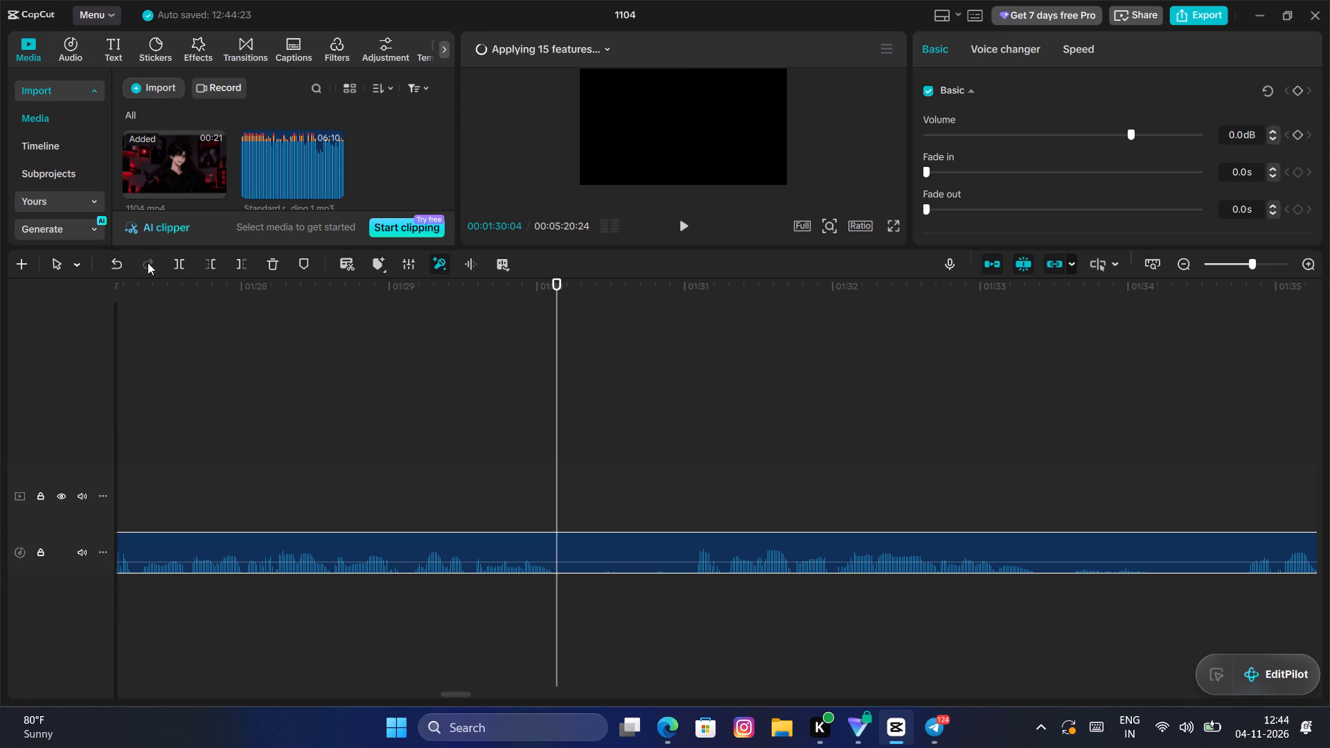
left_click(180, 271)
Trim the silent start of the thirtieth Vocals clip up to 00:01:31:02 and place it directly against the preceding clip.
key("space")
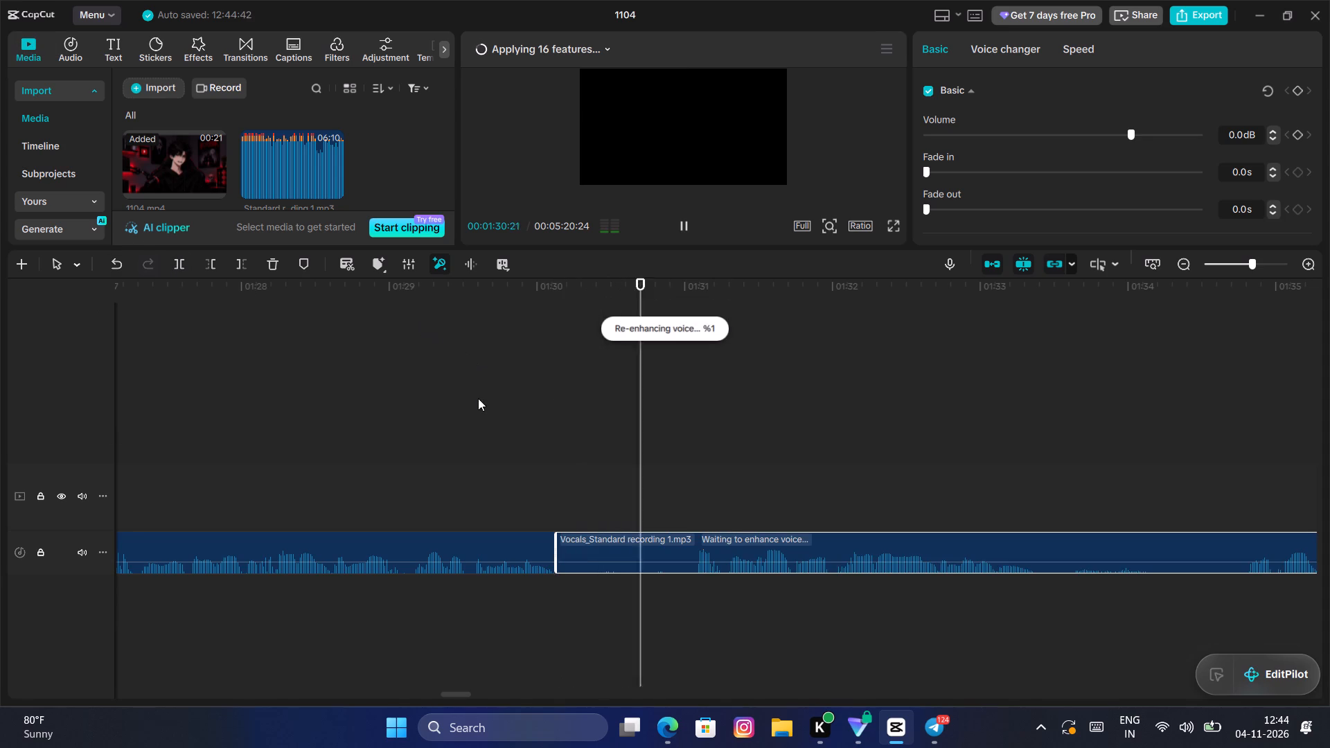
key("space")
key("space")
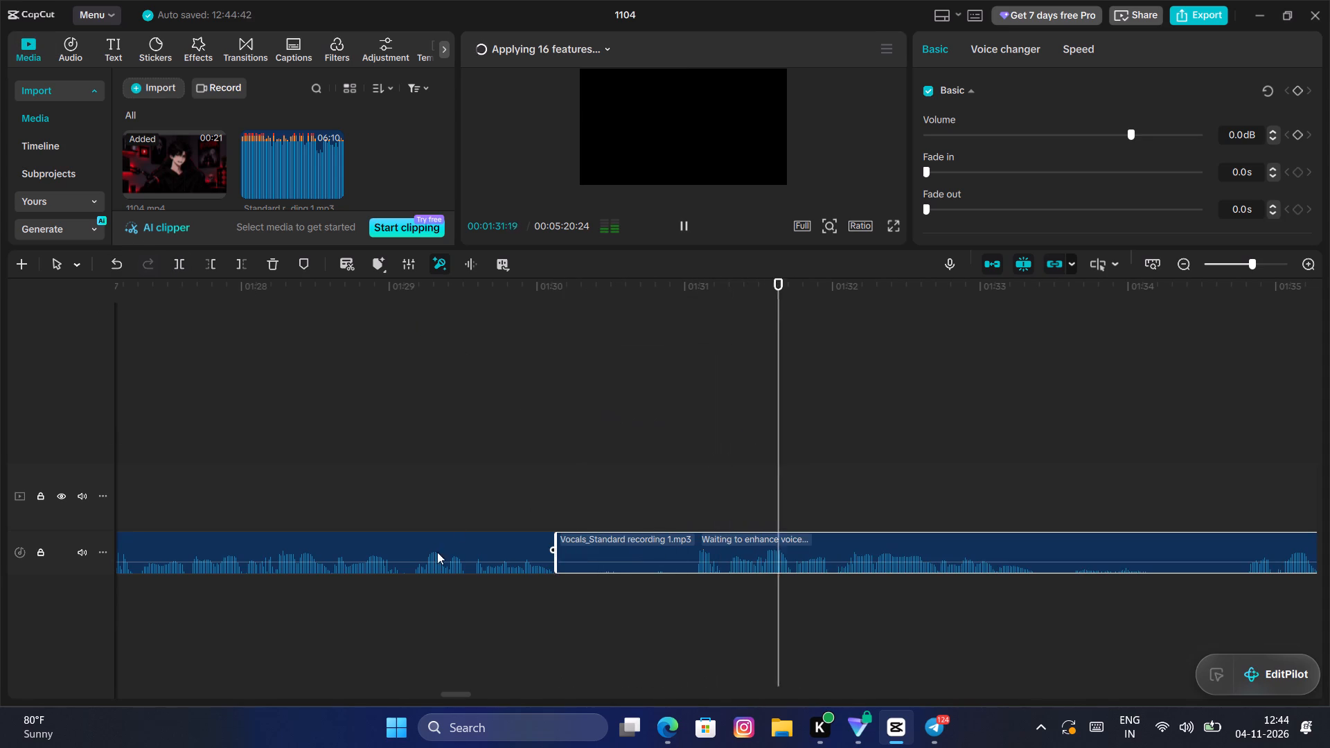
left_click(449, 696)
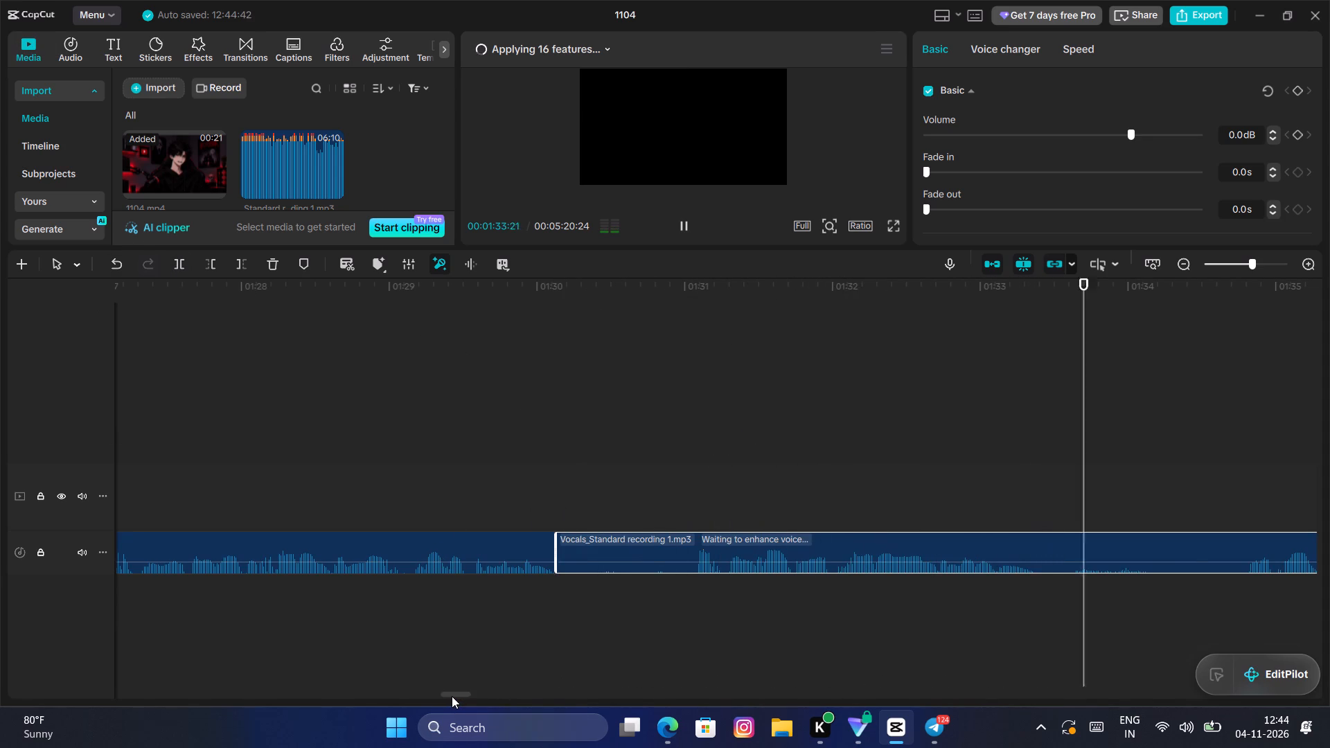
key("space")
left_click(495, 492)
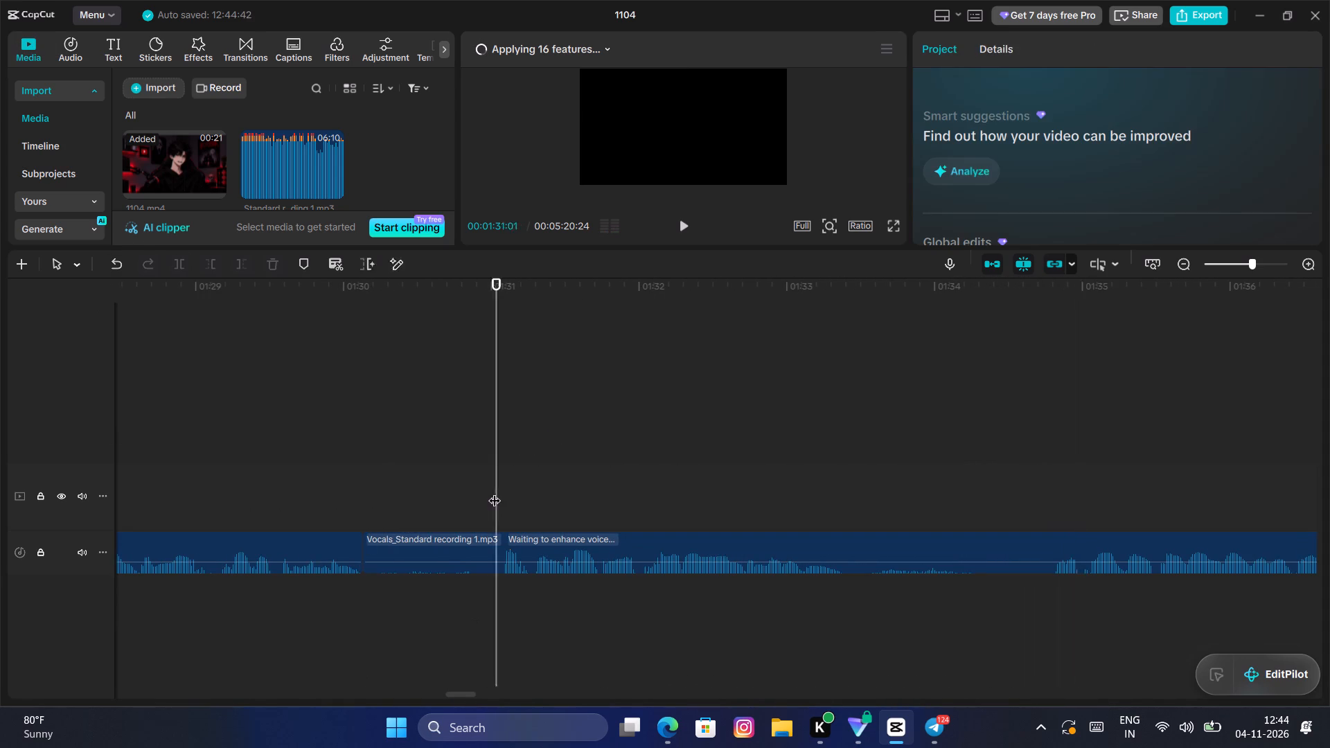
left_click_drag(495, 492, 504, 492)
left_click(512, 553)
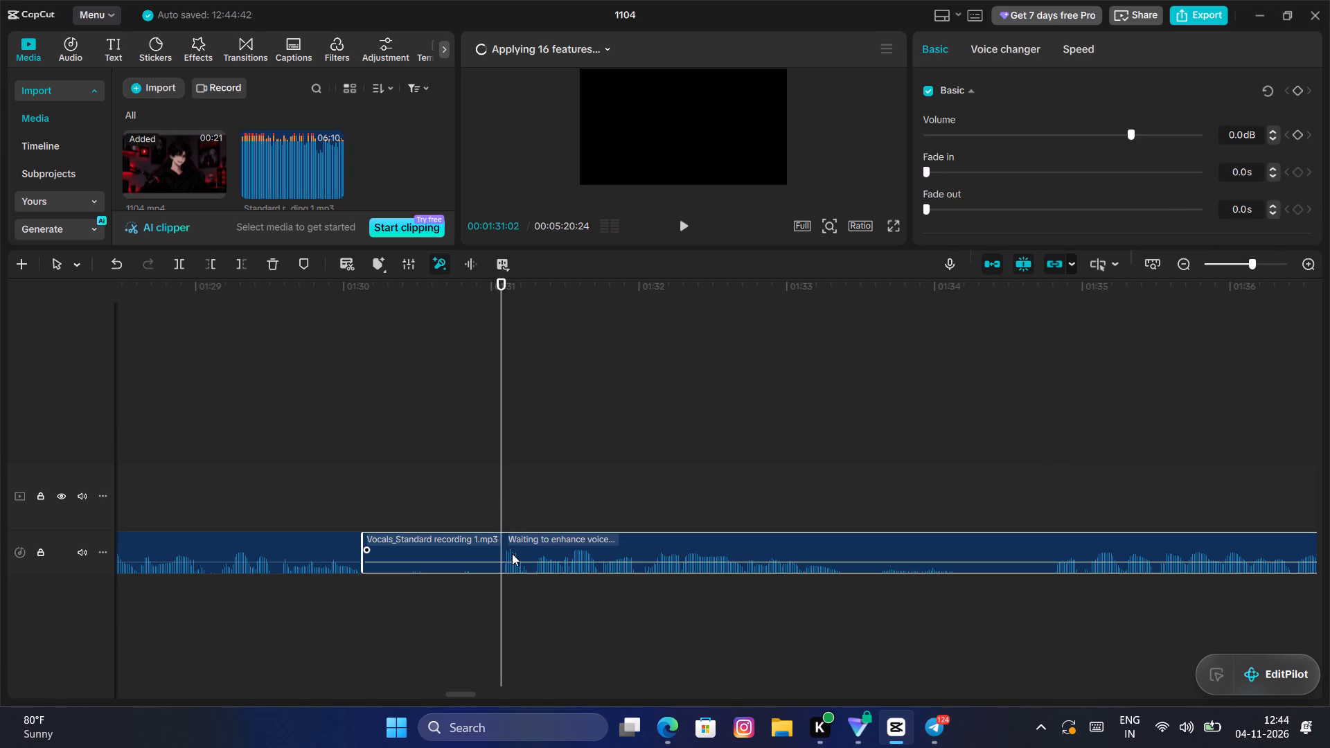
key("q")
left_click_drag(615, 548, 495, 557)
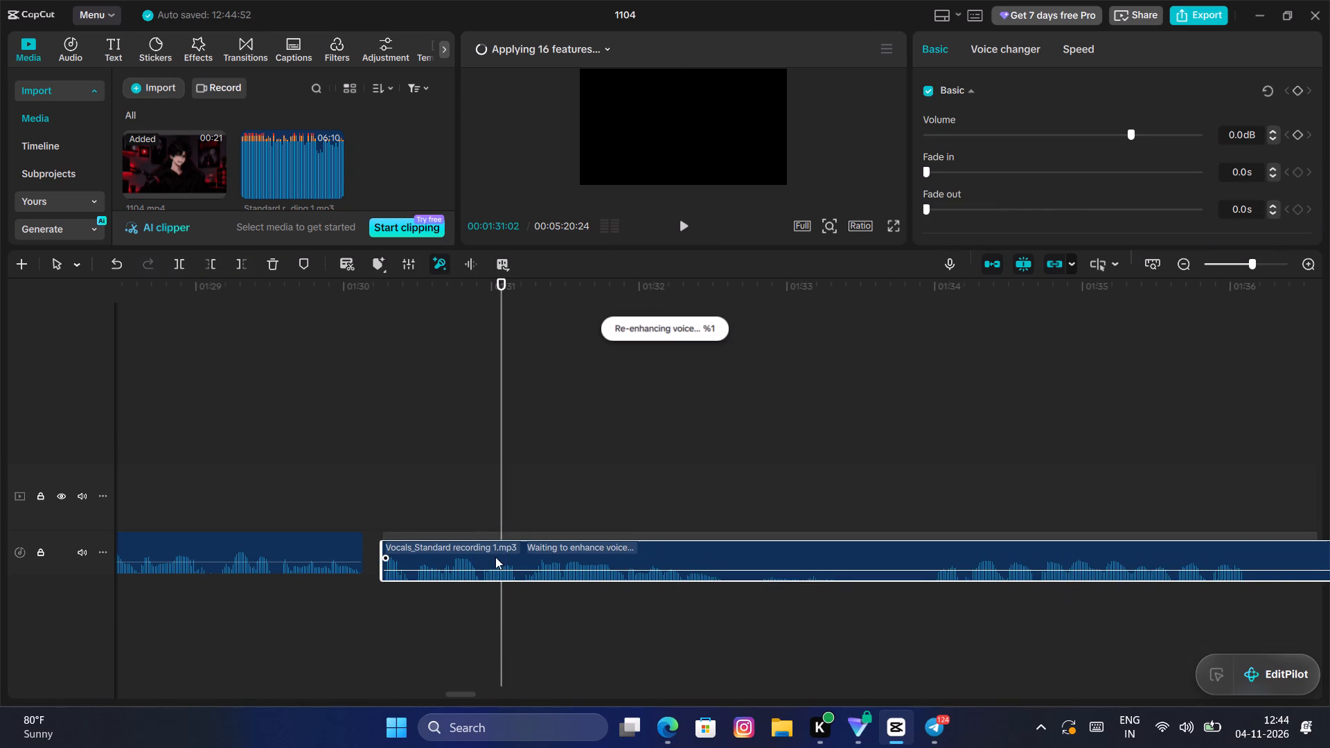
left_click_drag(495, 557, 479, 553)
Split the thirtieth Vocals clip where its first phrase ends, at 00:01:32:14.
left_click(488, 482)
left_click_drag(489, 482, 626, 502)
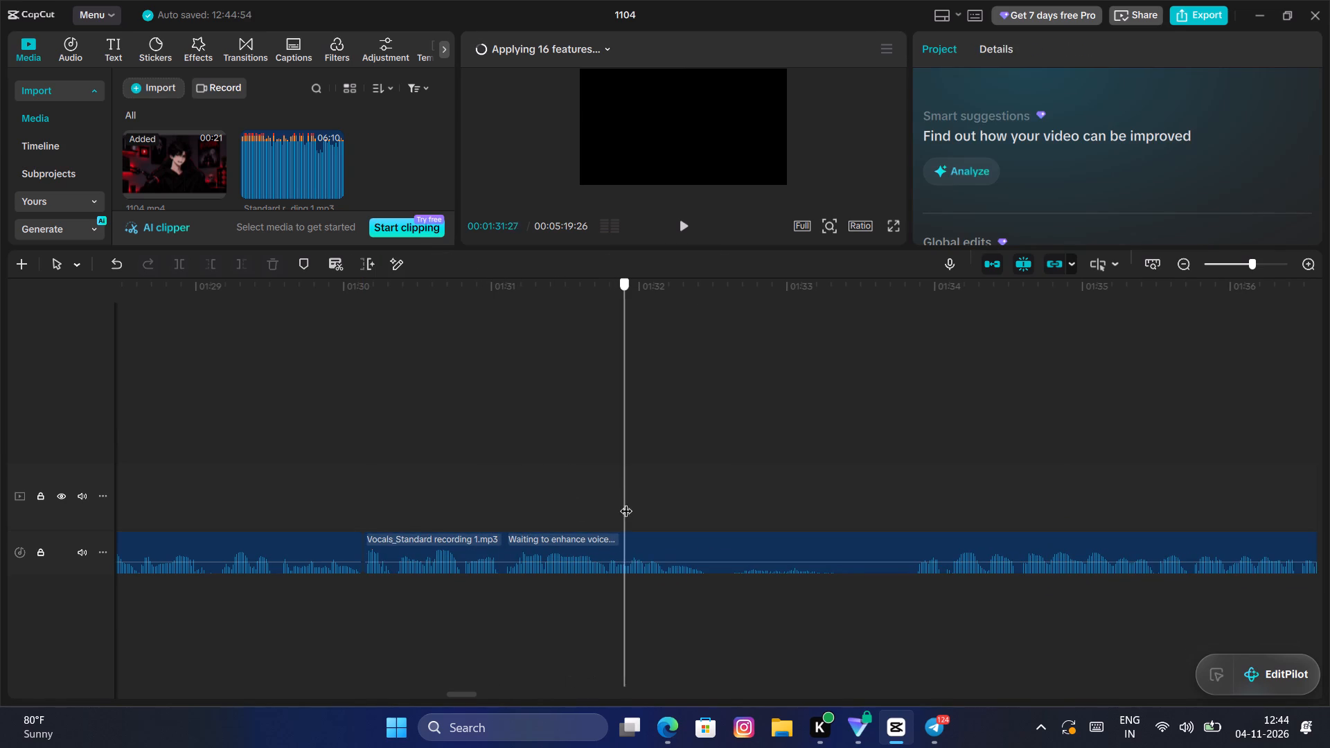
left_click_drag(626, 502, 709, 513)
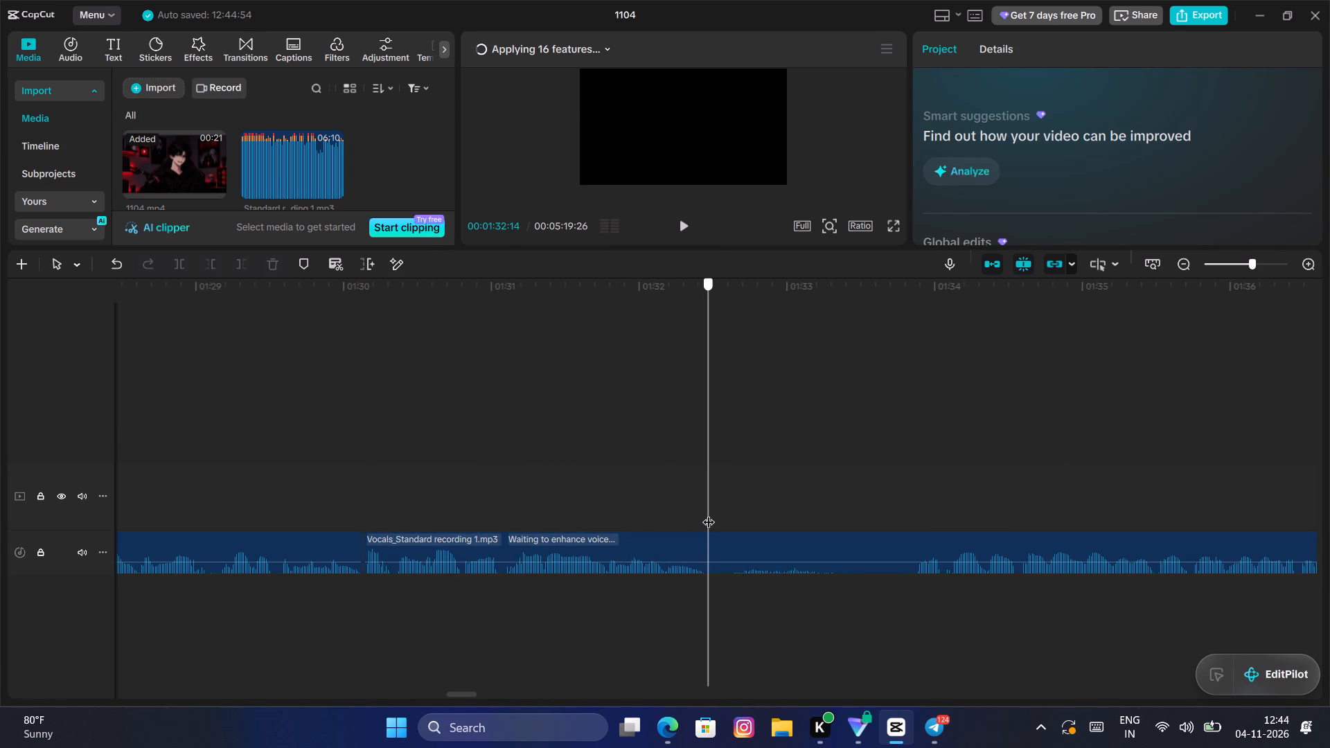
left_click(687, 555)
left_click(177, 255)
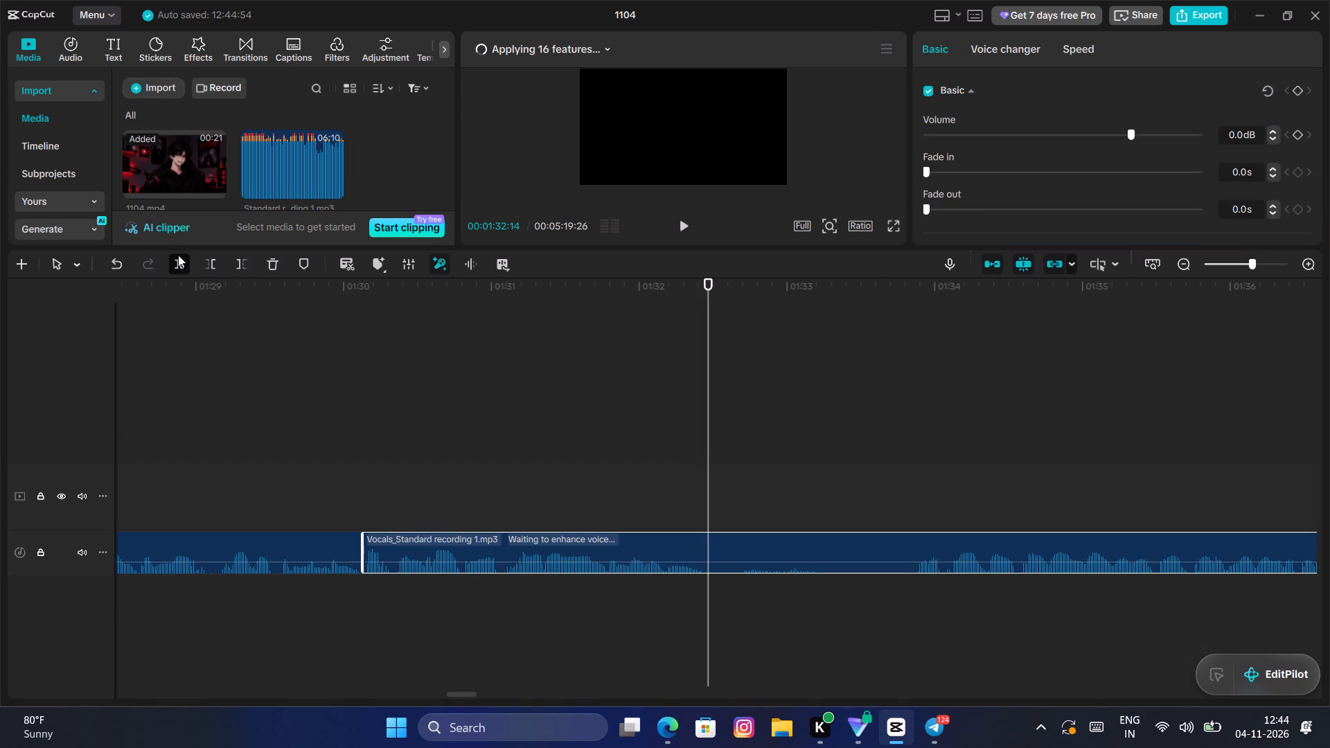
Trim the start of the thirty-first Vocals clip up to 00:01:33:26 and place it directly against the preceding clip.
key("space")
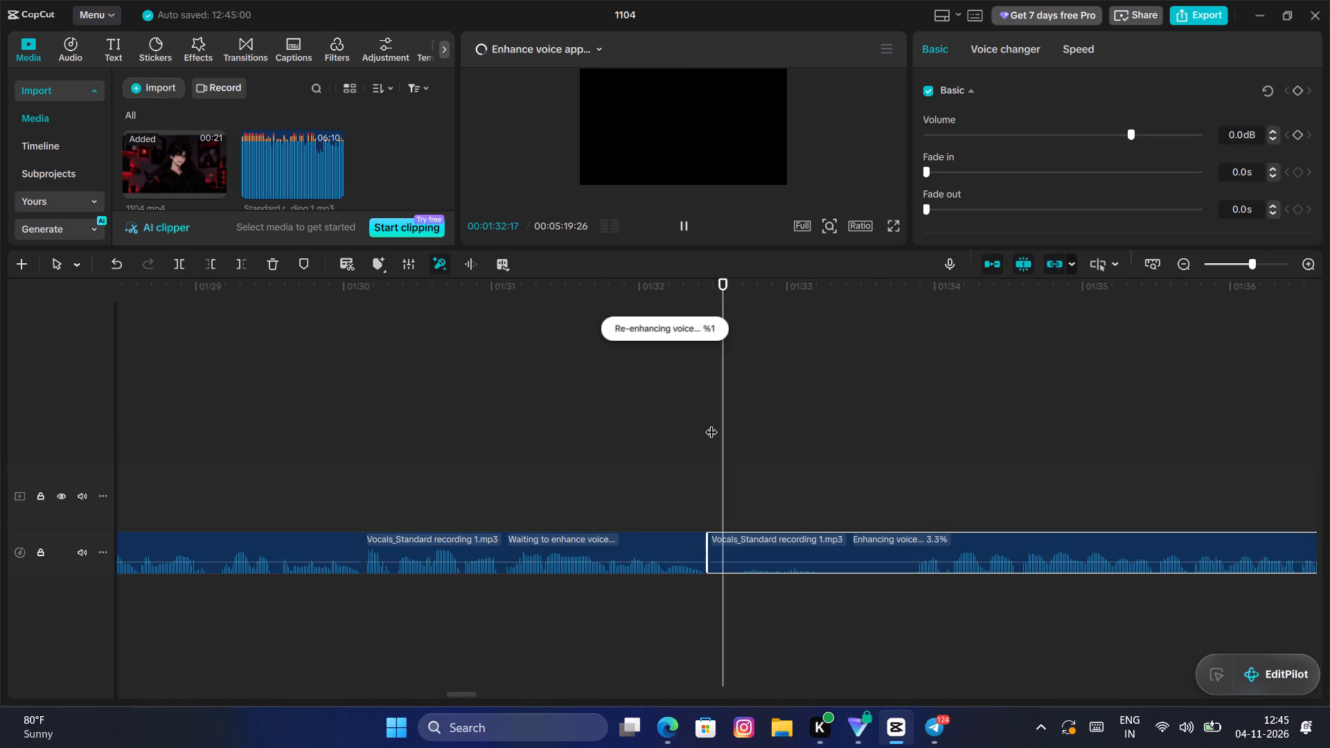
key("space")
key("space")
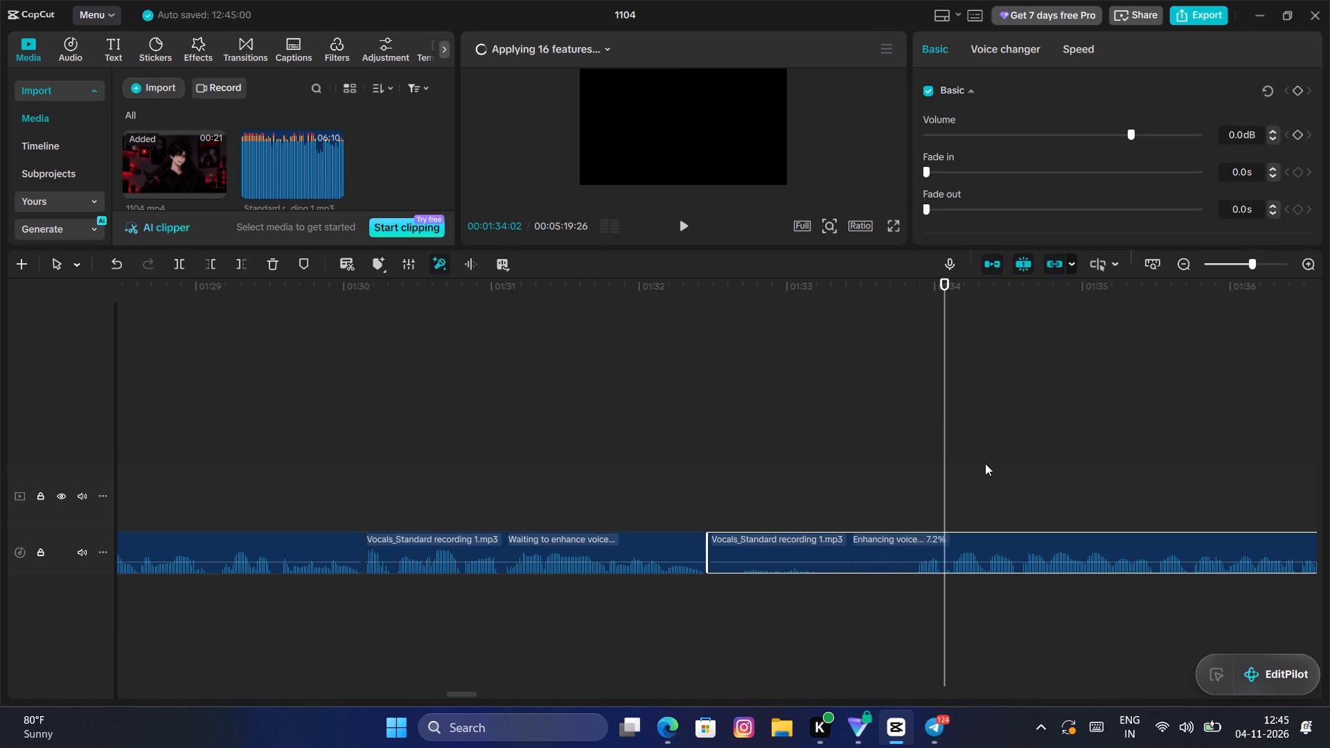
left_click(907, 463)
left_click_drag(907, 463, 916, 463)
left_click(900, 538)
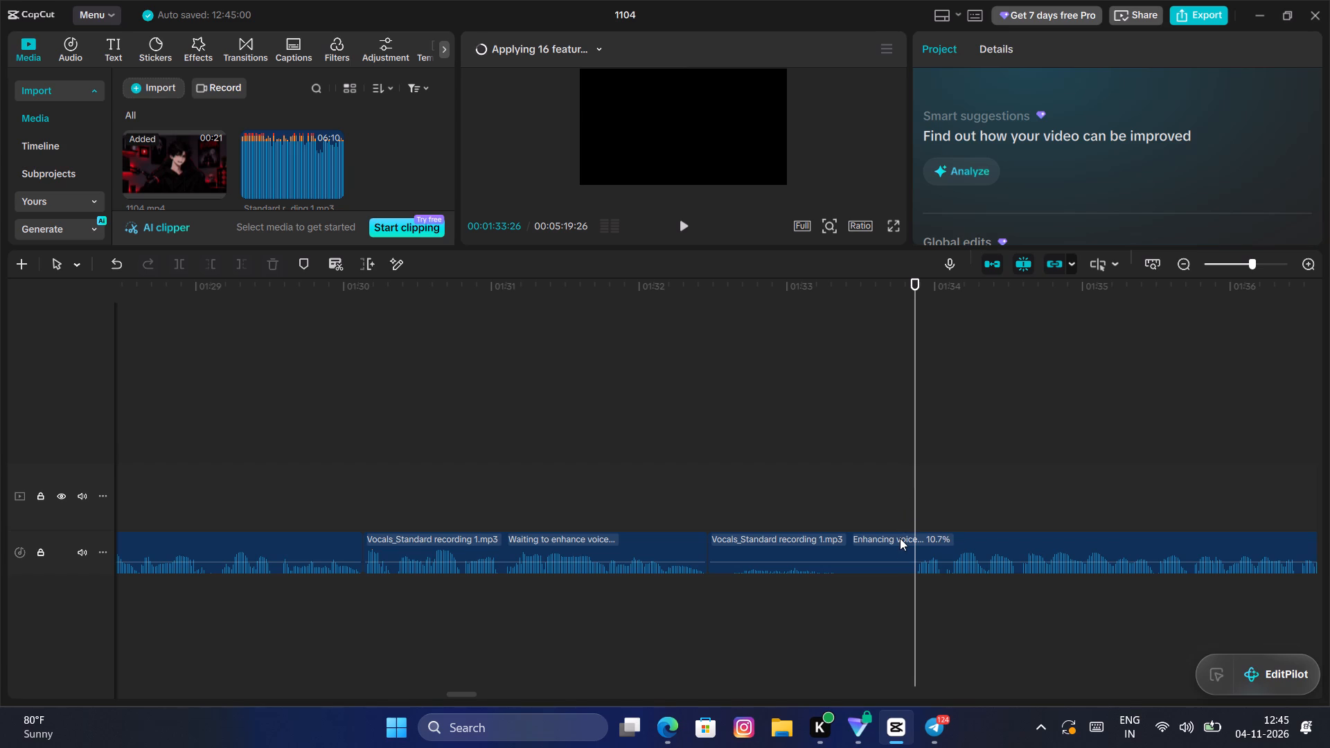
left_click(896, 557)
key("q")
left_click_drag(950, 555, 742, 559)
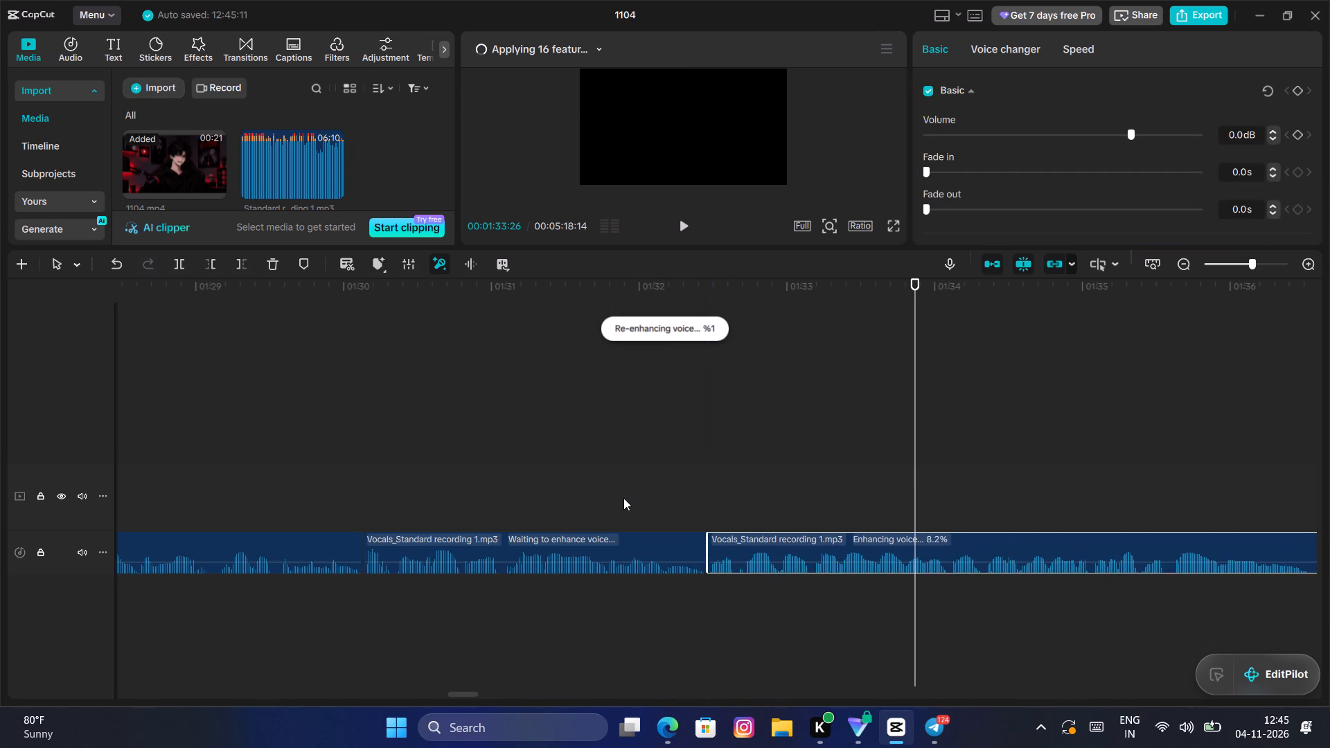
Play back across the new join and split the thirty-first Vocals clip after its phrase, at 00:01:36:16.
left_click(623, 498)
key("space")
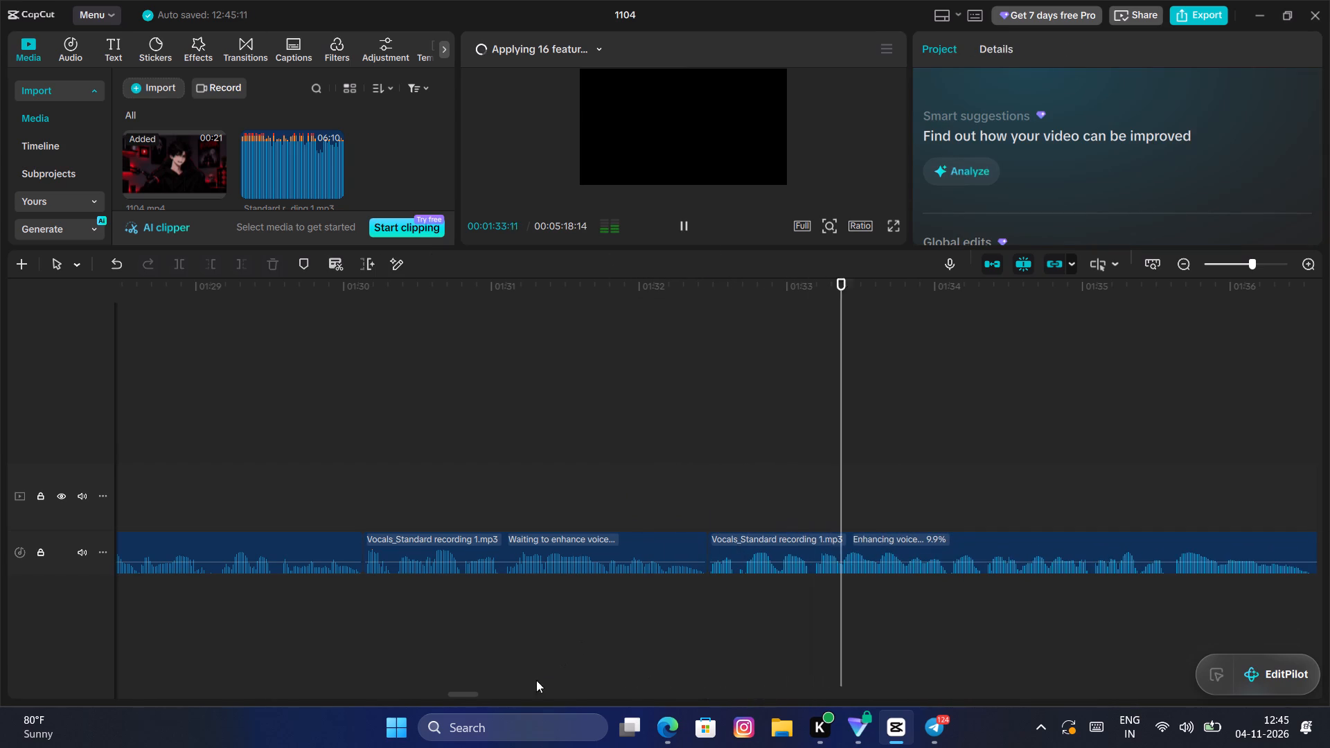
left_click_drag(459, 692, 478, 688)
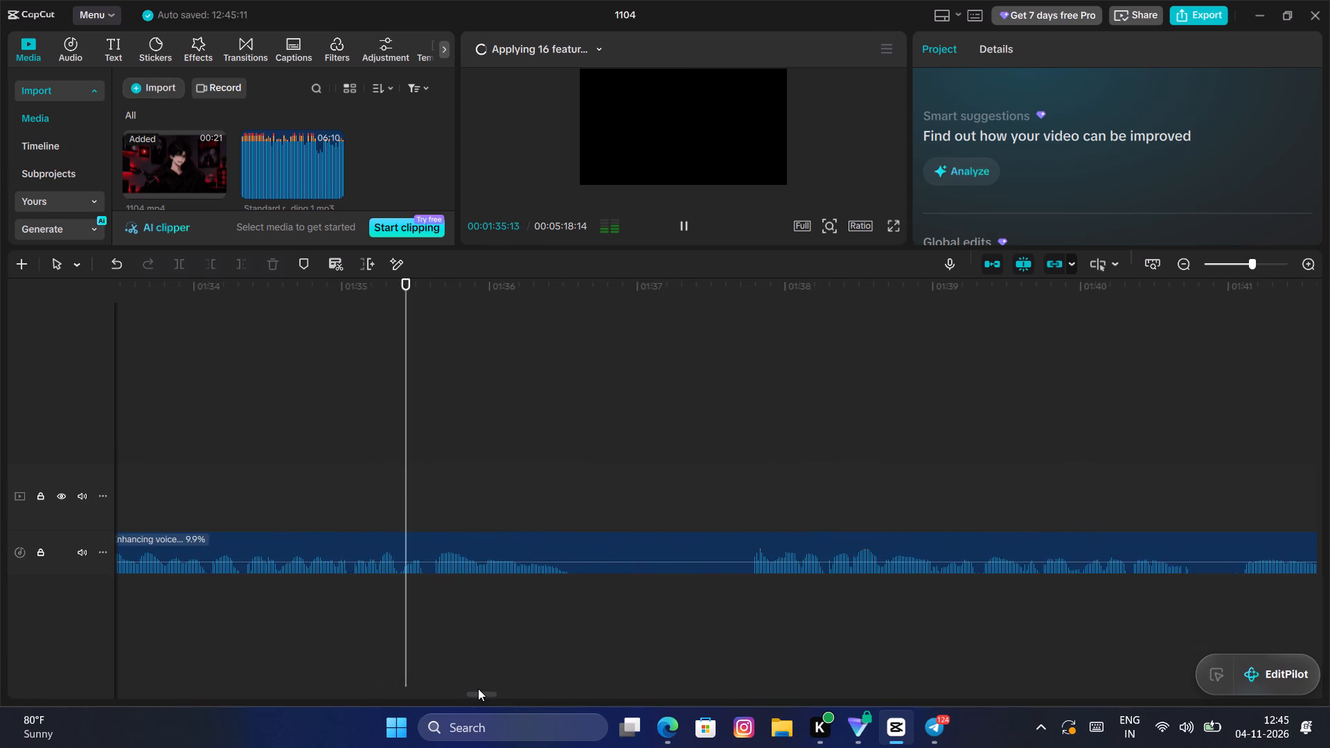
left_click_drag(478, 688, 484, 691)
key("space")
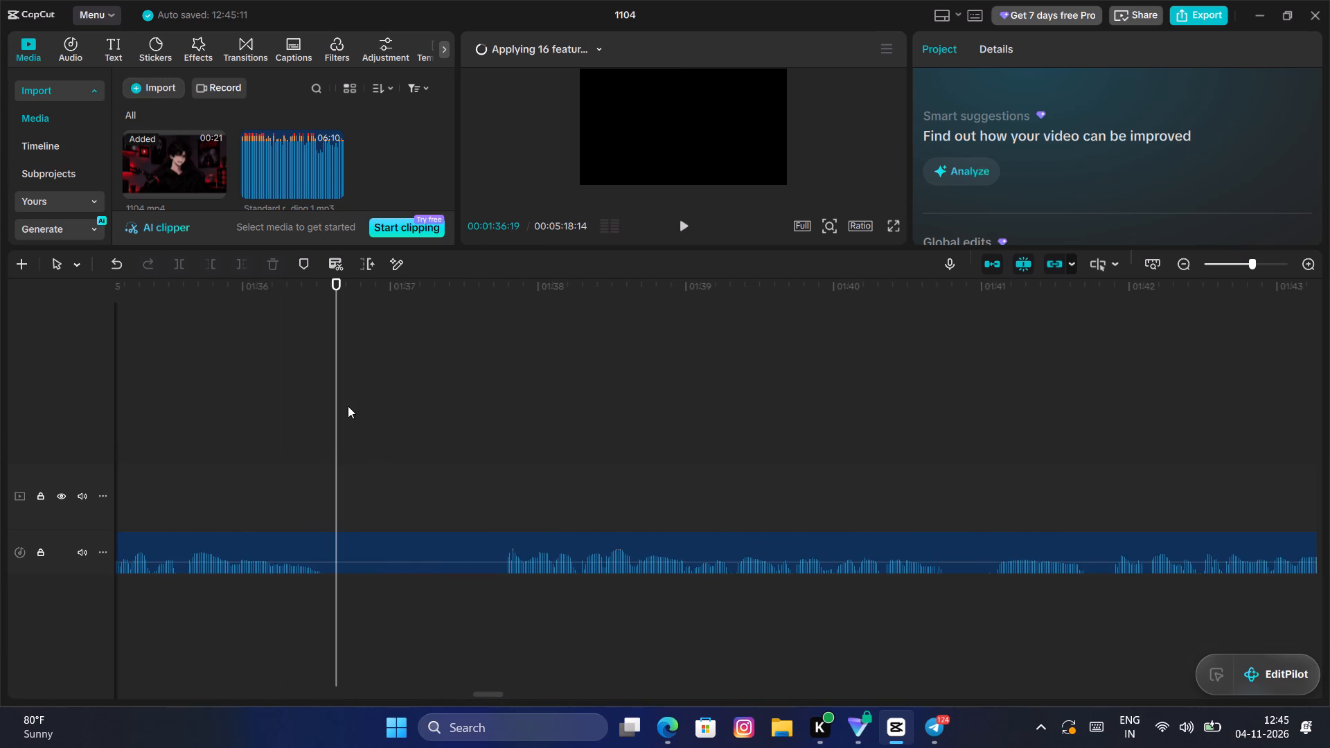
left_click_drag(337, 468, 323, 502)
left_click(323, 566)
left_click(181, 266)
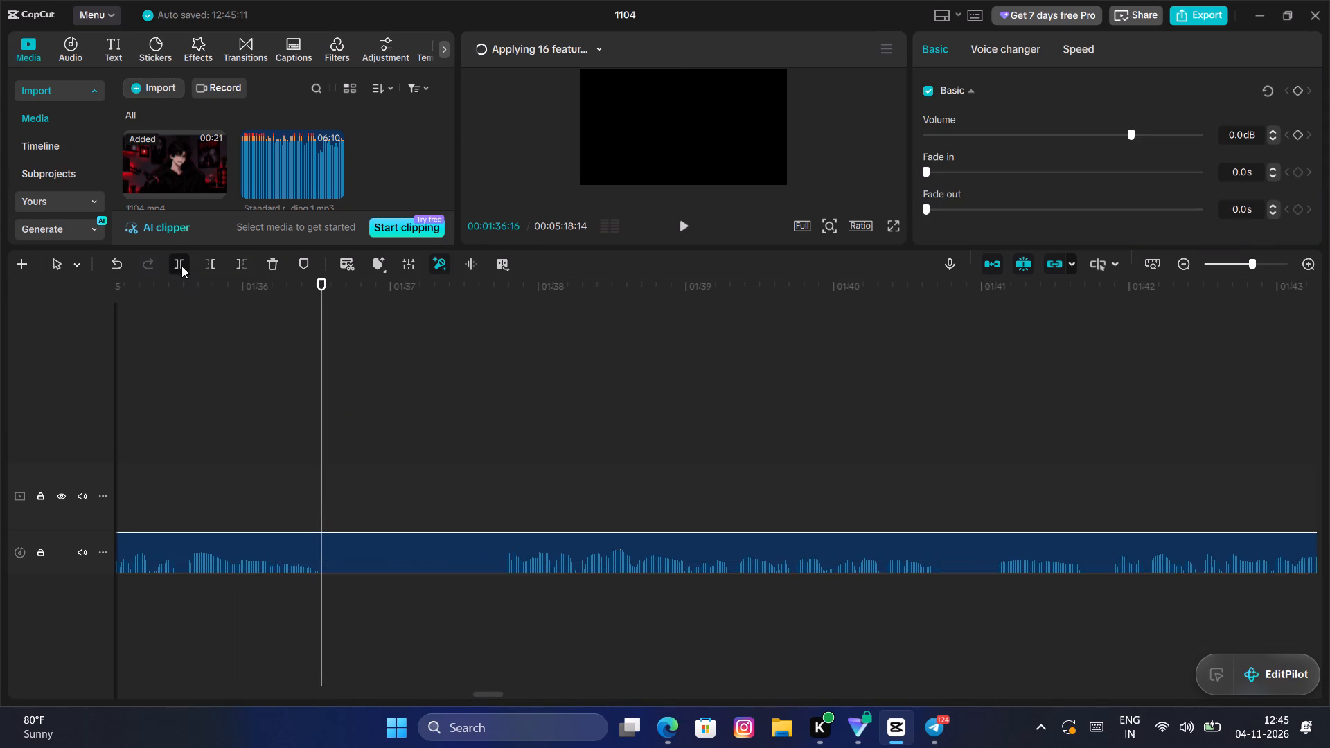
Trim the silent start of the thirty-second Vocals clip up to 00:01:37:23 and place it directly against the preceding clip.
left_click_drag(326, 379, 503, 438)
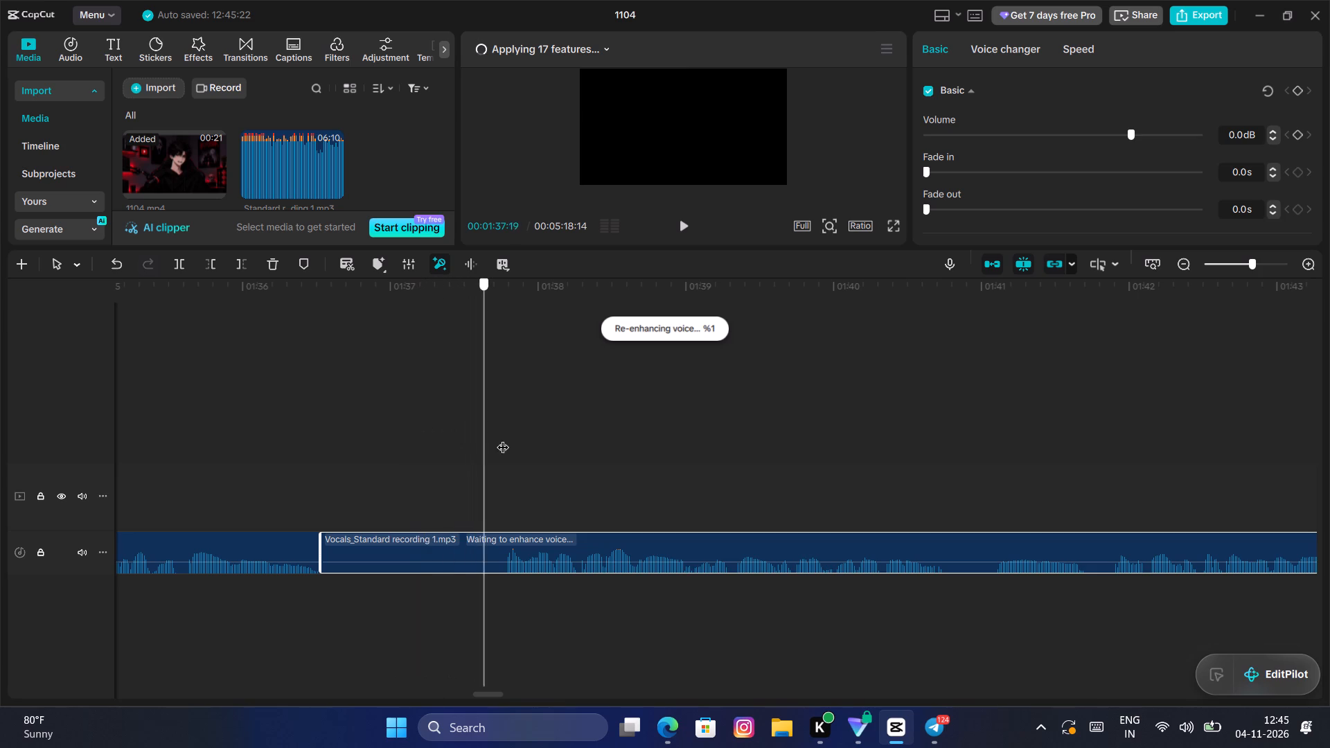
left_click_drag(503, 438, 502, 454)
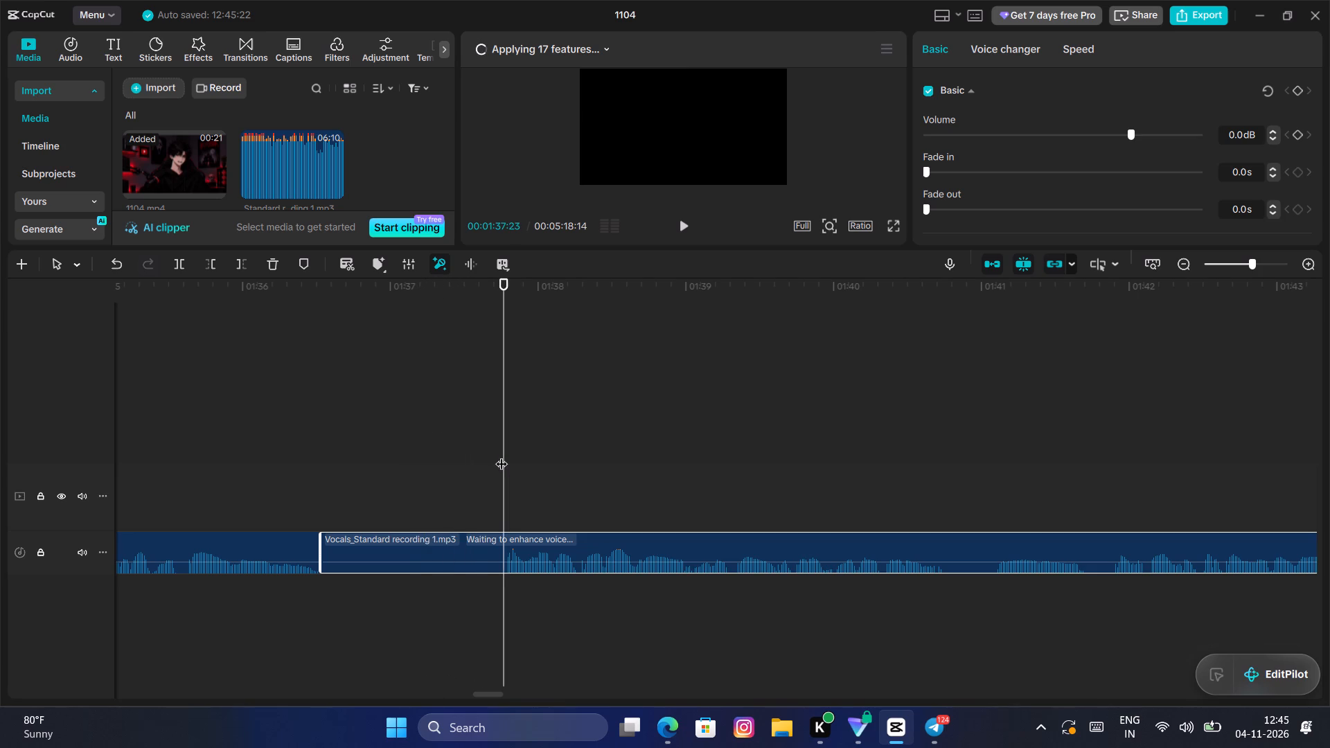
key("q")
left_click_drag(552, 551, 332, 542)
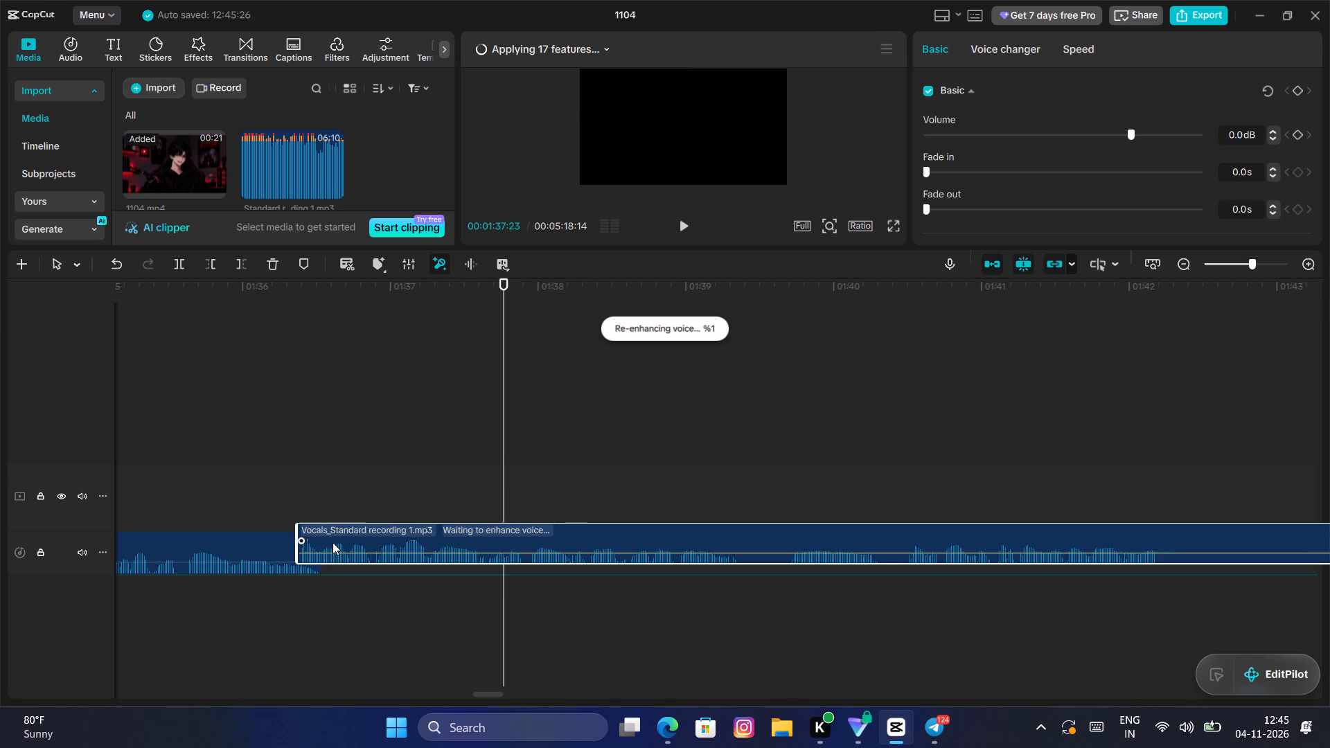
left_click_drag(332, 542, 366, 549)
Play back across the new join and split the thirty-second Vocals clip at its next short pause, at 00:01:39:15.
left_click(262, 468)
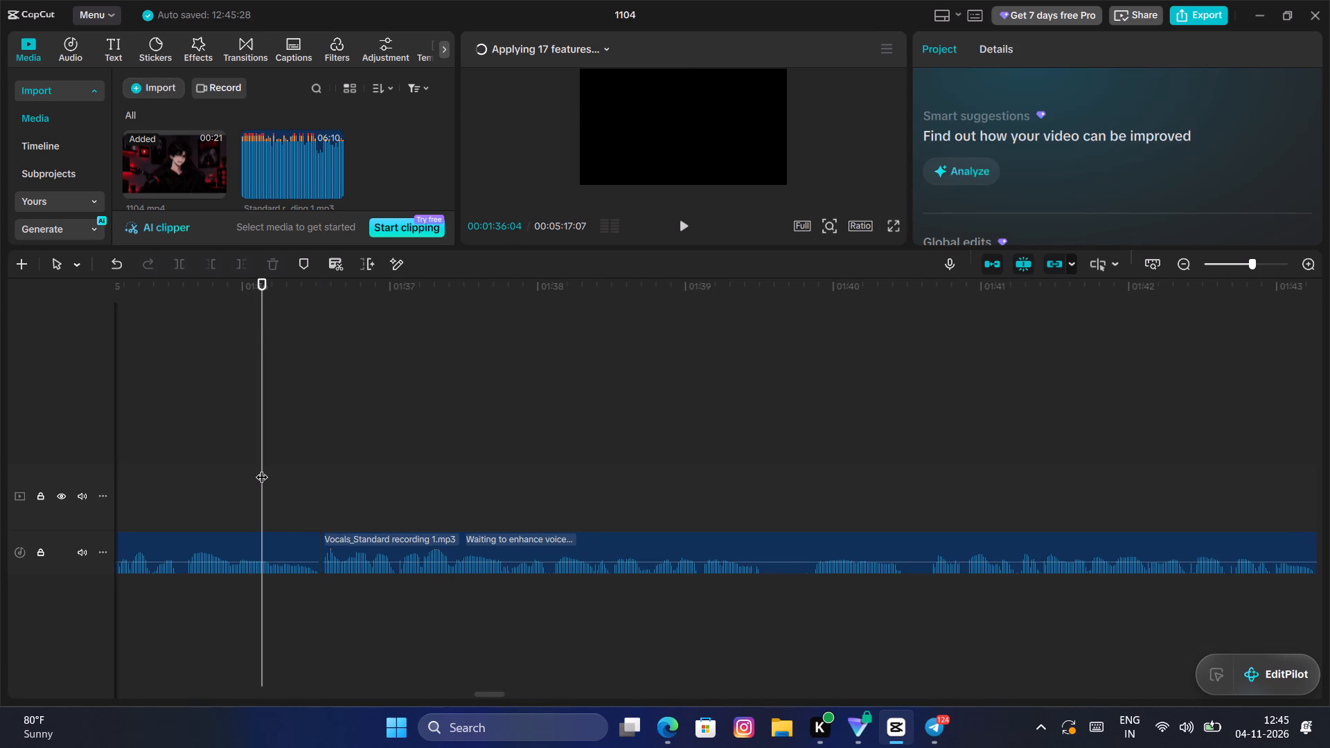
key("space")
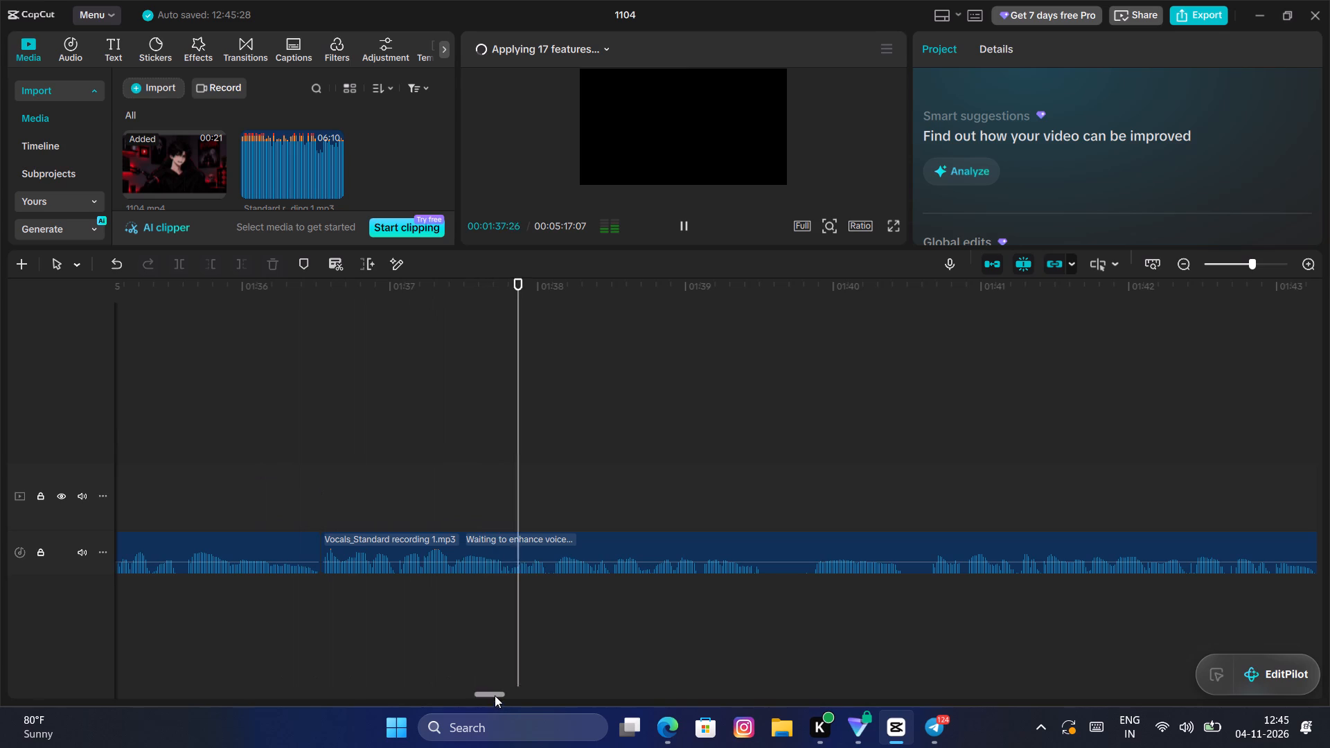
left_click_drag(495, 695, 508, 702)
key("space")
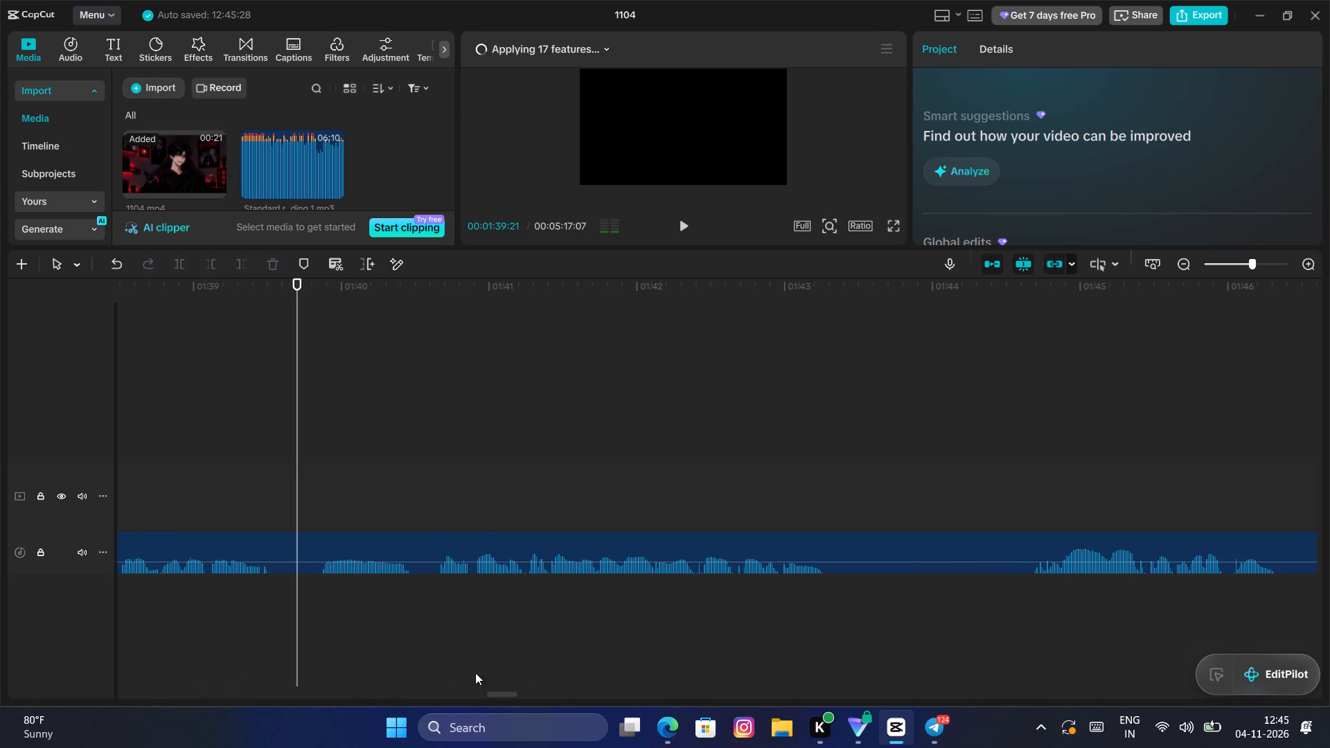
key("space")
key("space")
double_click(273, 498)
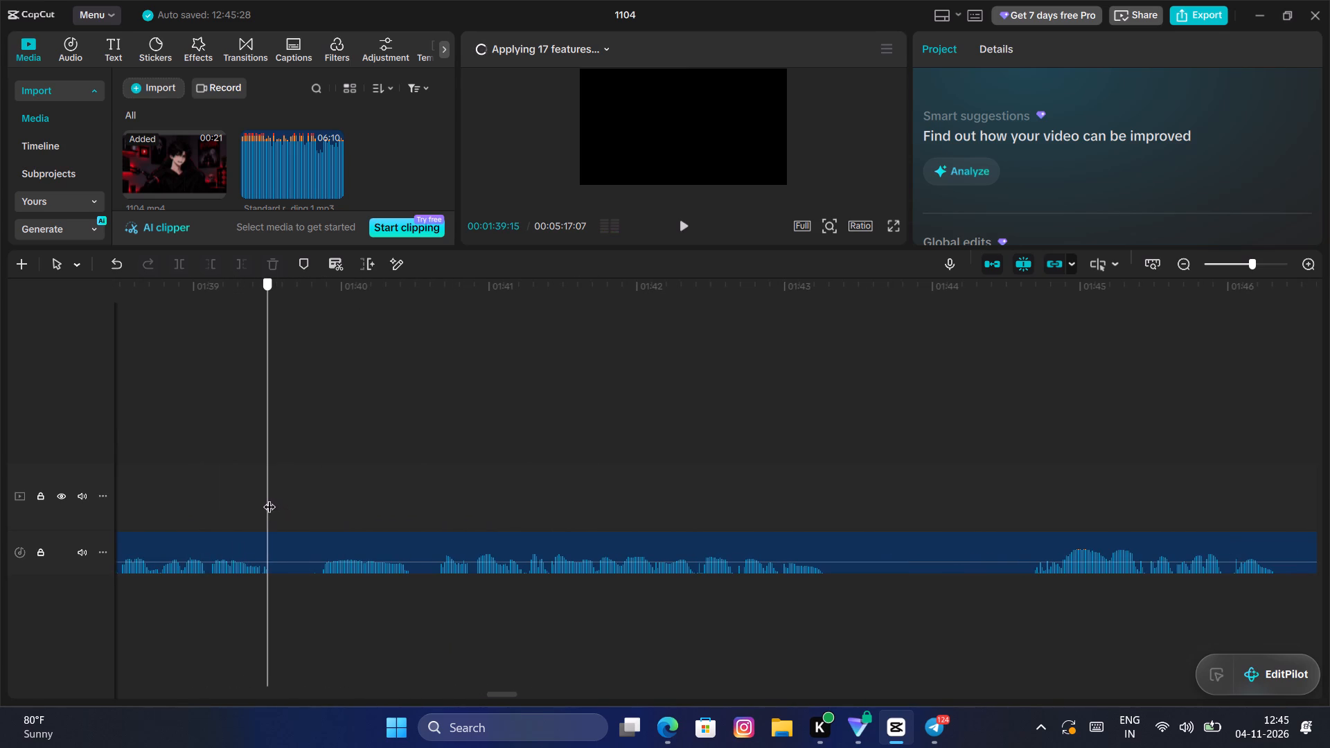
left_click(286, 565)
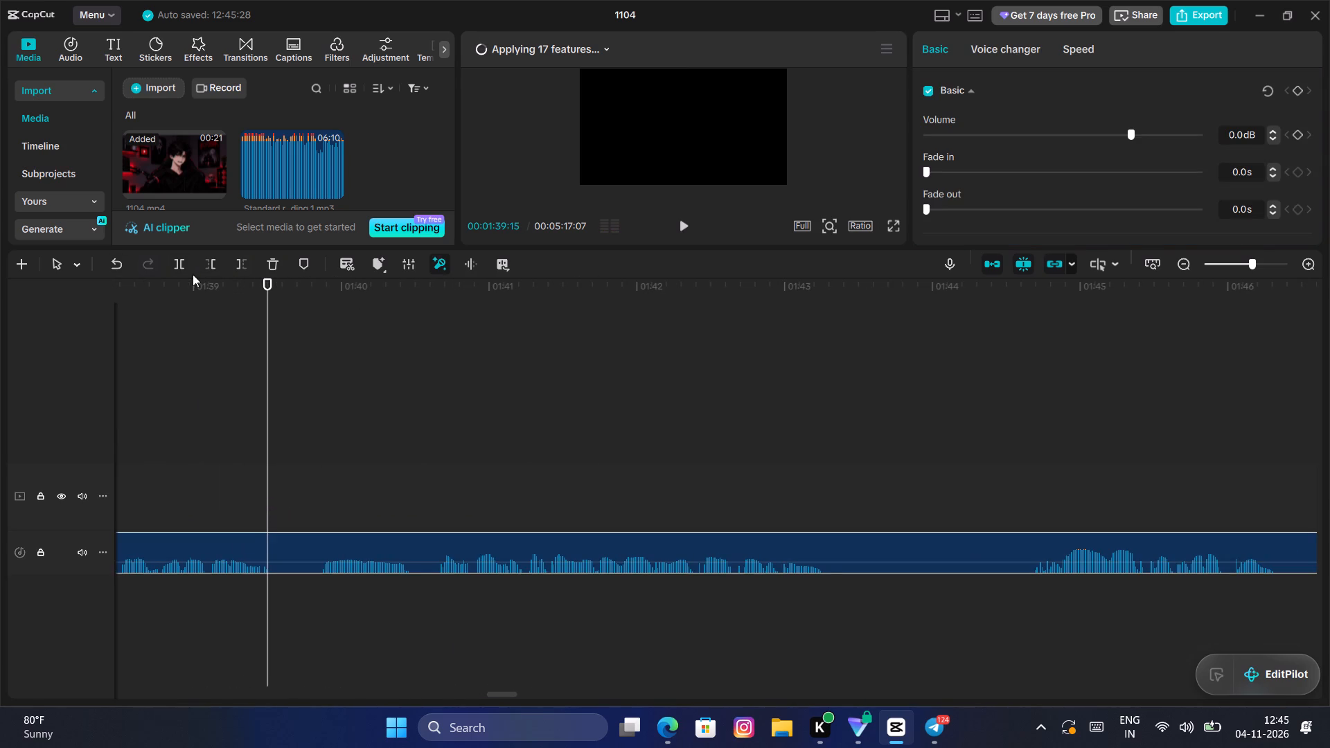
left_click(184, 271)
Trim the silent start of the thirty-third Vocals clip up to 00:01:39:26 and place it directly against the preceding clip.
left_click_drag(265, 391, 287, 410)
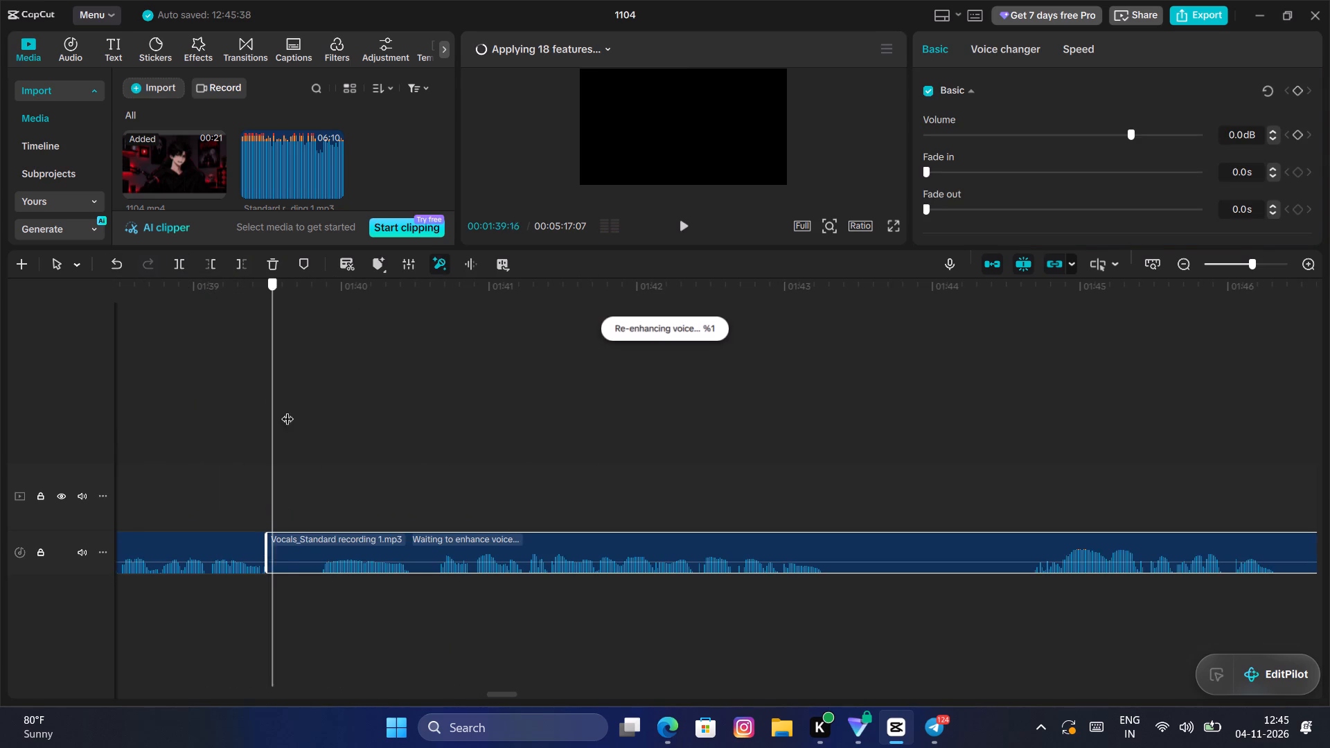
left_click_drag(287, 410, 322, 431)
key("q")
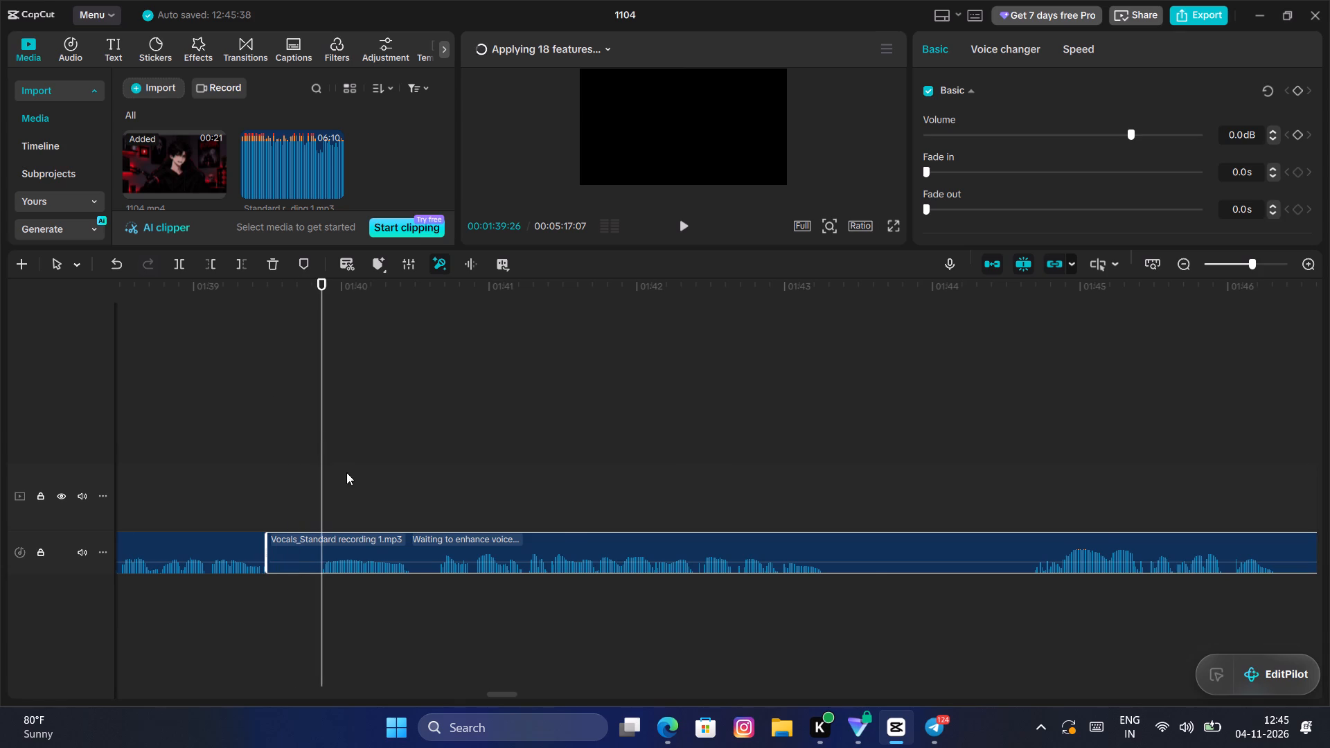
left_click_drag(416, 558, 360, 549)
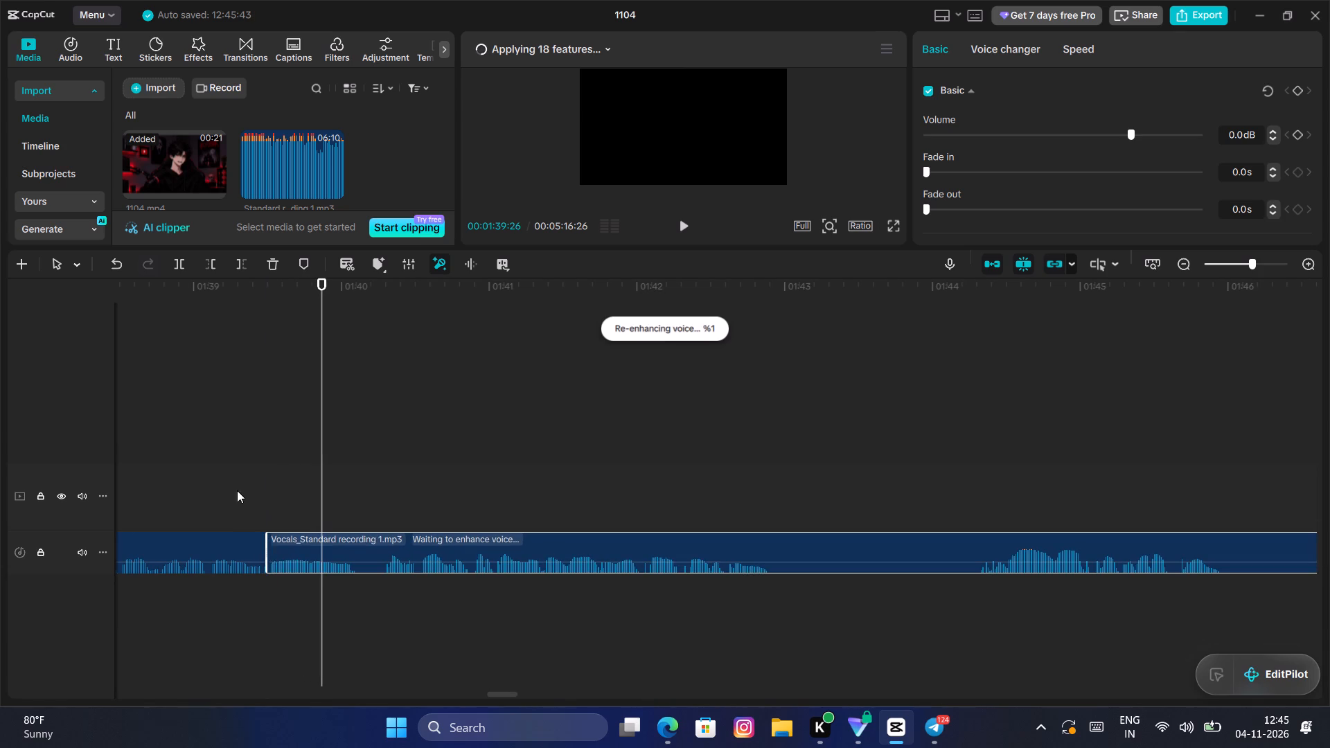
Play back across the new join and split the thirty-third Vocals clip at its next short pause, at 00:01:40:03.
left_click(236, 490)
key("space")
key("space")
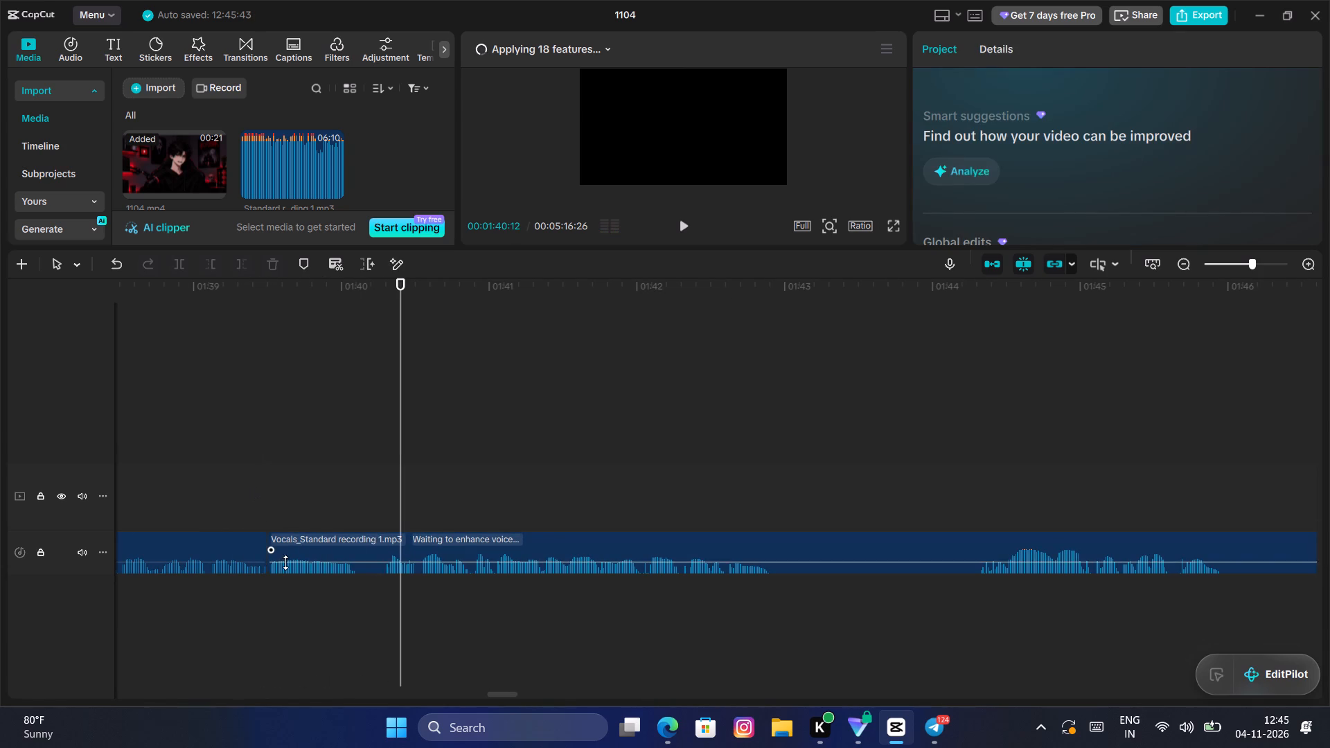
left_click(366, 499)
left_click_drag(366, 499, 360, 508)
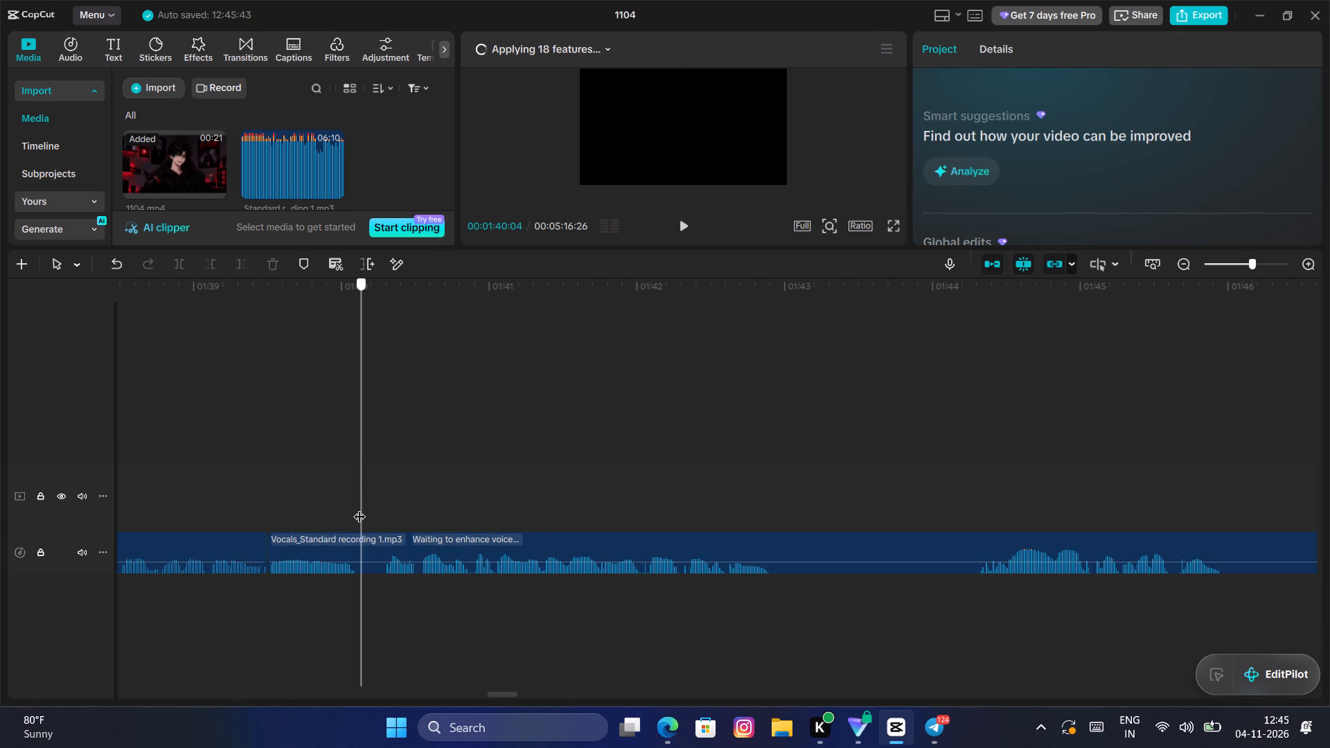
left_click_drag(360, 508, 358, 512)
left_click(356, 549)
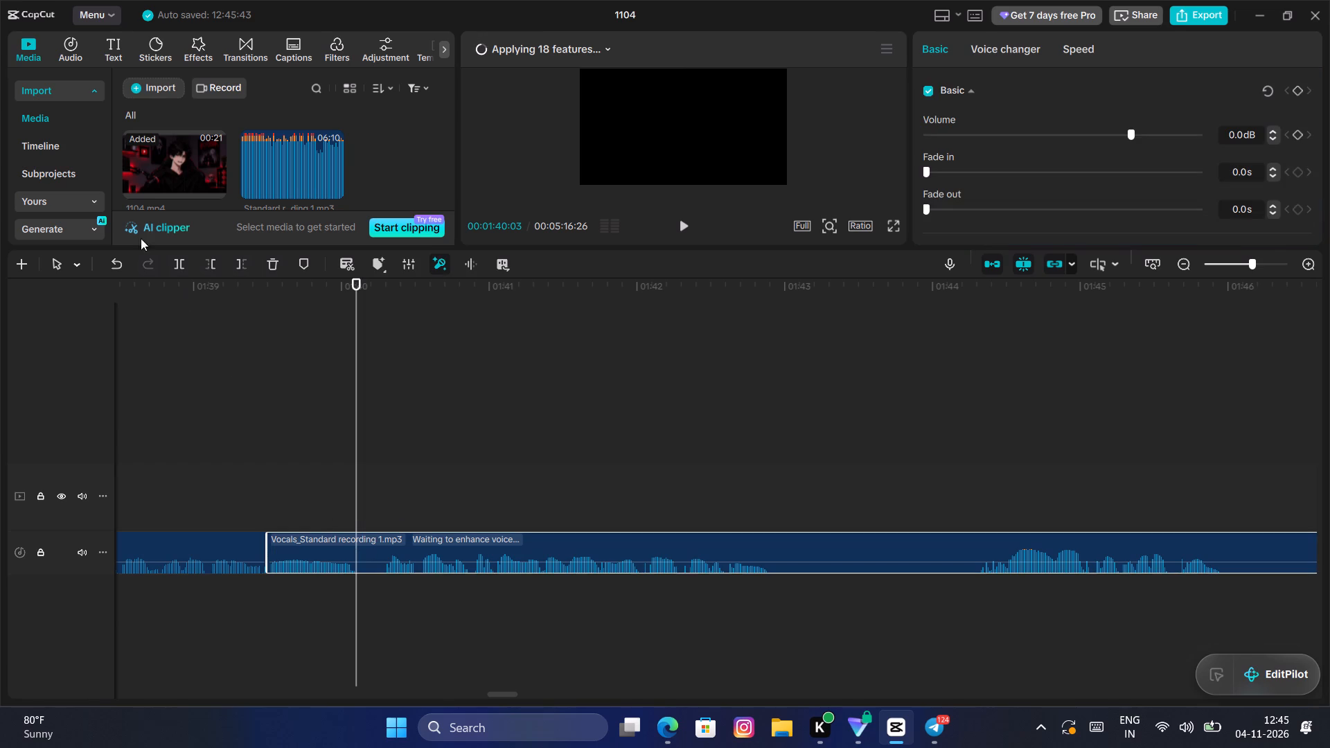
left_click(182, 269)
Trim the silent start of the thirty-fourth Vocals clip up to 00:01:40:09 and place it directly against the preceding clip.
left_click_drag(362, 452, 376, 463)
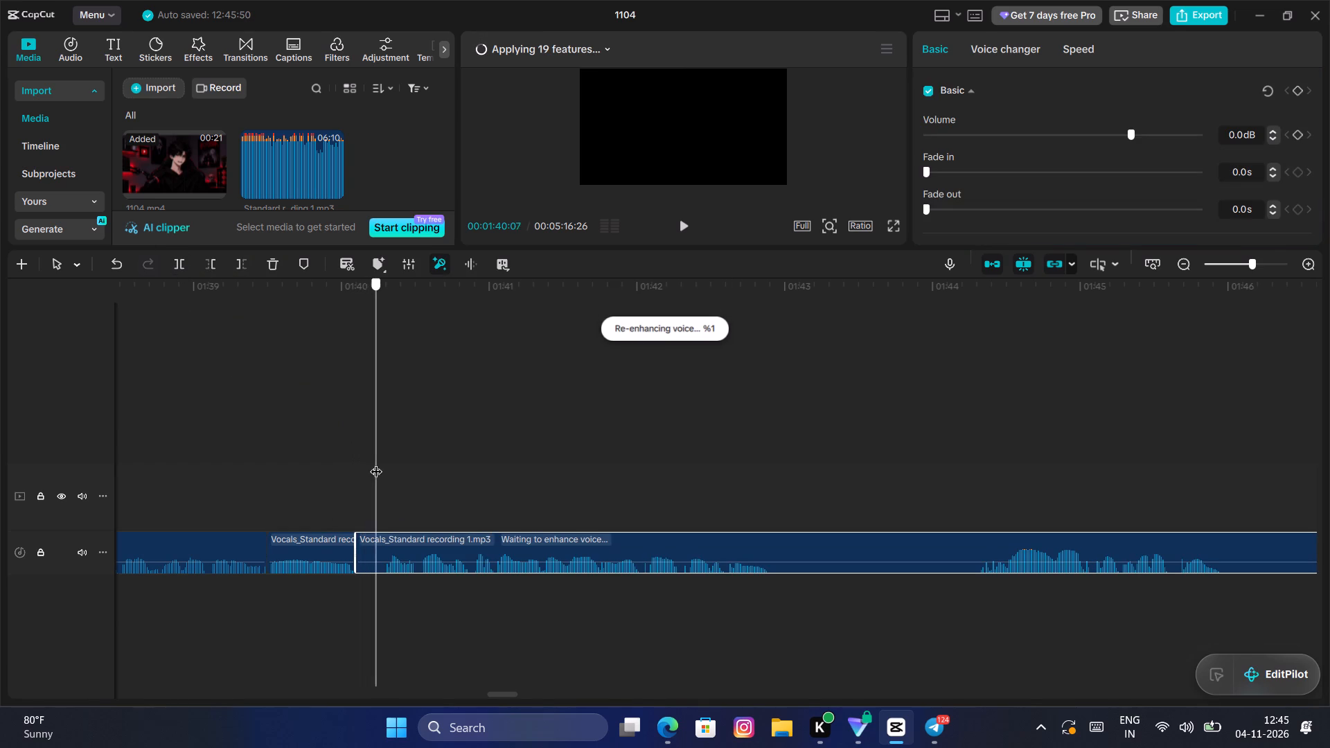
left_click_drag(376, 463, 384, 480)
key("q")
left_click_drag(450, 544, 426, 547)
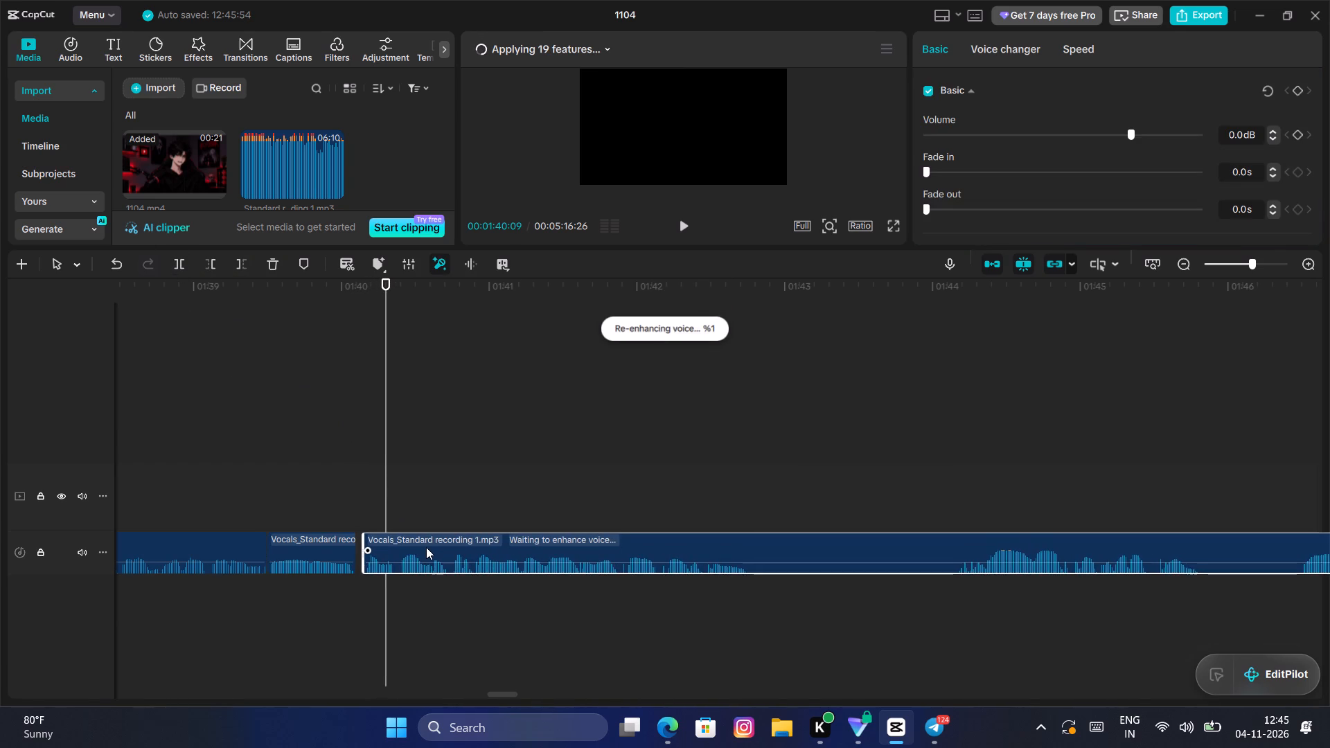
left_click_drag(426, 547, 423, 548)
Play back across the new join and split the thirty-fourth Vocals clip after its phrase, at 00:01:42:21.
left_click(252, 490)
key("space")
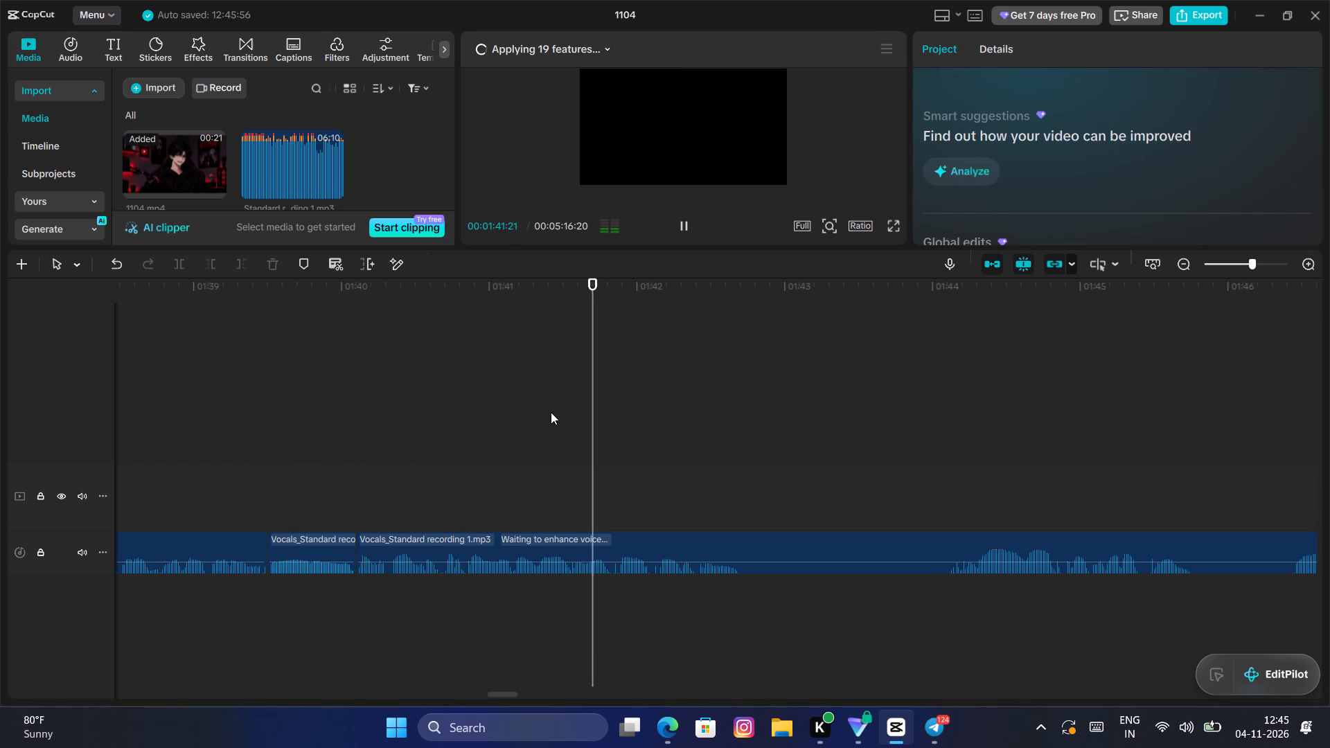
key("space")
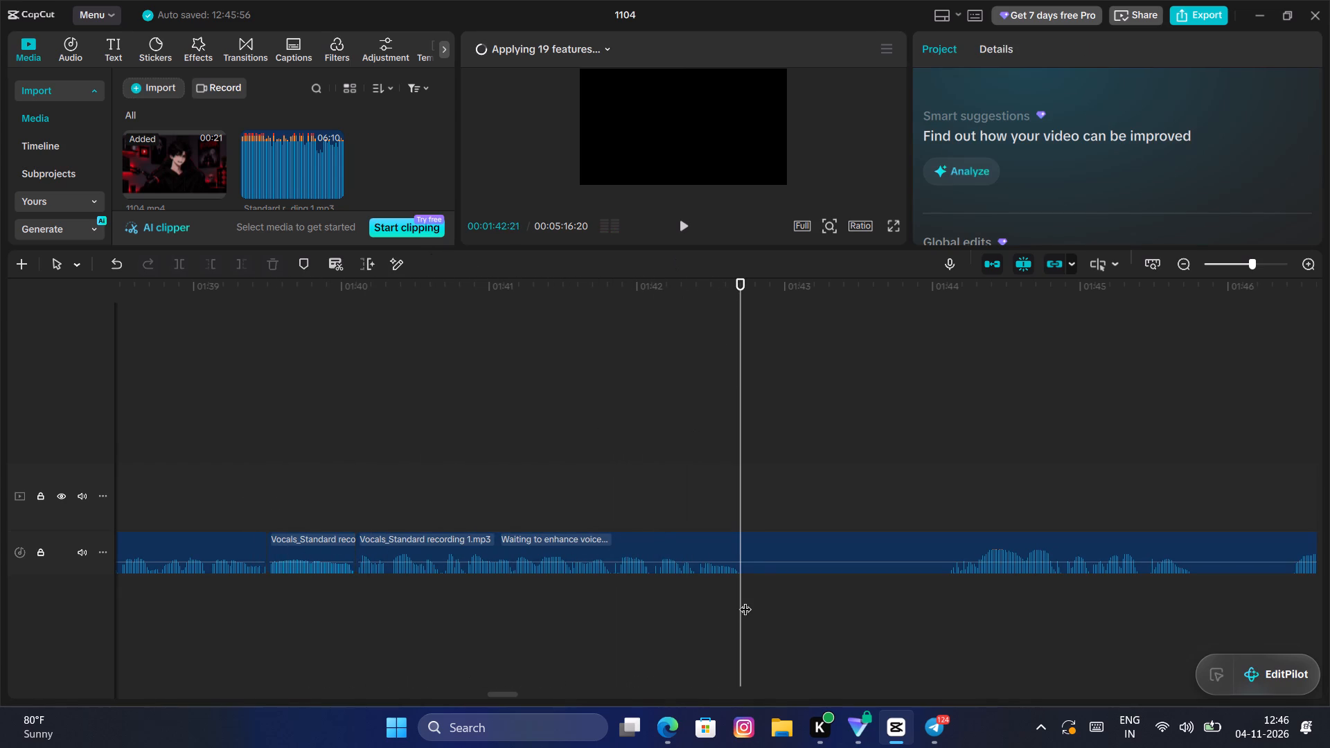
left_click(759, 553)
left_click(177, 263)
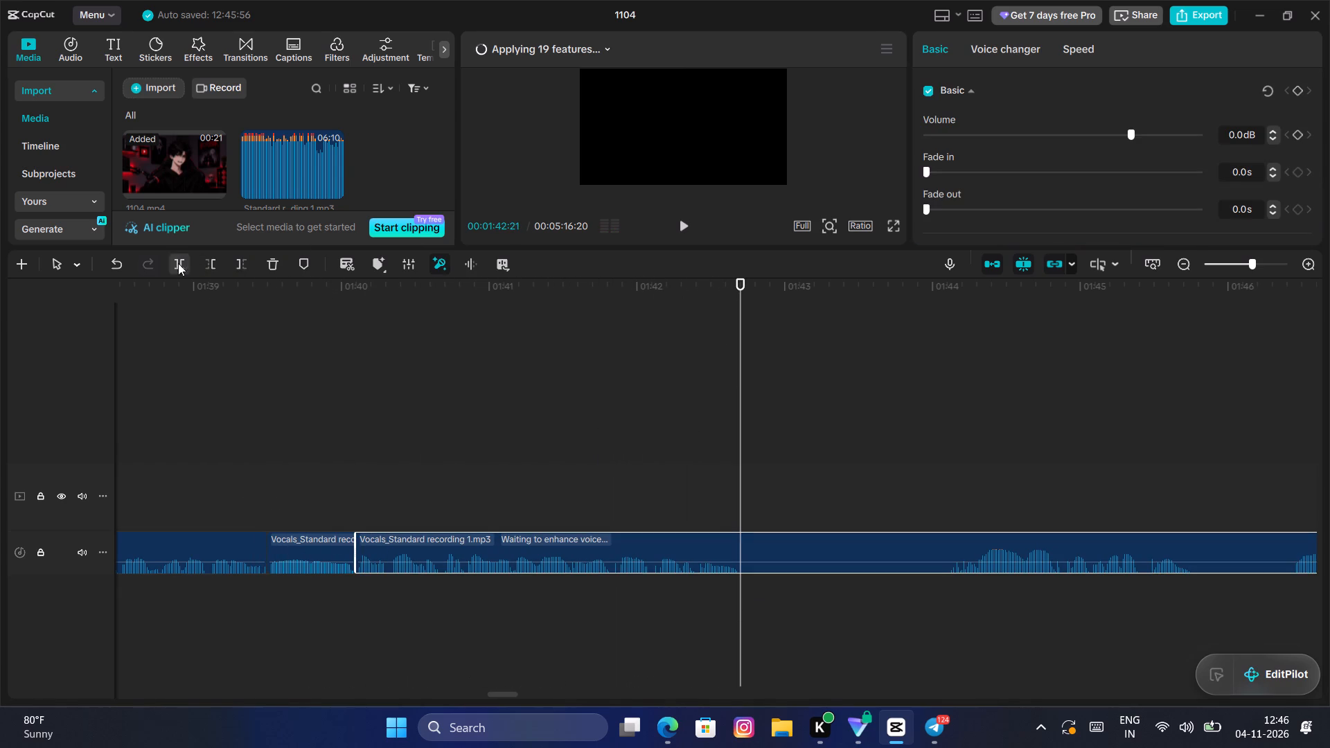
Trim the silent start of the thirty-fifth Vocals clip up to 00:01:44:03 and place it directly against the preceding clip.
left_click_drag(746, 404, 977, 452)
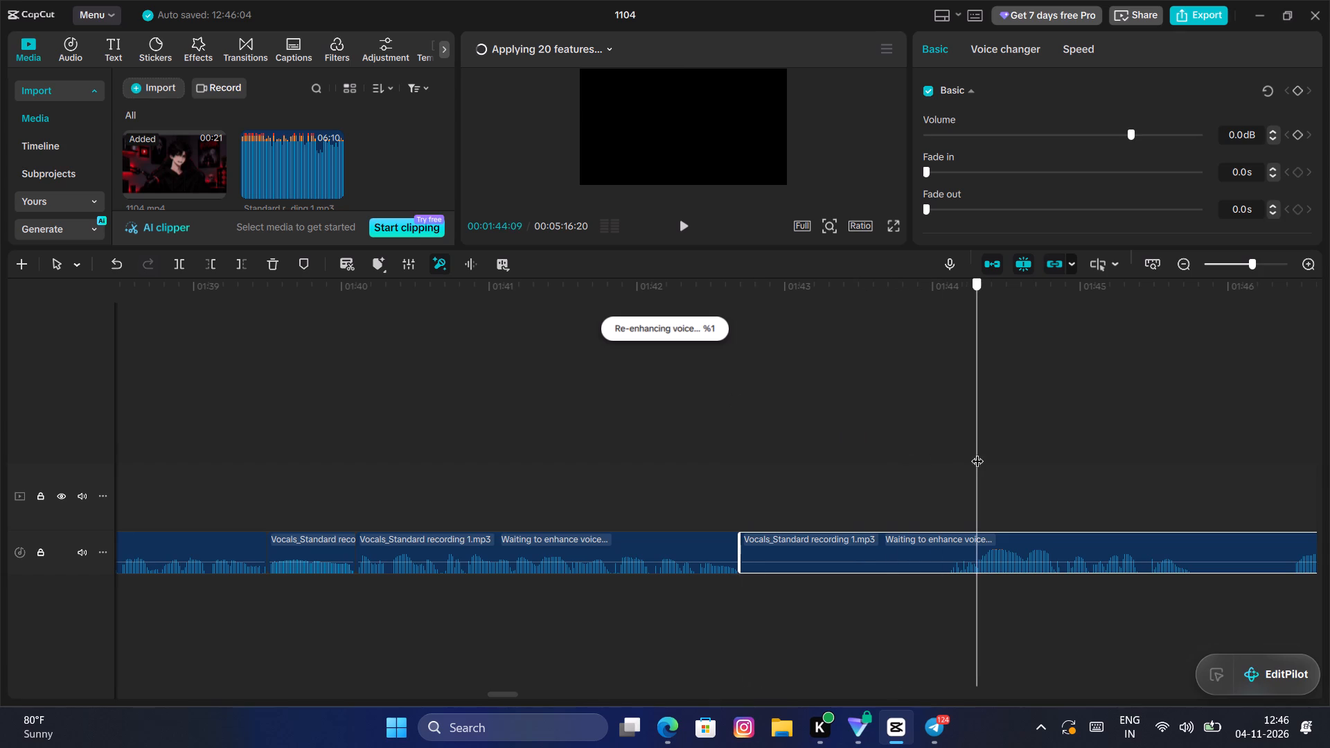
left_click_drag(977, 452, 948, 465)
key("q")
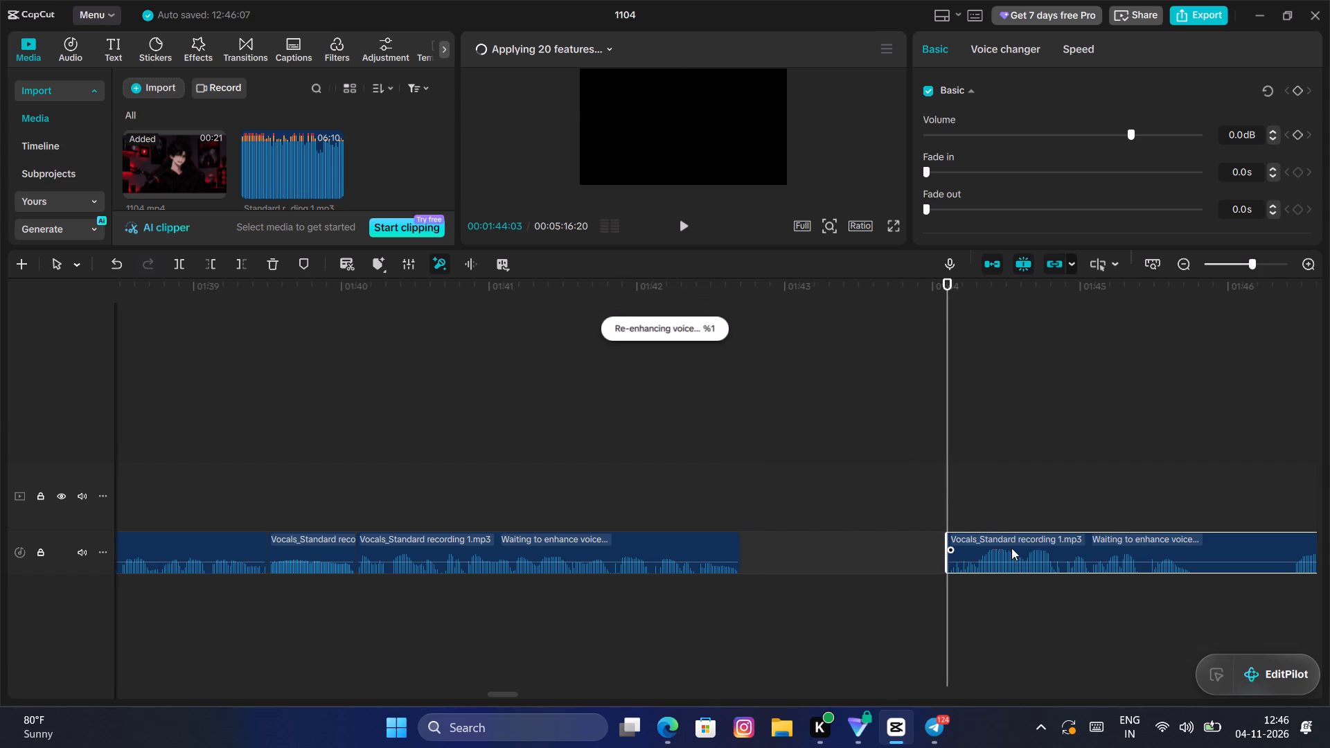
left_click_drag(1011, 549, 803, 553)
Play back across the new join and split the thirty-fifth Vocals clip at its first pause, at 00:01:44:10.
left_click(711, 465)
left_click_drag(711, 466, 546, 453)
key("space")
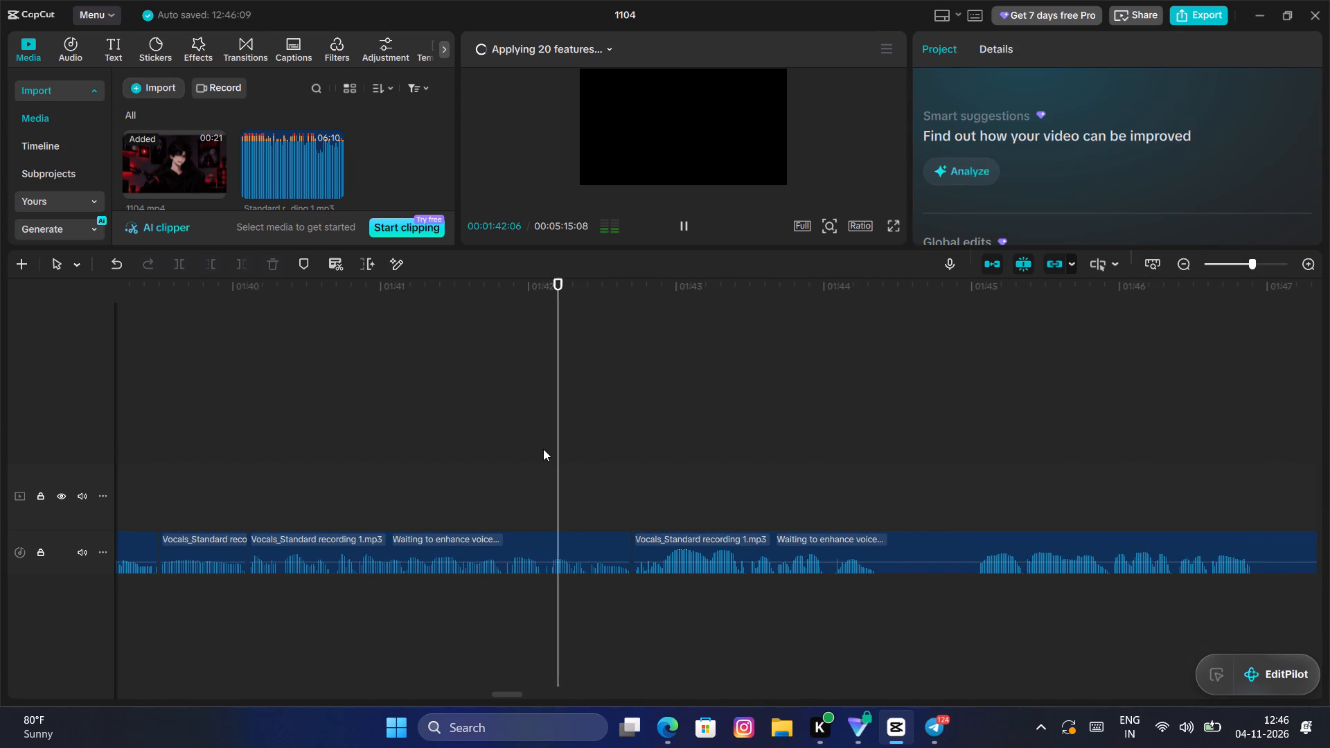
key("space")
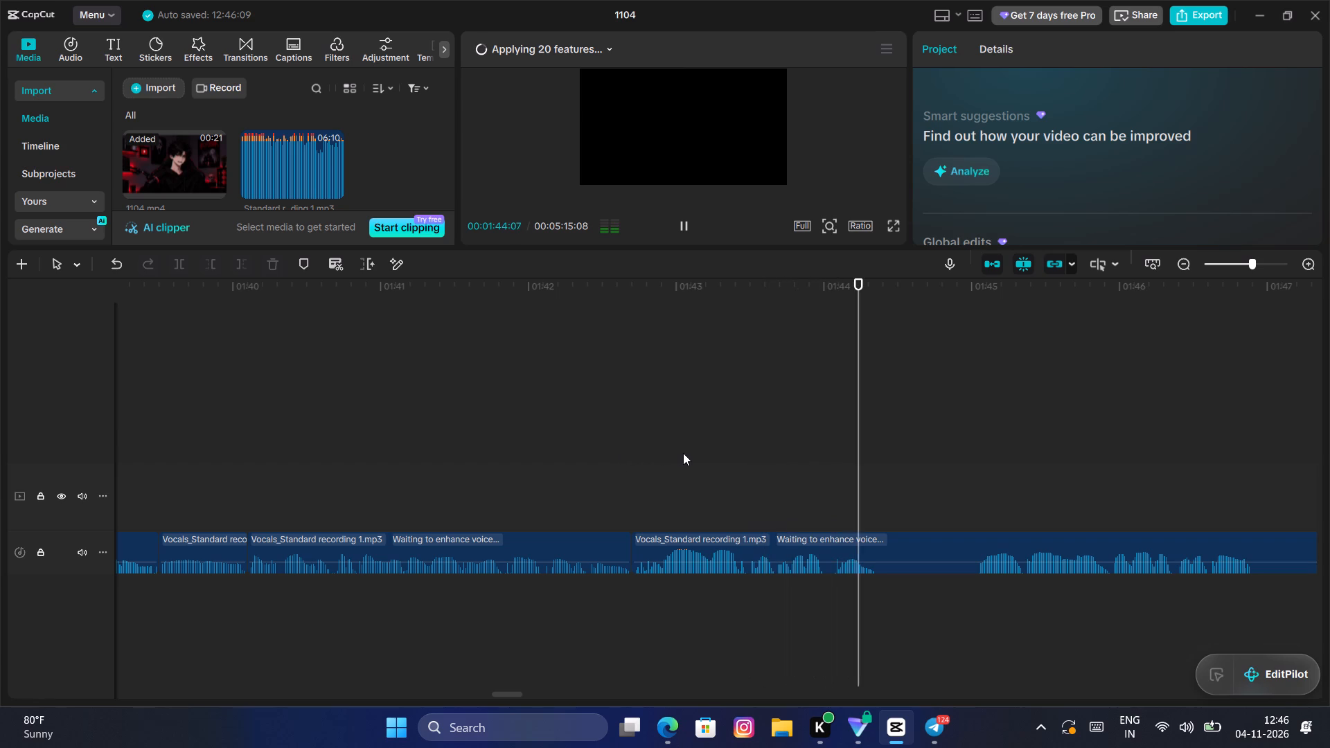
key("space")
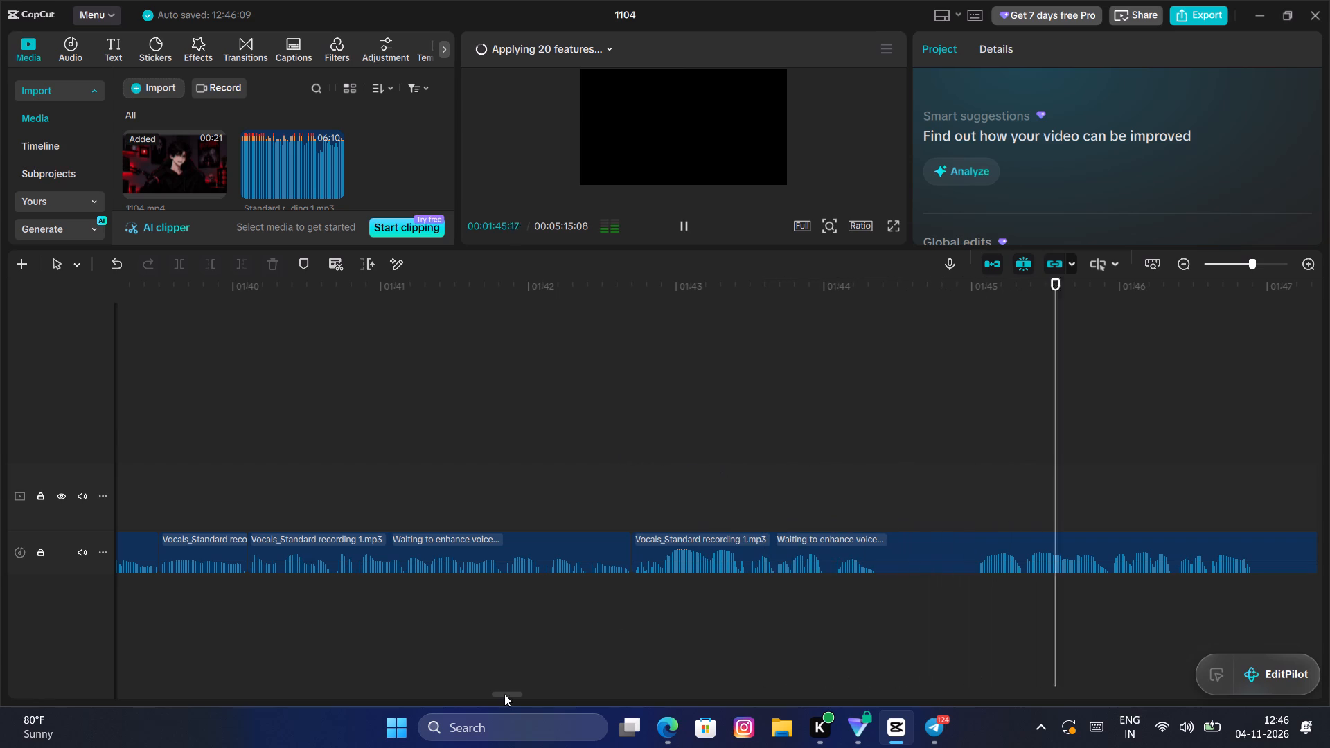
left_click_drag(506, 695, 516, 697)
key("space")
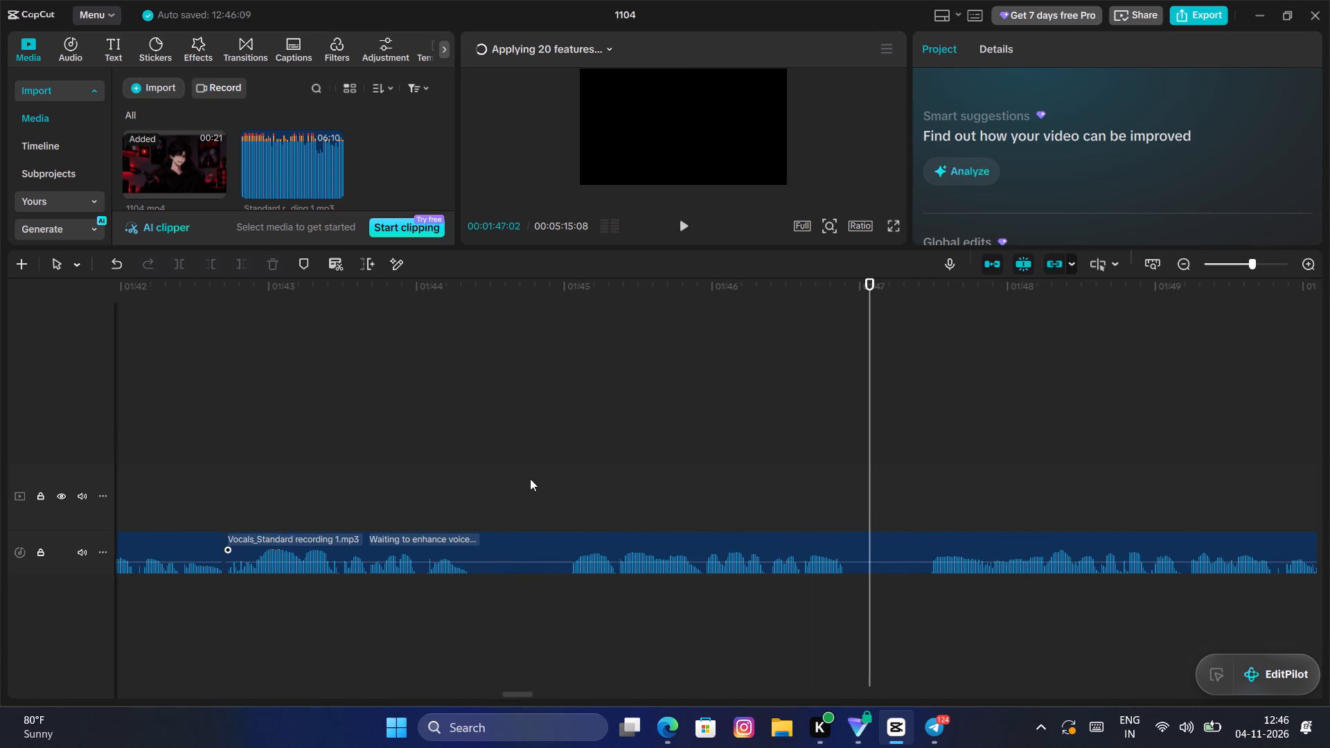
left_click(503, 467)
left_click_drag(502, 468, 466, 497)
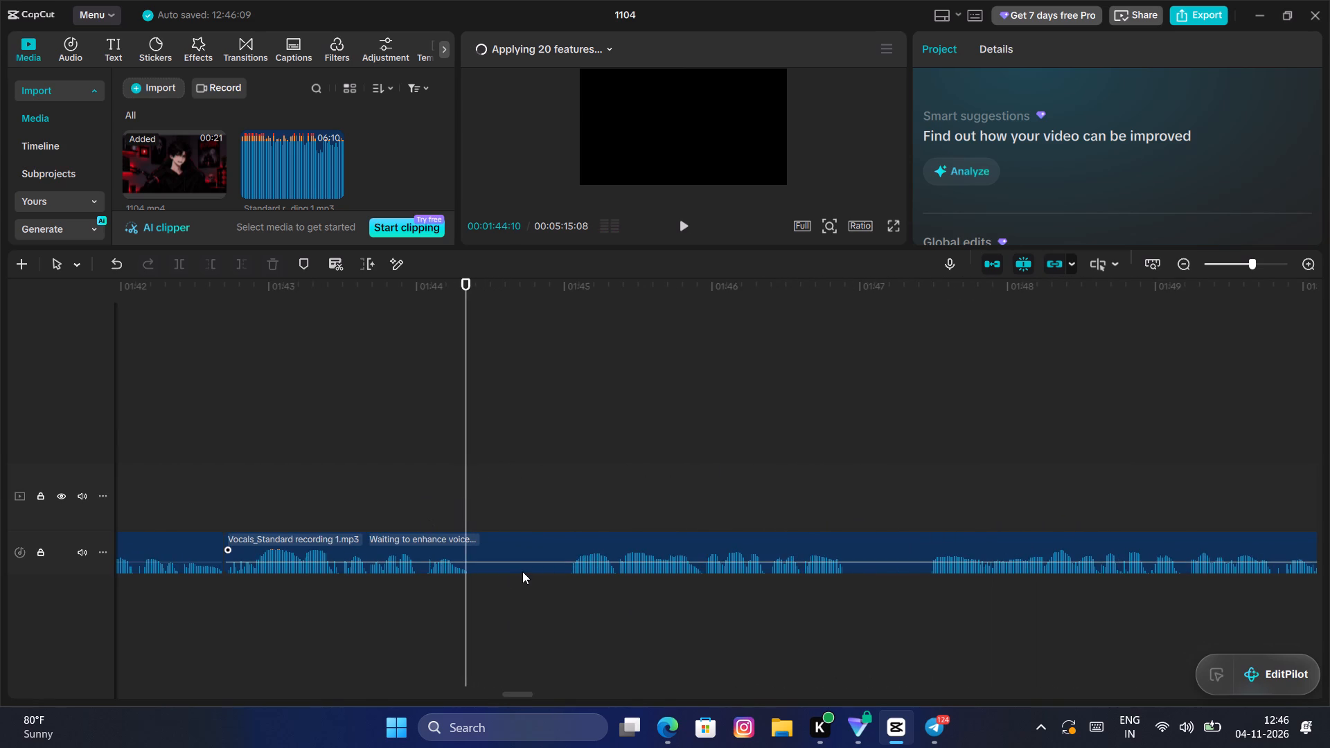
left_click(522, 571)
left_click(174, 256)
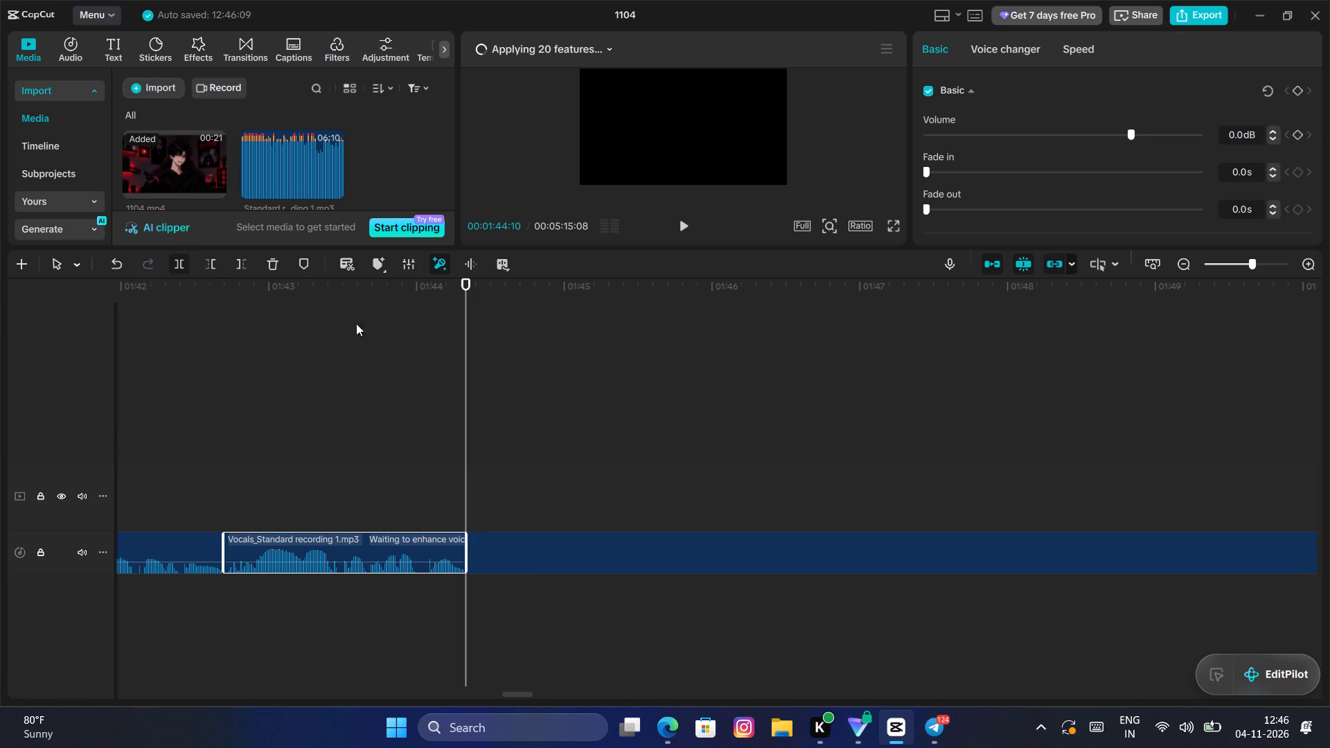
Trim the silent start of the thirty-sixth Vocals clip up to 00:01:45:01 and place it directly against the preceding clip.
left_click_drag(467, 402, 569, 451)
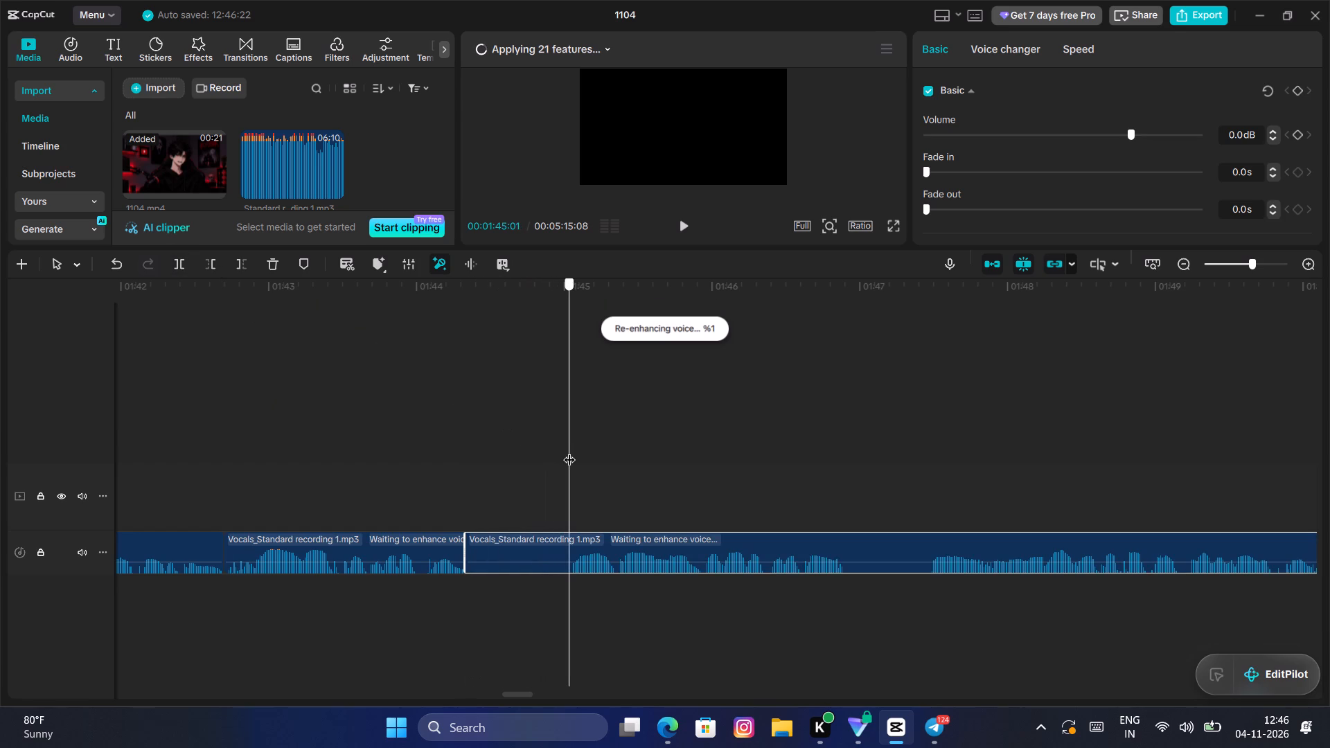
left_click_drag(569, 451, 570, 451)
key("q")
left_click_drag(623, 547, 569, 555)
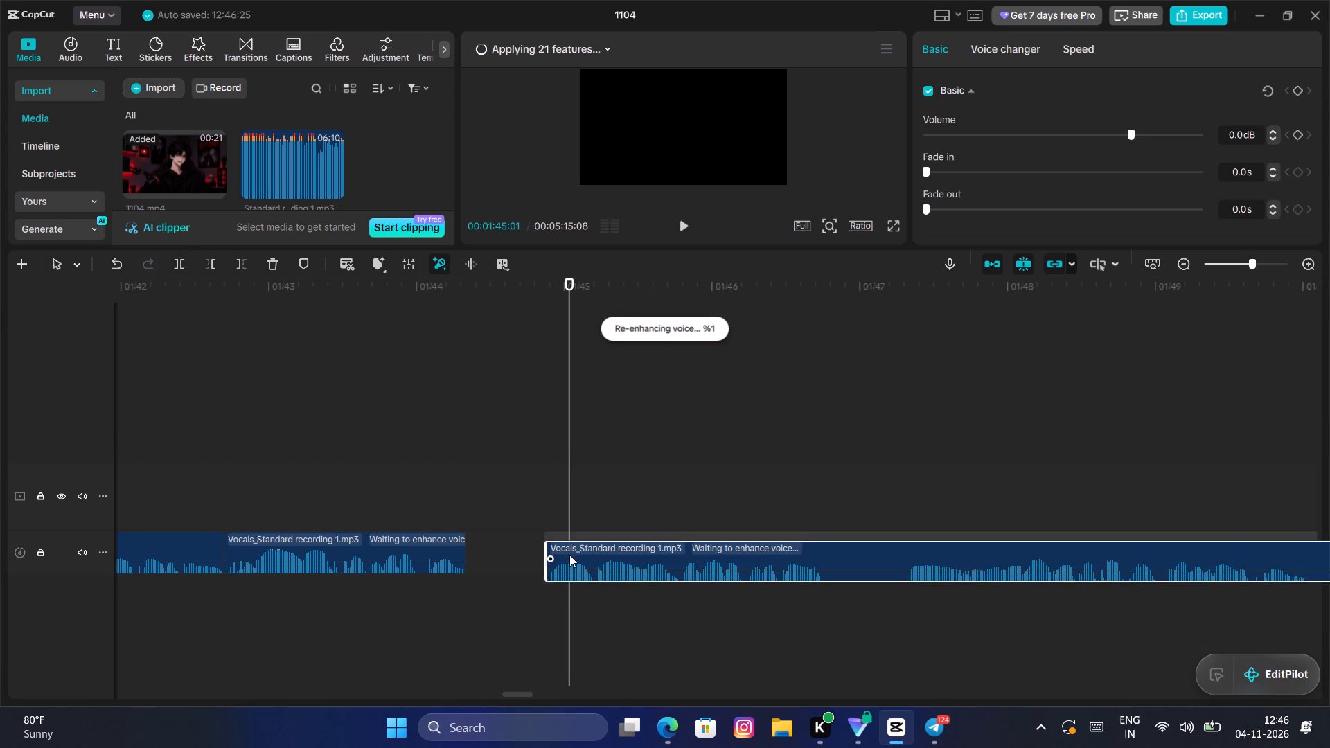
left_click_drag(569, 555, 517, 546)
Play back the thirty-sixth Vocals clip and split it after its phrase, at 00:01:46:06.
left_click(709, 432)
key("space")
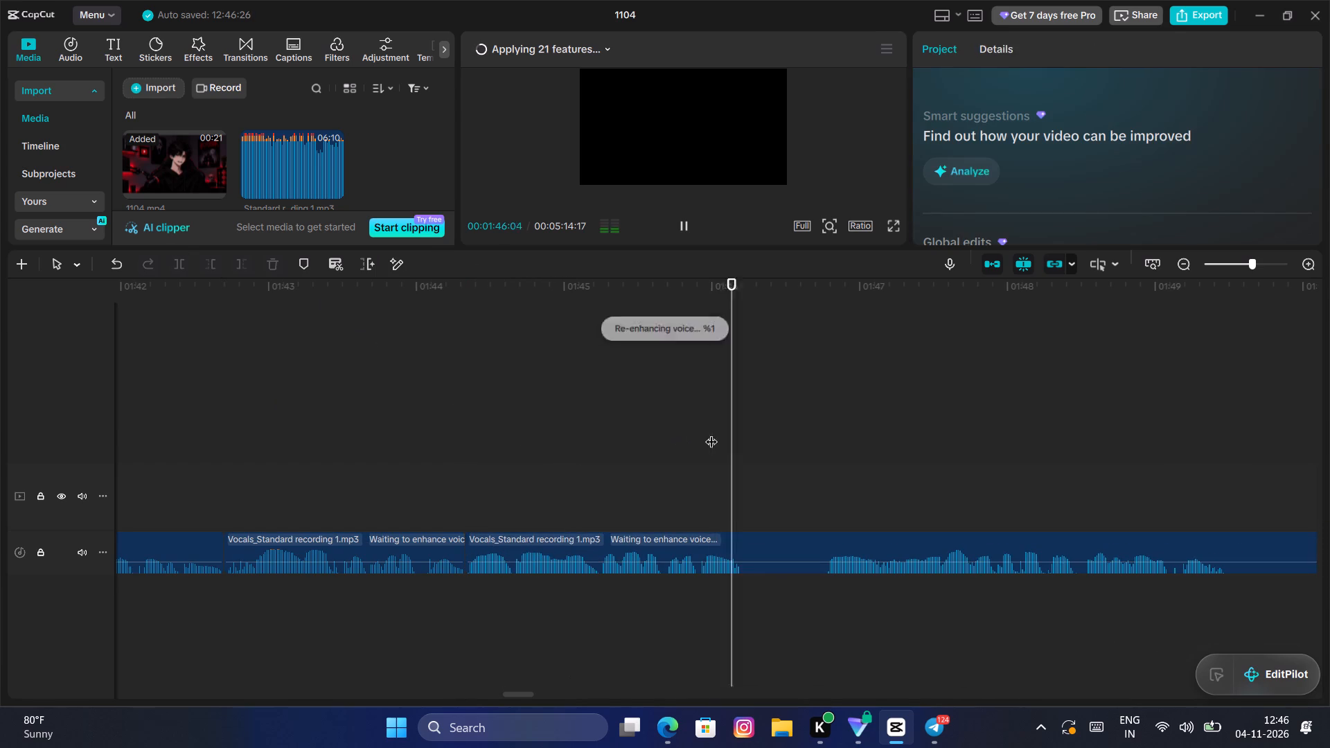
key("space")
triple_click(739, 461)
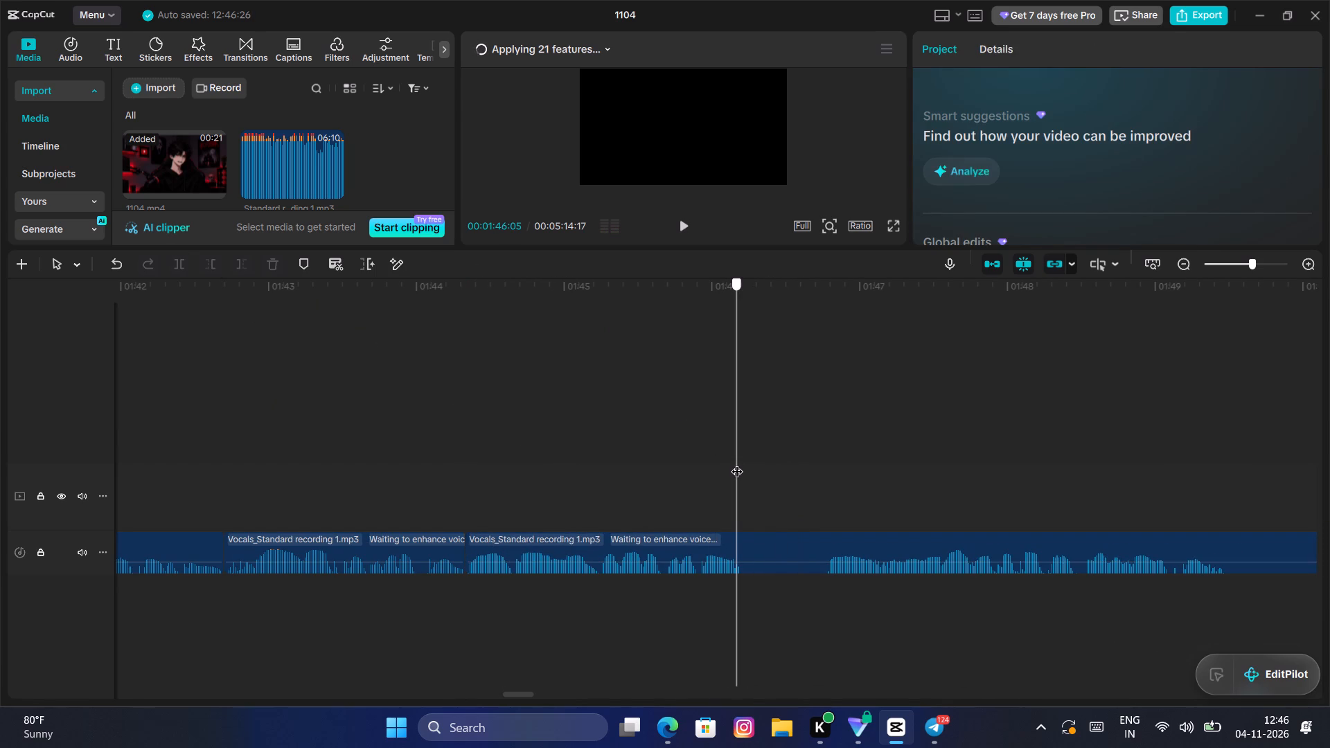
left_click(747, 542)
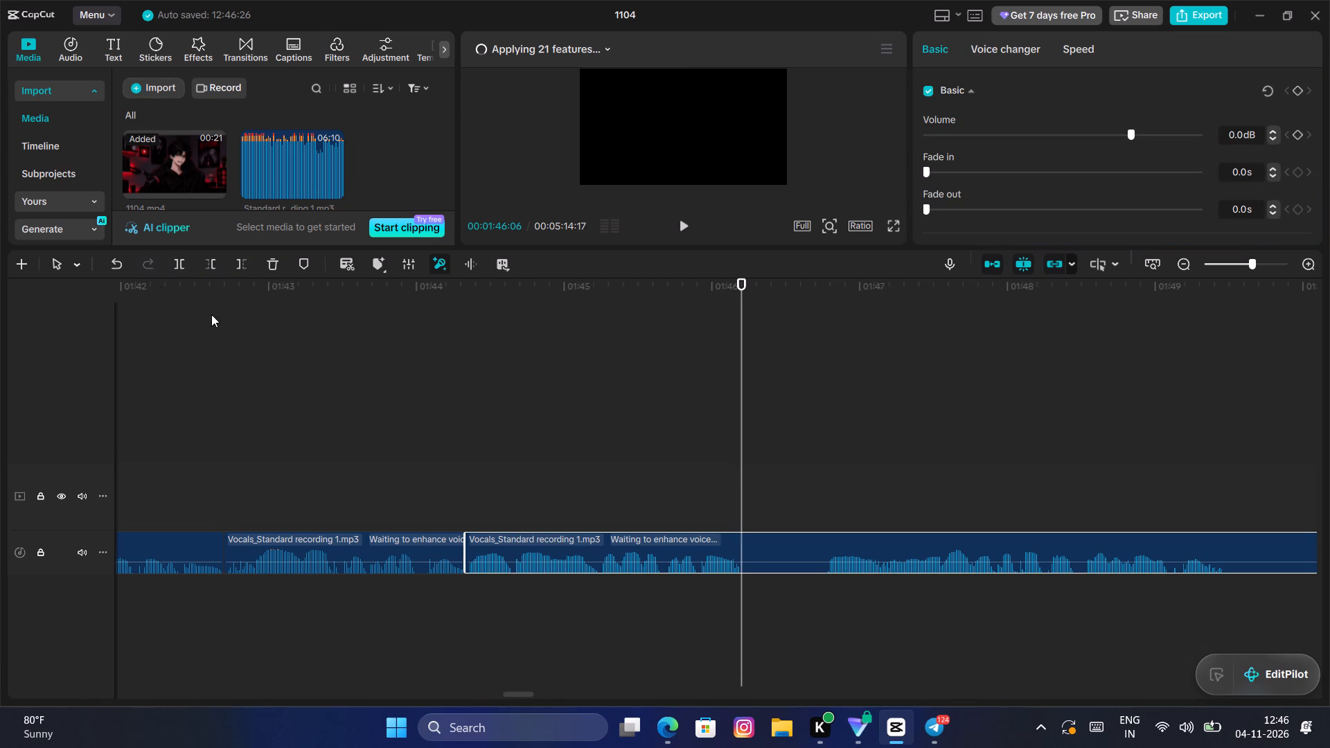
left_click(178, 266)
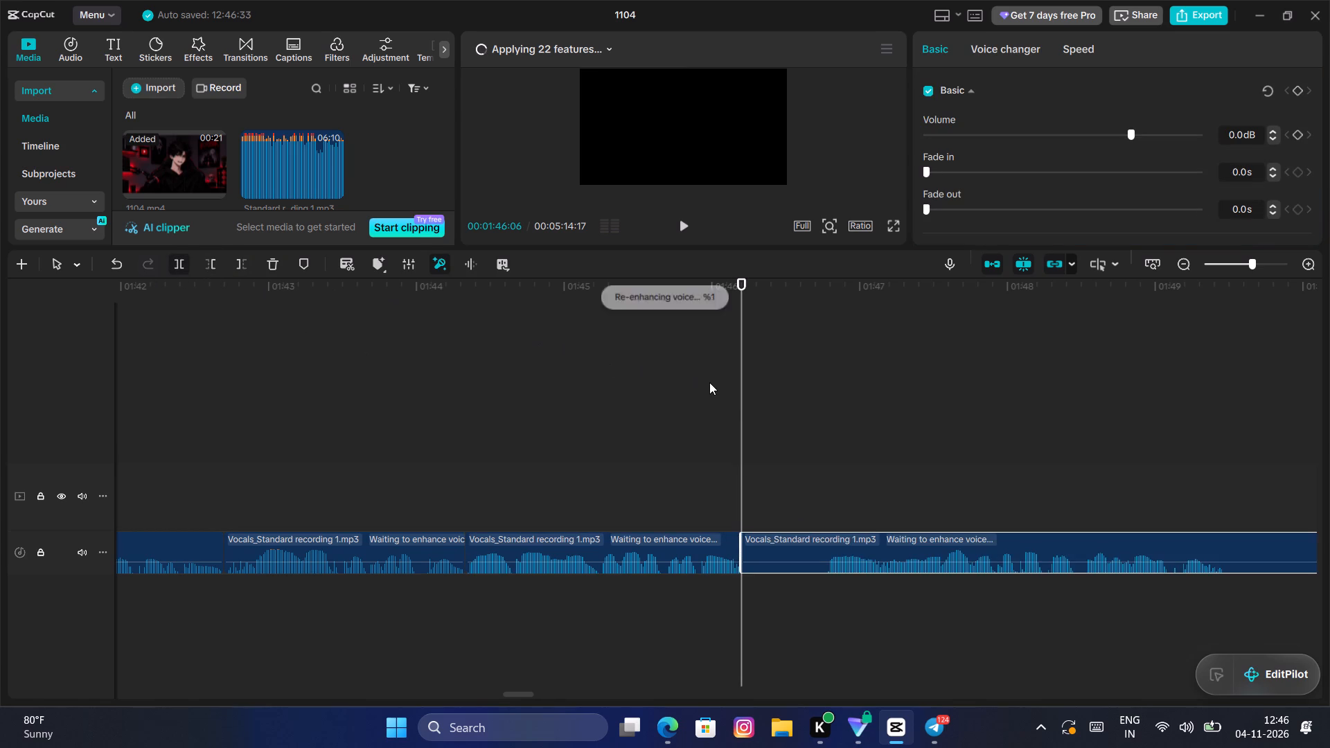
Trim the silent start of the thirty-seventh Vocals clip up to 00:01:46:24 and place it directly against the preceding clip.
left_click_drag(745, 424, 831, 456)
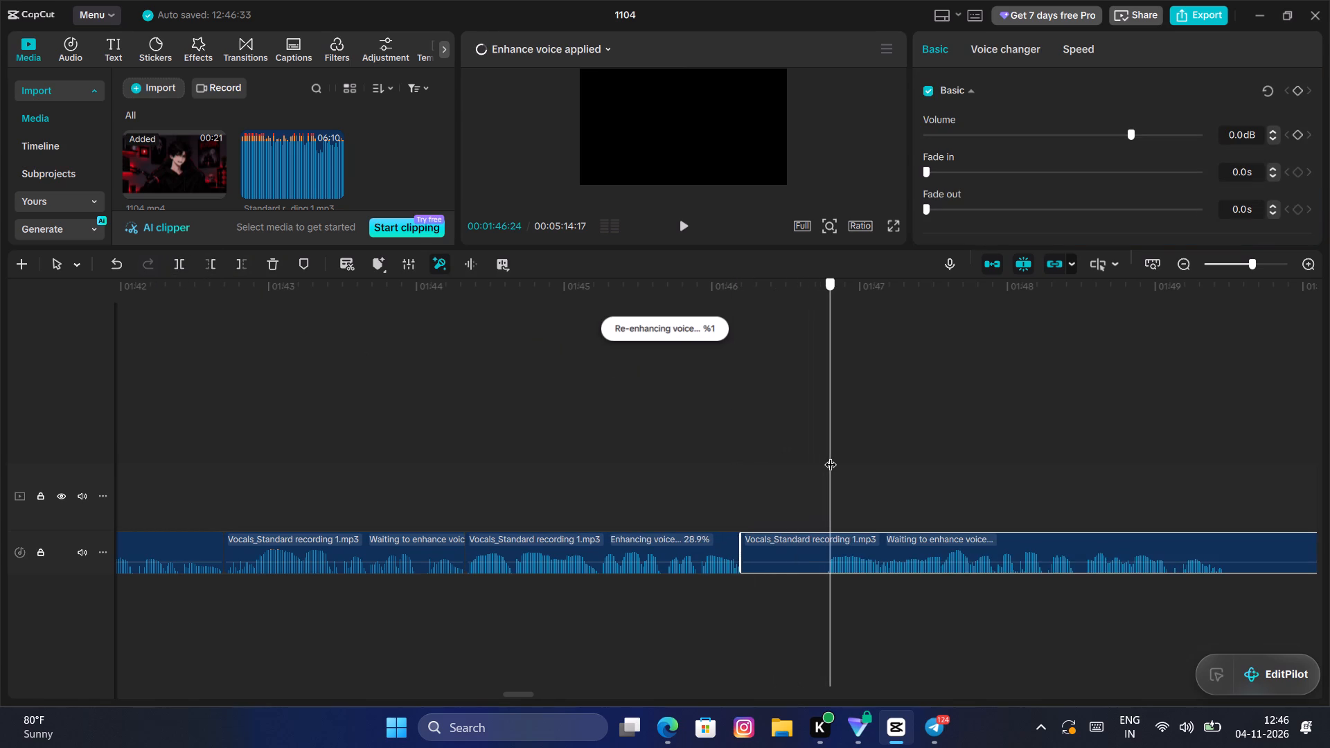
left_click_drag(831, 456, 830, 460)
key("q")
left_click_drag(873, 550, 779, 546)
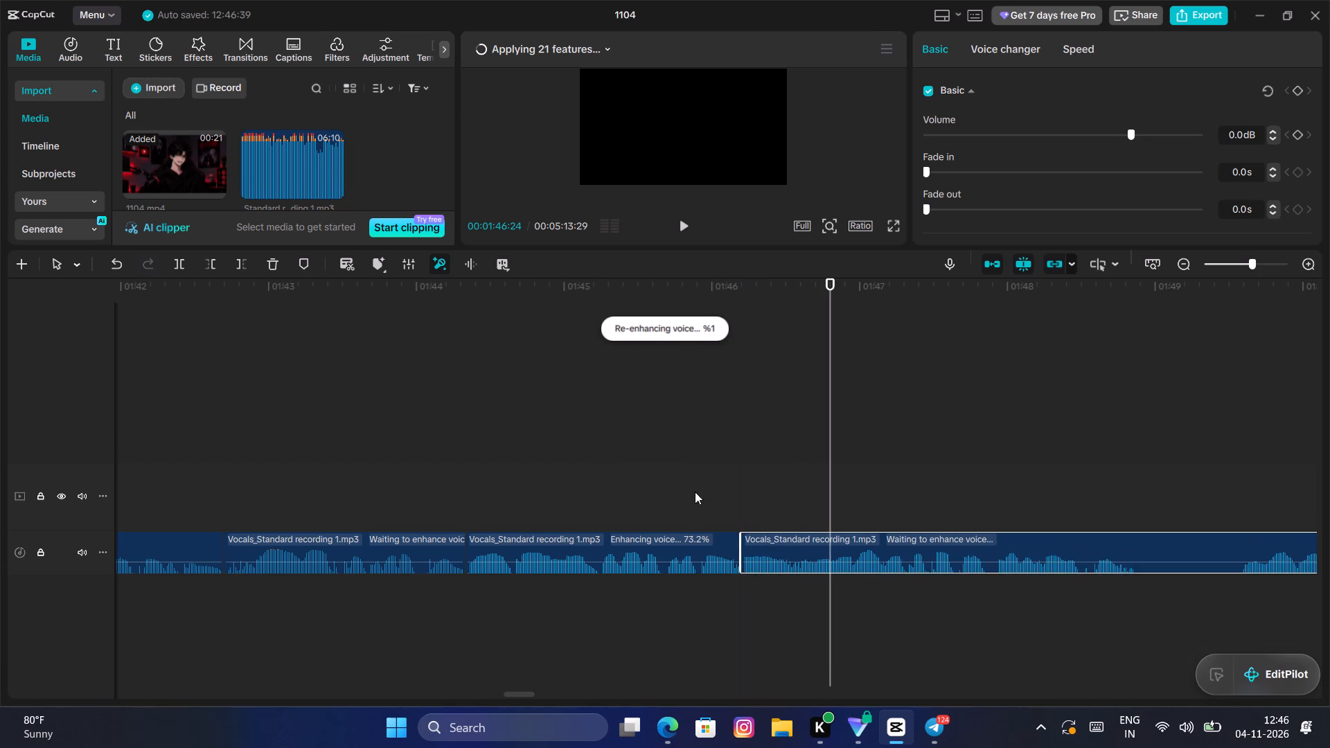
Play back the thirty-seventh Vocals clip and split it at the pause after its phrase, at 00:01:48:26.
left_click(683, 487)
key("space")
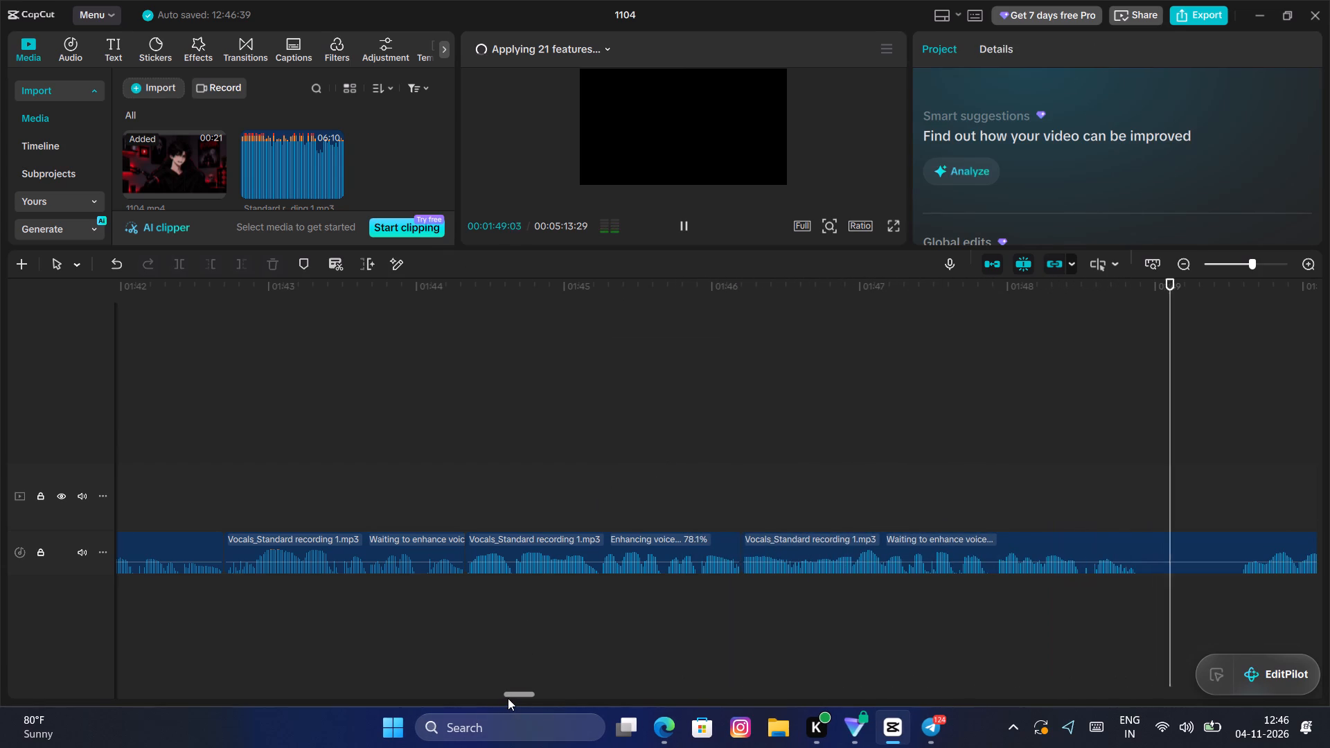
left_click_drag(508, 698, 522, 700)
key("space")
left_click(637, 443)
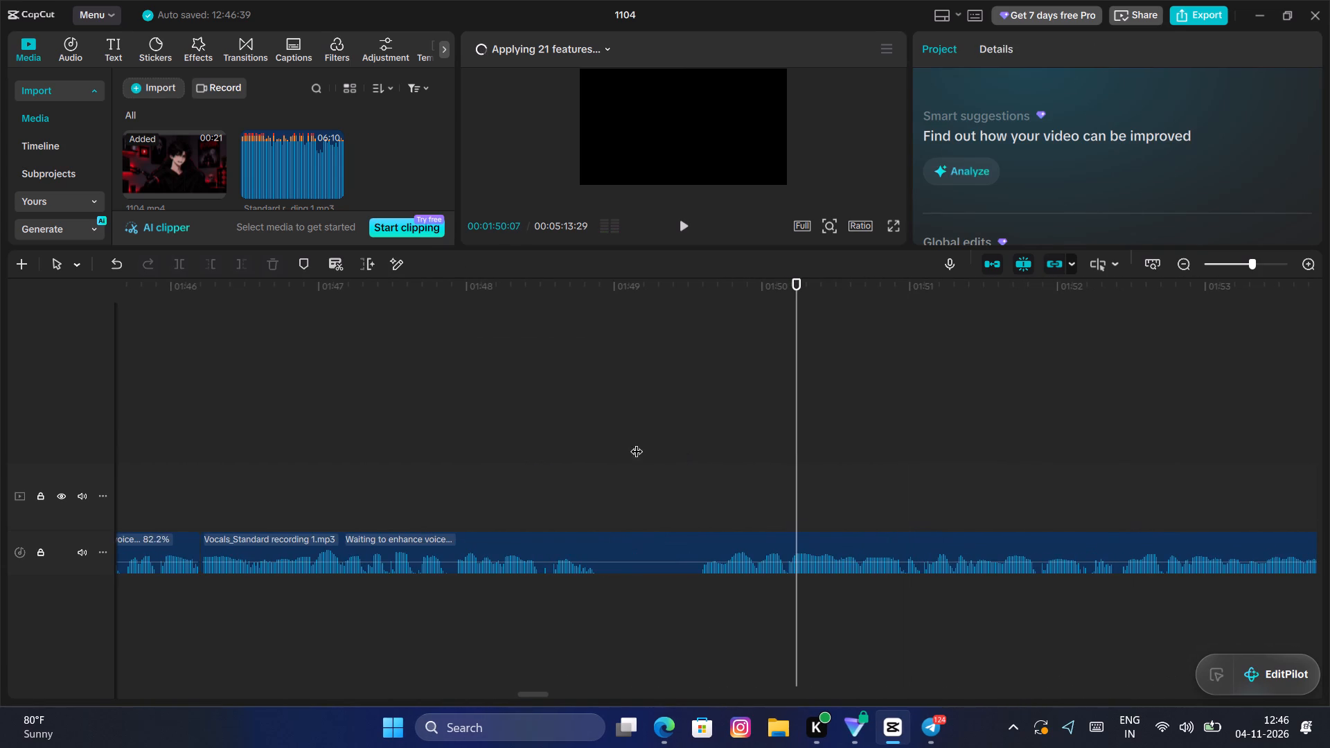
left_click_drag(637, 443, 592, 477)
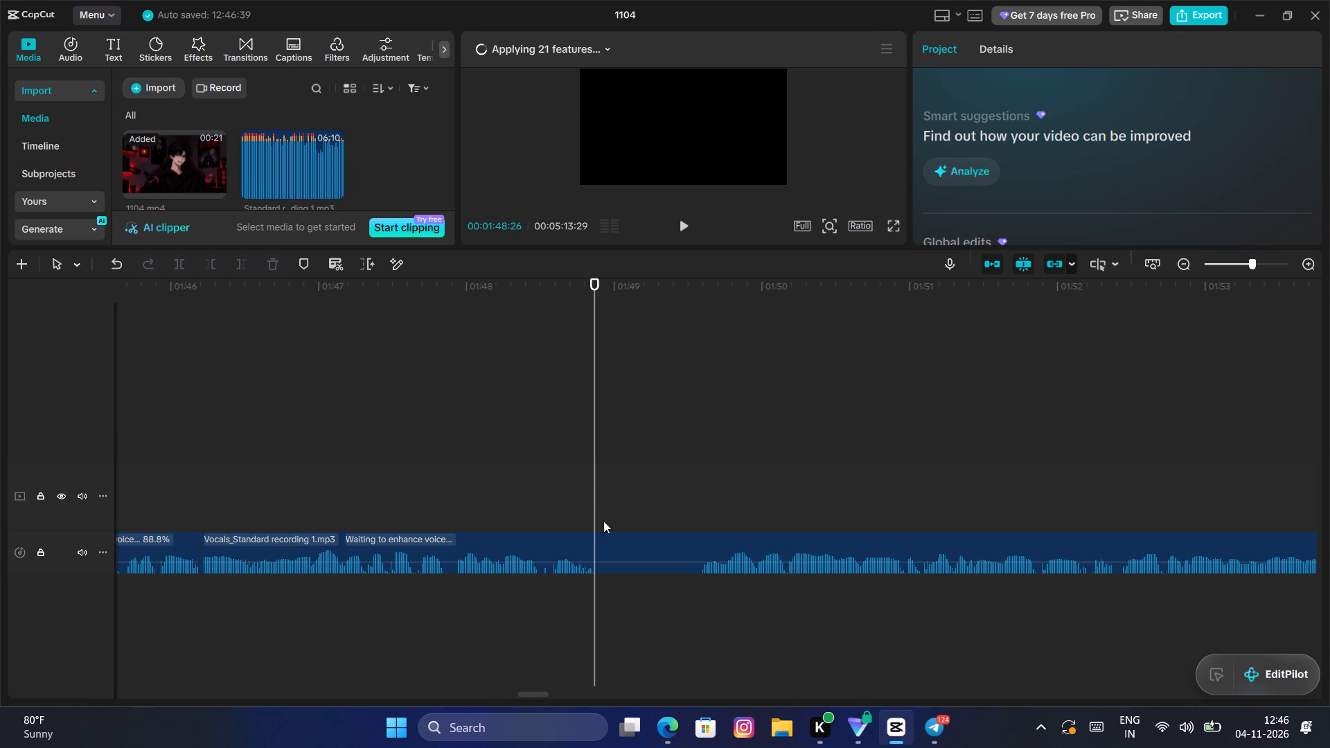
left_click(608, 543)
left_click(180, 262)
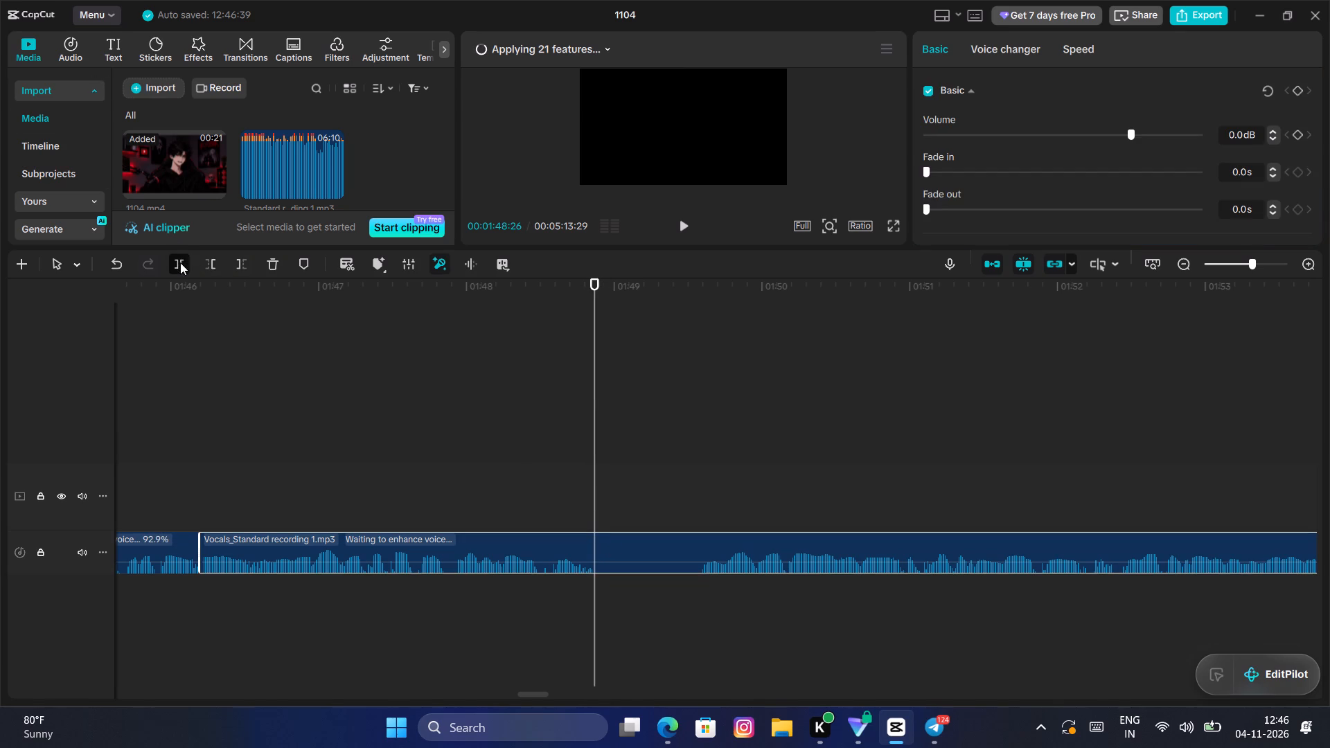
Trim the silent start of the thirty-eighth Vocals clip up to 00:01:49:18 and close the remaining gap to the preceding clip.
left_click_drag(596, 398, 701, 438)
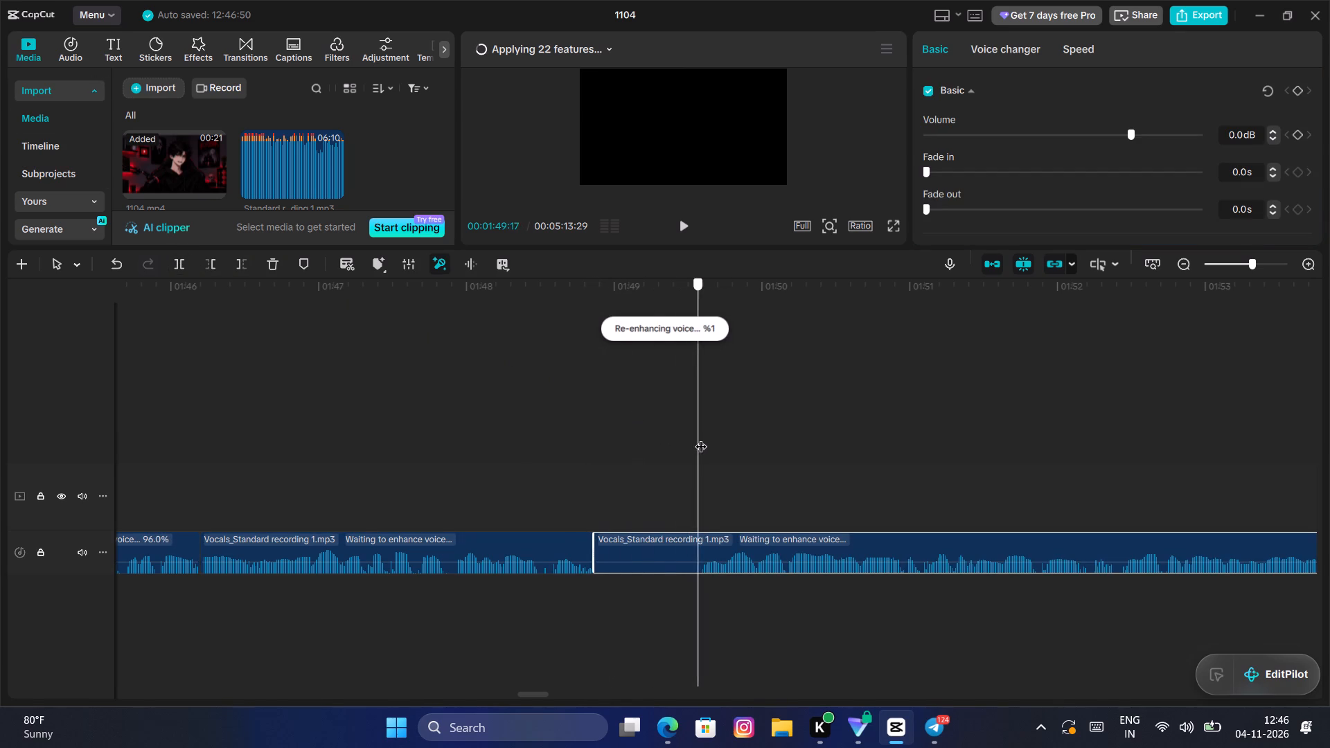
left_click_drag(701, 438, 702, 438)
key("q")
left_click_drag(756, 557, 683, 541)
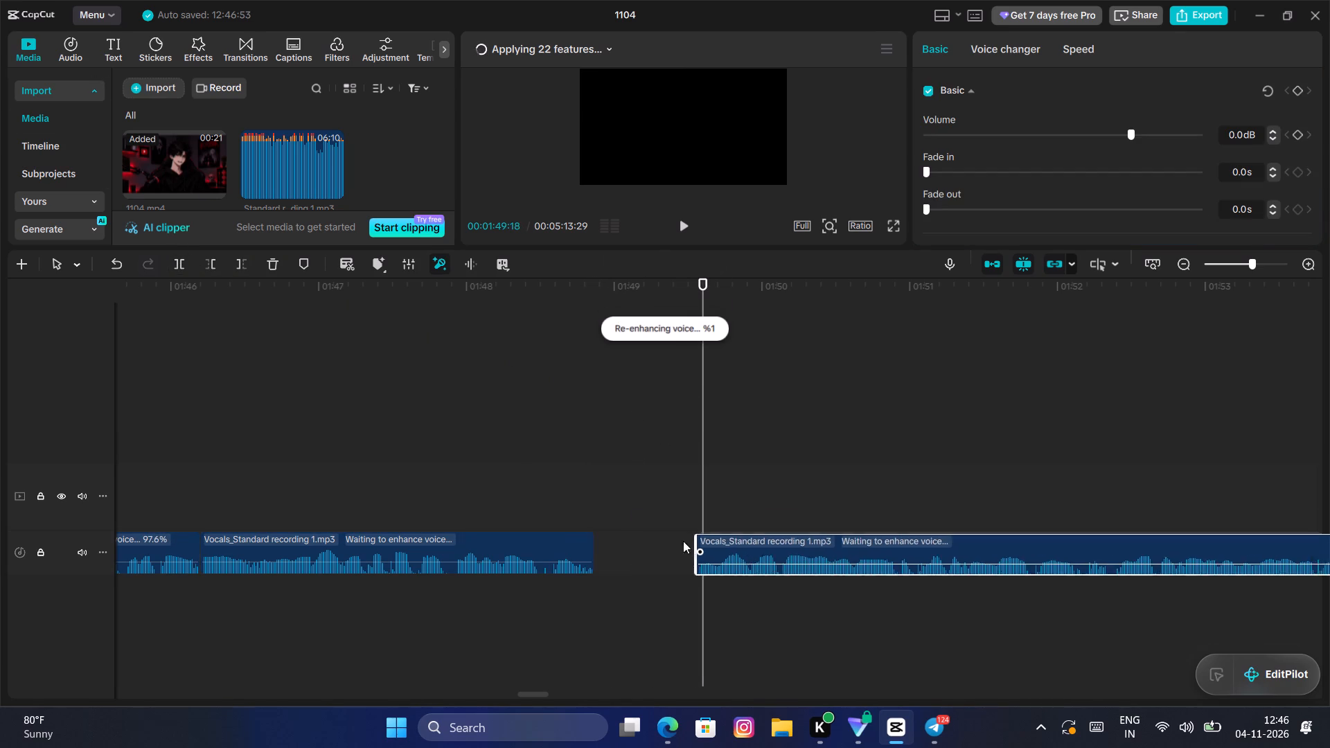
left_click_drag(683, 541, 653, 561)
left_click(568, 469)
key("space")
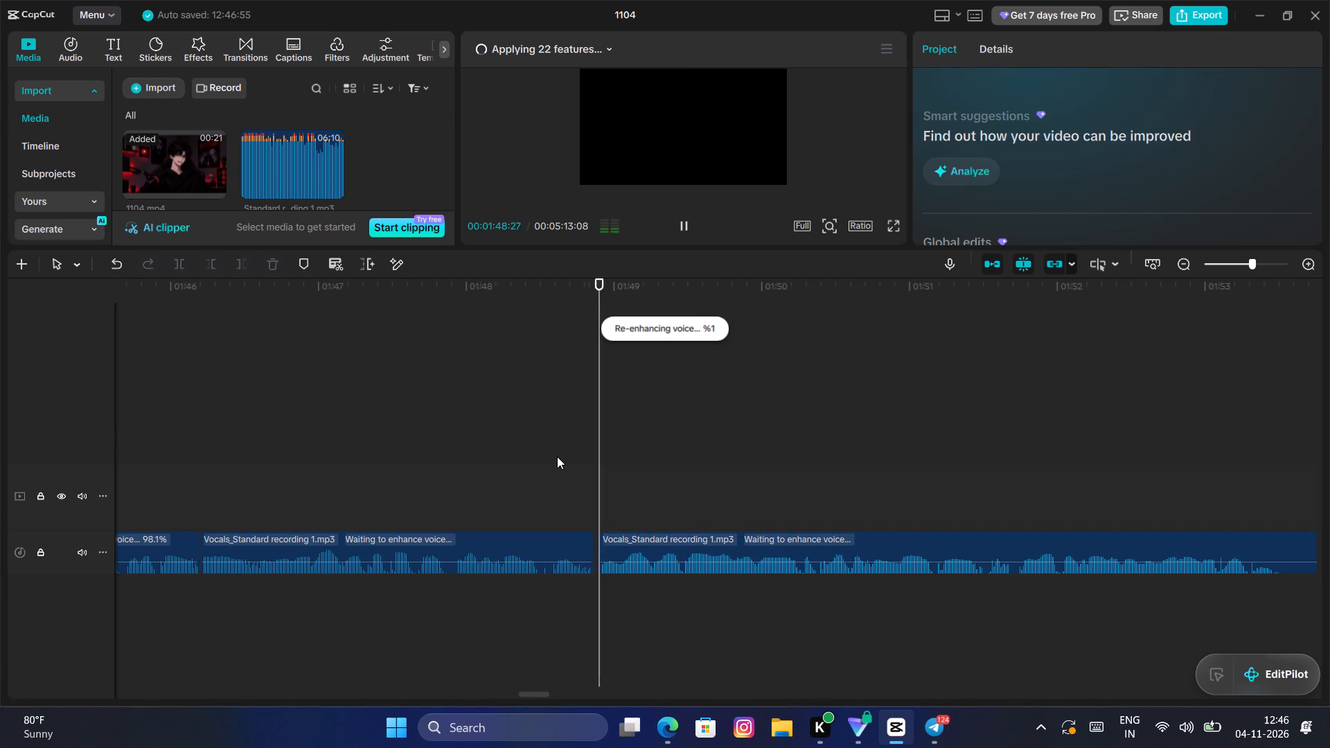
key("space")
left_click(628, 553)
left_click_drag(628, 553, 625, 555)
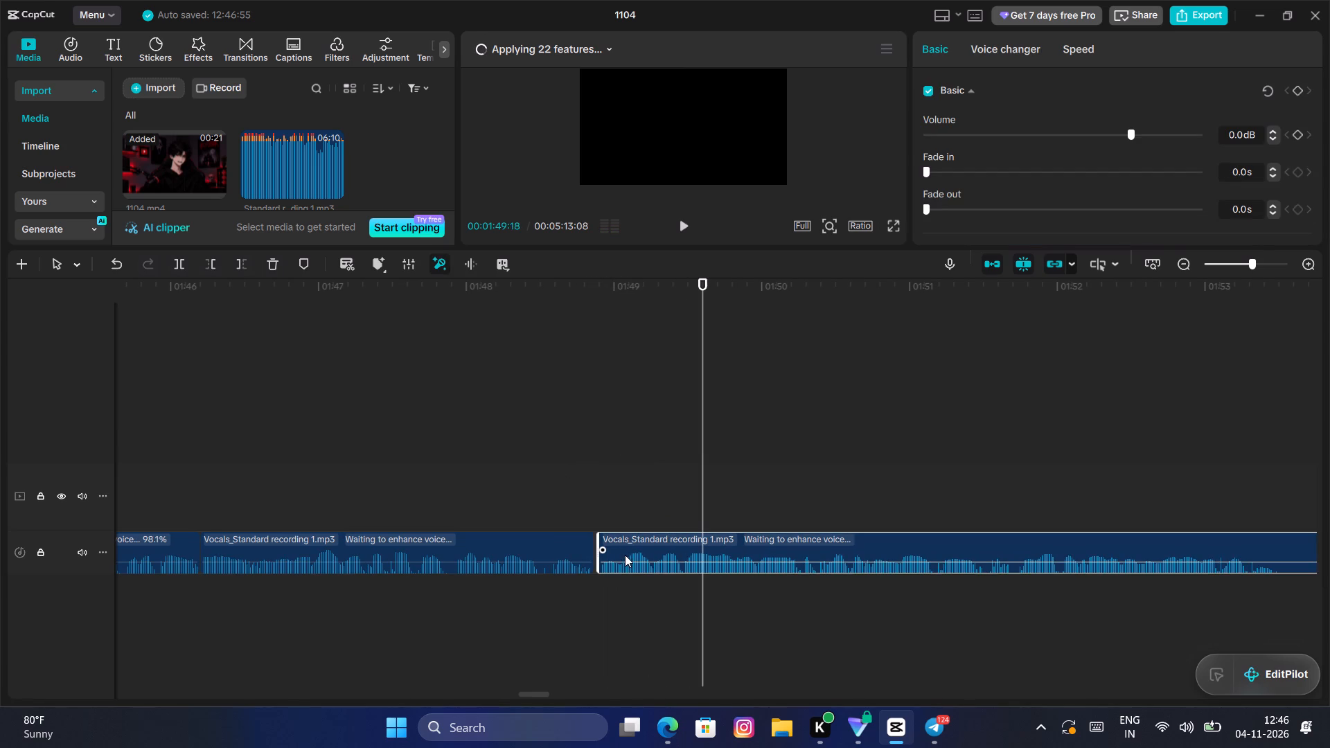
left_click_drag(625, 555, 620, 562)
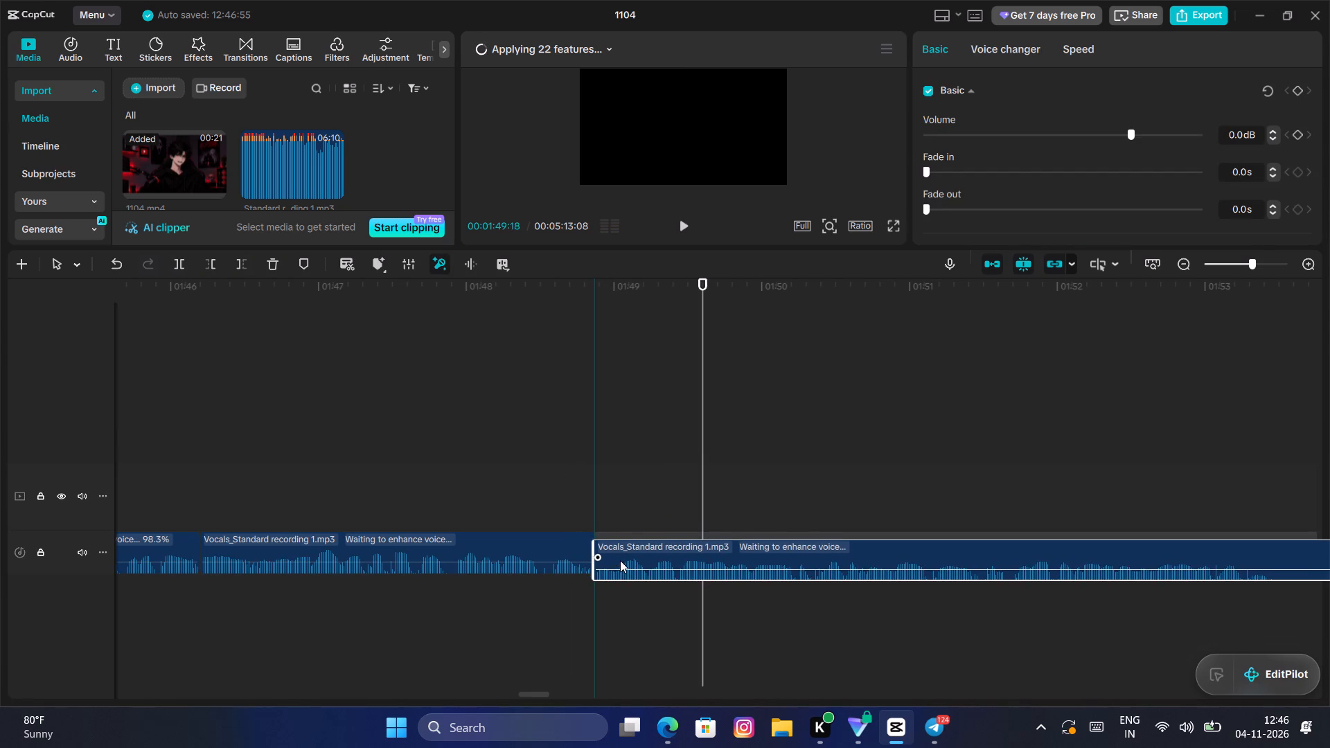
Play back the thirty-eighth Vocals clip and split it at the pause after its phrase, at 00:01:53:15.
left_click(560, 477)
key("space")
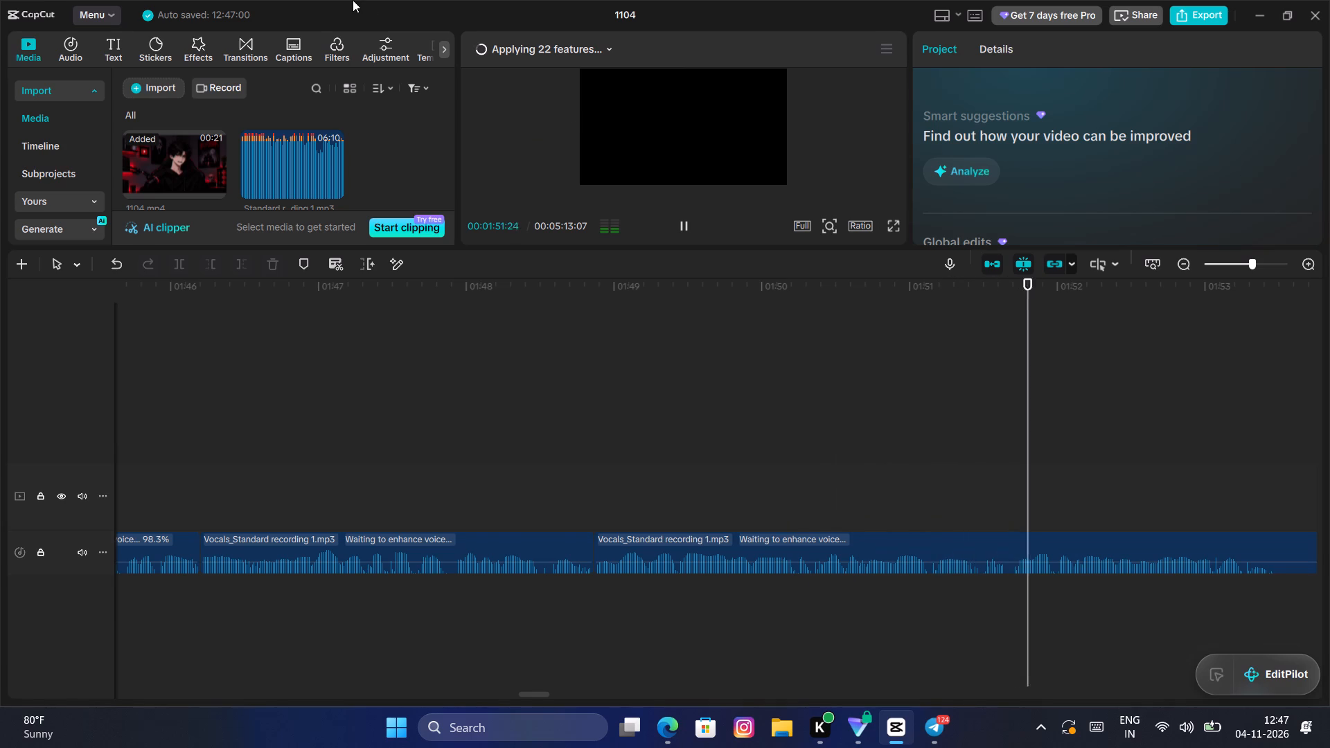
left_click_drag(527, 696, 531, 698)
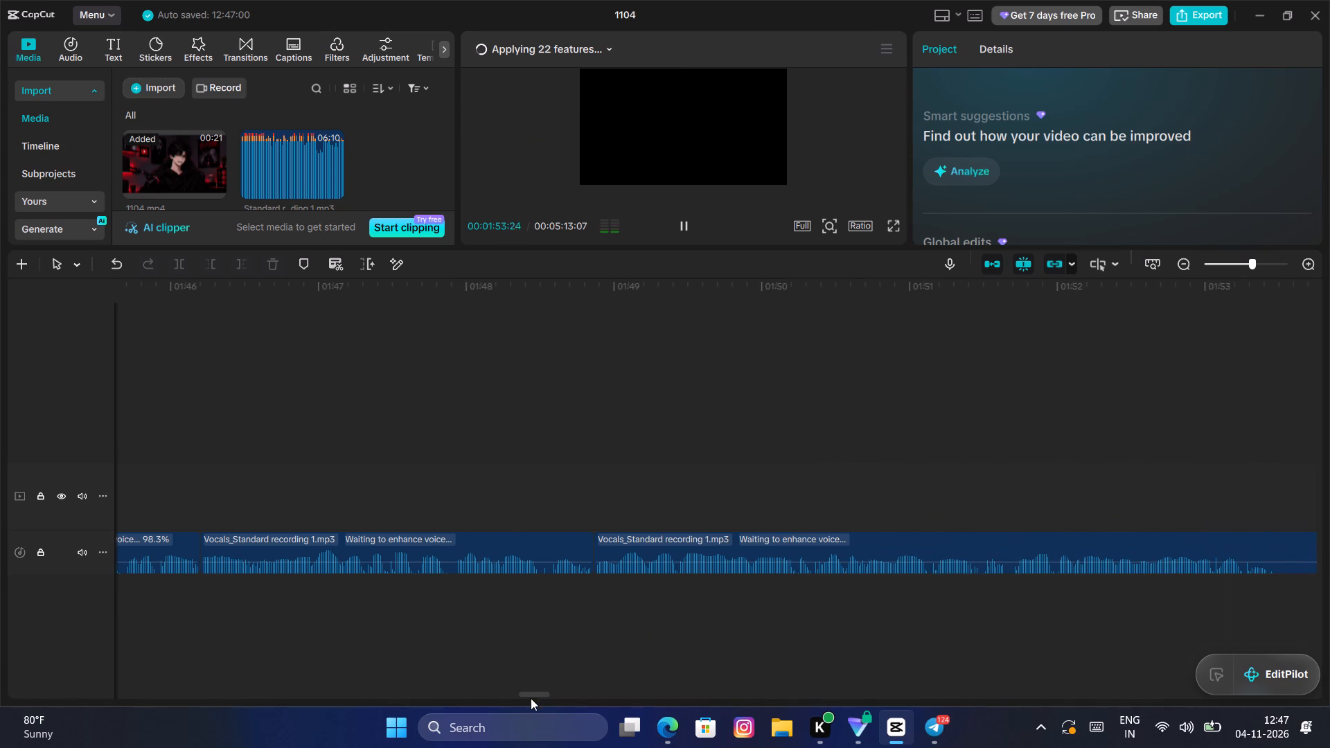
left_click_drag(531, 698, 539, 702)
key("space")
left_click(794, 469)
left_click_drag(793, 470, 809, 474)
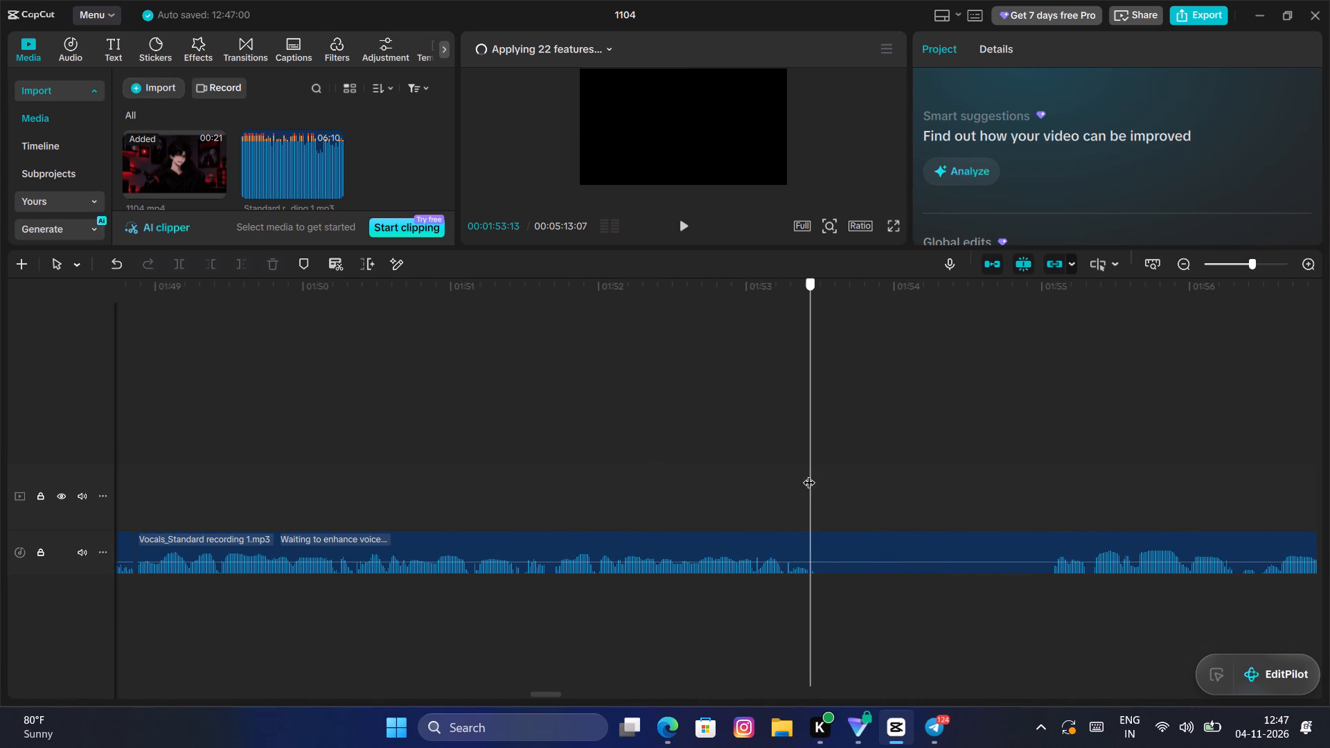
left_click_drag(809, 474, 818, 473)
left_click(806, 539)
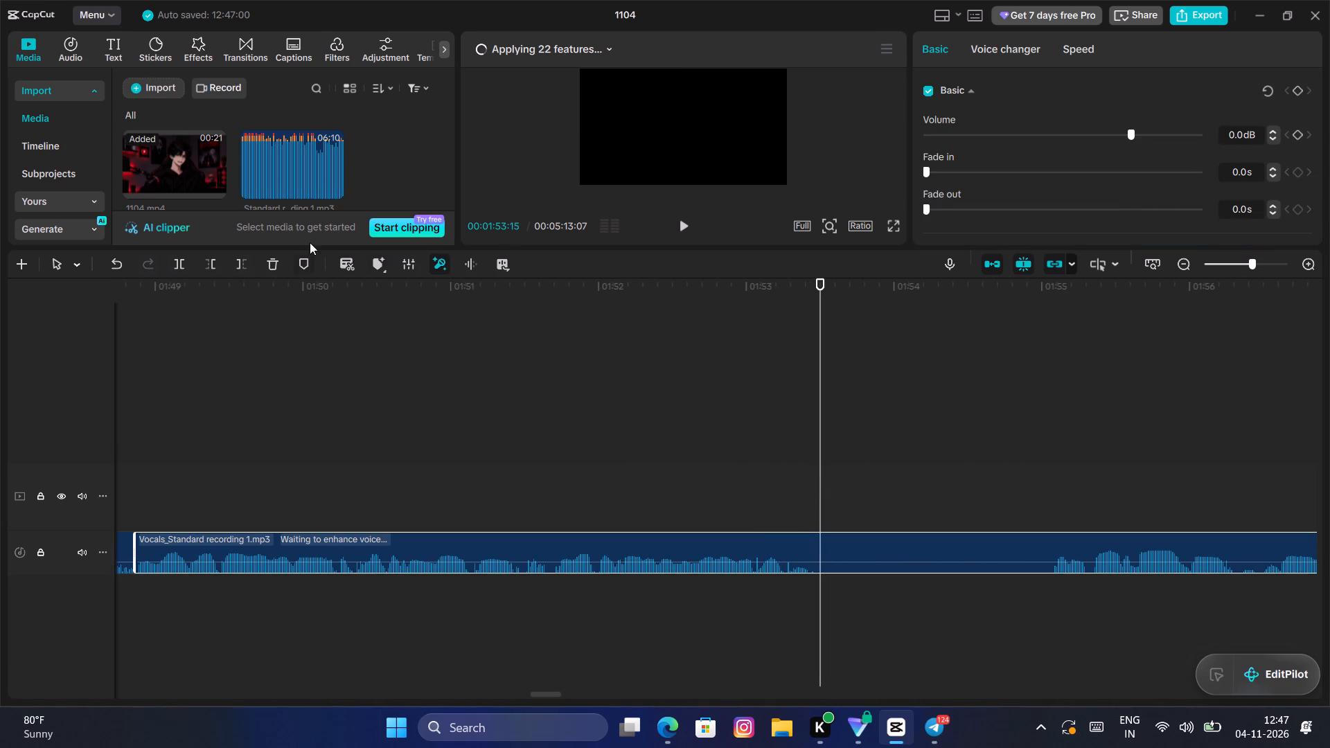
left_click(177, 269)
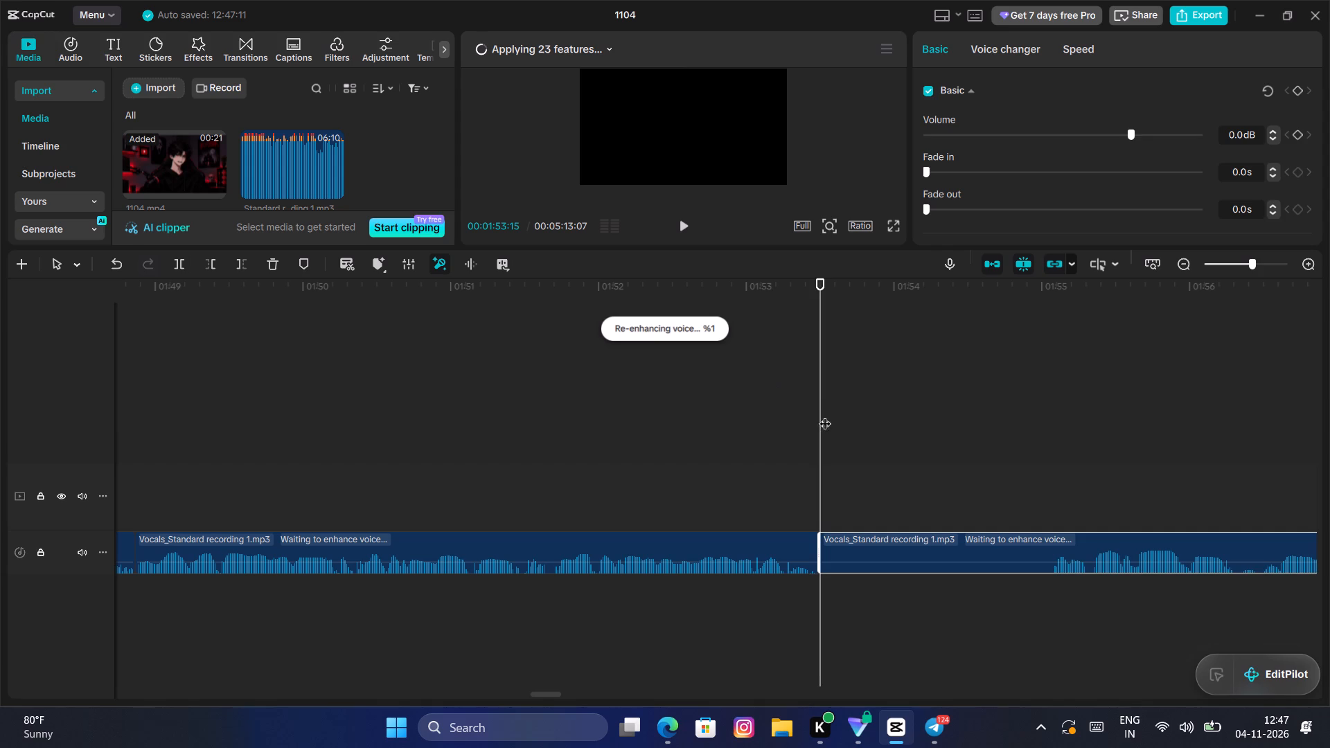
Trim the silent start of the thirty-ninth Vocals clip up to 00:01:55:02 and place it directly against the preceding clip.
left_click_drag(816, 423, 1049, 514)
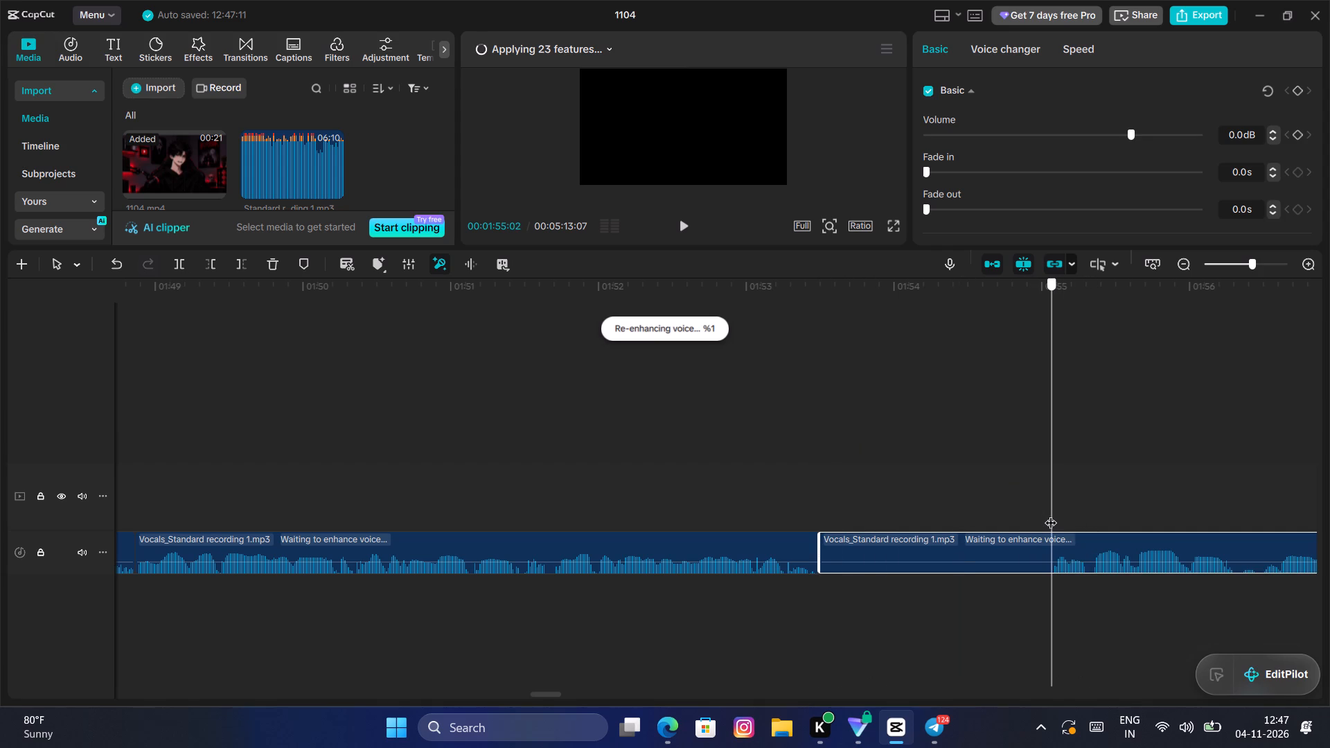
key("q")
left_click_drag(1095, 551, 855, 557)
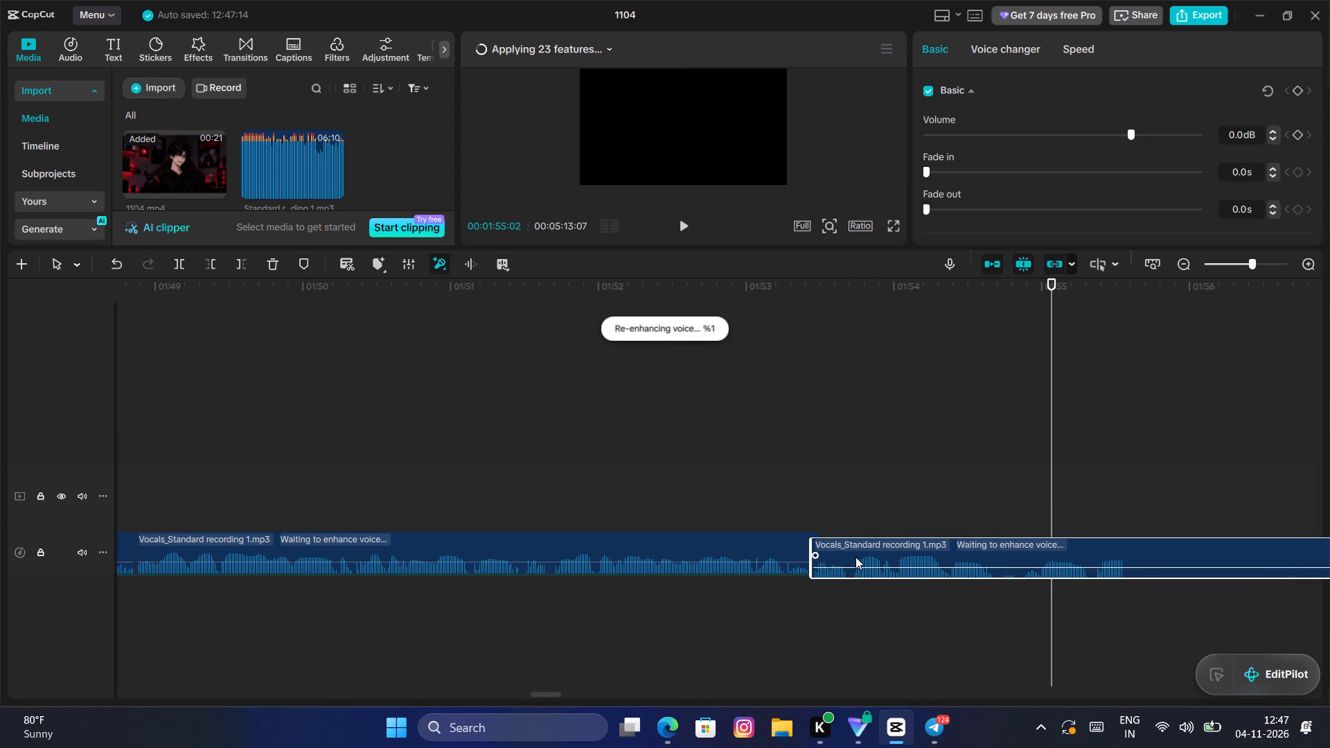
left_click_drag(855, 557, 866, 553)
Listen to the thirty-ninth Vocals clip and the phrases on both sides of its first pause to decide where it should start.
left_click(725, 486)
key("space")
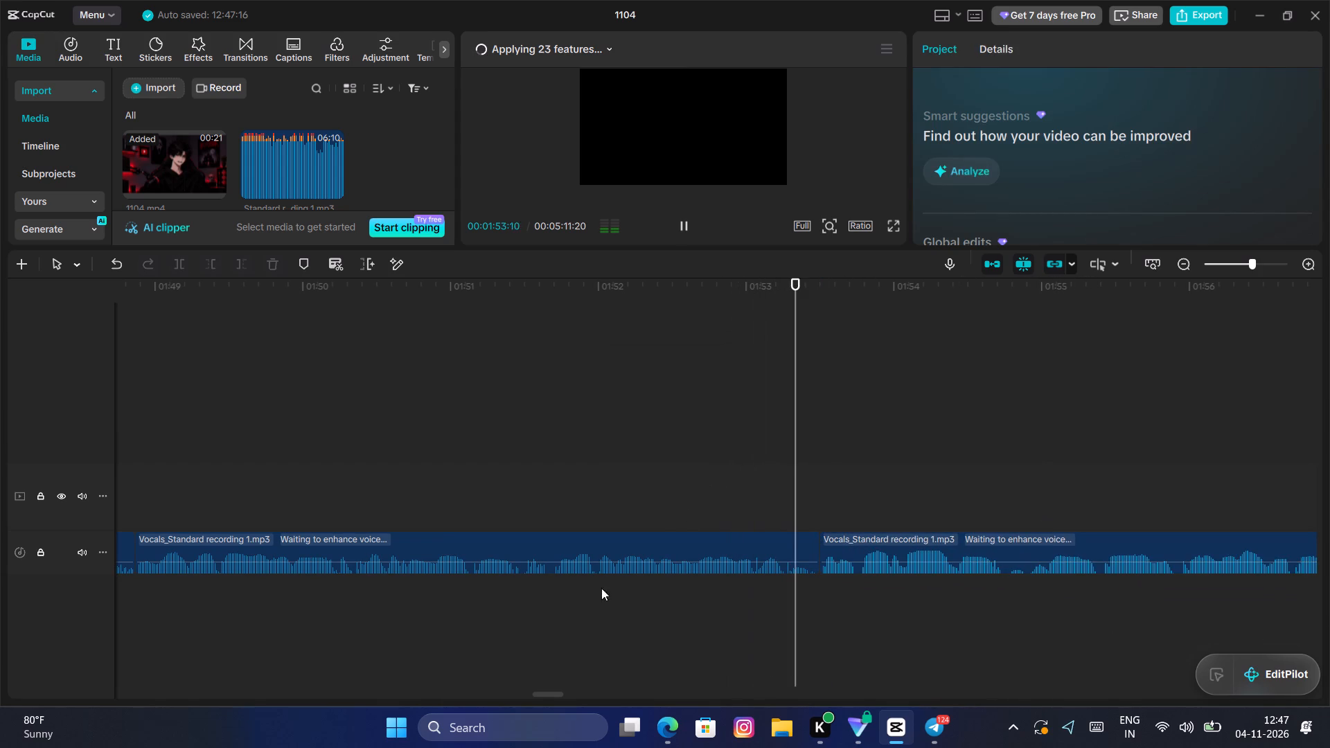
left_click_drag(545, 695, 561, 697)
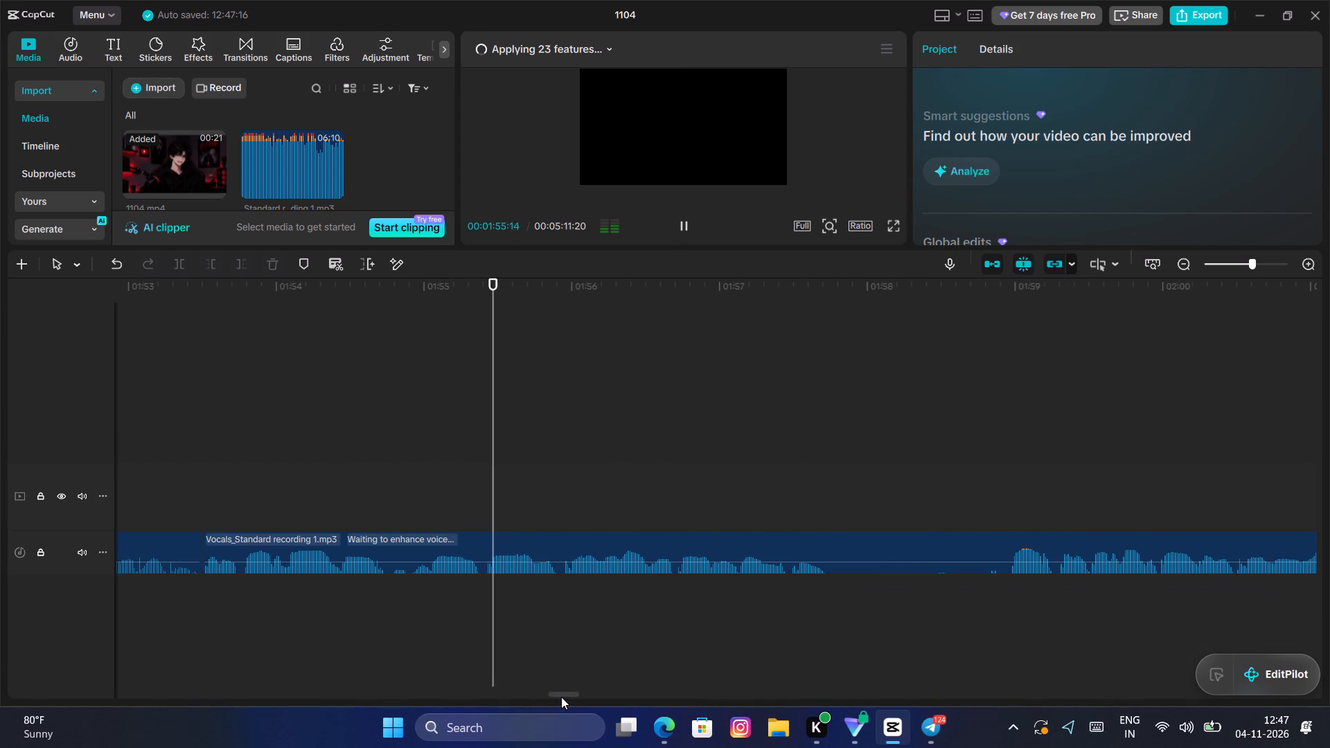
left_click_drag(561, 697, 569, 698)
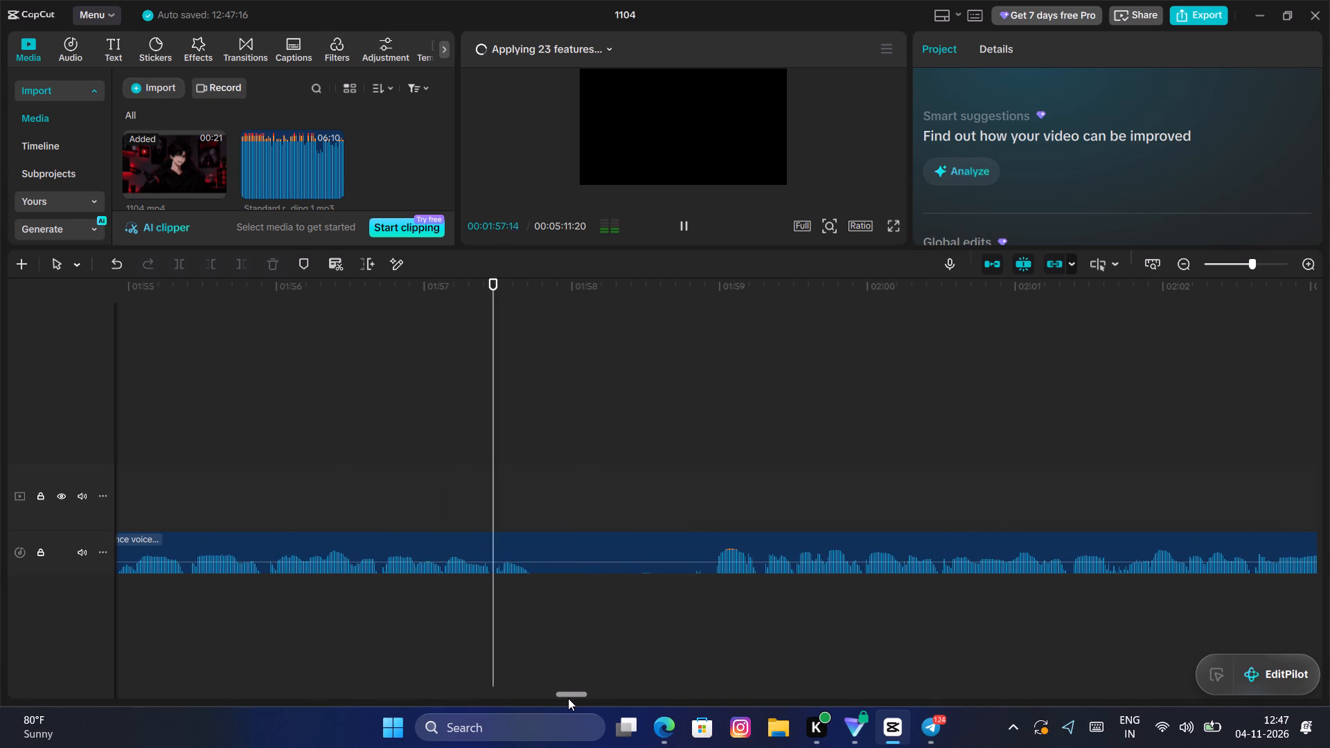
key("space")
key("space")
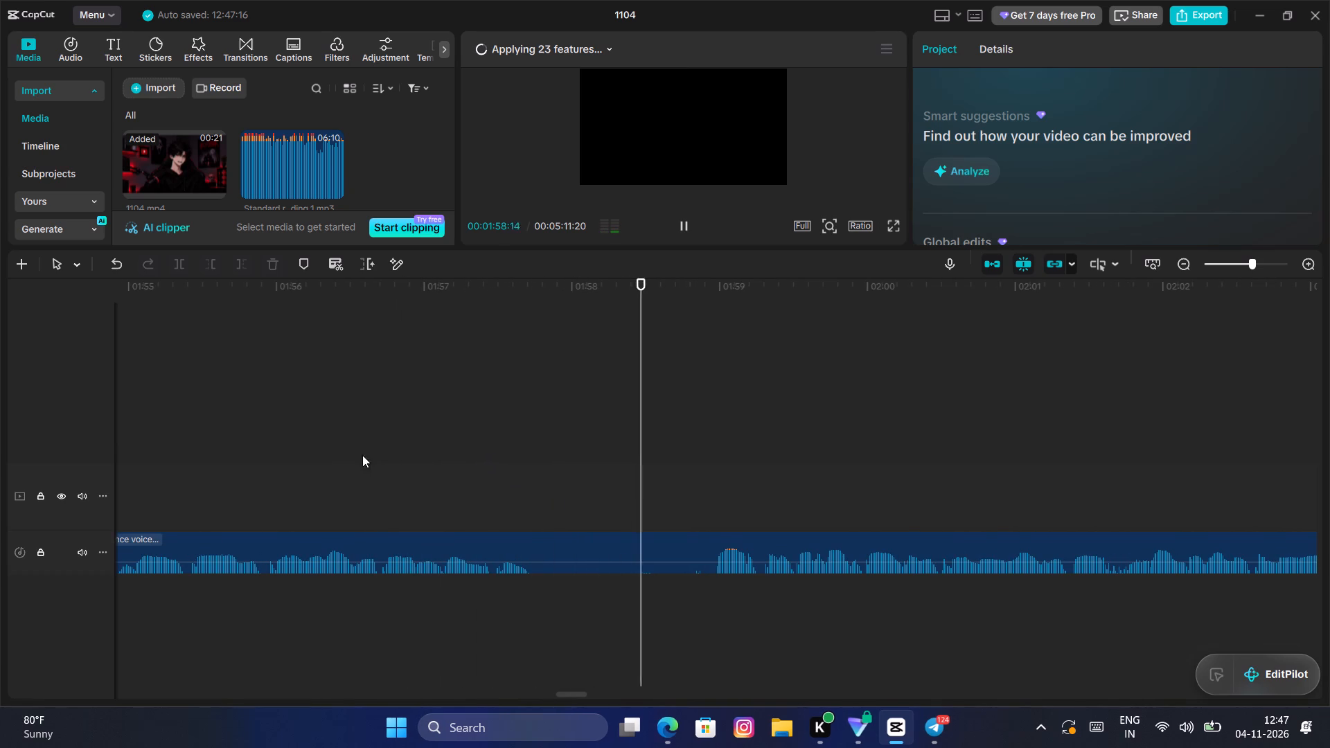
left_click(285, 464)
left_click(284, 465)
key("space")
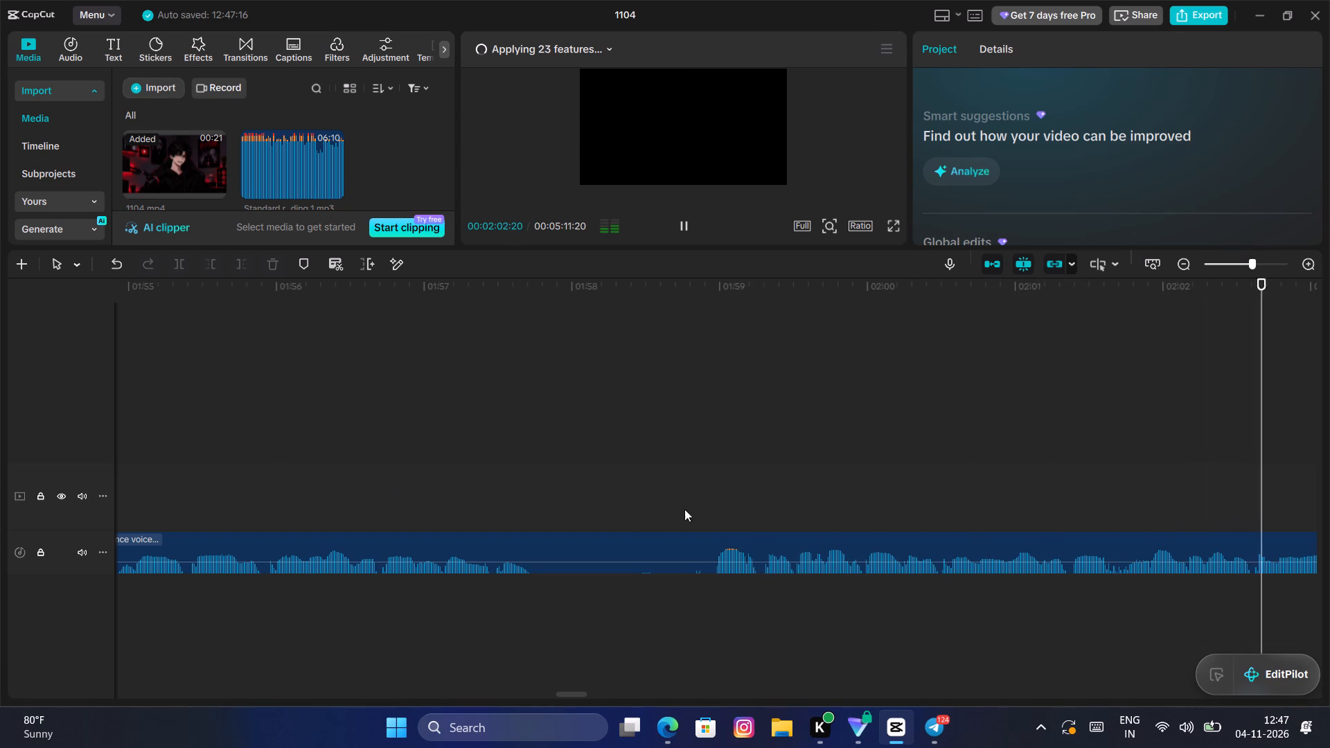
key("space")
key("space")
Trim away the first phrase and pause of the thirty-ninth Vocals clip up to 00:01:58:29 and place it against the preceding clip.
left_click(236, 472)
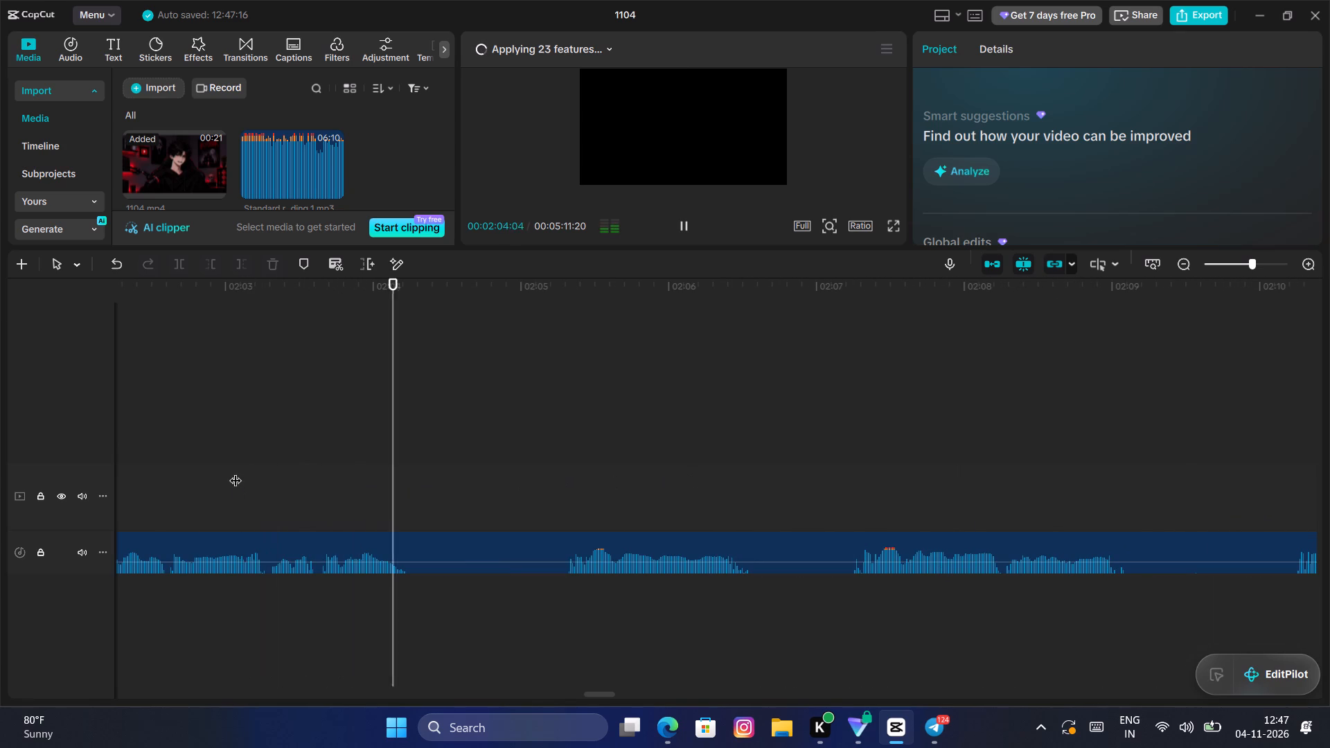
left_click_drag(236, 472, 299, 484)
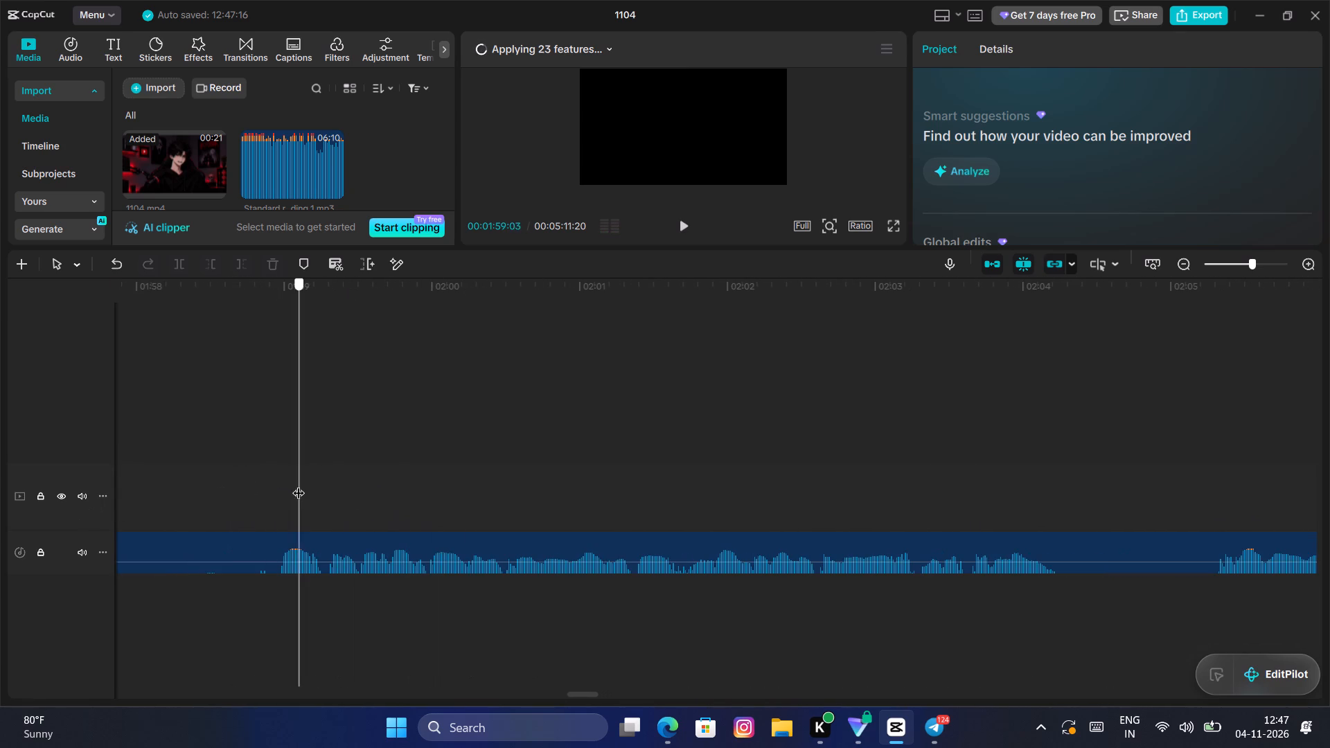
left_click_drag(299, 484, 271, 500)
left_click_drag(267, 497, 271, 497)
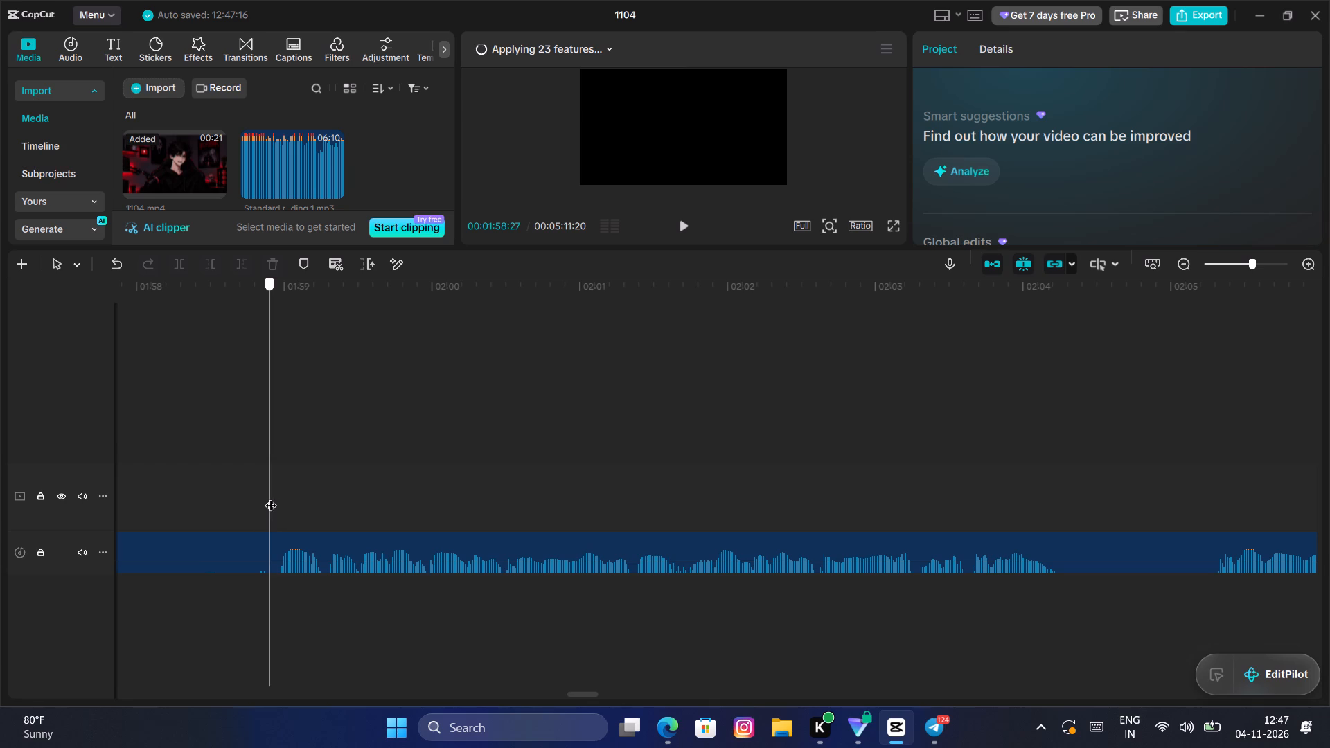
left_click_drag(271, 497, 277, 495)
left_click(231, 562)
key("q")
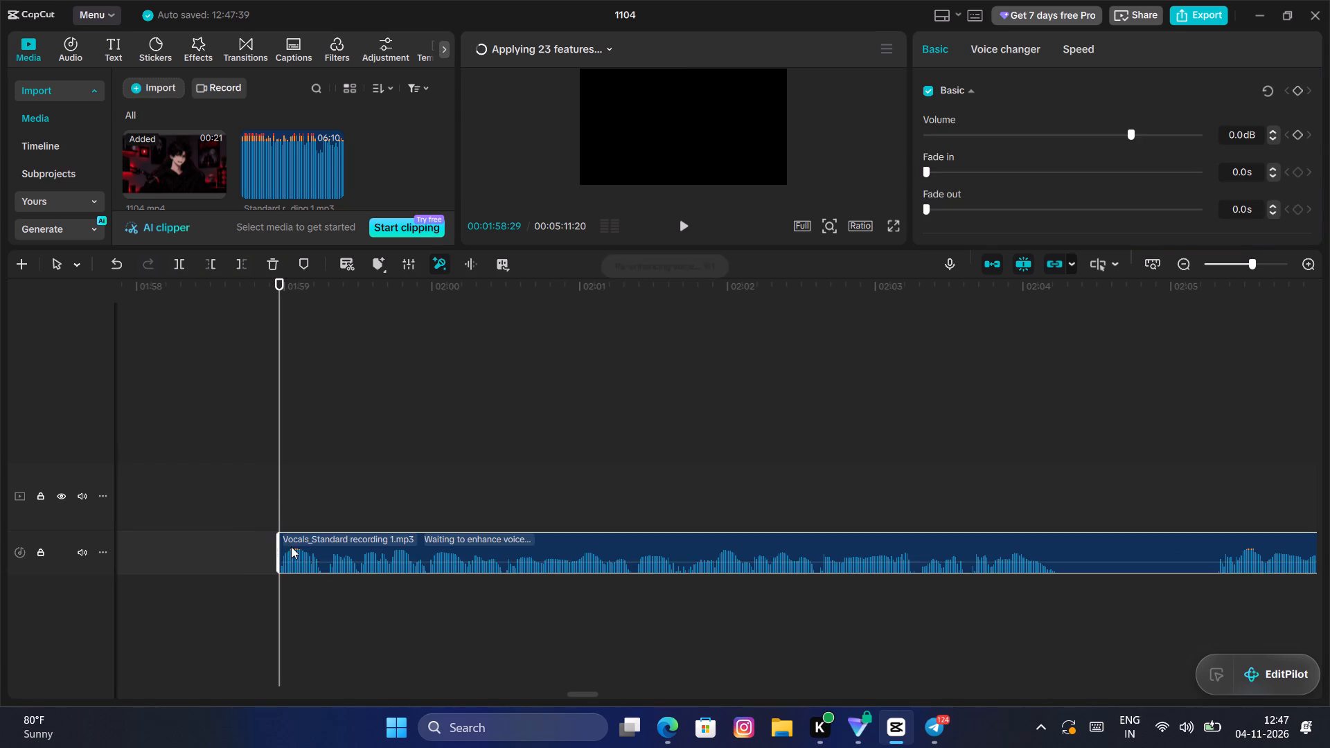
left_click_drag(329, 551, 0, 567)
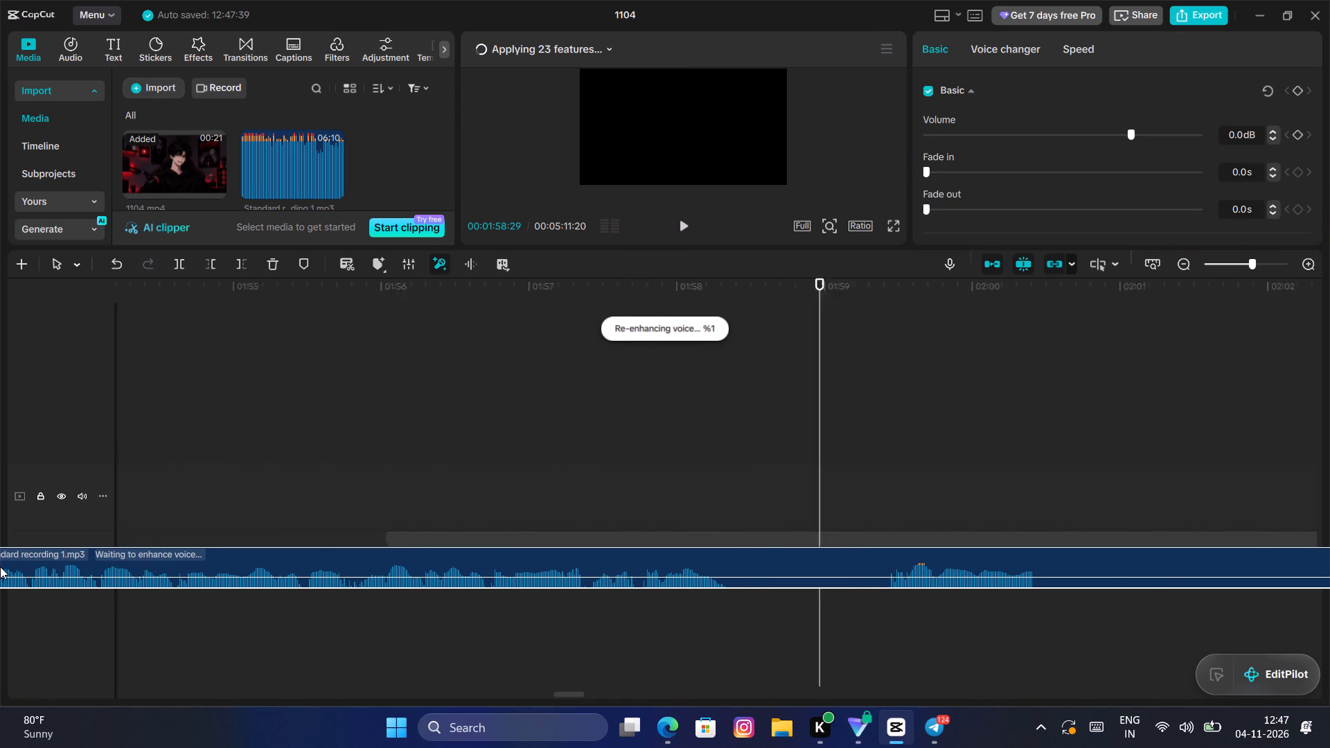
left_click_drag(0, 567, 698, 558)
Play back the thirty-ninth Vocals clip and split it at the pause after its phrase, at 00:01:58:23.
left_click(547, 518)
key("space")
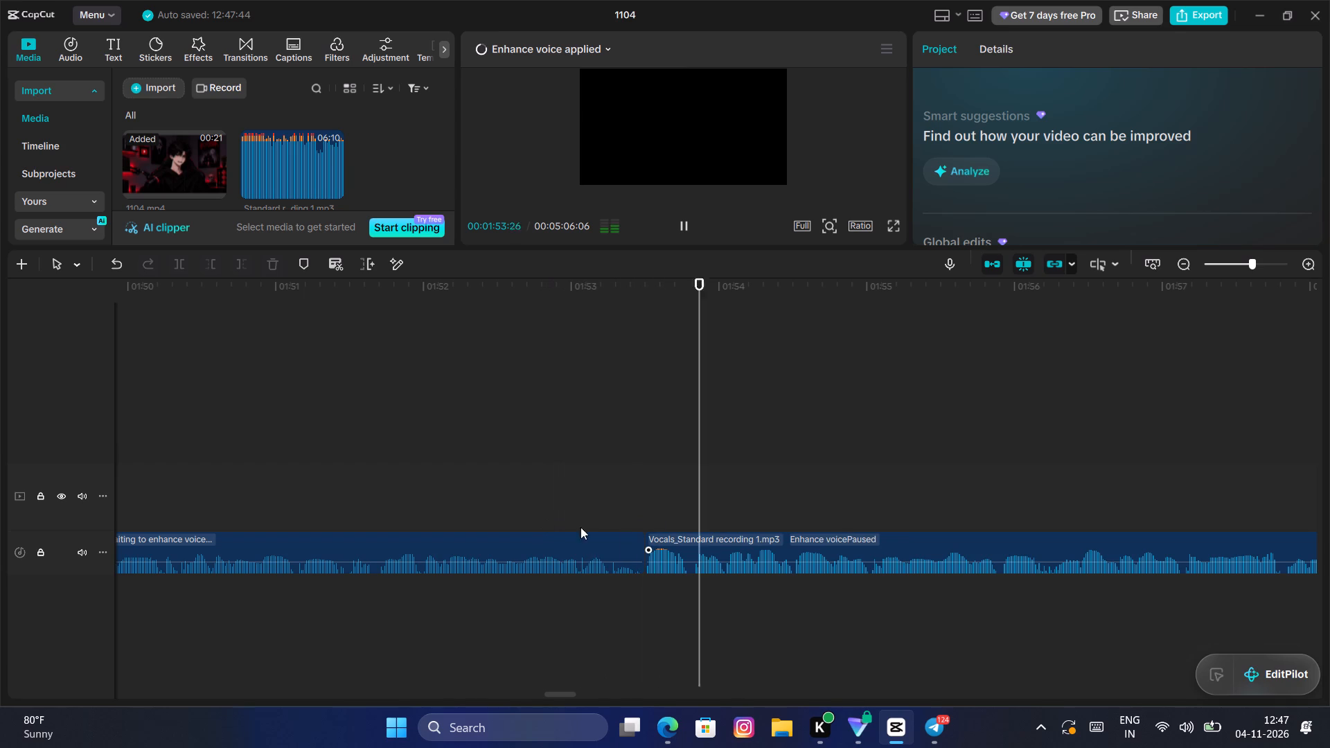
left_click_drag(570, 696, 597, 688)
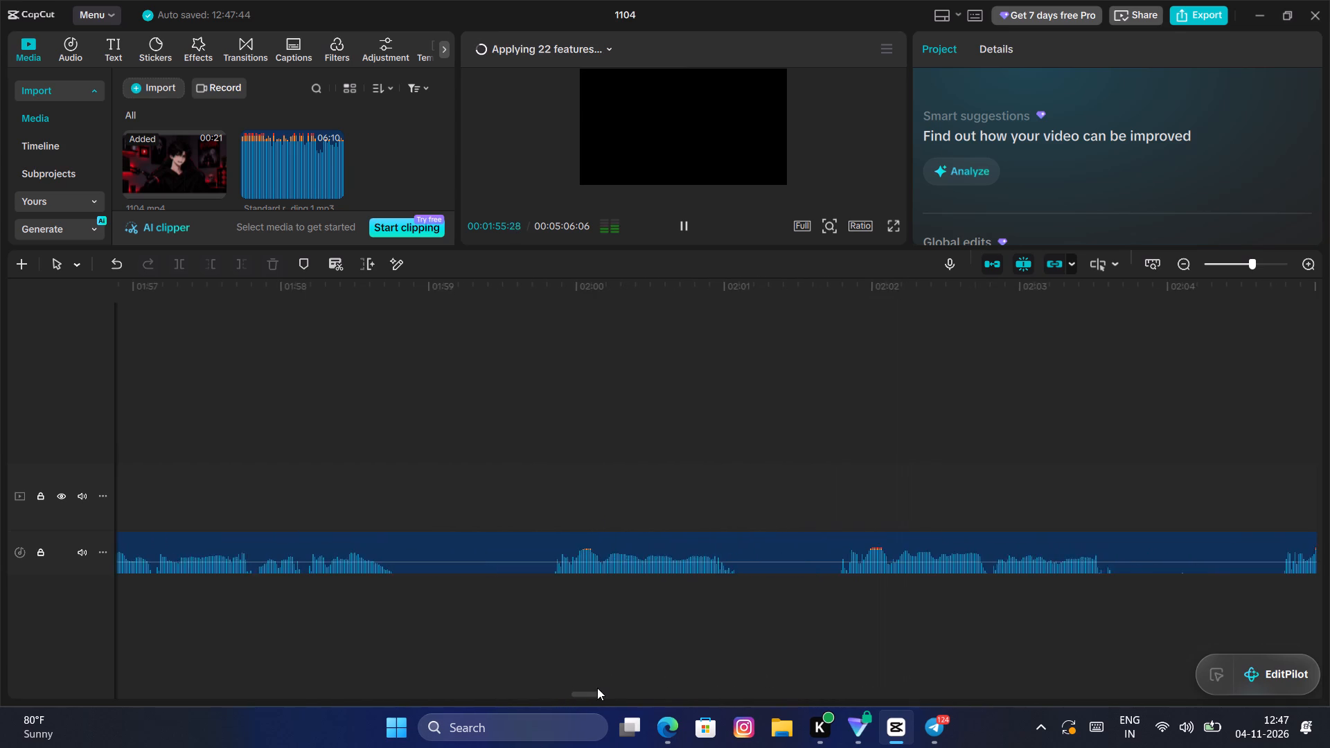
left_click_drag(597, 688, 591, 703)
key("space")
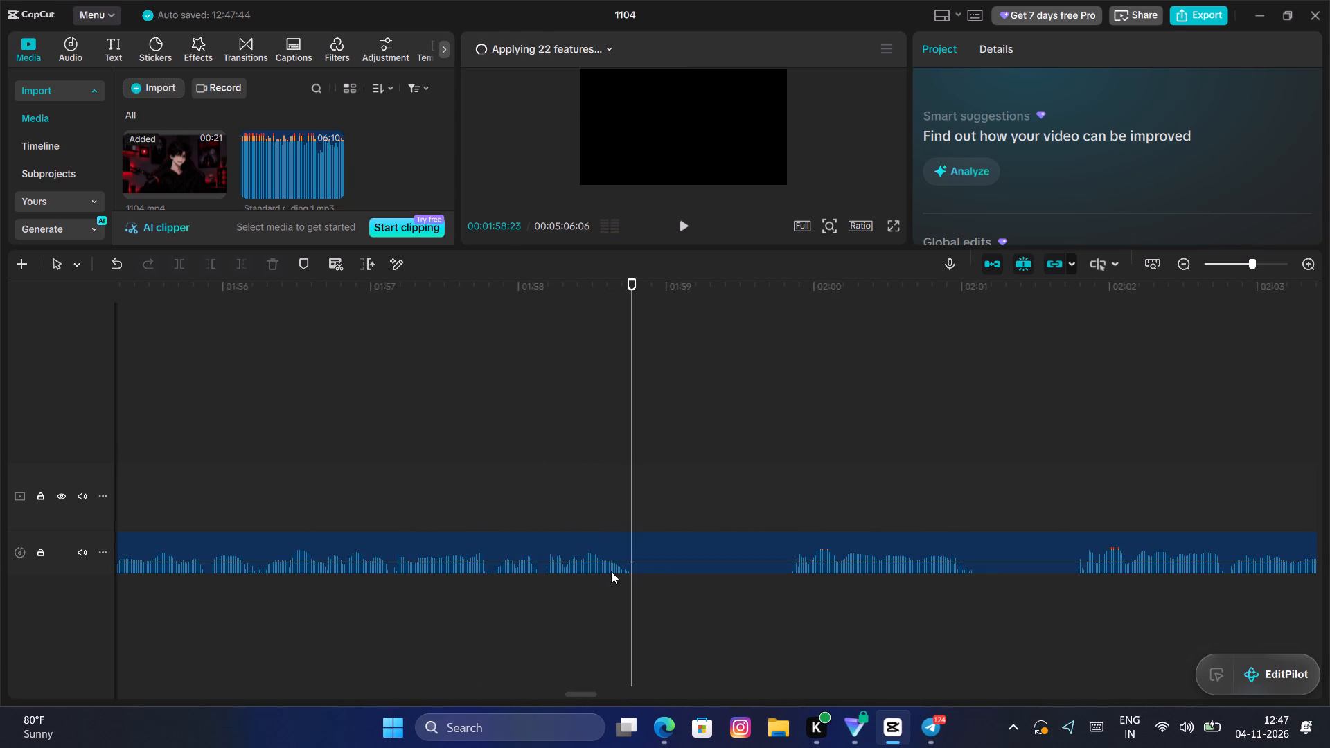
left_click(611, 571)
left_click(182, 261)
Listen to the successive phrases of the fortieth Vocals clip to decide which ones to cut.
key("space")
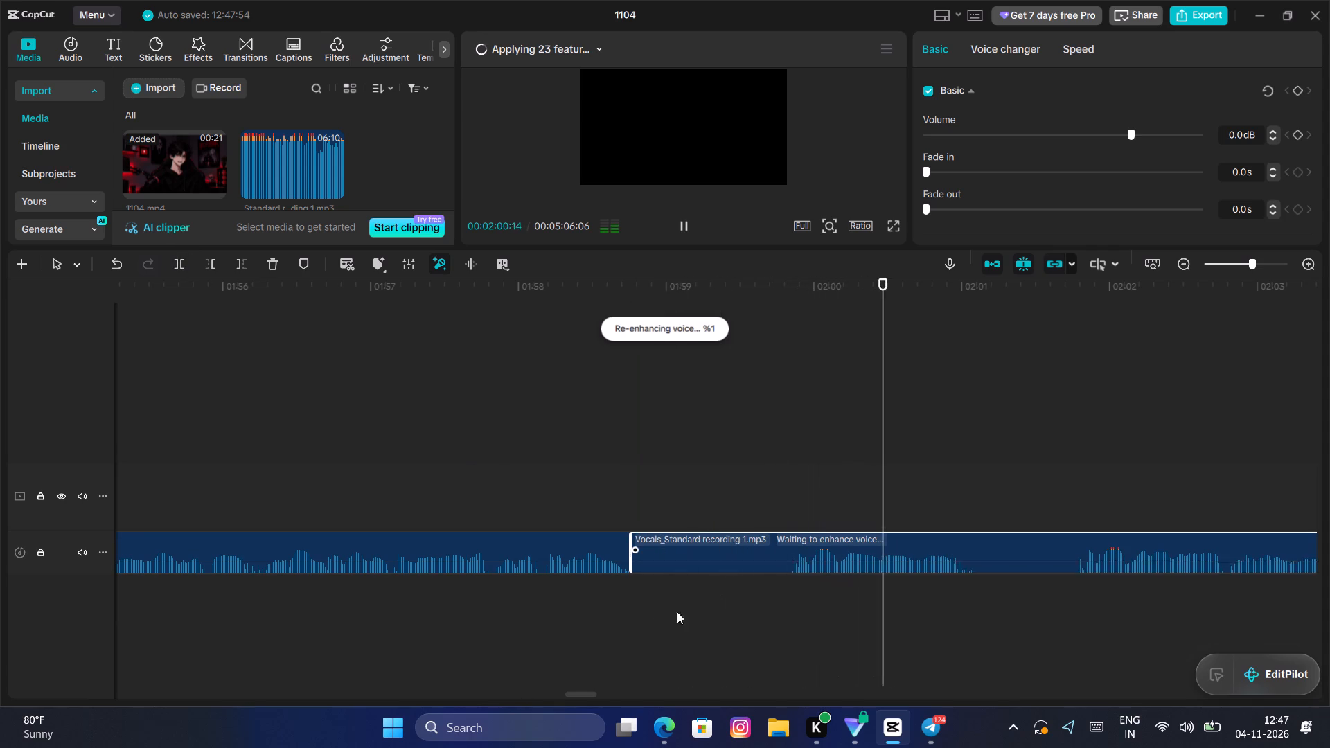
left_click(584, 697)
key("space")
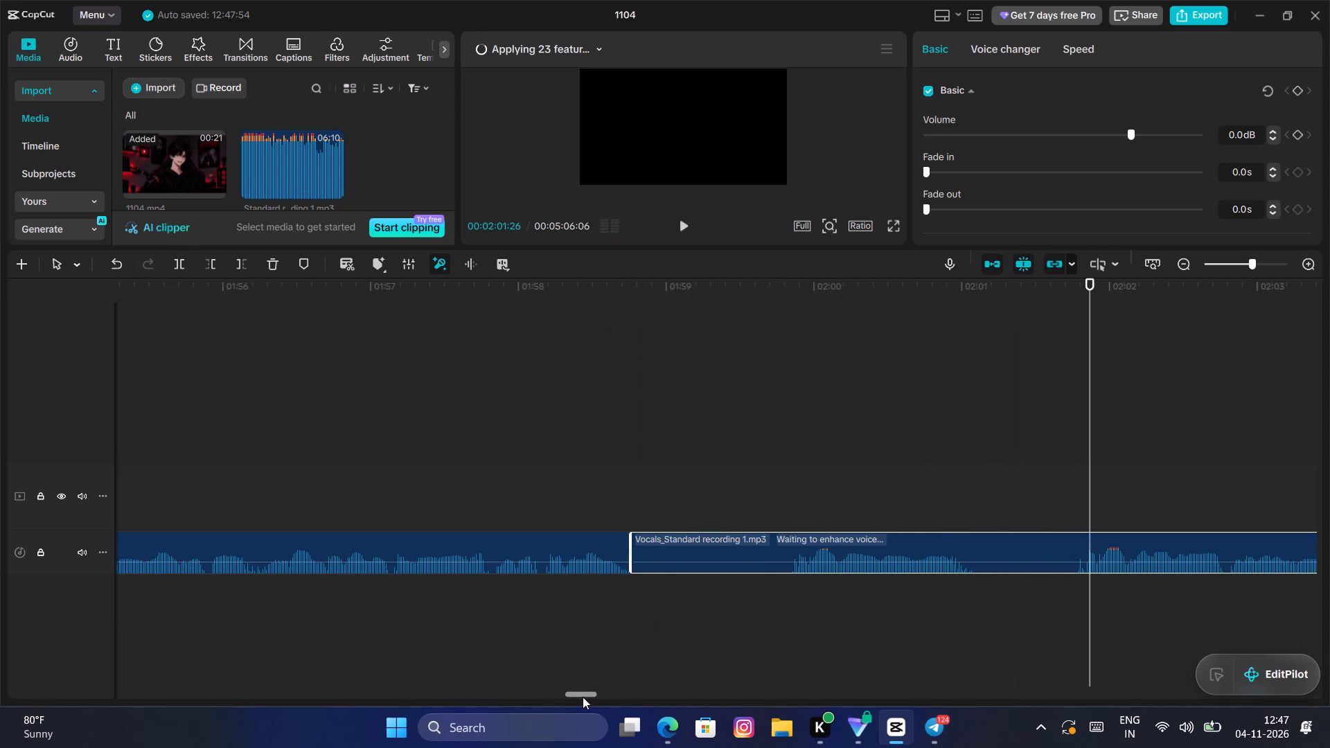
key("space")
left_click_drag(581, 697, 593, 697)
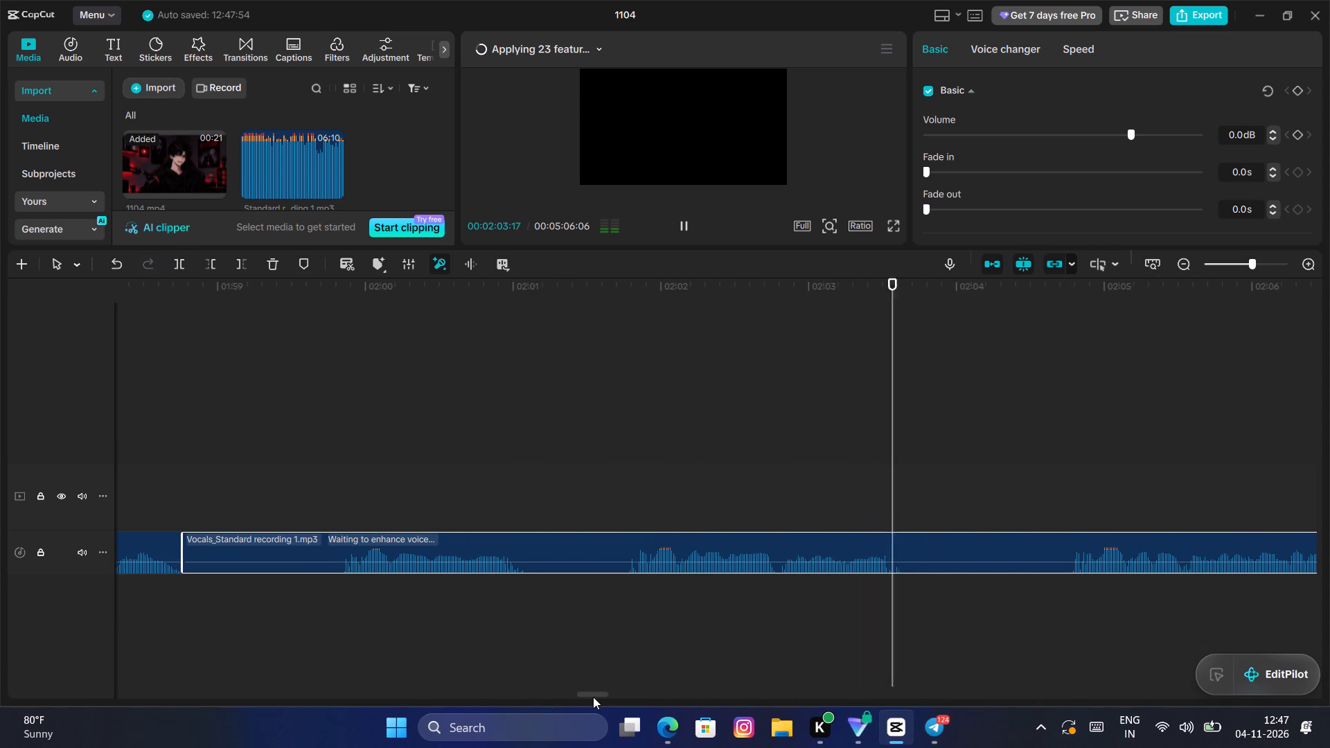
left_click_drag(593, 697, 602, 698)
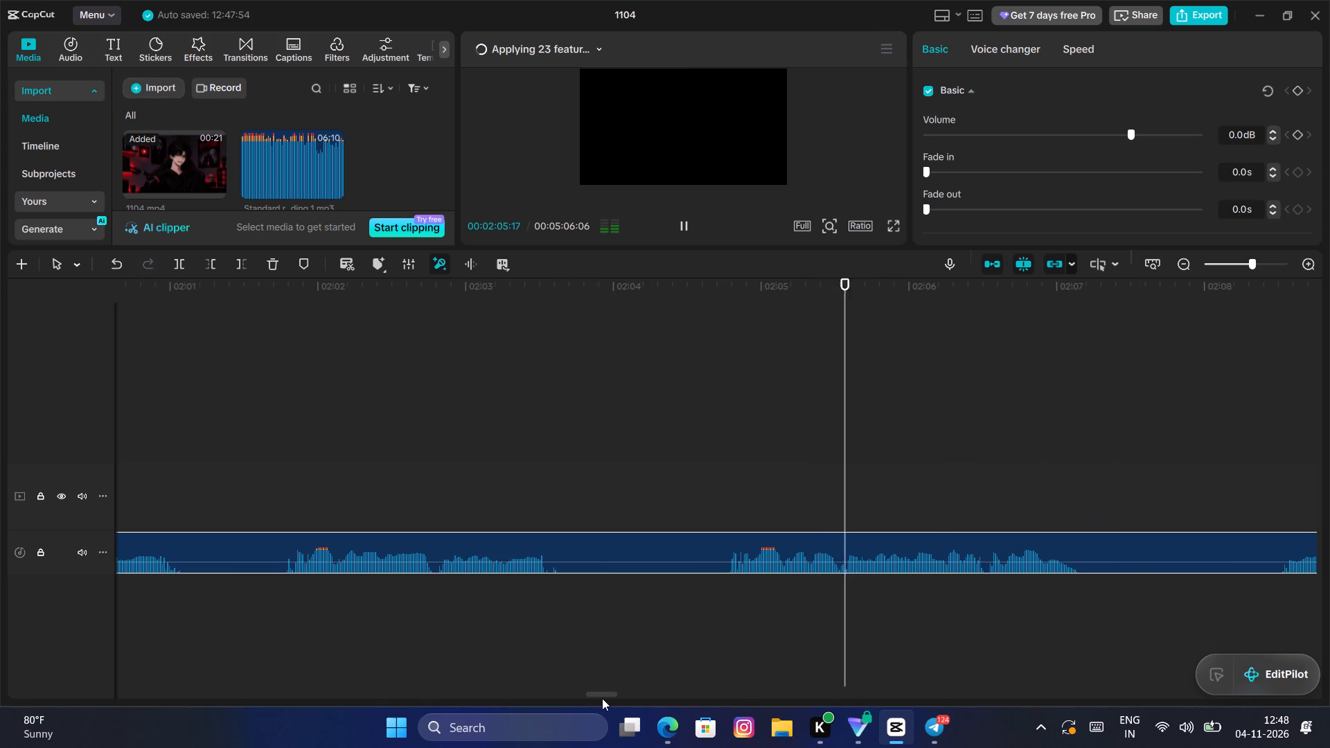
left_click_drag(602, 698, 607, 709)
key("space")
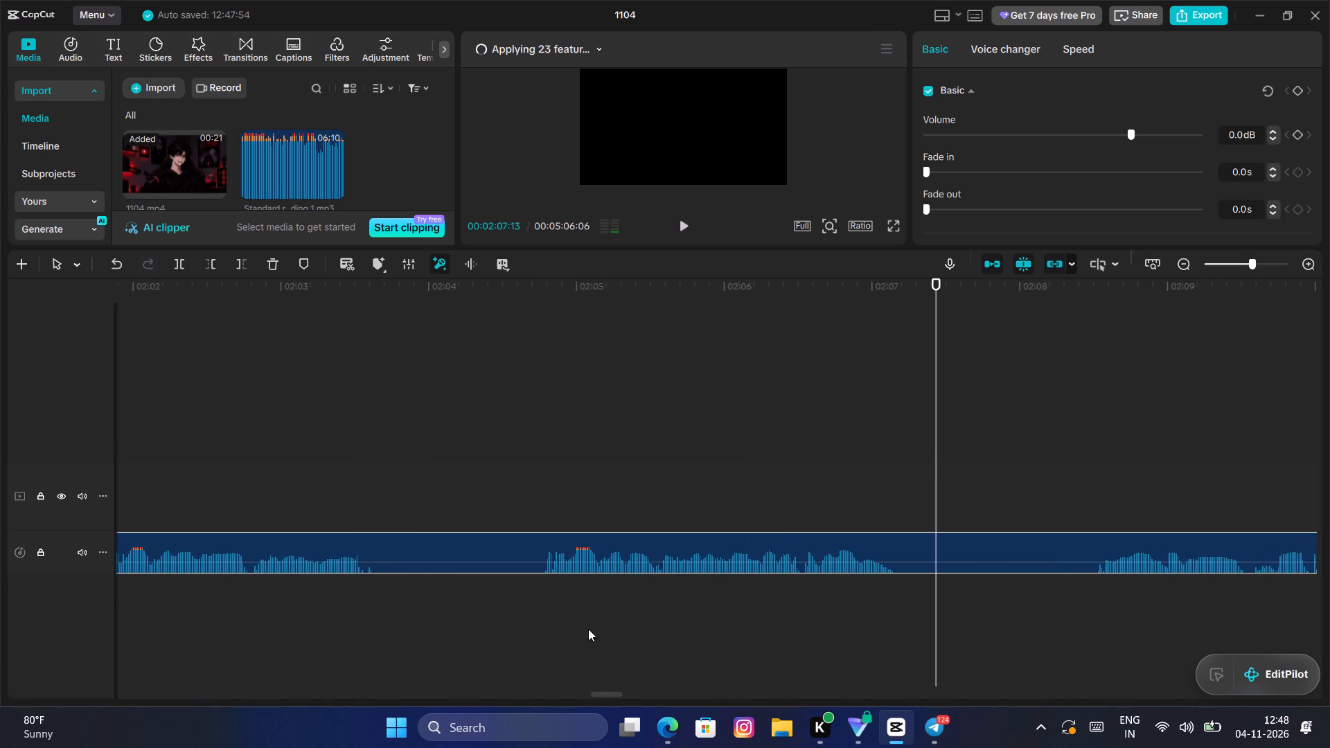
Trim away the opening phrases of the fortieth Vocals clip up to 00:02:04:23 and place it directly against the preceding clip.
left_click(548, 487)
left_click_drag(548, 487, 543, 494)
left_click(539, 544)
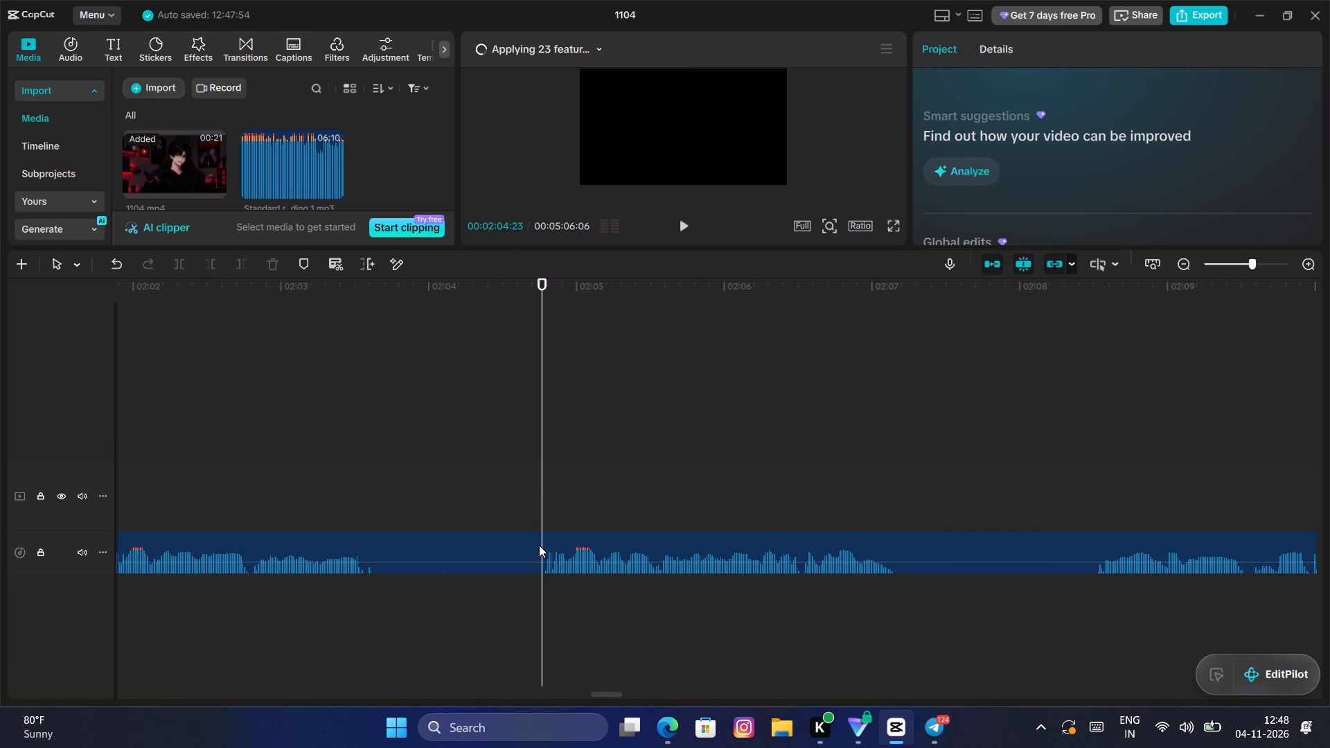
key("q")
left_click_drag(657, 551, 213, 555)
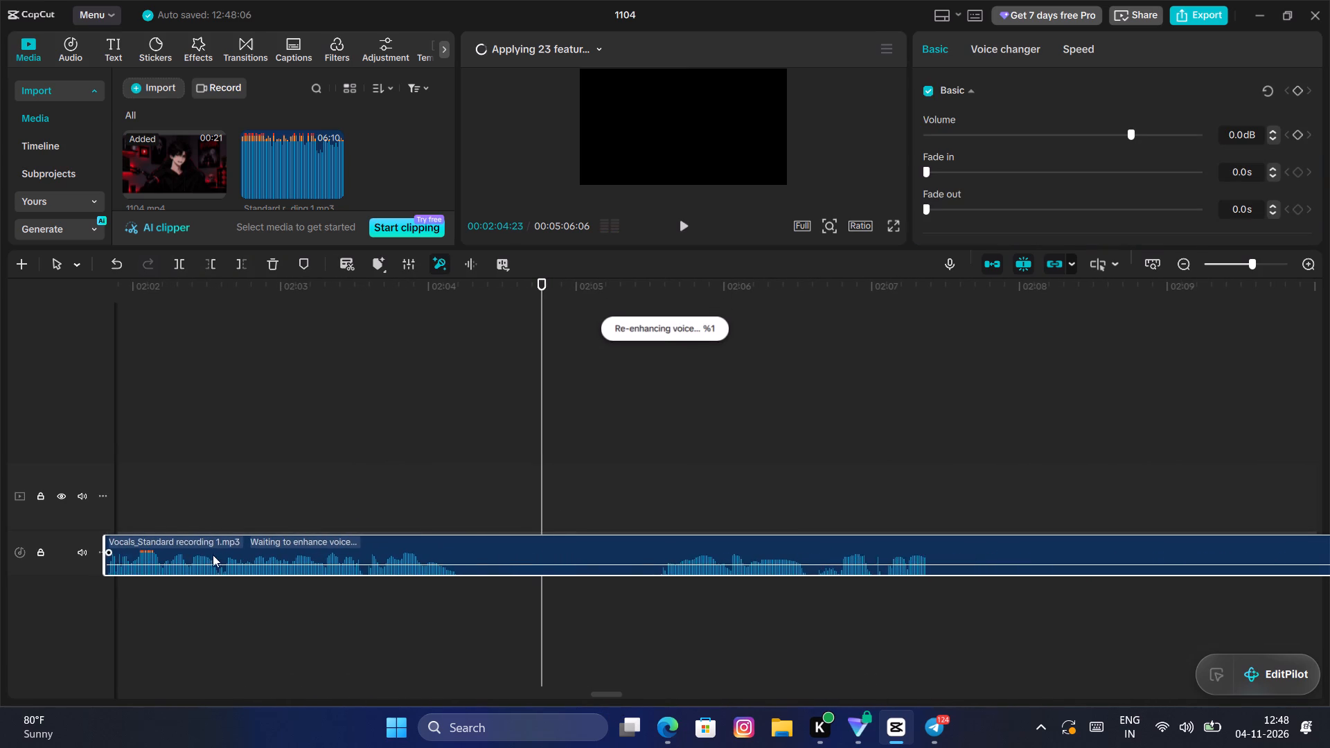
left_click_drag(213, 555, 574, 575)
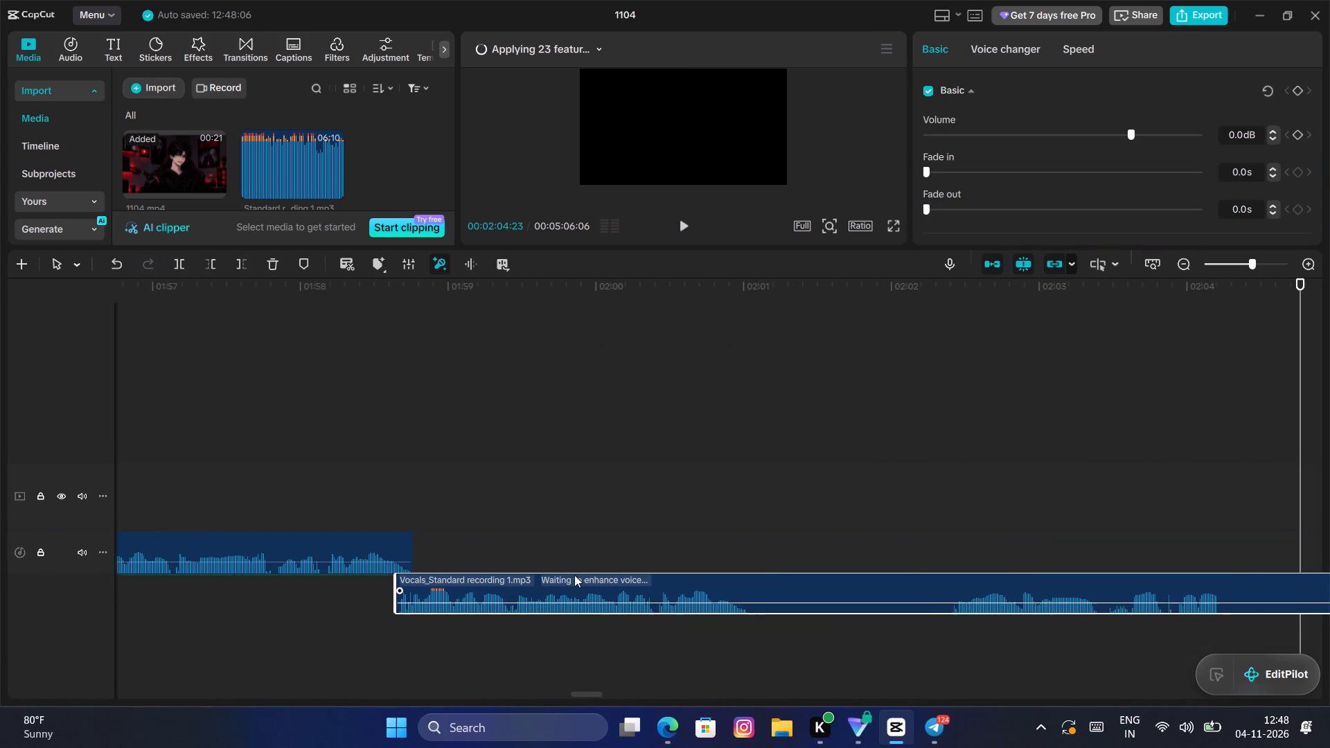
left_click_drag(574, 575, 530, 558)
Play back the fortieth Vocals clip and split it at the pause after its phrase, at 00:02:01:05.
left_click(423, 477)
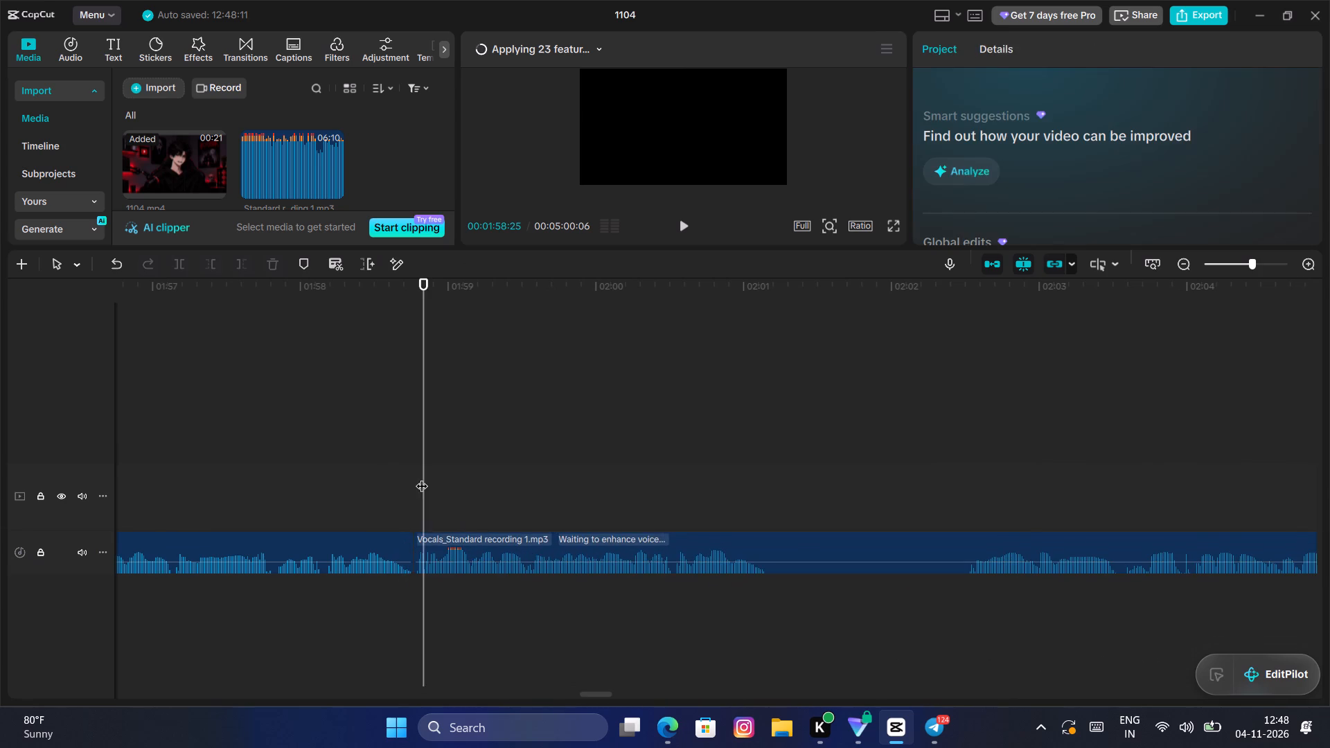
key("space")
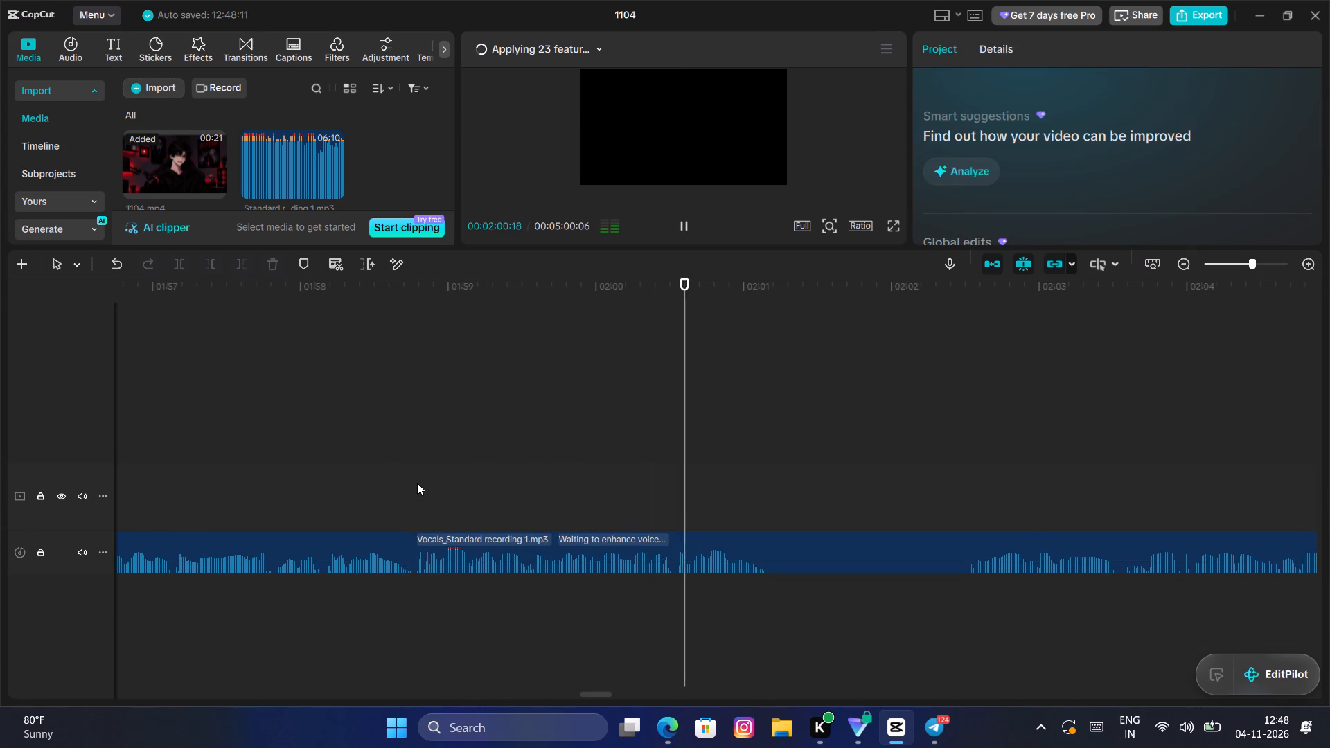
key("space")
left_click(726, 567)
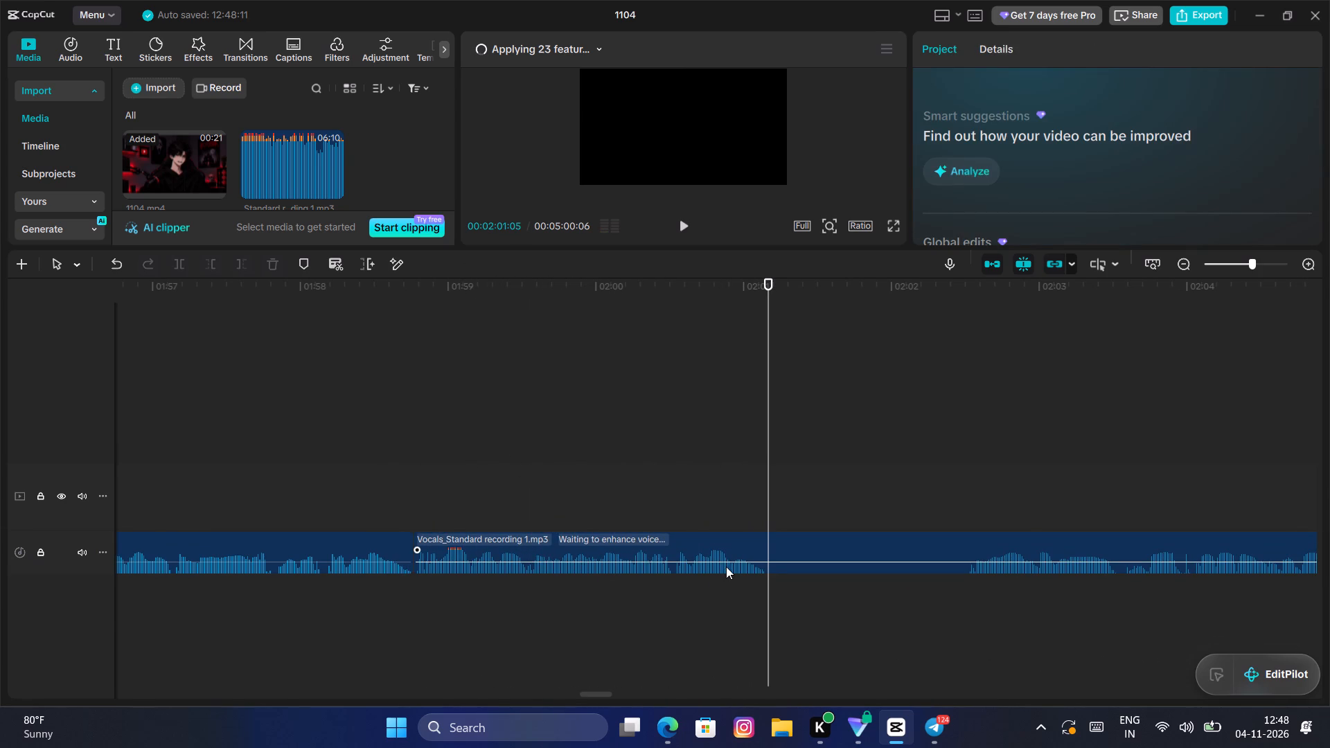
left_click(175, 274)
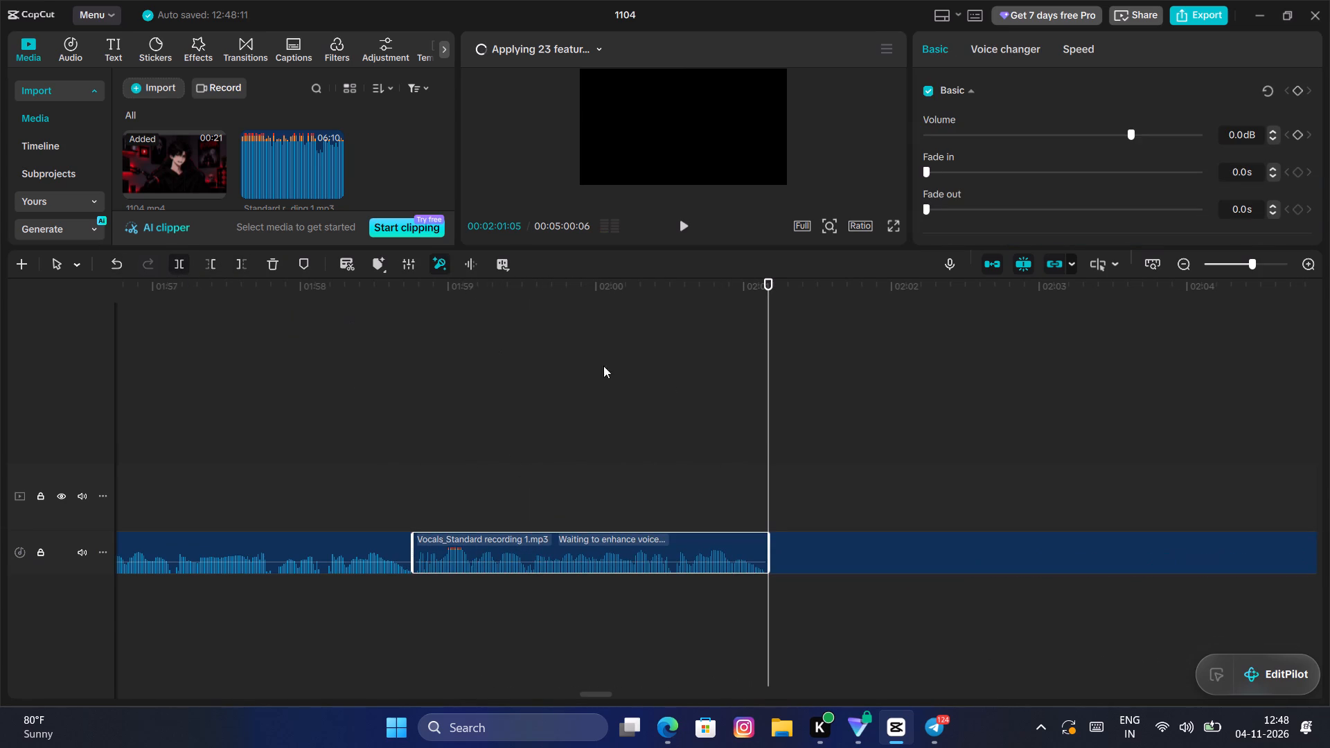
Trim the silent opening of the forty-first Vocals clip up to 00:02:02:15 and place it directly against the preceding clip.
left_click_drag(774, 449, 911, 486)
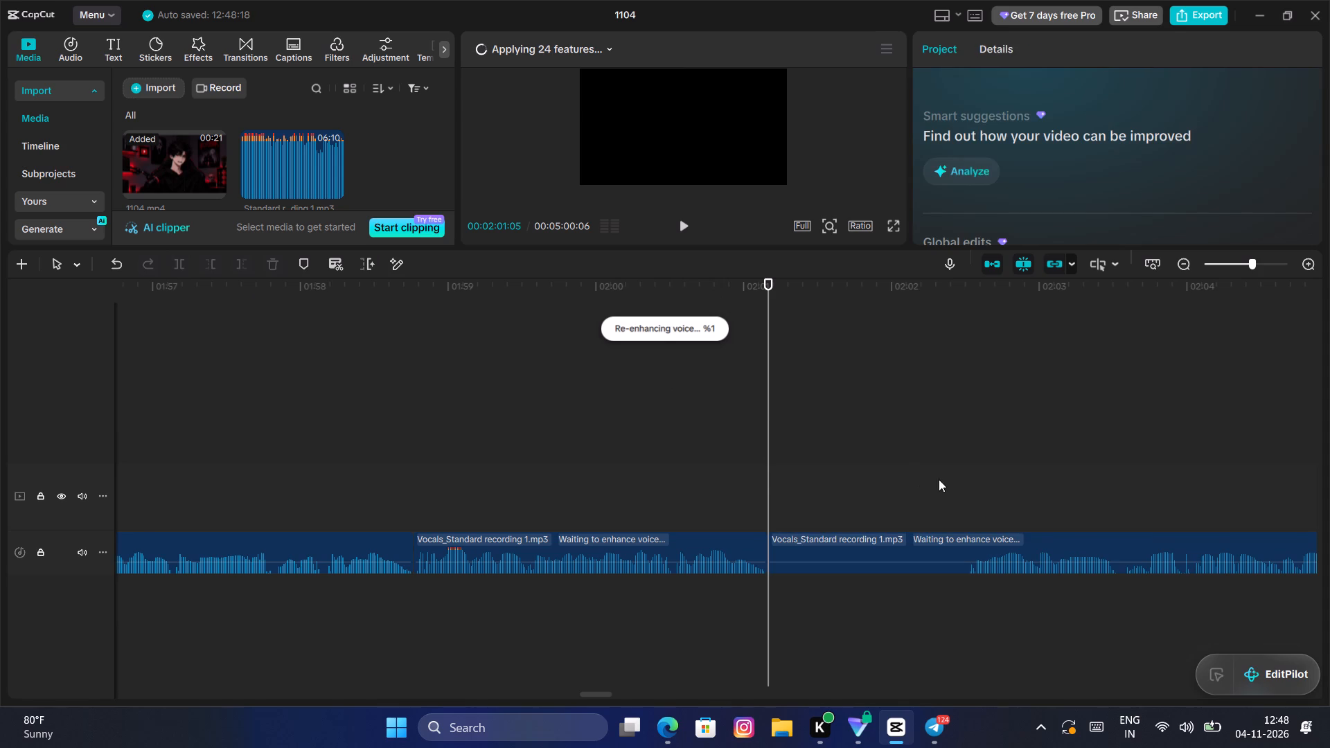
left_click_drag(976, 475, 968, 479)
left_click(967, 479)
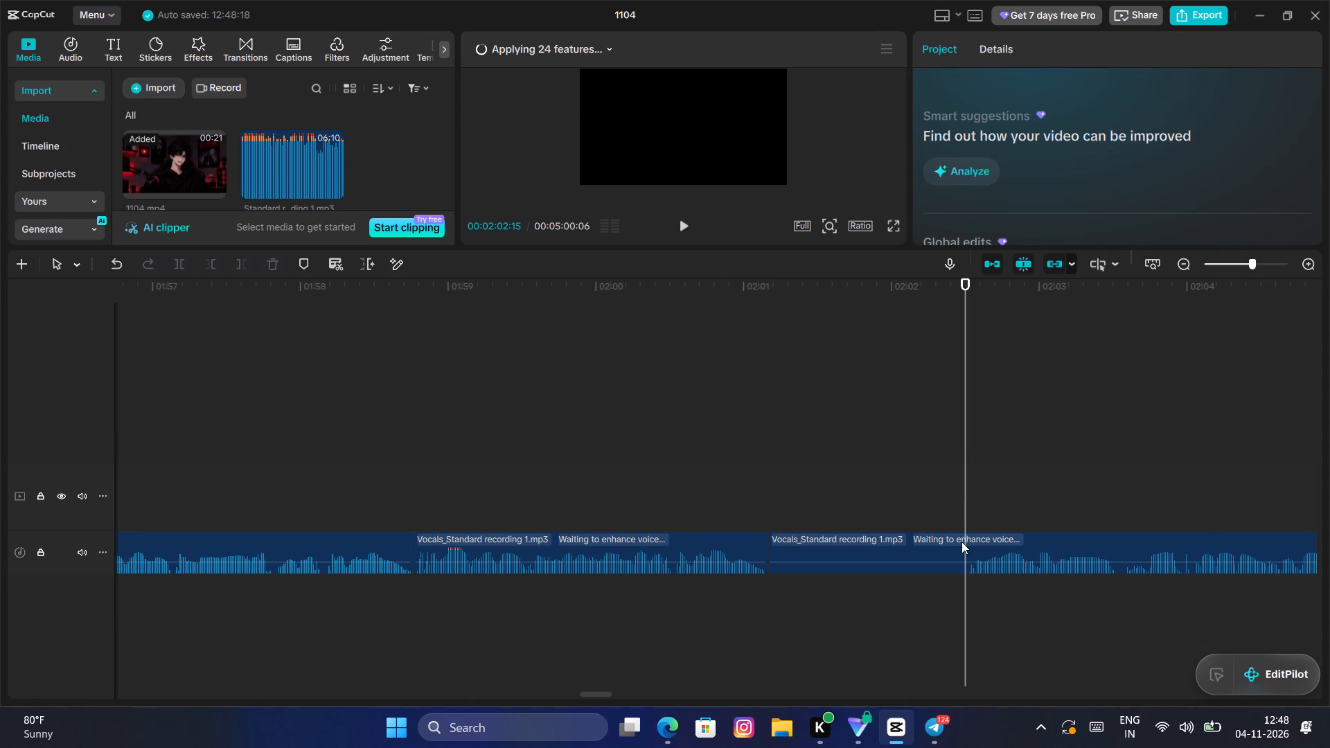
left_click(960, 543)
left_click(960, 543)
left_click(940, 550)
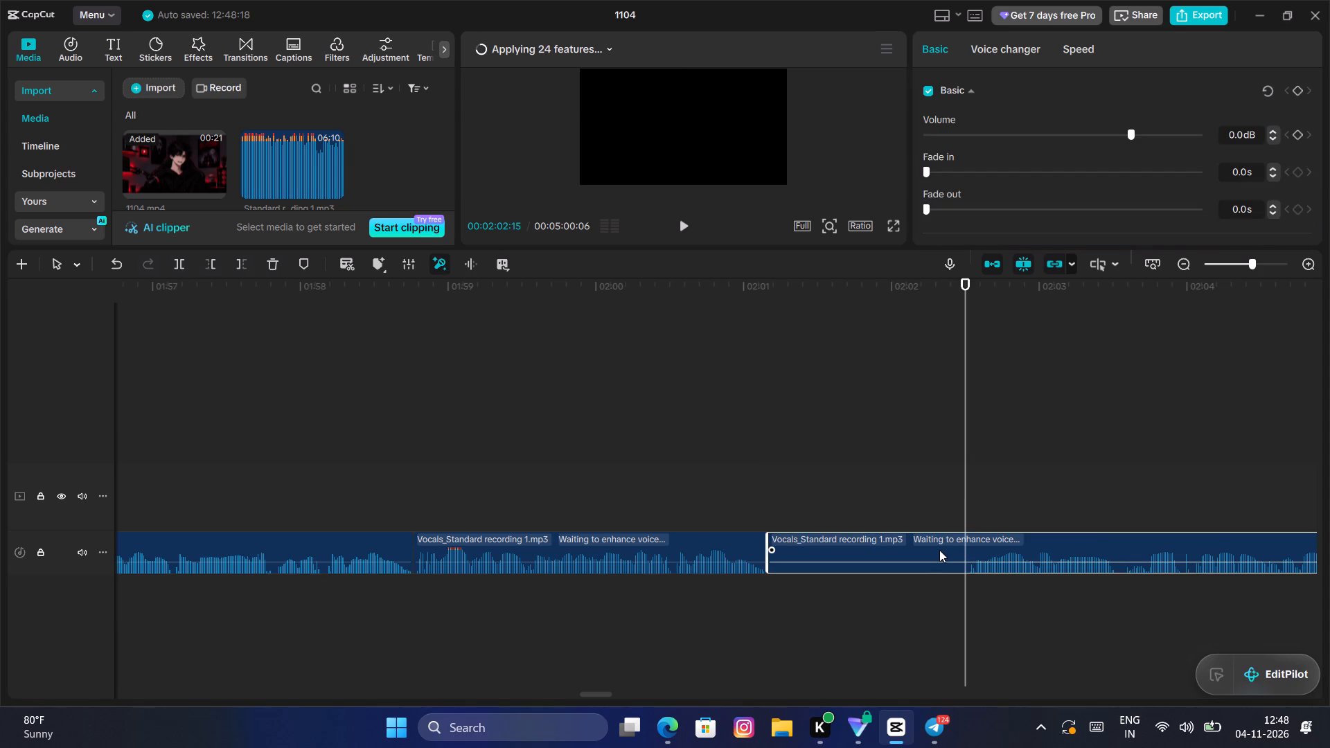
key("q")
left_click_drag(1018, 555, 831, 571)
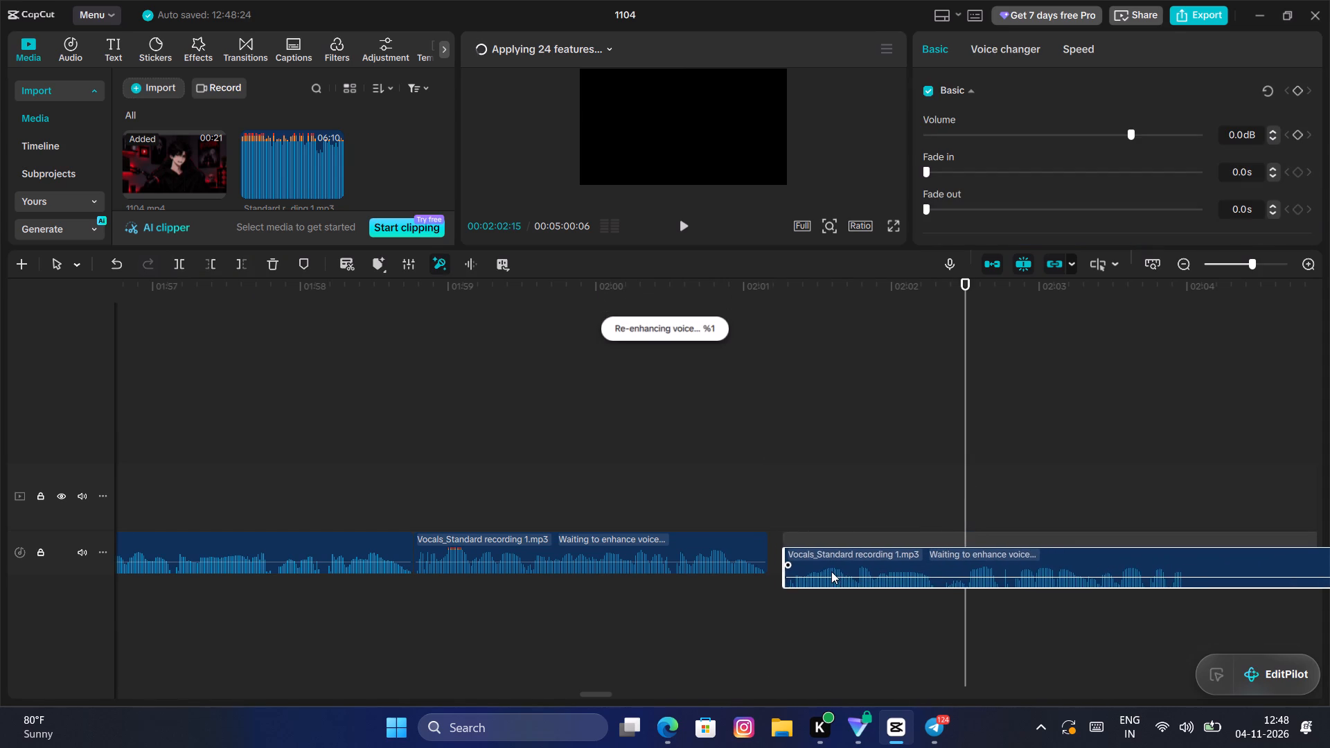
left_click_drag(831, 571, 824, 570)
Play back the forty-first Vocals clip and split it at the pause after its phrase, at 00:02:04:11.
left_click(722, 496)
key("space")
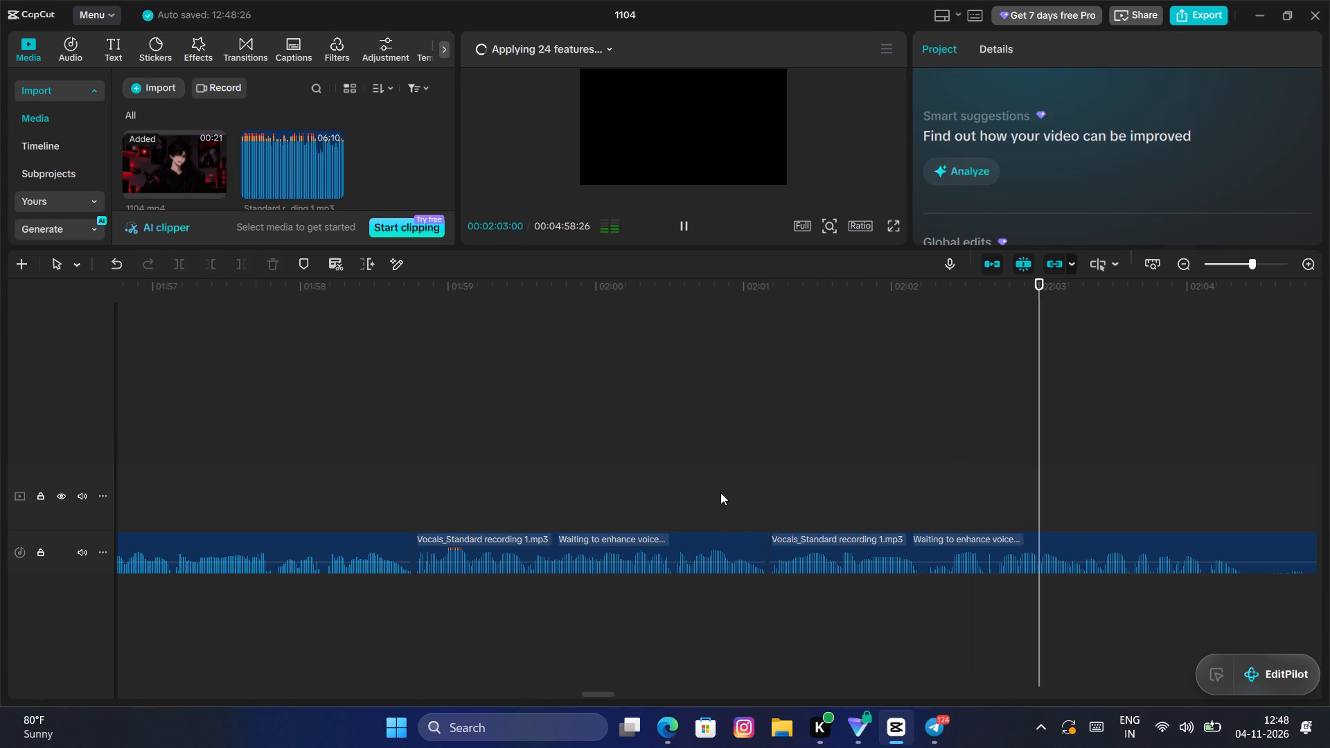
key("space")
key("space")
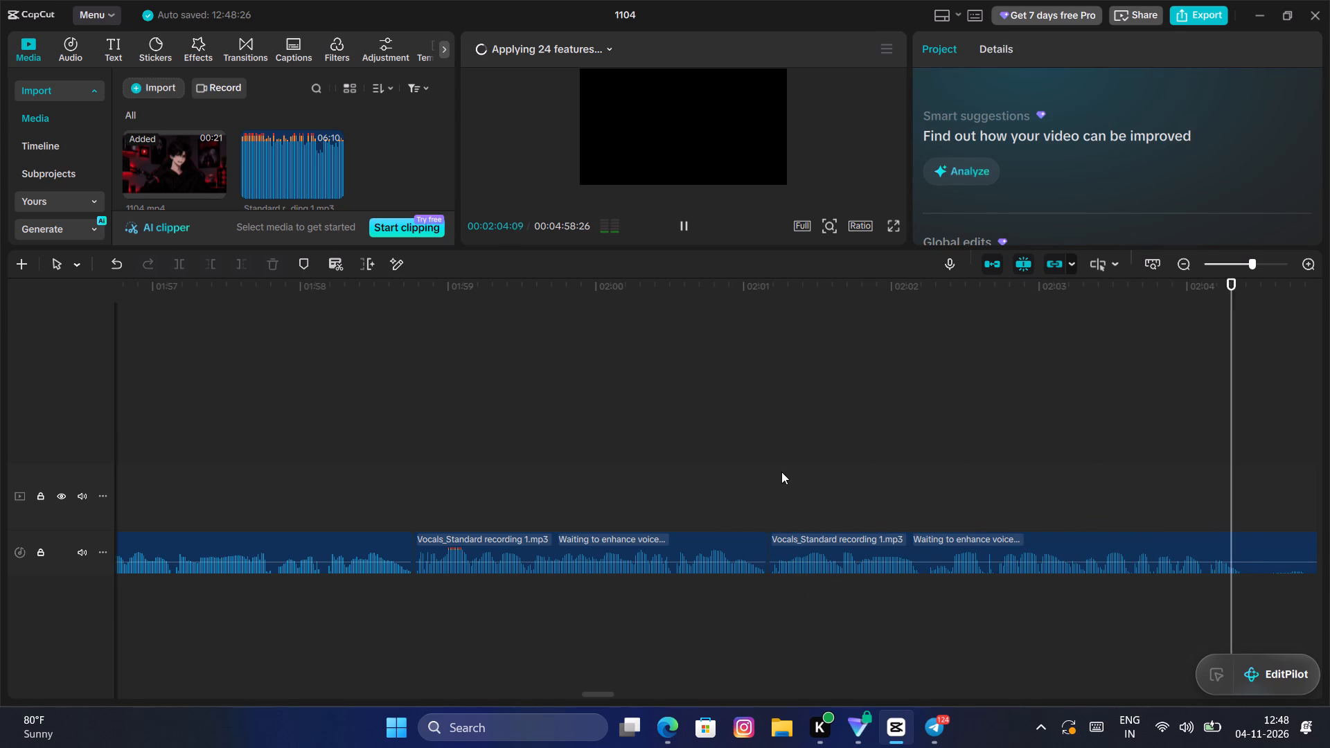
key("space")
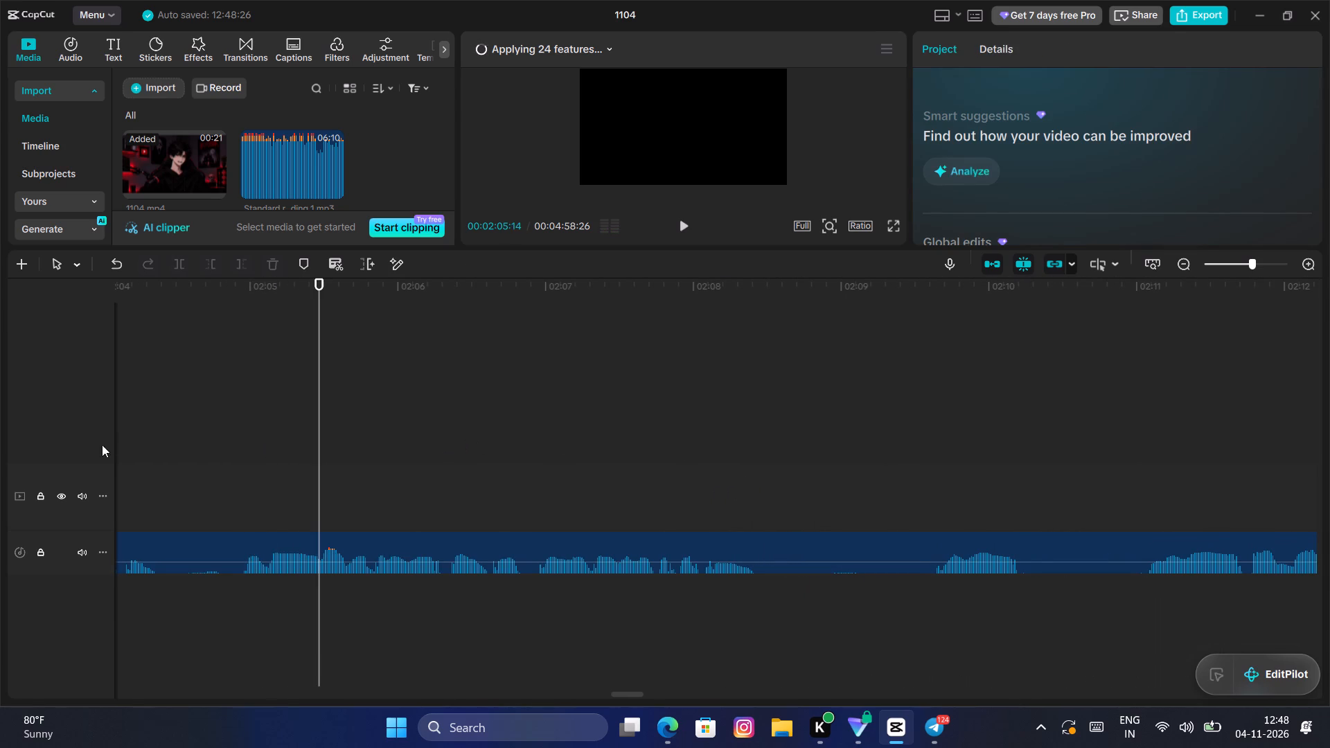
left_click(145, 432)
left_click_drag(145, 432, 362, 436)
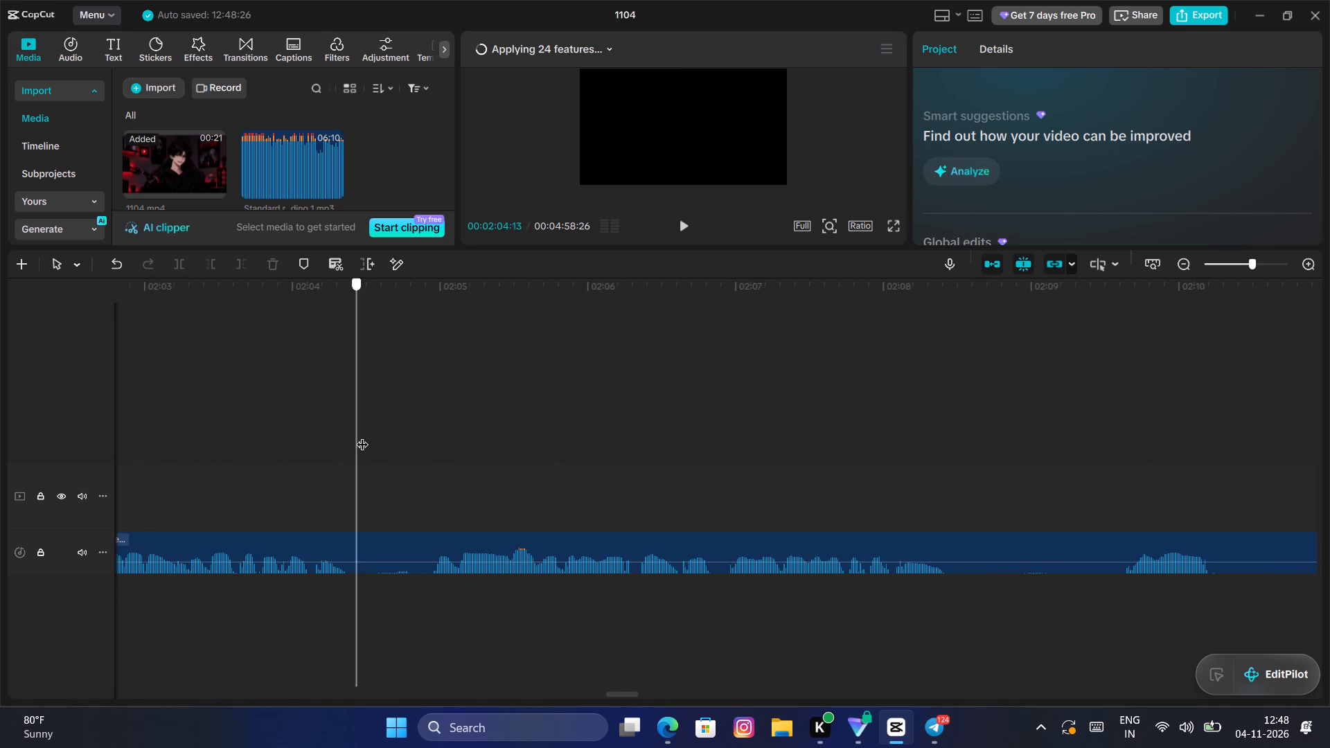
left_click_drag(362, 436, 348, 447)
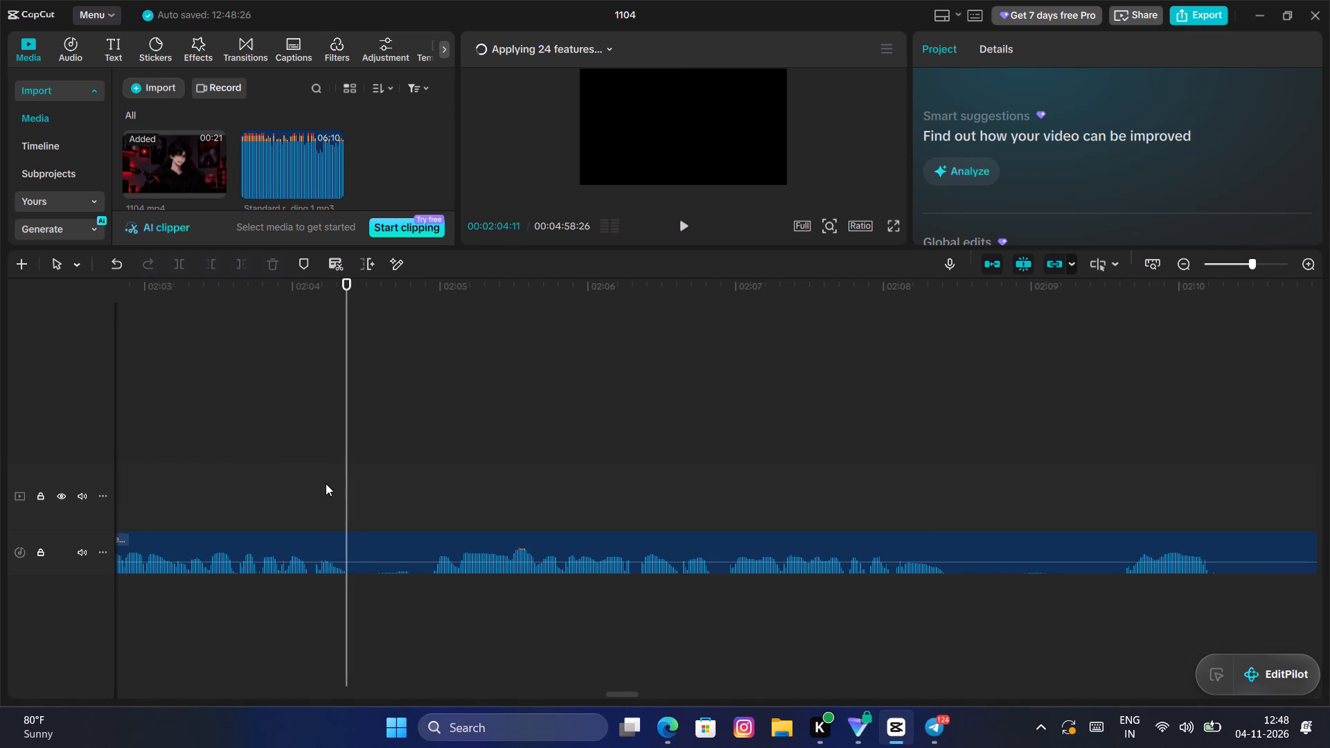
left_click(330, 533)
left_click(178, 263)
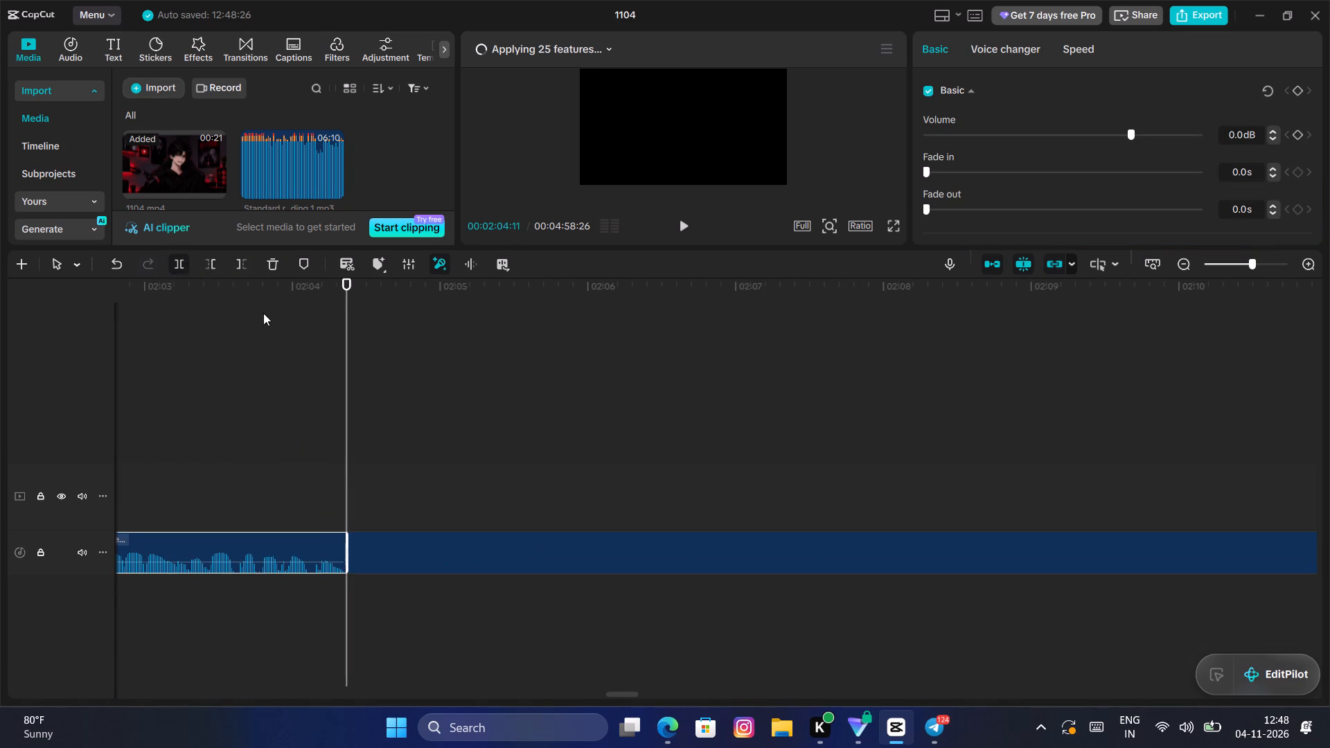
Trim the silent opening of the forty-second Vocals clip up to 00:02:04:28 and place it directly against the preceding clip.
left_click_drag(346, 422, 441, 466)
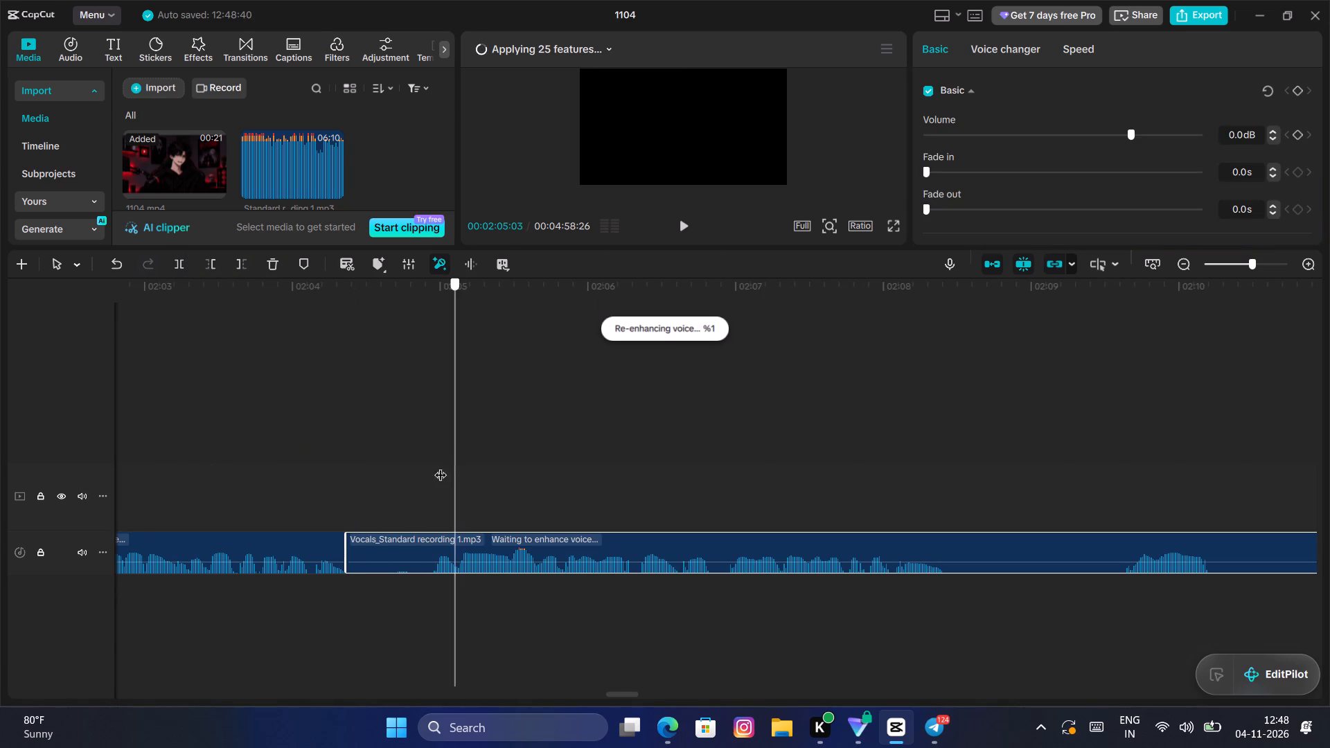
left_click_drag(441, 466, 432, 483)
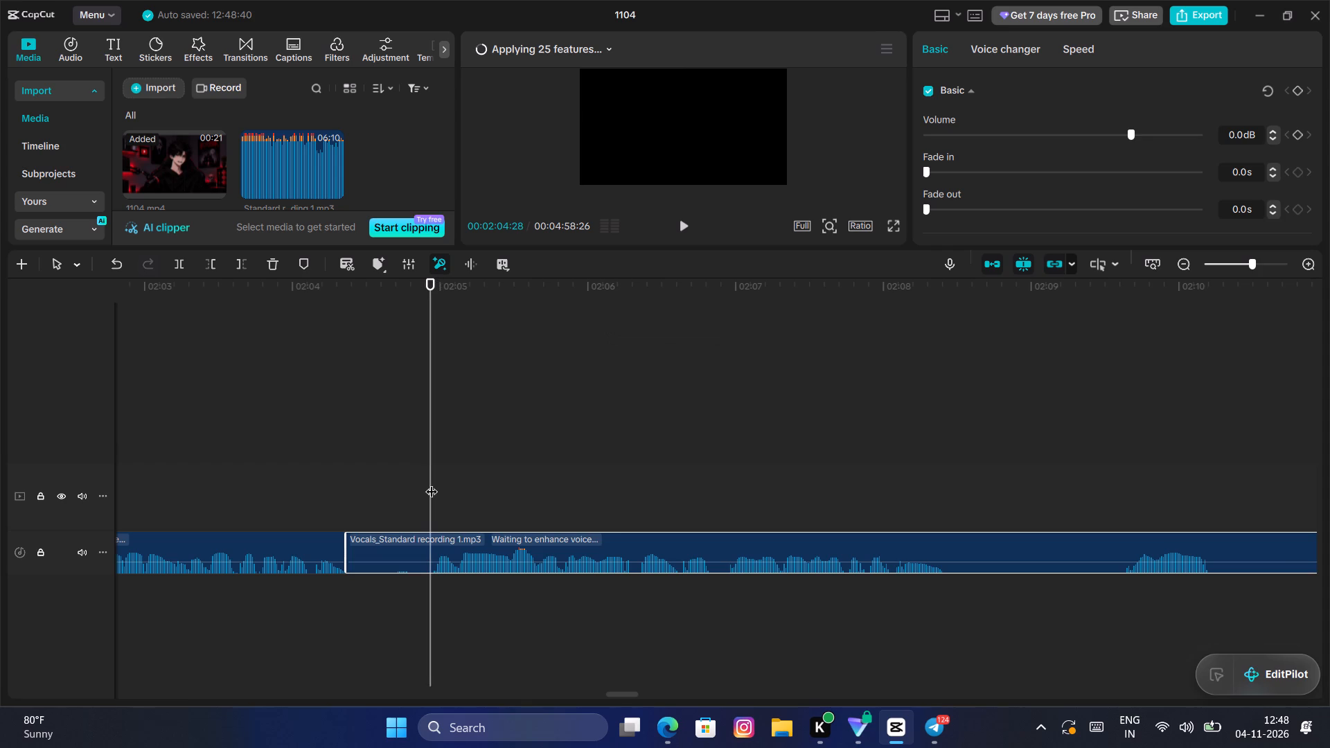
key("q")
left_click_drag(483, 551, 416, 562)
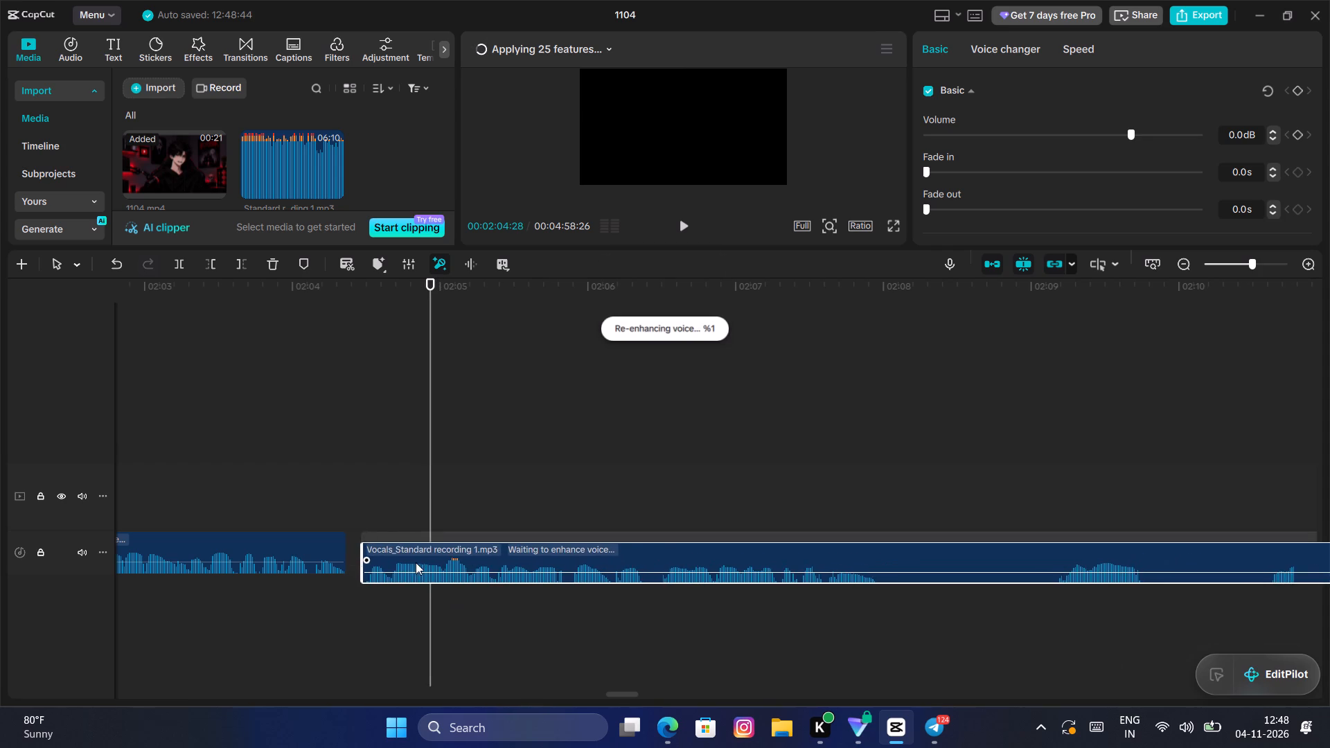
left_click_drag(416, 562, 399, 551)
Play back the forty-second Vocals clip and split it at the pause after its phrase, at 00:02:07:26.
left_click(307, 491)
key("space")
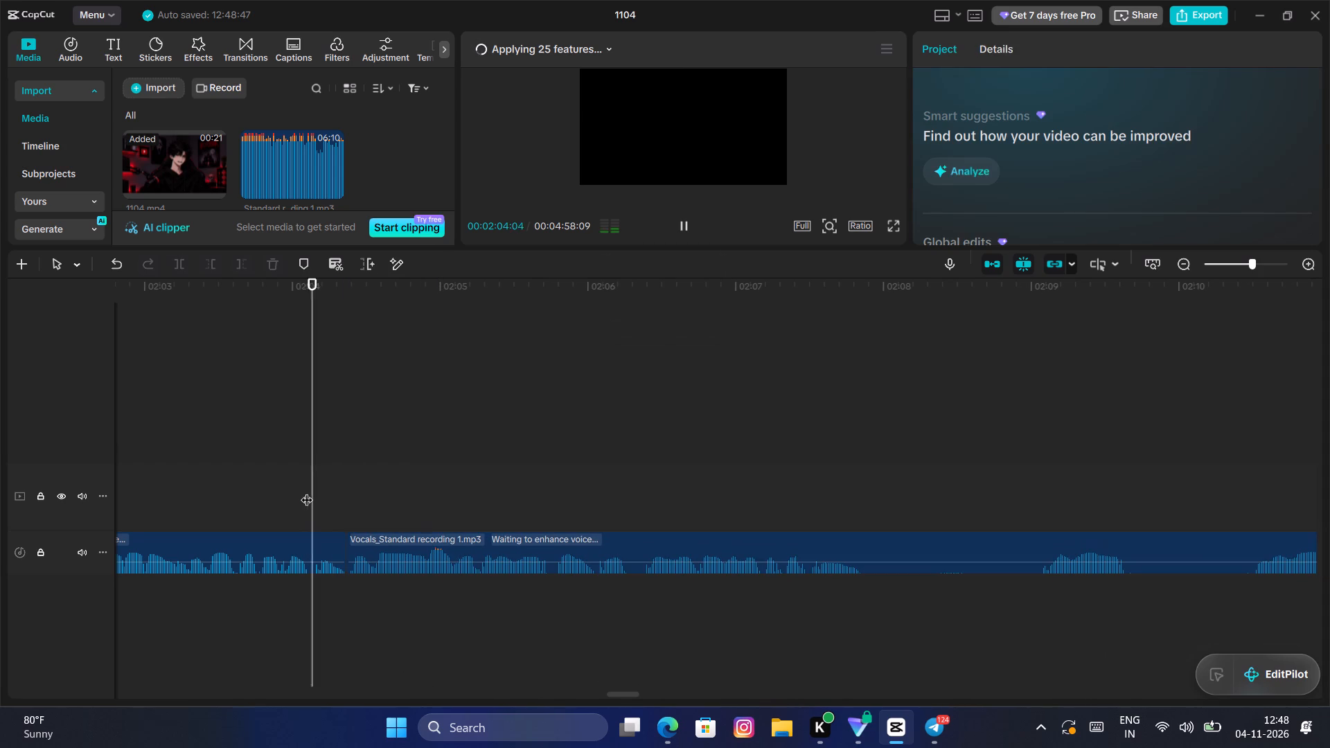
left_click_drag(616, 691, 617, 691)
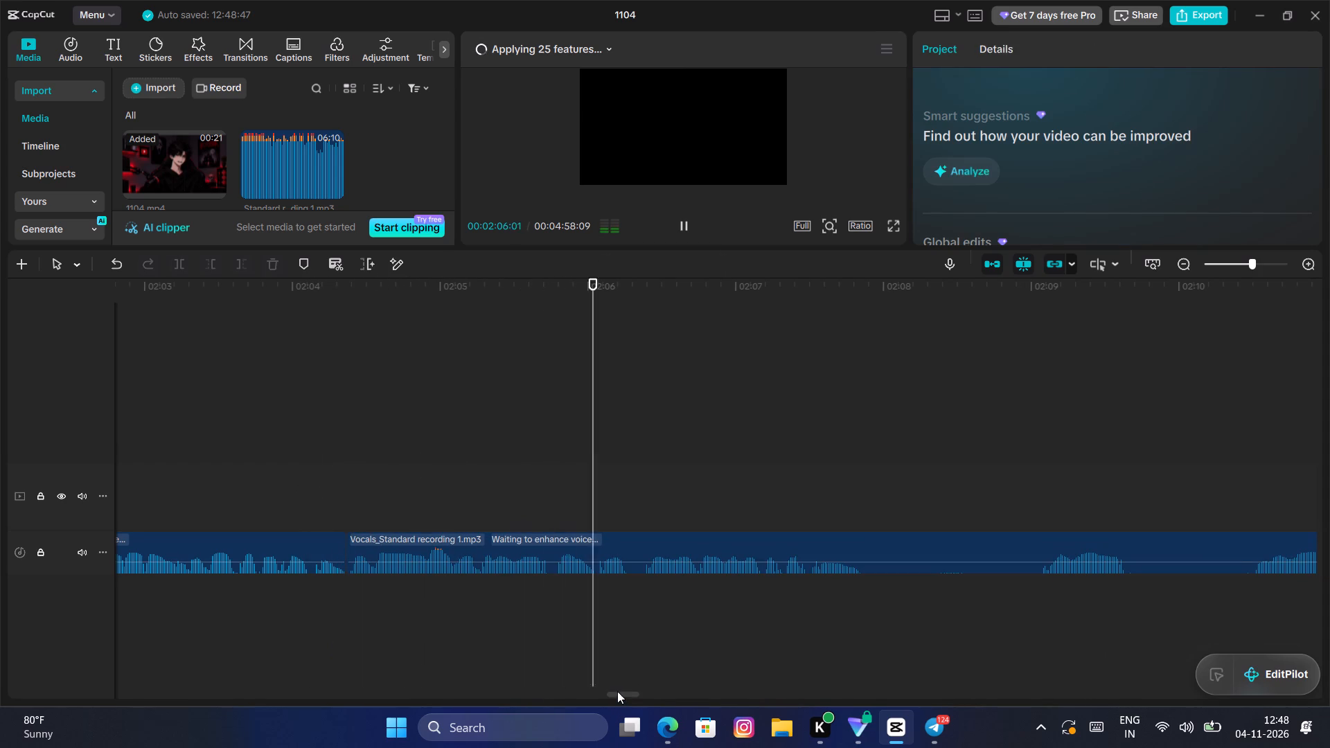
left_click_drag(617, 691, 628, 693)
key("space")
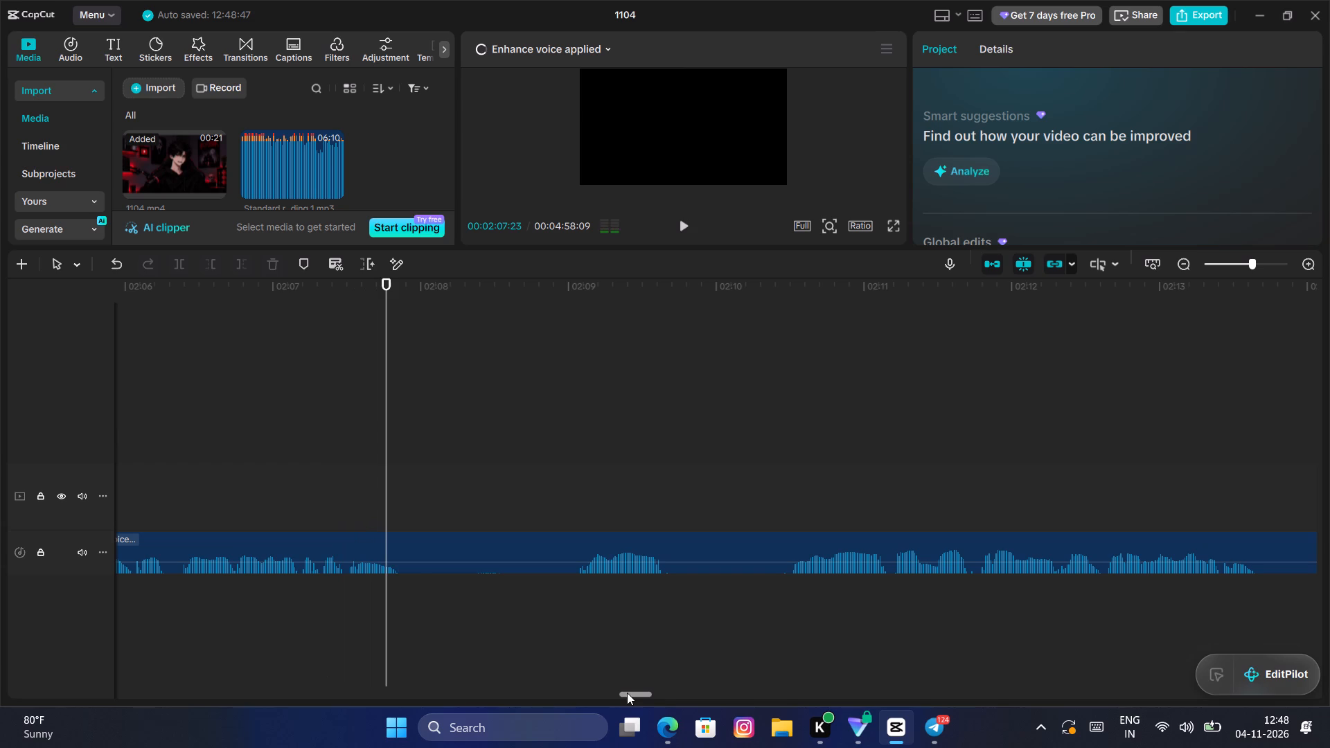
key("space")
key("space")
left_click_drag(407, 416, 396, 443)
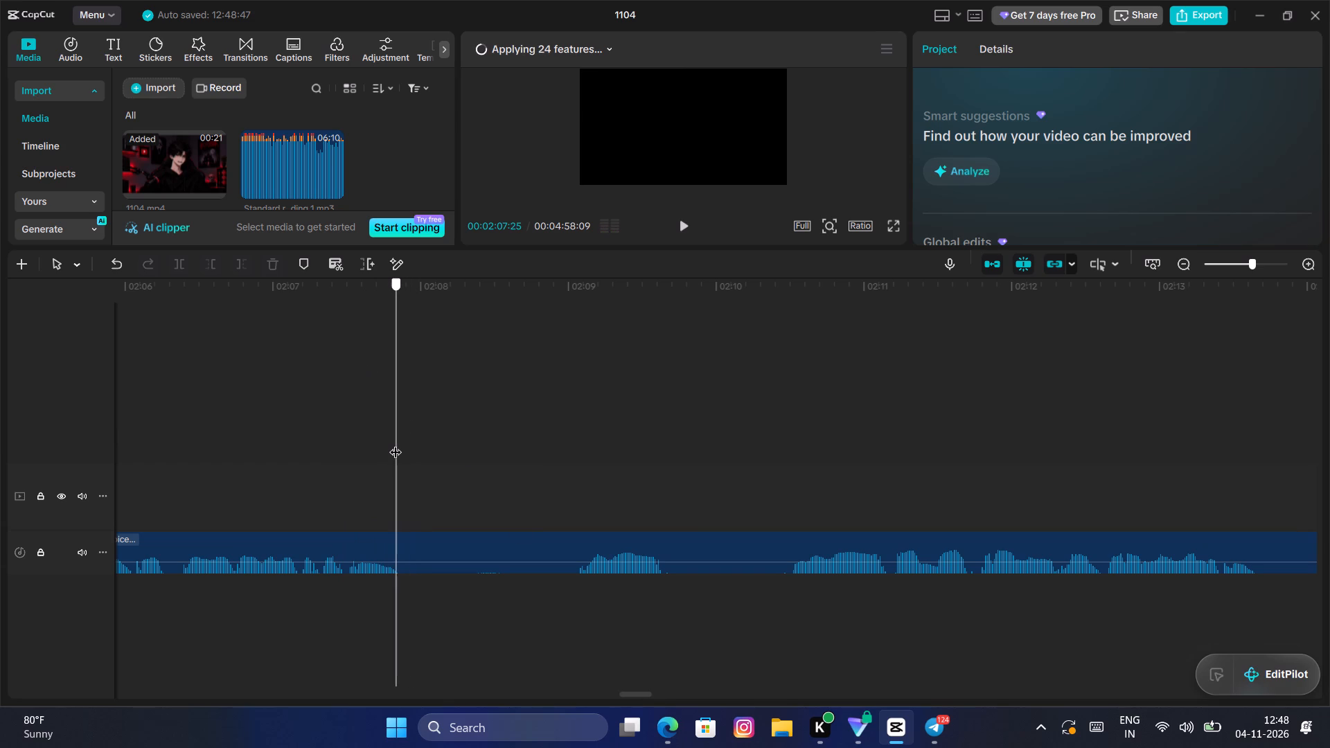
left_click_drag(396, 443, 401, 442)
left_click(395, 546)
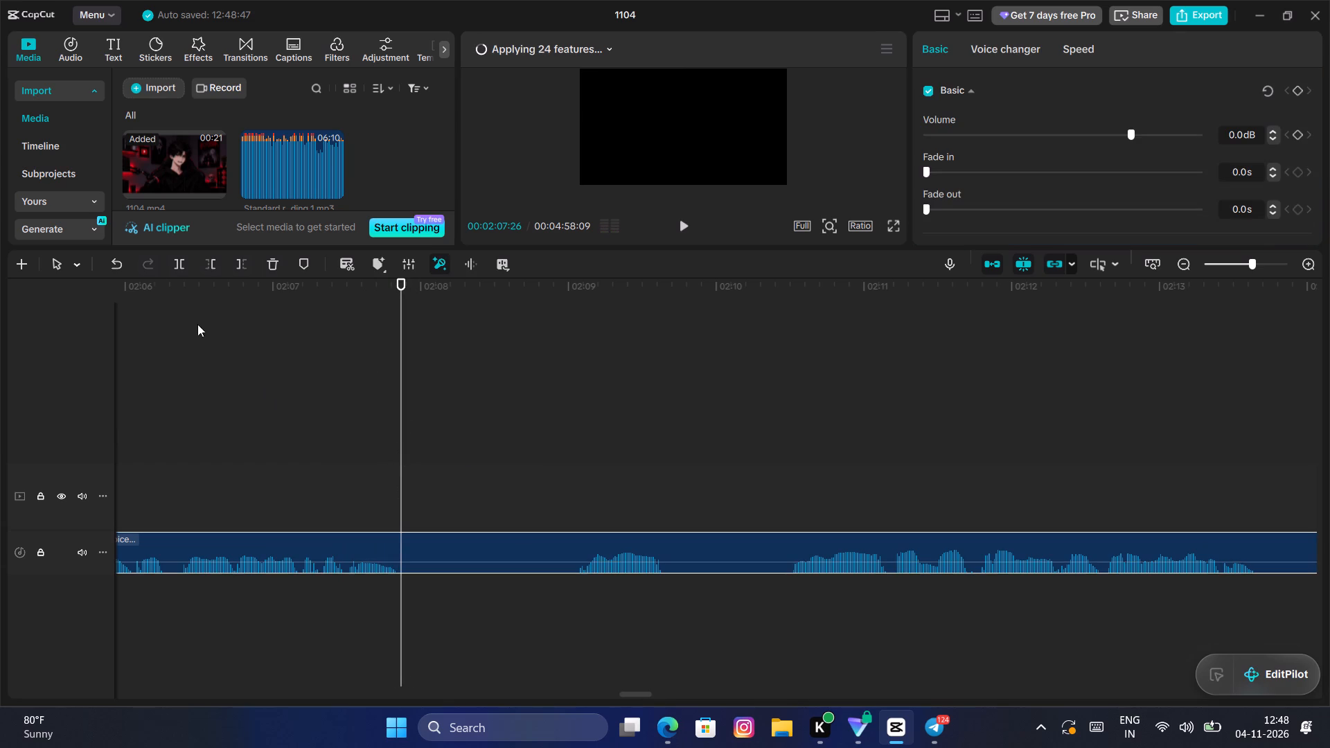
left_click(178, 268)
Trim the opening pause and short phrase of the forty-third Vocals clip up to 00:02:10:15 and place it directly against the preceding clip.
key("space")
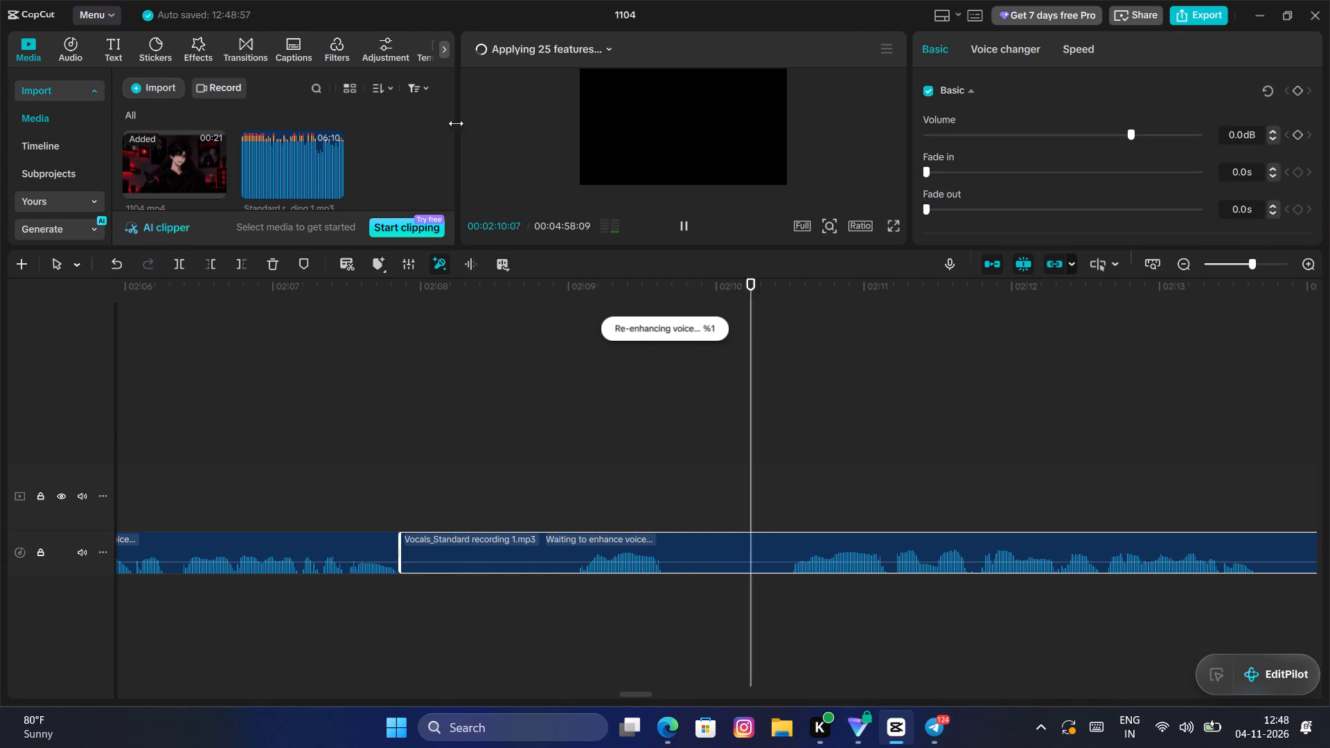
key("space")
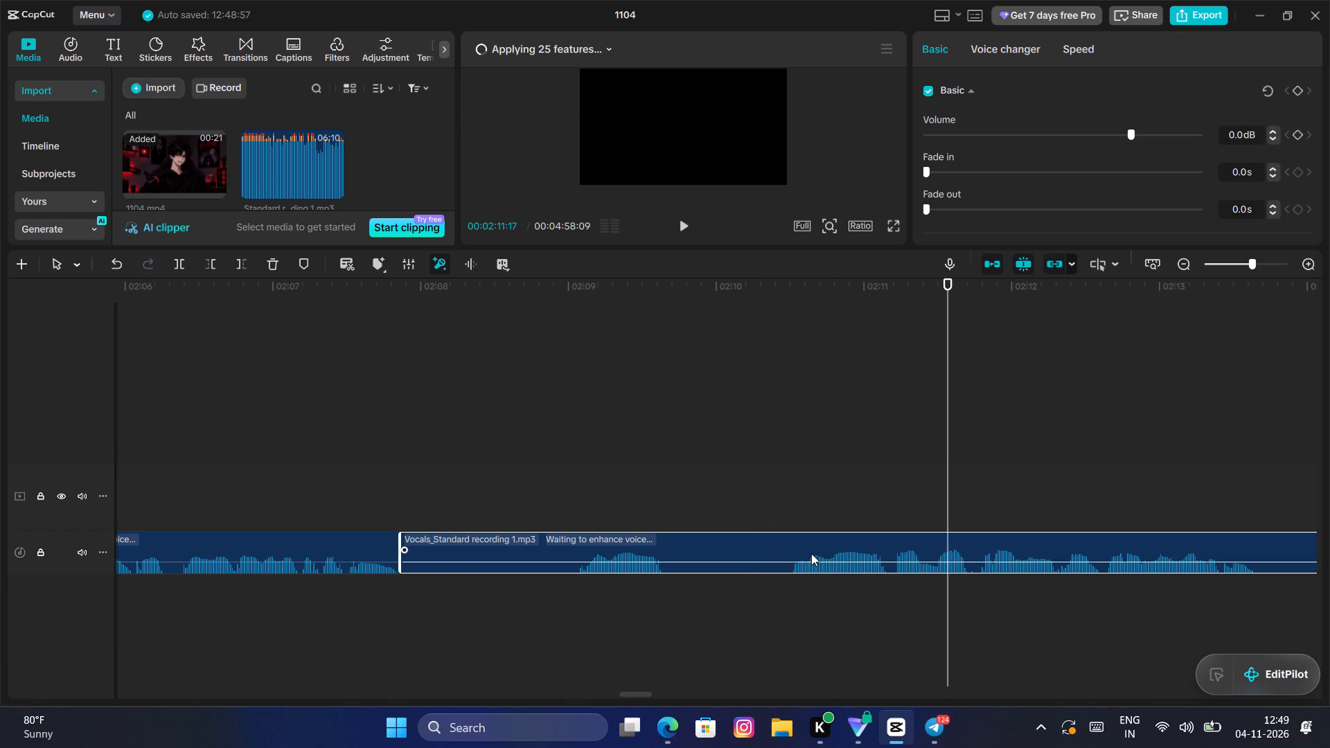
left_click(792, 498)
left_click(749, 561)
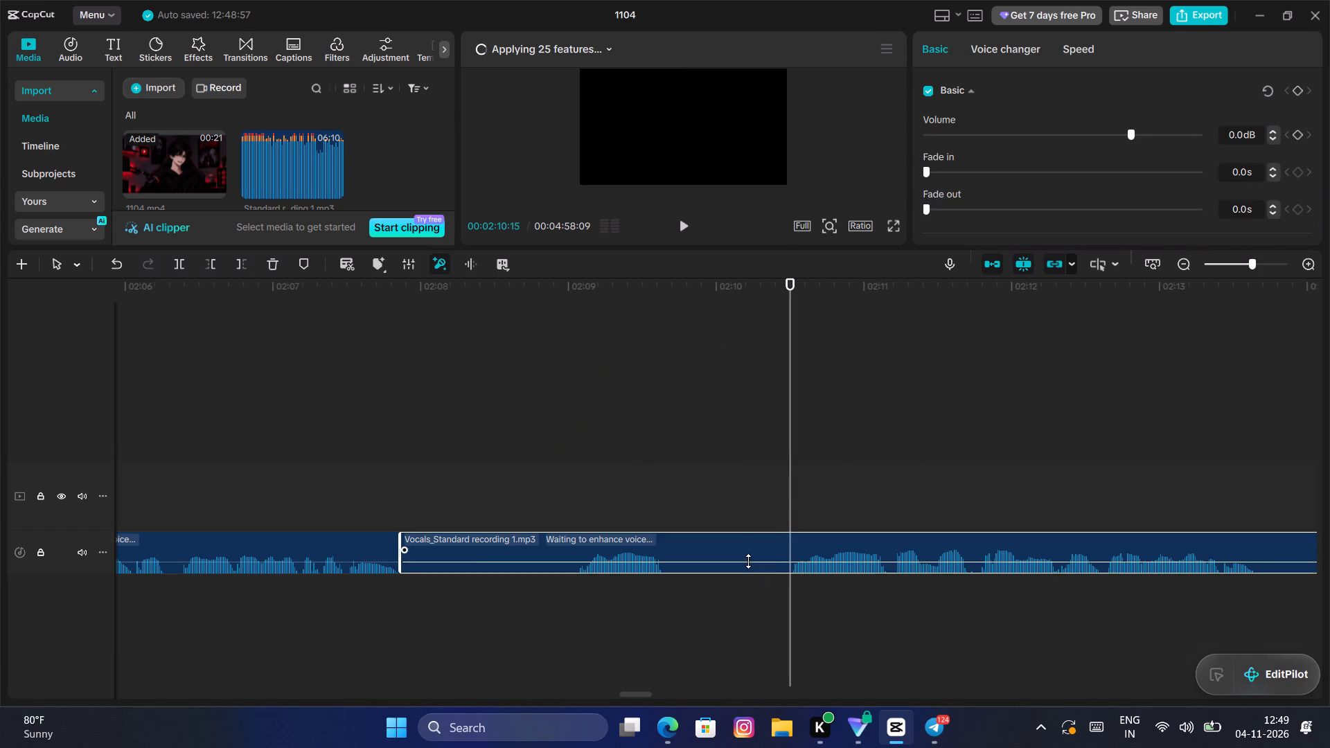
key("q")
left_click_drag(914, 547, 533, 549)
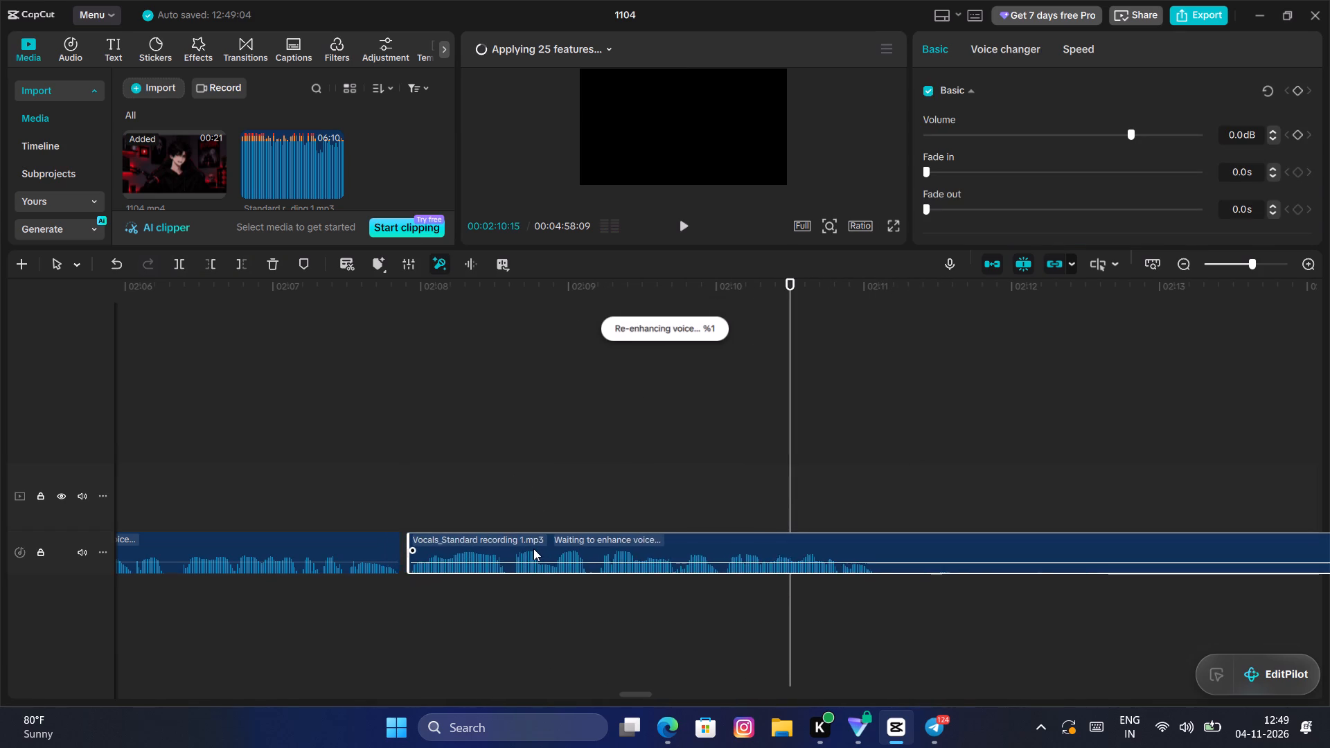
left_click_drag(533, 549, 520, 550)
left_click(453, 623)
left_click(445, 589)
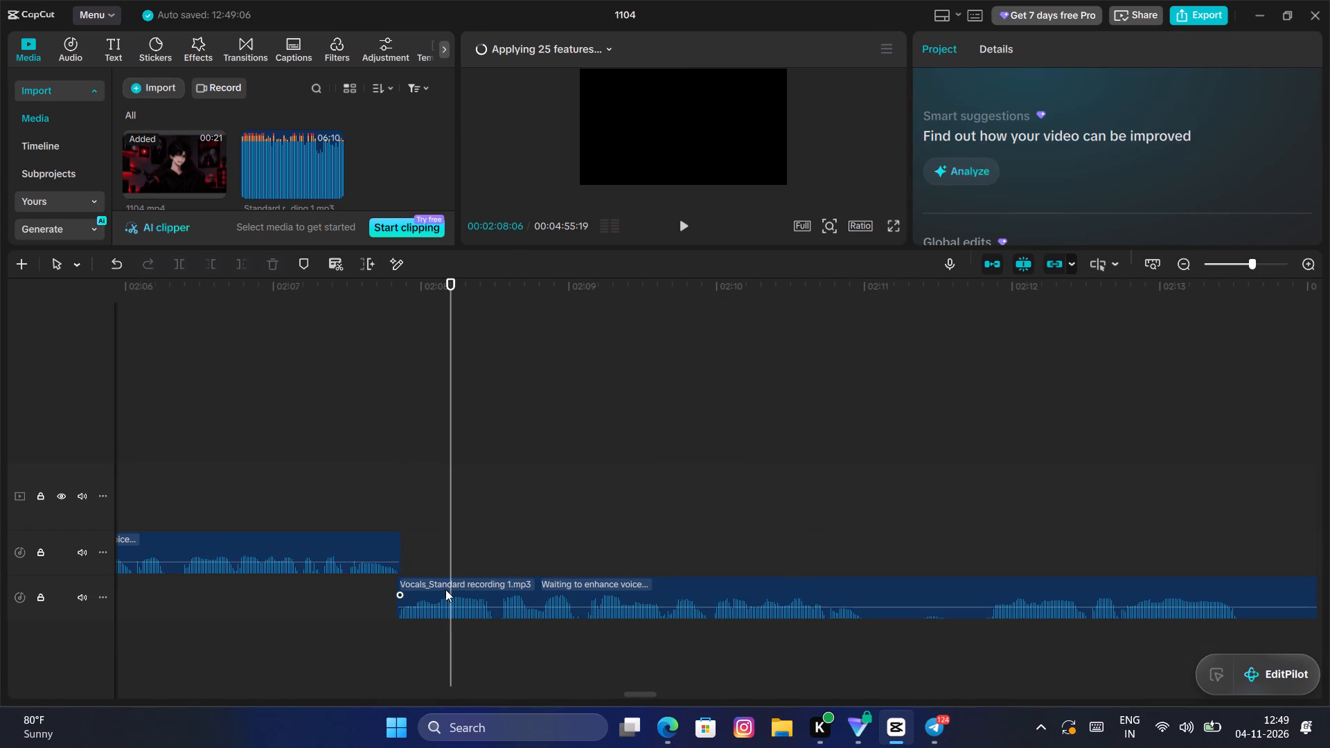
left_click_drag(445, 589, 456, 555)
left_click(456, 555)
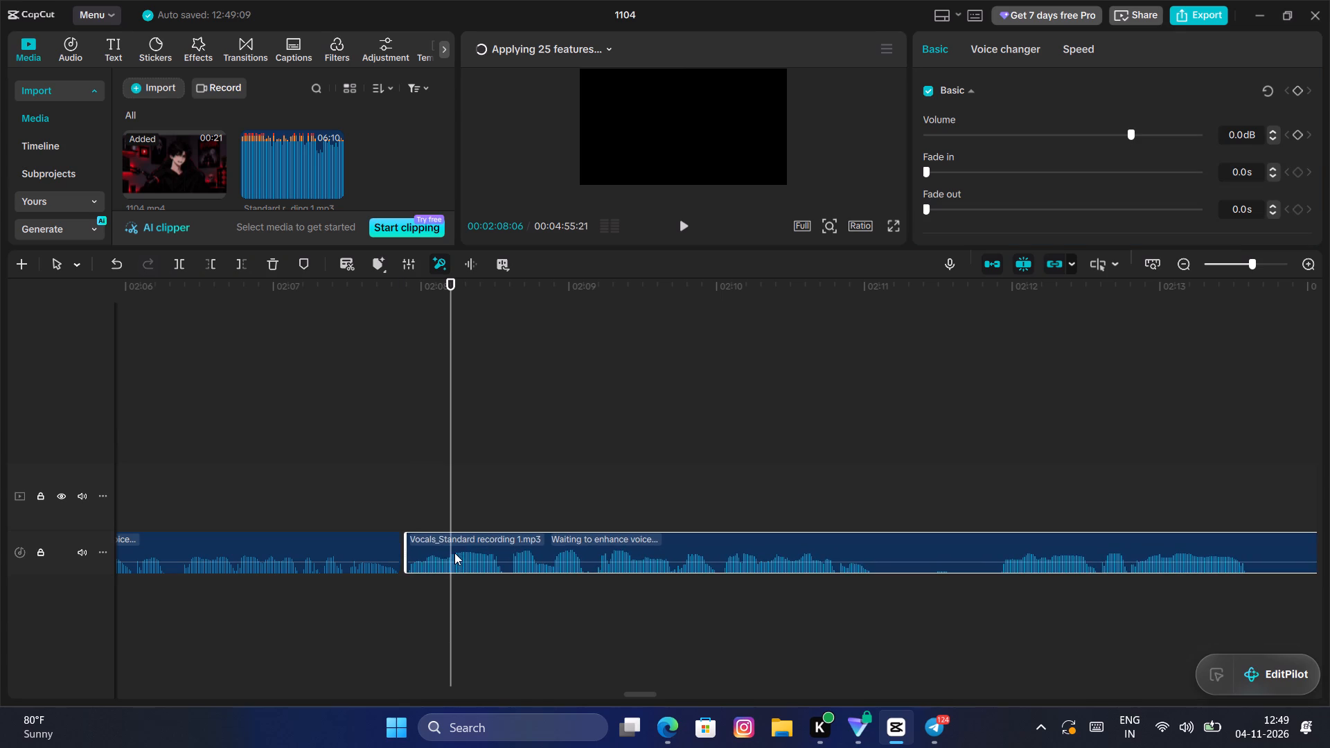
left_click_drag(454, 553, 454, 546)
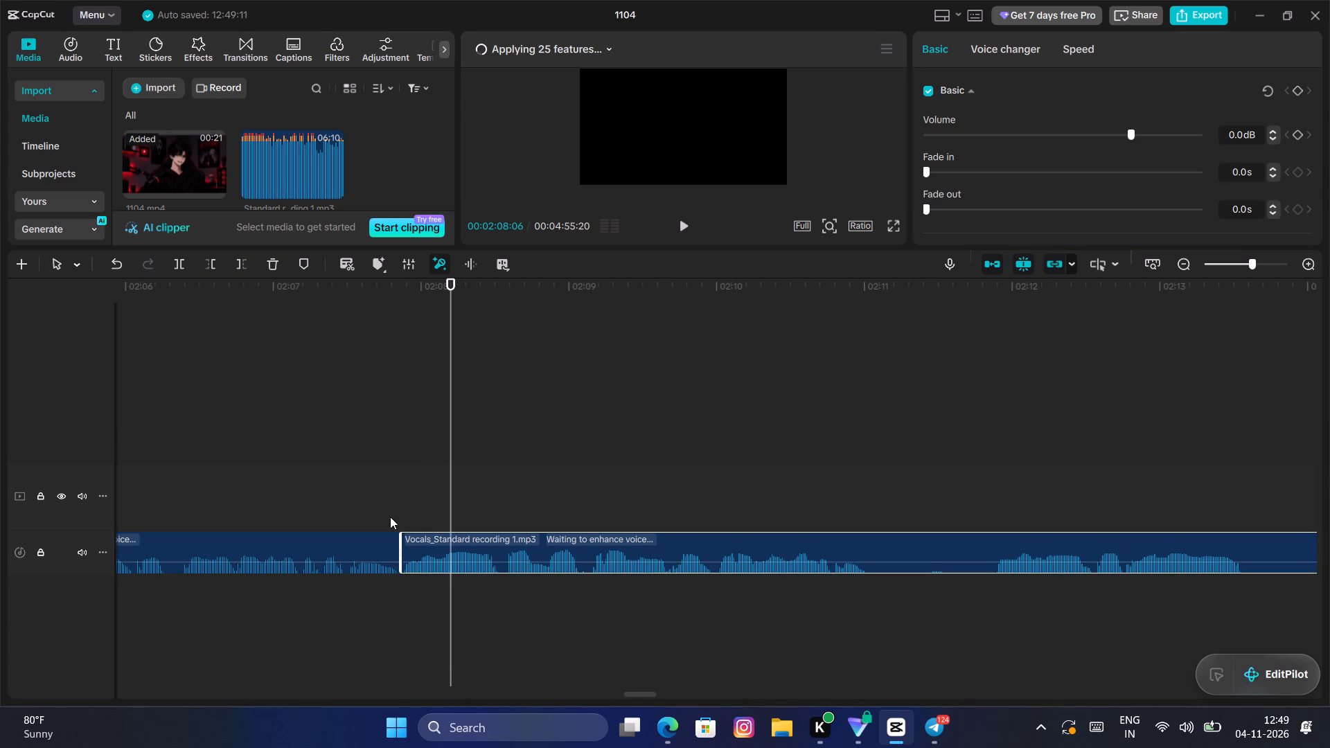
Play back the forty-third Vocals clip and split it at the pause after its phrase, at 00:02:11:00.
left_click(390, 517)
key("v")
key("space")
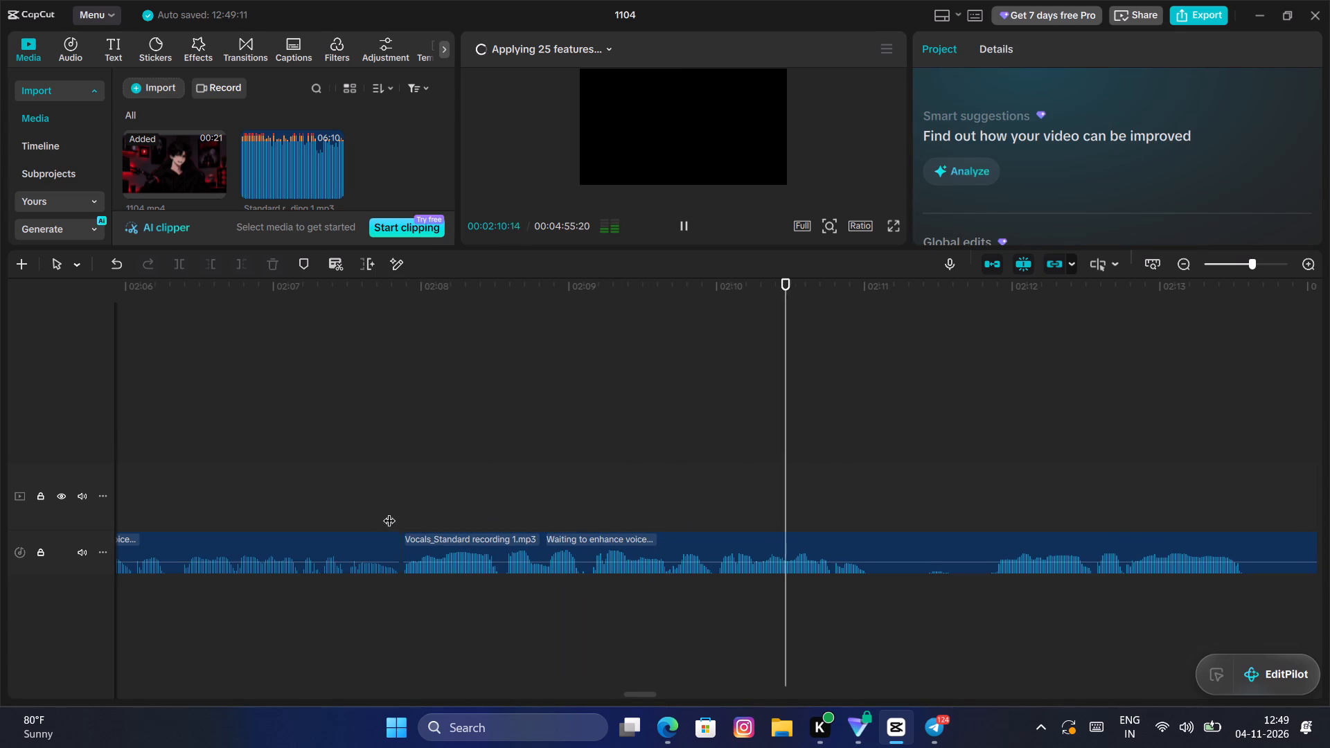
key("space")
key("space")
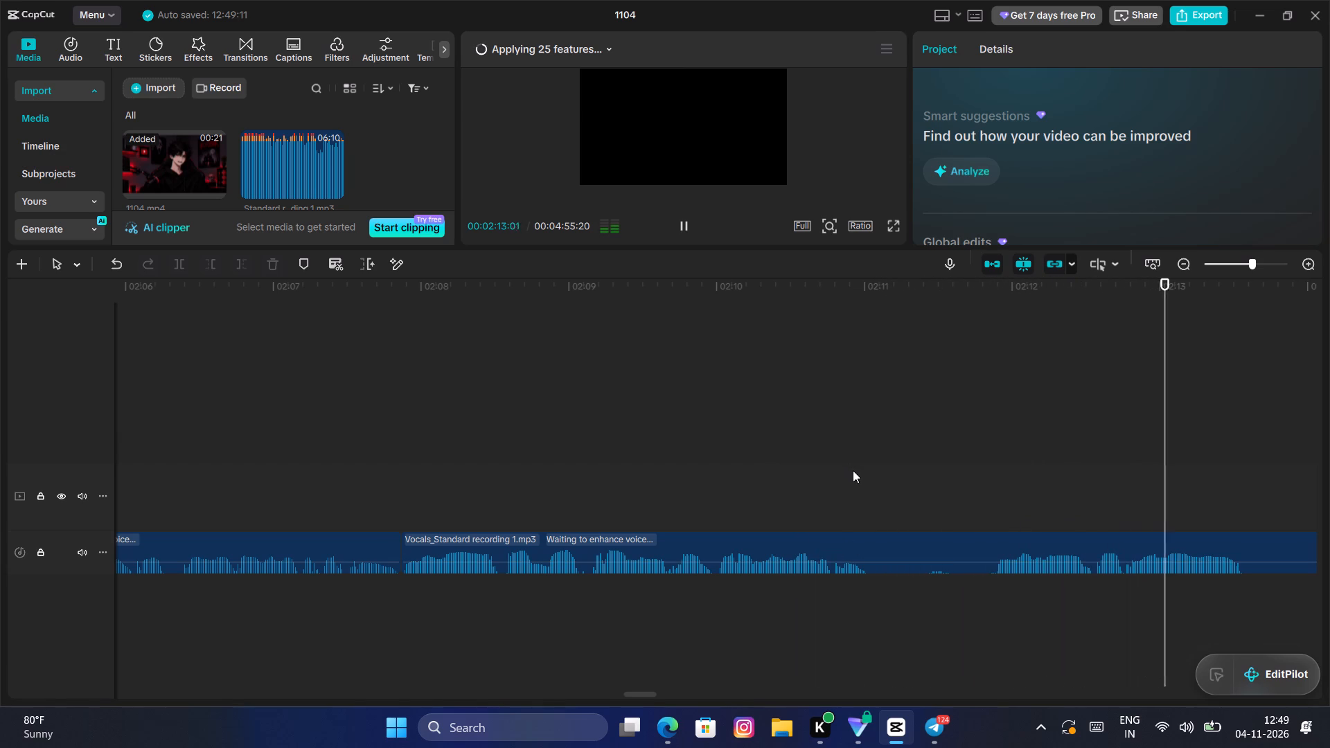
key("space")
key("space")
key("space")
left_click(887, 445)
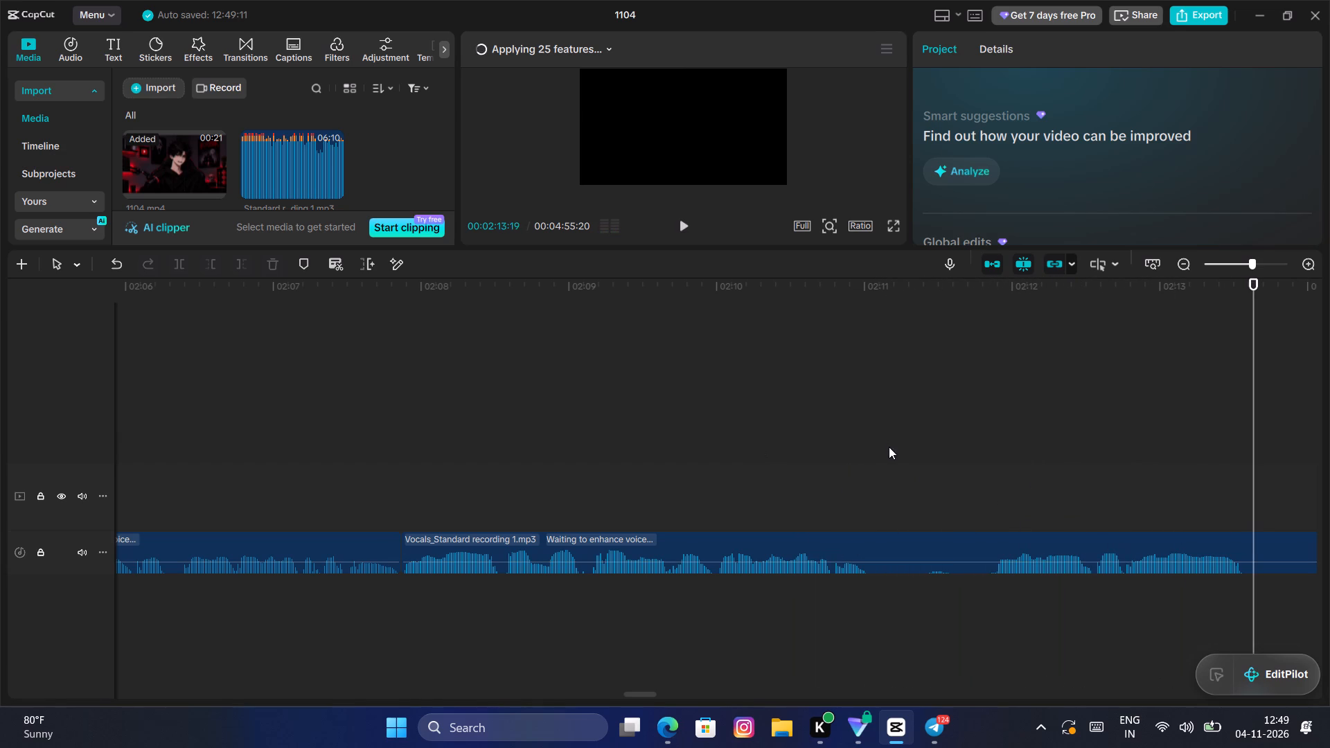
left_click_drag(889, 447, 864, 482)
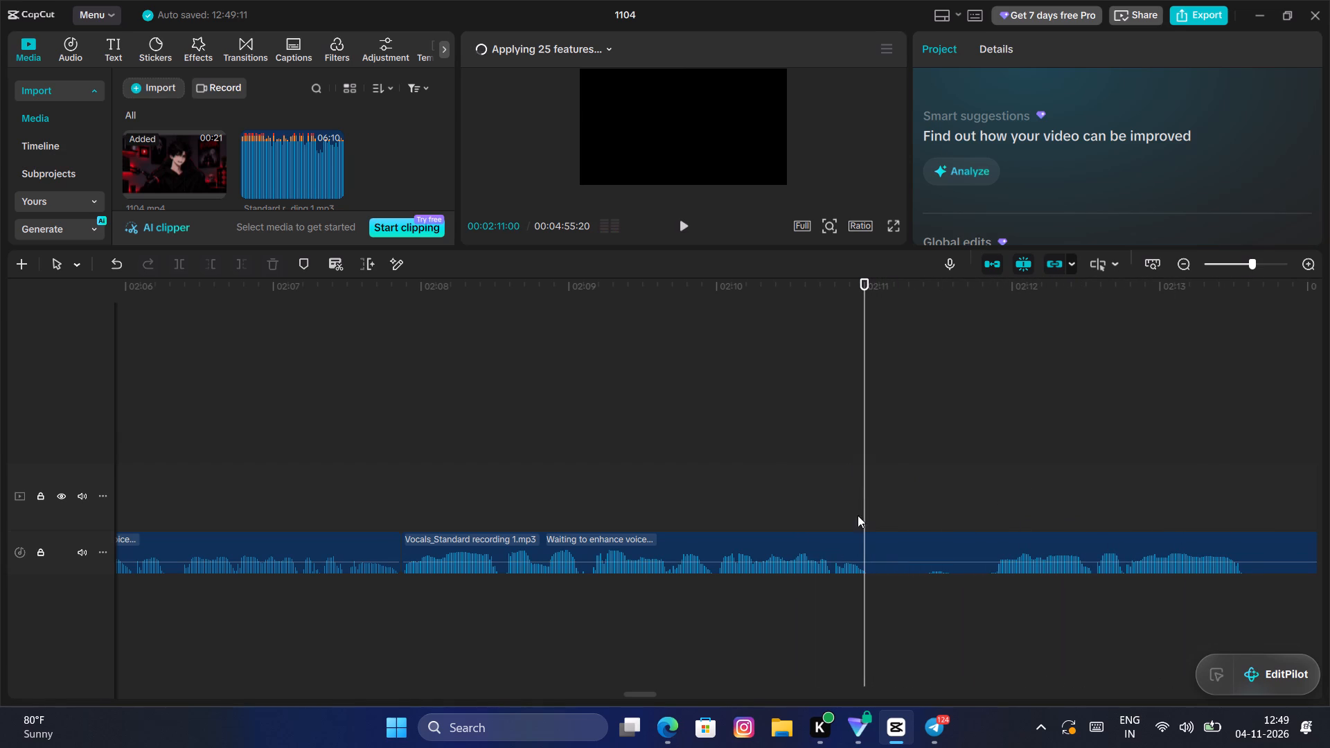
left_click(861, 546)
left_click(188, 266)
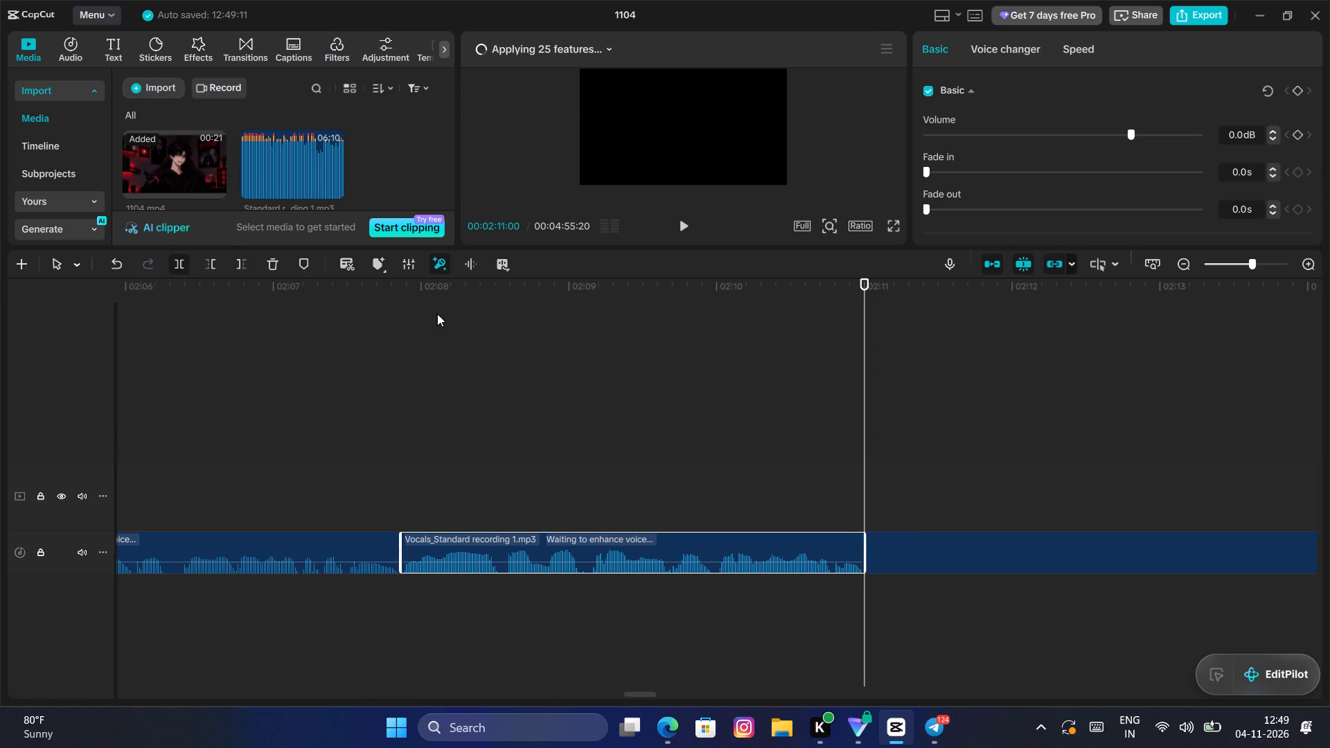
Play back the forty-fourth Vocals clip and trim its unwanted opening phrases up to 00:02:24:17.
key("space")
left_click_drag(626, 697, 648, 705)
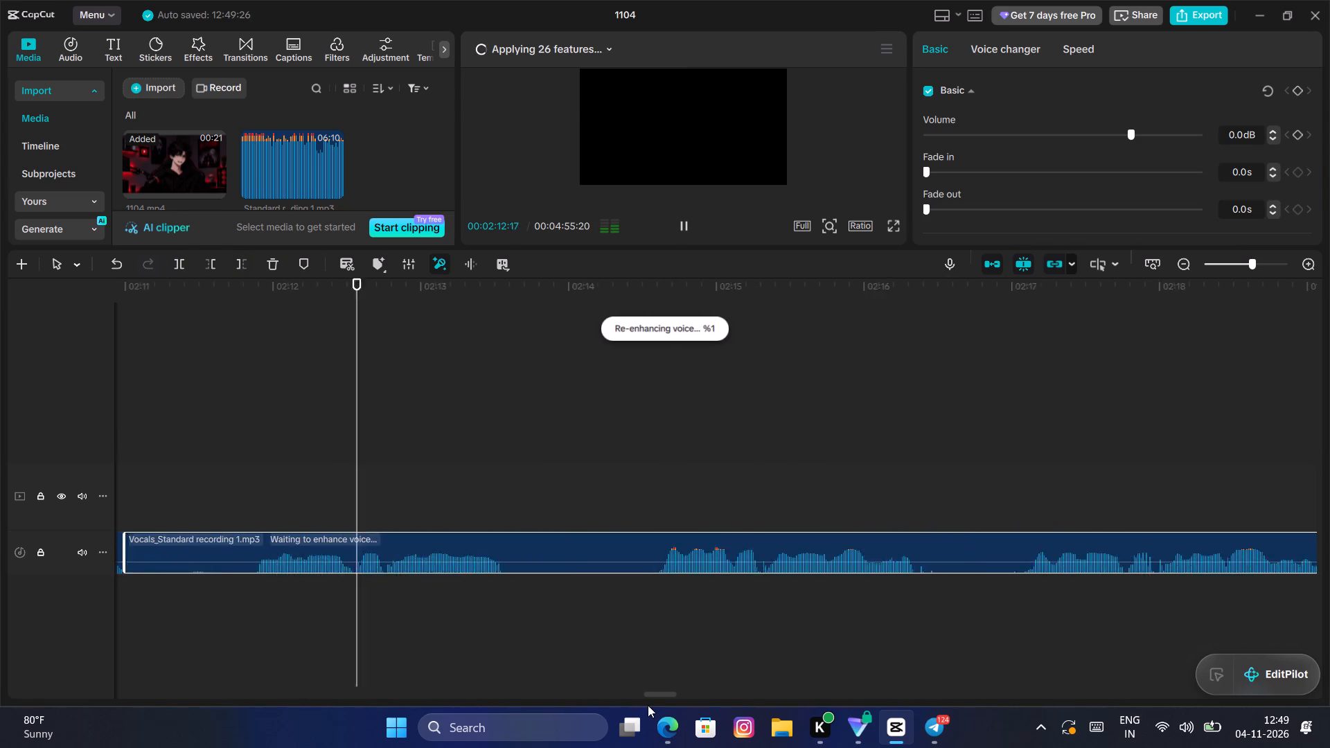
left_click_drag(648, 705, 649, 706)
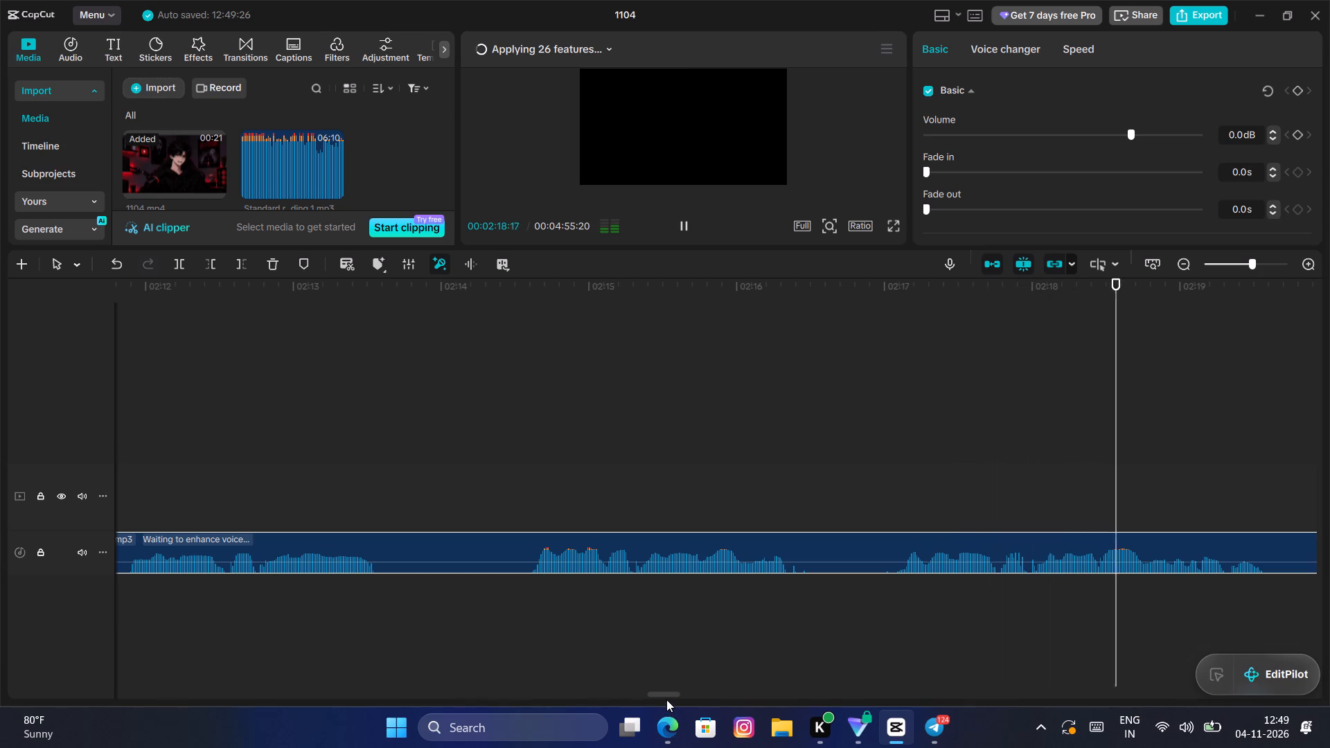
left_click(666, 700)
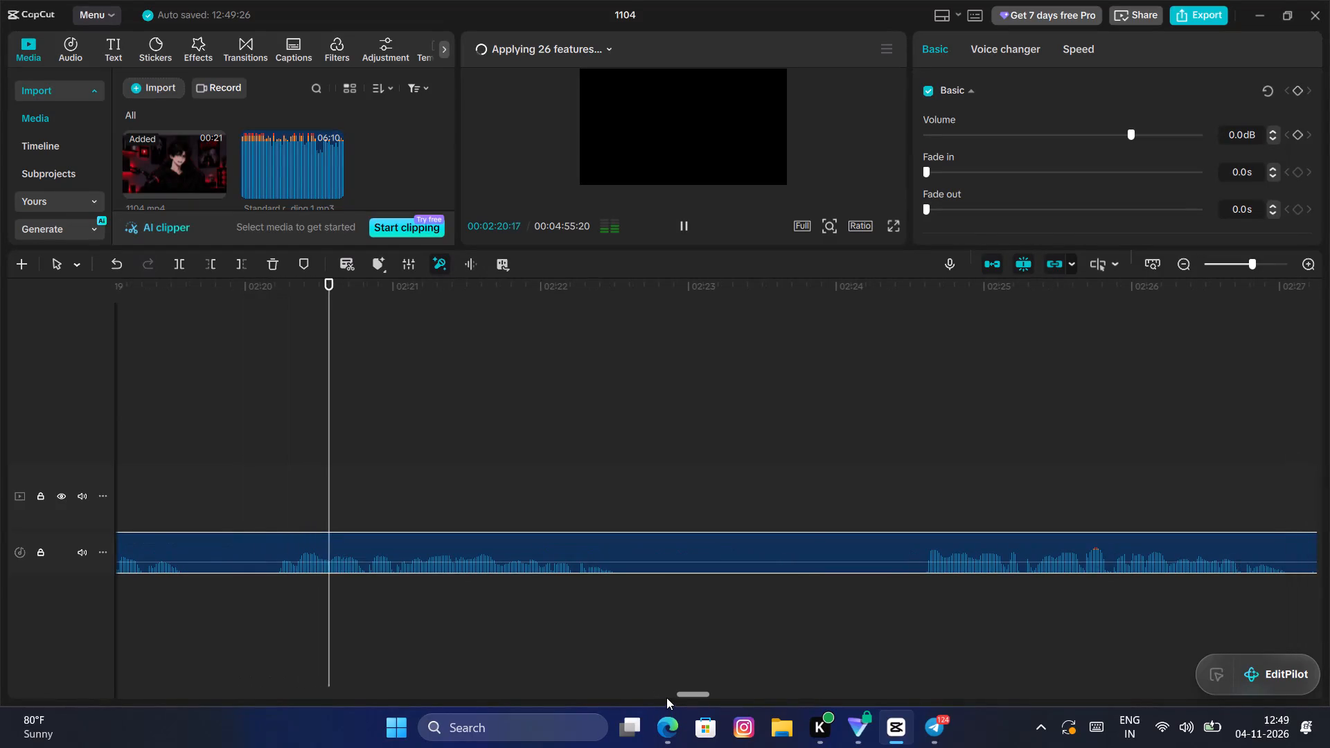
left_click(701, 695)
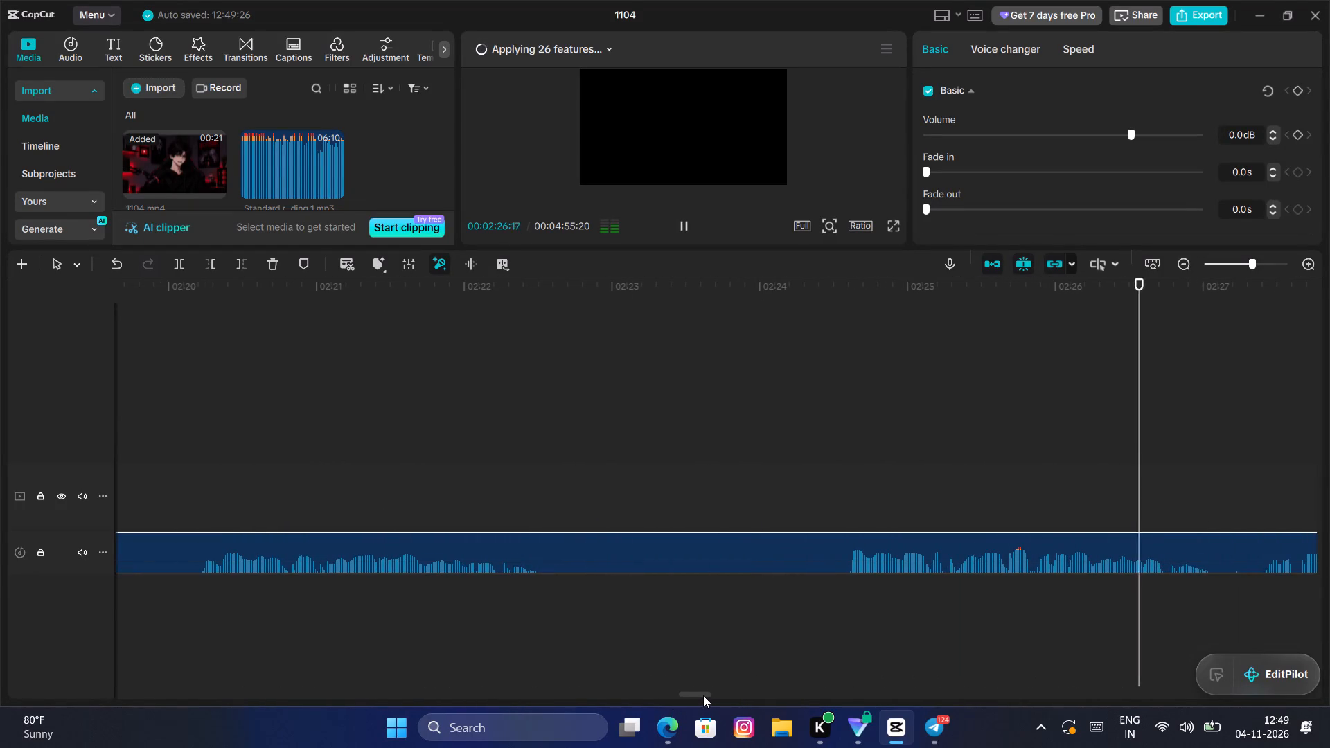
key("space")
left_click(846, 501)
left_click_drag(848, 501, 855, 496)
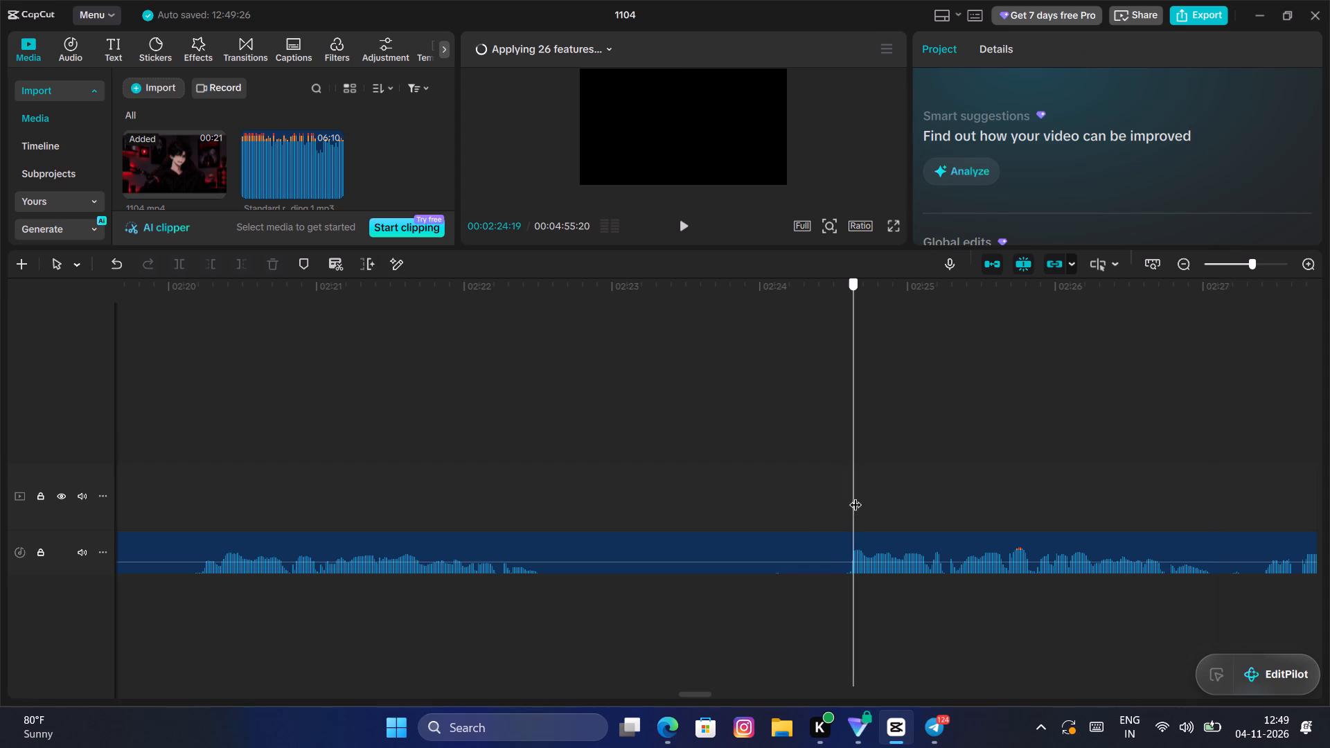
left_click_drag(855, 496, 845, 515)
left_click(833, 550)
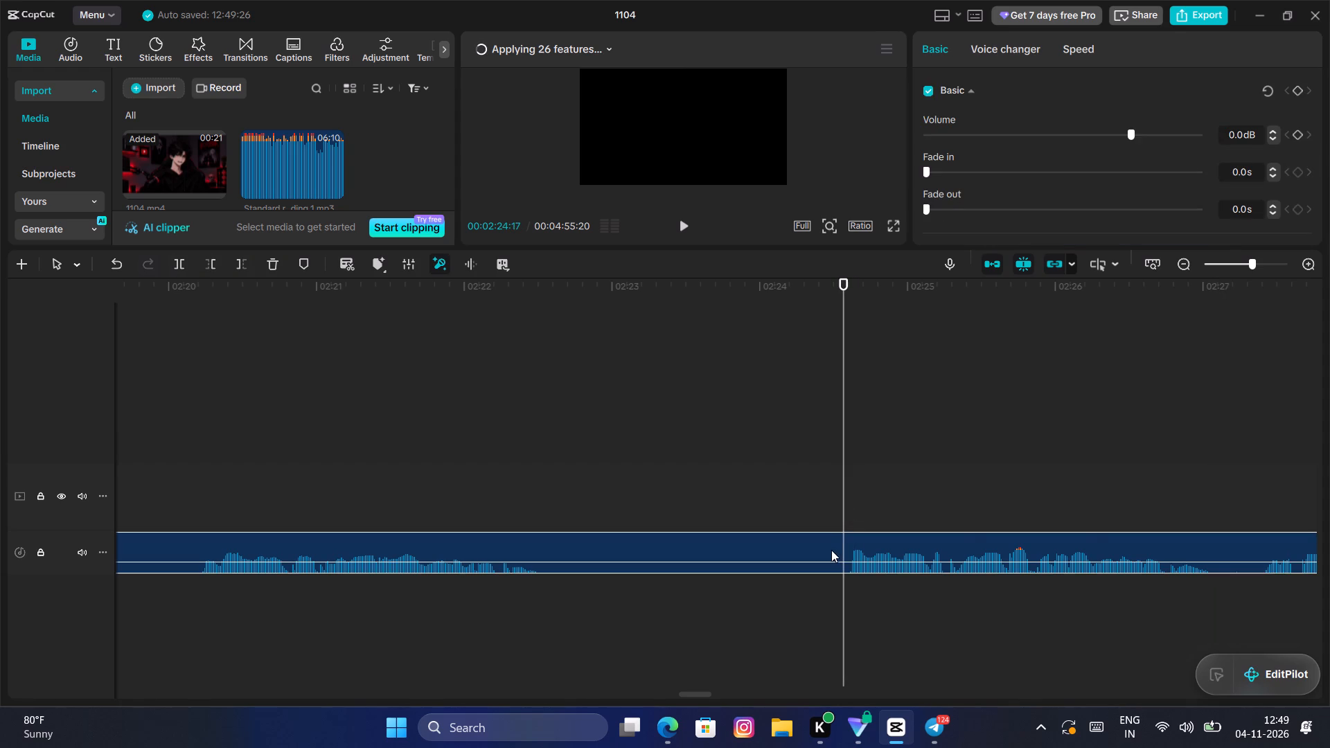
key("q")
Move the trimmed forty-fourth Vocals clip directly against the end of the preceding clip, at 00:02:11:00.
left_click_drag(867, 556, 0, 519)
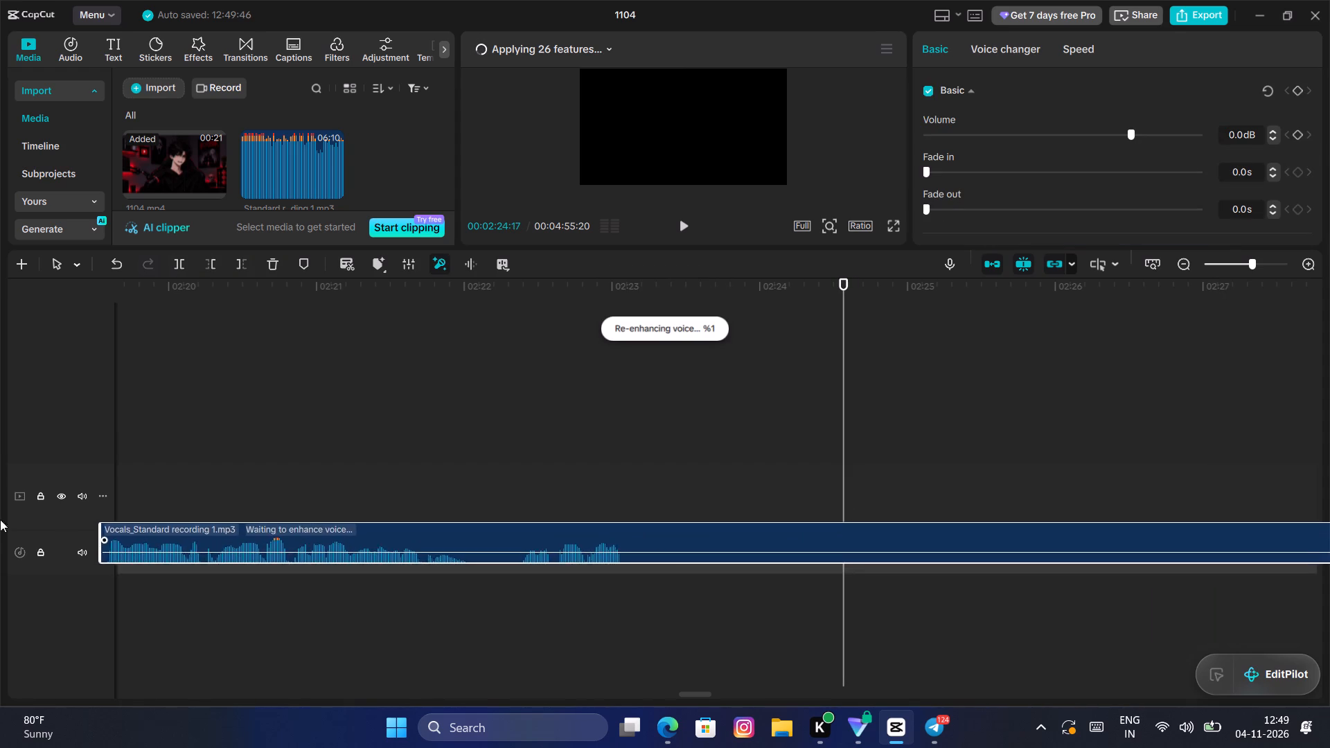
left_click_drag(0, 519, 341, 525)
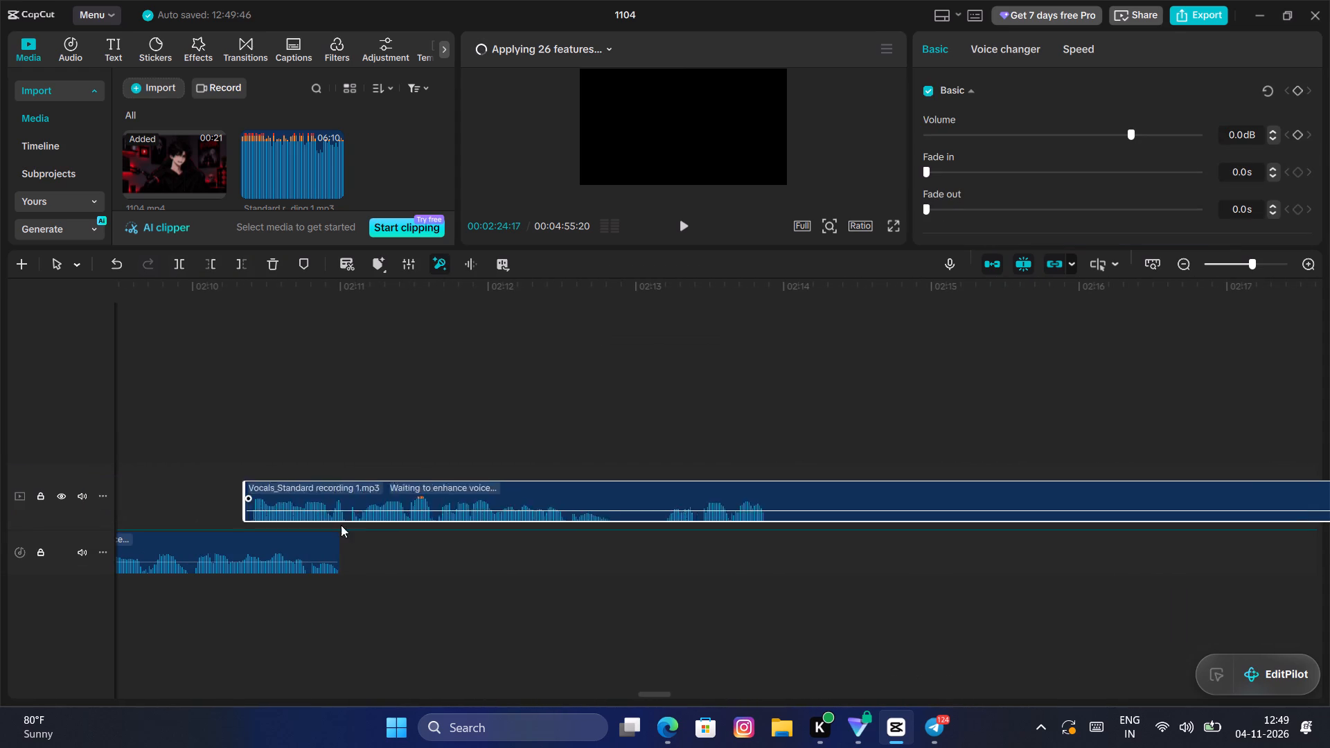
left_click_drag(341, 525, 355, 556)
left_click_drag(407, 598, 407, 596)
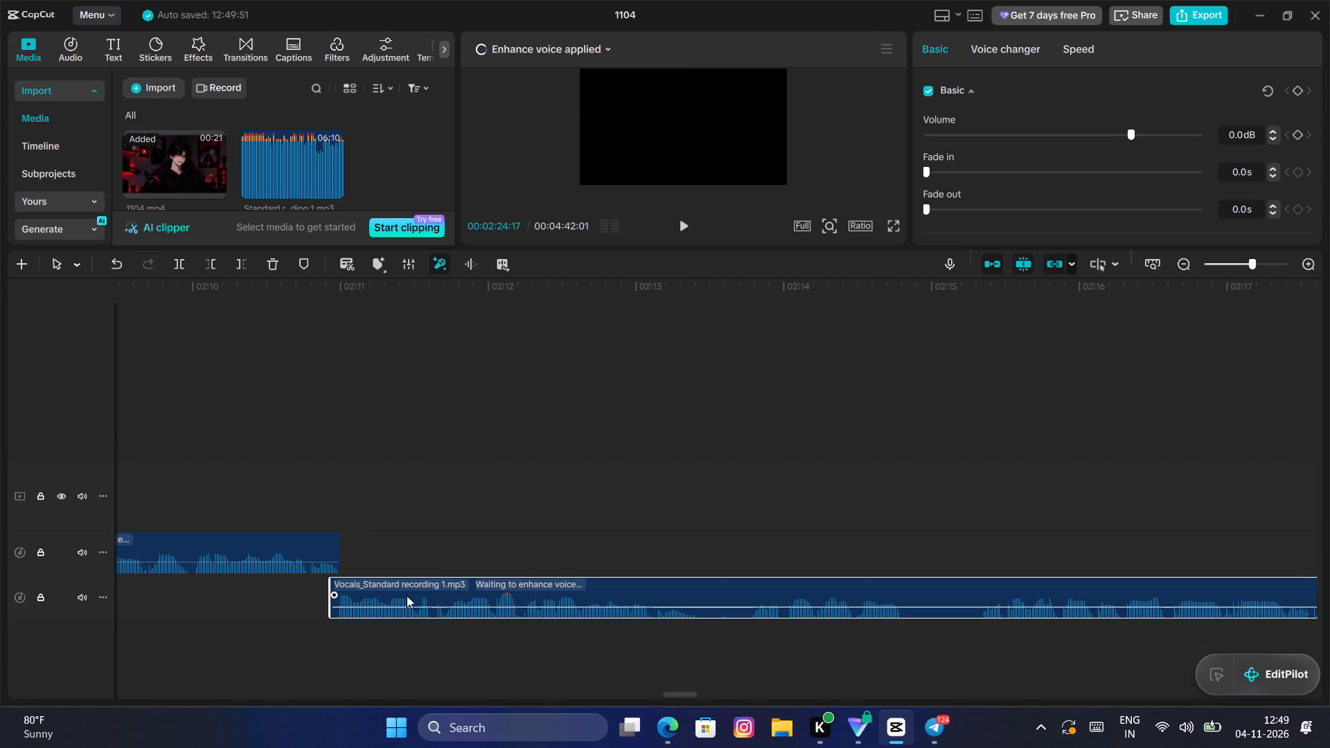
left_click_drag(407, 596, 417, 574)
left_click_drag(376, 591, 380, 559)
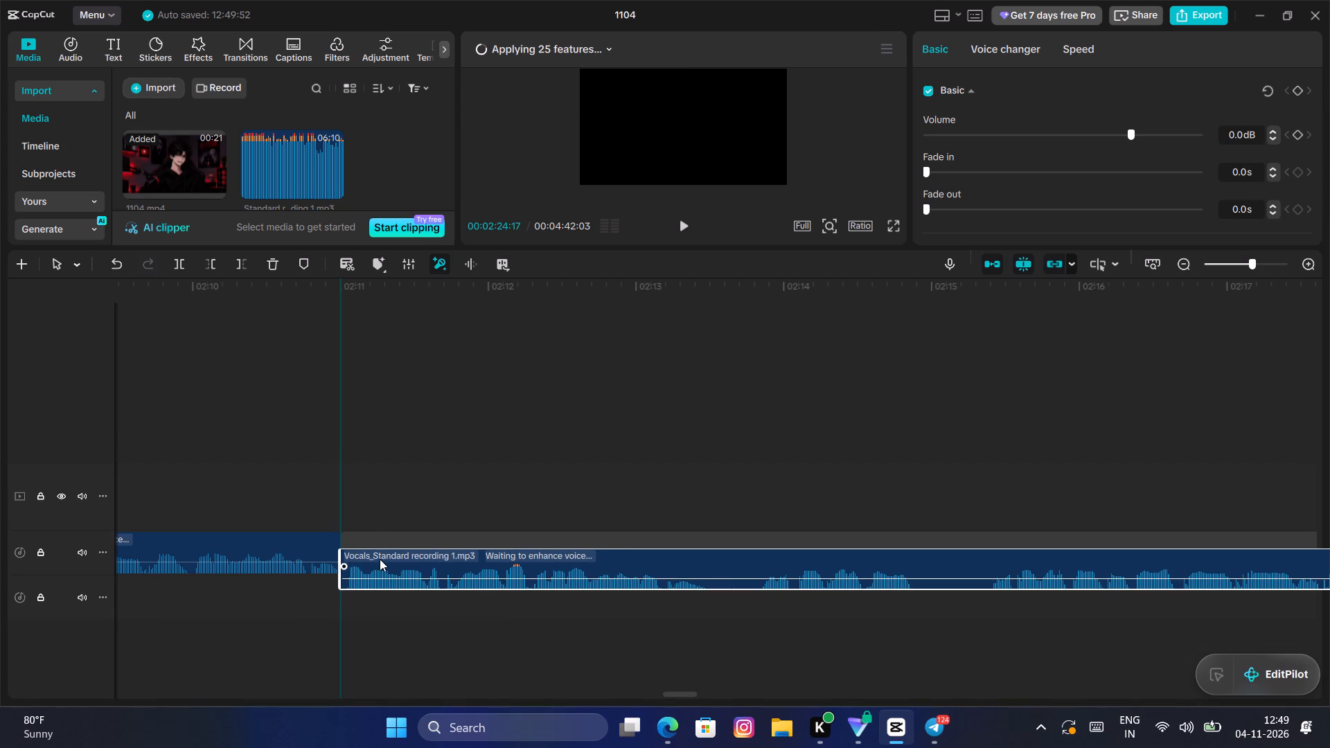
left_click_drag(380, 559, 381, 558)
Play back the forty-fourth Vocals clip and split it at the pause after its first phrase, at 00:02:13:15.
left_click(291, 497)
key("space")
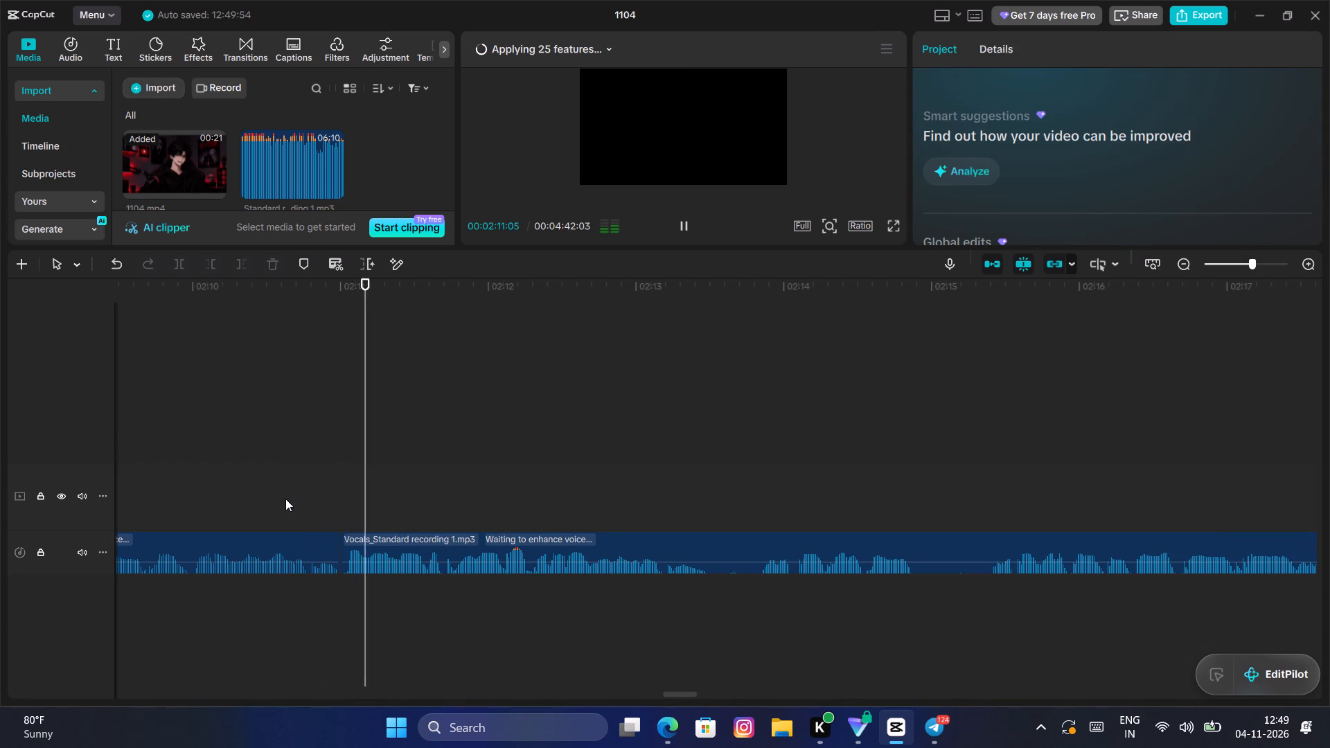
left_click(200, 490)
key("space")
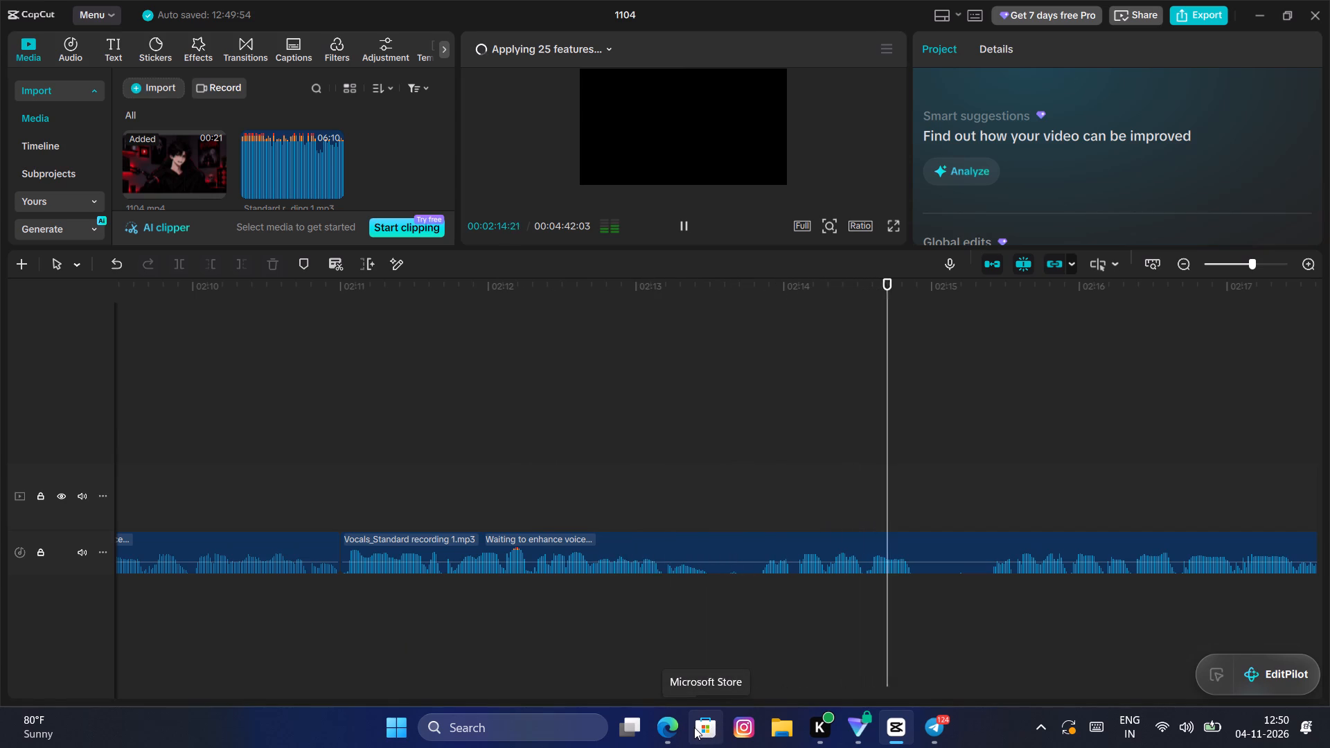
key("space")
key("space")
key("space")
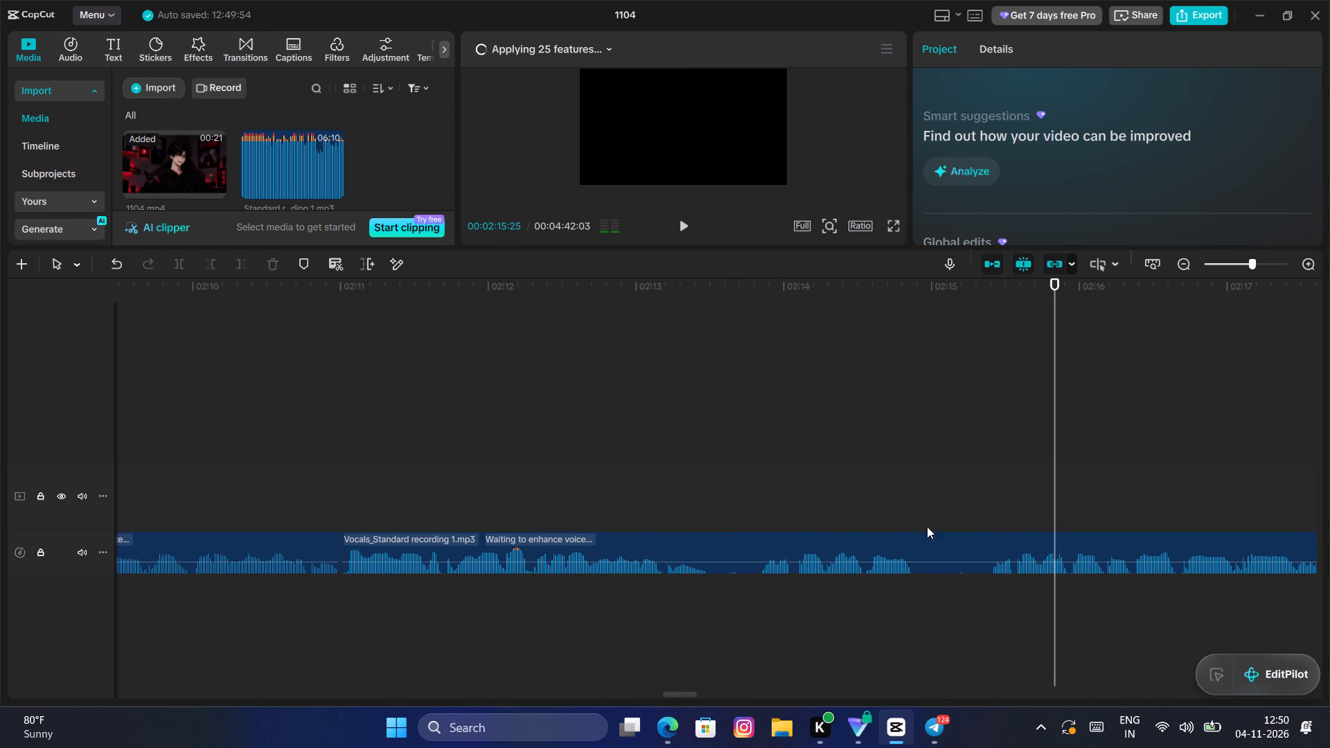
left_click(728, 475)
left_click_drag(728, 475, 709, 486)
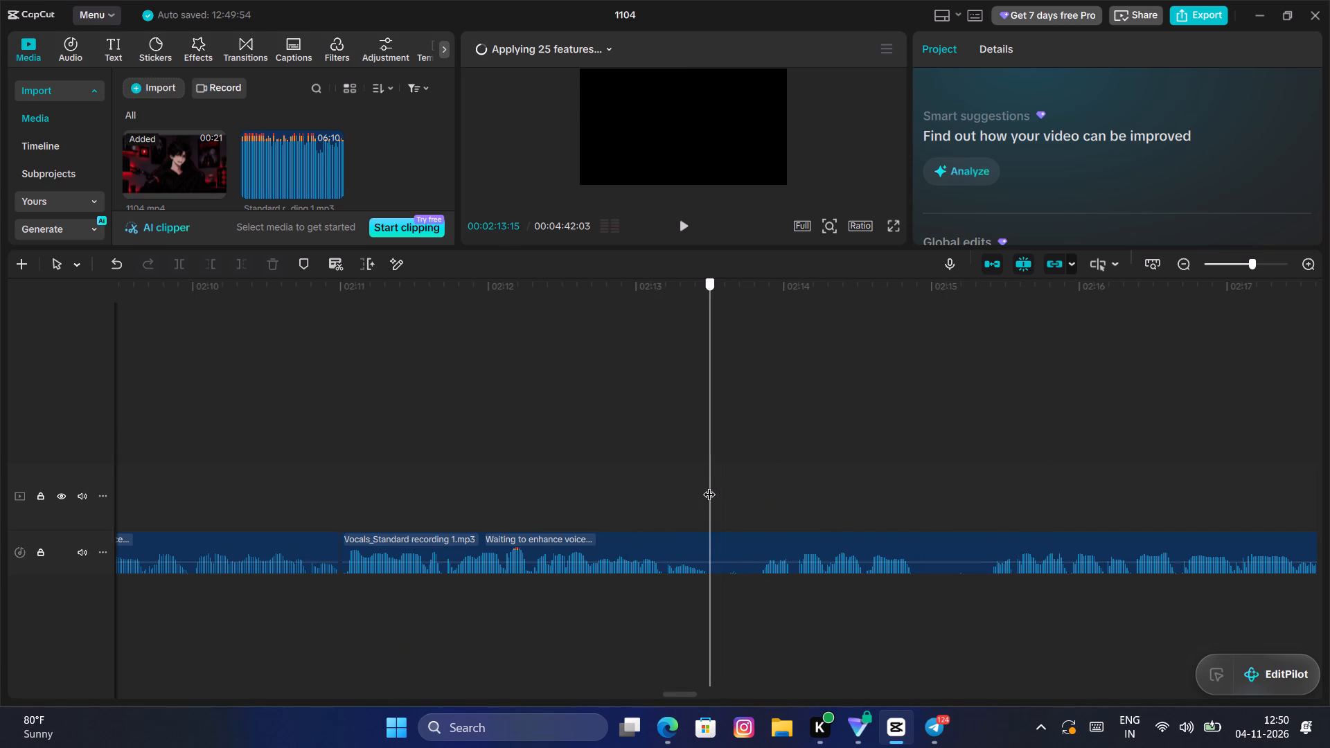
left_click_drag(709, 486, 709, 487)
left_click(718, 534)
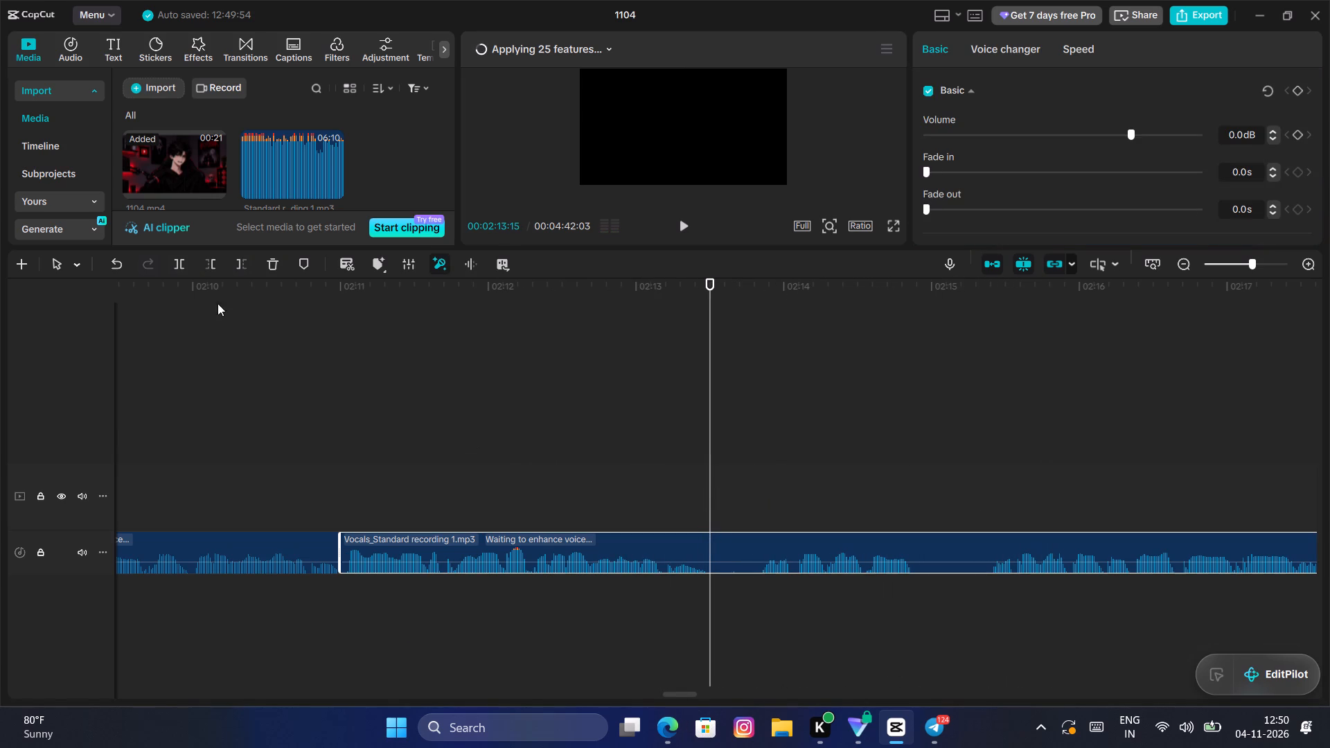
left_click(183, 259)
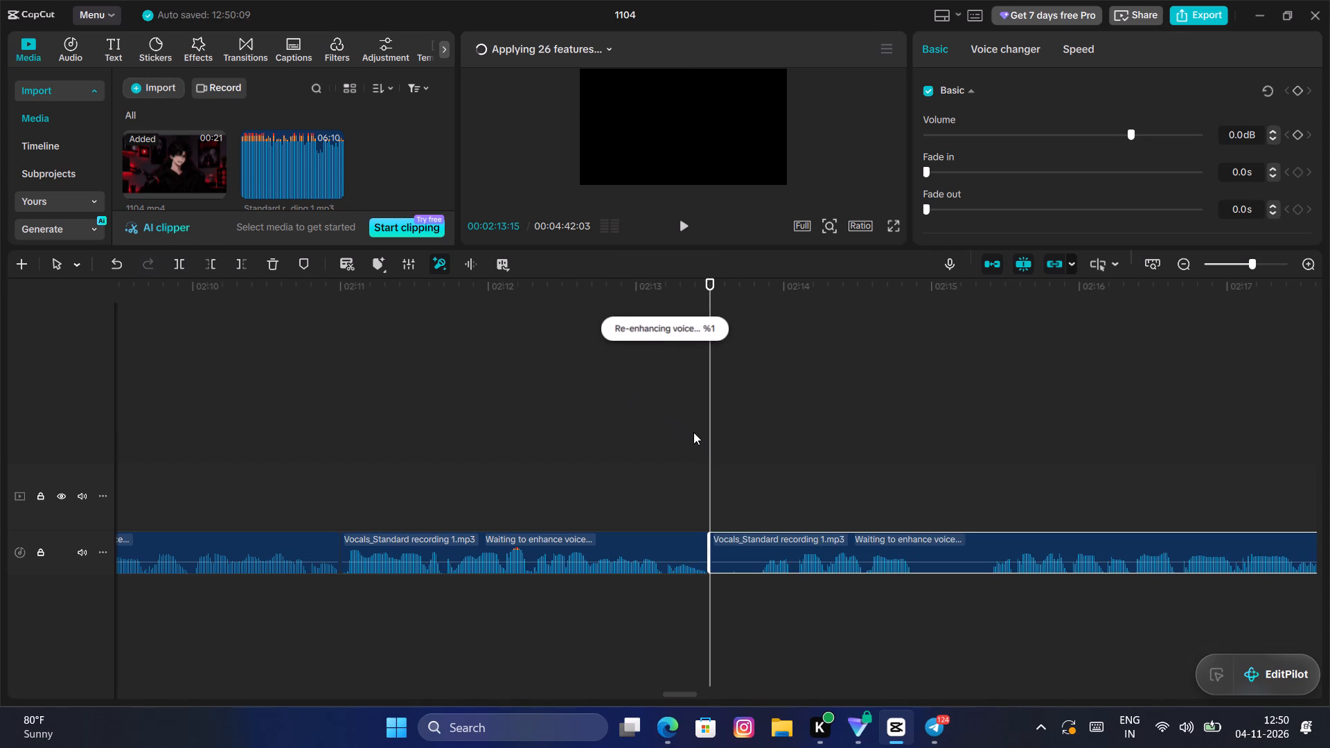
Trim the opening pause and short phrase of the forty-fifth Vocals clip up to 00:02:15:12 and place it directly against the preceding clip.
left_click_drag(709, 447, 993, 550)
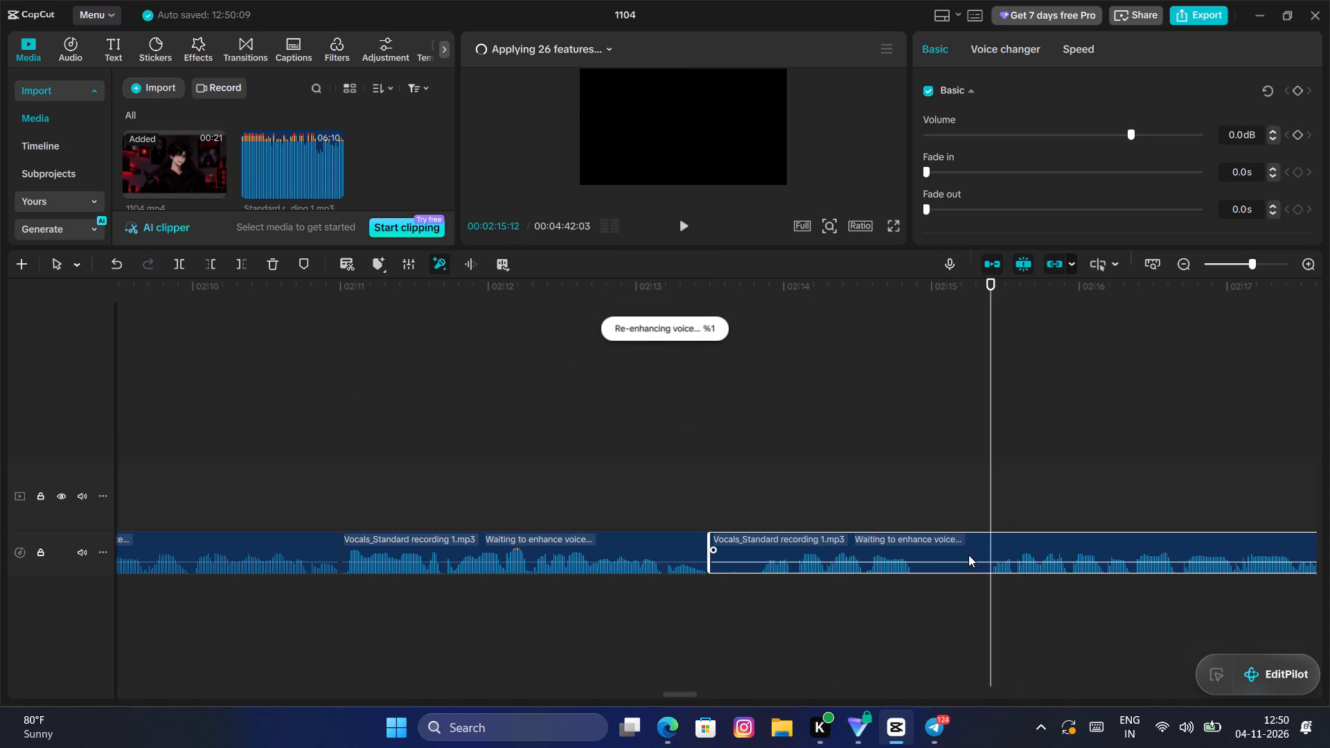
key("q")
left_click_drag(1035, 549, 783, 561)
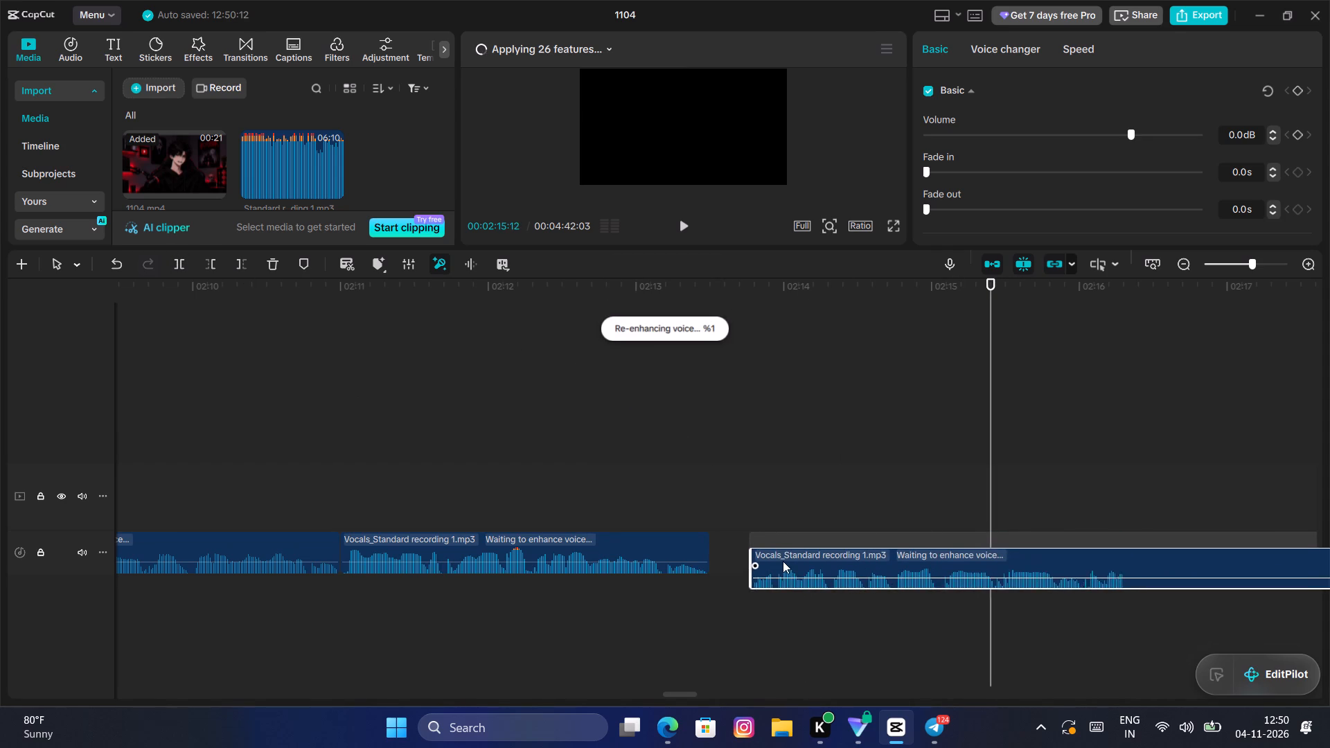
left_click_drag(783, 561, 752, 553)
Play back the forty-fifth Vocals clip and trim its unwanted opening phrase and following pause up to 00:02:19:18.
left_click(632, 474)
key("space")
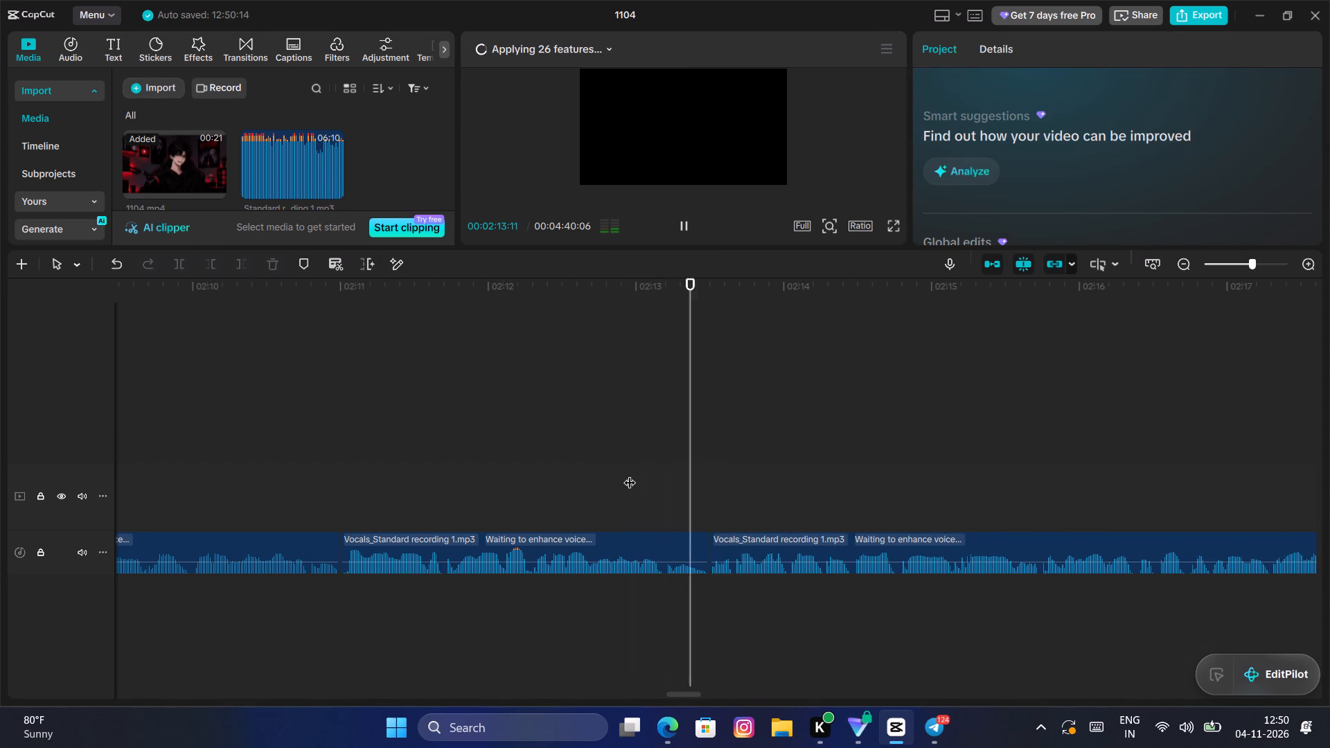
left_click_drag(685, 696, 693, 700)
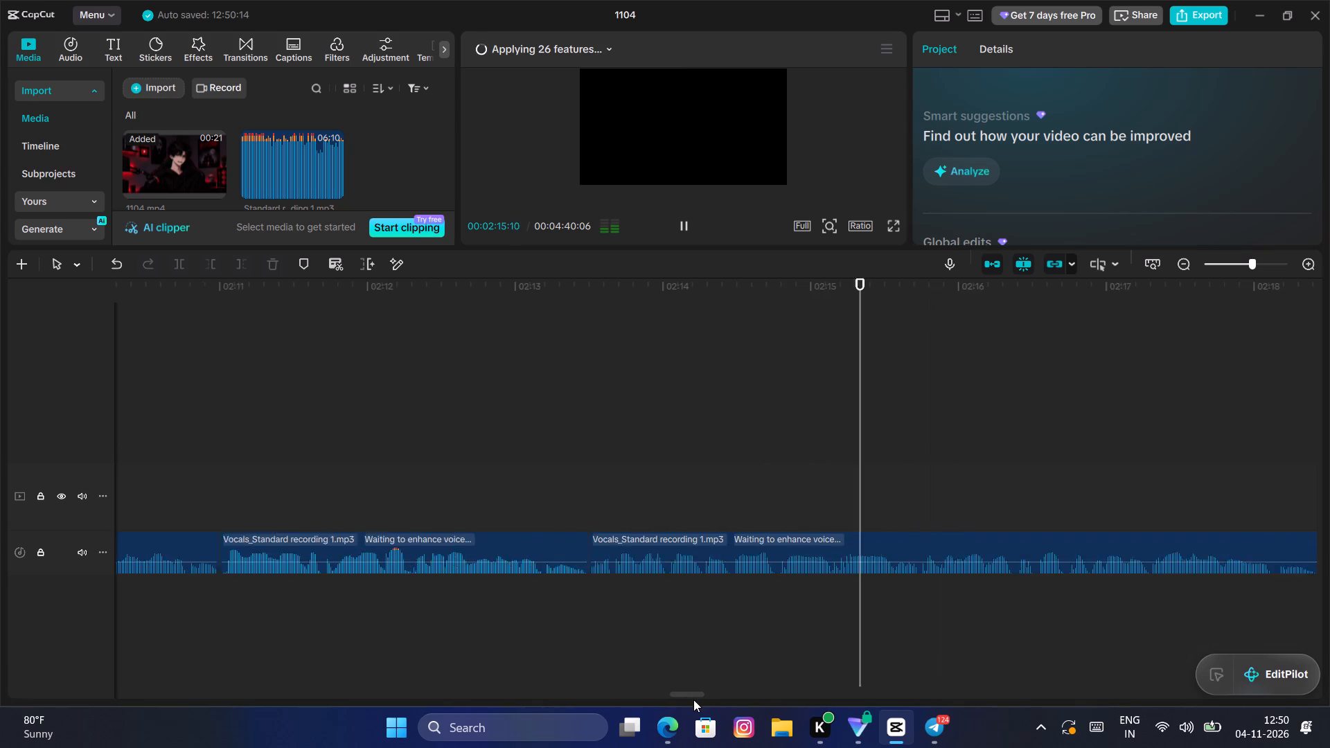
left_click_drag(693, 700, 698, 702)
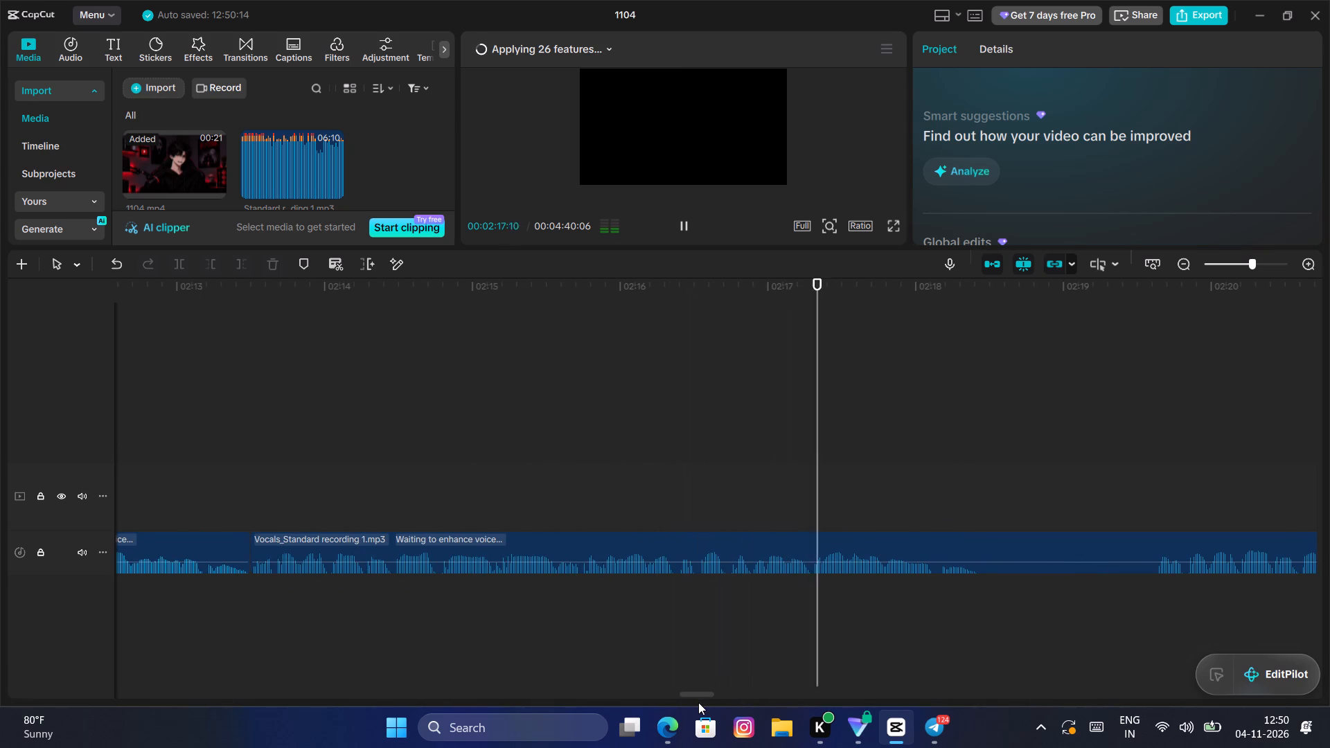
key("space")
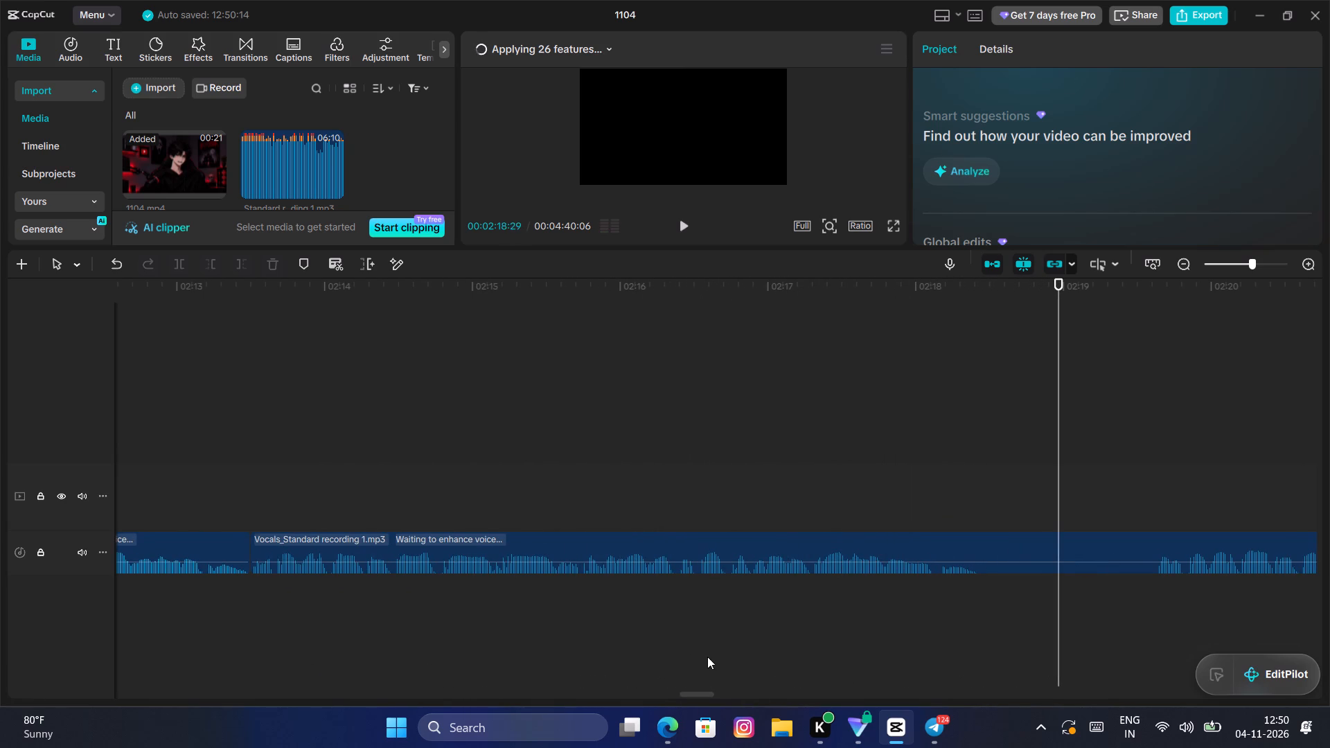
left_click(249, 448)
key("space")
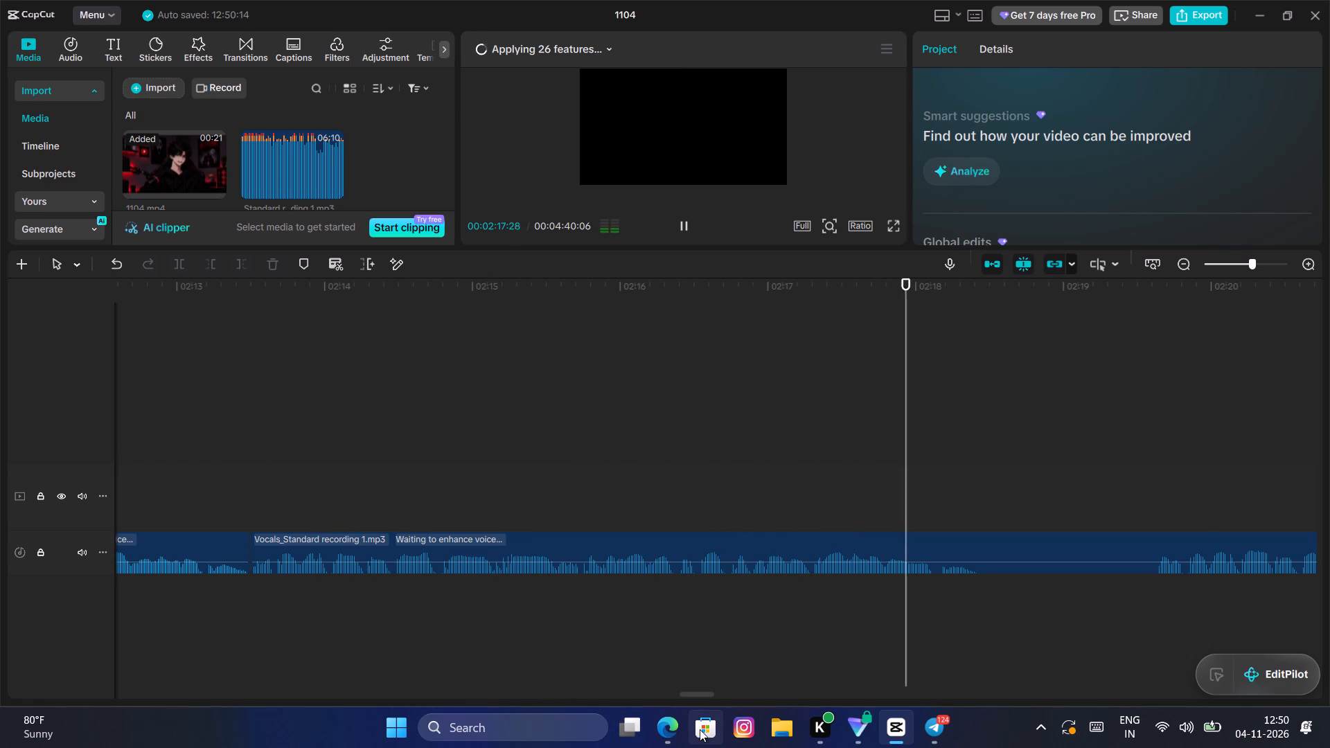
left_click_drag(697, 695, 710, 692)
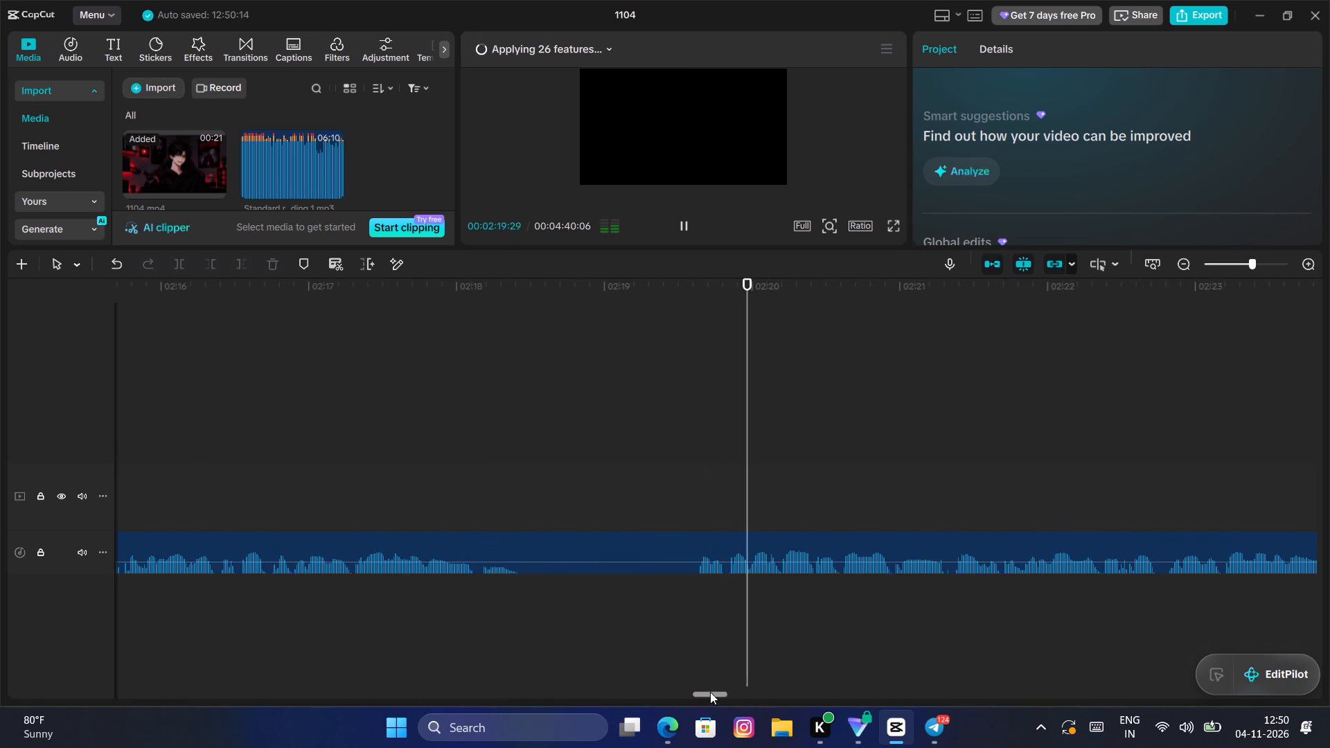
key("space")
left_click(668, 491)
left_click_drag(669, 492, 702, 498)
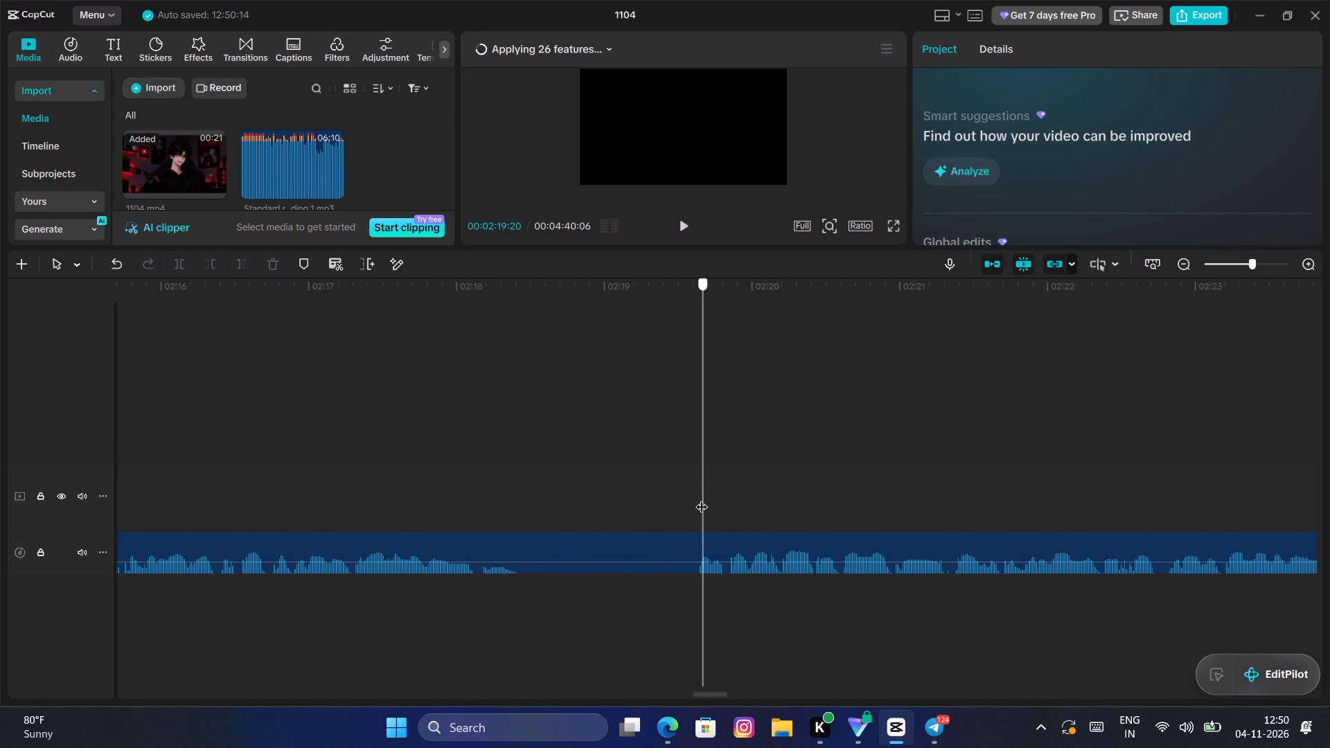
left_click_drag(702, 498, 695, 500)
left_click(684, 540)
key("q")
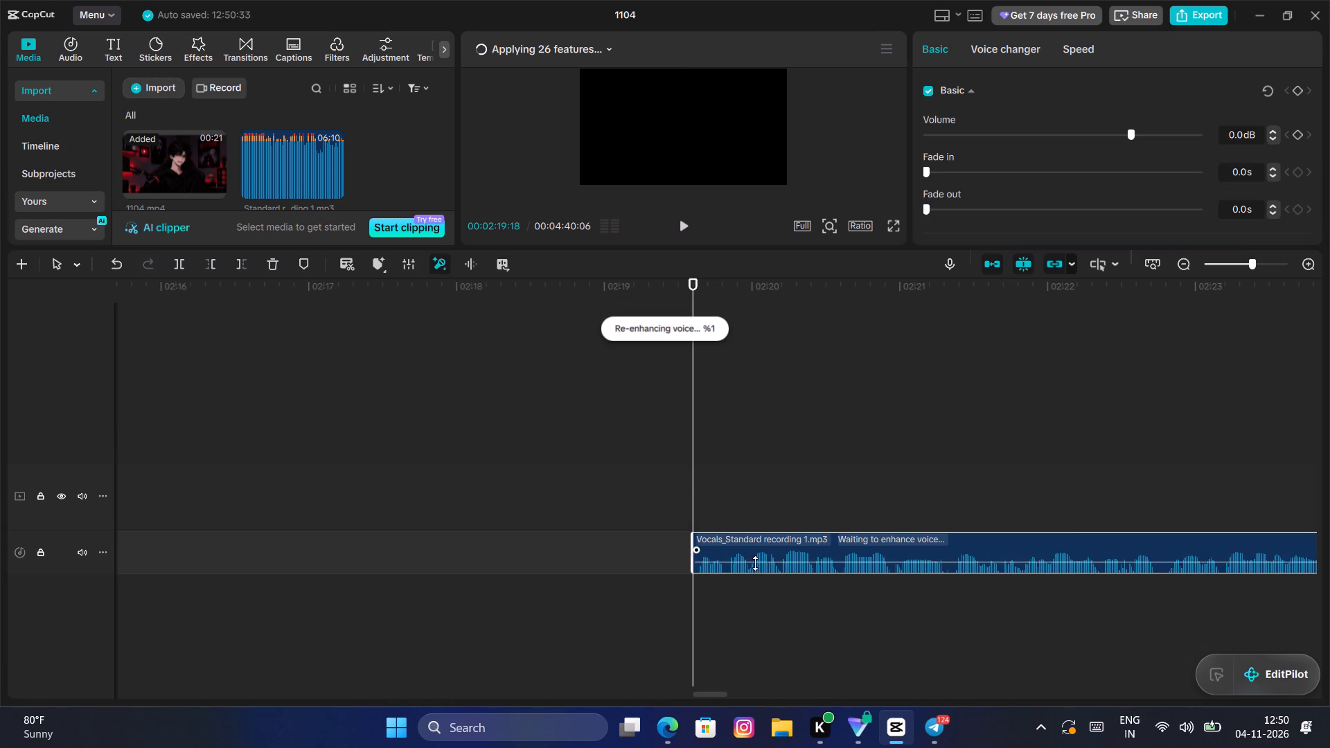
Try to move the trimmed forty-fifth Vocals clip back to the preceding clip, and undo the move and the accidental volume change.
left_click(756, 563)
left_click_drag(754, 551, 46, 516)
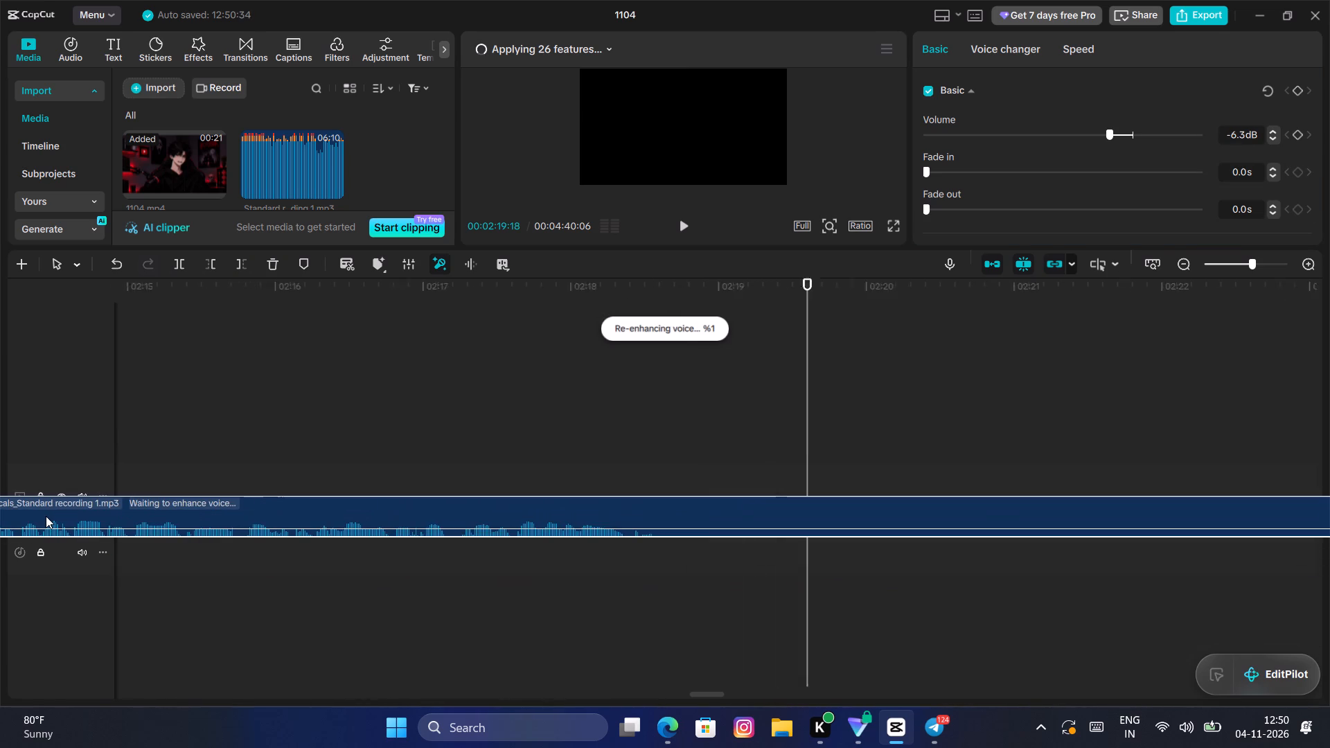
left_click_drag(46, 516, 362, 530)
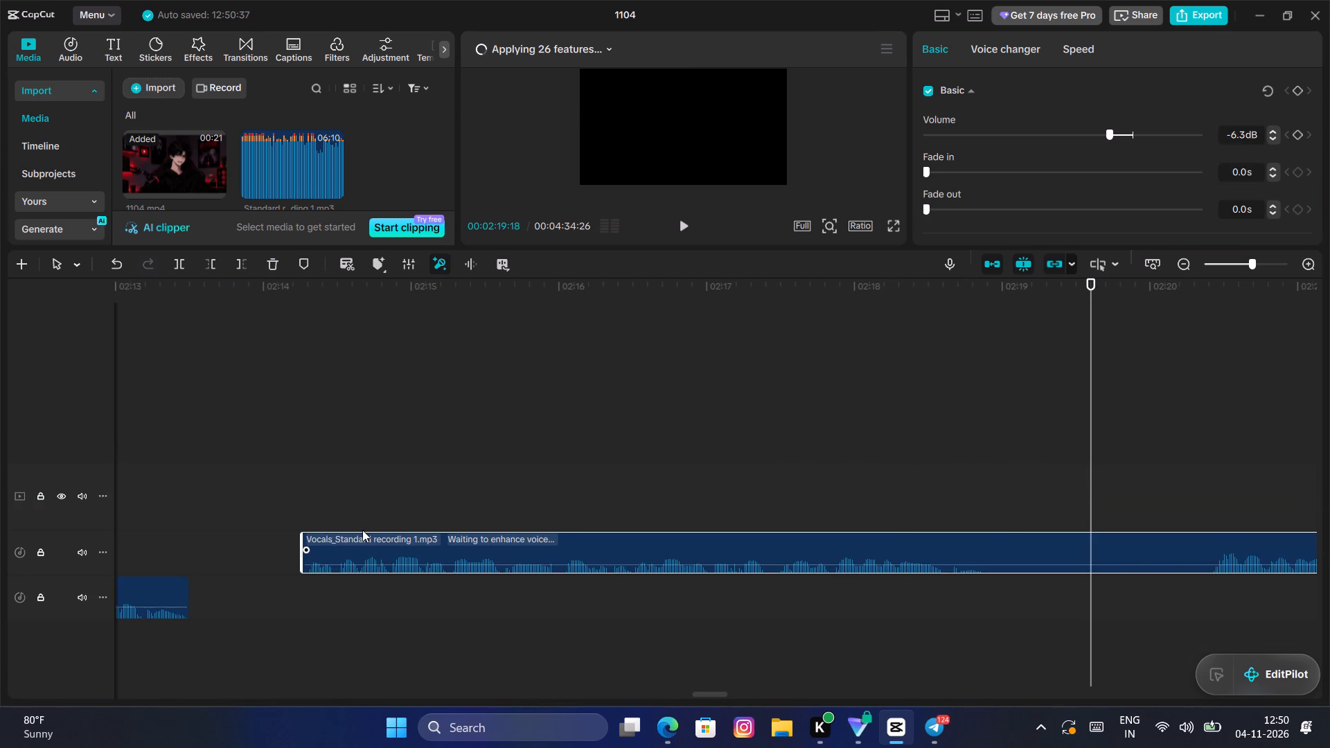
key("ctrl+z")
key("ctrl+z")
Move the trimmed forty-fifth Vocals clip directly against the end of the preceding clip on the same track.
left_click_drag(1135, 550, 1137, 550)
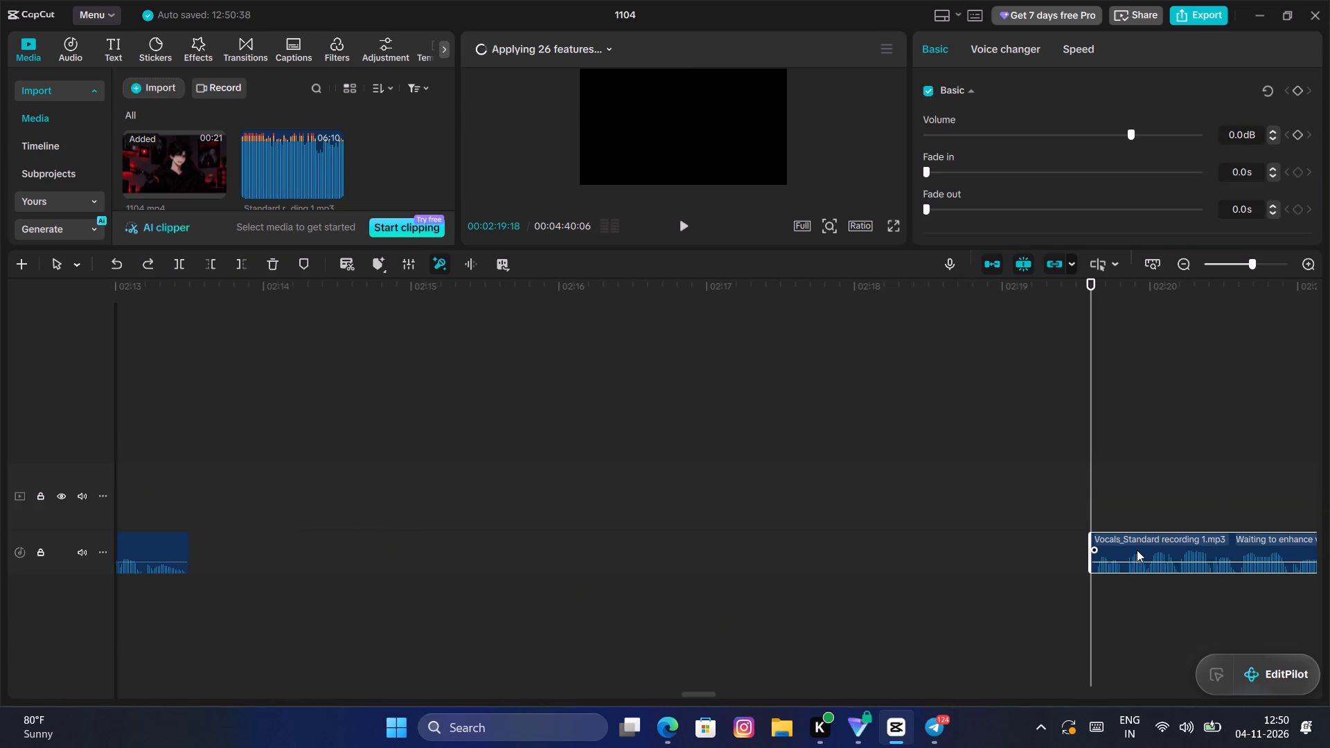
left_click_drag(1137, 550, 312, 565)
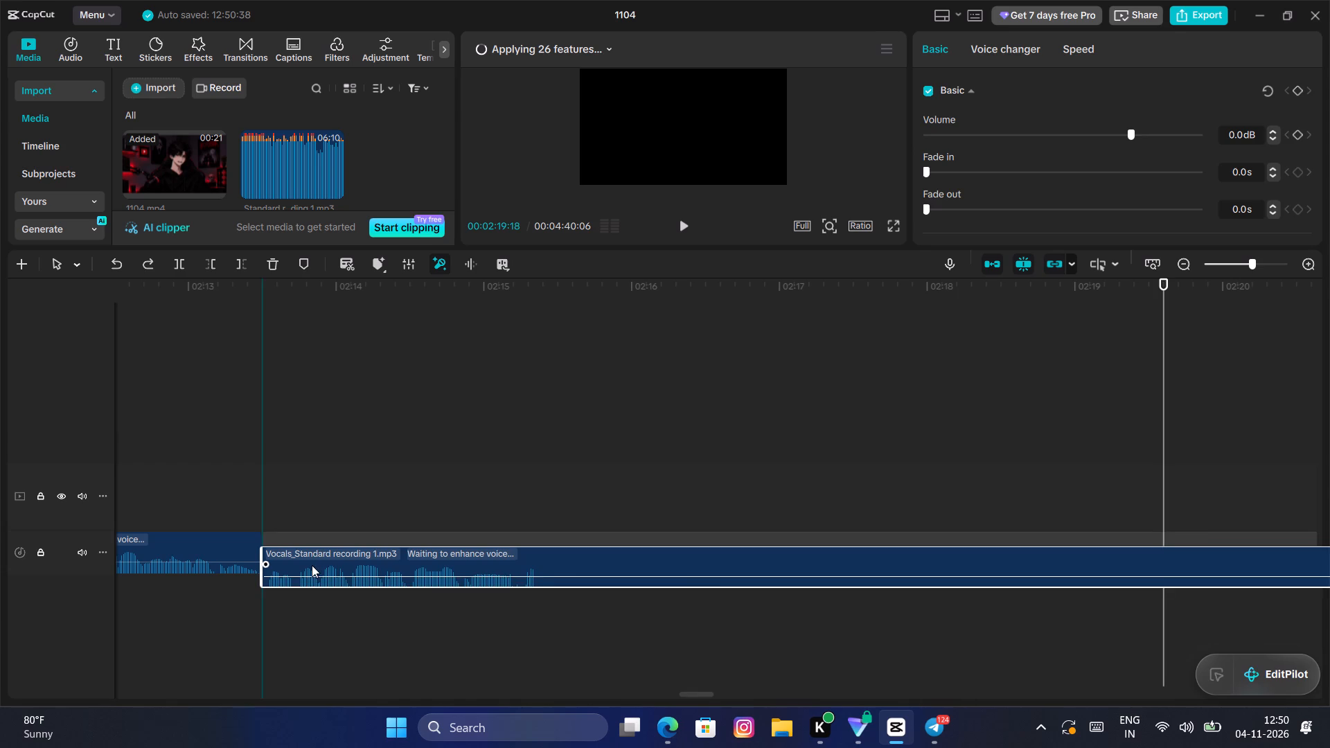
Play back the forty-fifth Vocals clip and split it at 00:02:18:04, where the pause after the phrase begins.
left_click(249, 494)
key("space")
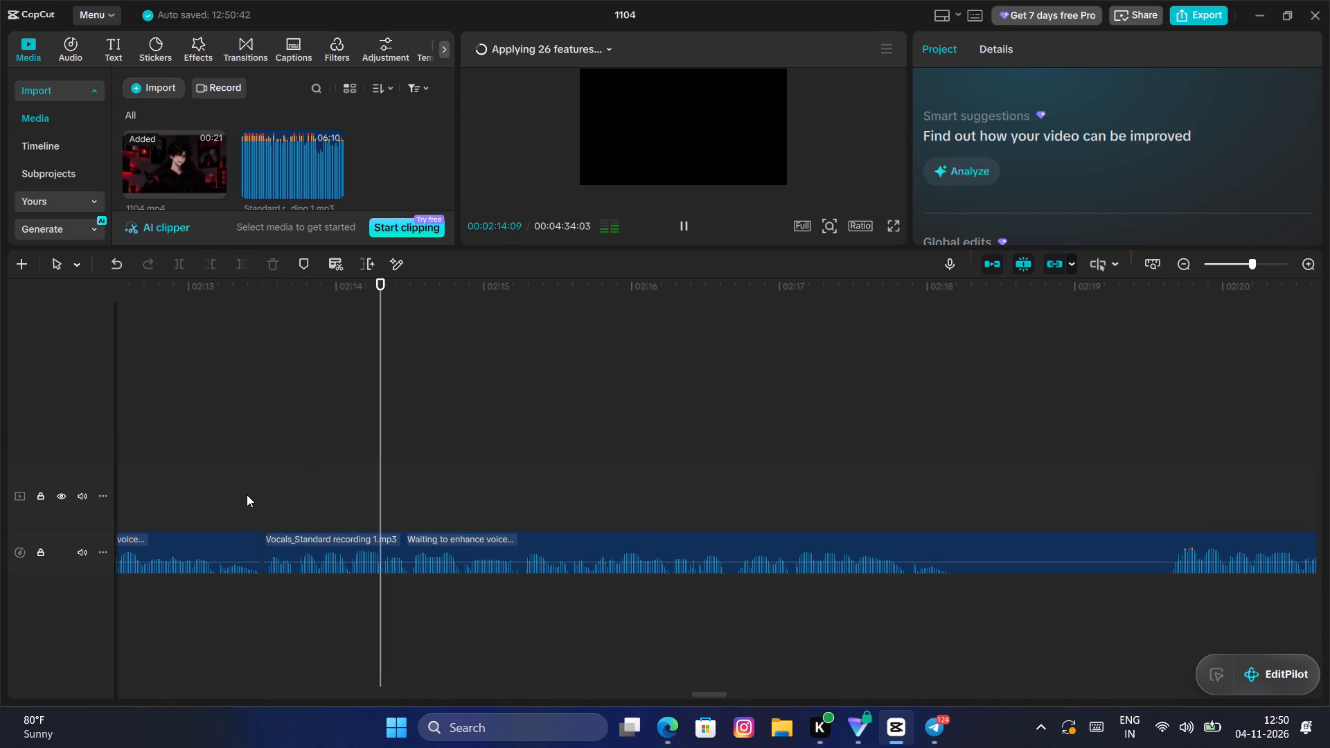
left_click_drag(707, 692, 709, 694)
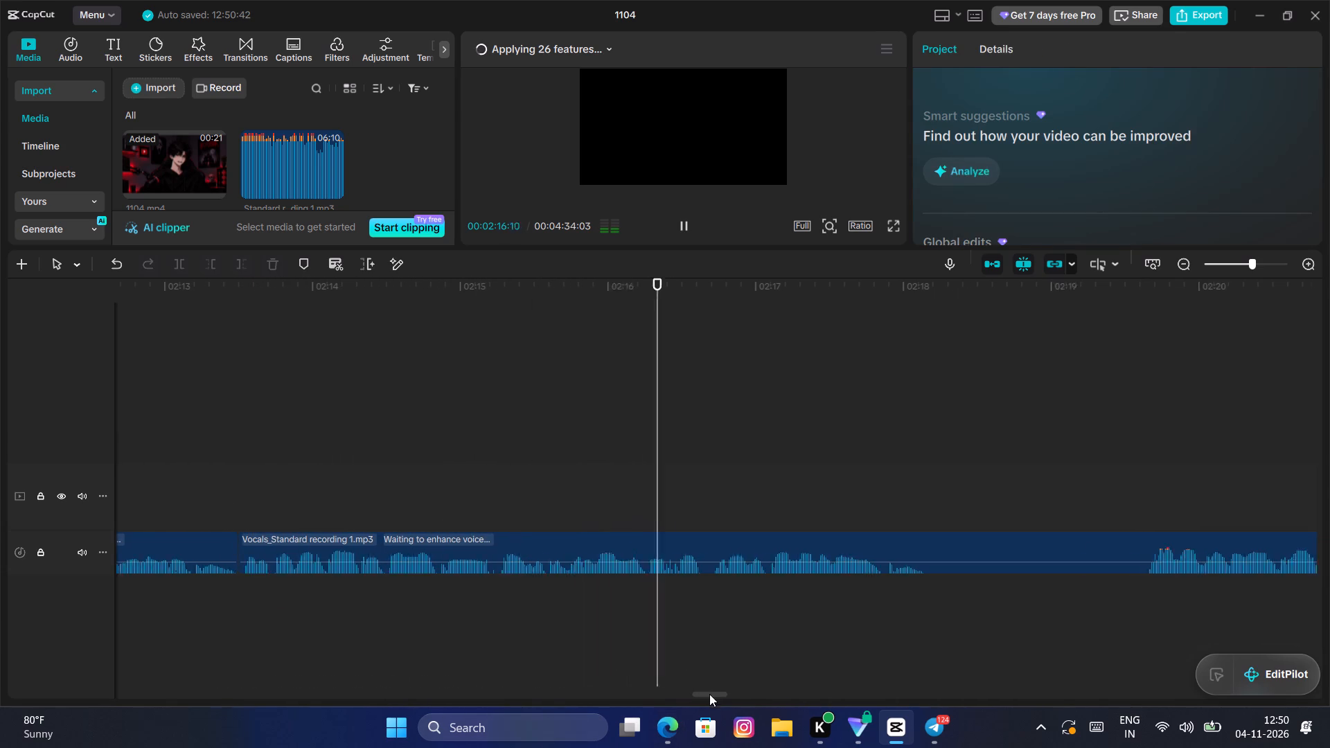
left_click_drag(709, 694, 723, 694)
key("space")
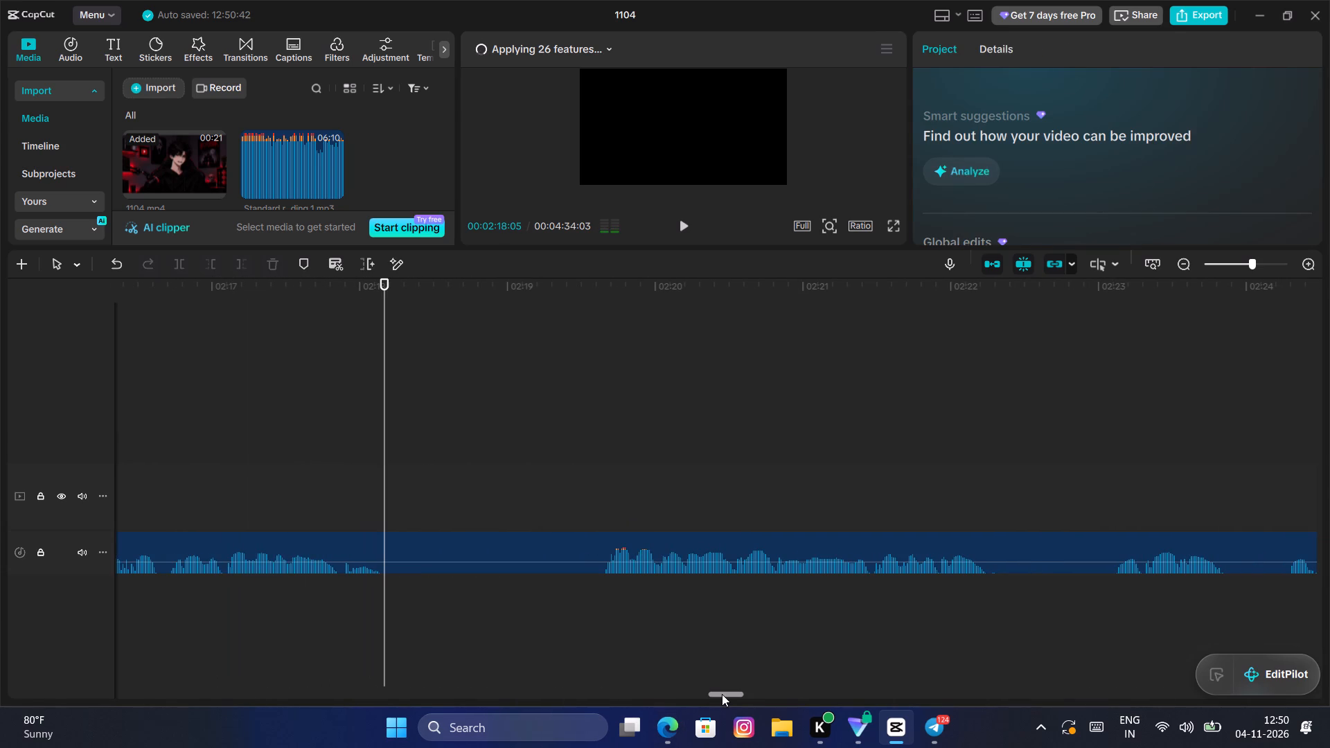
left_click_drag(386, 460, 382, 477)
left_click_drag(382, 477, 378, 483)
left_click(376, 535)
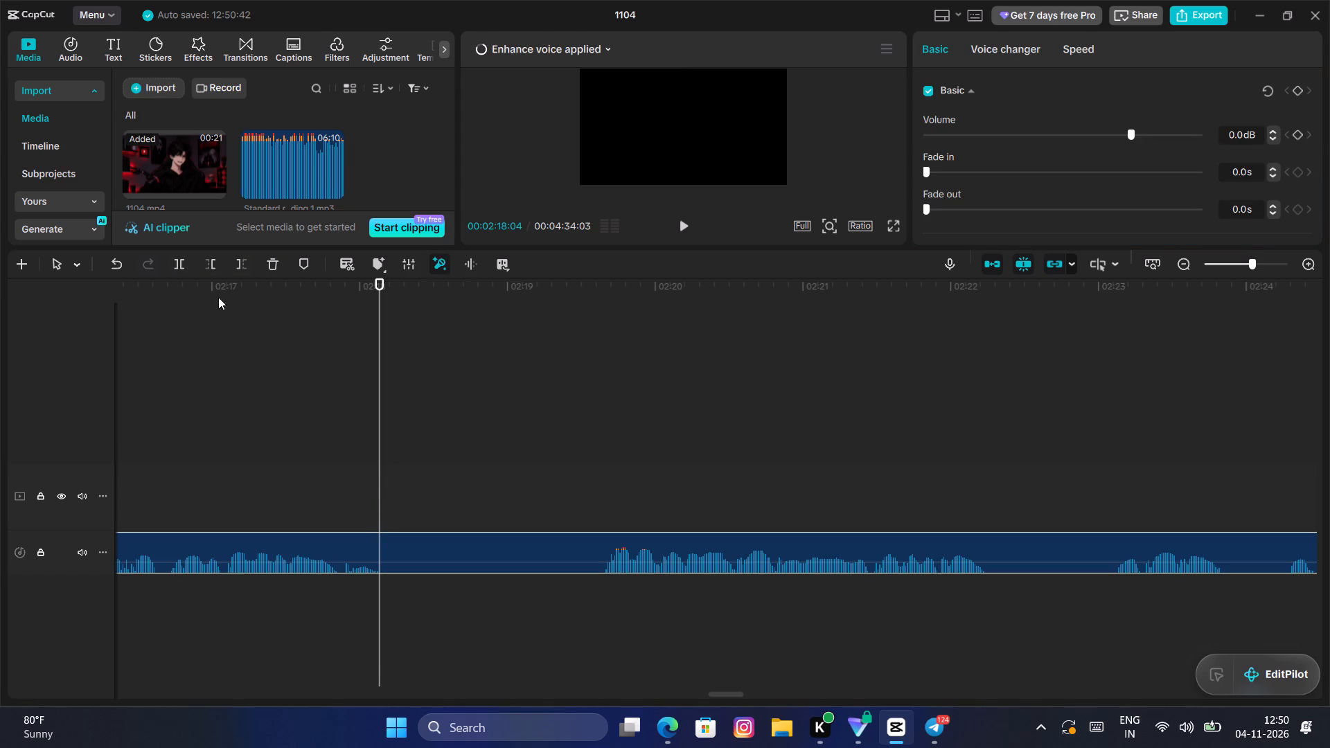
left_click(182, 266)
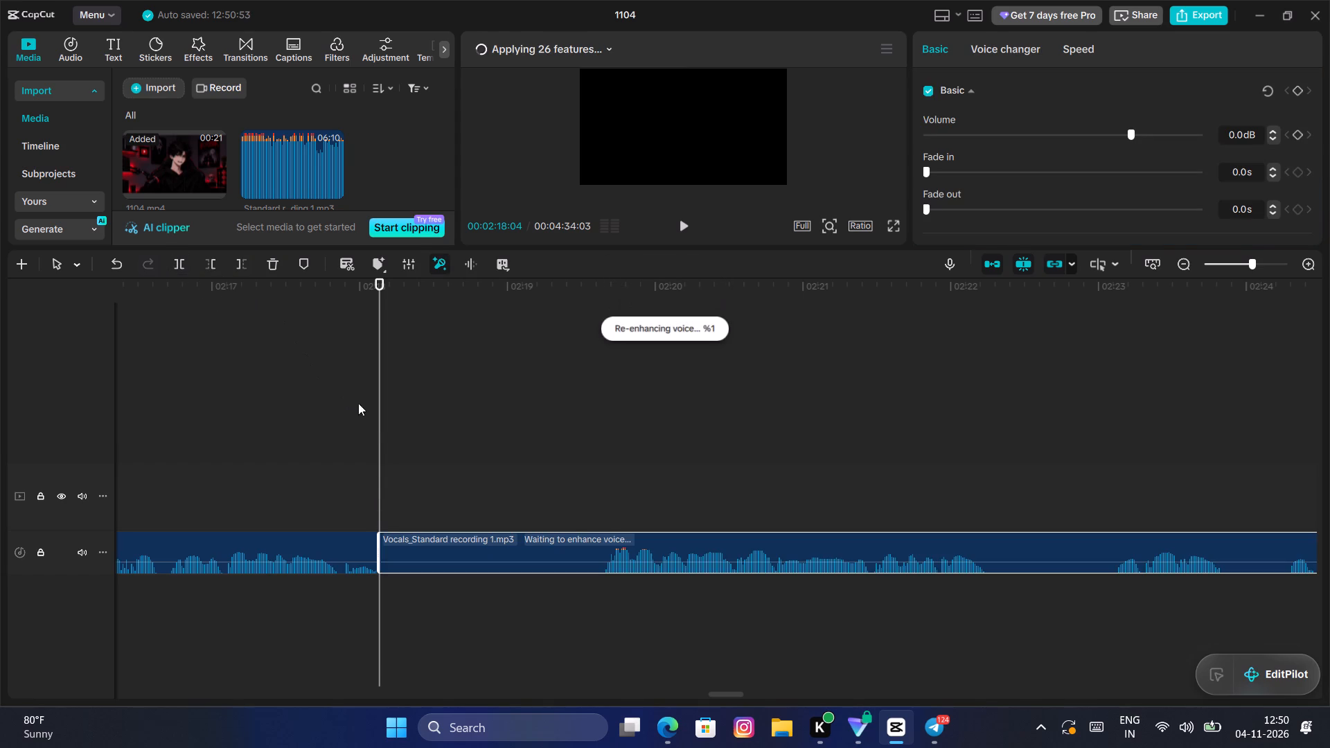
Trim the opening pause of the forty-sixth Vocals clip up to 00:02:19:19 and place it directly against the preceding clip.
left_click_drag(375, 419, 603, 493)
key("q")
left_click_drag(677, 546, 468, 554)
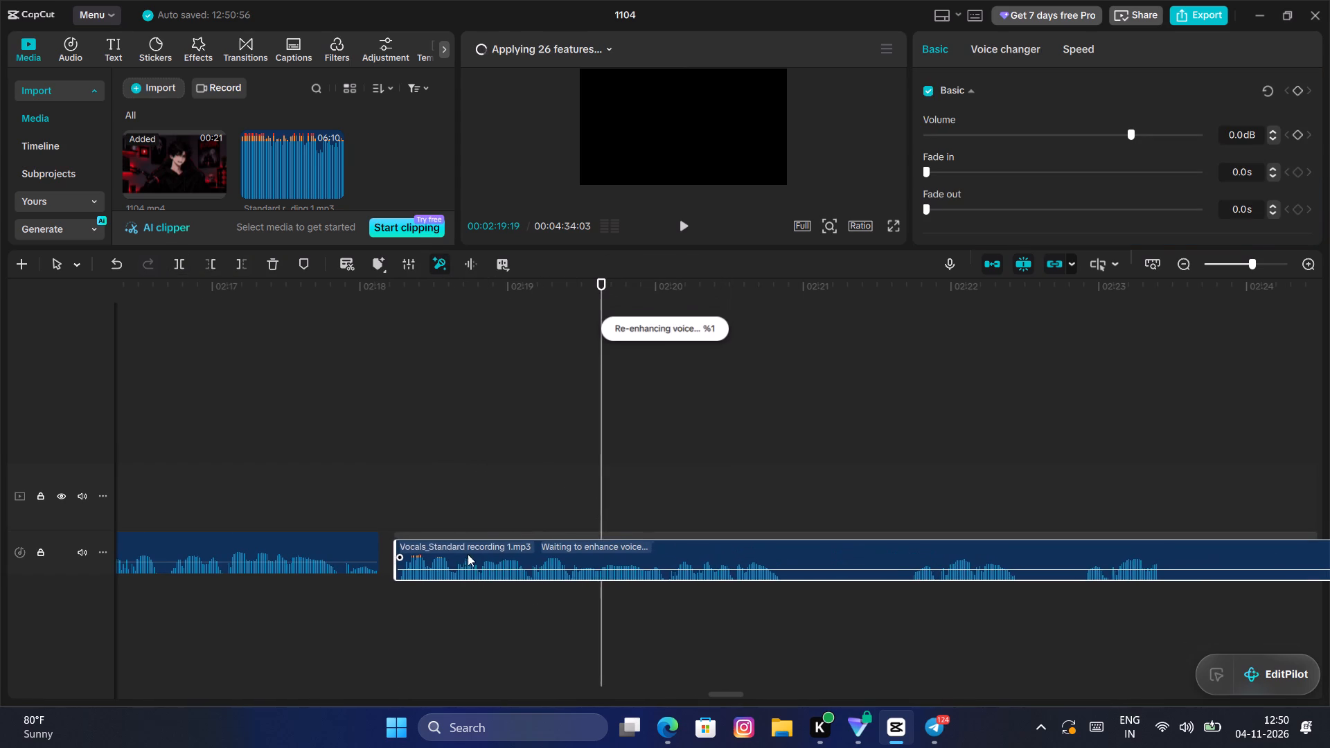
left_click_drag(468, 554, 458, 554)
Play back the forty-sixth Vocals clip and split it at 00:02:20:23, just after its first speech section.
left_click(367, 497)
key("space")
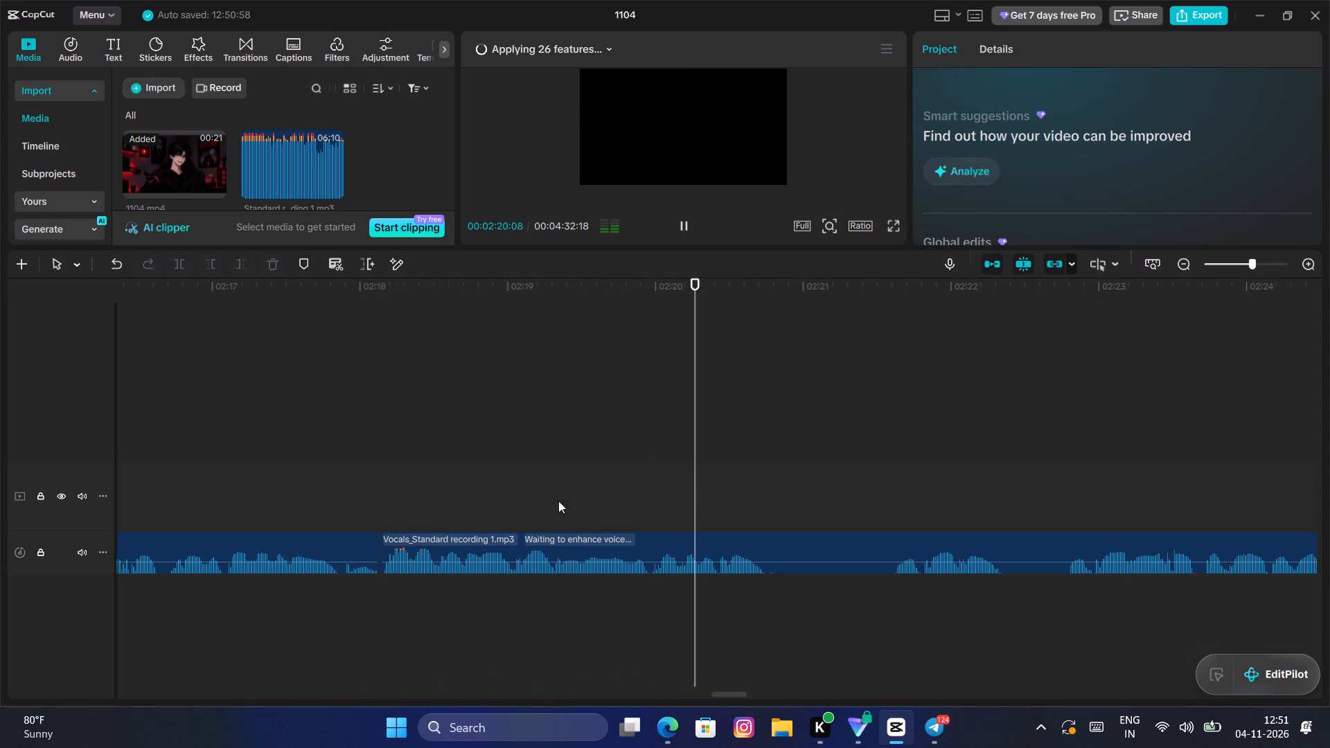
key("space")
left_click_drag(779, 473, 779, 481)
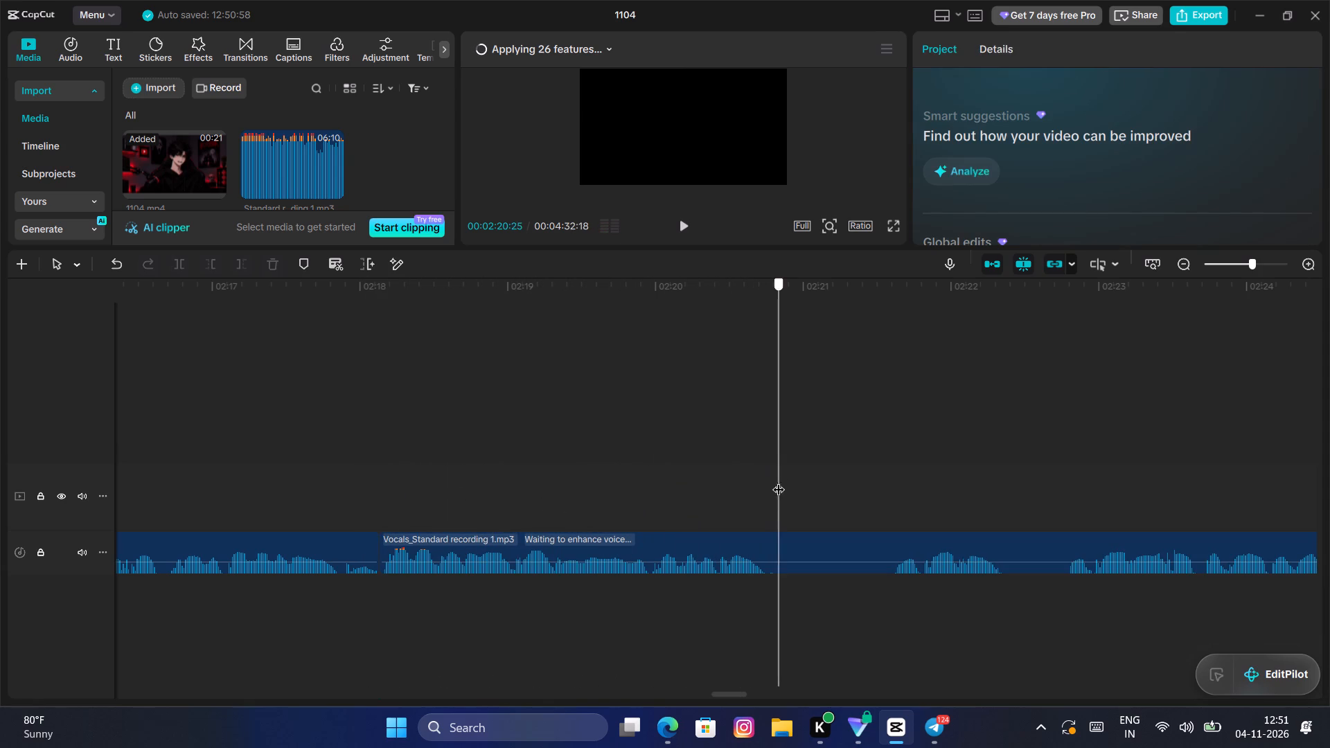
left_click_drag(779, 481, 770, 495)
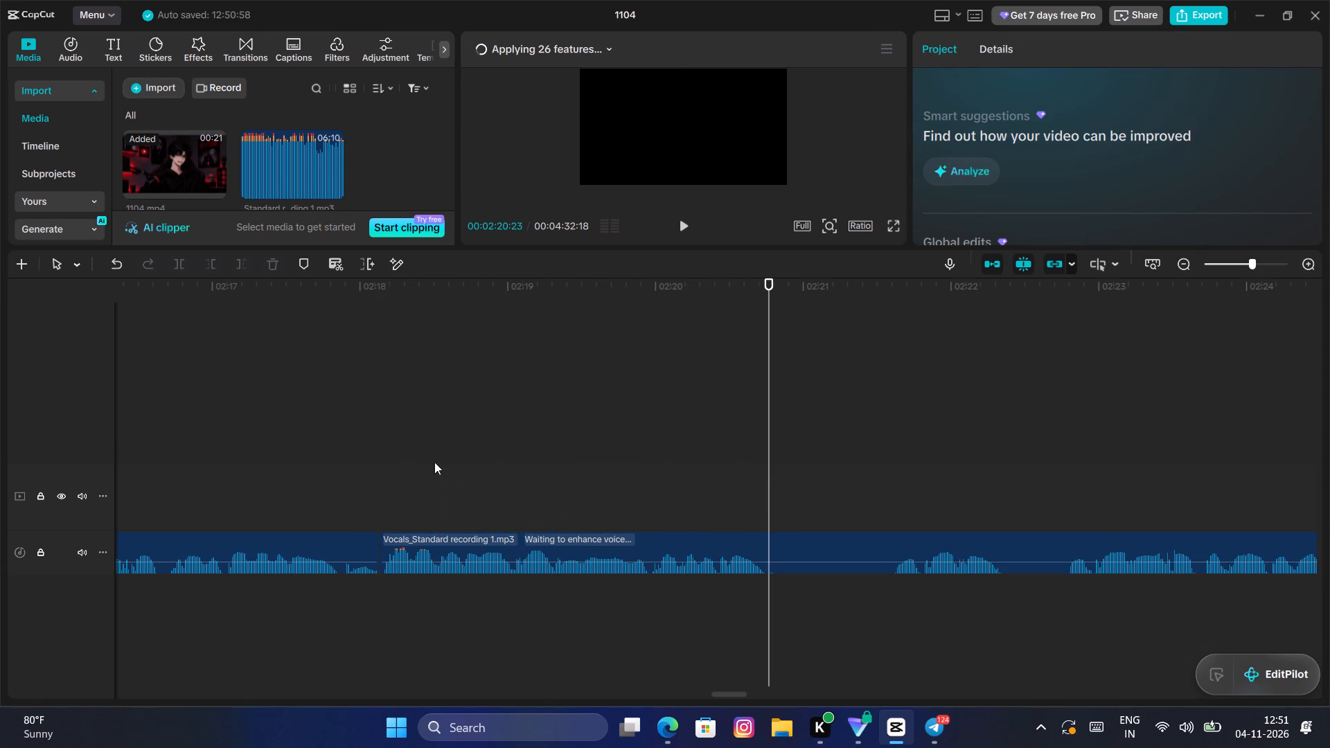
left_click(534, 539)
left_click(534, 550)
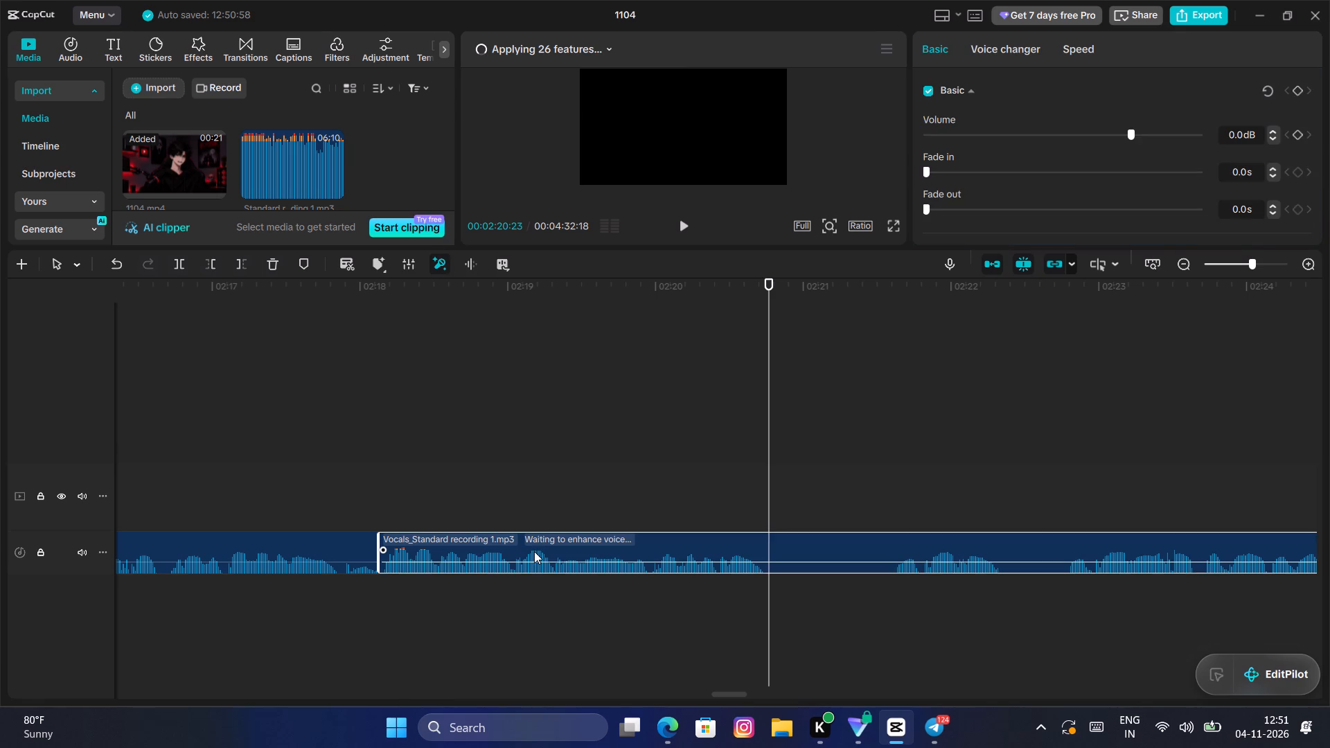
left_click(184, 269)
Play back the forty-seventh Vocals clip, trim its opening pause and short phrase up to 00:02:22:23, and place it against the preceding clip.
key("space")
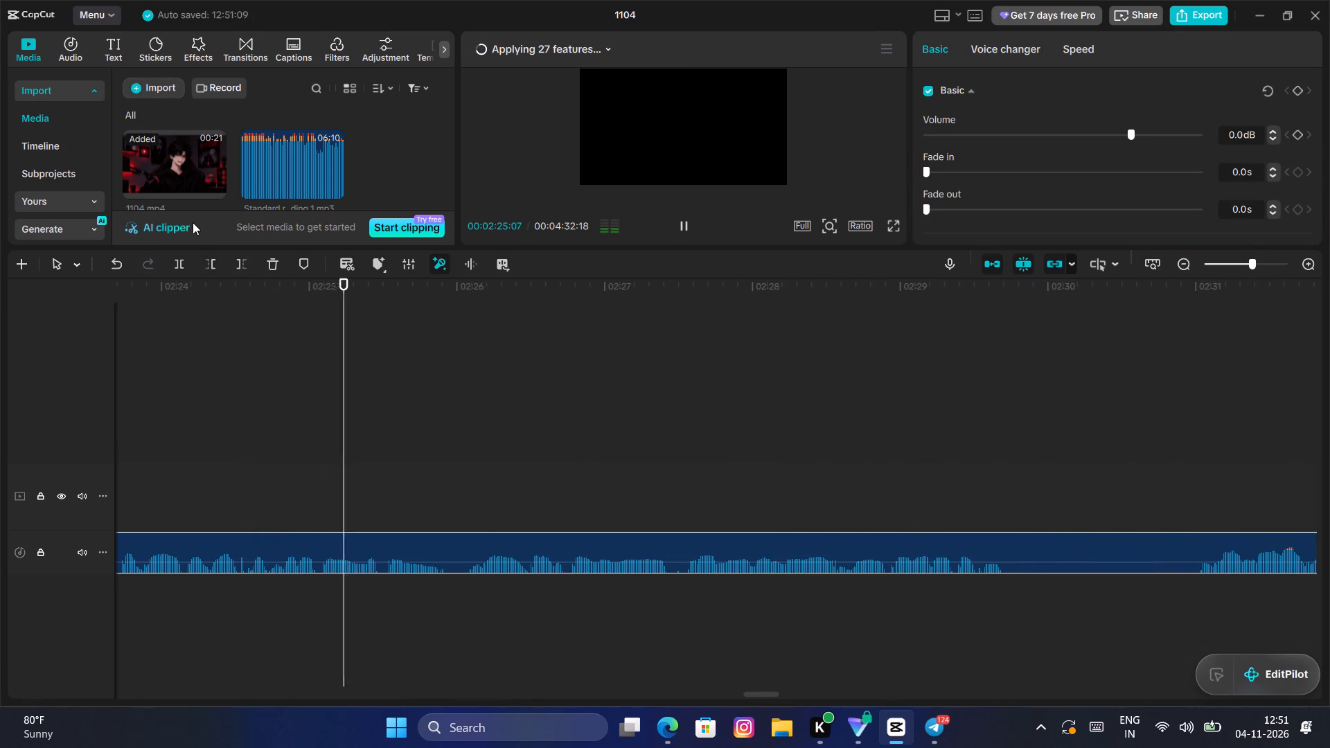
left_click(1183, 257)
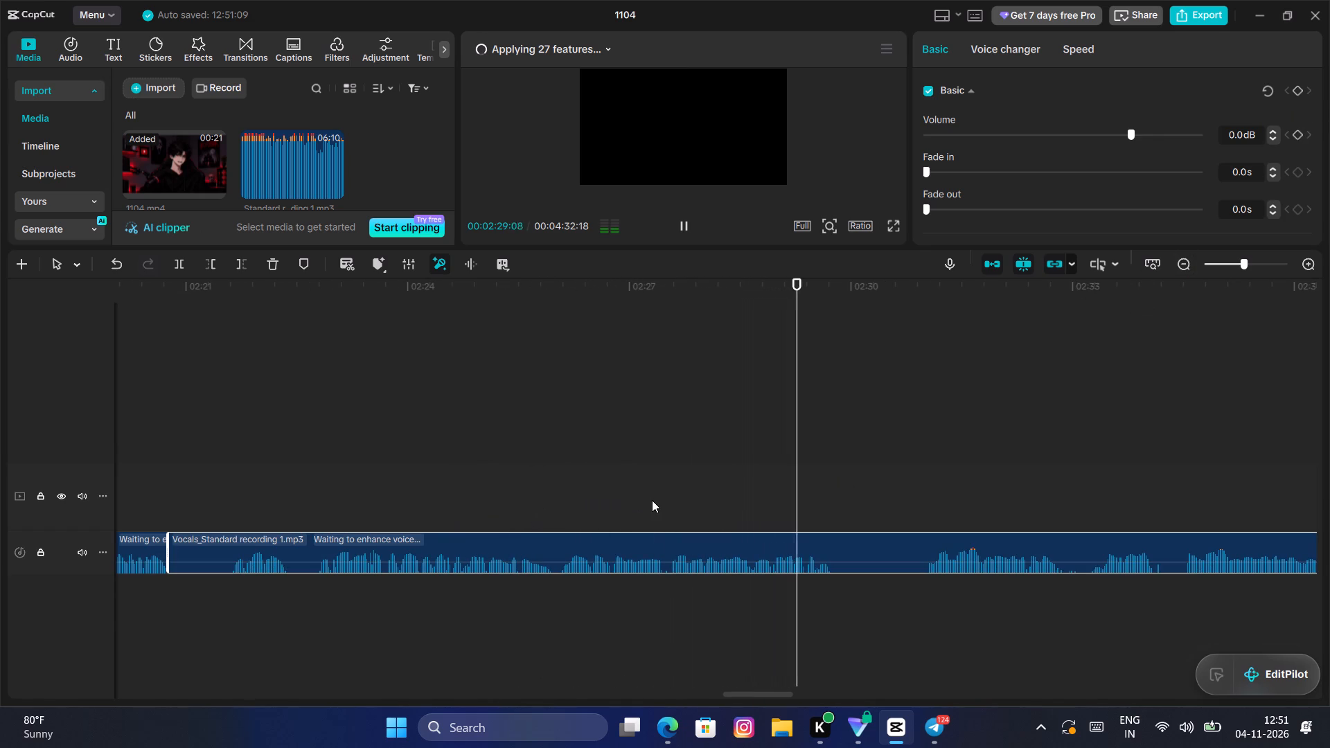
key("space")
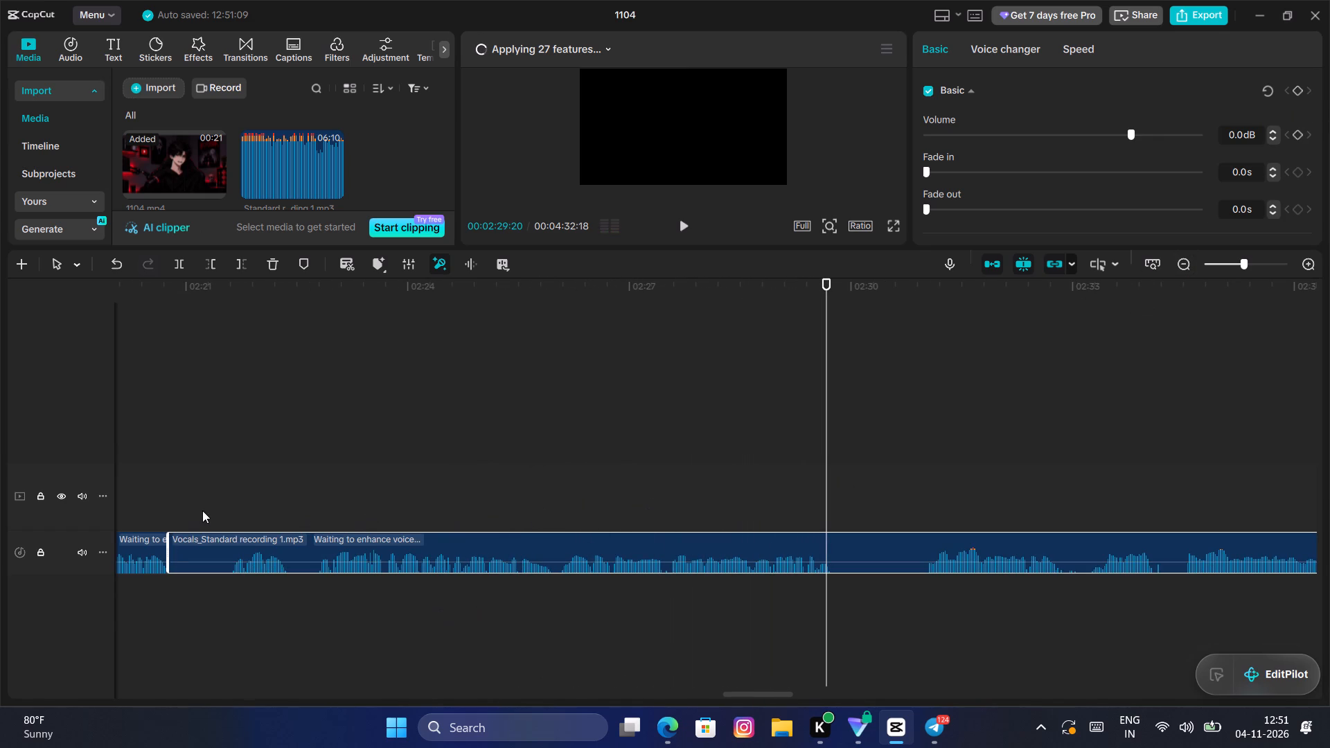
left_click(202, 510)
key("space")
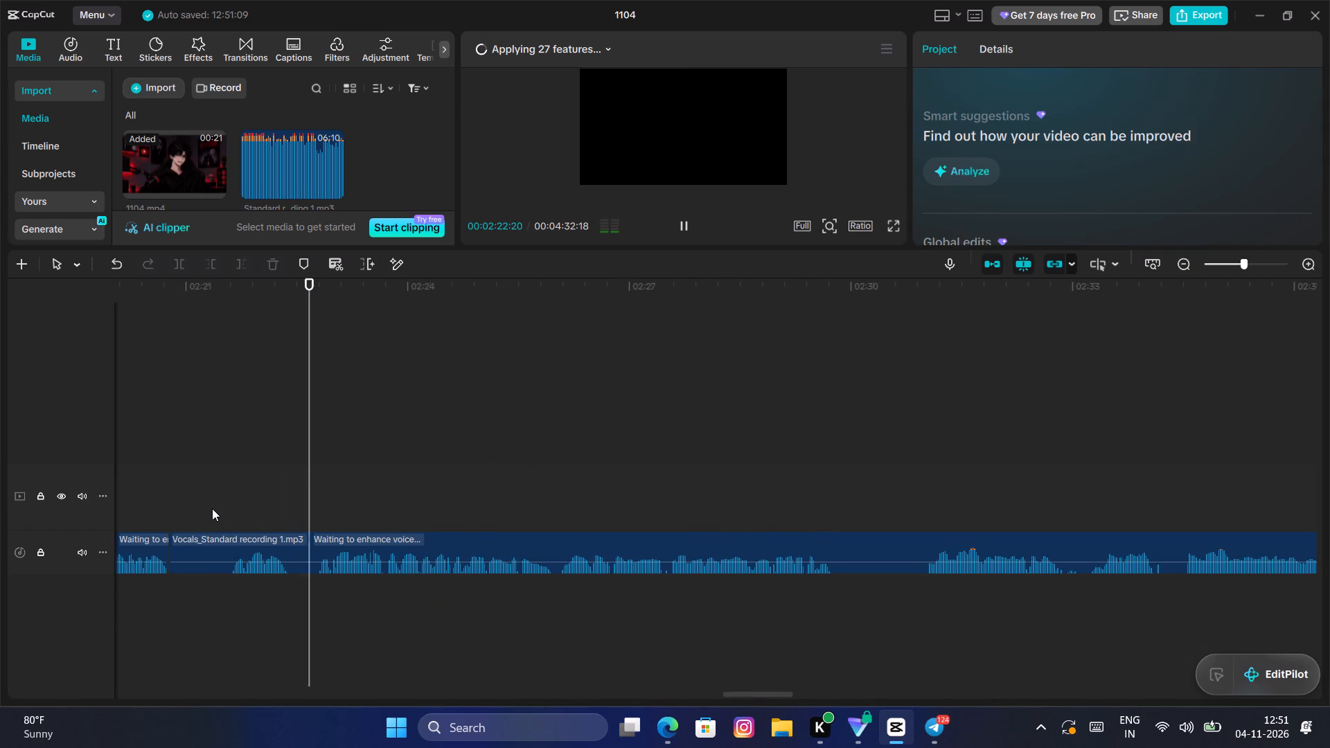
key("space")
key("Left")
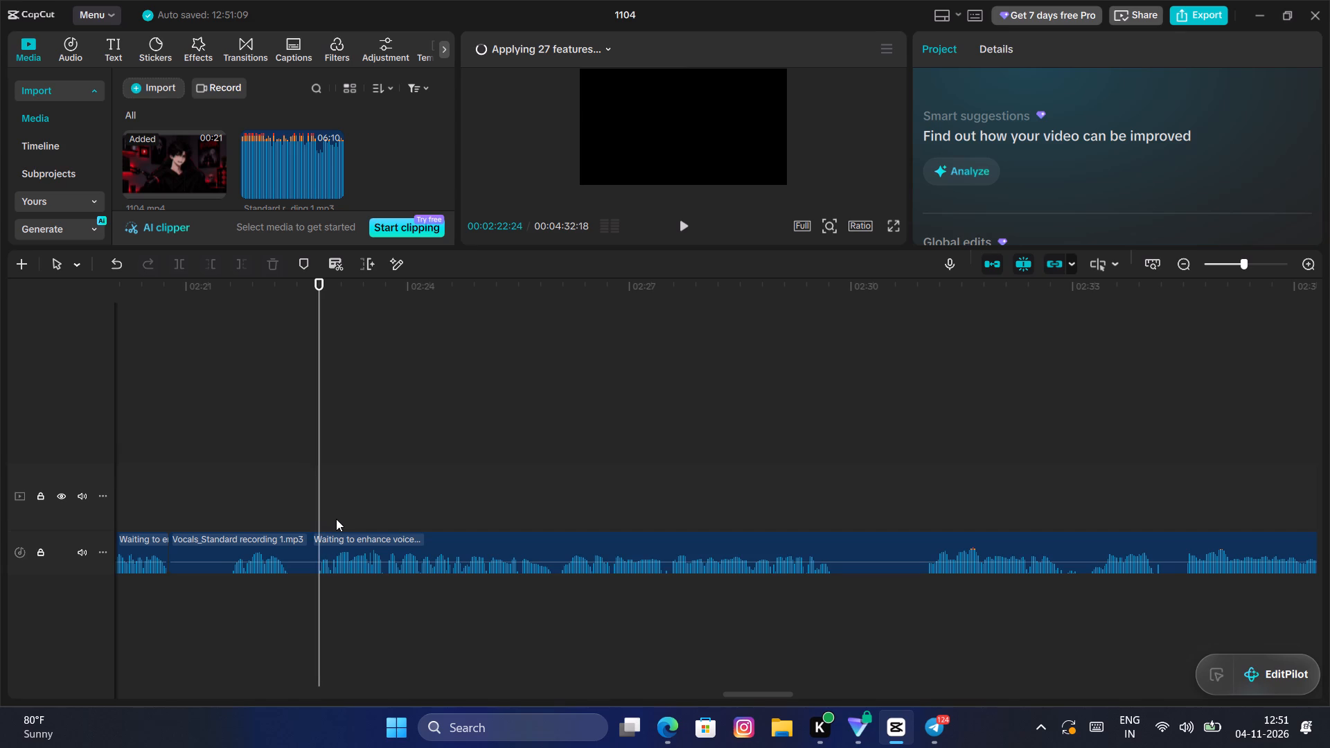
key("Left")
left_click(309, 551)
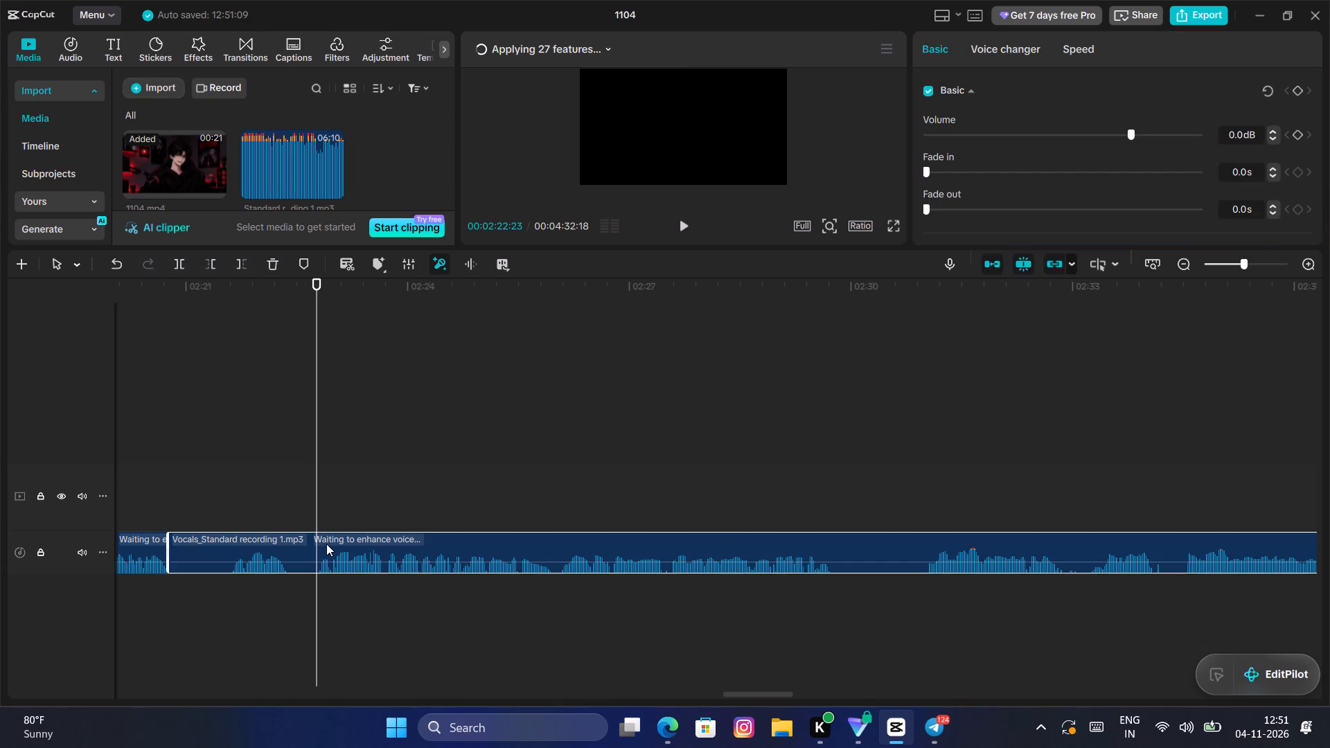
key("q")
left_click_drag(374, 550, 229, 555)
Play back the forty-seventh Vocals clip and split it at 00:02:27:22, at the start of the next pause.
left_click(141, 504)
key("space")
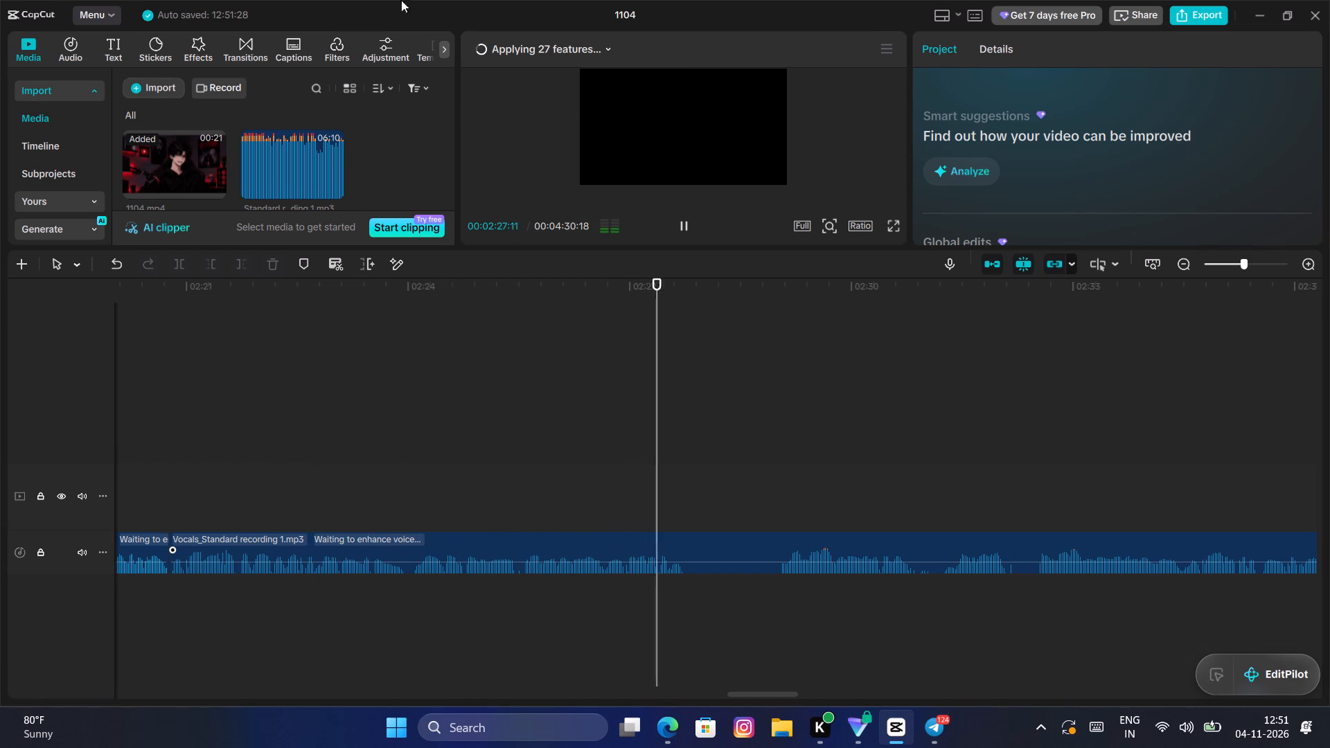
key("space")
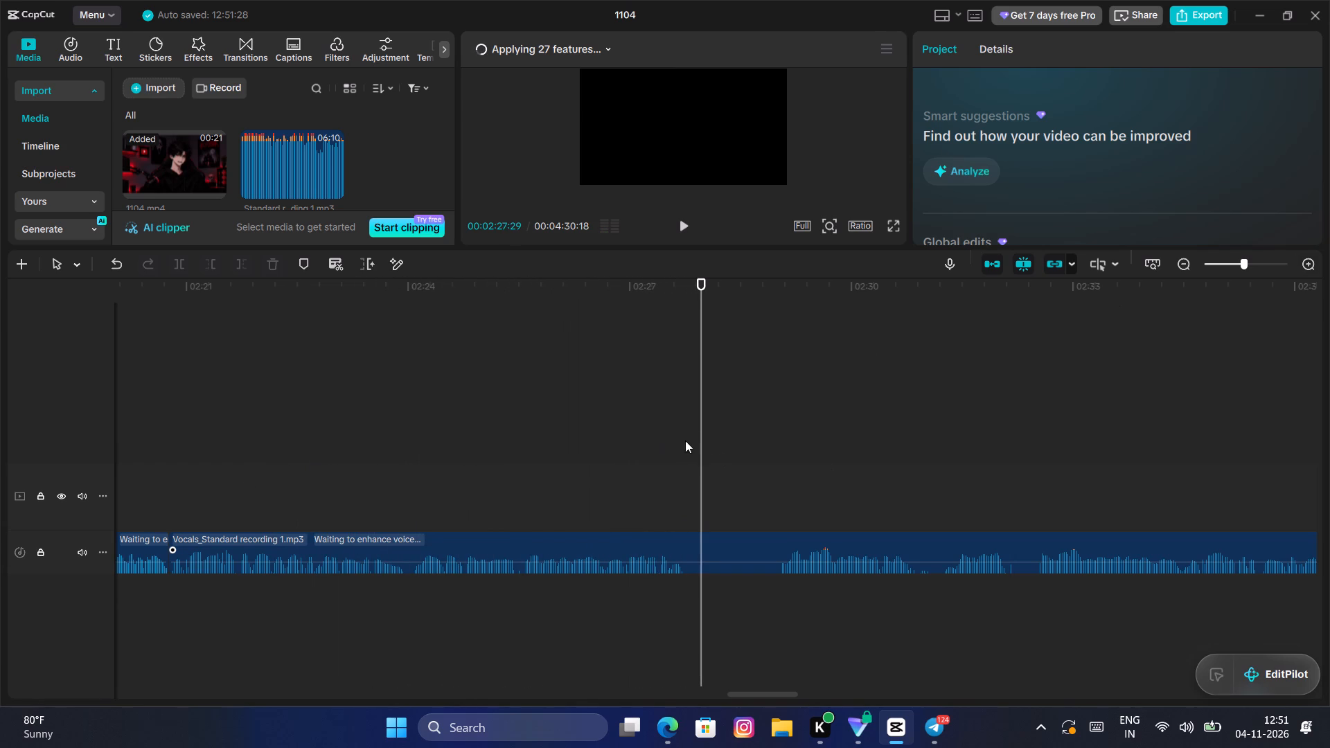
left_click_drag(699, 440, 687, 460)
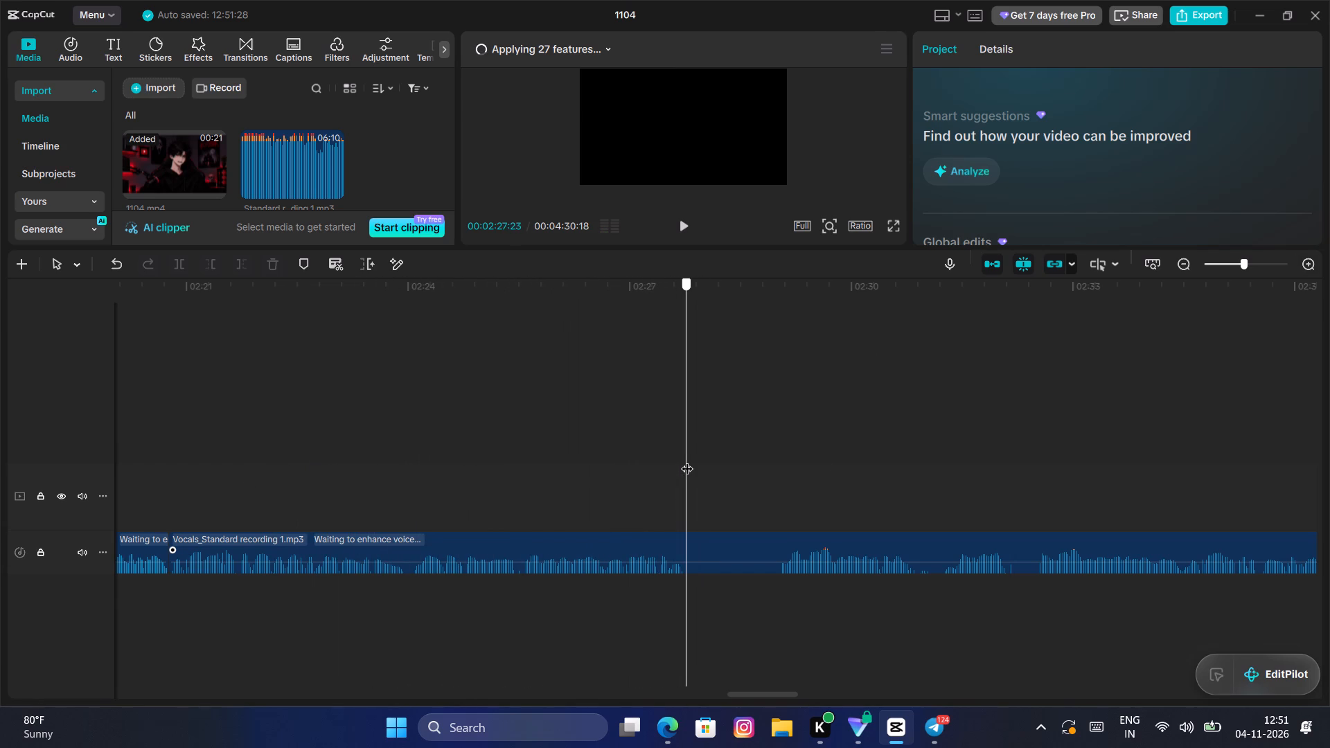
left_click_drag(687, 460, 684, 464)
left_click(678, 549)
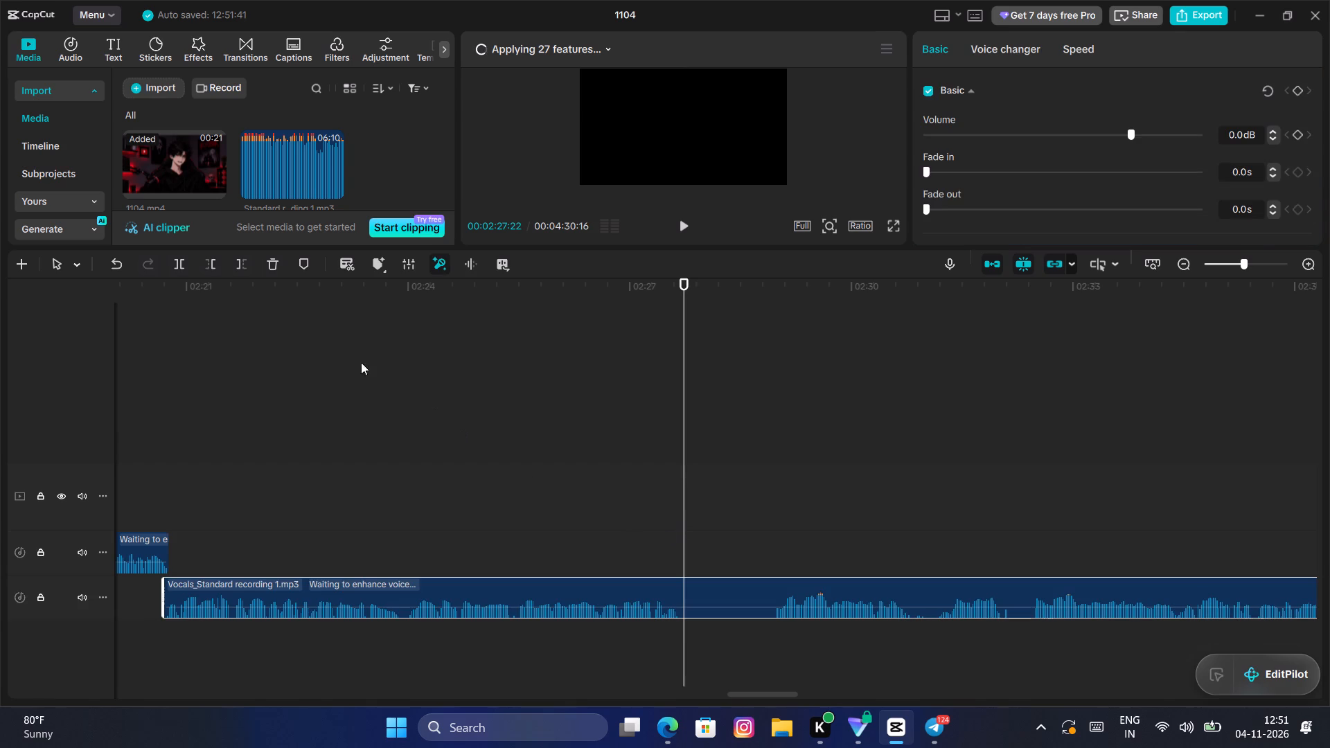
left_click(172, 274)
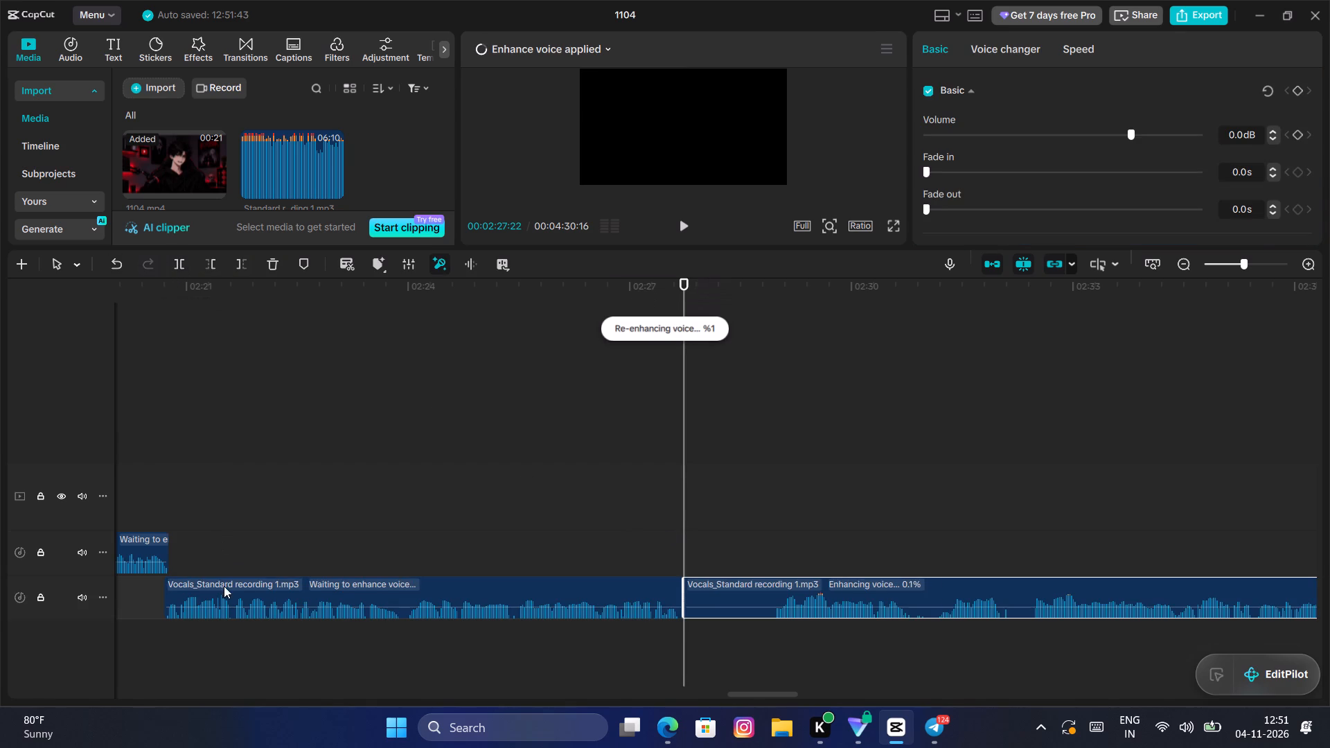
Move the forty-seventh Vocals clip back onto the preceding clip's track, directly against that clip's end.
left_click_drag(224, 588, 231, 544)
Play back the forty-eighth Vocals clip and trim its unwanted opening section up to 00:02:50:26.
double_click(763, 546)
key("space")
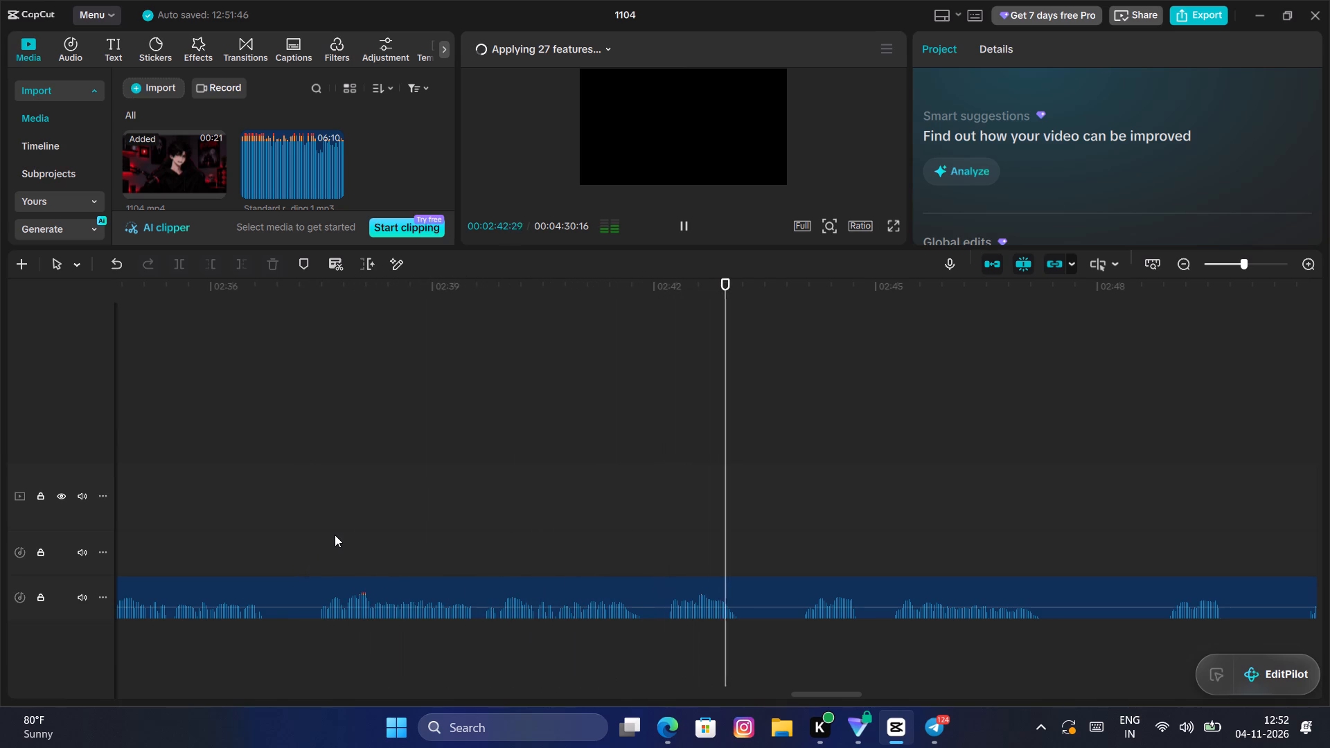
key("space")
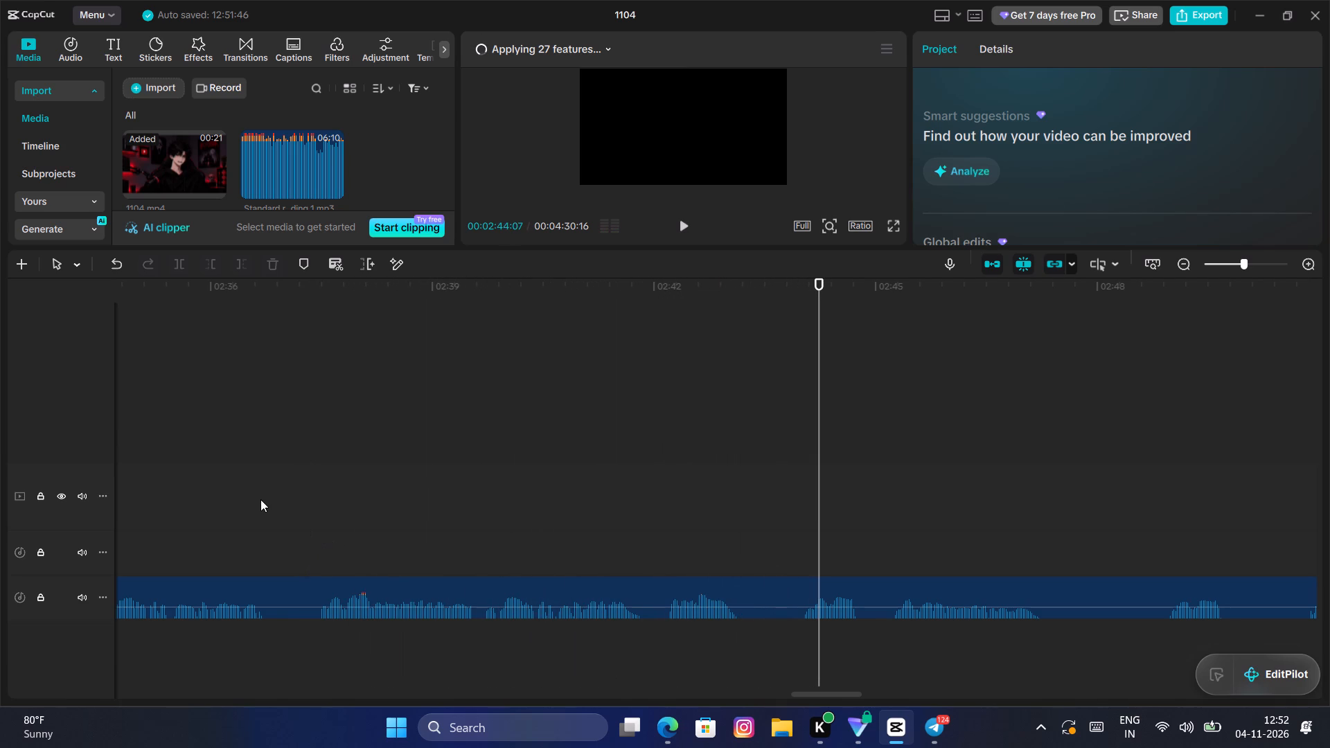
key("space")
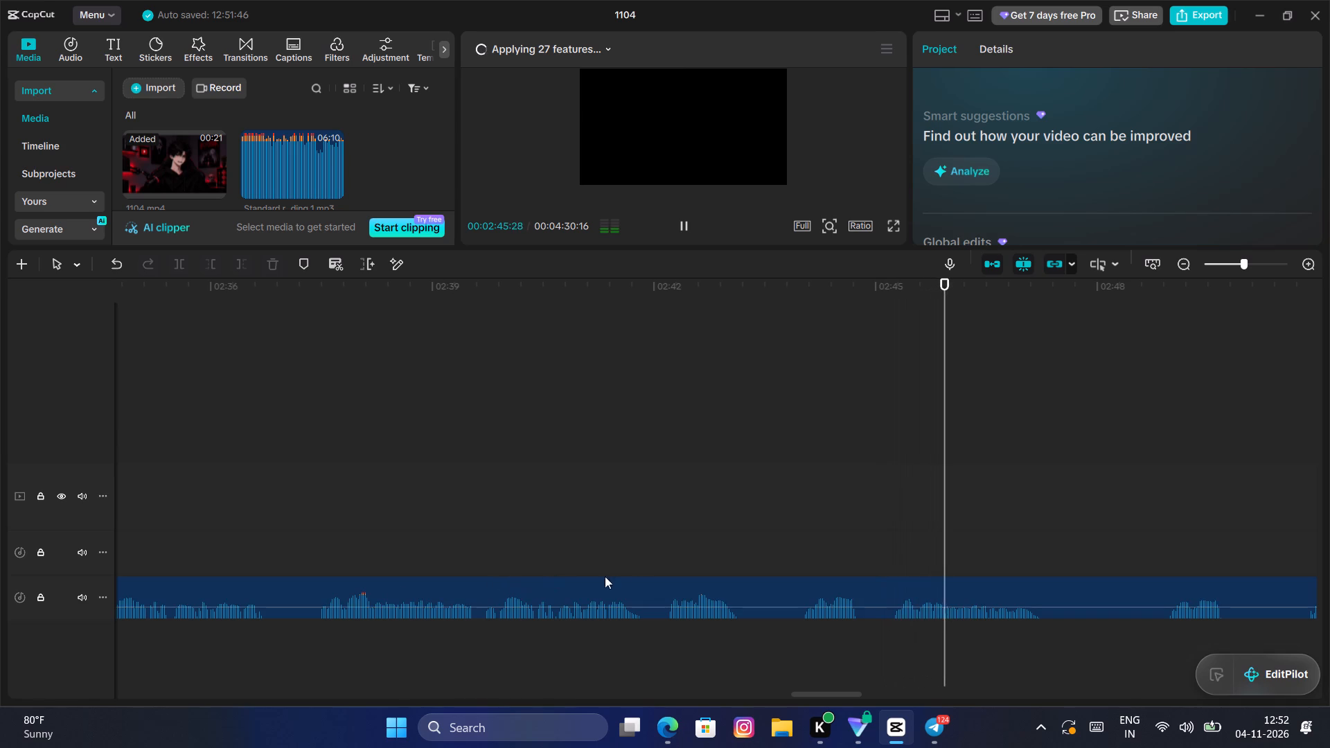
left_click_drag(831, 692, 833, 692)
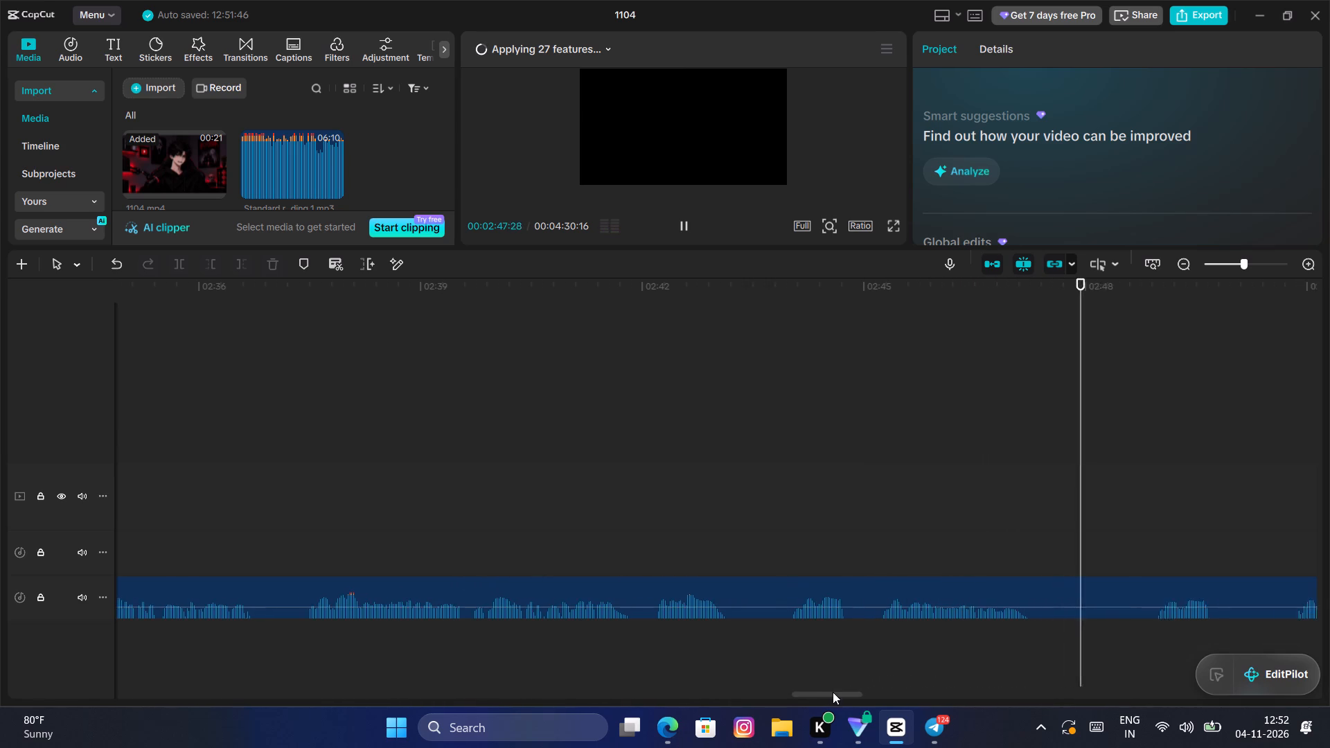
left_click_drag(833, 692, 880, 684)
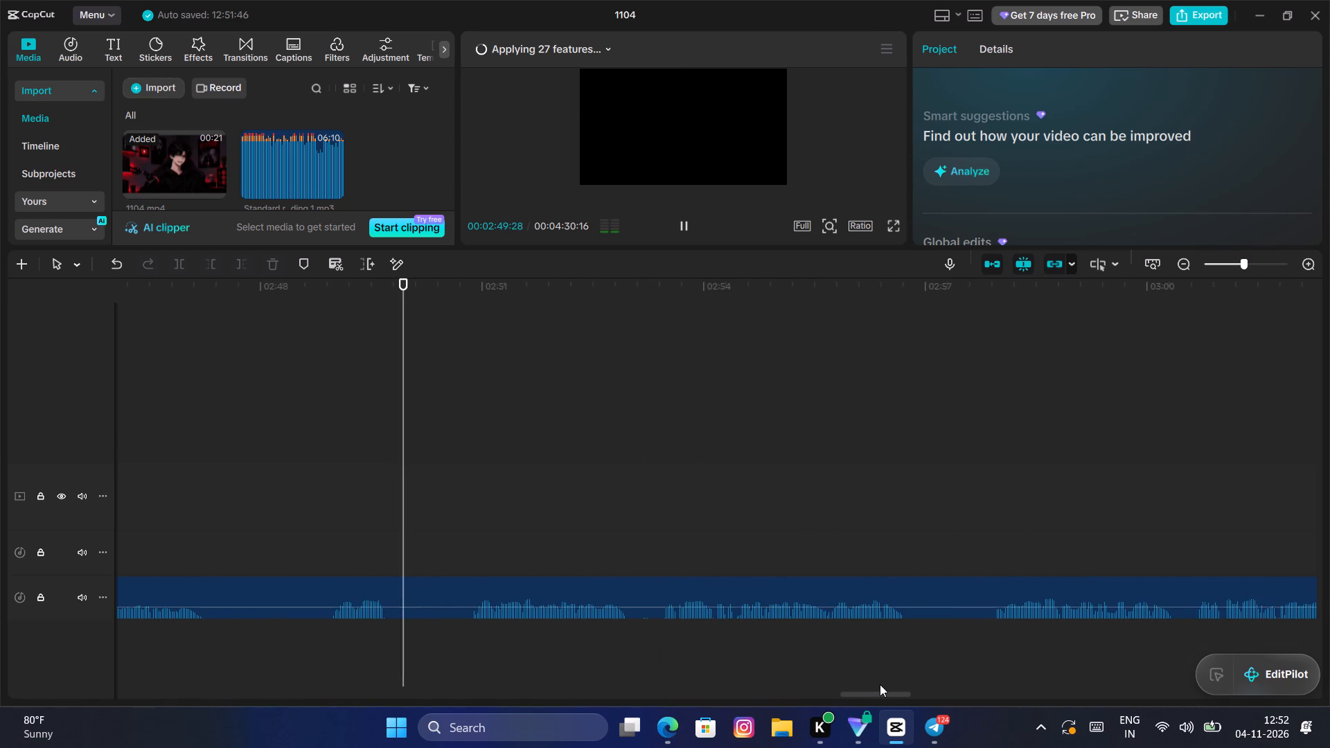
left_click_drag(880, 684, 895, 684)
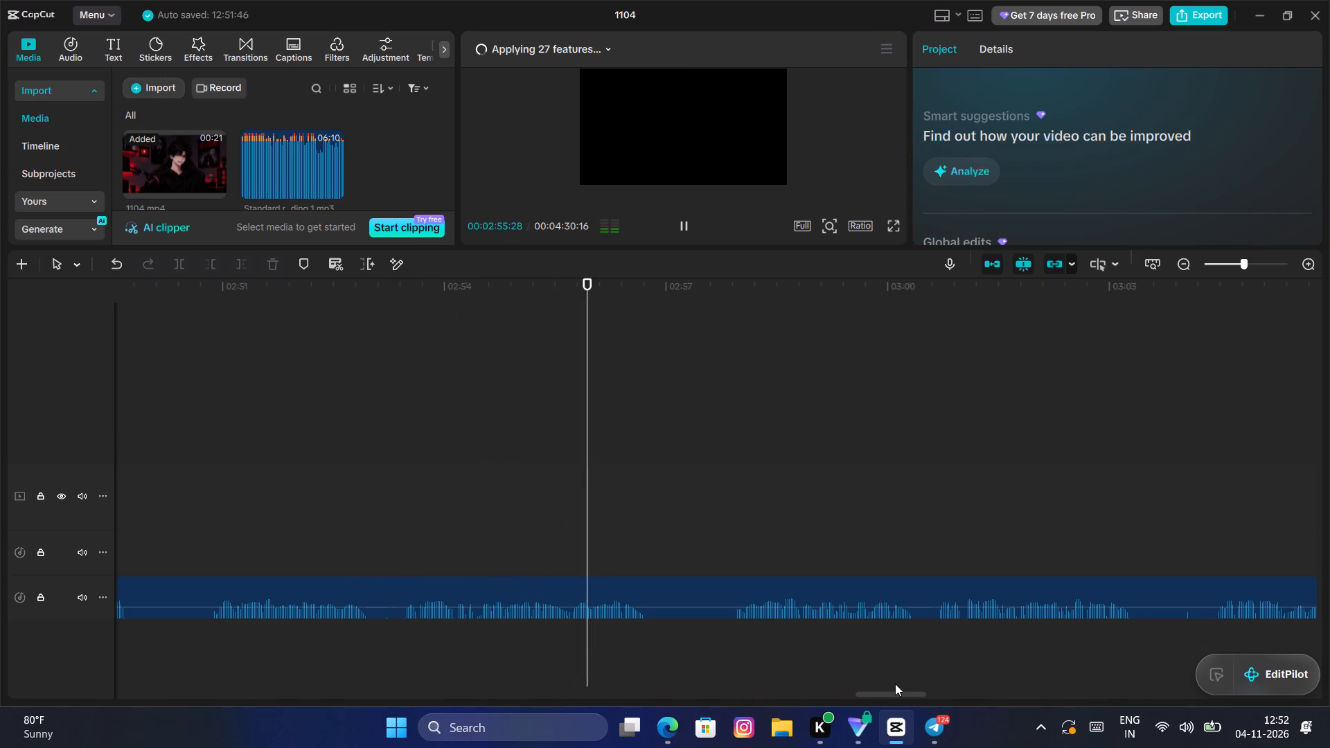
left_click_drag(895, 684, 897, 683)
key("space")
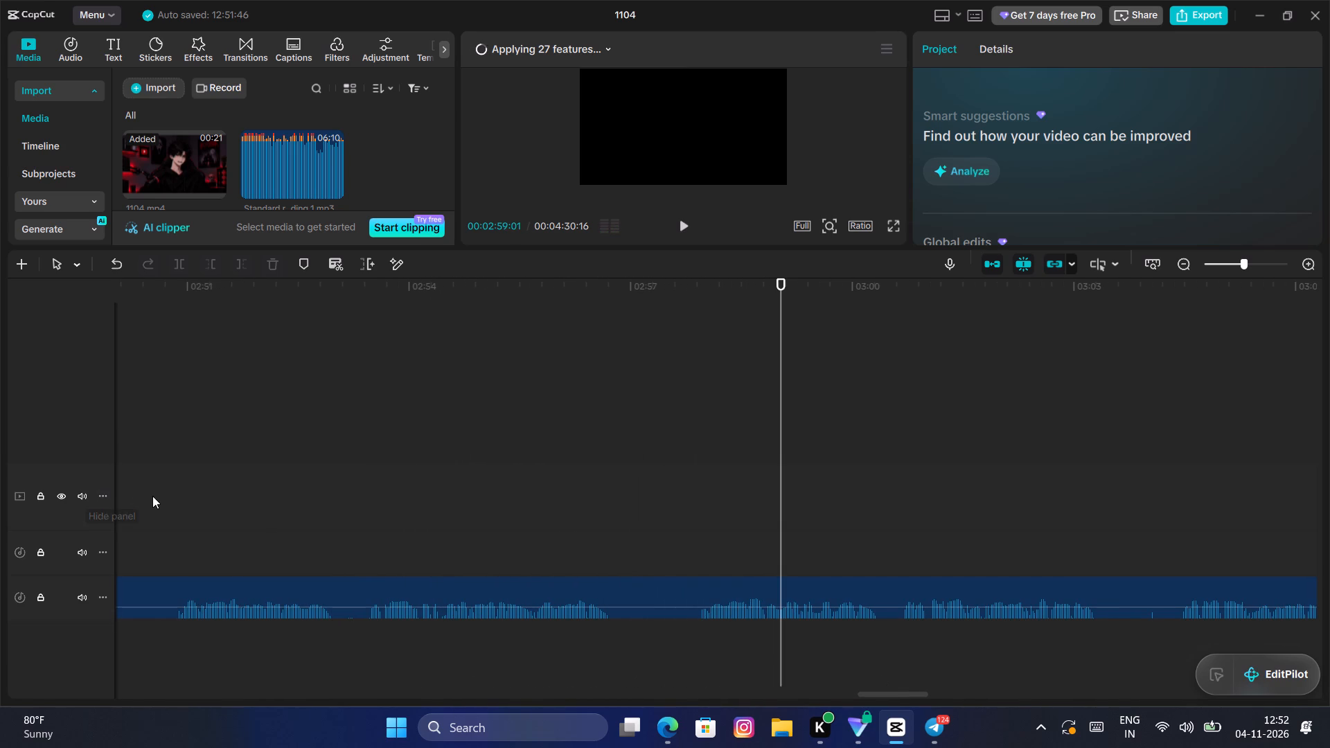
double_click(154, 496)
key("space")
key("space")
left_click(178, 514)
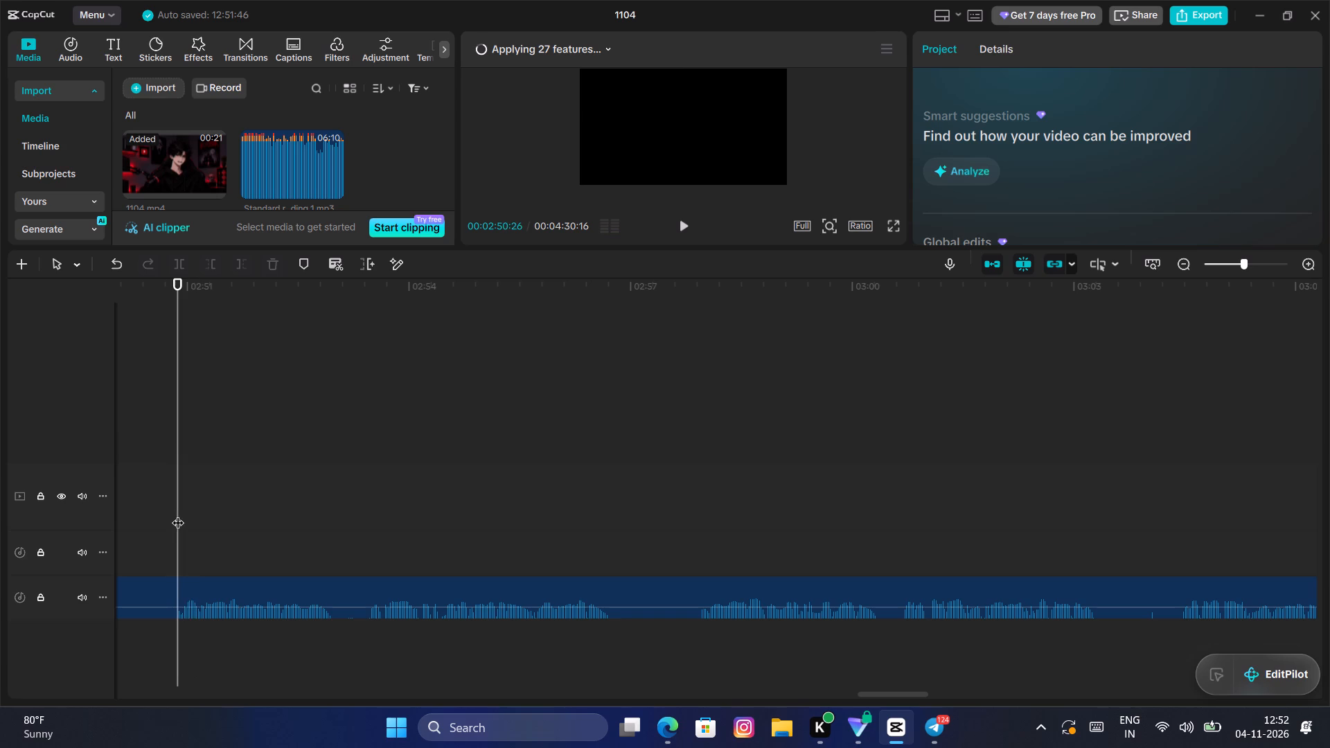
left_click(176, 586)
key("q")
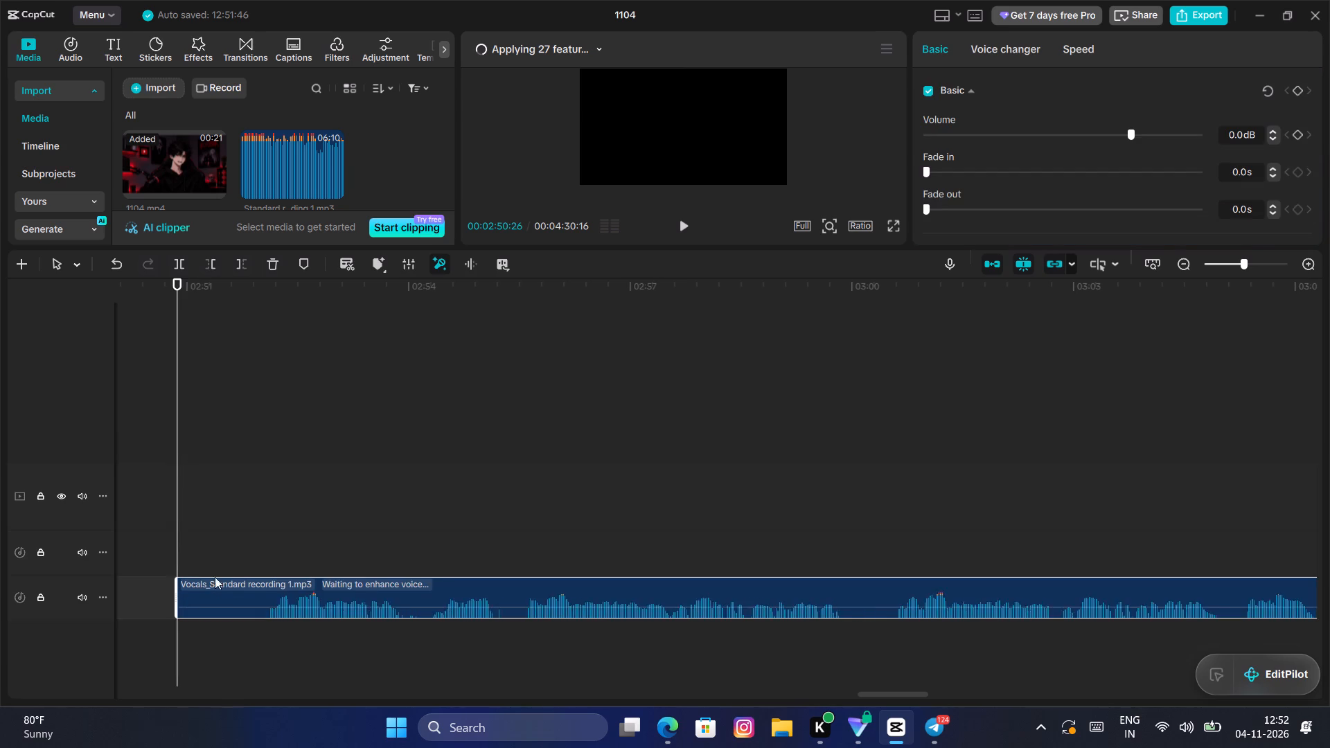
Move the trimmed forty-eighth Vocals clip onto the upper audio track, directly against the end of the forty-seventh clip.
left_click_drag(263, 591, 0, 633)
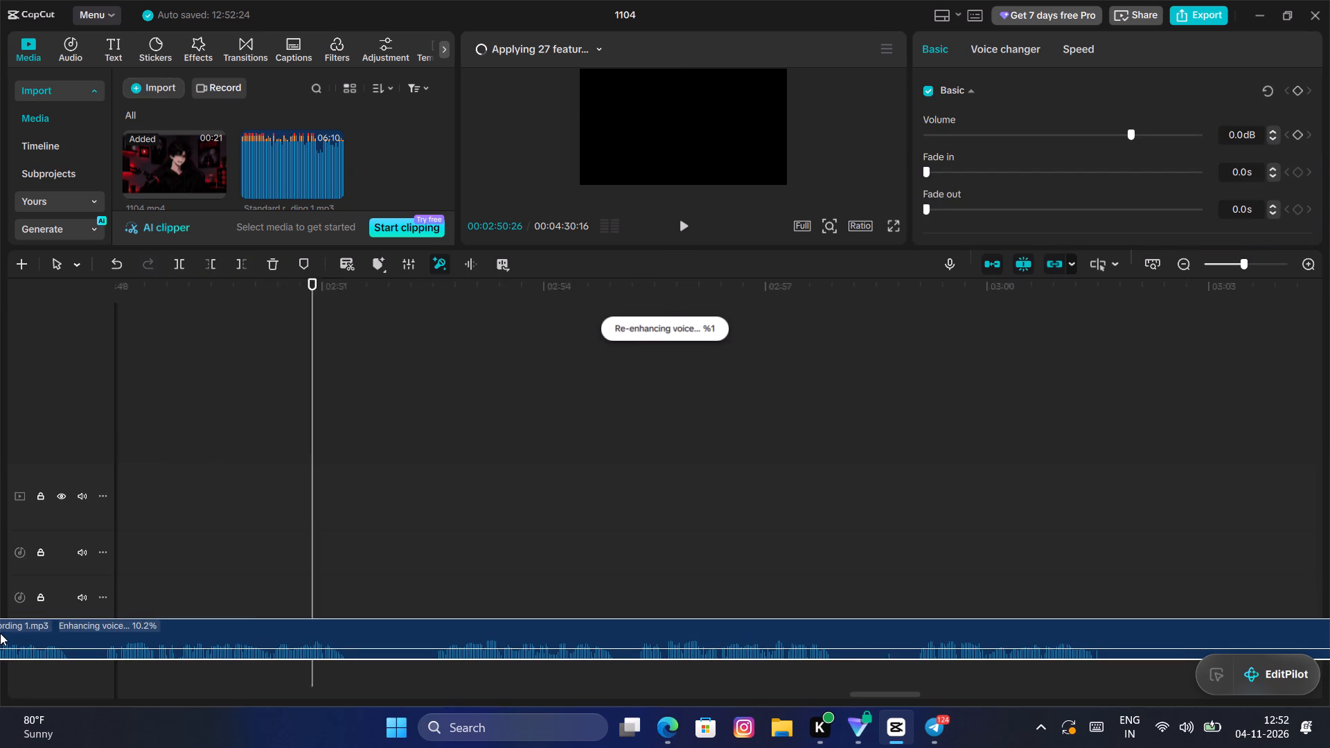
left_click_drag(0, 633, 62, 616)
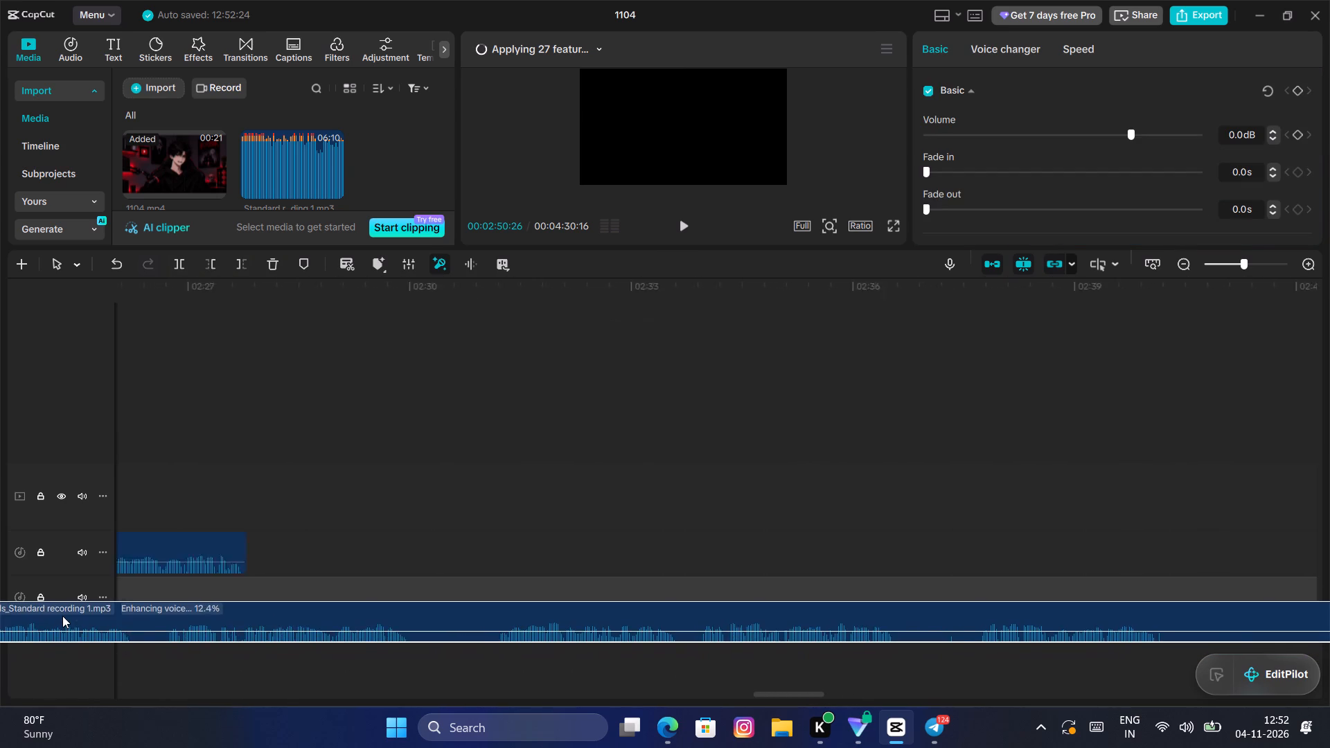
left_click_drag(62, 616, 786, 555)
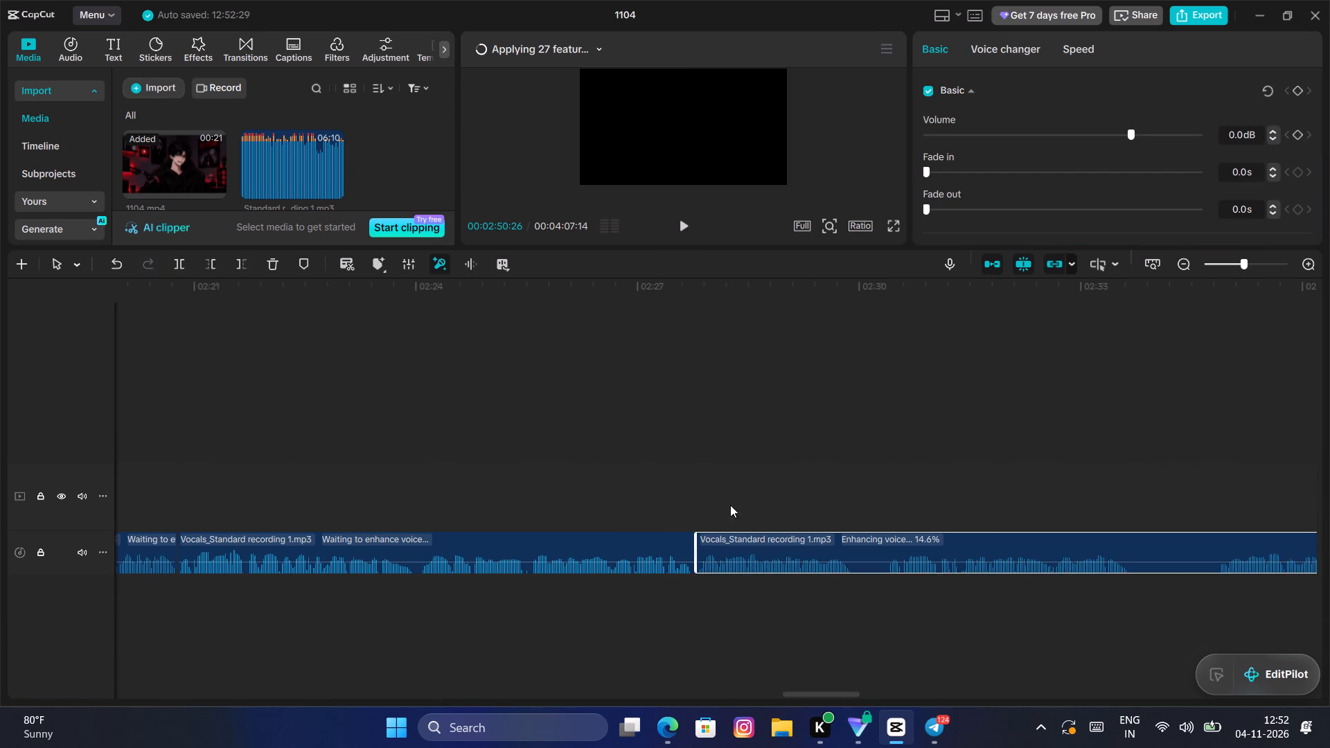
Play back the forty-eighth Vocals clip and split it at 00:02:29:26, at the start of the next pause.
left_click(671, 491)
key("space")
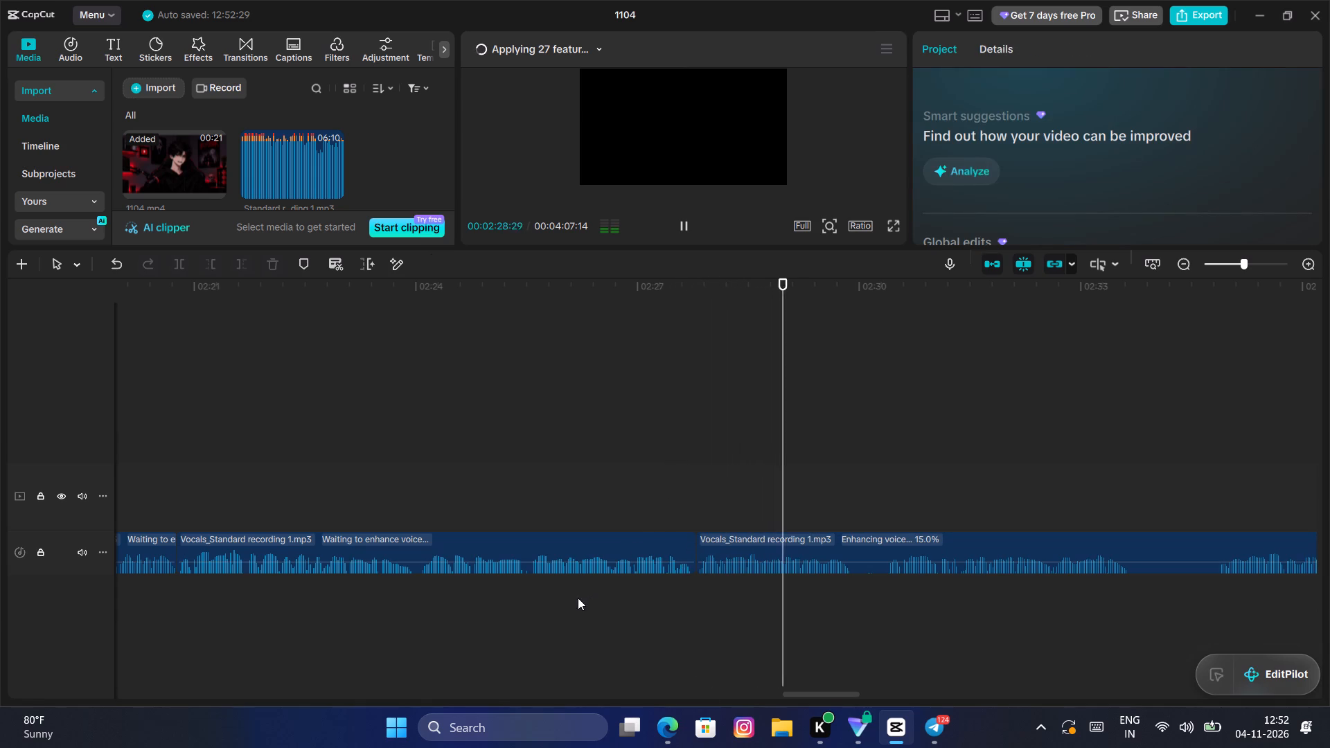
left_click_drag(819, 697, 833, 695)
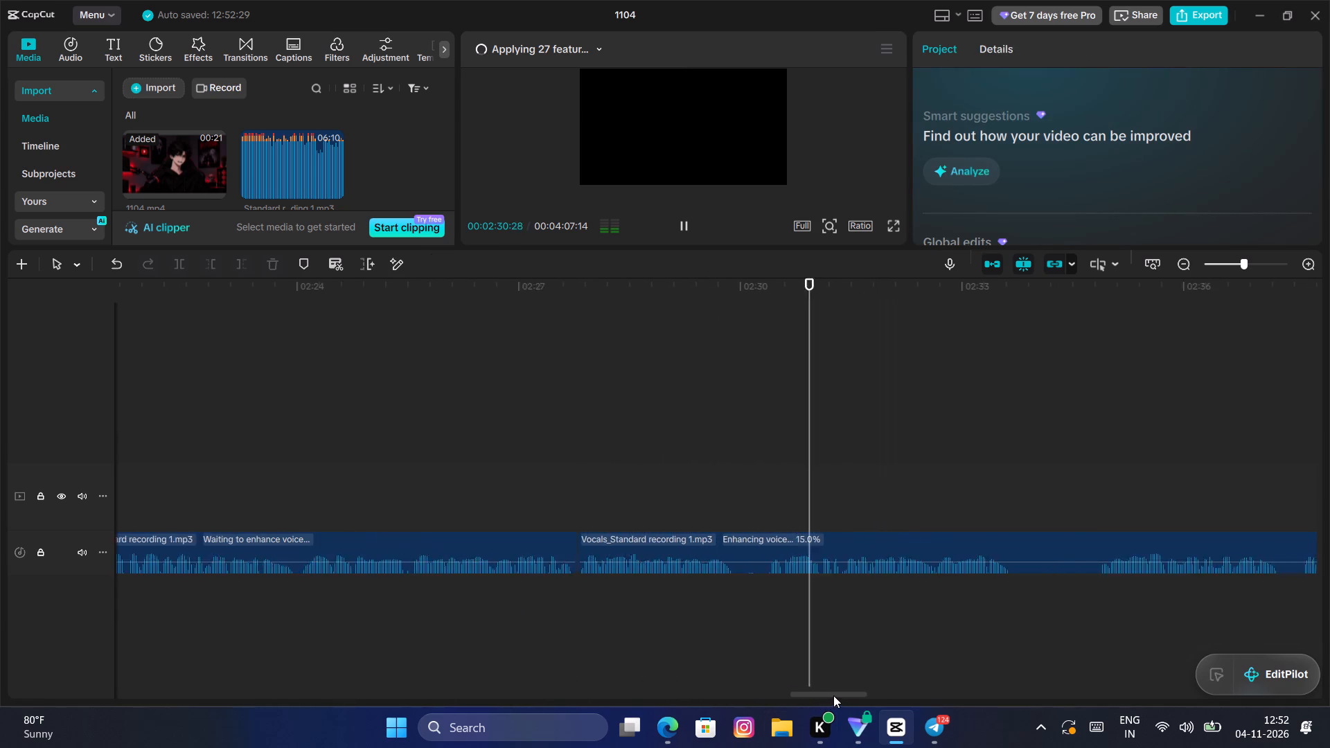
left_click_drag(833, 695, 835, 695)
key("space")
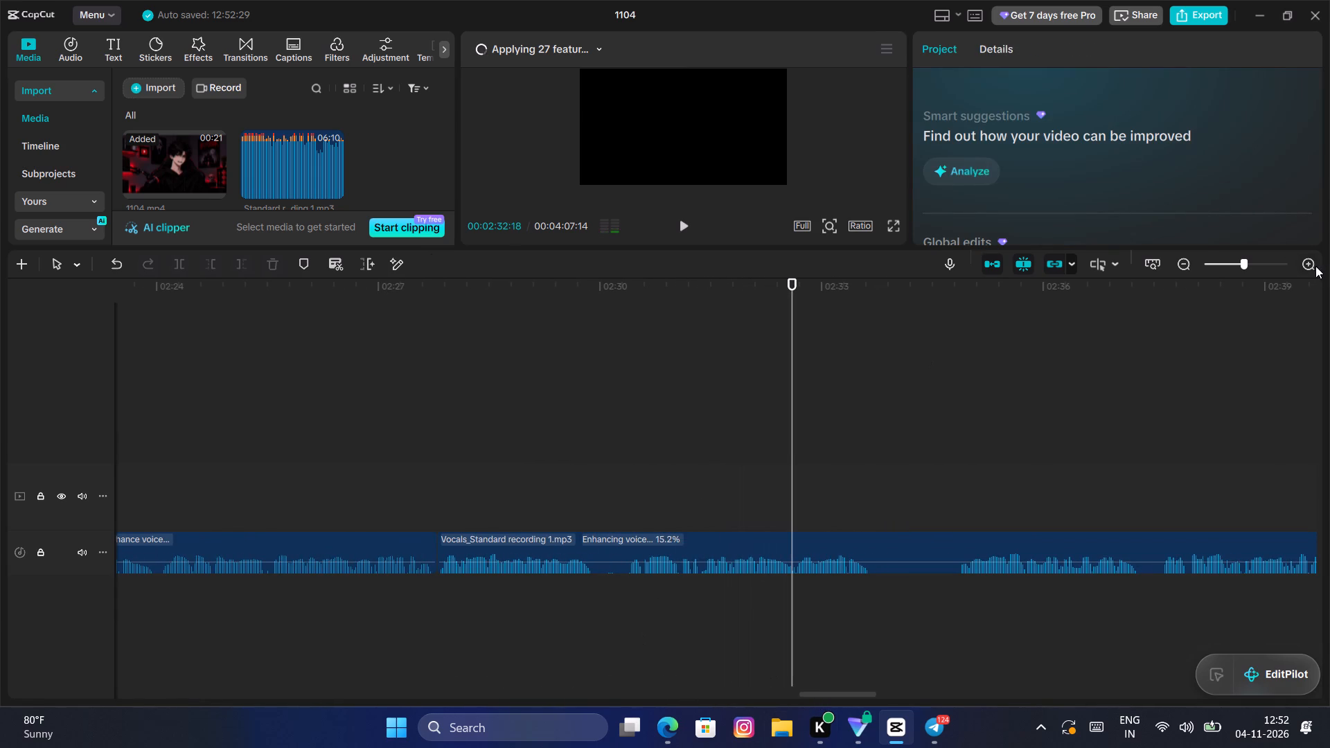
left_click(1315, 267)
left_click(1315, 267)
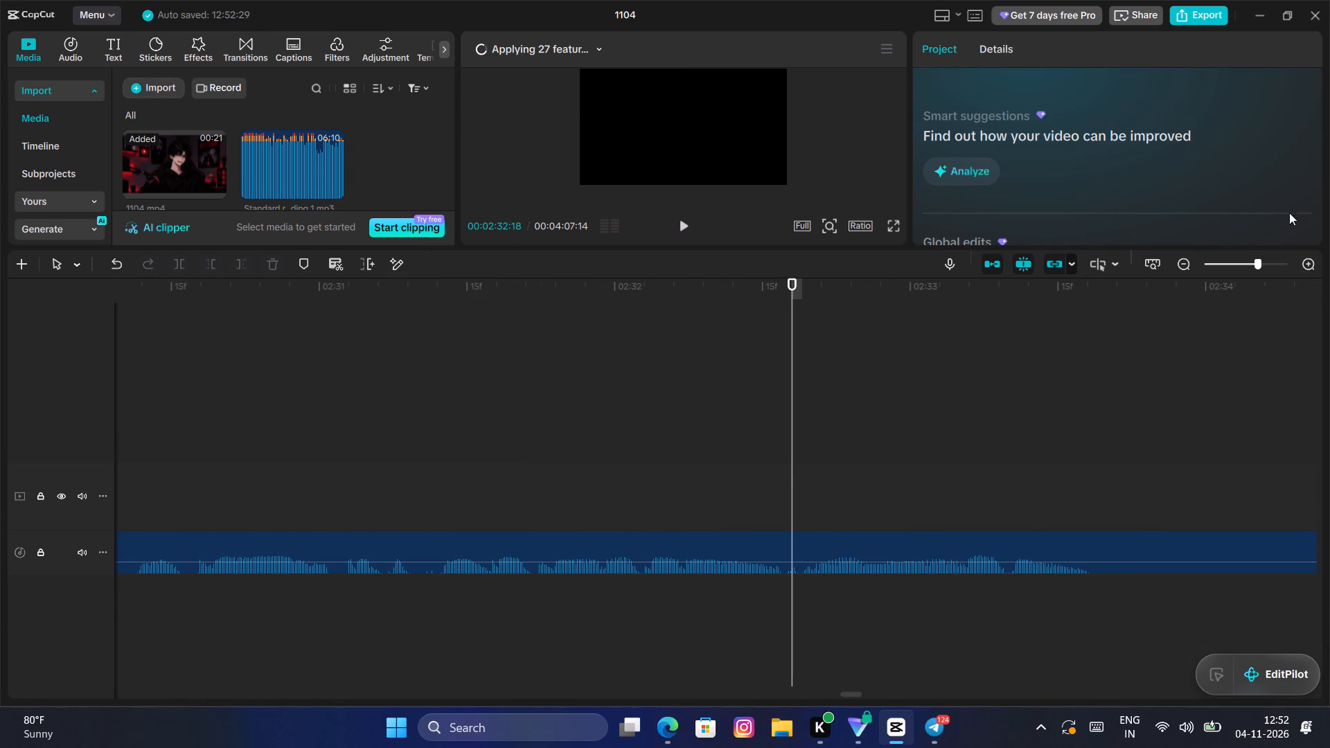
left_click(1189, 267)
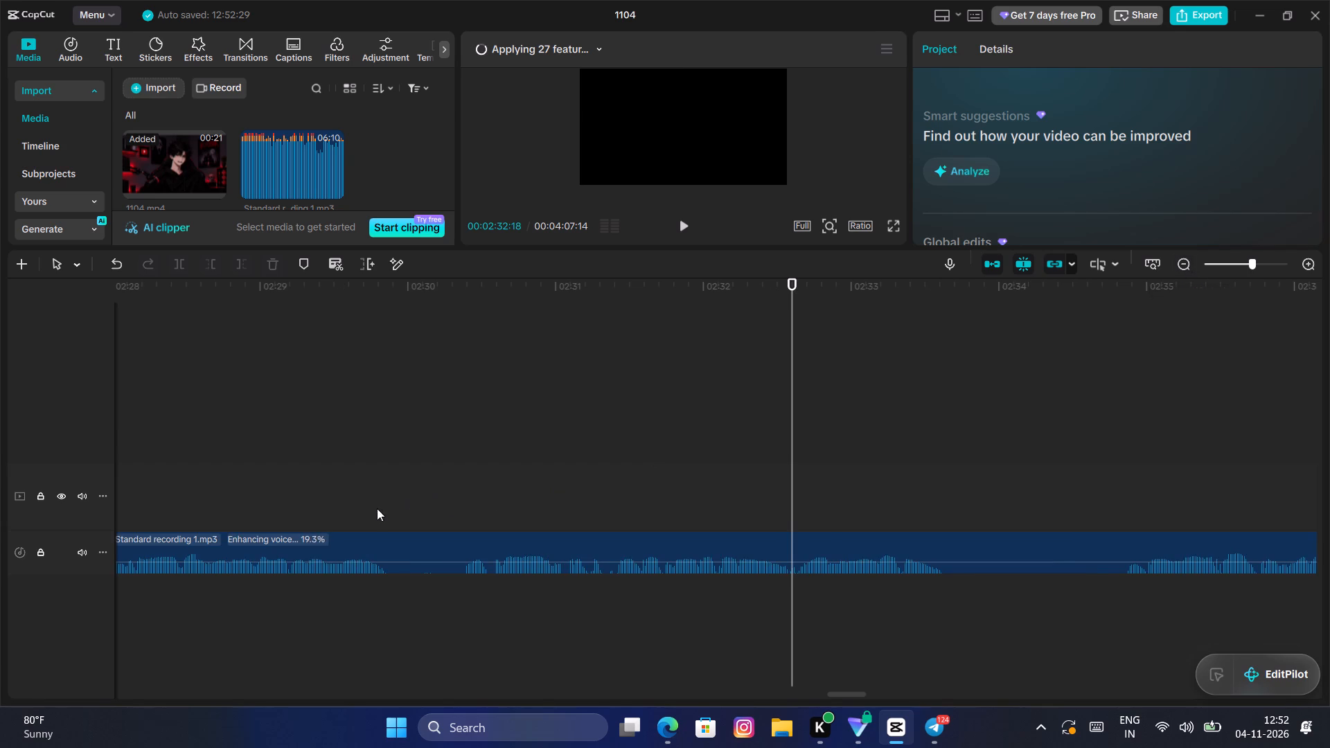
left_click(409, 498)
left_click_drag(401, 499, 380, 517)
left_click(380, 517)
left_click(384, 509)
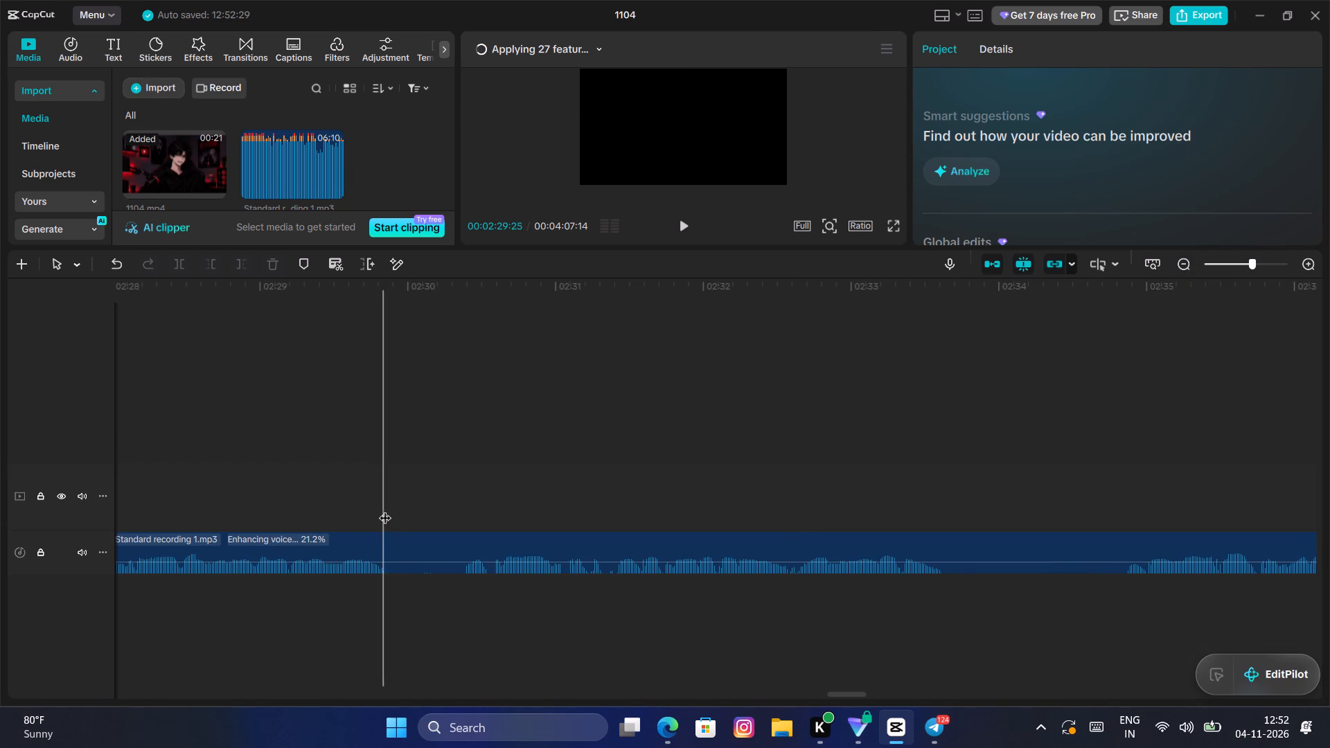
left_click(391, 545)
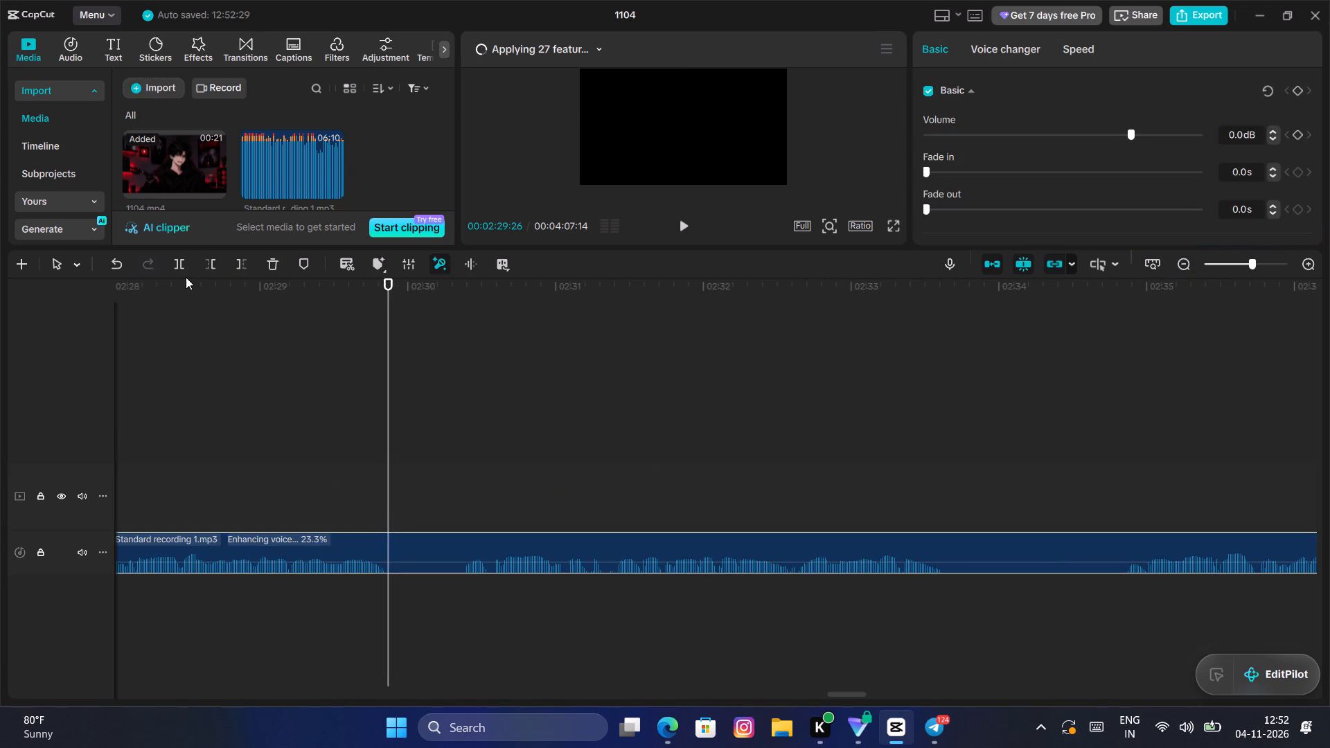
left_click(181, 272)
Trim the forty-ninth Vocals clip's opening pause up to 00:02:30:11 and close the gap to the preceding clip.
left_click_drag(392, 423, 452, 440)
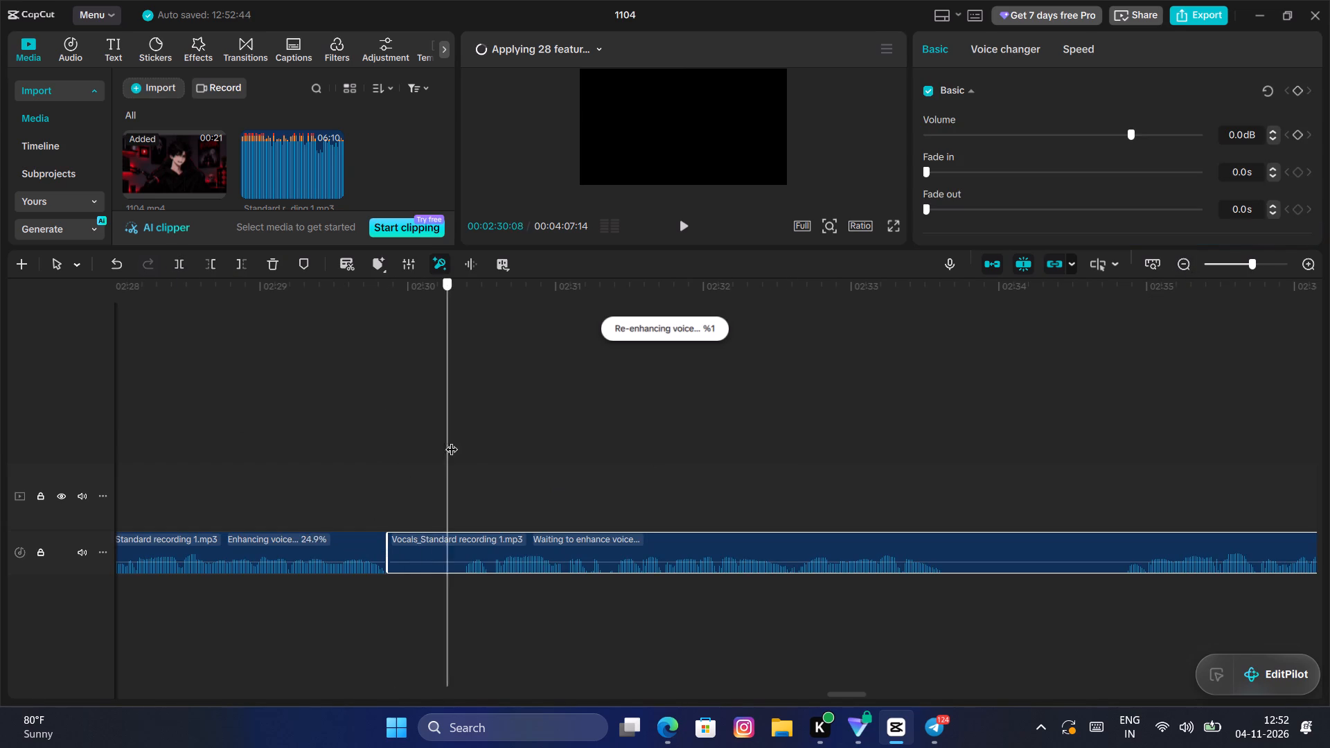
left_click_drag(452, 440, 464, 444)
key("q")
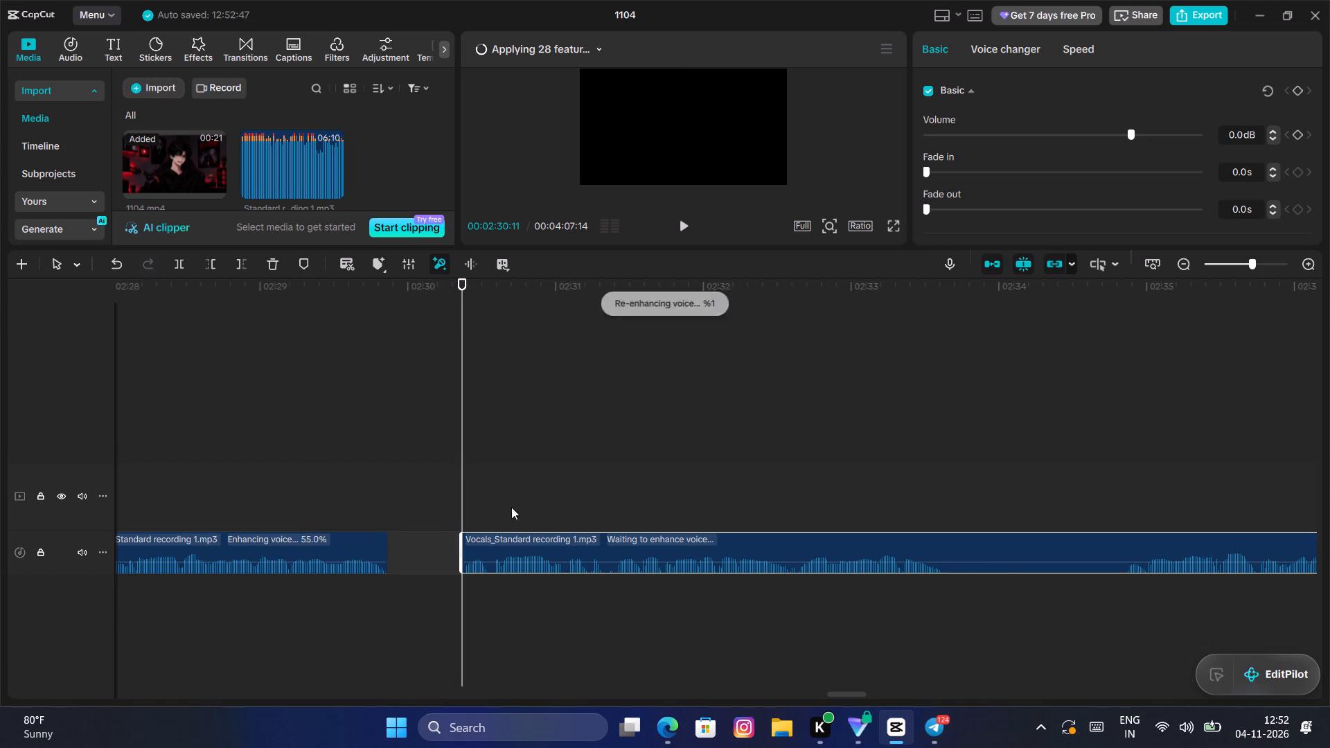
left_click_drag(510, 546, 438, 549)
Play back the forty-ninth Vocals clip and split it at 00:02:33:04, where its speech ends.
left_click(331, 479)
key("space")
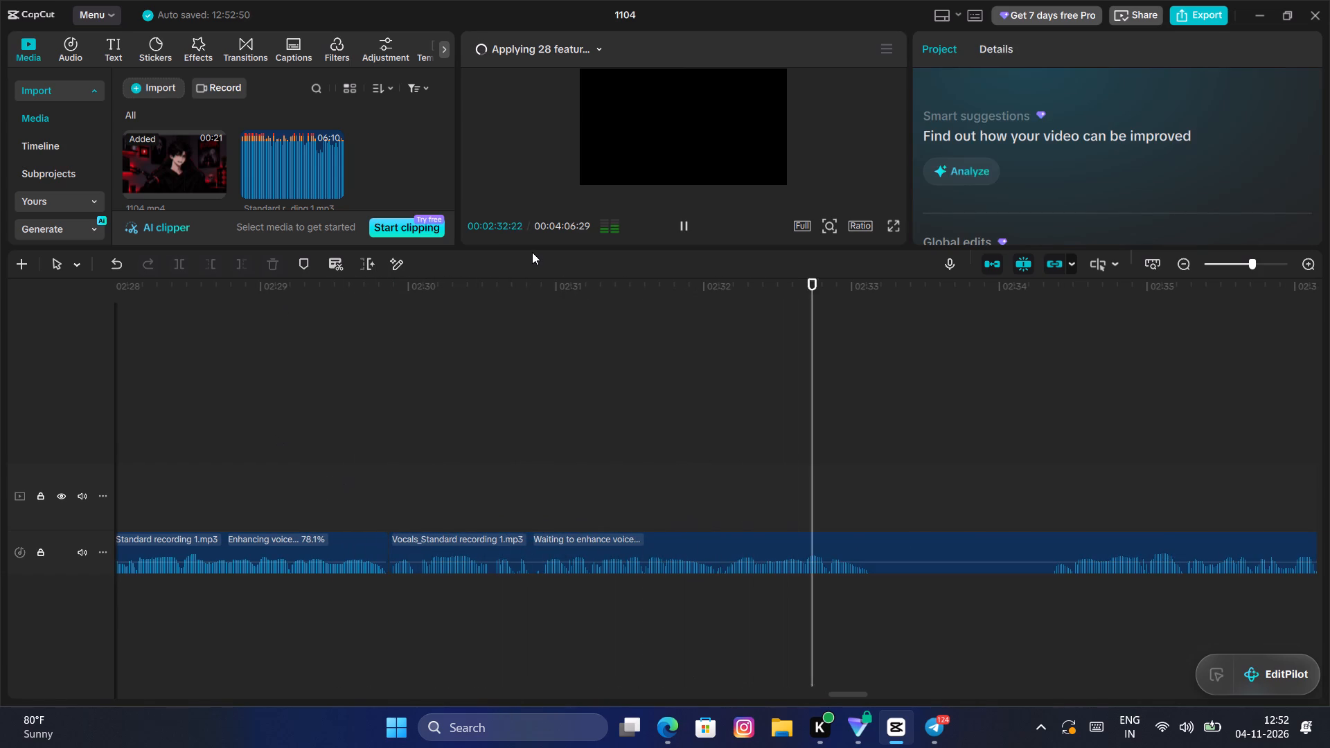
key("space")
left_click(854, 571)
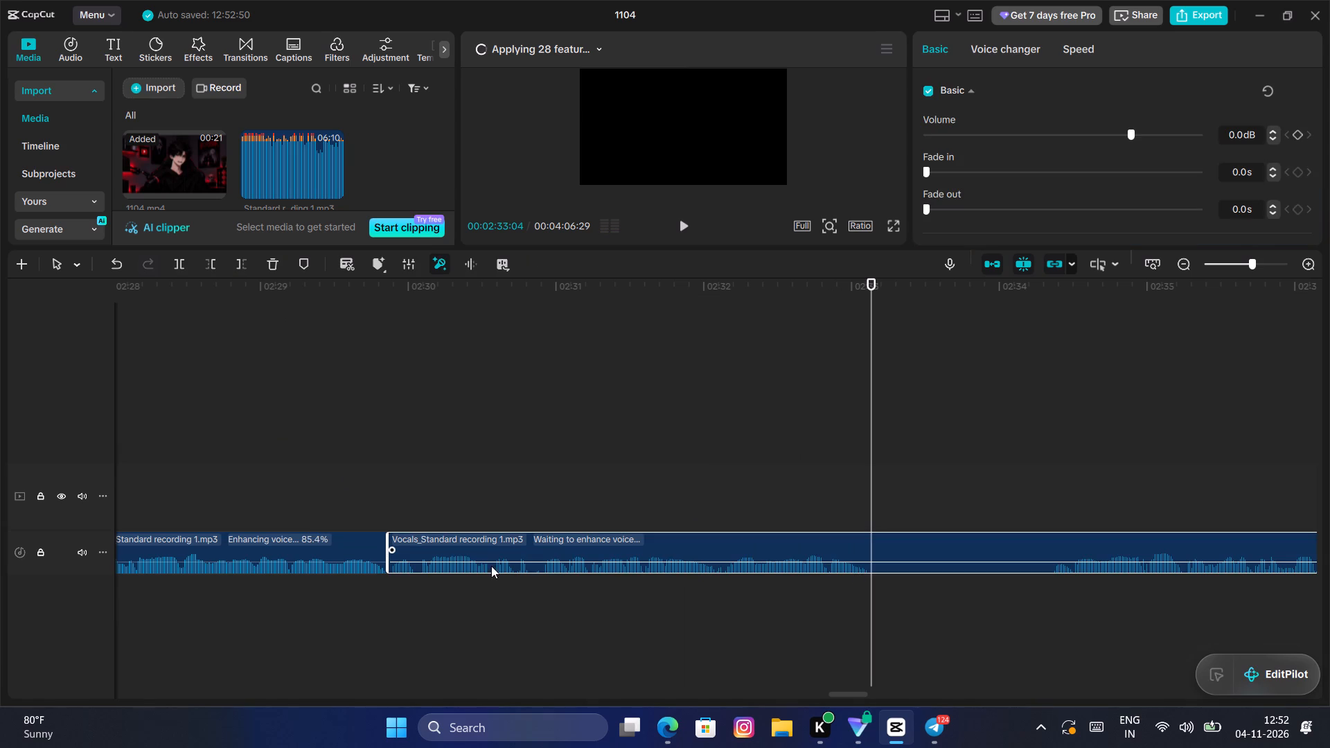
left_click(184, 267)
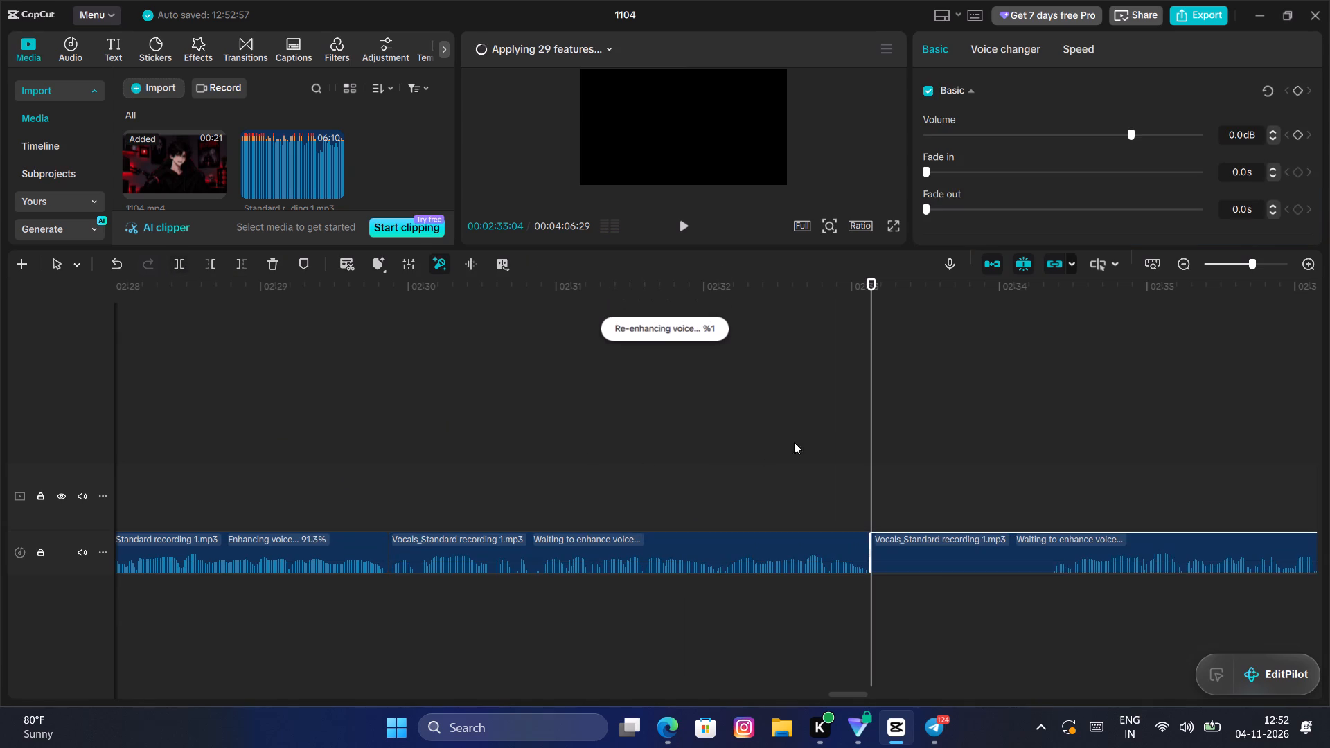
Trim the fiftieth Vocals clip's opening pause up to 00:02:34:11 and close the gap to the preceding clip.
left_click_drag(871, 442, 1049, 454)
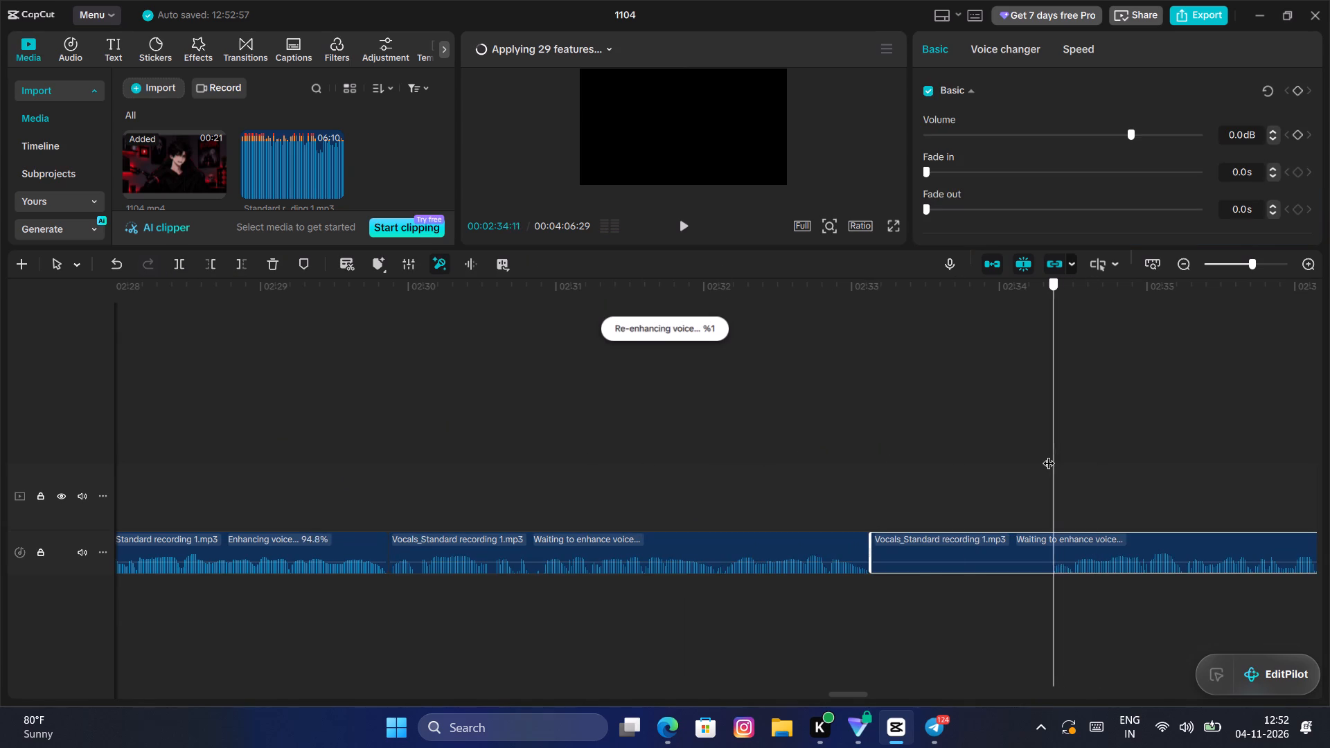
left_click_drag(1049, 454, 1054, 452)
key("q")
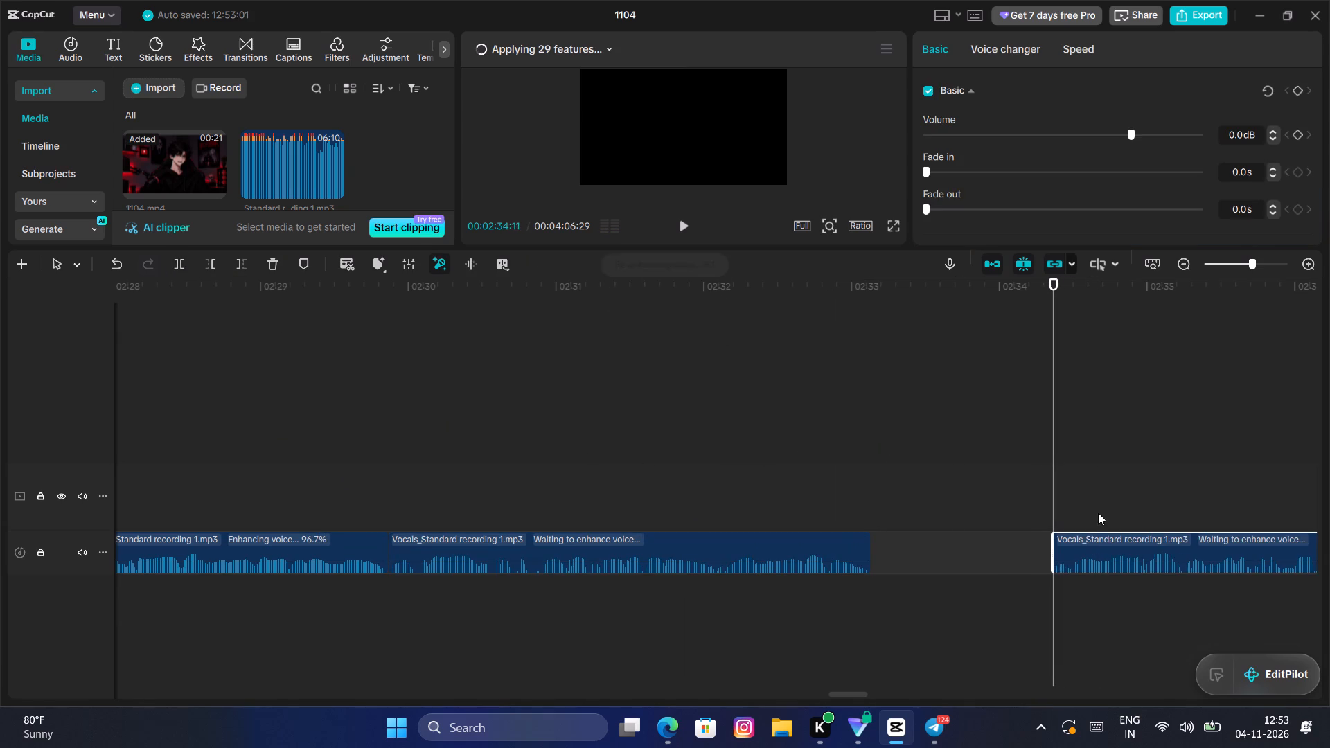
left_click_drag(1105, 546, 923, 556)
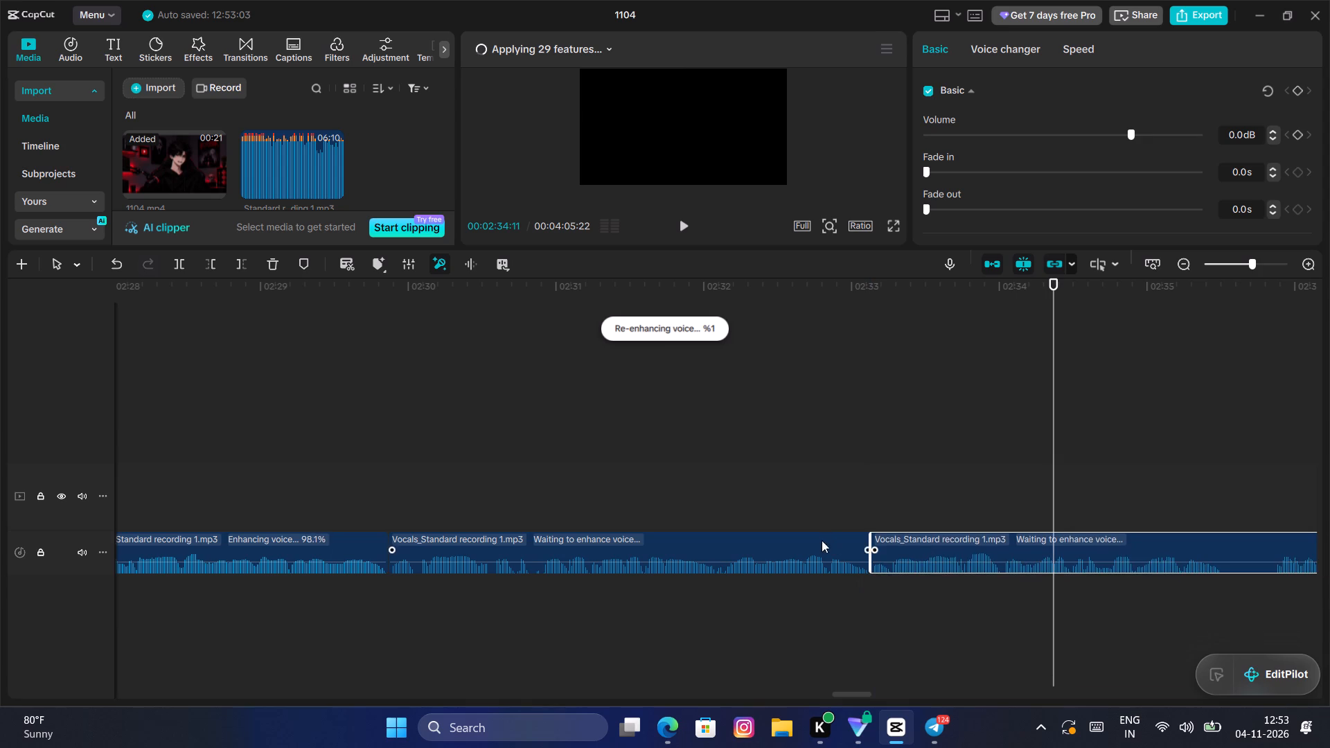
Play back the fiftieth Vocals clip and split it at 00:02:35:15, at the start of the next pause.
left_click(824, 519)
key("space")
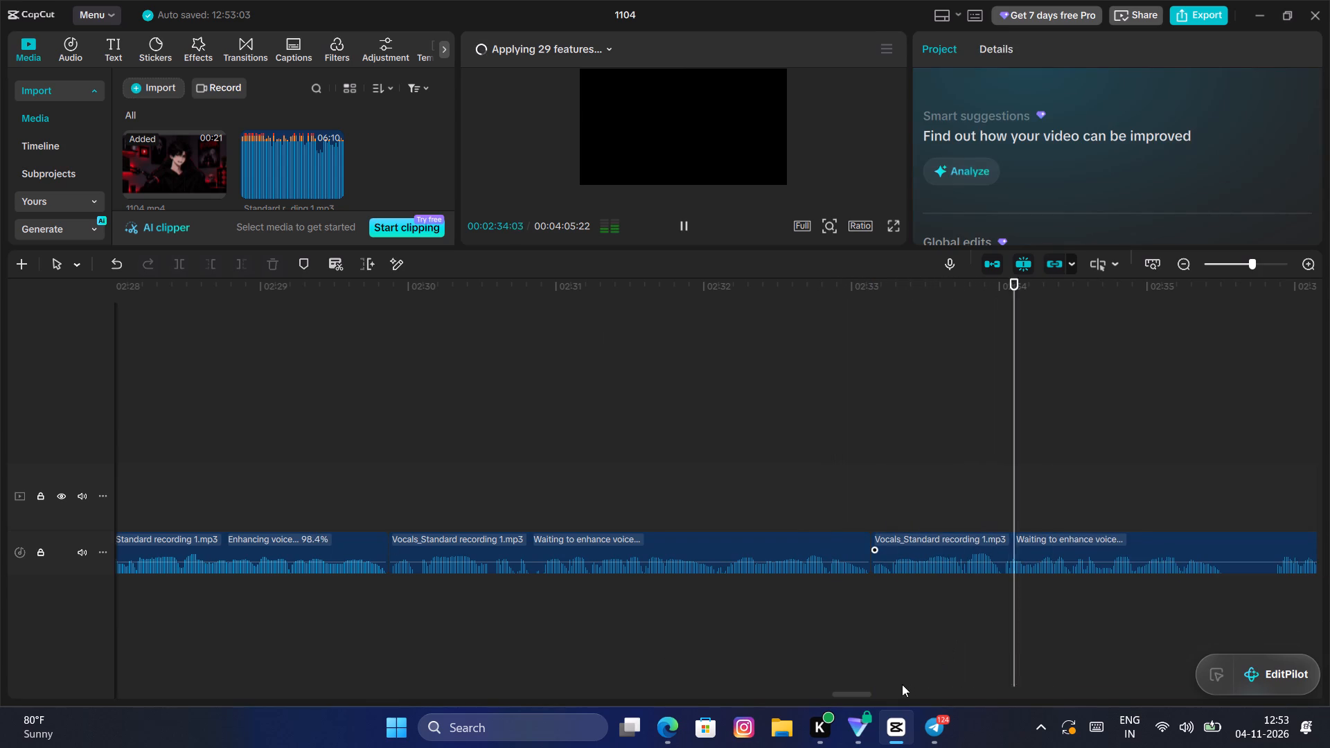
left_click(844, 690)
left_click_drag(844, 693, 855, 691)
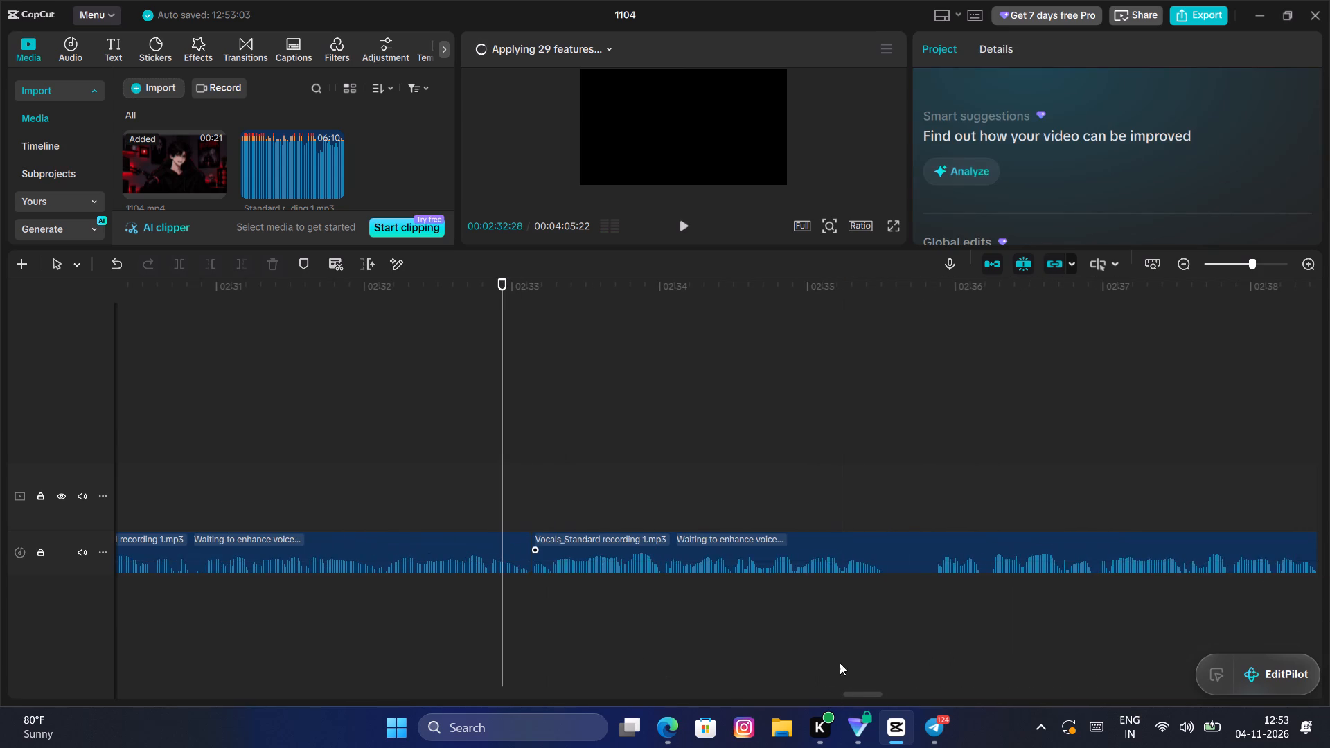
key("space")
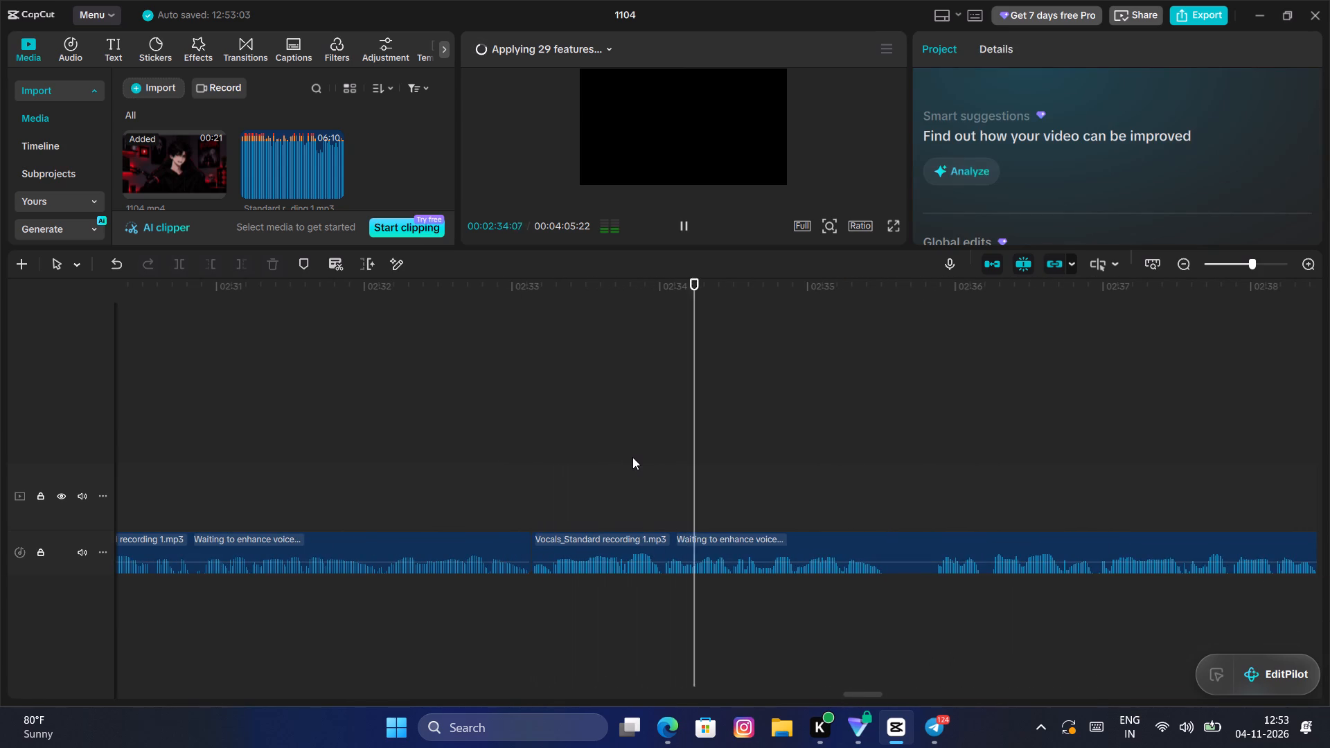
key("space")
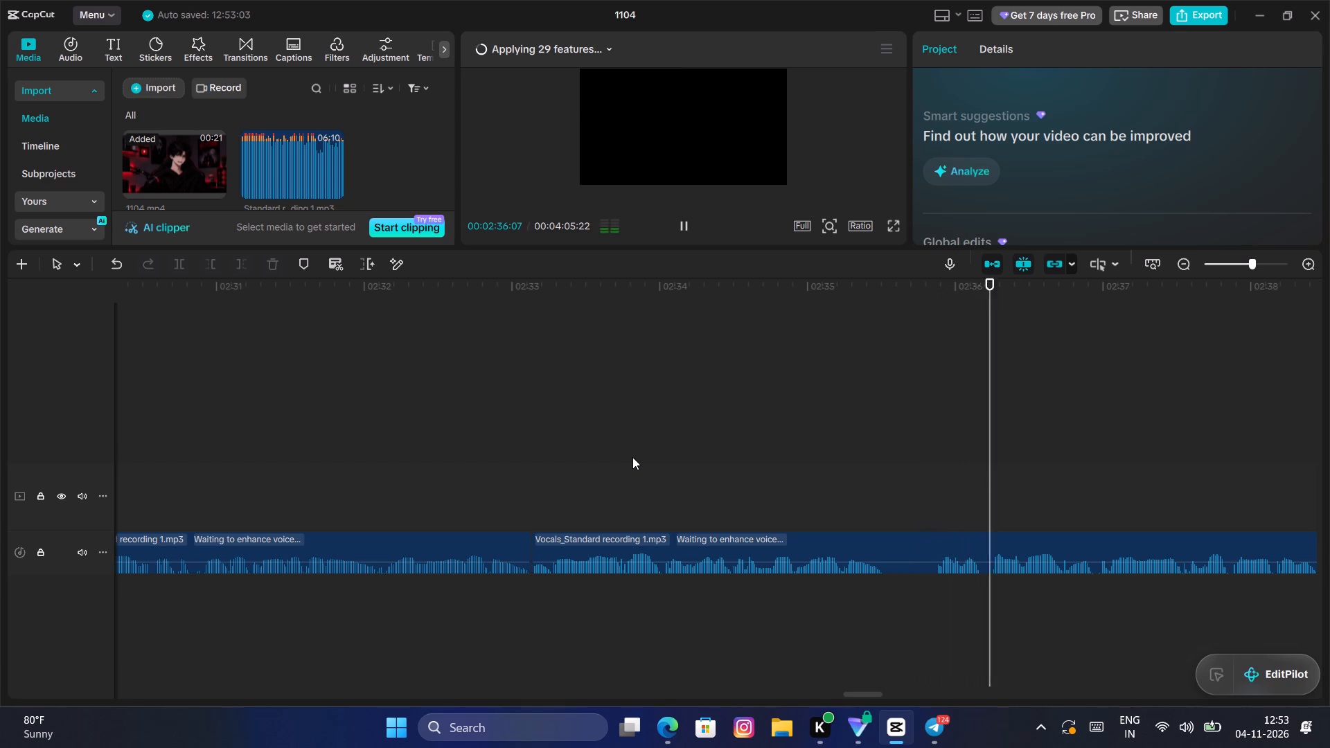
key("space")
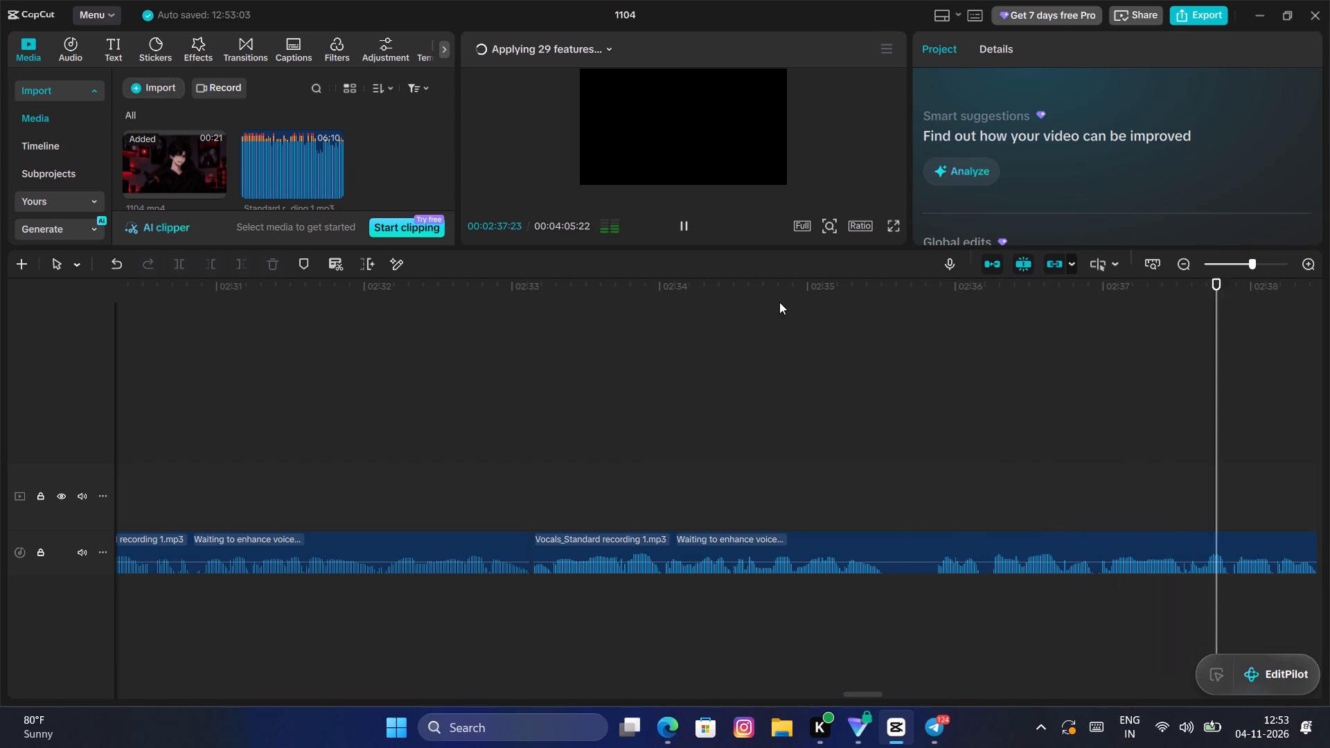
key("space")
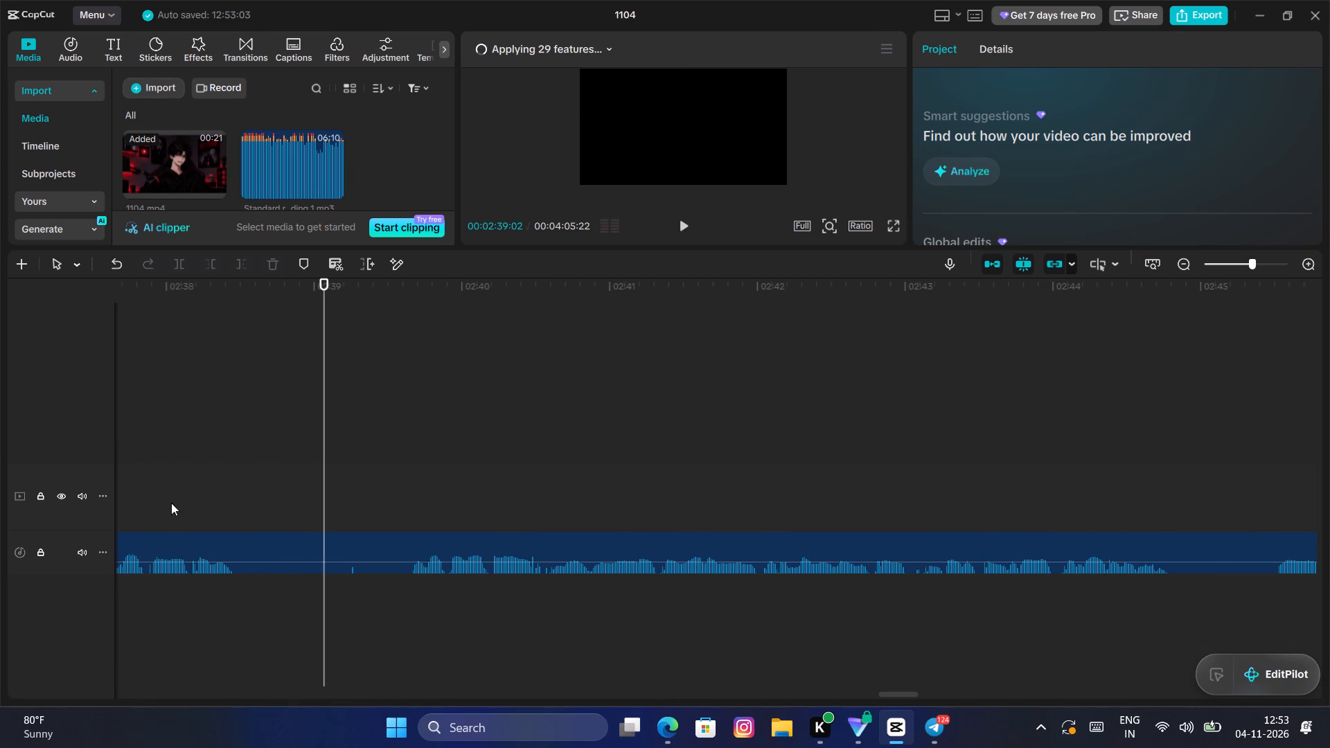
left_click(171, 503)
left_click_drag(174, 493, 644, 370)
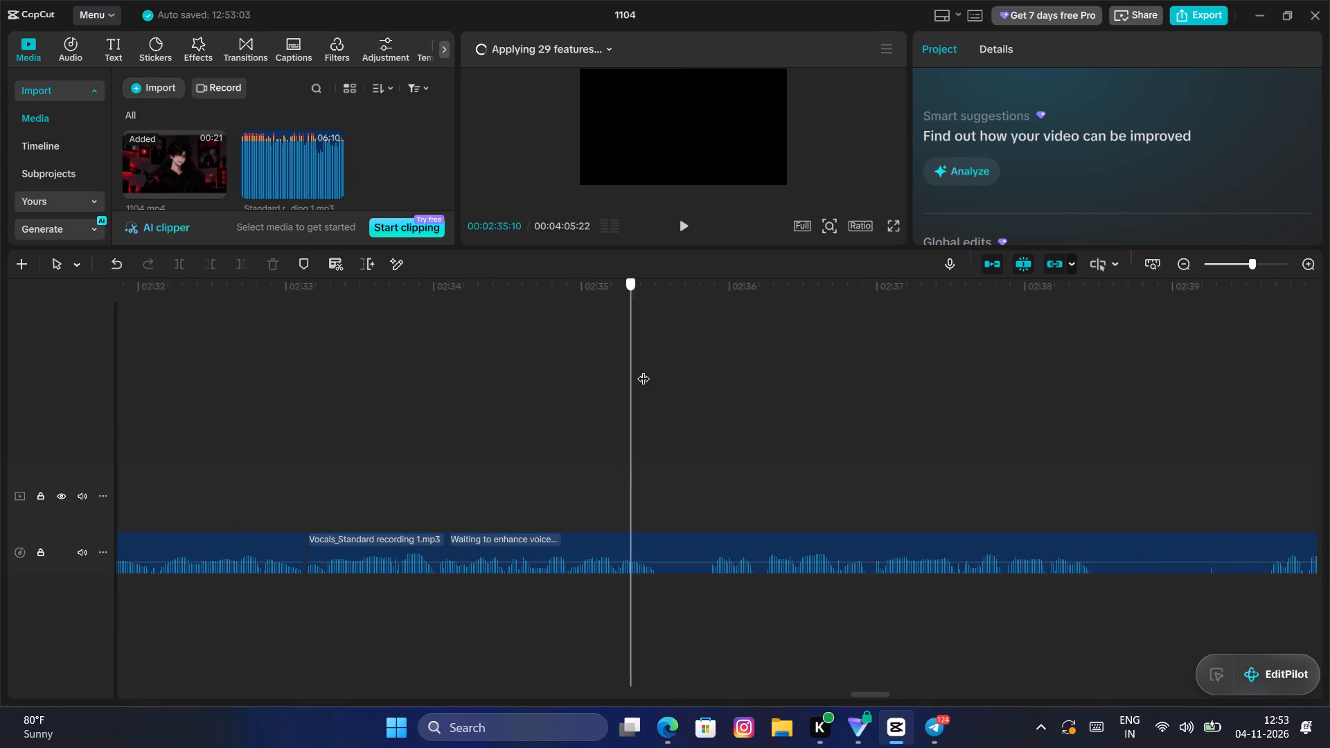
left_click_drag(644, 370, 660, 362)
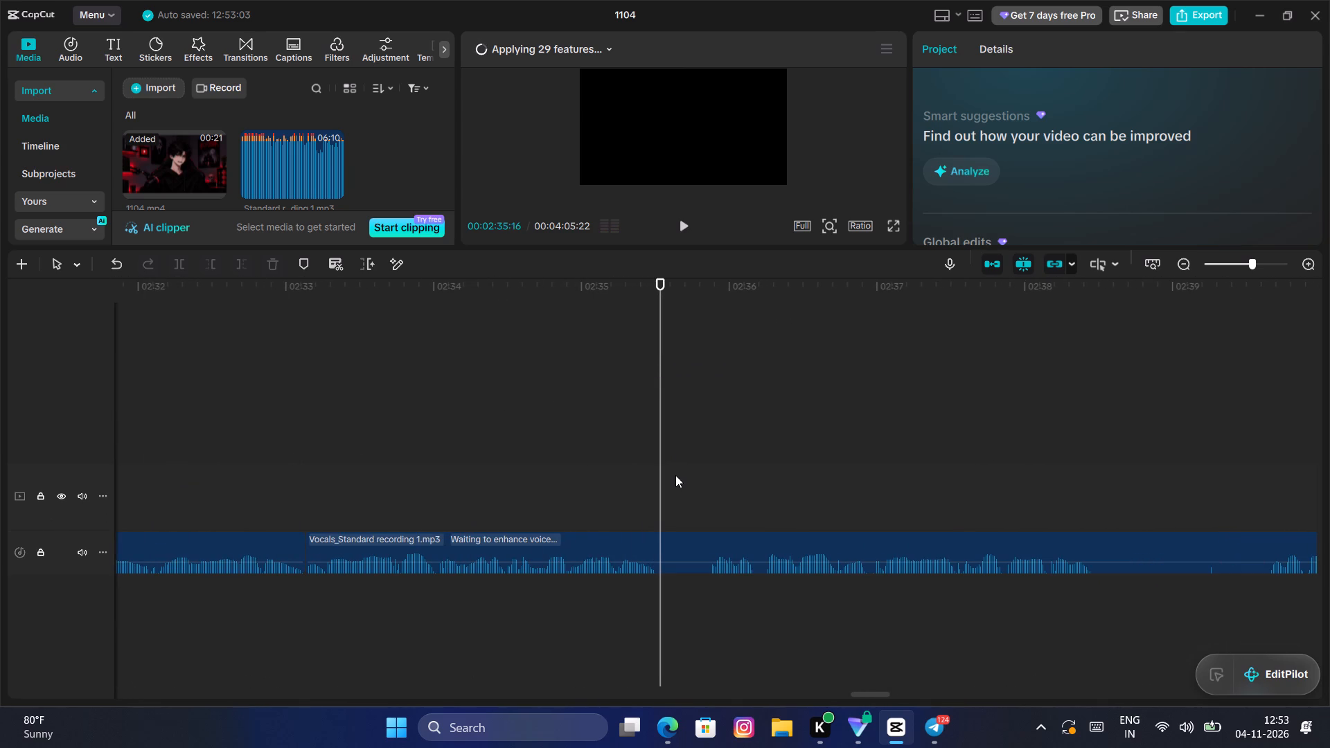
key("Left")
left_click(662, 555)
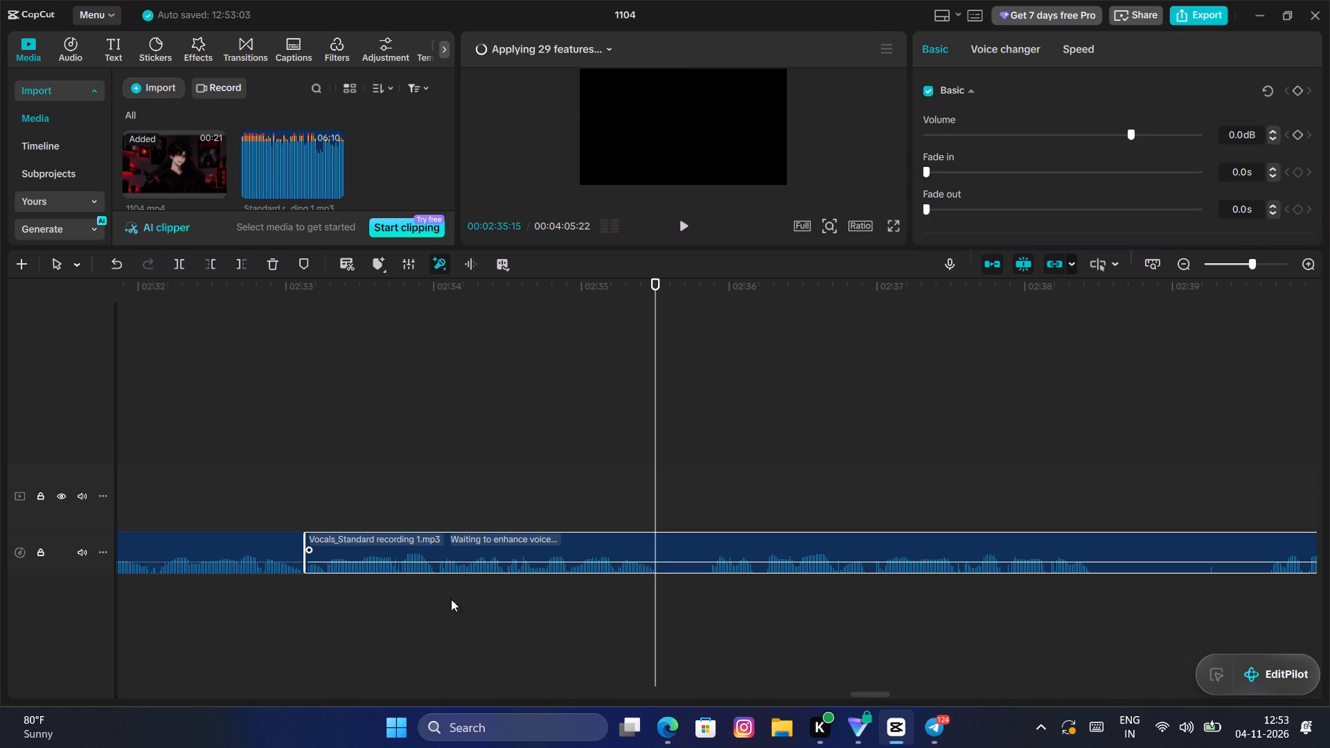
left_click(175, 260)
Trim the fifty-first Vocals clip's opening pause up to 00:02:35:26 and place it on the same track, directly against the fiftieth clip's end.
left_click_drag(659, 401, 720, 391)
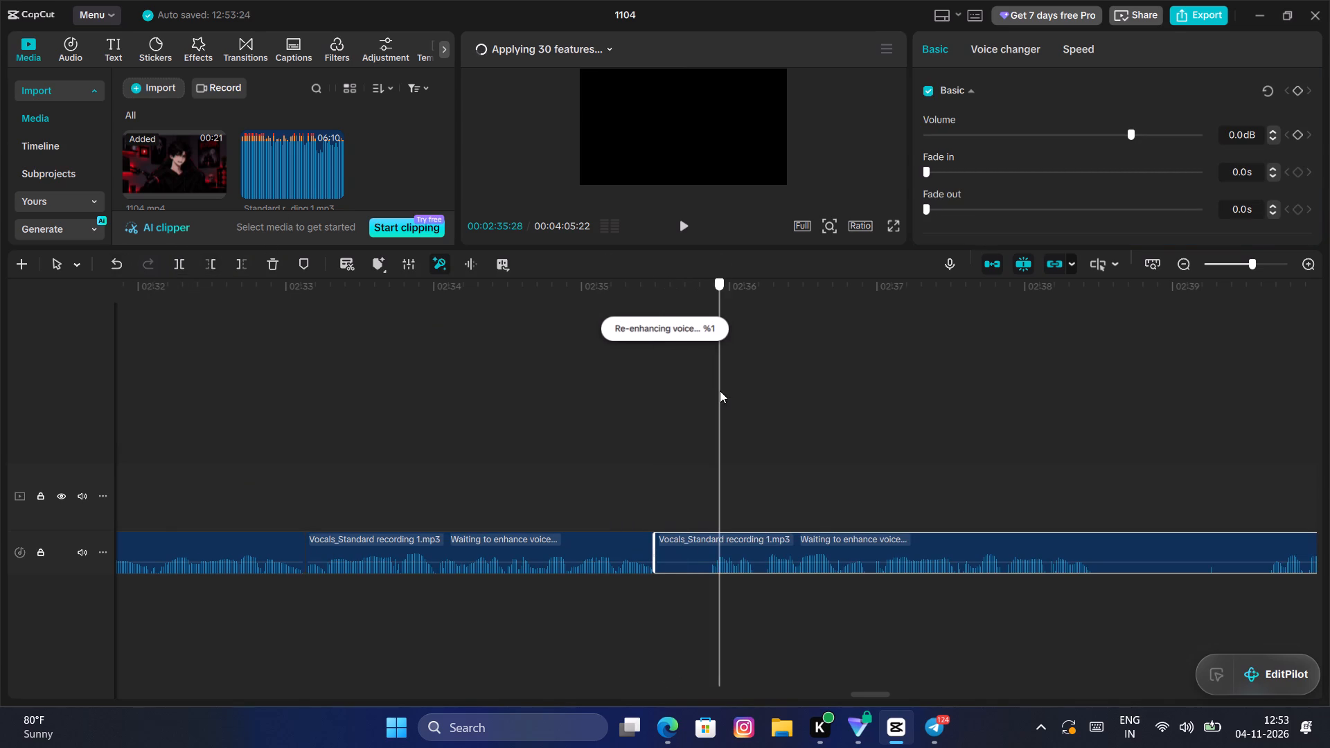
left_click_drag(720, 391, 710, 397)
key("q")
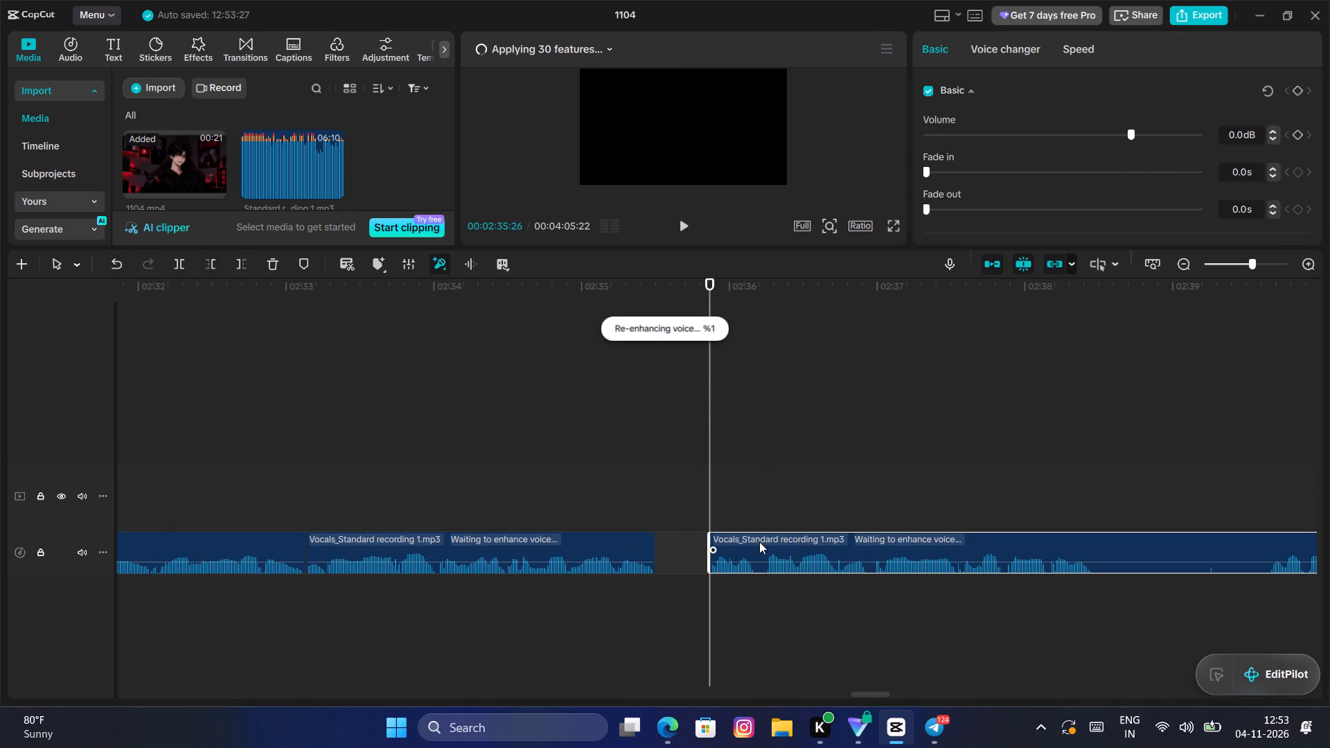
left_click_drag(759, 542, 705, 549)
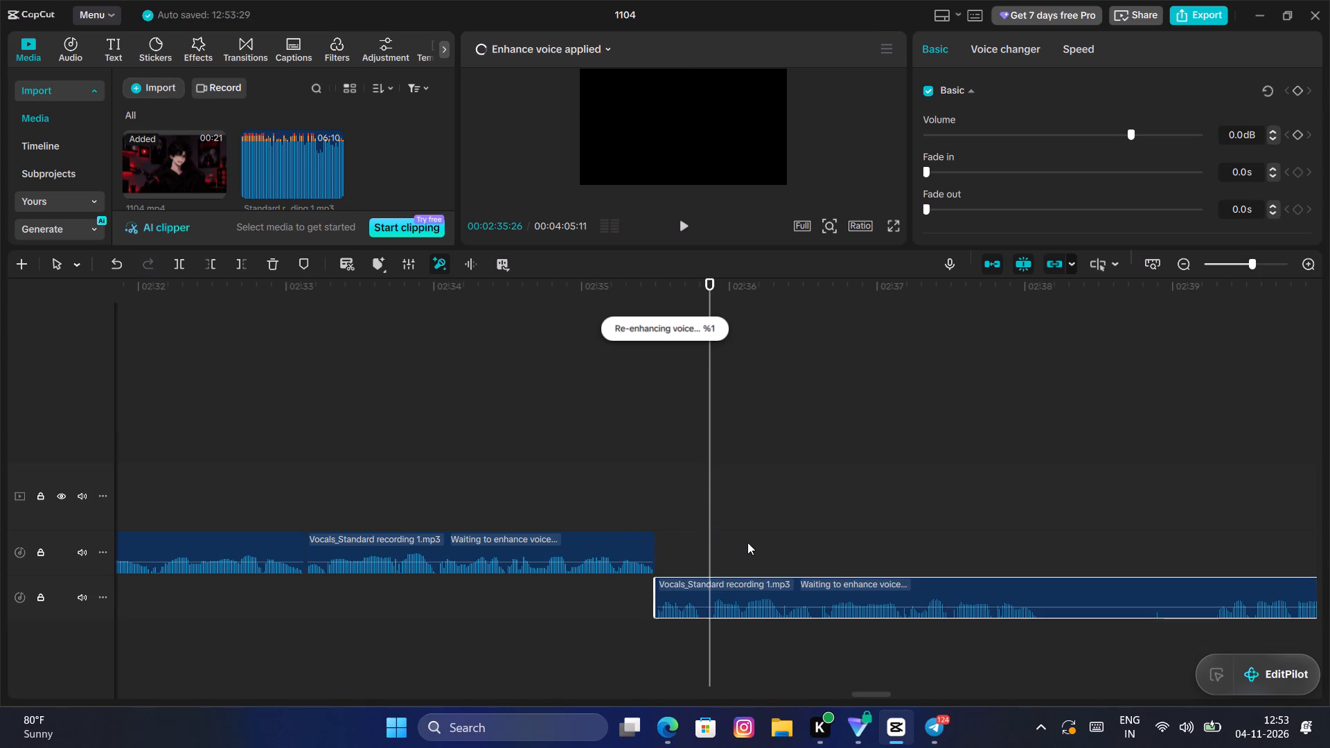
left_click_drag(697, 587, 693, 556)
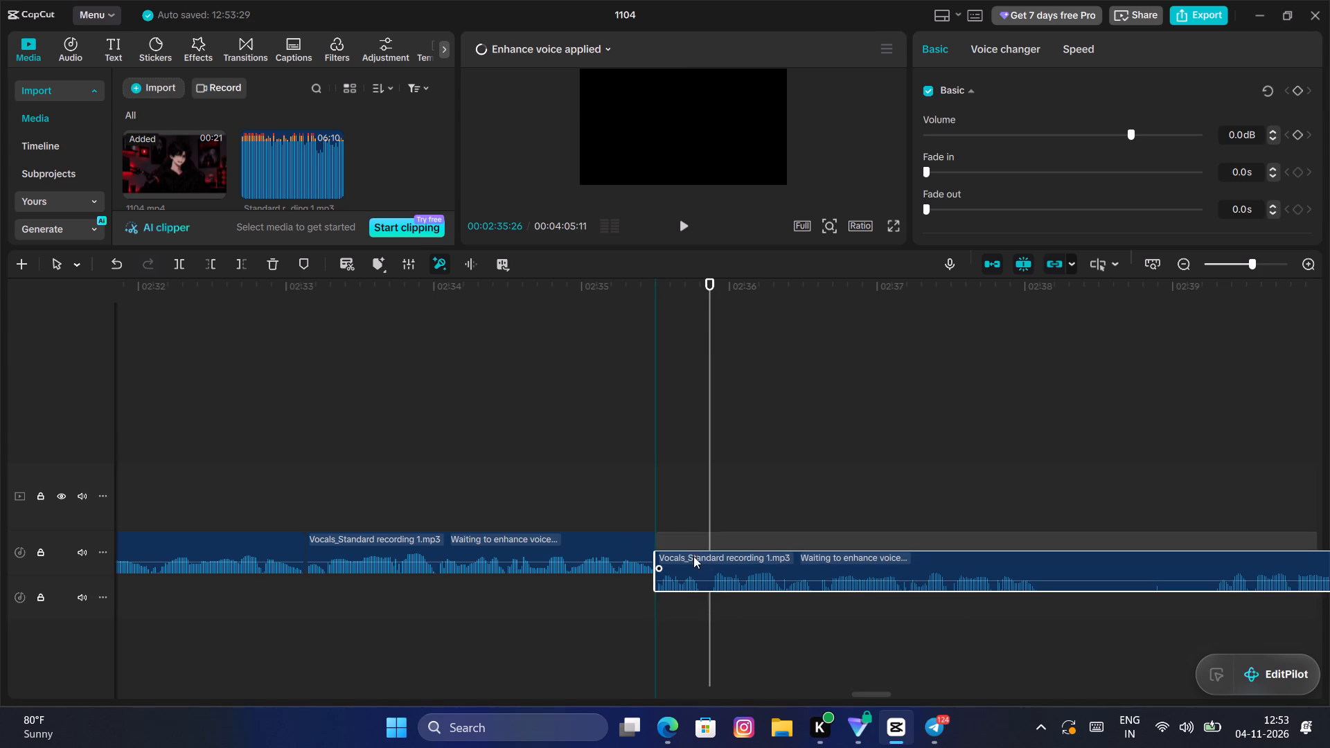
left_click_drag(693, 556, 693, 555)
Play back the fifty-first Vocals clip and split it at 00:02:38:03, at the start of the next pause.
left_click(621, 499)
key("space")
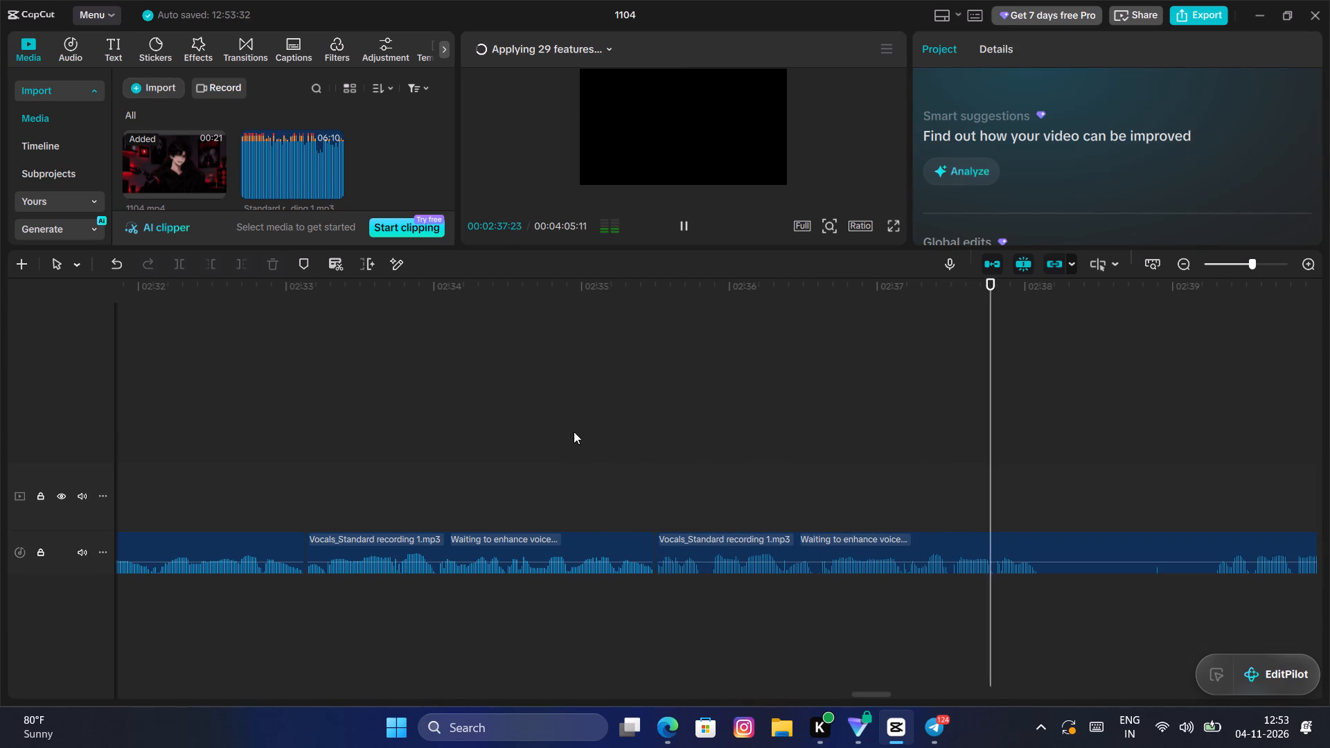
key("space")
left_click(1045, 447)
left_click_drag(1048, 447, 1048, 448)
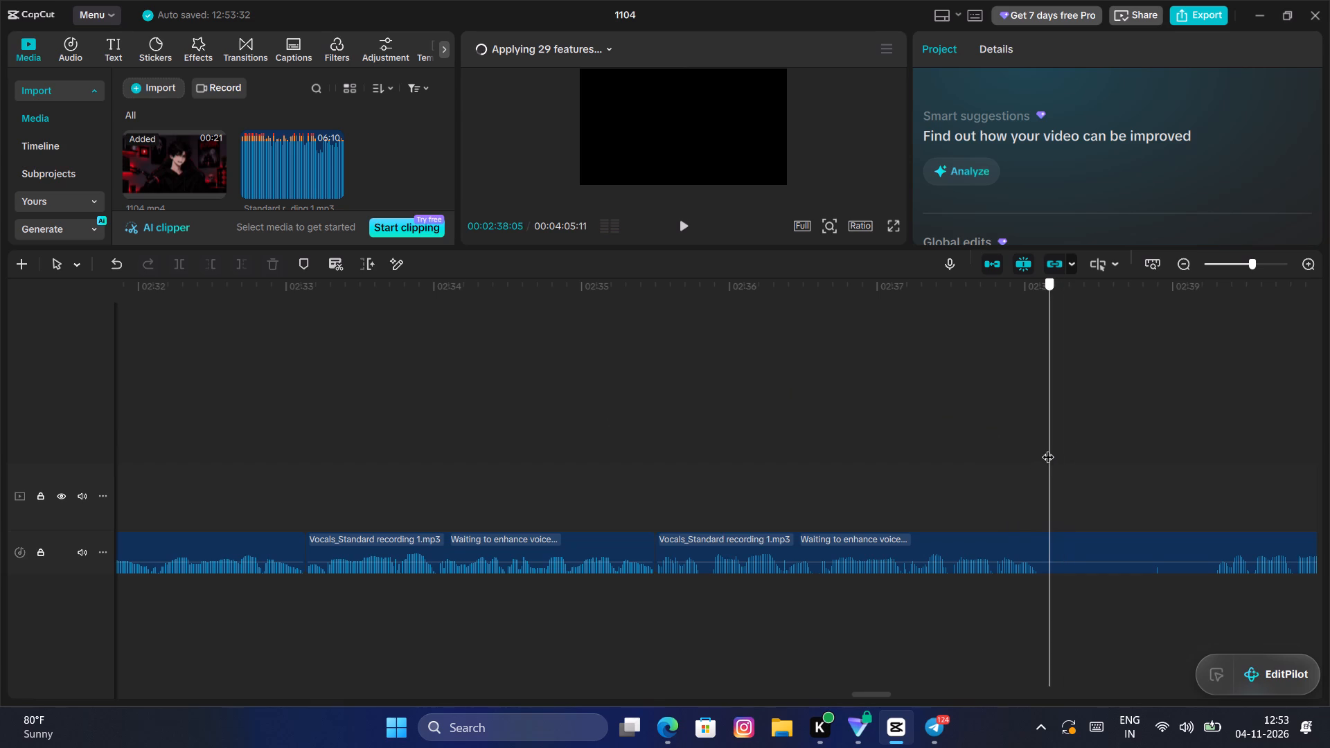
left_click_drag(1048, 448, 1038, 479)
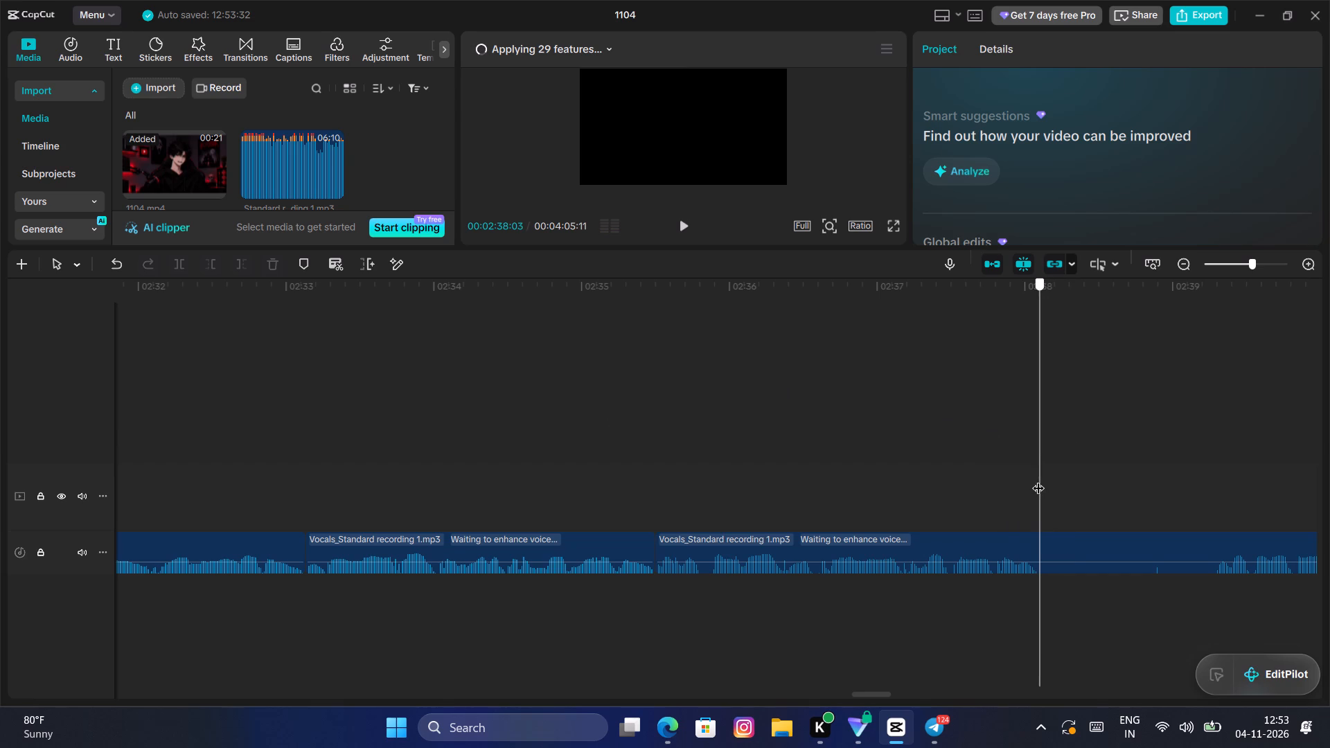
left_click_drag(1038, 479, 1039, 479)
left_click(1016, 561)
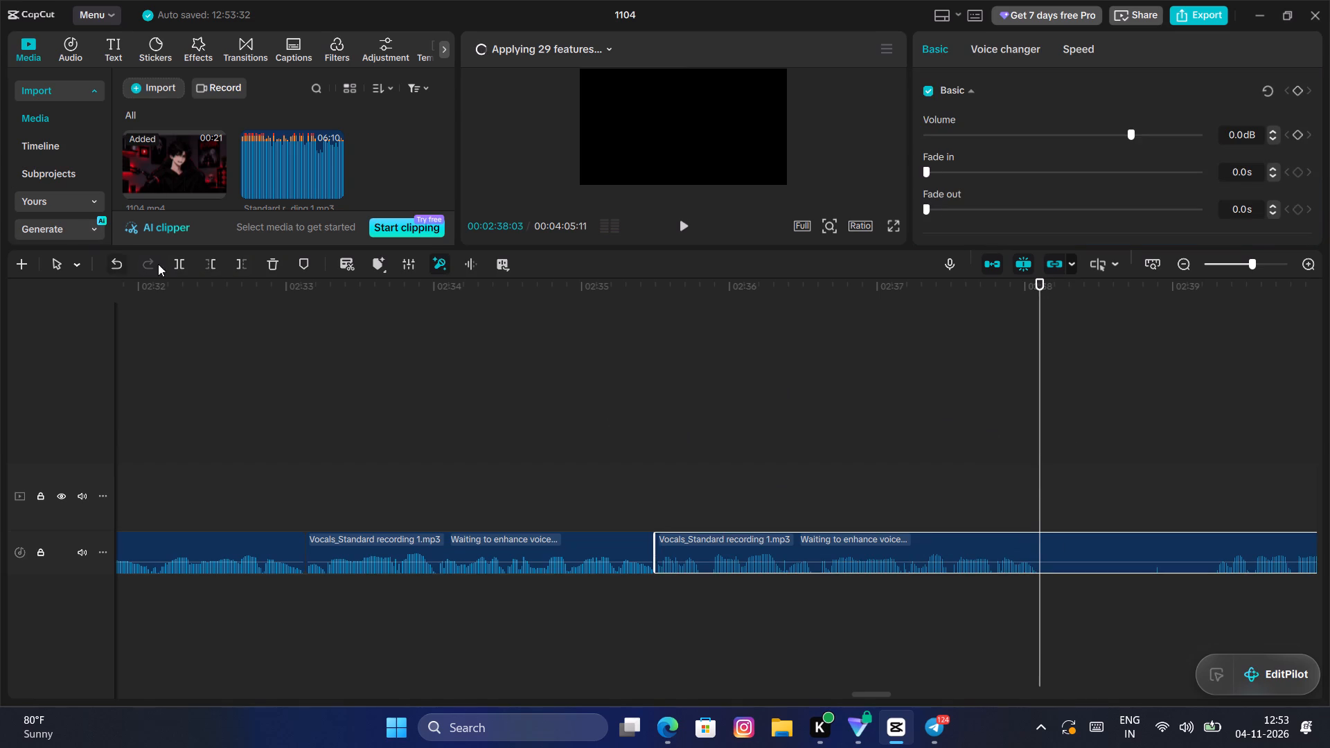
left_click(170, 269)
Play back the fifty-second Vocals clip, trim its opening pause up to 00:02:39:09 and close the gap to the preceding clip.
key("space")
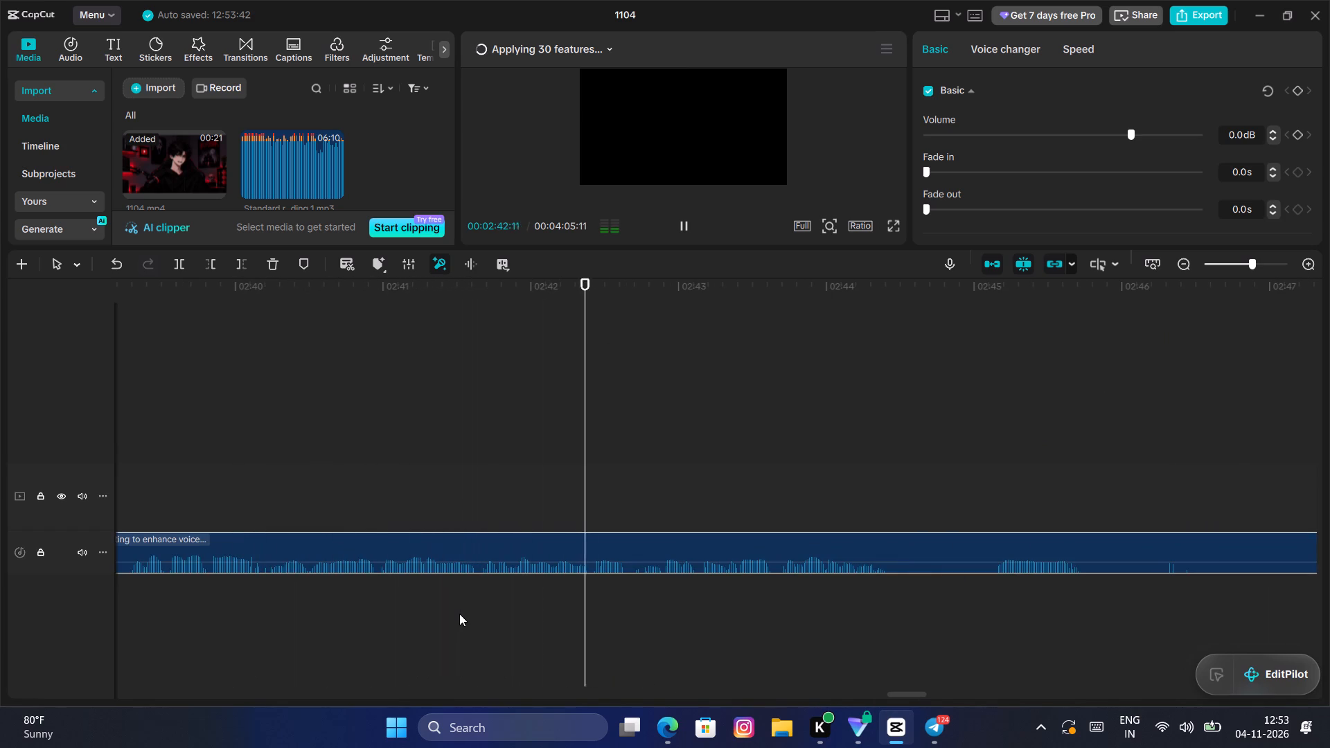
key("space")
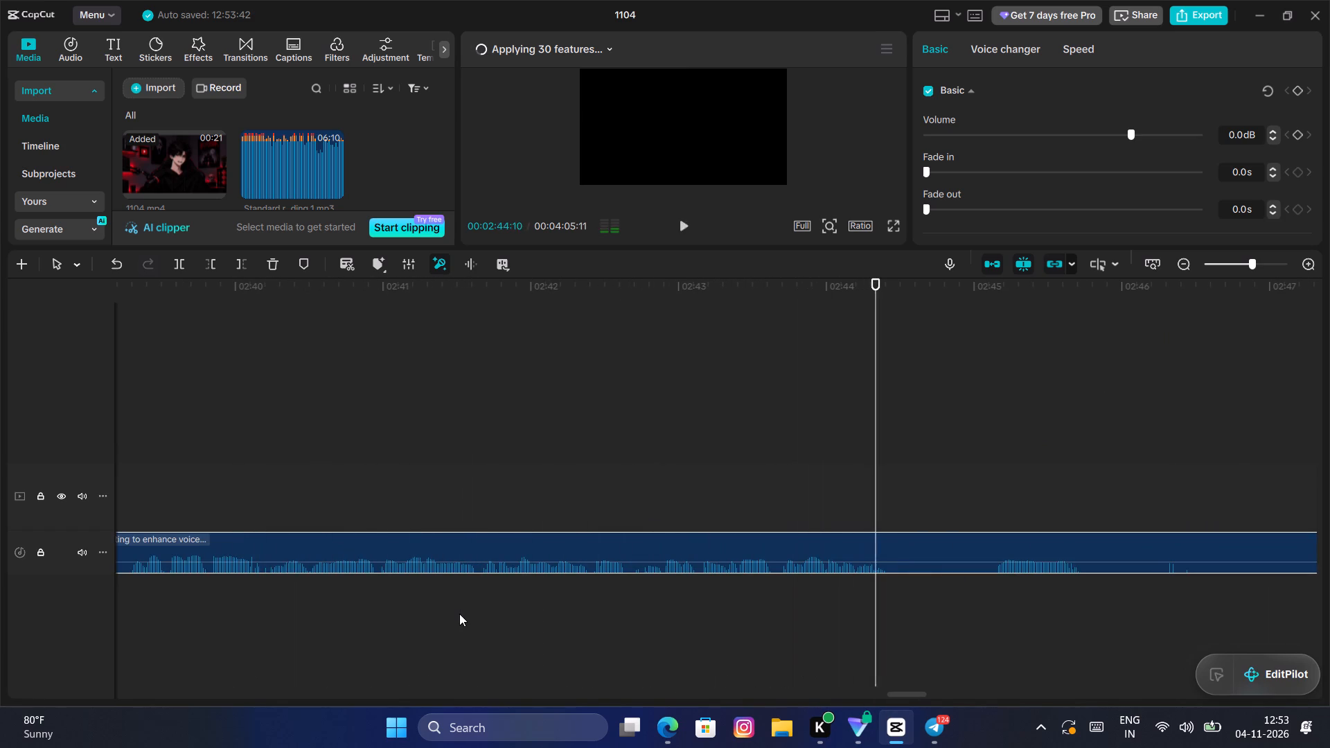
key("space")
key("space")
left_click(227, 429)
left_click_drag(227, 429, 416, 487)
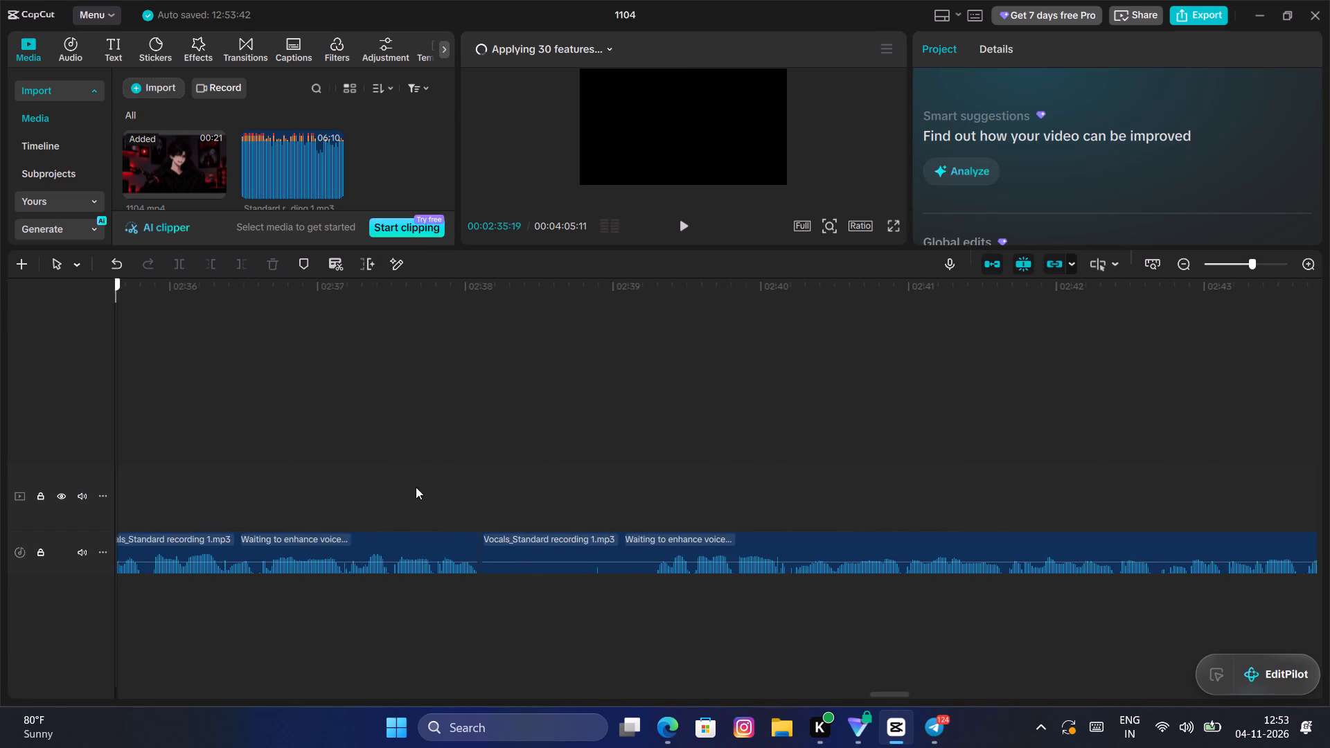
left_click_drag(416, 487, 666, 465)
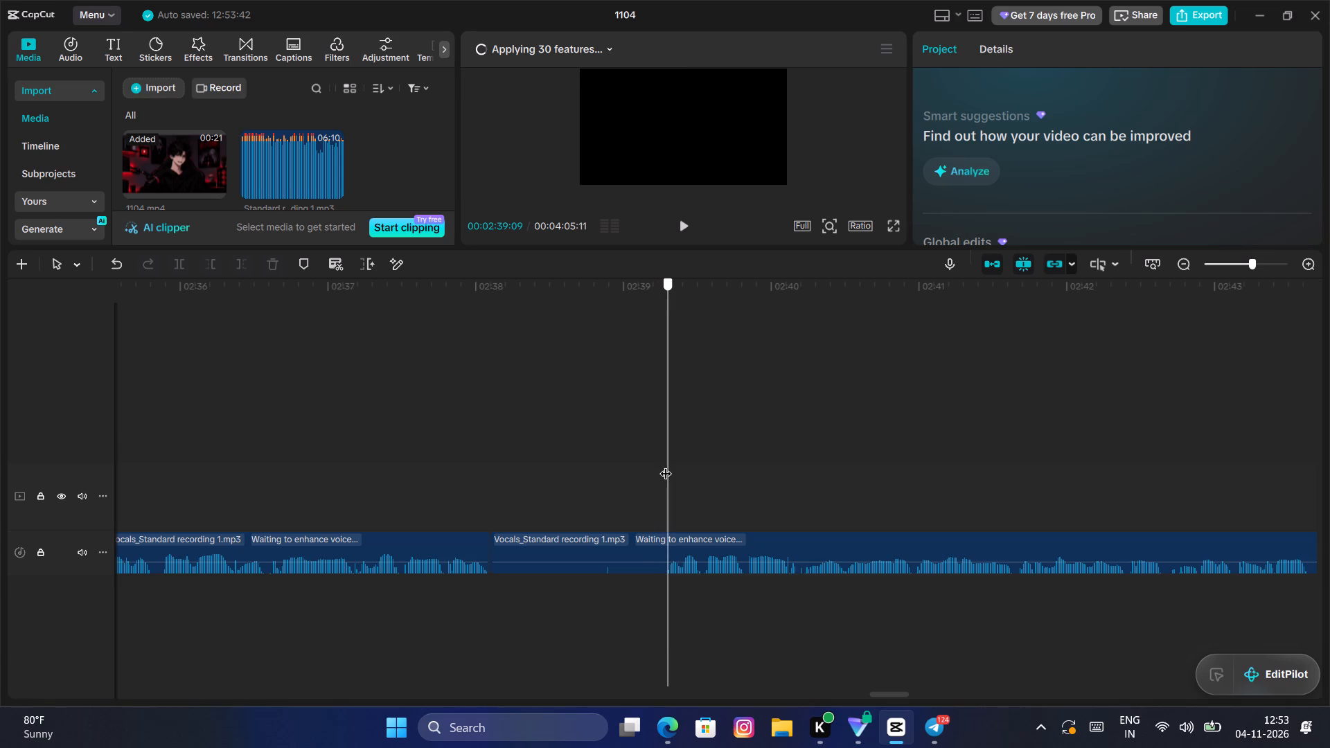
left_click(641, 546)
key("q")
left_click_drag(786, 551, 612, 555)
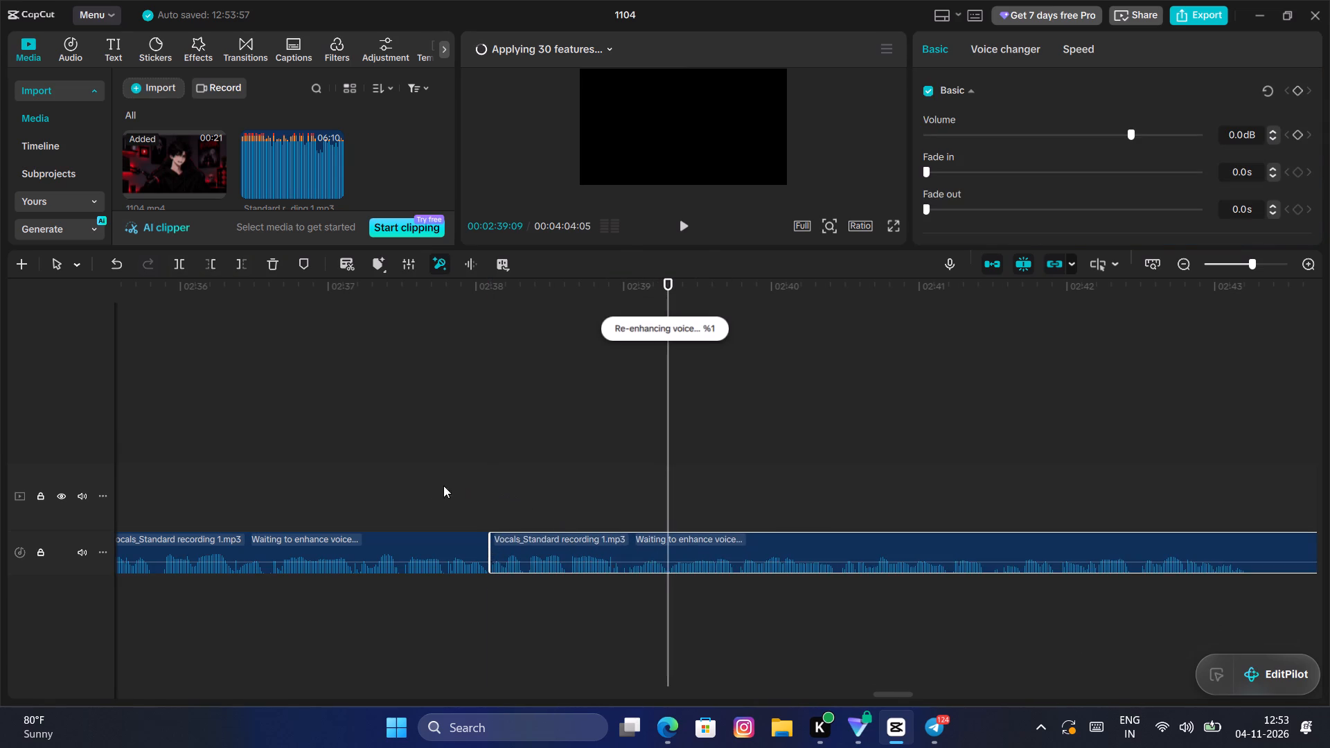
Play back the fifty-second Vocals clip and split it at 00:02:43:06, at the start of the next pause.
left_click(429, 486)
key("space")
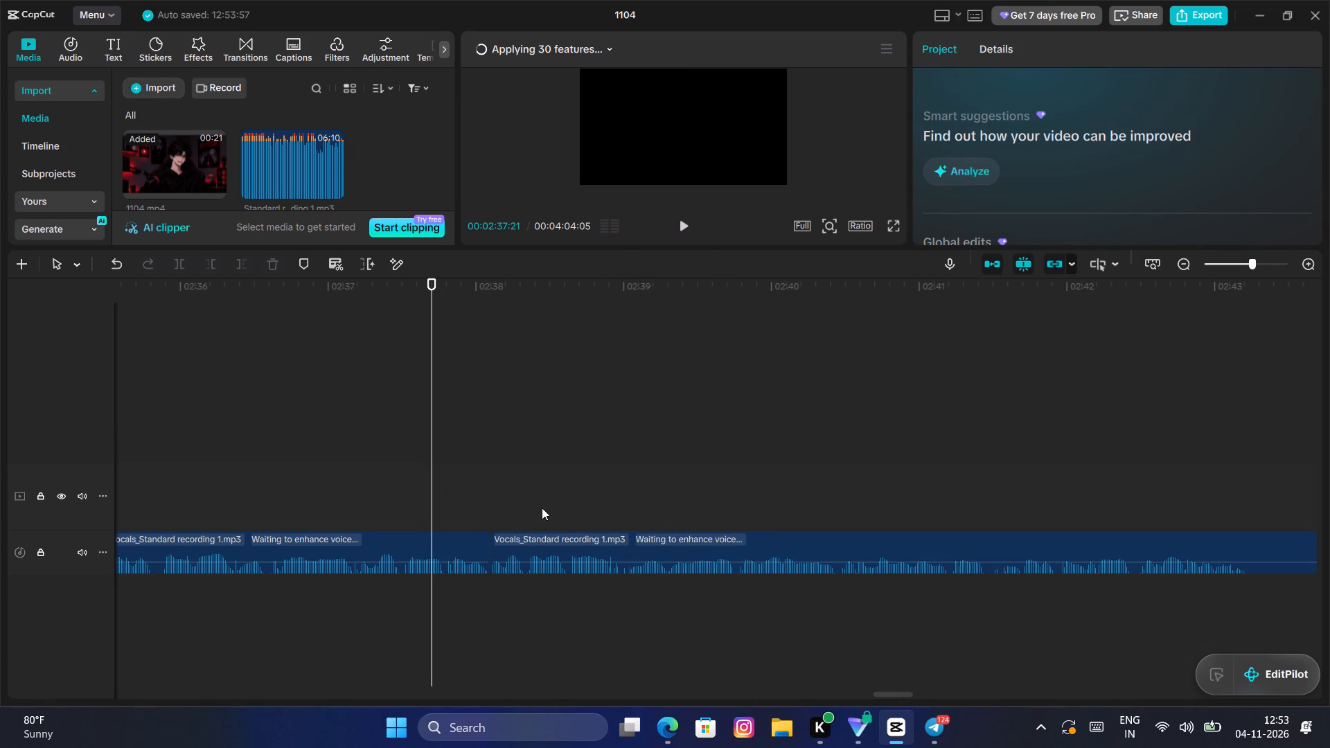
key("space")
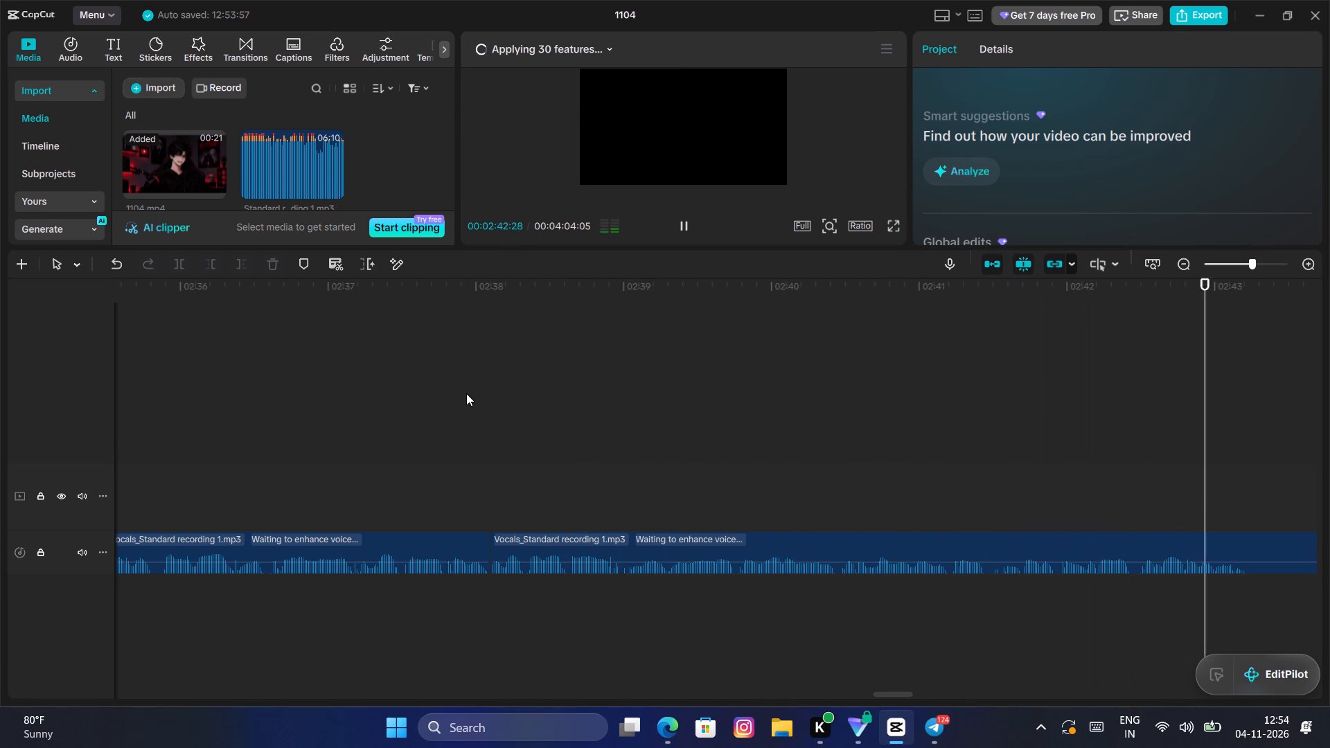
key("space")
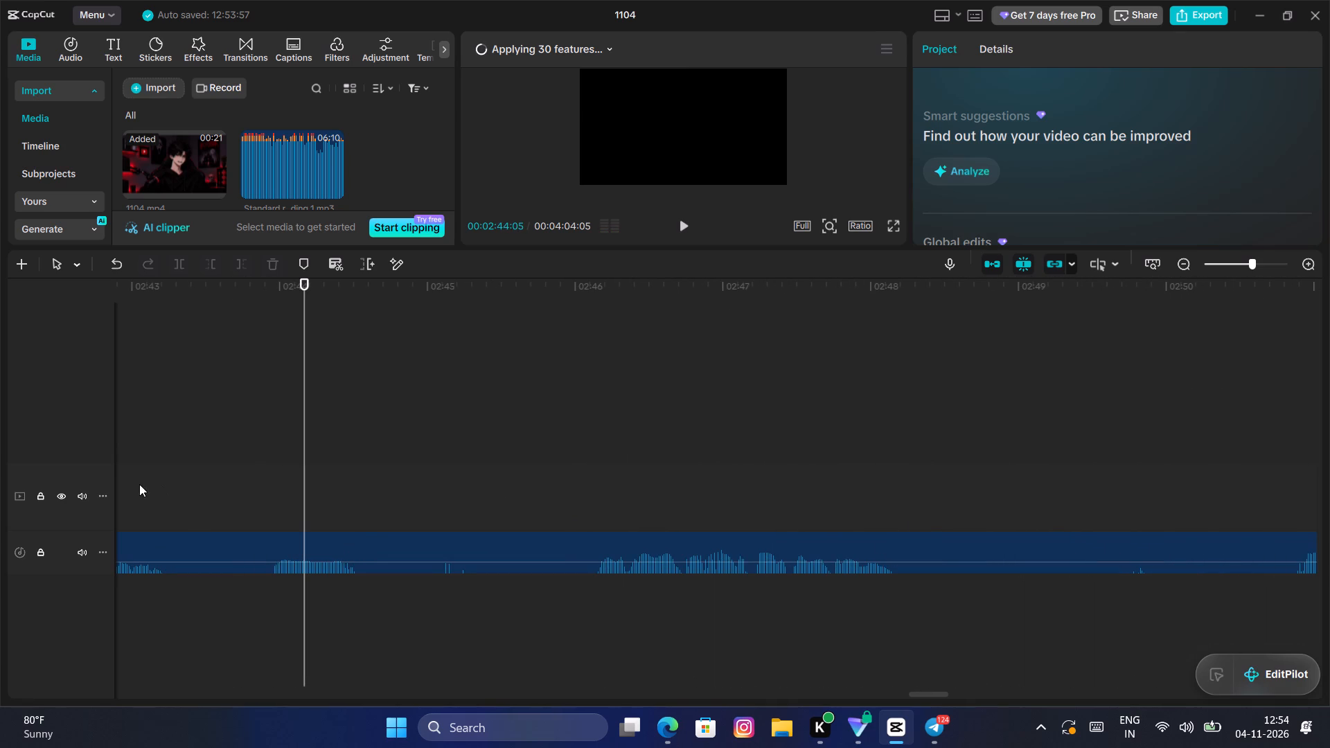
left_click(139, 485)
left_click_drag(141, 485, 218, 471)
left_click(361, 466)
left_click_drag(360, 470, 350, 485)
left_click(393, 545)
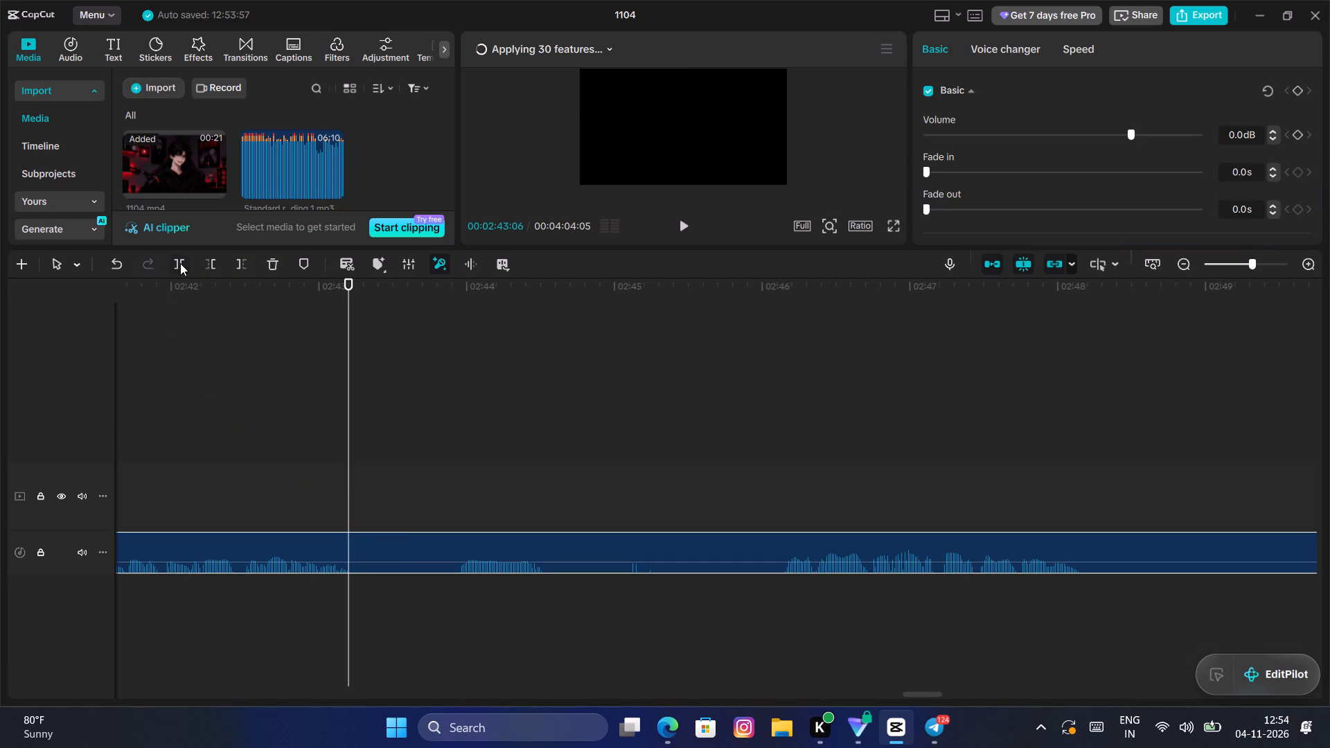
left_click(181, 263)
Play back the fifty-third Vocals clip, trim its opening pause and short phrase up to 00:02:46:04, and close the gap to the preceding clip.
key("space")
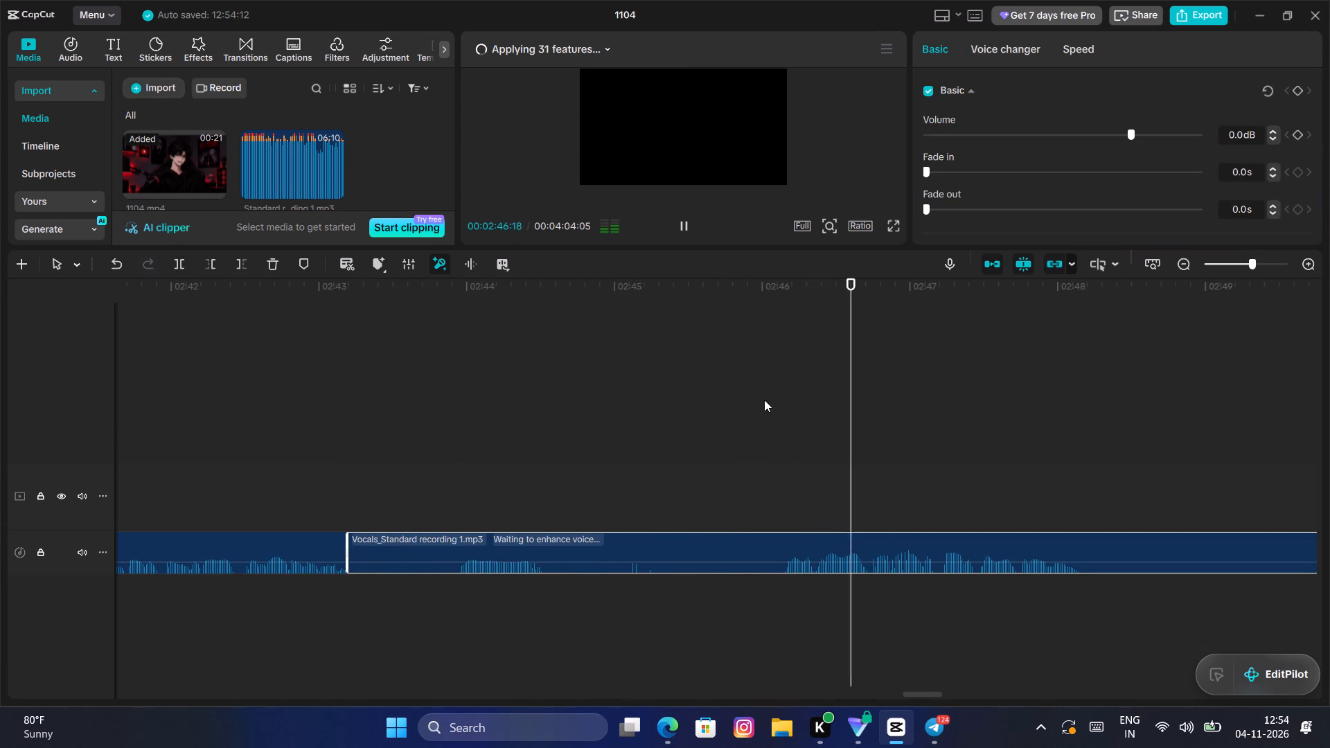
key("space")
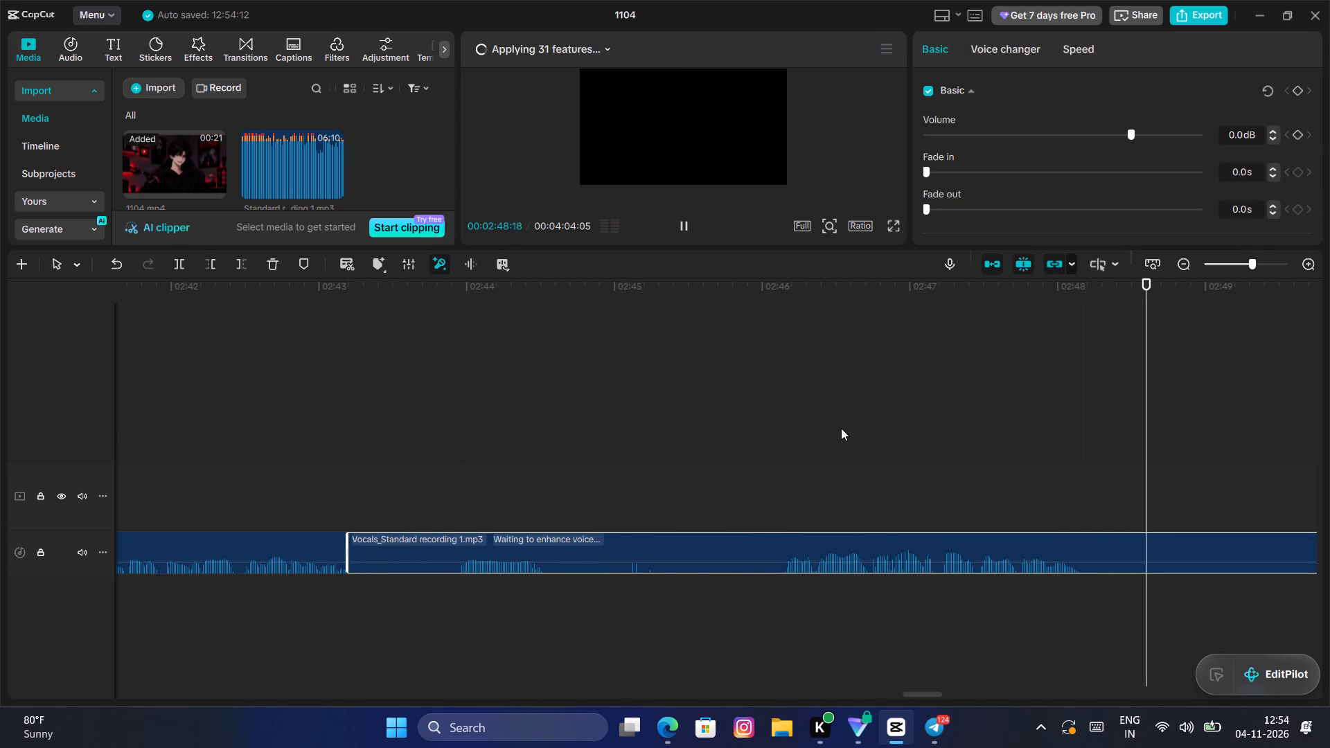
left_click(814, 459)
left_click_drag(813, 458, 781, 470)
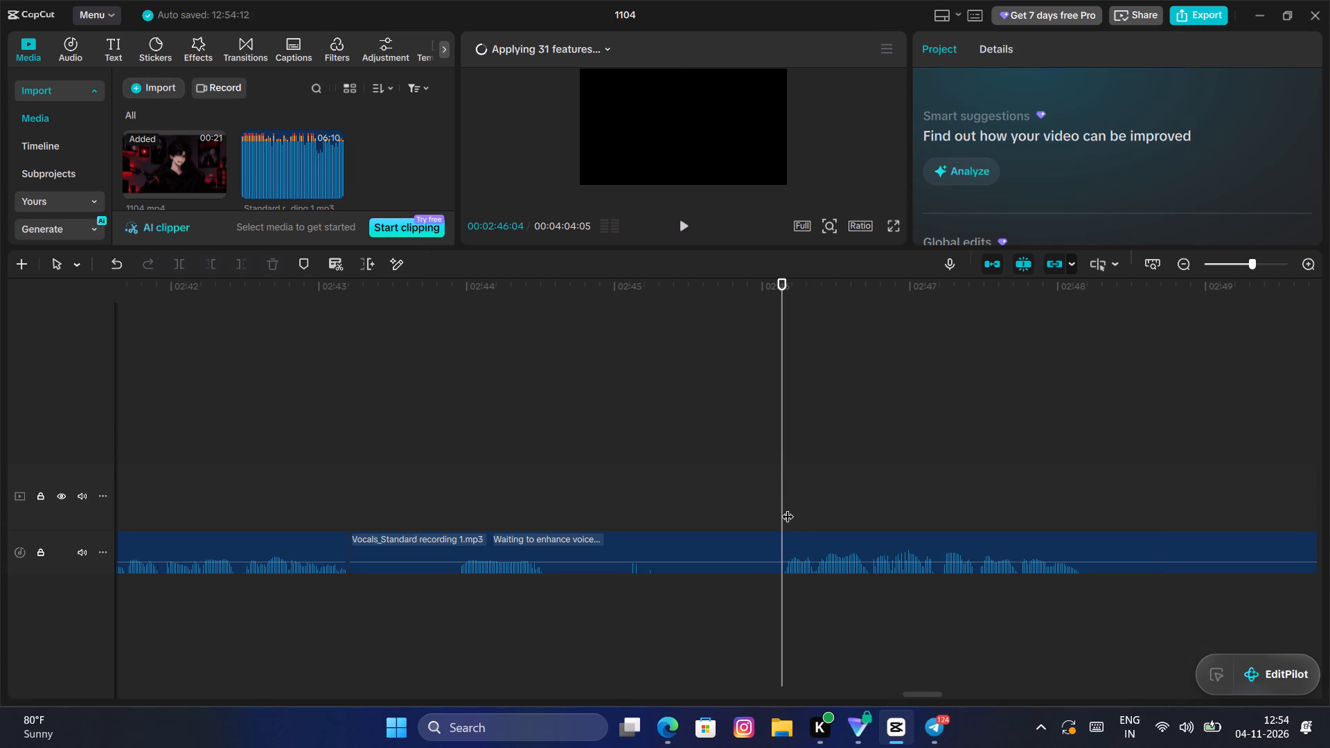
left_click(792, 531)
left_click(772, 513)
left_click_drag(772, 513, 772, 513)
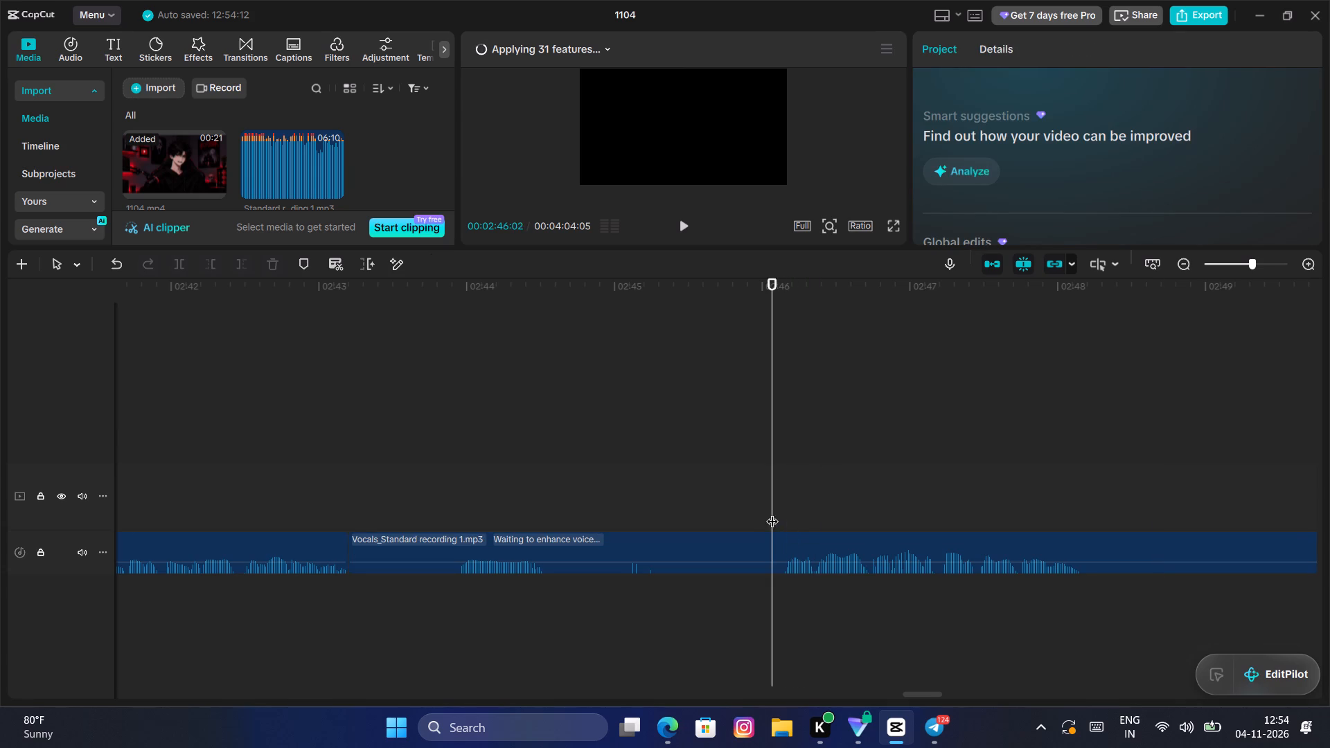
left_click_drag(772, 513, 783, 507)
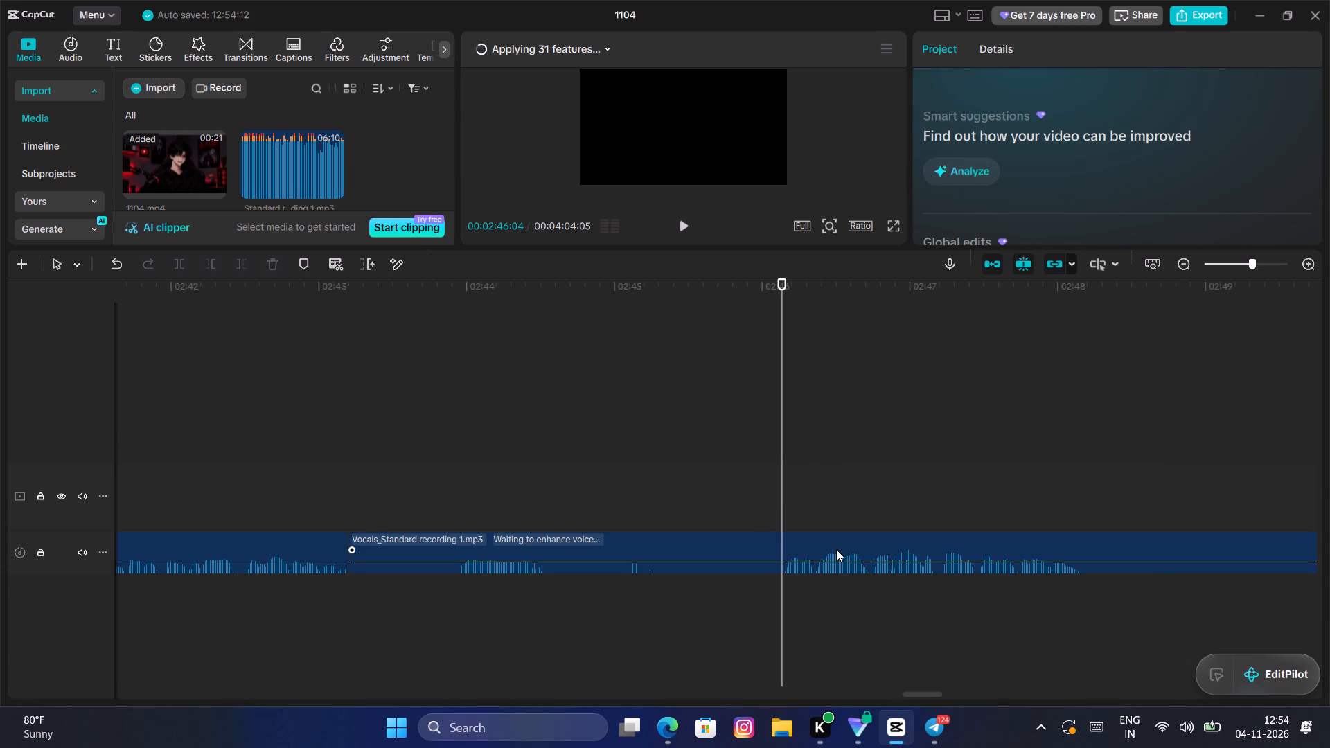
left_click(836, 549)
key("q")
left_click_drag(839, 549, 404, 555)
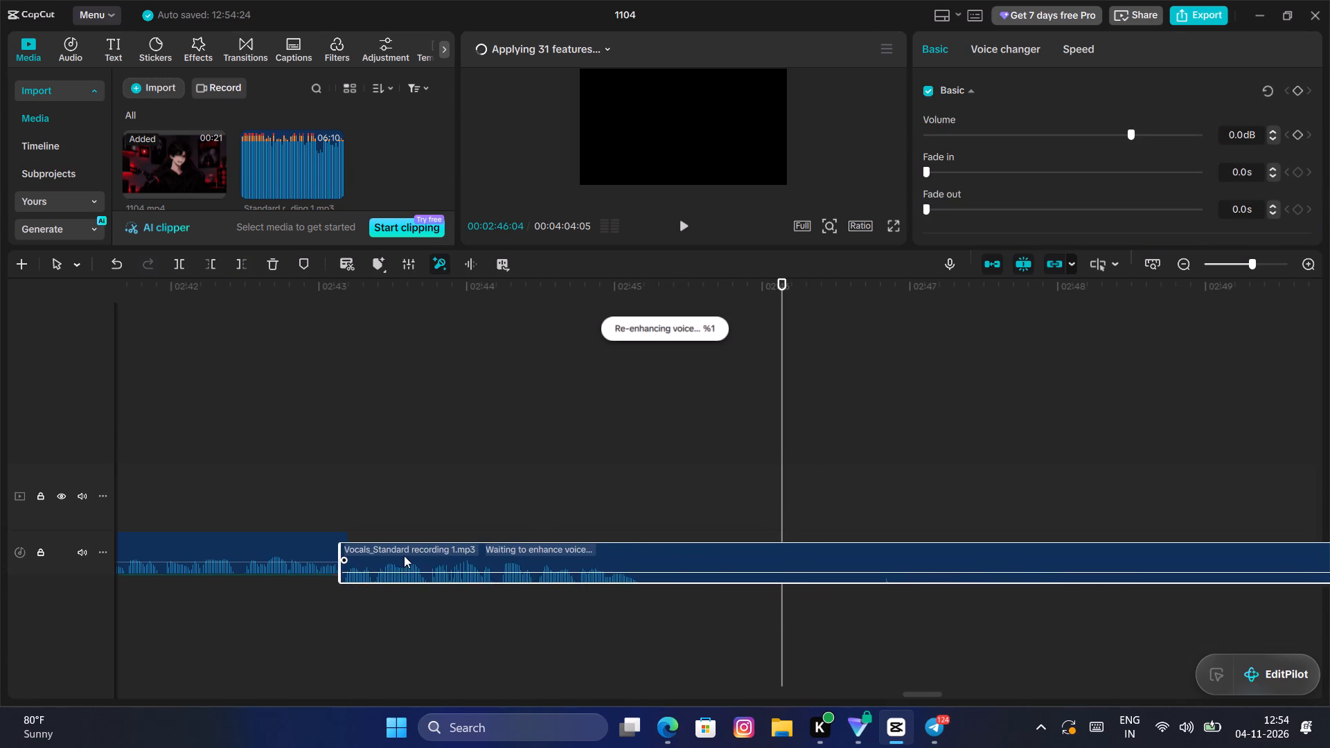
left_click_drag(404, 555, 407, 553)
Play back the fifty-third Vocals clip and split it at 00:02:45:06, at the start of the next pause.
left_click(328, 510)
key("space")
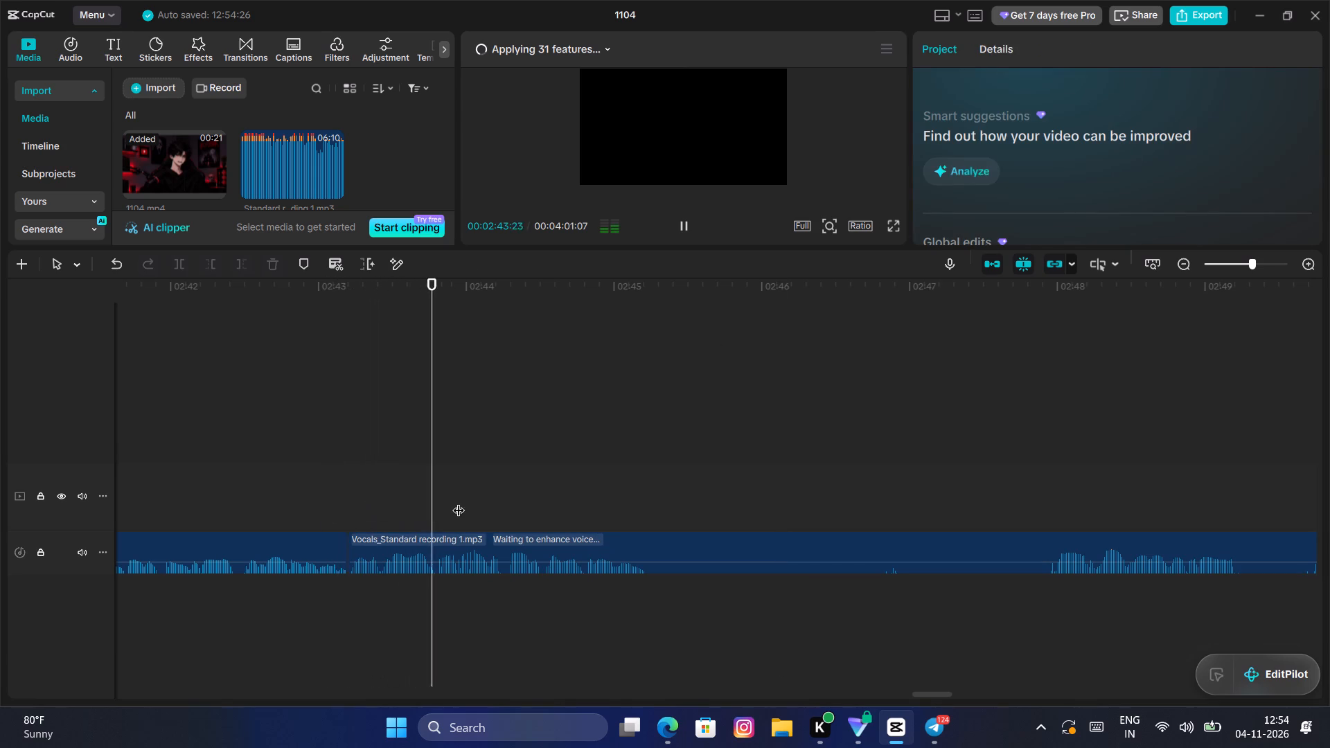
key("space")
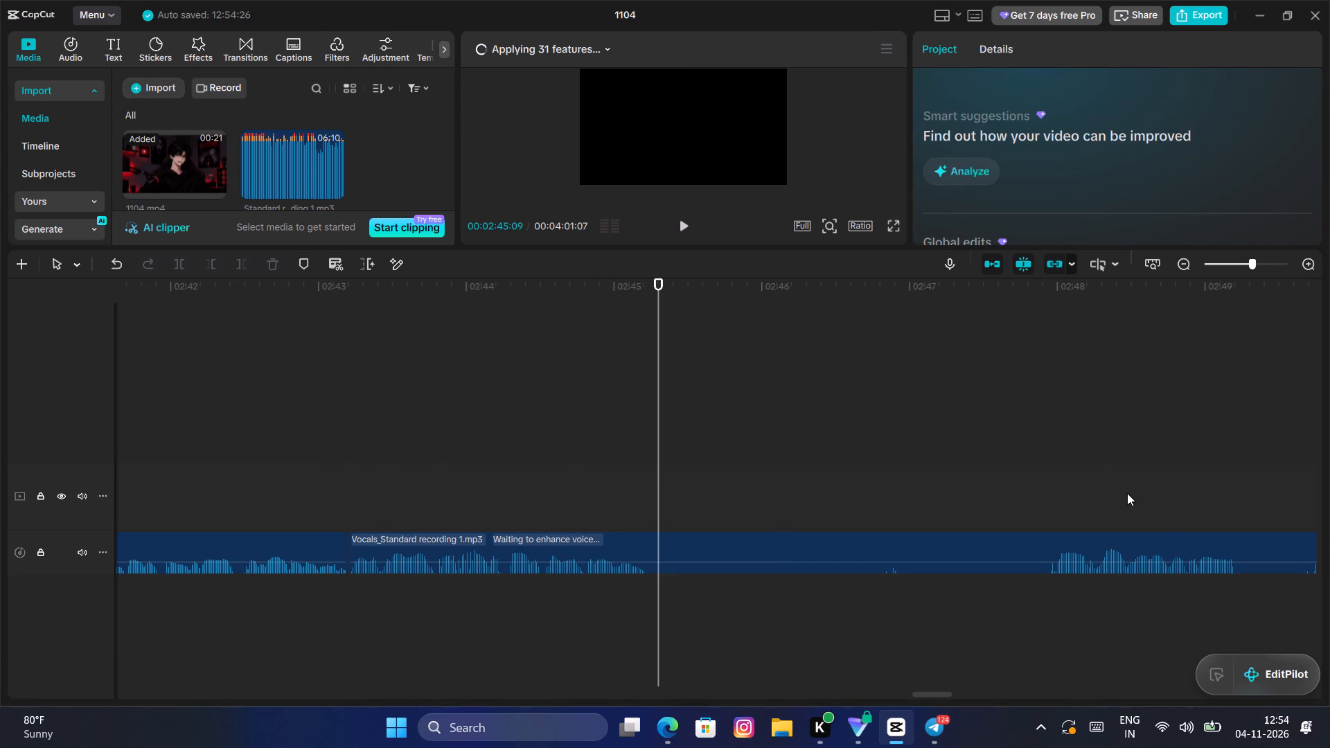
left_click(1027, 497)
left_click_drag(1027, 497, 1046, 489)
left_click(1031, 542)
left_click(659, 508)
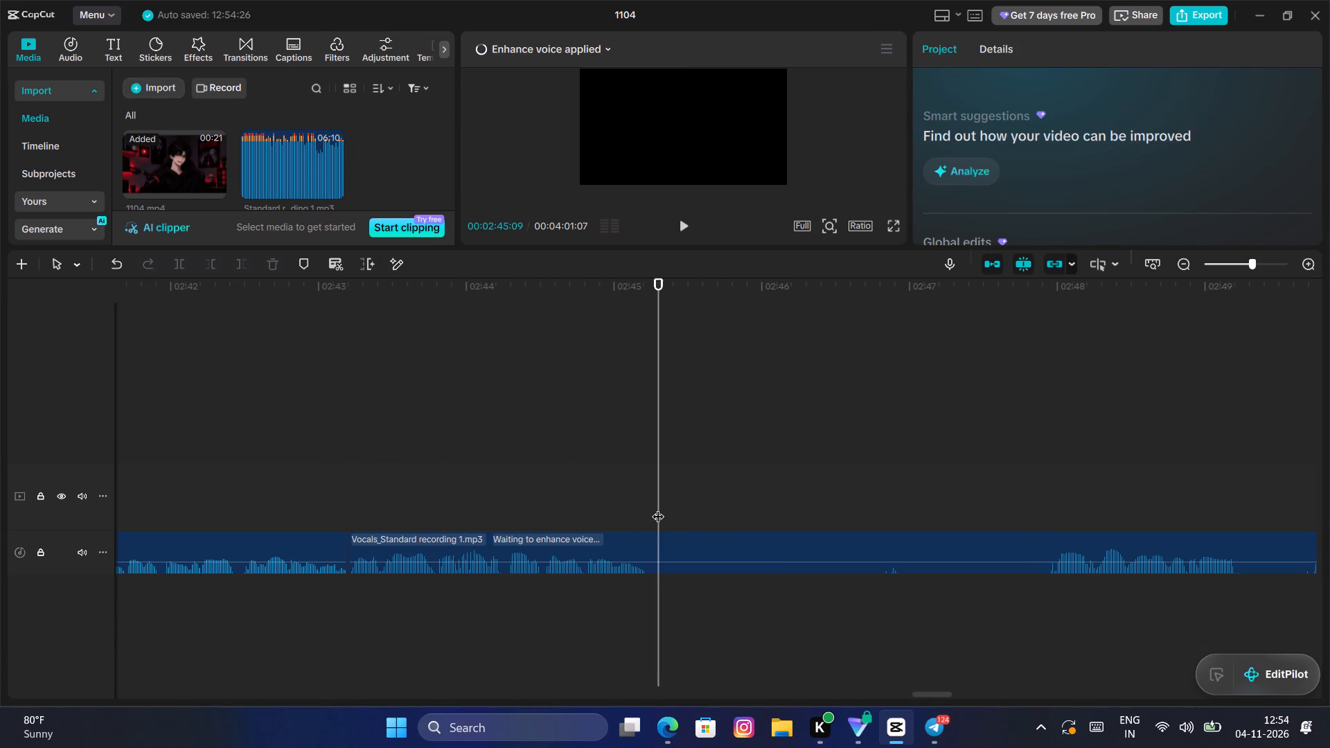
left_click_drag(657, 508, 644, 514)
left_click(665, 549)
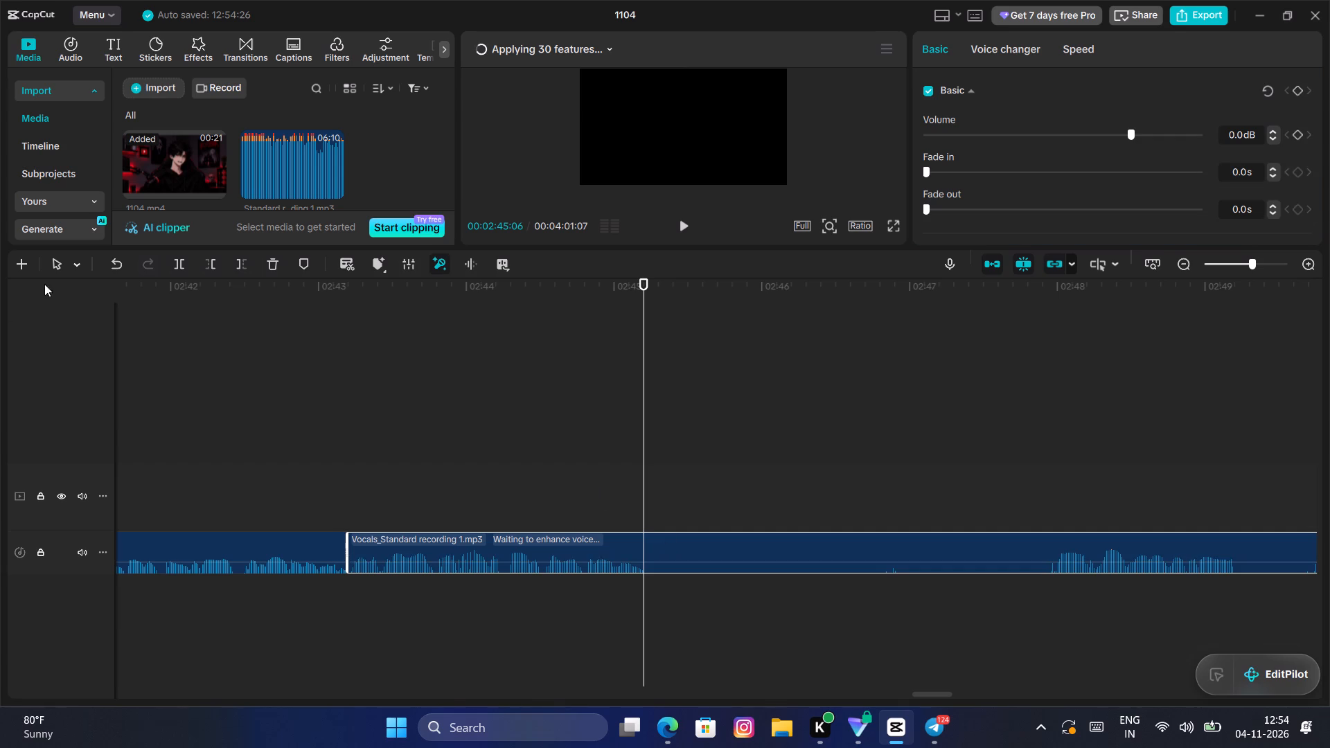
left_click(173, 265)
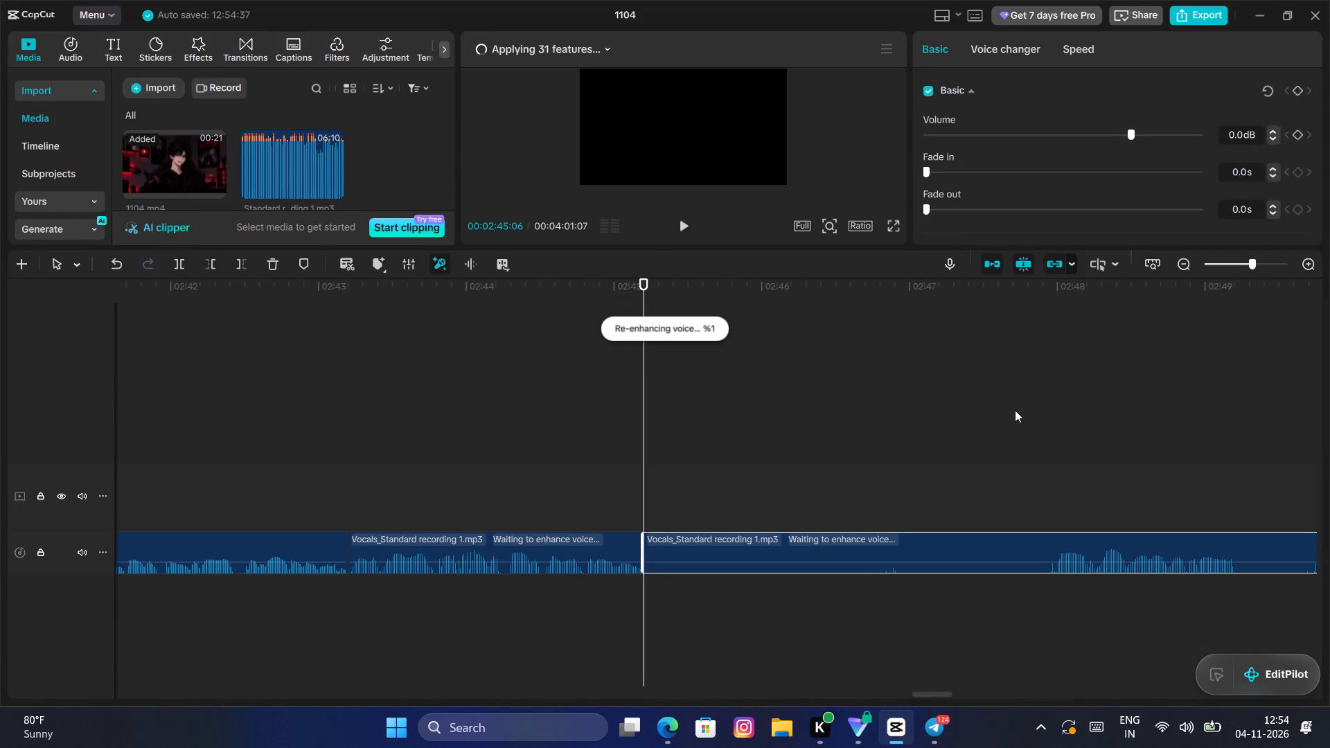
Trim the fifty-fourth Vocals clip's opening pause up to 00:02:47:28 and close the gap to the preceding clip.
left_click_drag(1015, 410, 1044, 407)
double_click(1044, 407)
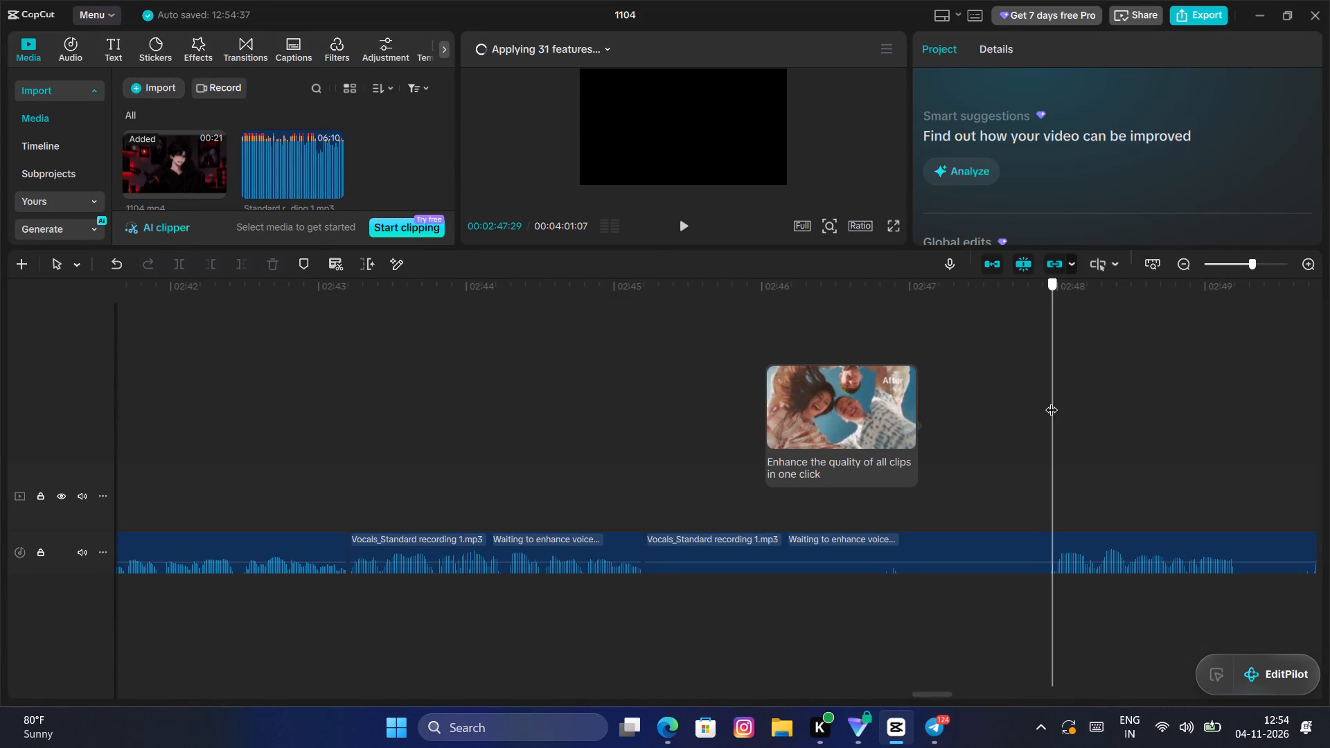
left_click(1002, 559)
key("q")
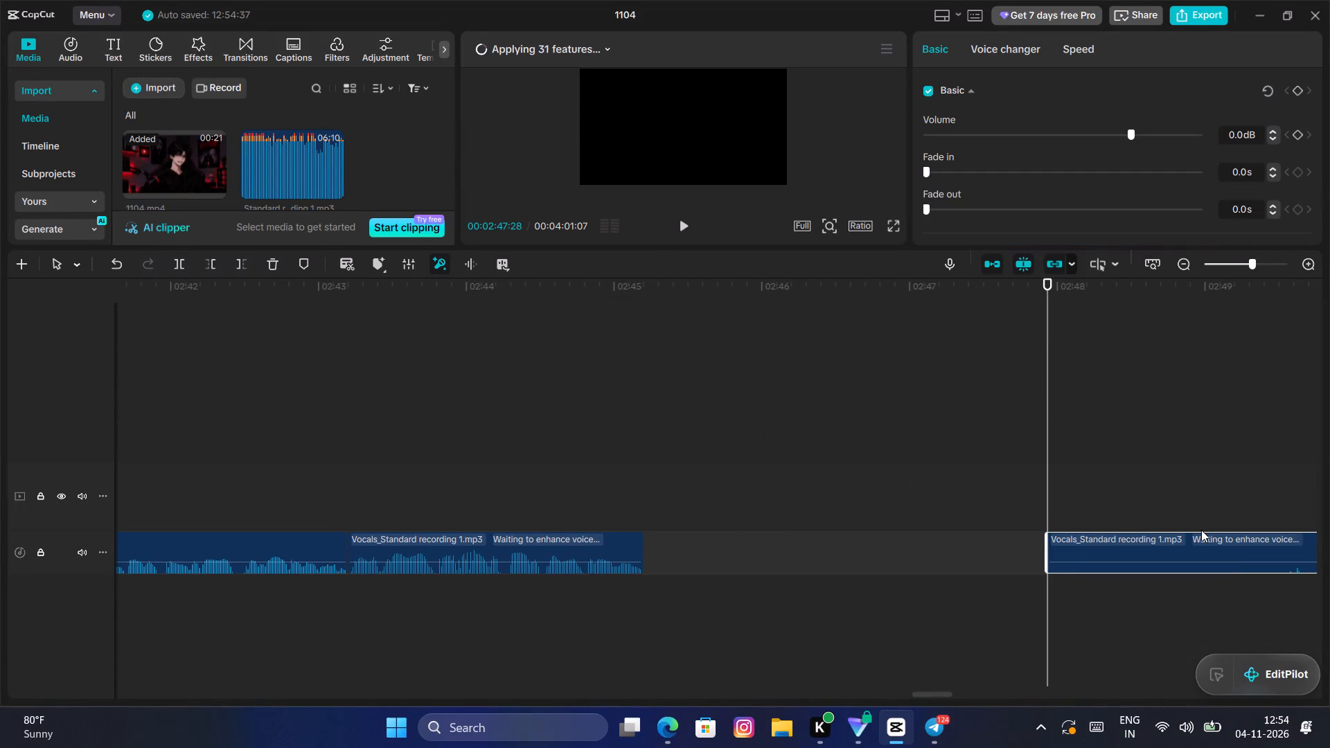
left_click_drag(1180, 551, 775, 551)
Play back the fifty-fourth Vocals clip and split it at 00:02:46:14, at the start of the next pause.
left_click(624, 510)
key("space")
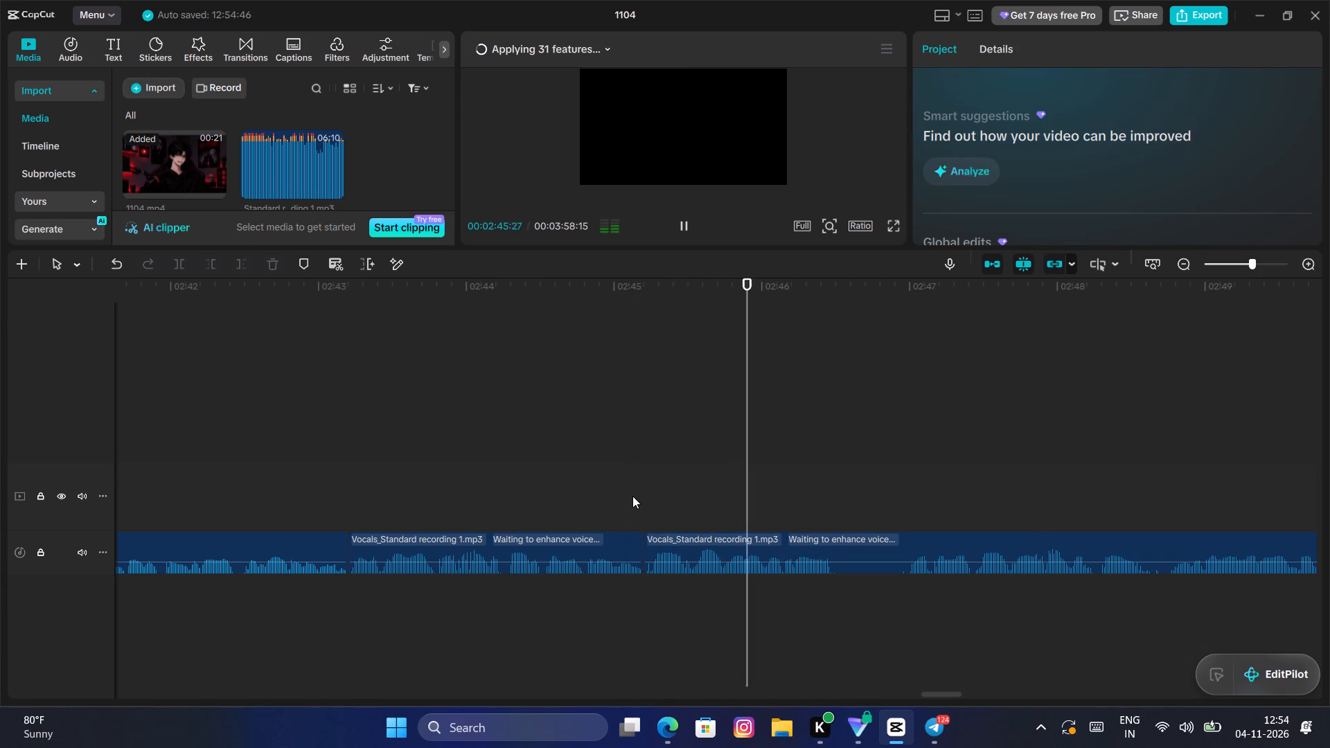
key("space")
key("space")
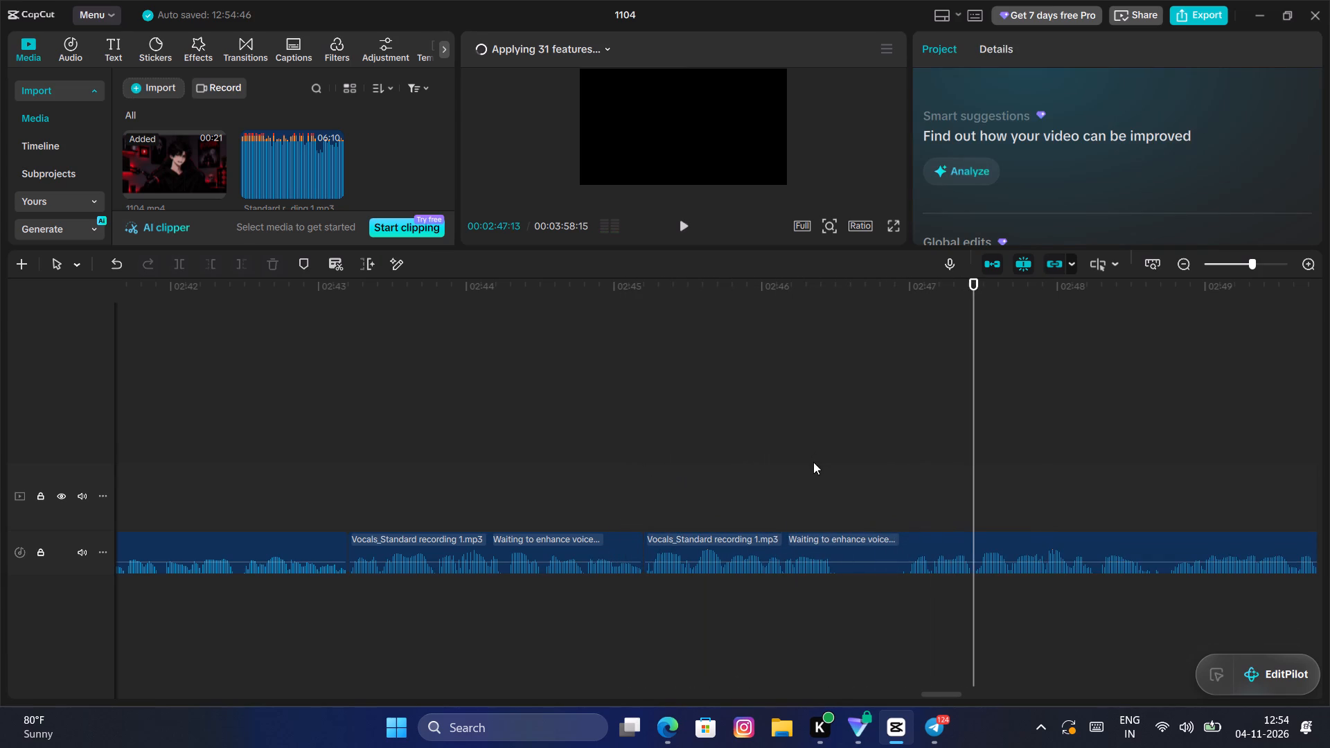
key("space")
left_click(813, 471)
left_click_drag(813, 471, 832, 477)
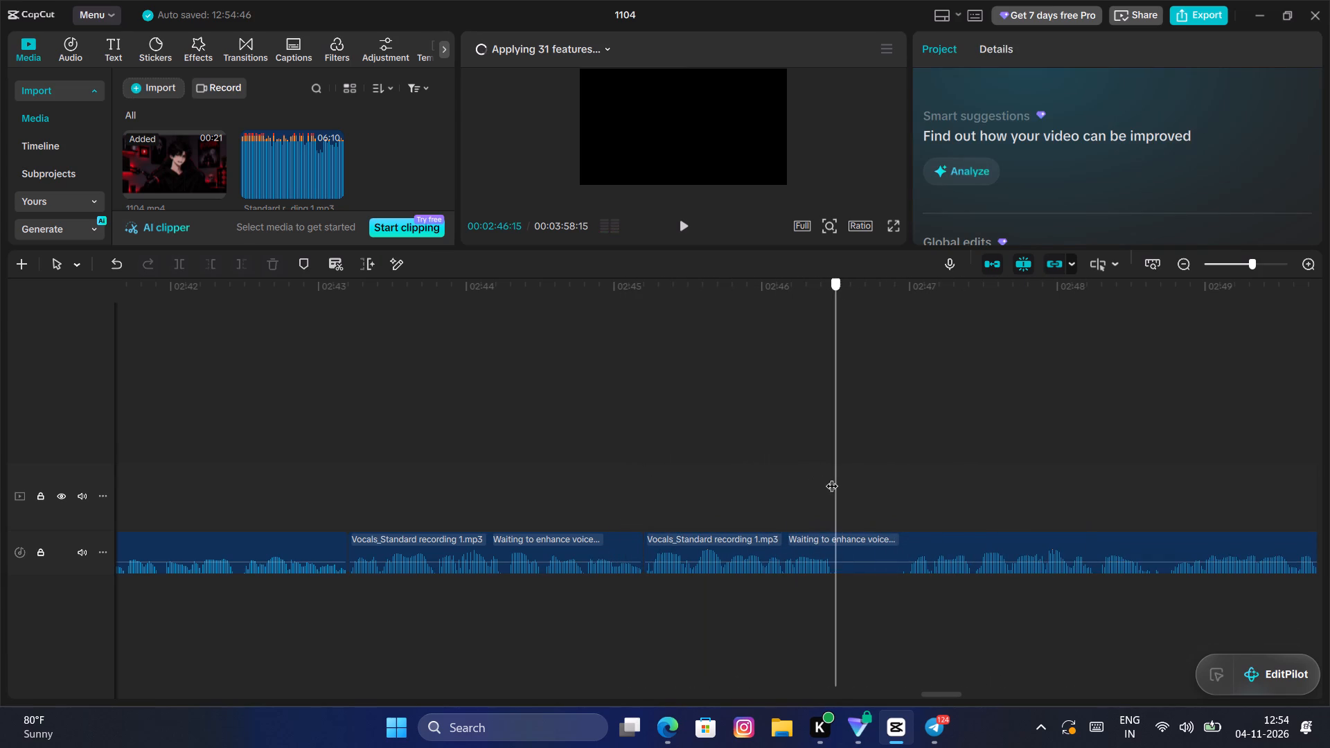
left_click_drag(832, 477, 833, 474)
left_click_drag(833, 474, 831, 477)
left_click(858, 546)
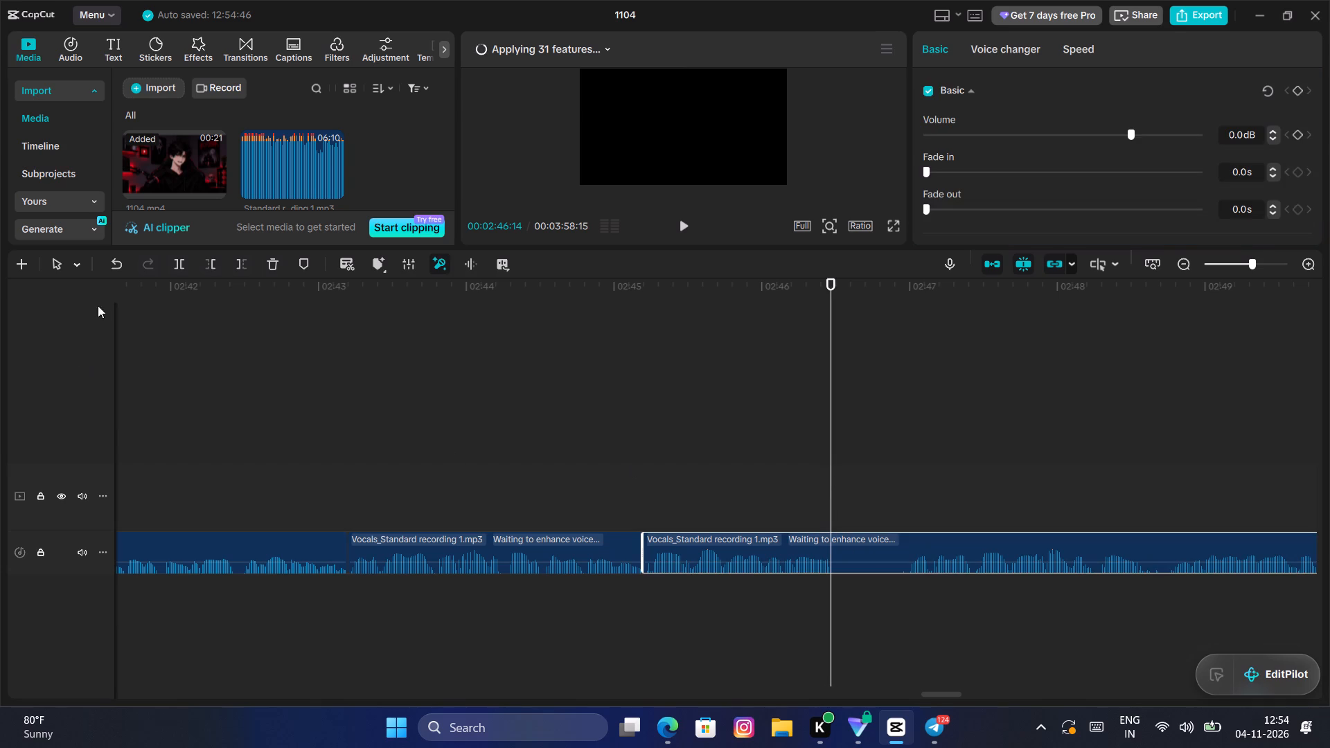
left_click(175, 263)
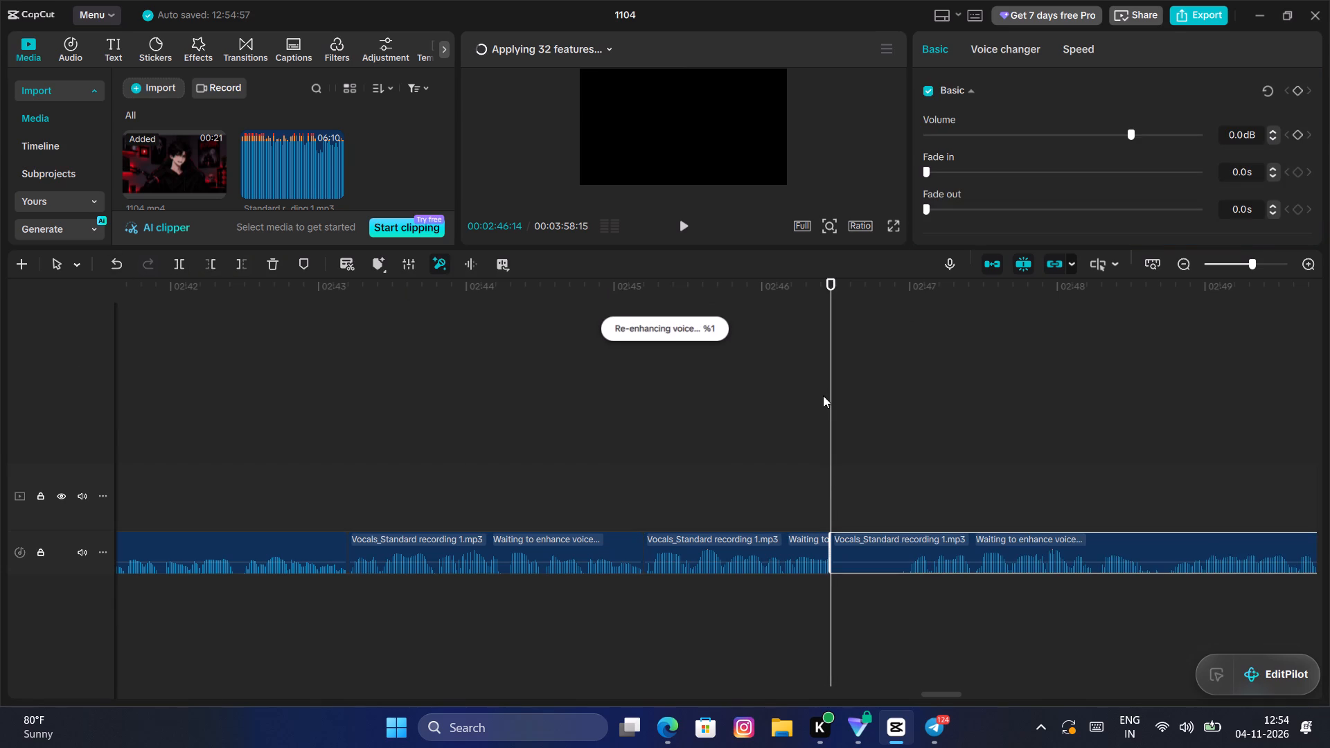
Trim the fifty-fifth Vocals clip's opening pause up to 00:02:47:00 and close the gap to the preceding clip.
left_click_drag(829, 397, 907, 393)
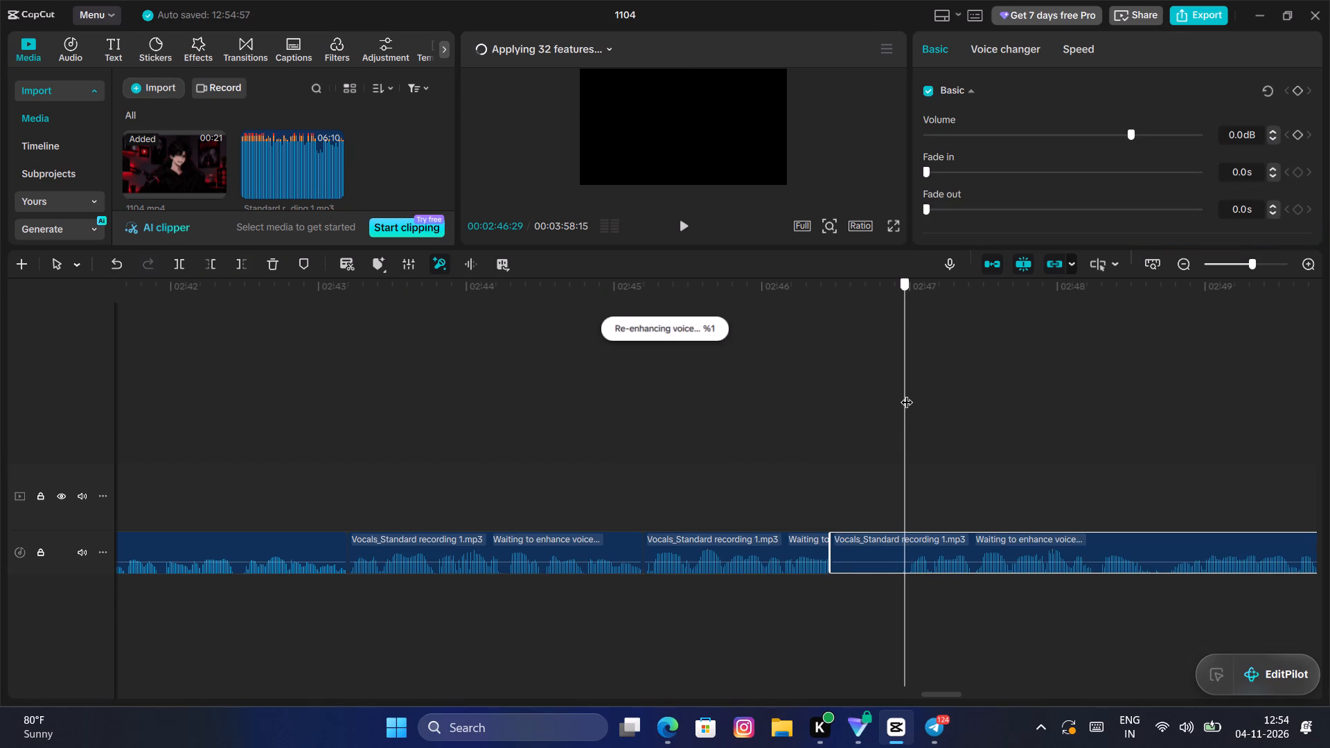
left_click_drag(907, 393, 910, 389)
key("q")
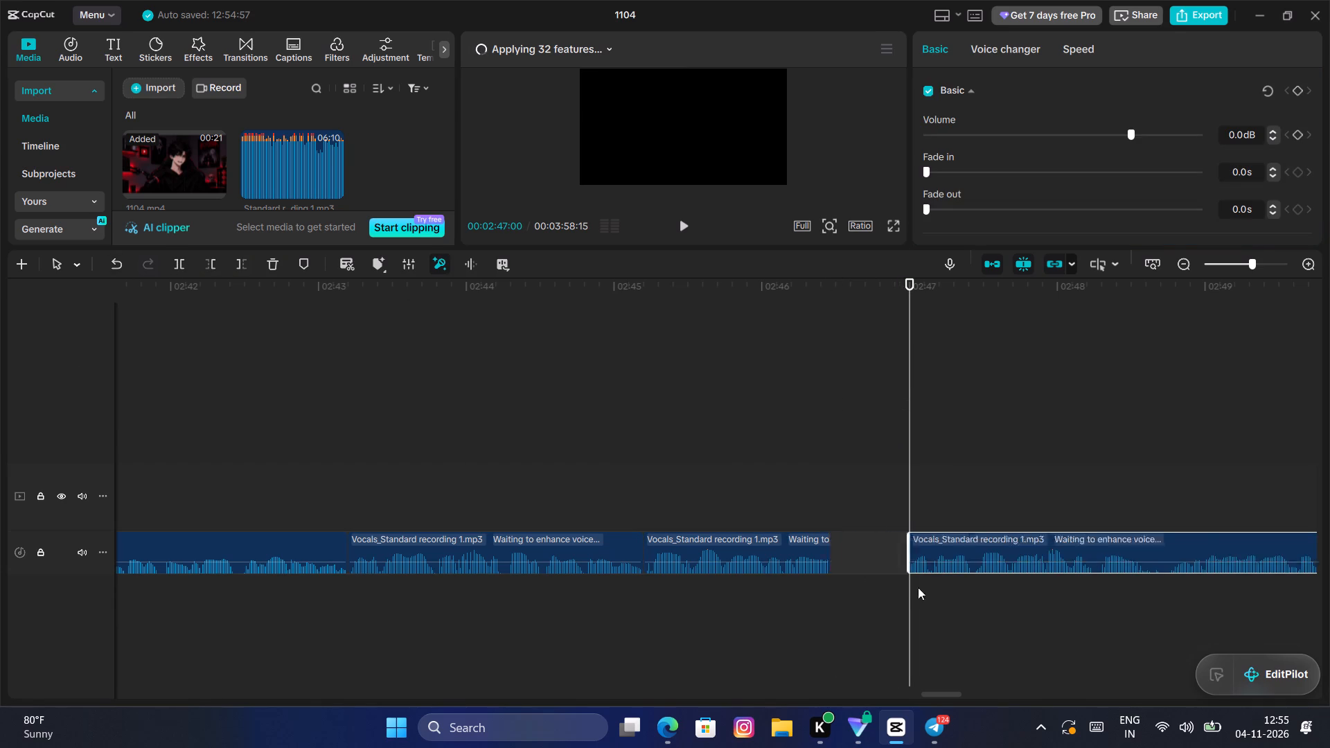
left_click_drag(934, 552, 855, 562)
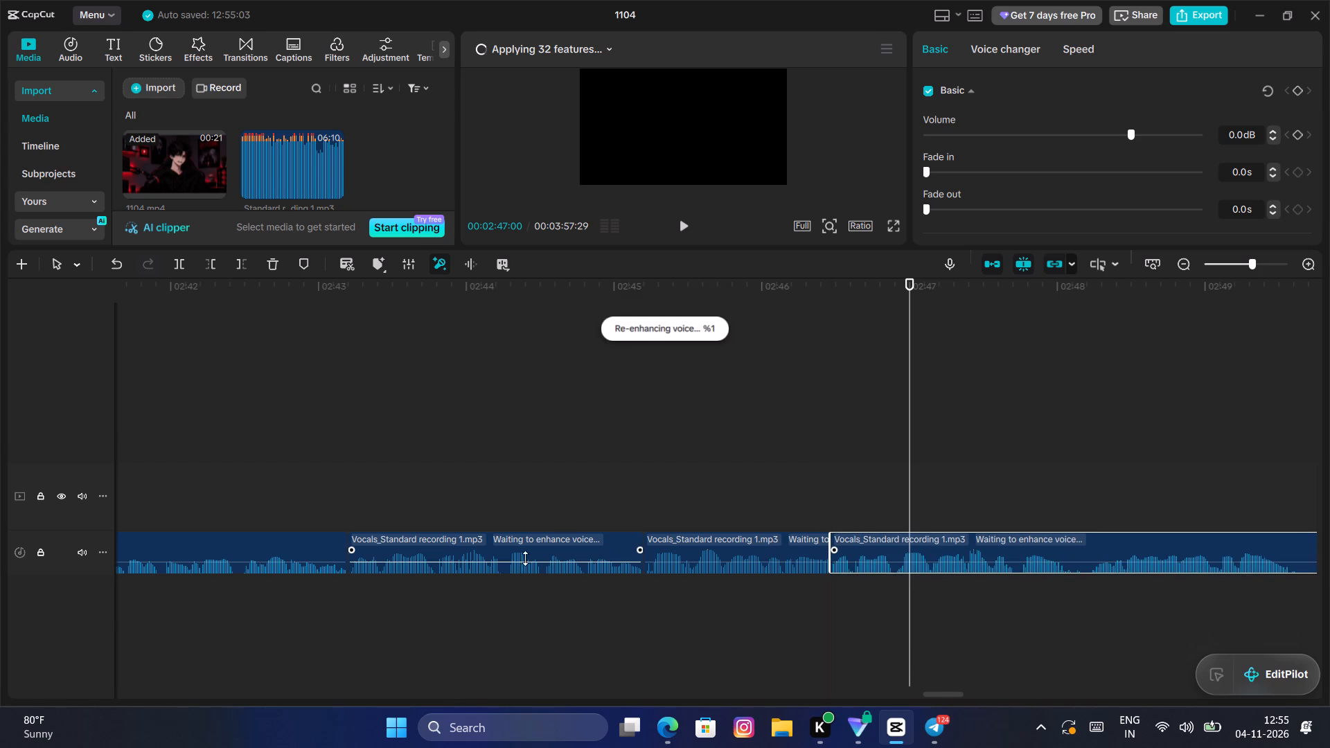
Play back the fifty-fifth Vocals clip and split it at 00:02:49:18, at the start of the next pause.
left_click(601, 467)
key("space")
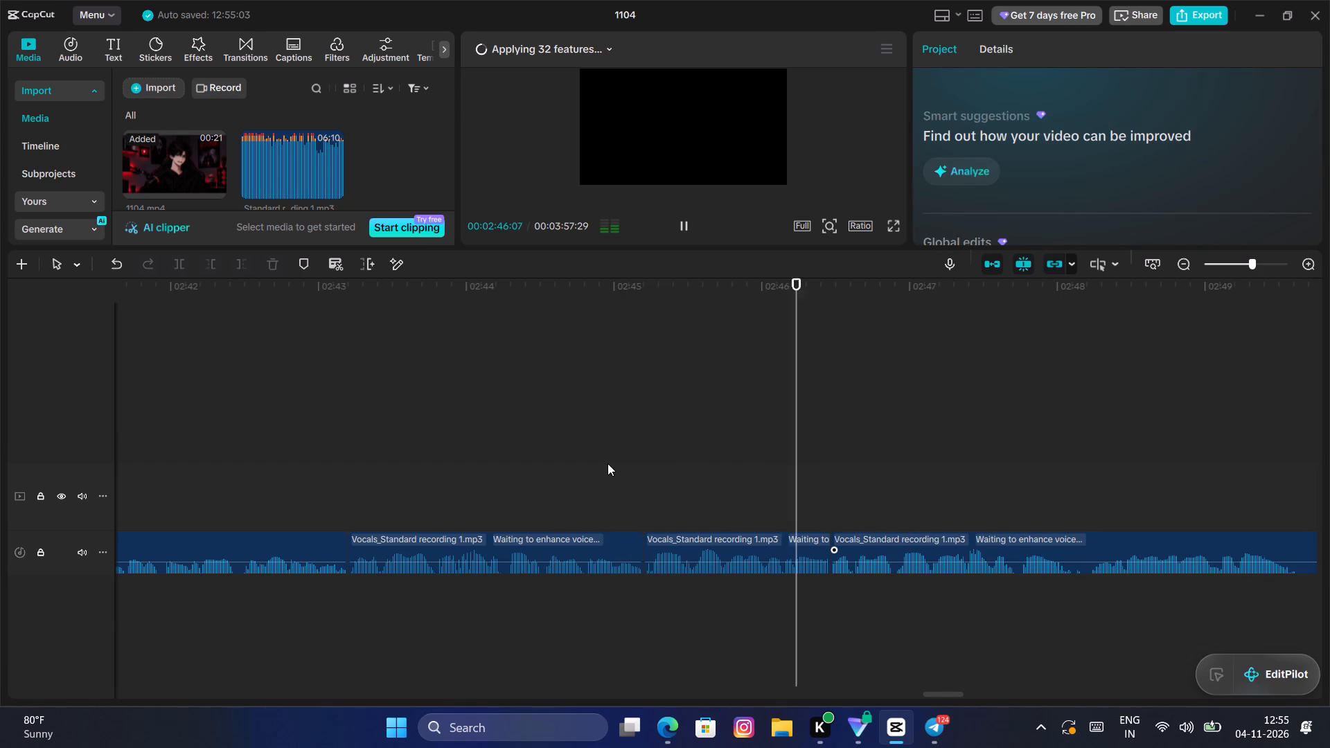
key("space")
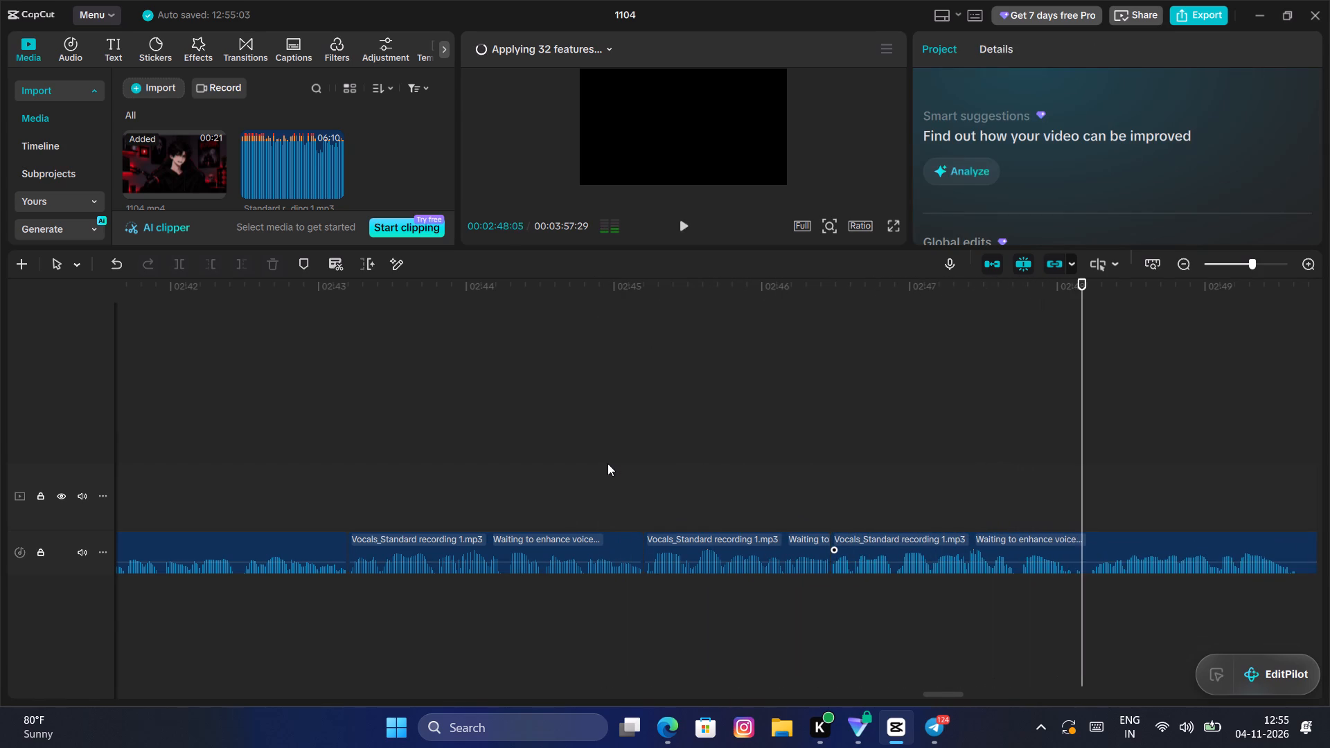
key("space")
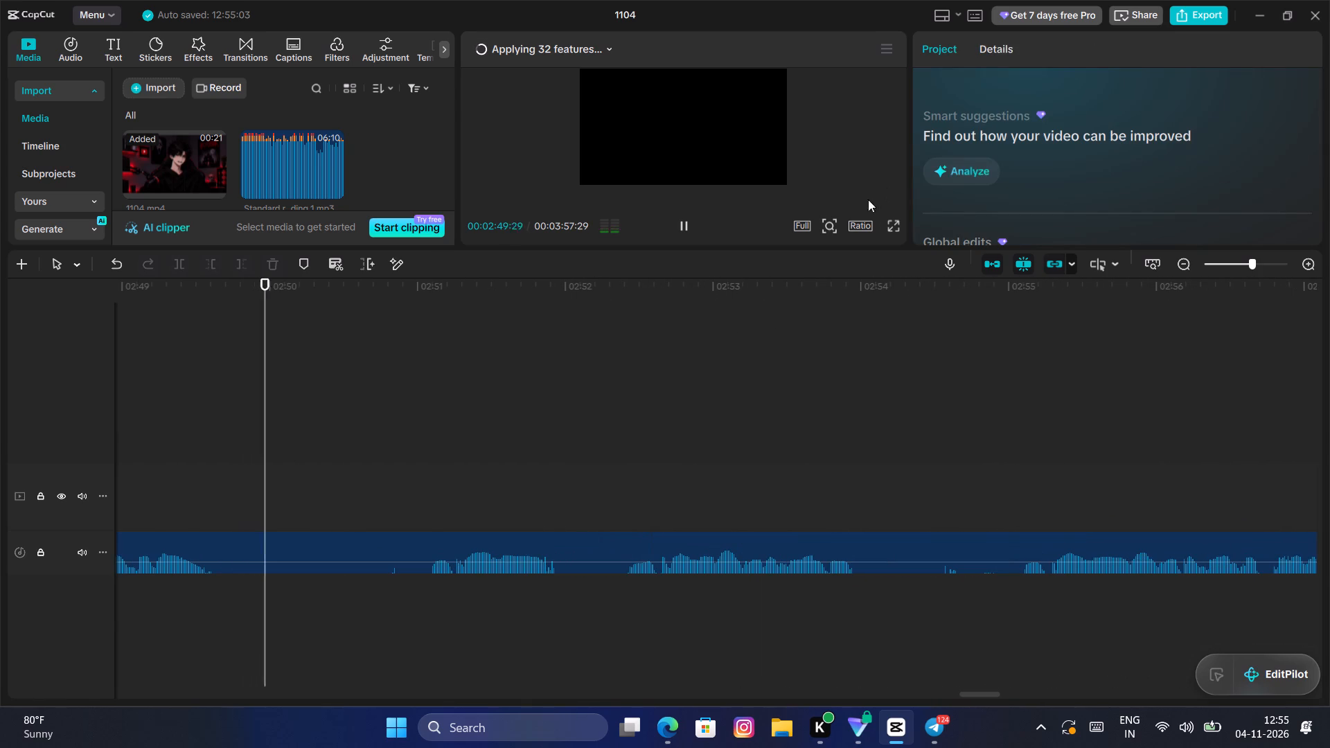
key("space")
left_click(199, 502)
left_click_drag(199, 502, 213, 487)
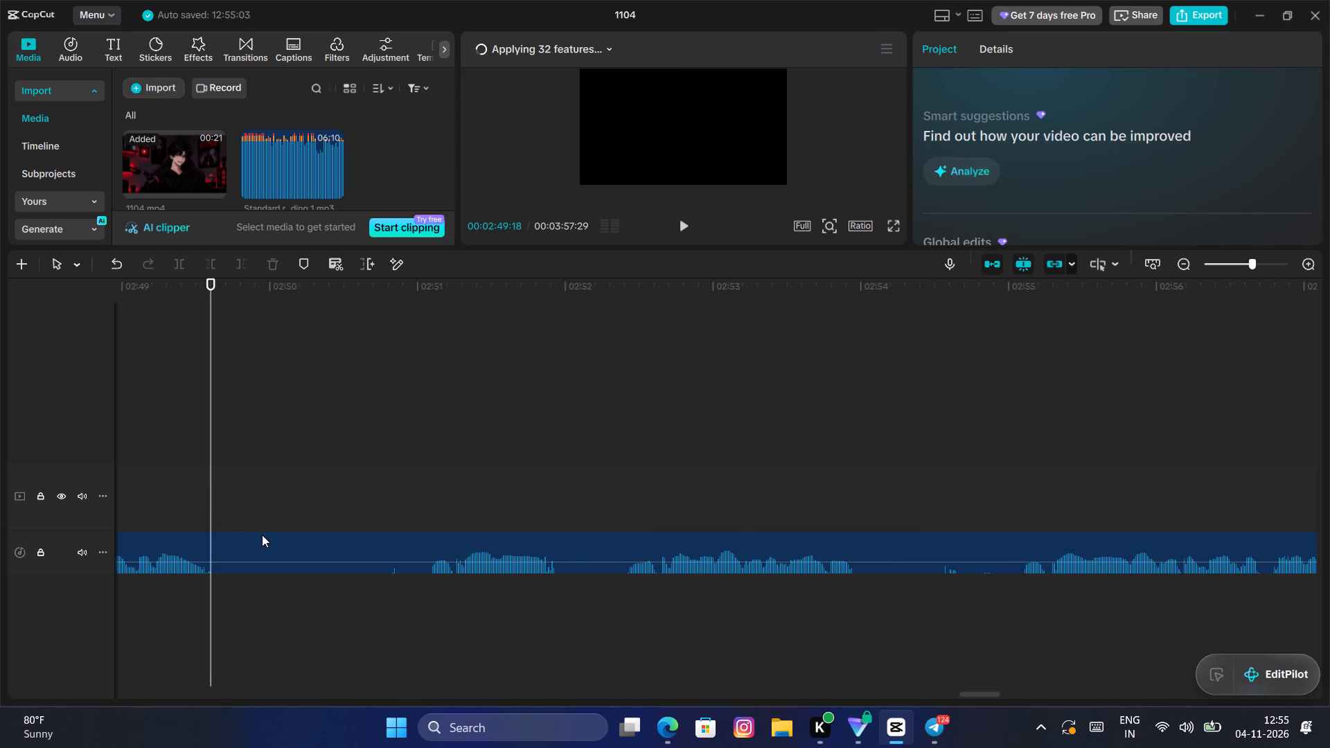
left_click(267, 538)
left_click(178, 259)
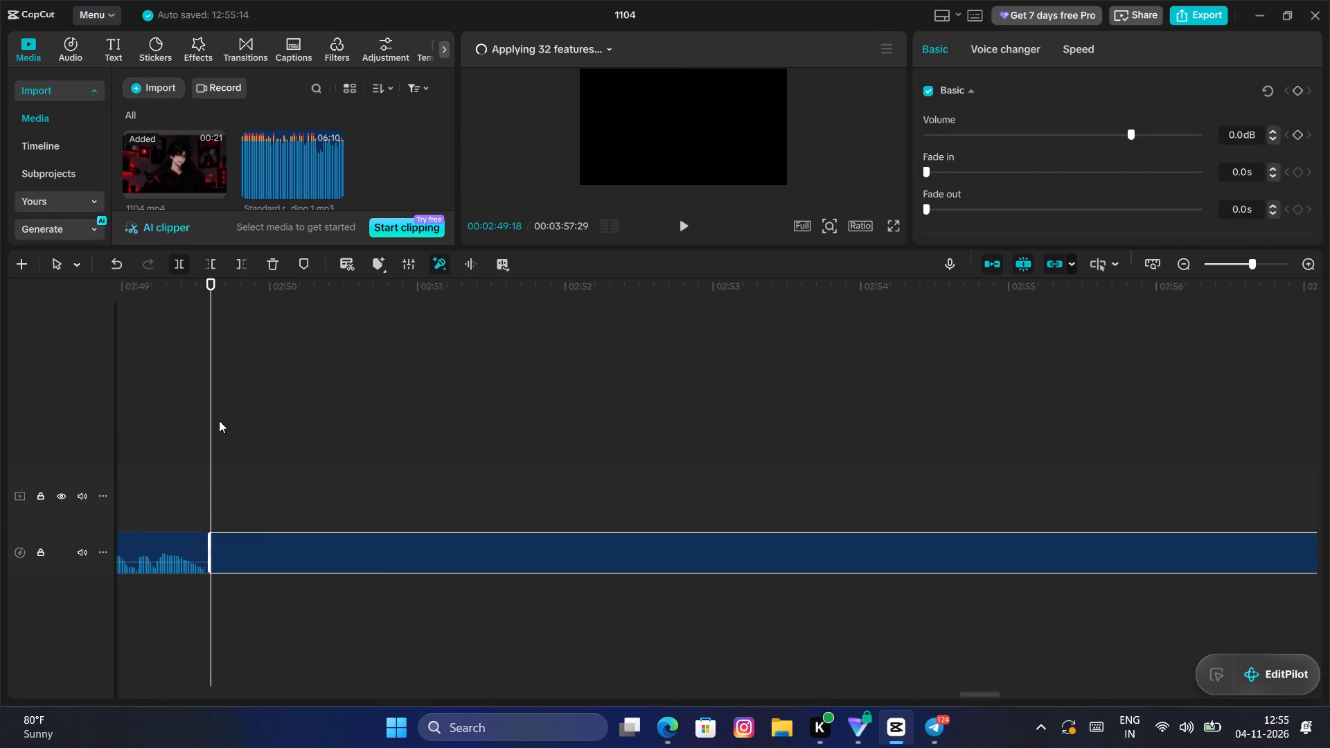
Trim the fifty-sixth Vocals clip's opening pause up to 00:02:51:03 and close the gap to the preceding clip.
left_click_drag(214, 427, 430, 414)
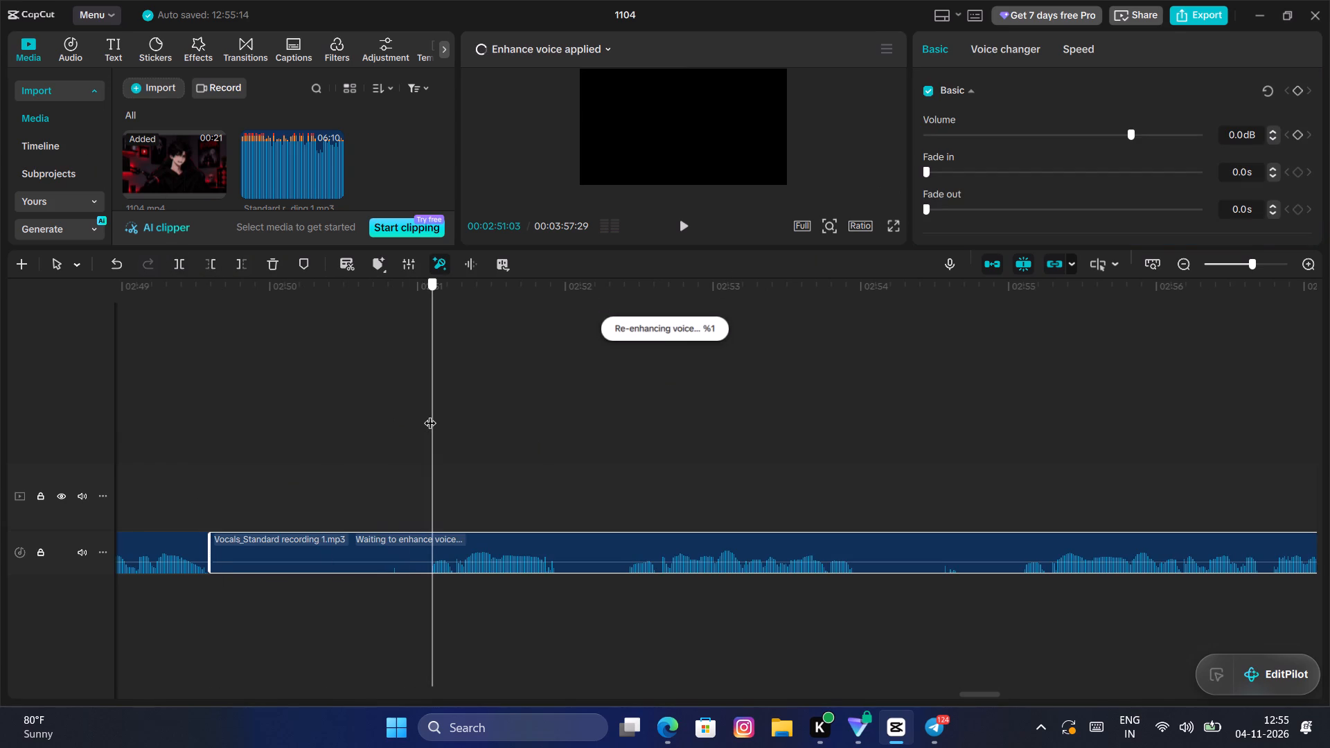
left_click_drag(430, 414, 430, 418)
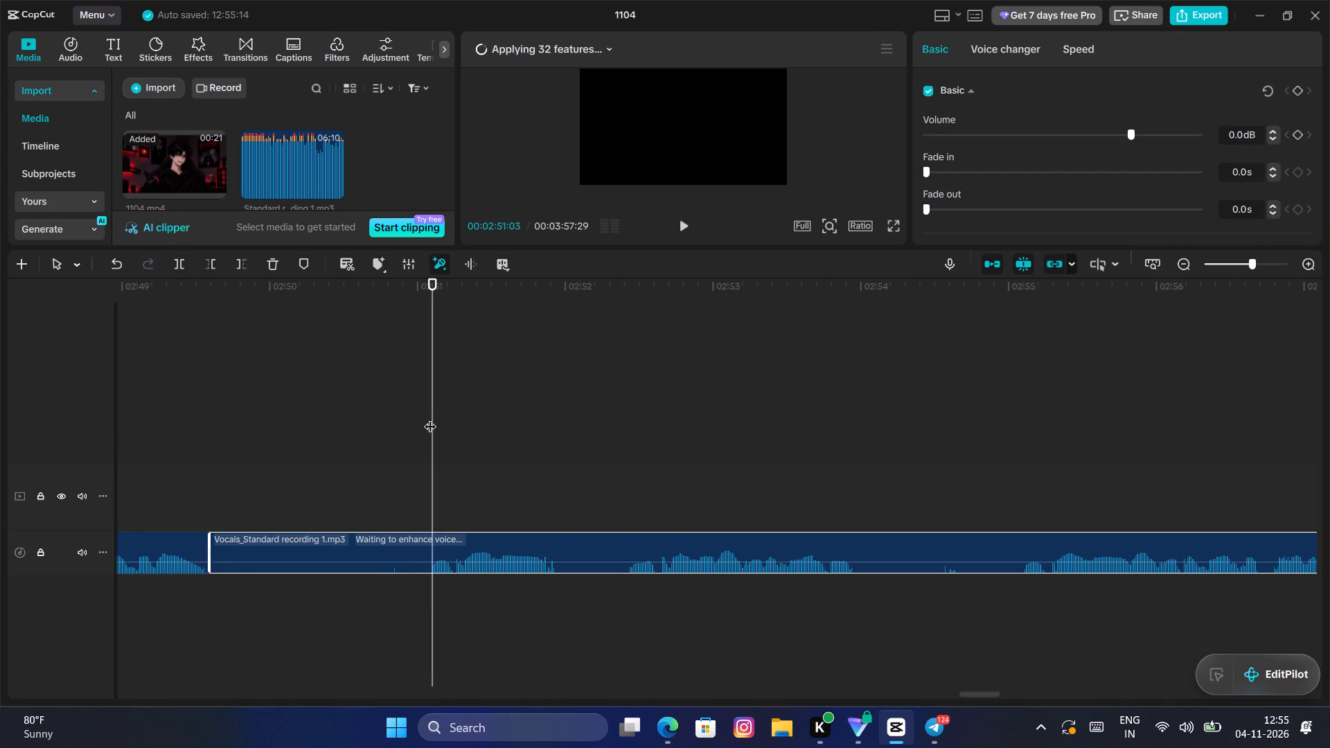
key("q")
left_click_drag(486, 567, 258, 584)
key("space")
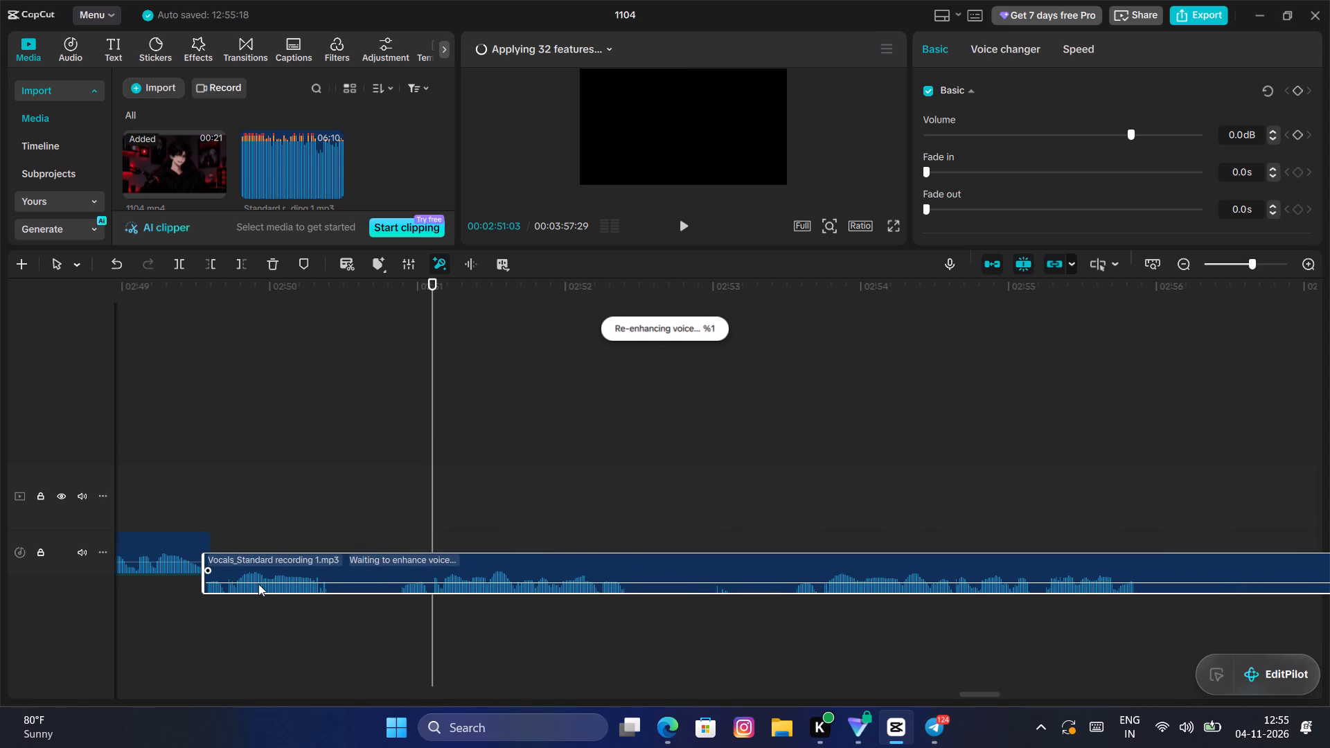
left_click_drag(258, 584, 262, 569)
Play back the fifty-sixth Vocals clip, trim its unwanted opening phrases up to 00:02:53:18 and close the gap to the preceding clip.
left_click(192, 508)
key("space")
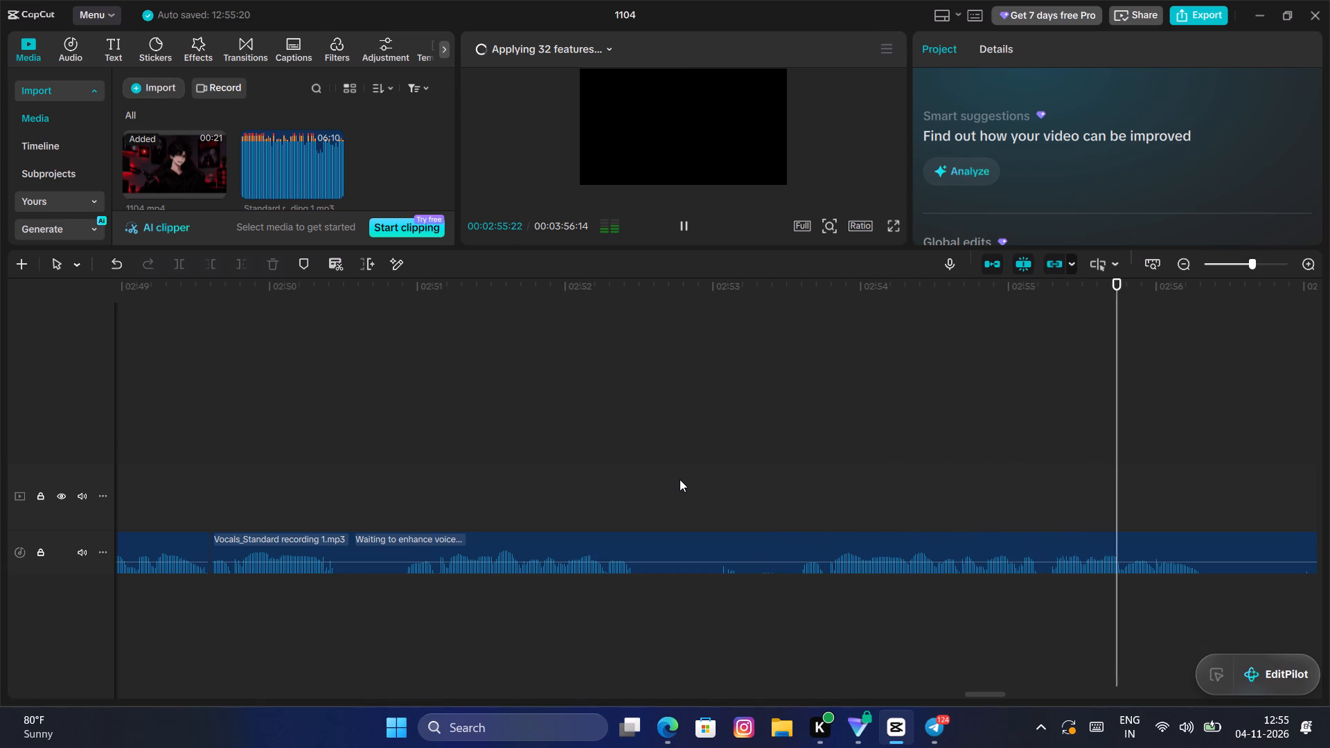
key("space")
left_click(807, 493)
left_click_drag(807, 493, 796, 505)
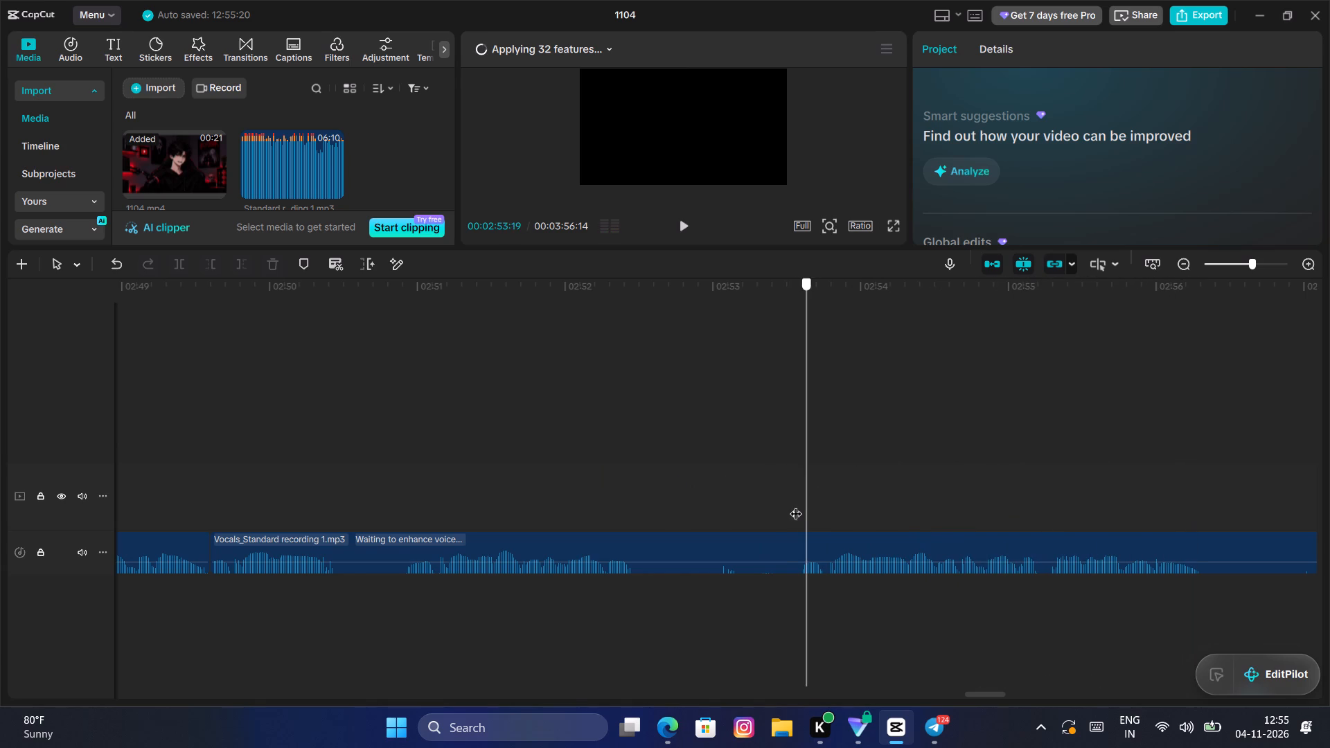
left_click_drag(796, 505, 801, 504)
left_click(810, 539)
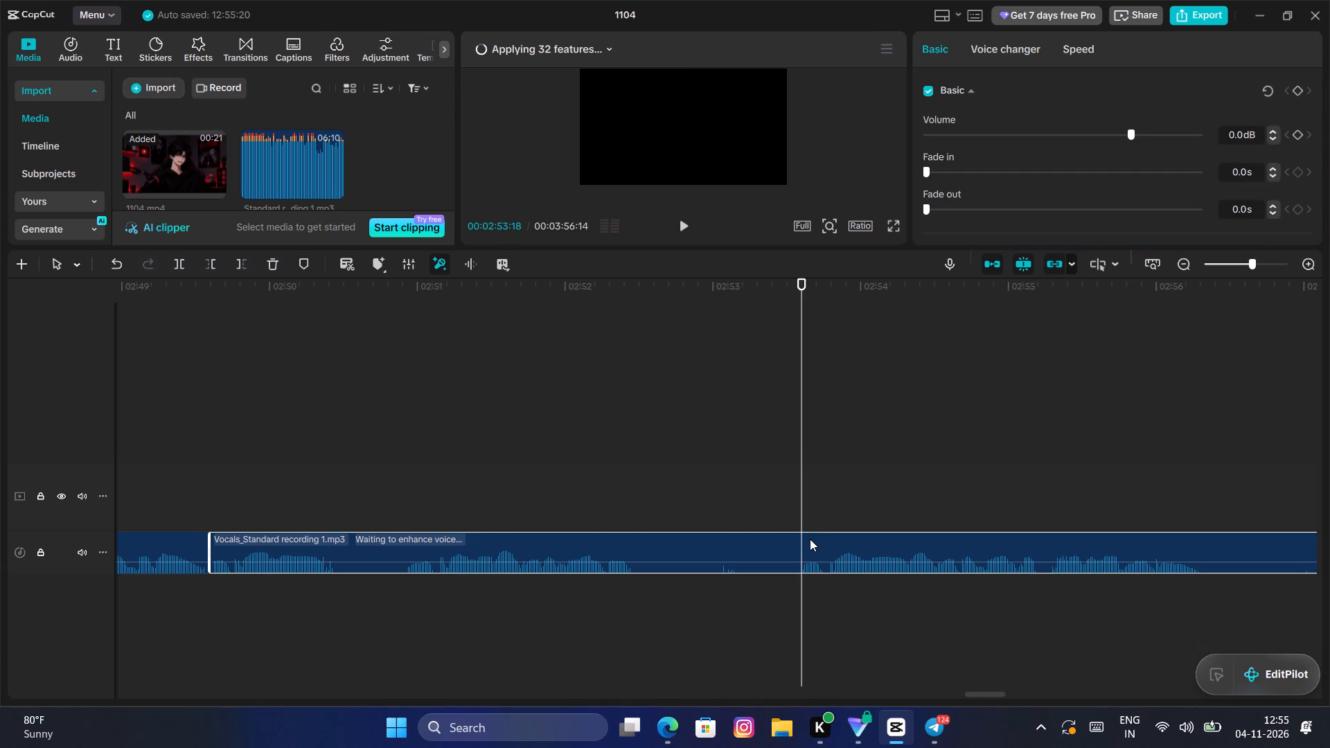
key("a")
key("q")
left_click_drag(888, 545, 391, 597)
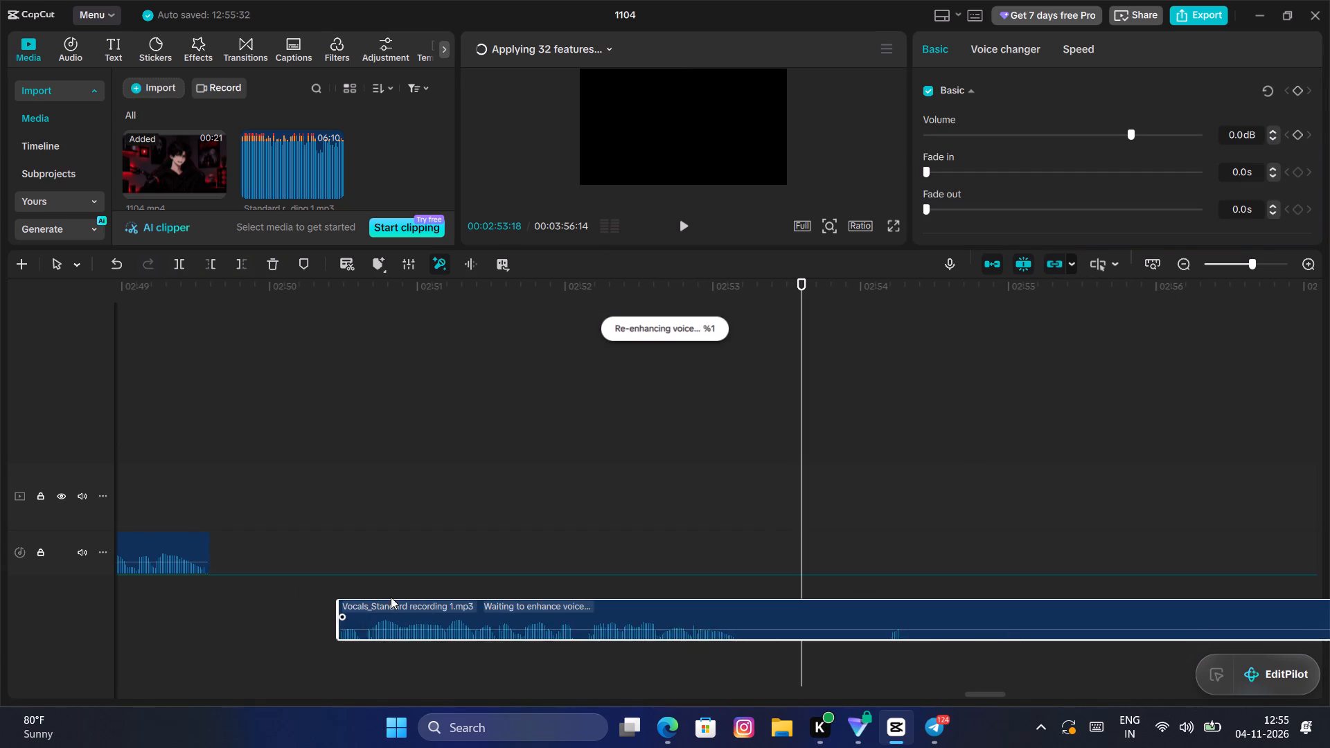
left_click_drag(391, 597, 292, 564)
left_click_drag(303, 585, 310, 551)
Play back the shortened fifty-sixth Vocals clip and split it at 00:02:52:09, at the start of the next pause.
left_click(190, 513)
key("space")
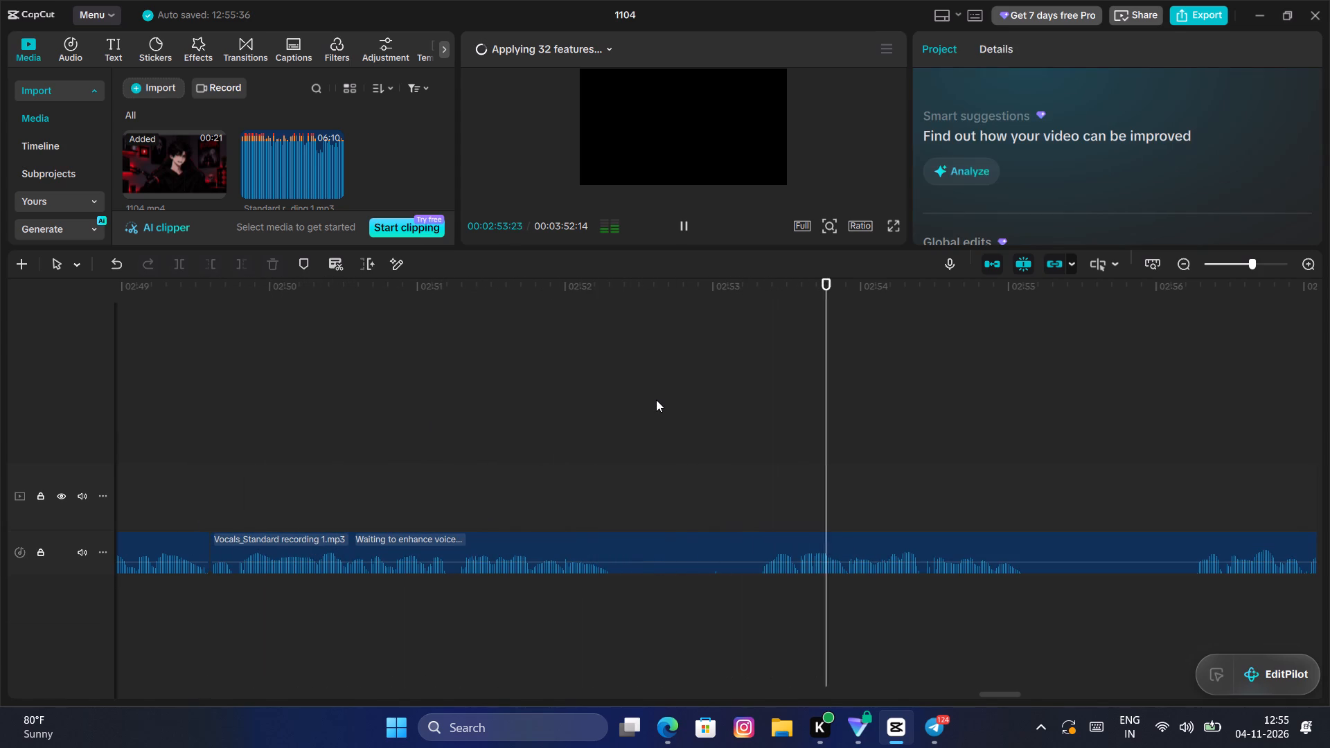
left_click(599, 468)
key("space")
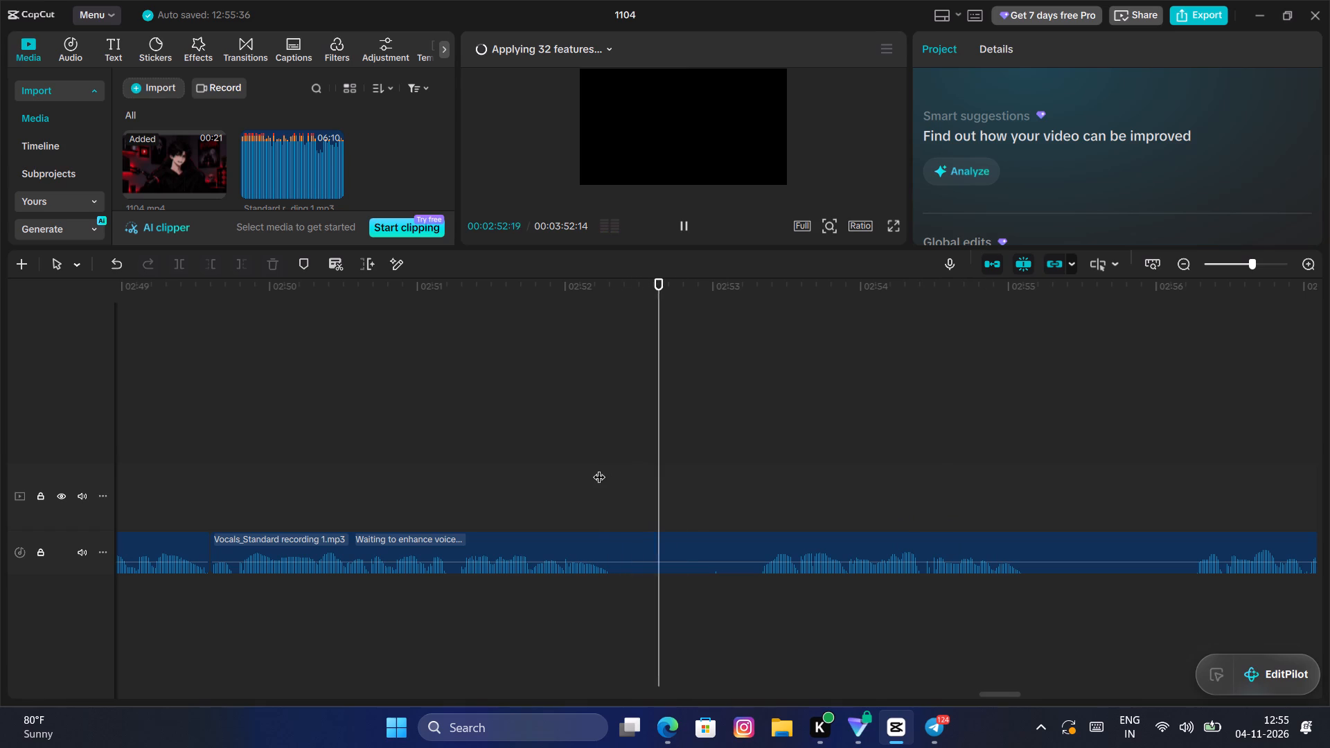
key("space")
left_click(599, 468)
left_click_drag(601, 470, 612, 477)
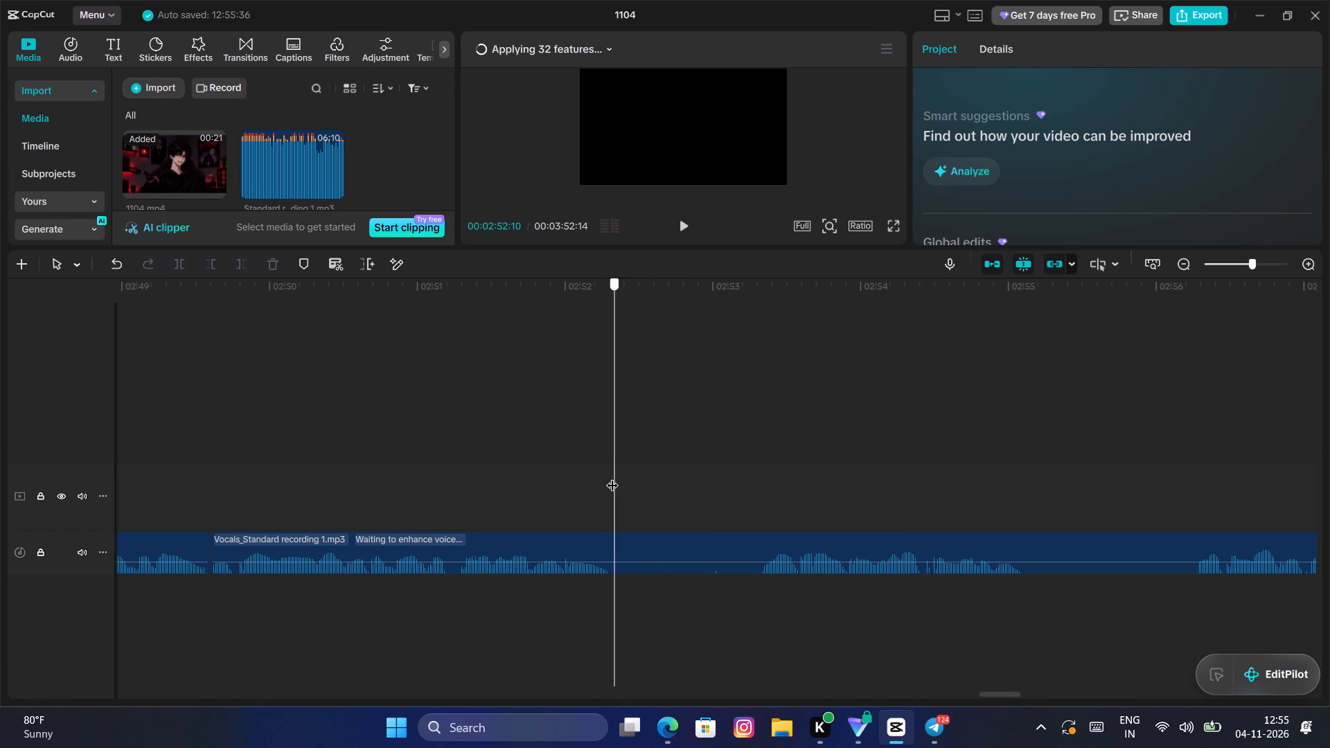
left_click_drag(612, 477, 610, 482)
left_click(635, 537)
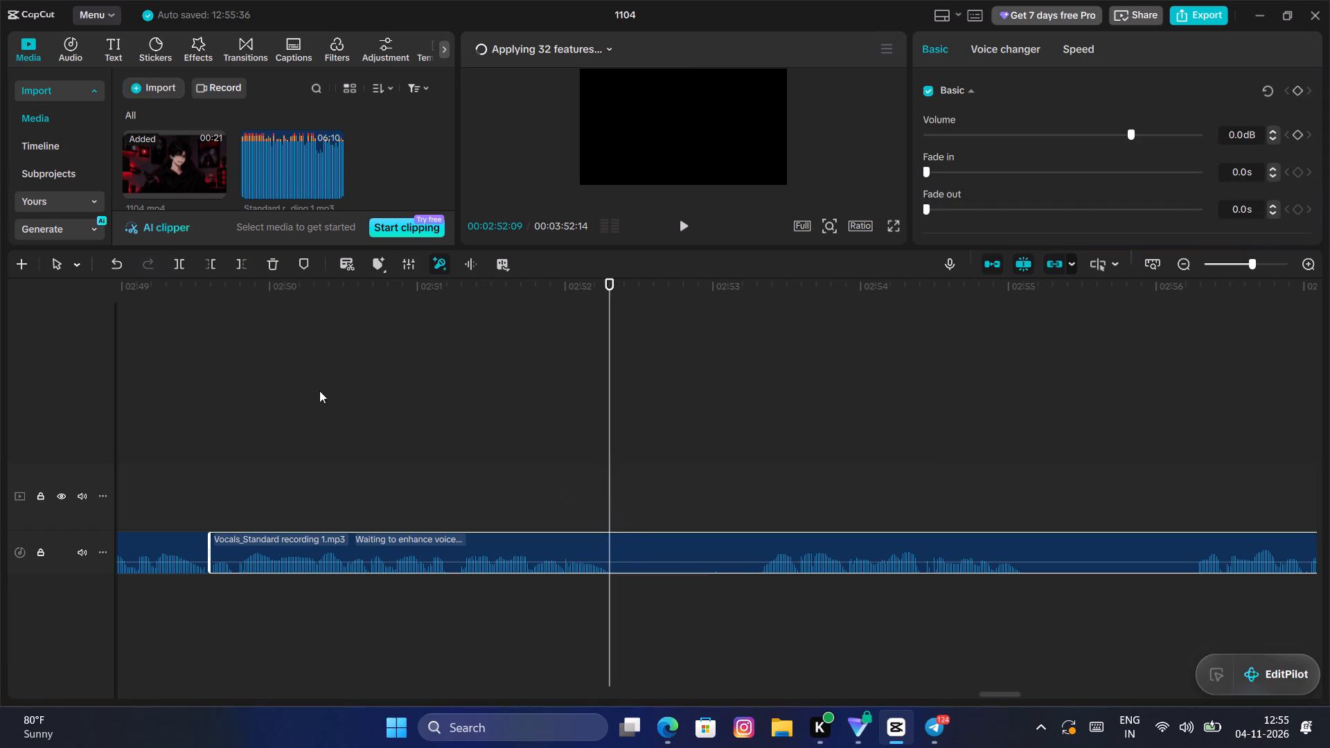
left_click(175, 263)
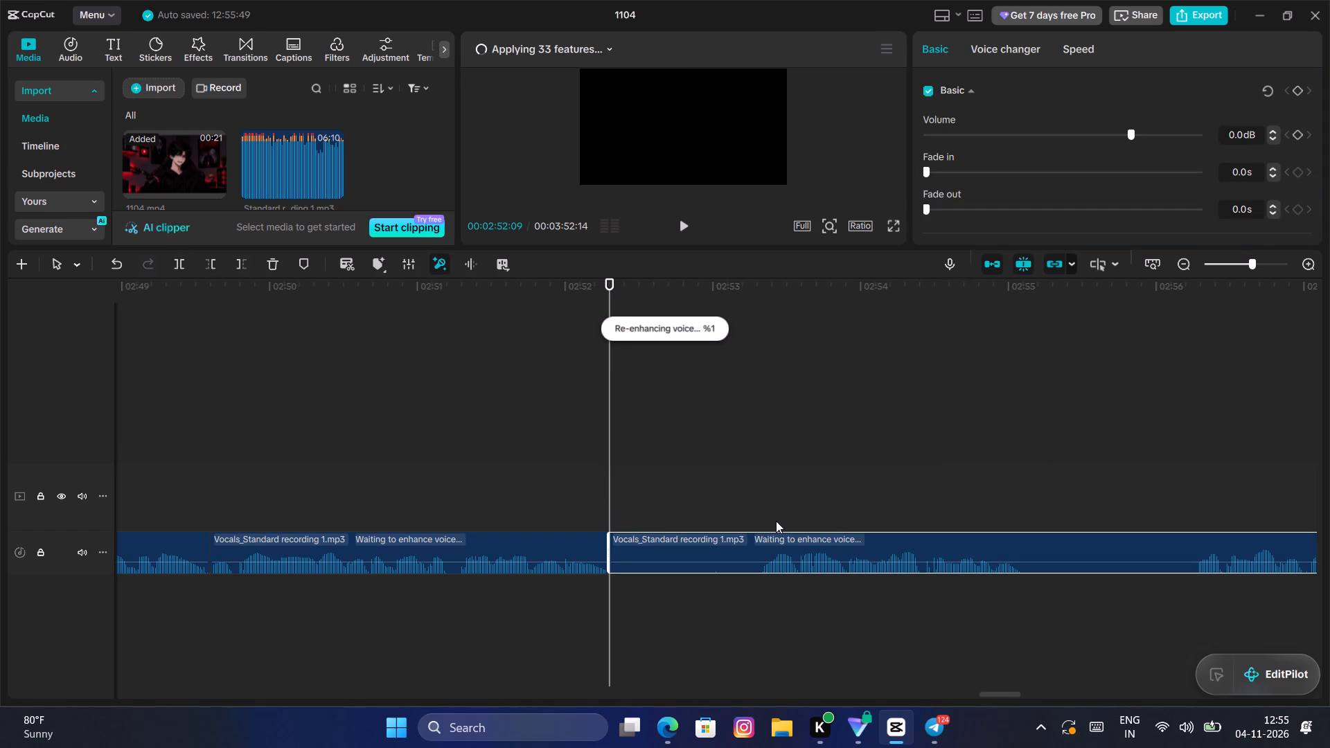
Trim the fifty-seventh Vocals clip's opening pause up to 00:02:53:10 and close the gap to the preceding clip.
left_click(776, 521)
left_click_drag(775, 520, 762, 521)
left_click(759, 547)
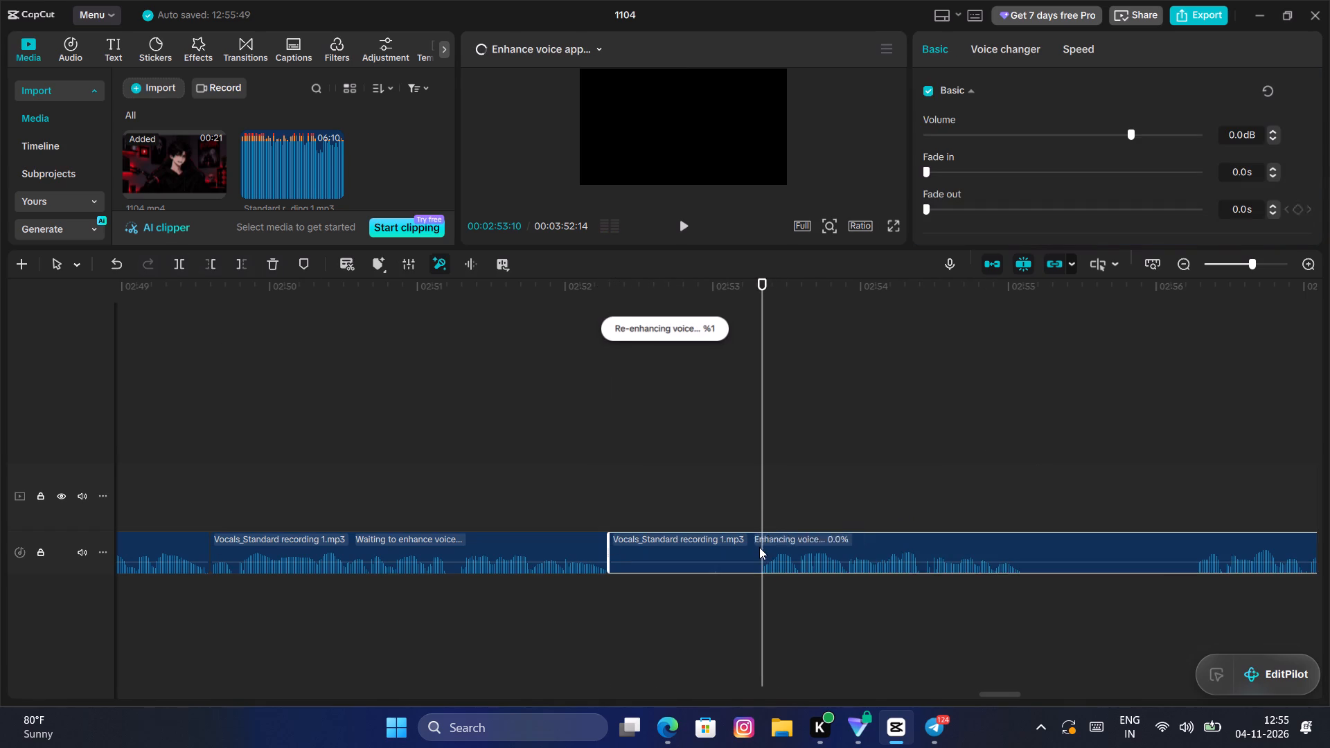
key("q")
left_click_drag(886, 544, 750, 546)
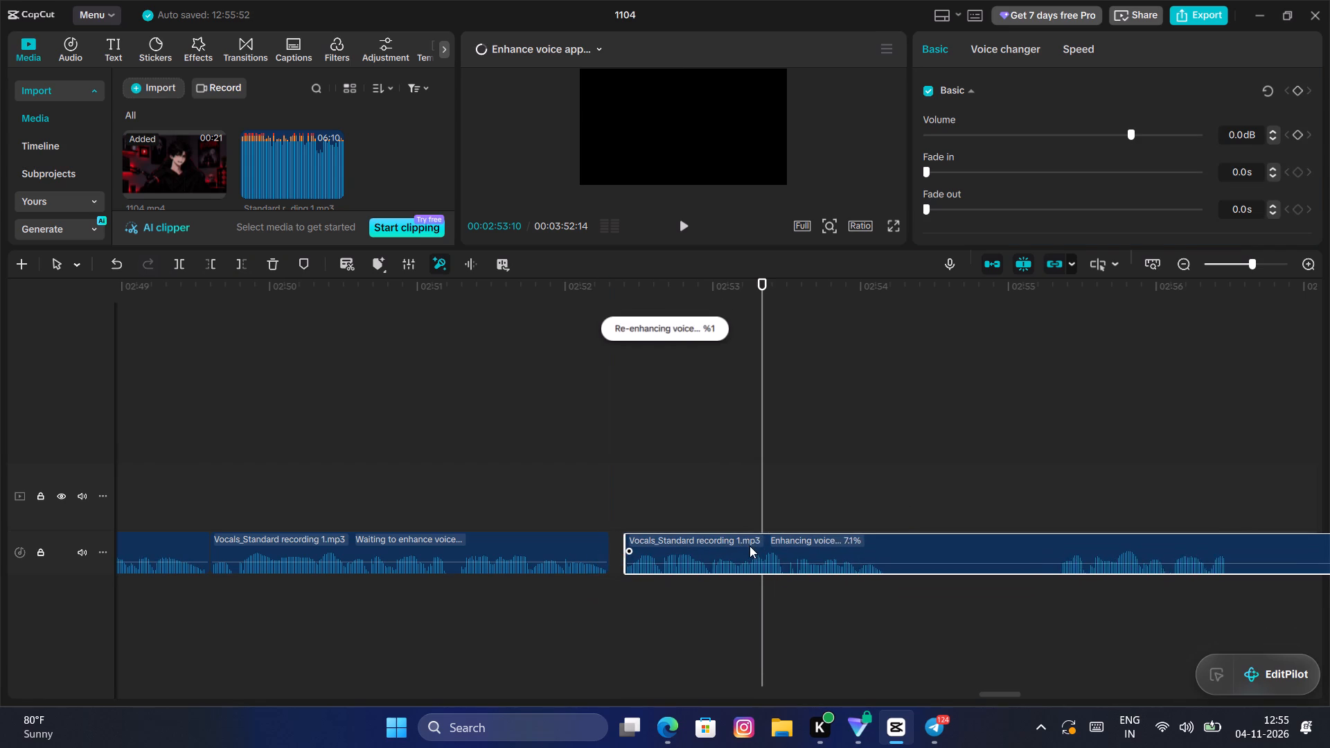
left_click_drag(750, 546, 734, 549)
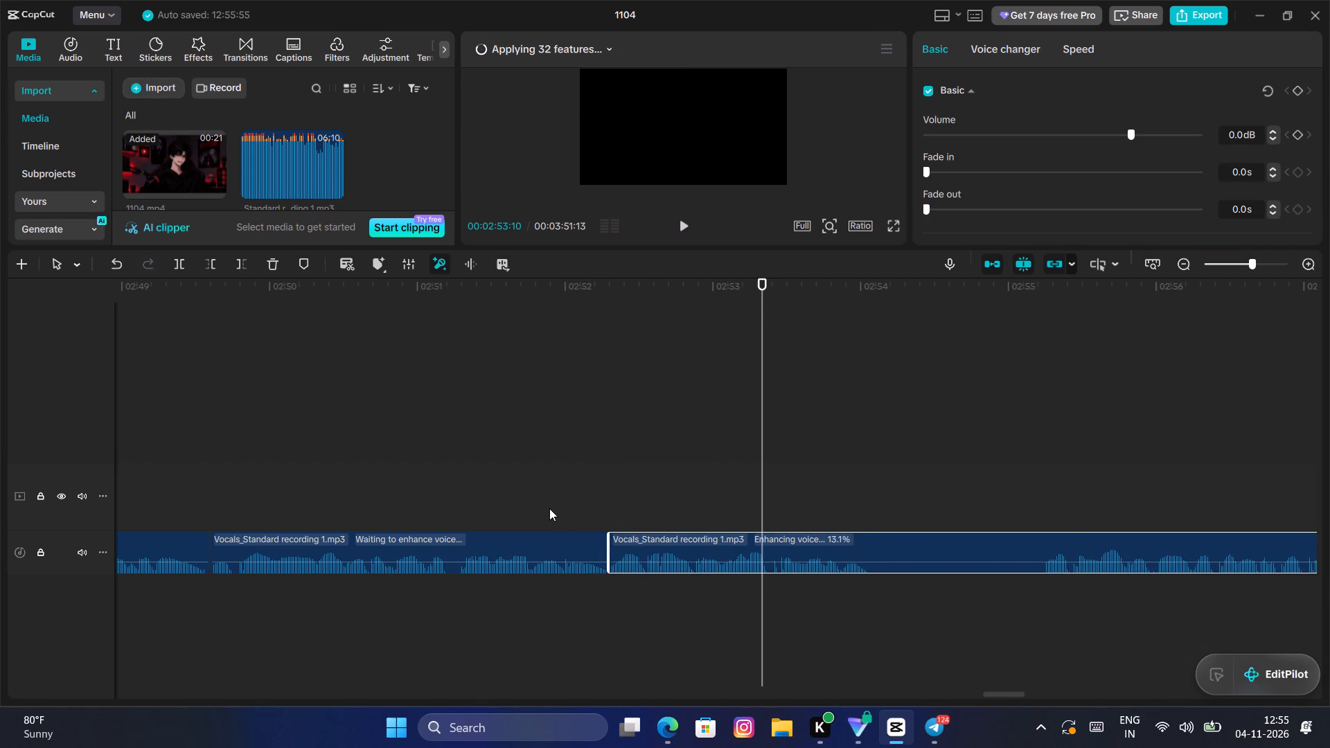
Play back the fifty-seventh Vocals clip and split it at 00:02:54:02, at the start of the next pause.
left_click(549, 508)
key("space")
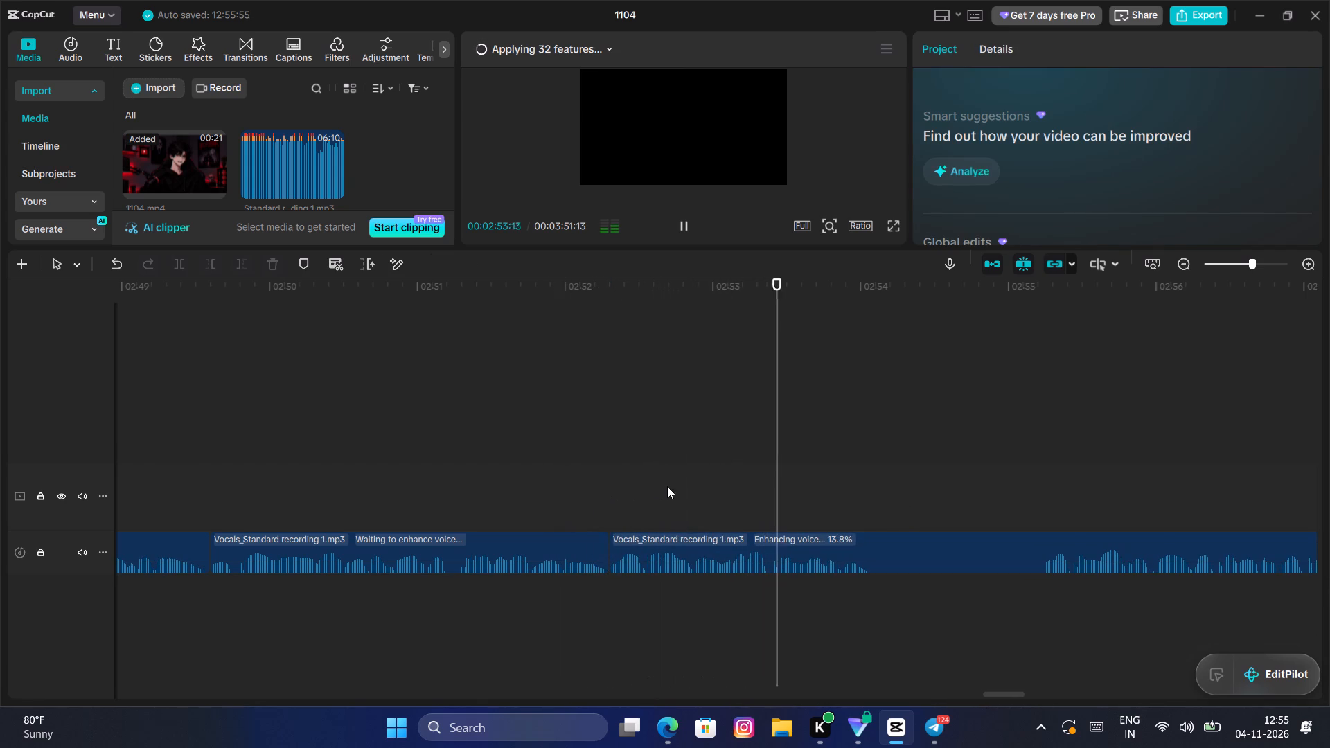
key("space")
key("space")
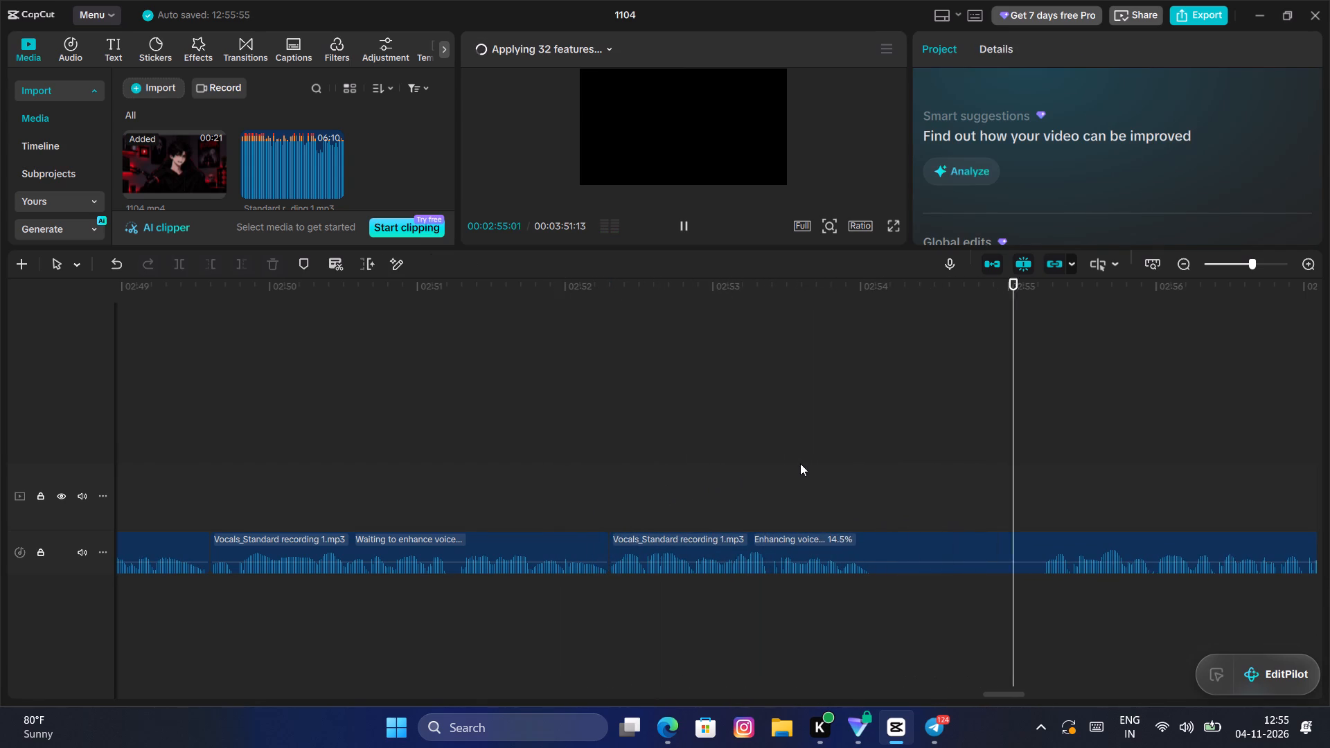
left_click(1007, 695)
key("space")
left_click(175, 476)
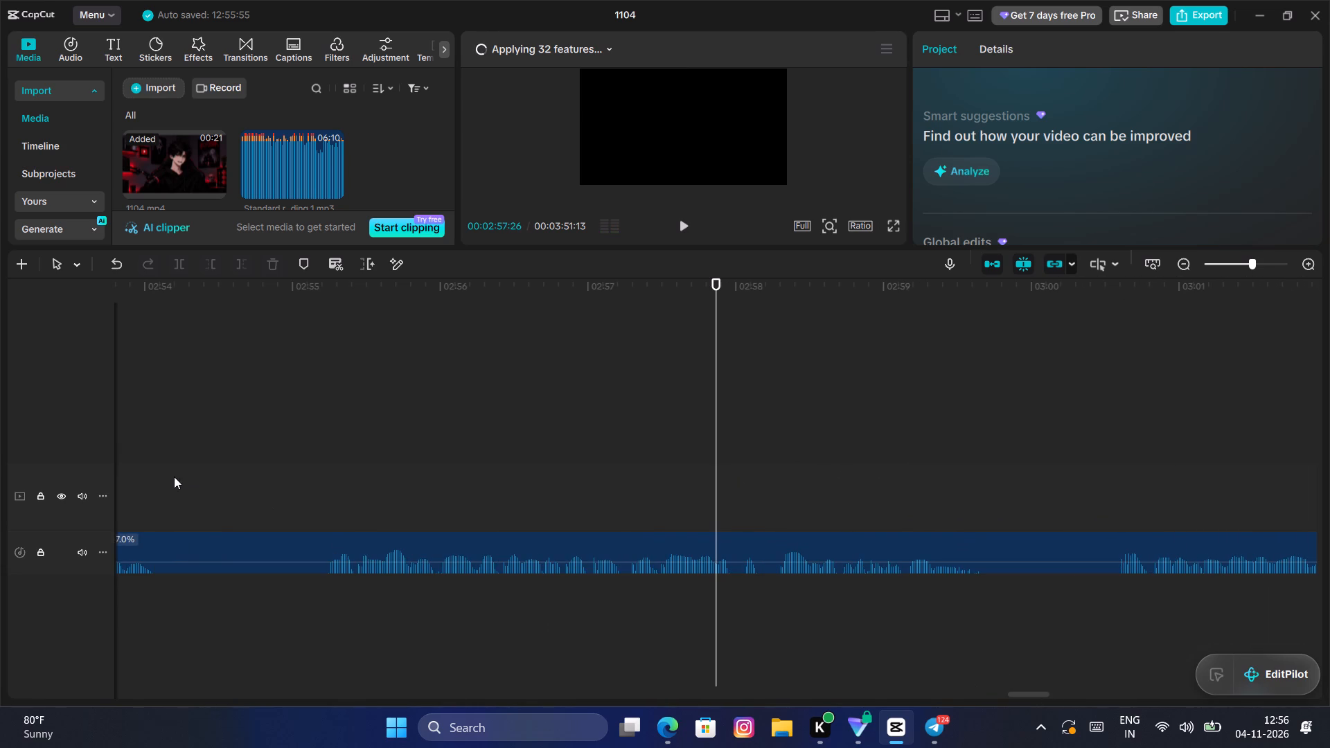
left_click_drag(173, 477, 386, 434)
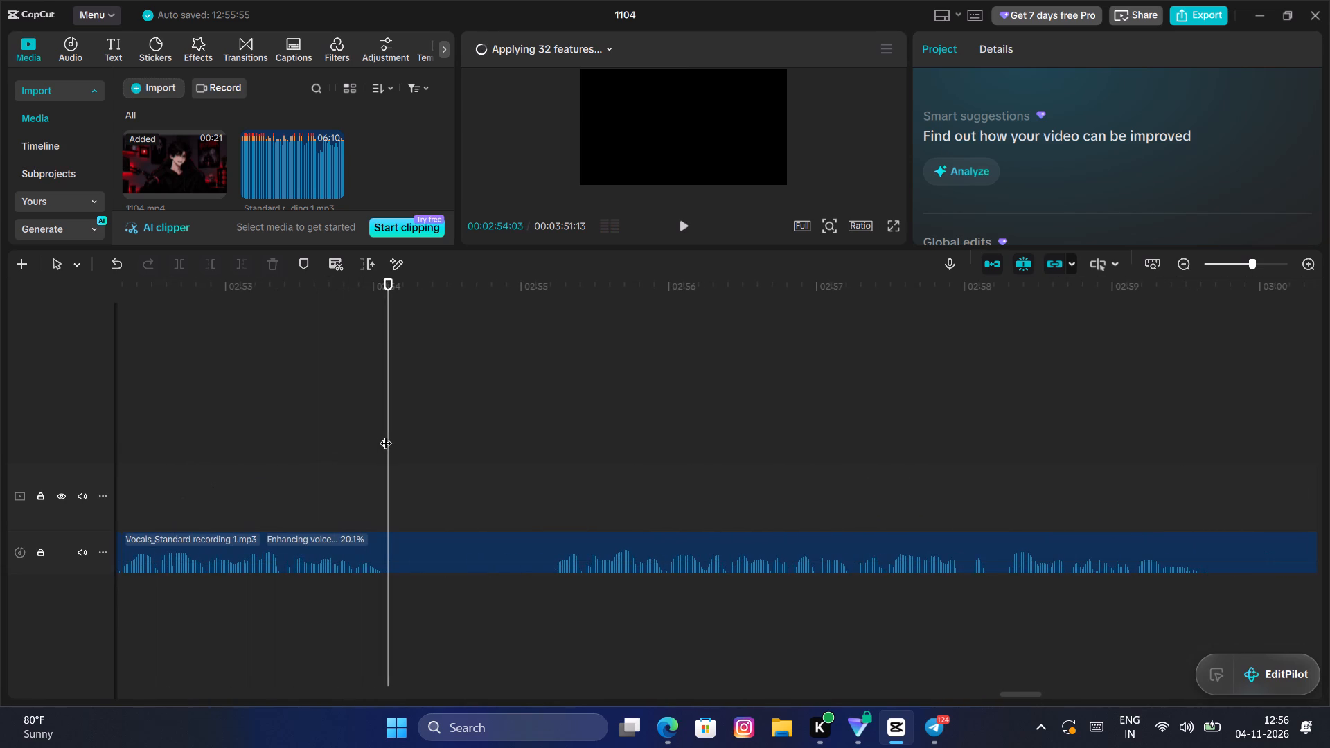
left_click_drag(386, 434, 385, 443)
left_click(405, 560)
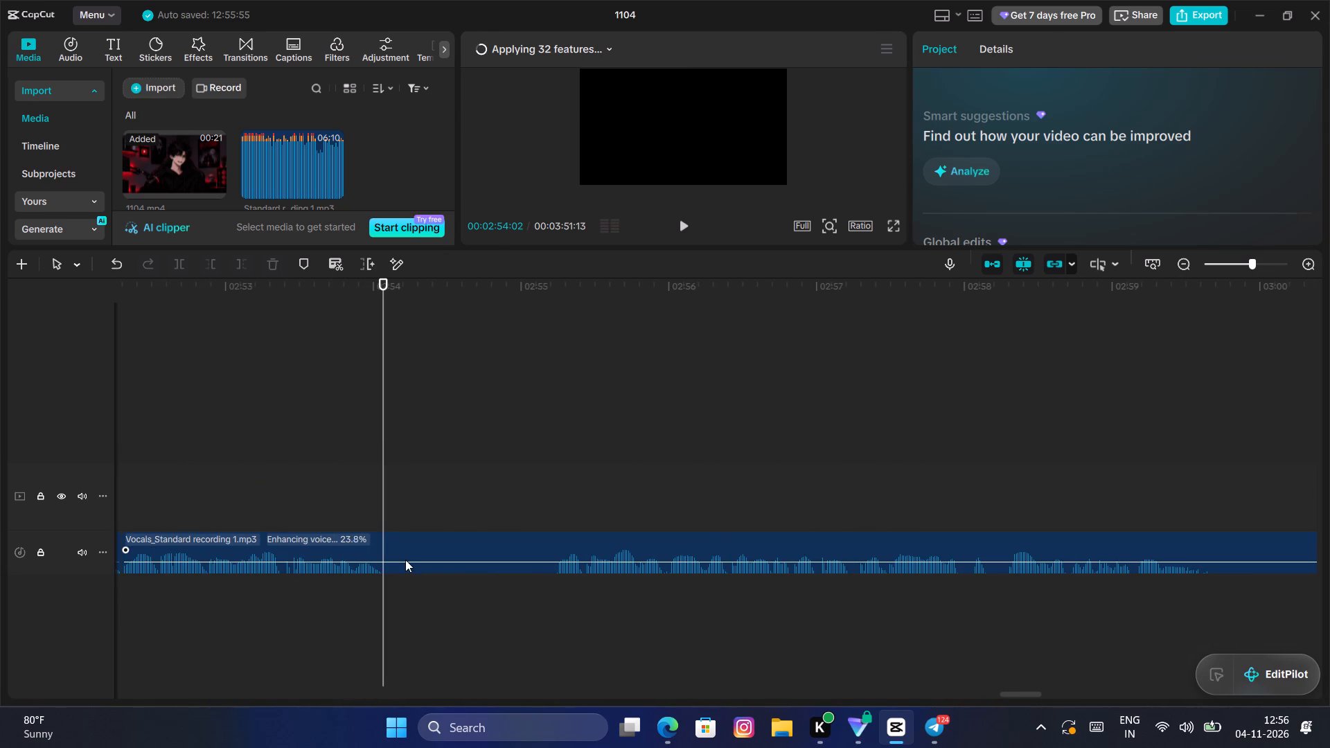
left_click(177, 267)
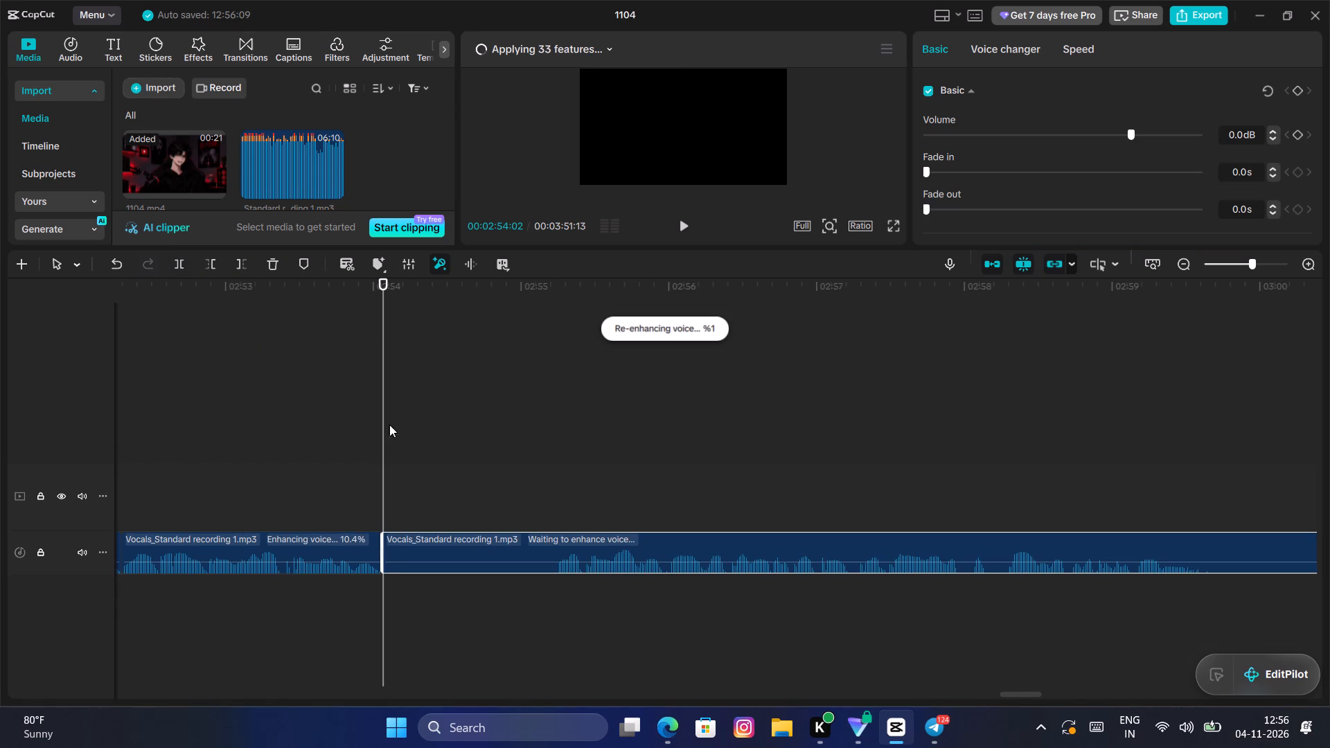
Trim the fifty-eighth Vocals clip's opening pause up to 00:02:55:07 and close the gap to the preceding clip.
left_click_drag(383, 425, 556, 404)
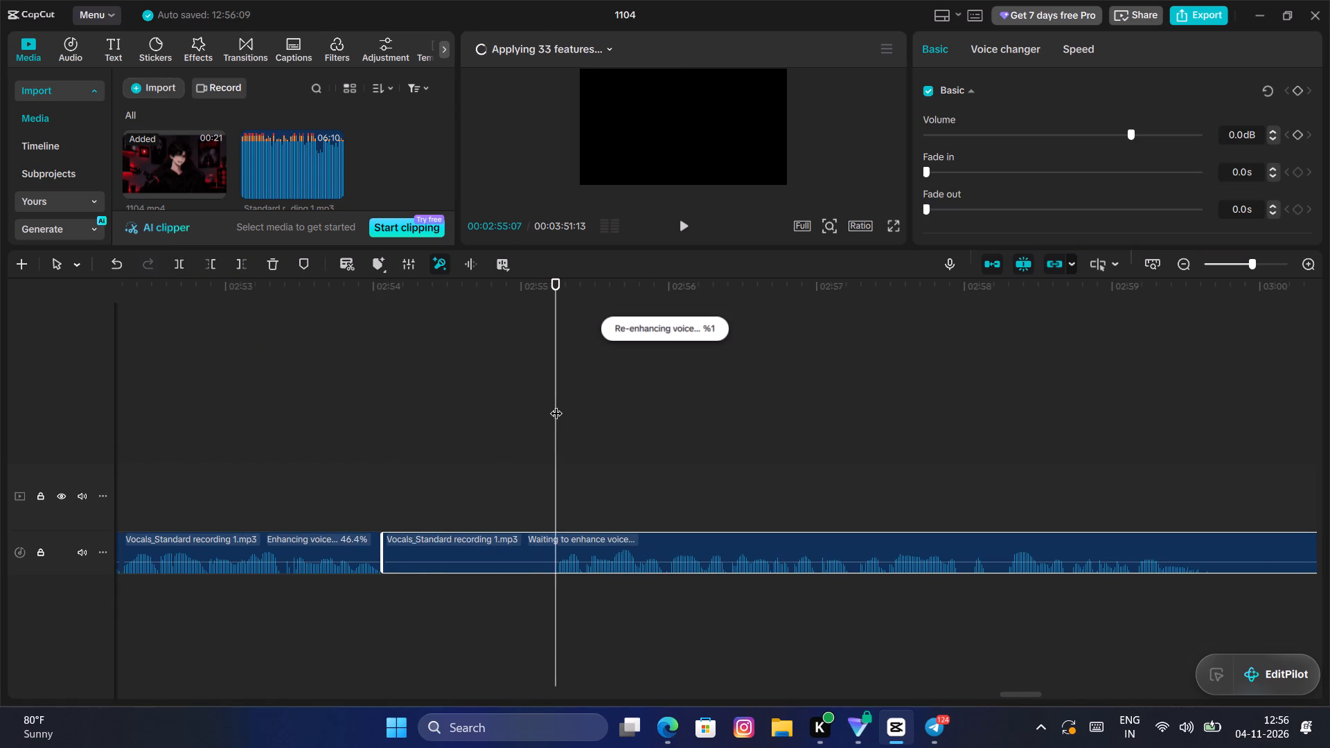
key("q")
left_click_drag(630, 542, 465, 542)
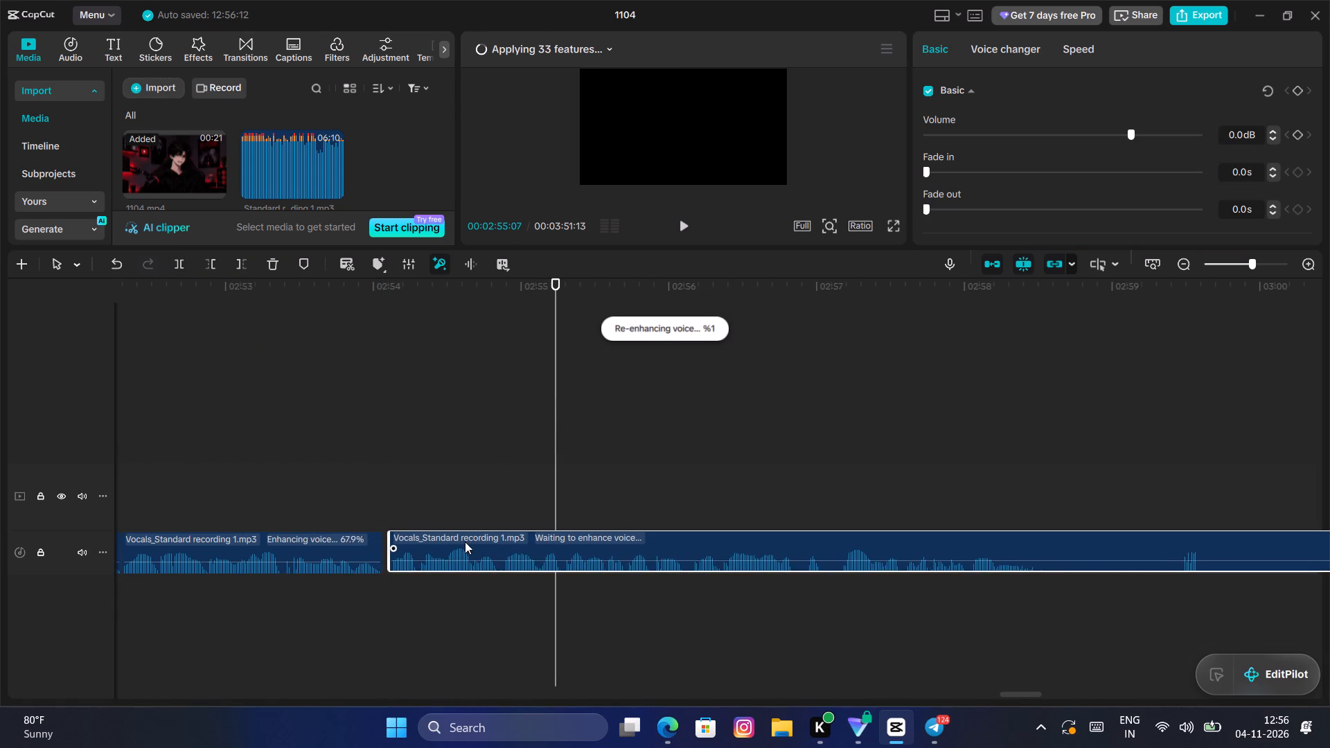
left_click_drag(465, 542, 459, 542)
Play back the fifty-eighth Vocals clip and split it at 00:02:58:14, at the start of the next pause.
left_click(347, 501)
key("space")
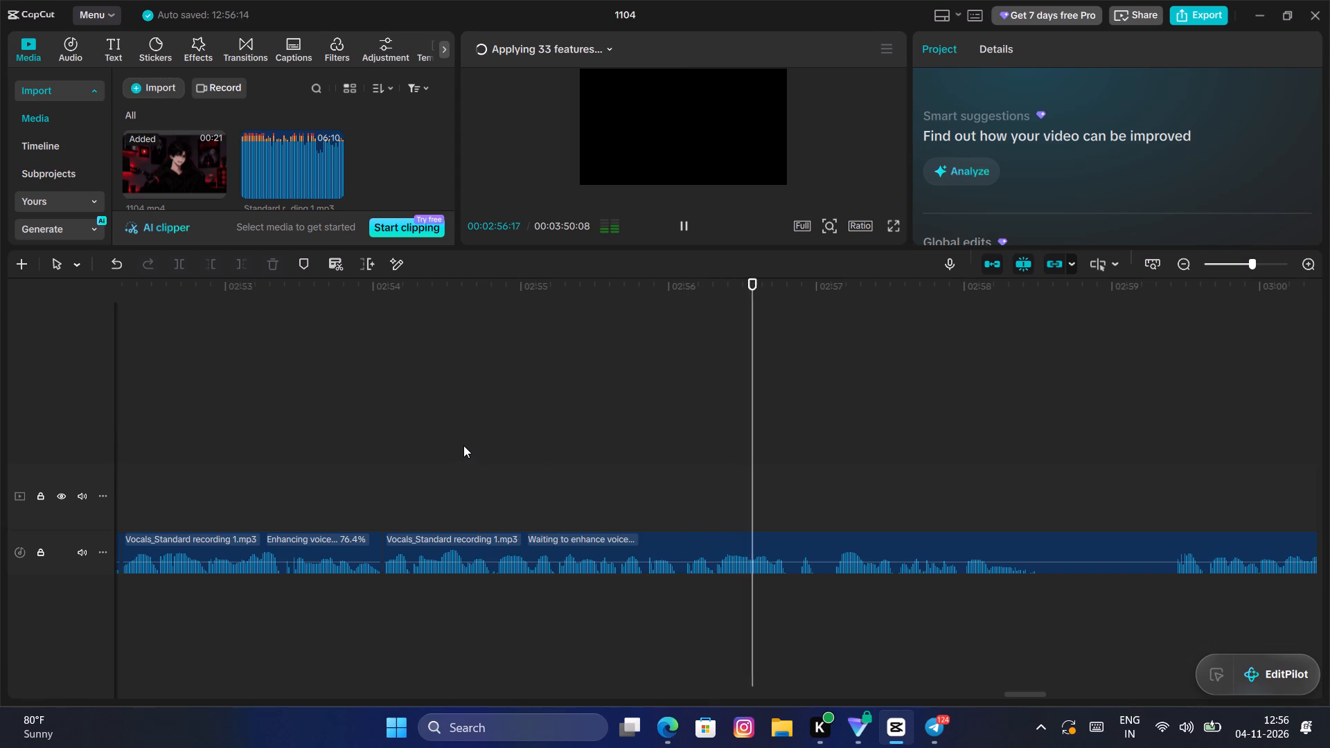
key("space")
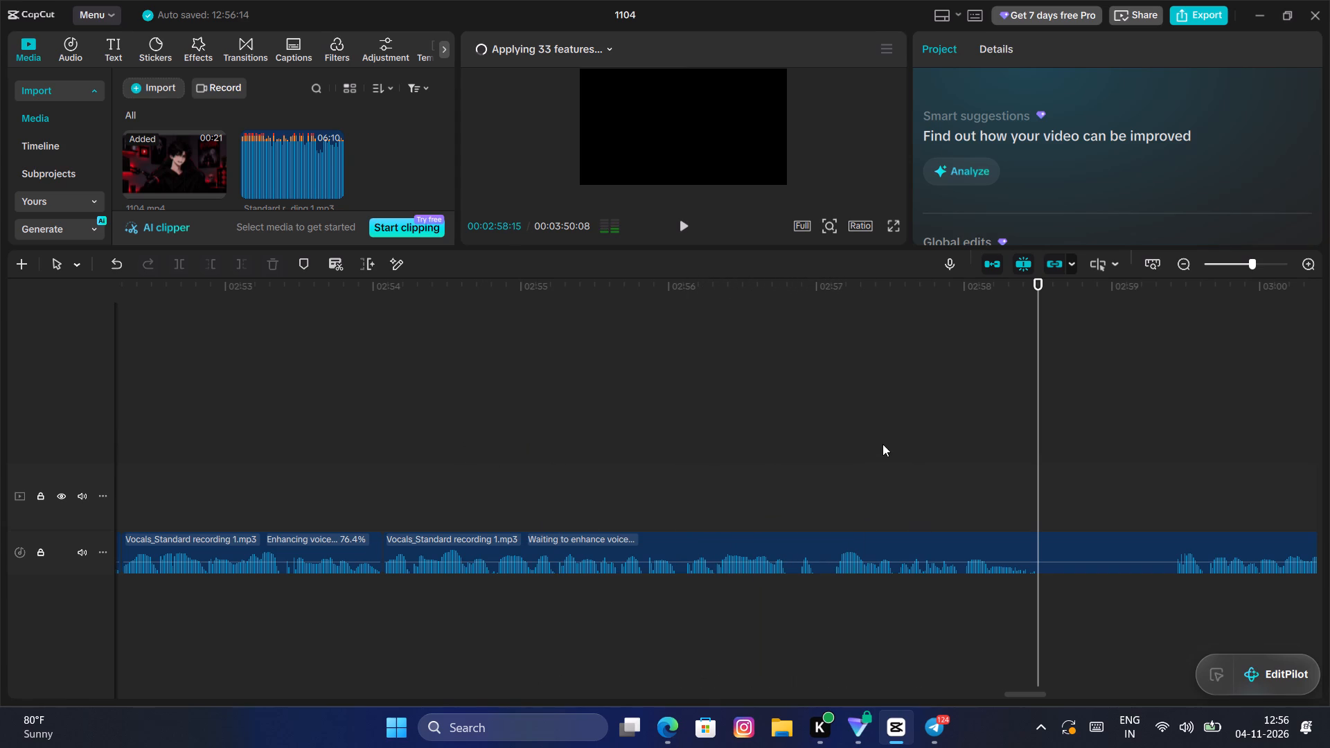
key("space")
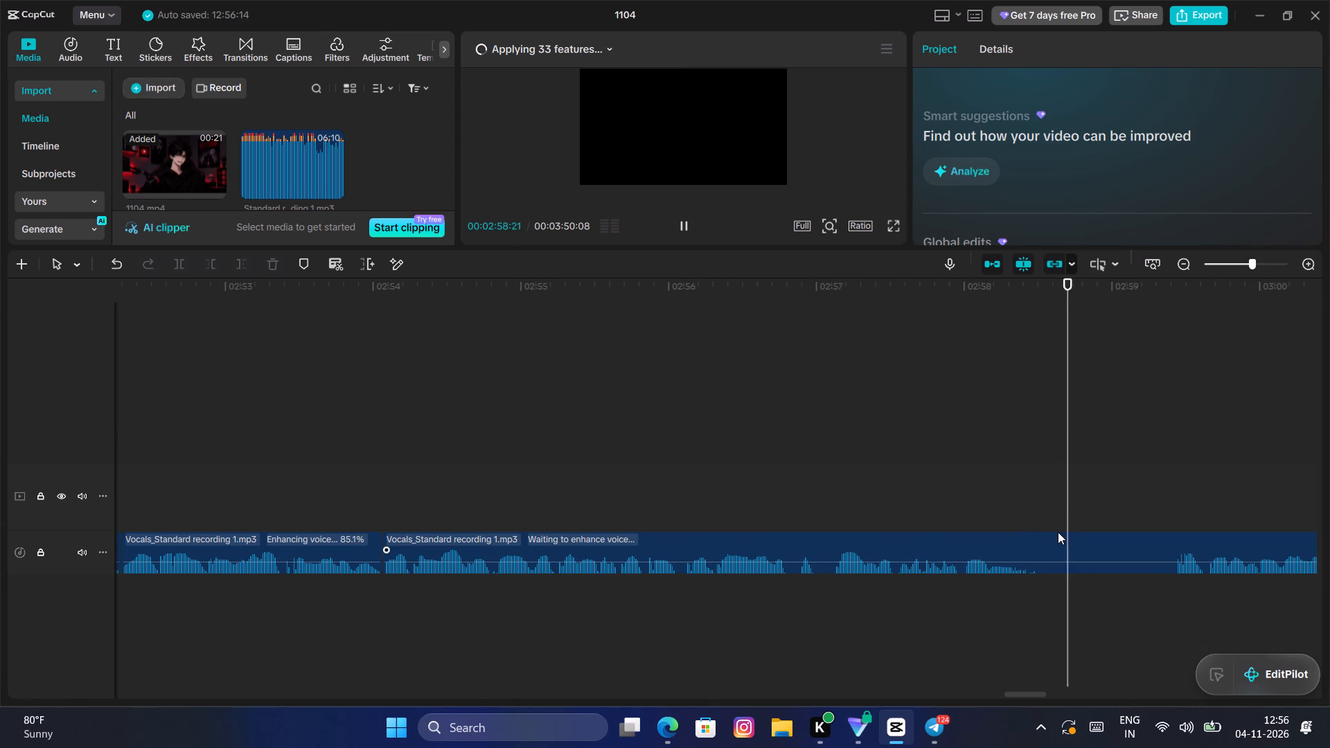
key("space")
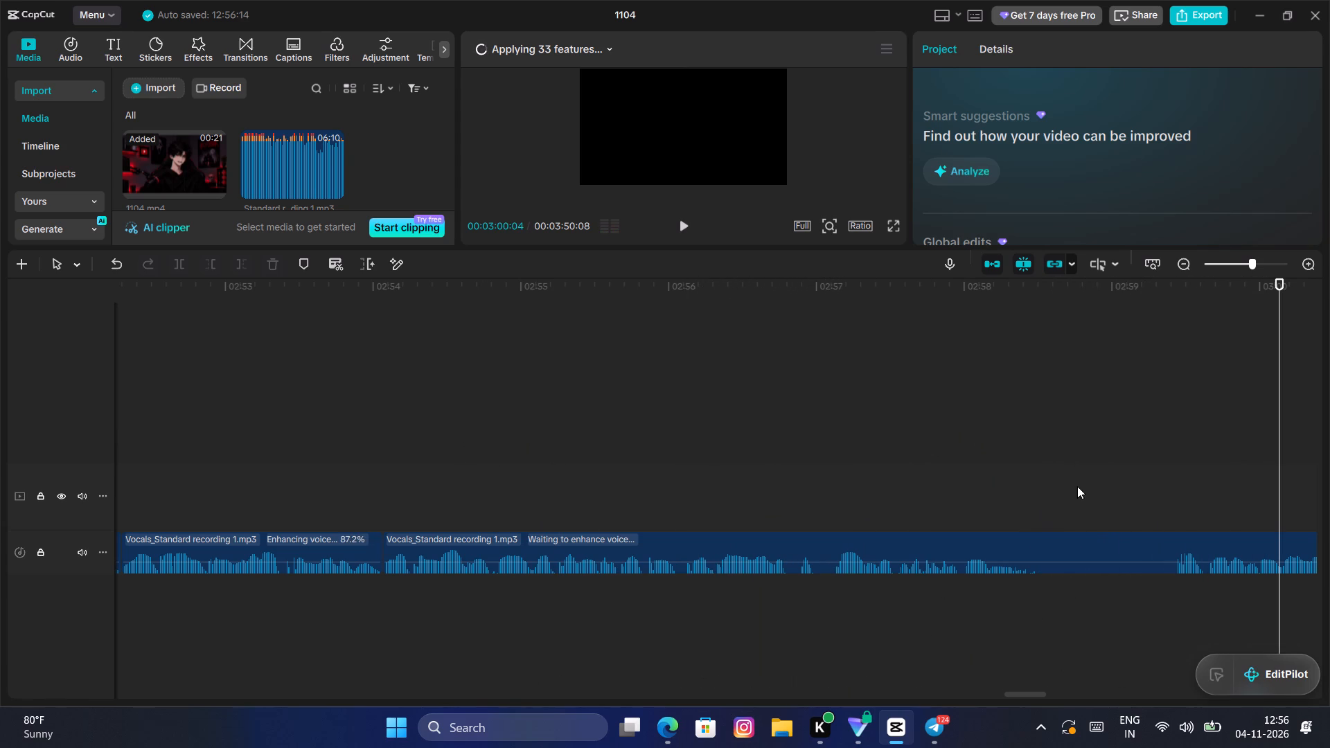
left_click(1060, 489)
left_click_drag(1058, 490, 1034, 501)
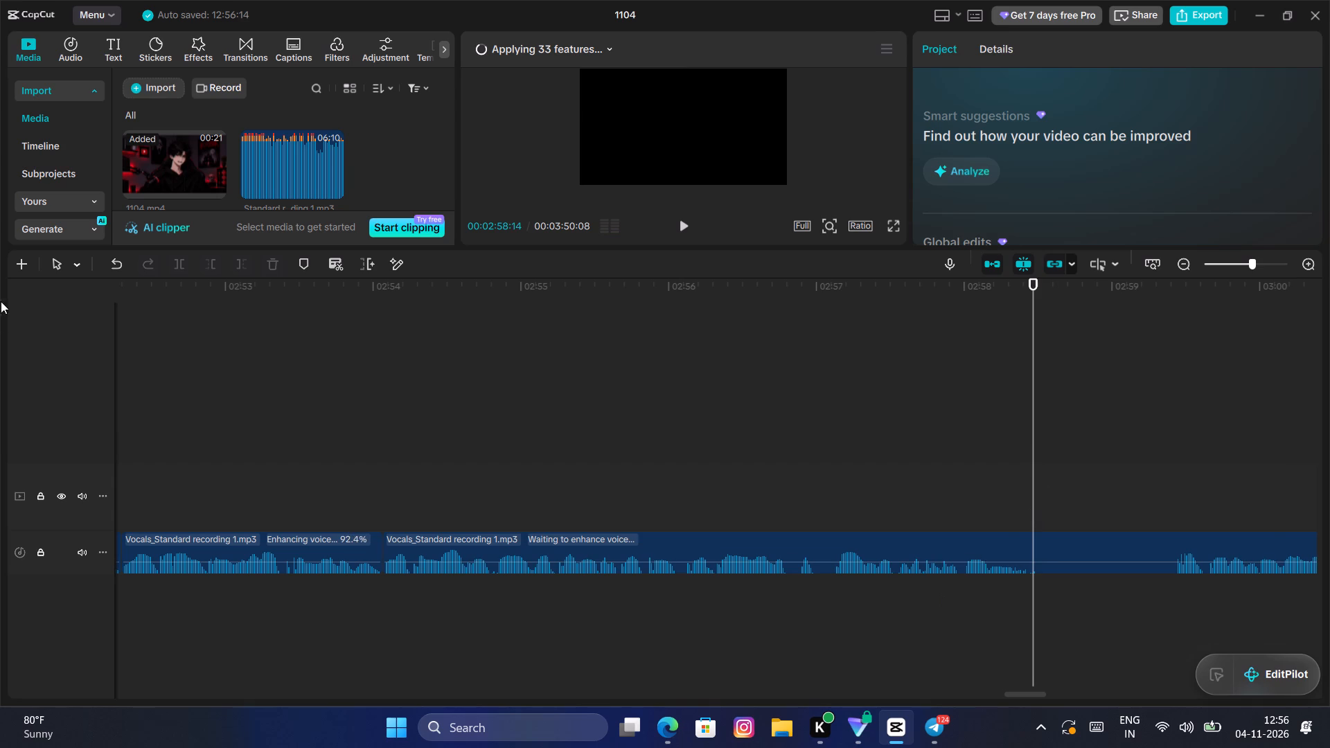
left_click(892, 535)
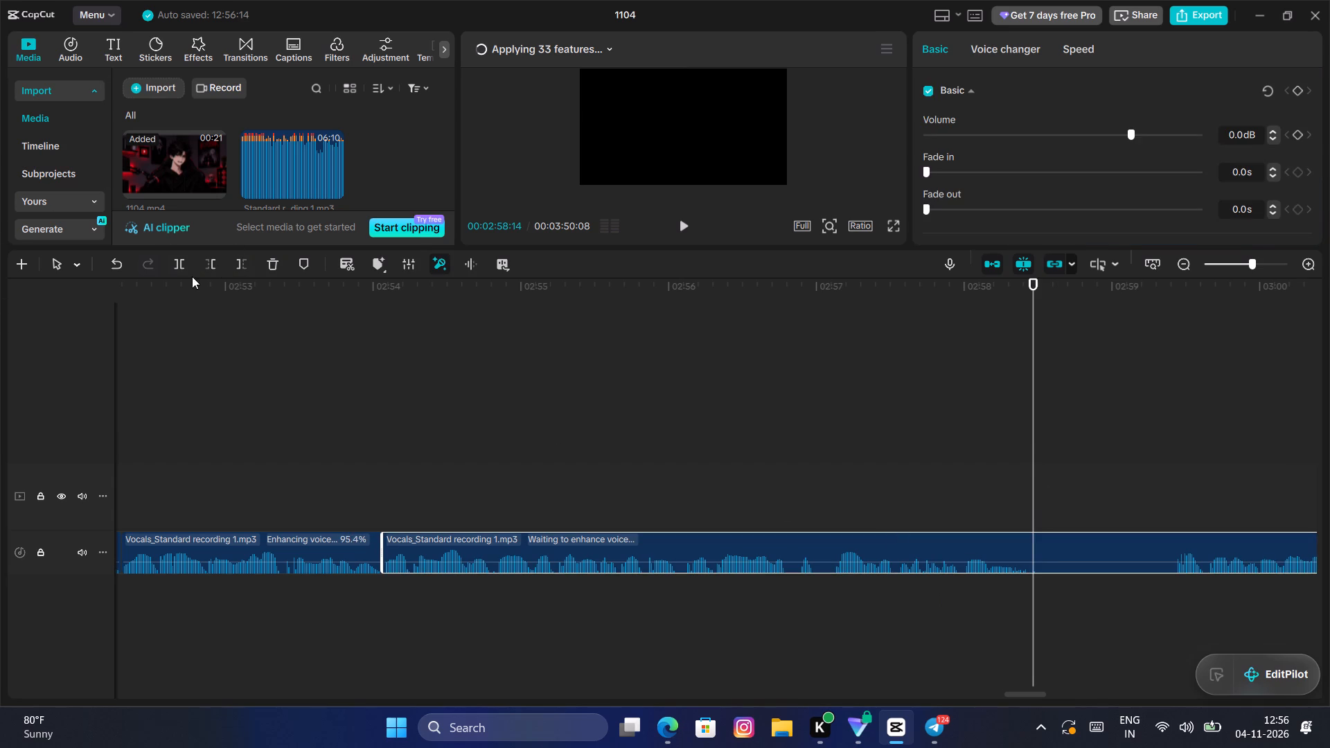
left_click(183, 267)
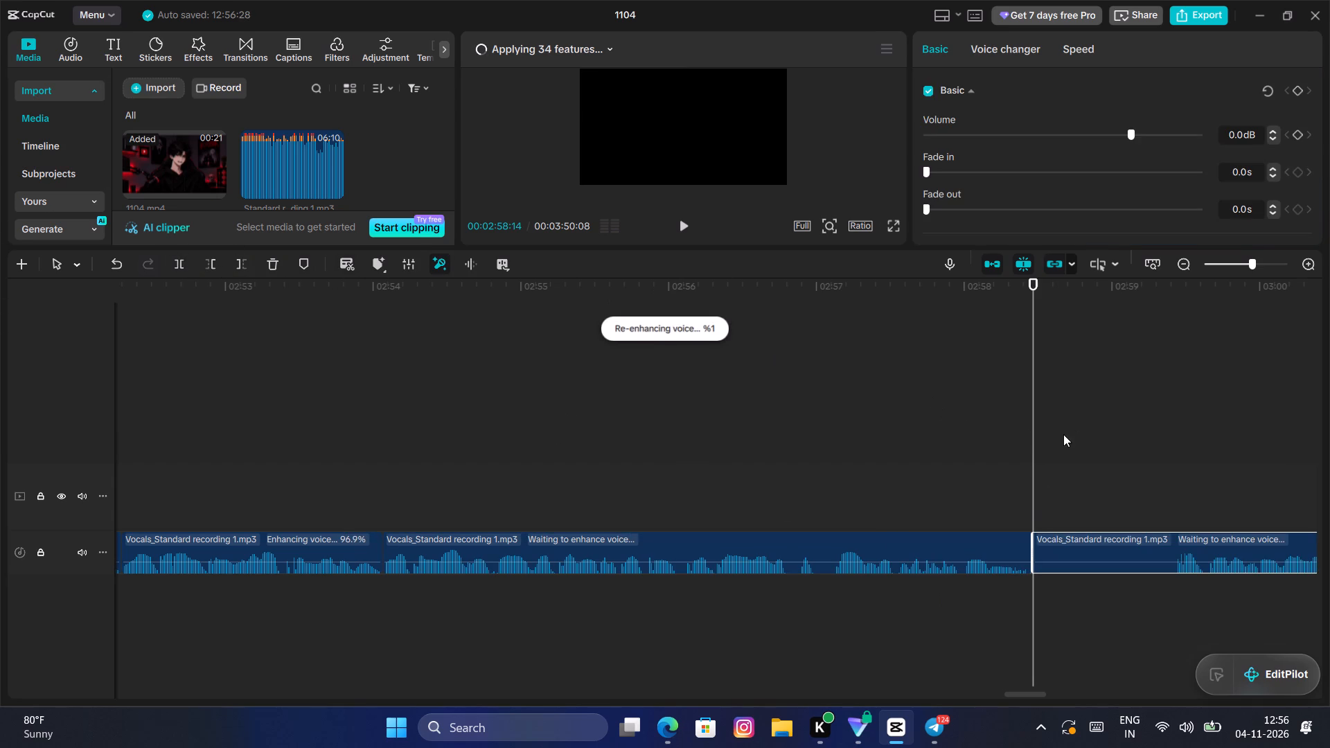
Trim the fifty-ninth Vocals clip's opening pause up to 00:02:59:12 and close the gap to the preceding clip.
left_click_drag(1034, 444, 1177, 452)
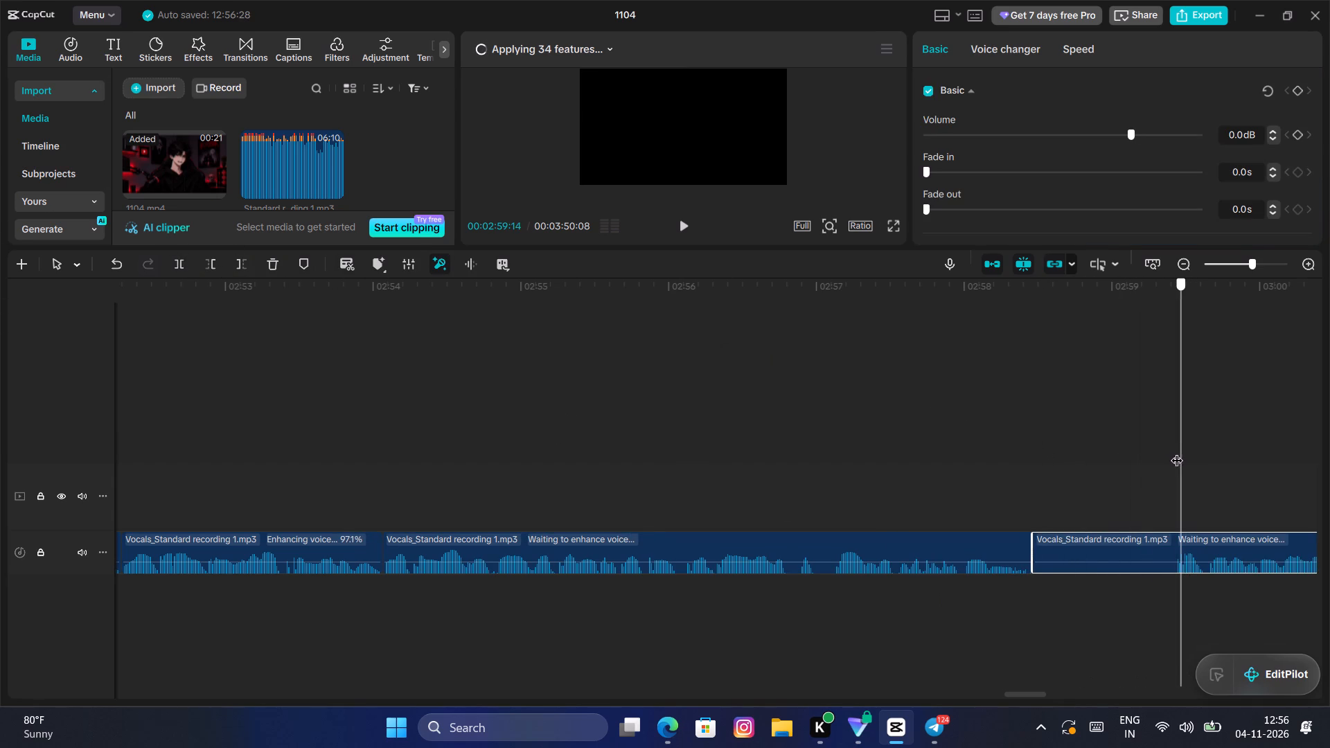
left_click_drag(1177, 452, 1173, 454)
key("q")
left_click_drag(1234, 545, 1125, 559)
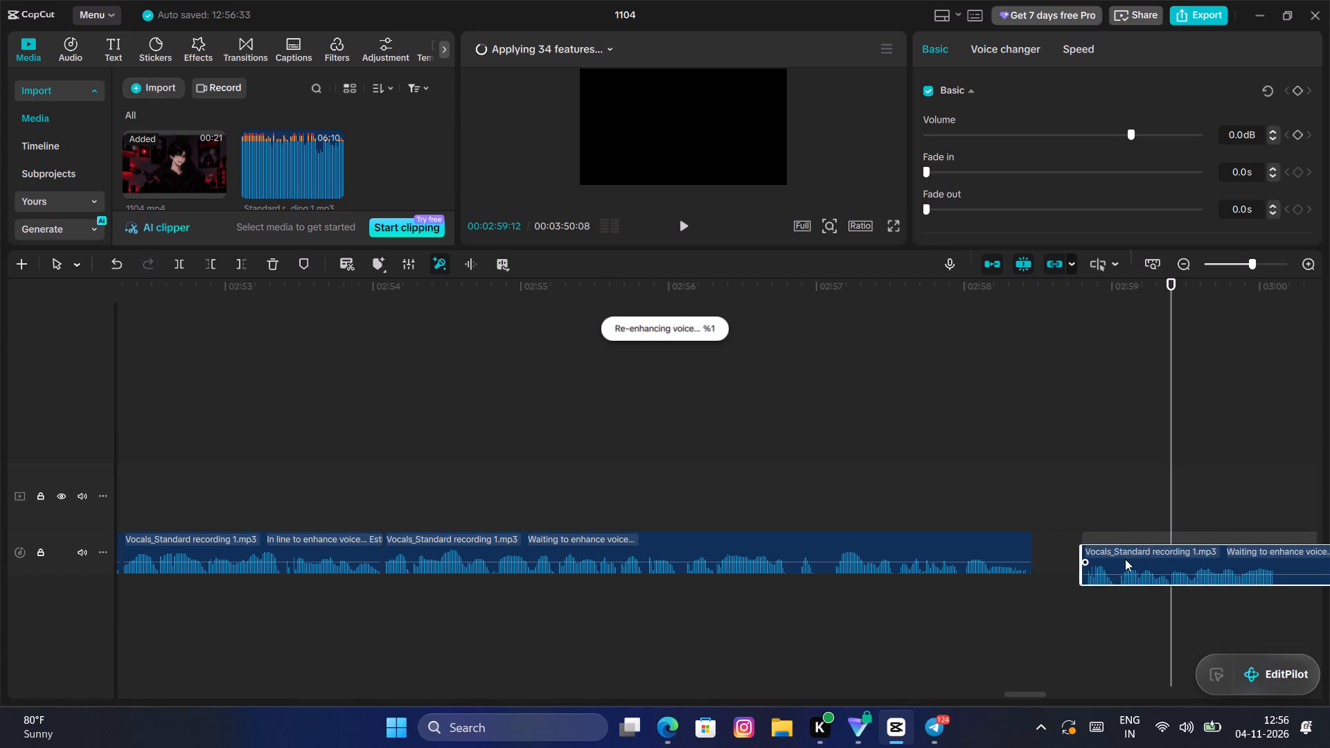
left_click_drag(1125, 559, 1097, 549)
Play back the fifty-ninth Vocals clip and split it at 00:03:01:26, at the start of the next pause.
left_click(942, 492)
key("space")
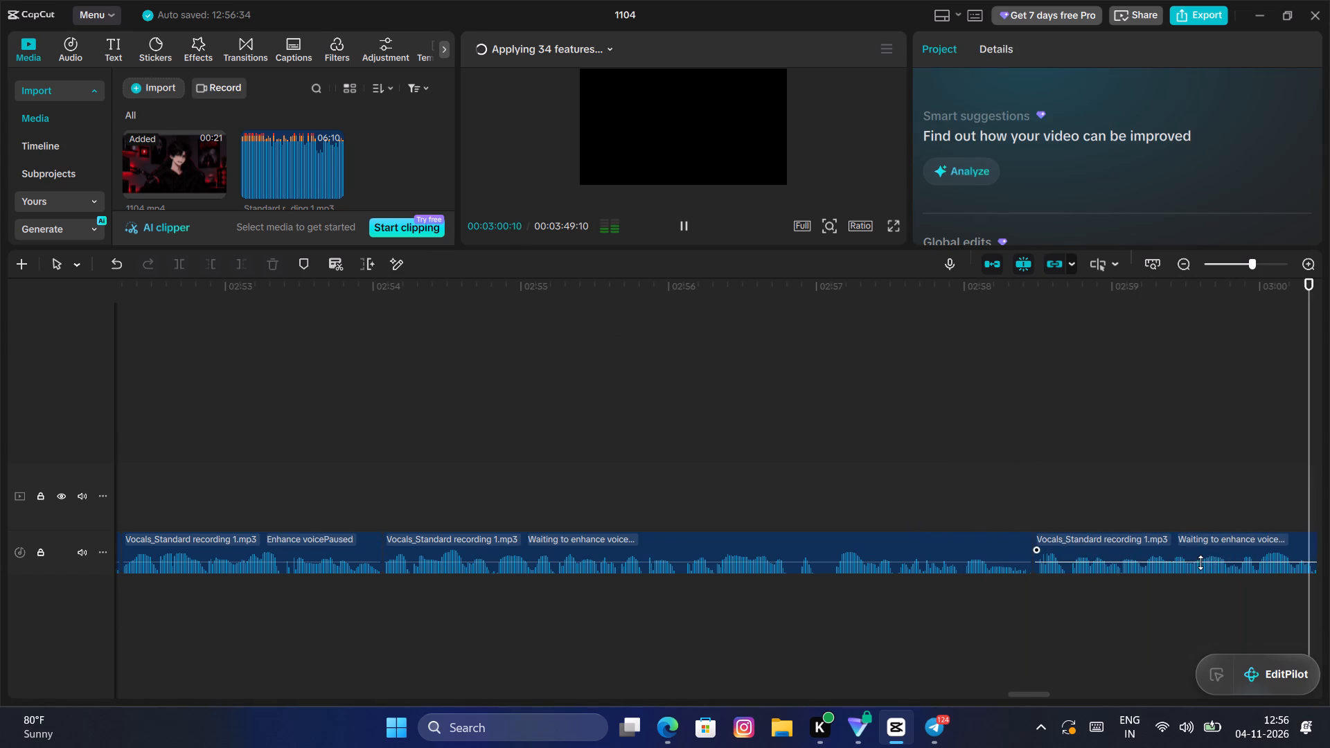
key("space")
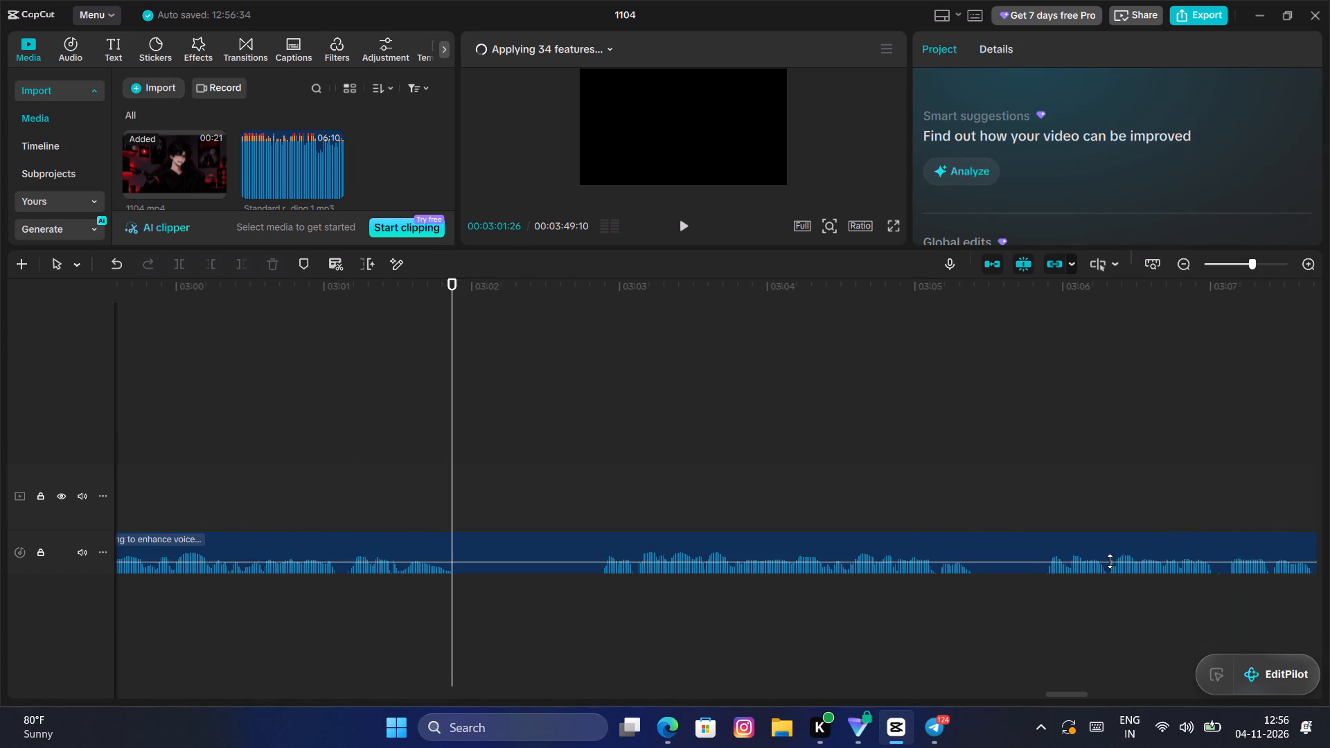
left_click(396, 547)
left_click(180, 267)
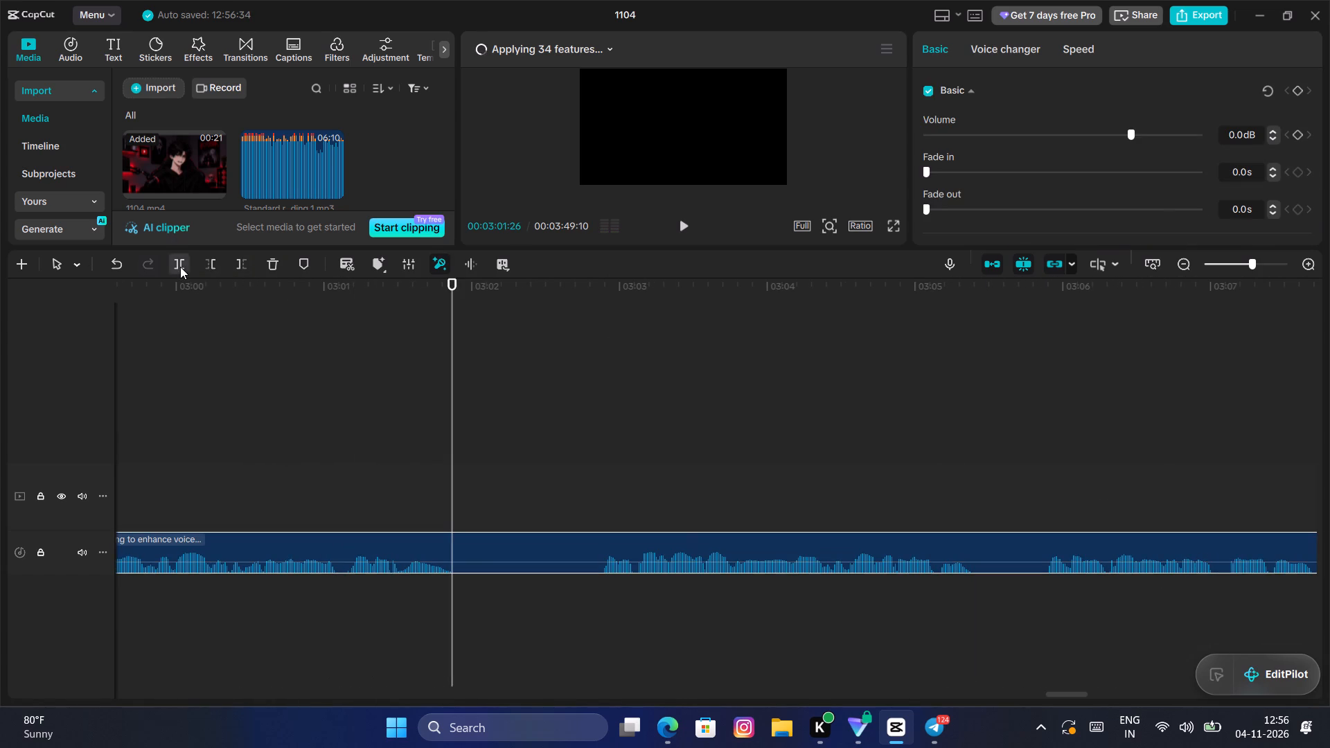
Trim the sixtieth Vocals clip's opening pause up to 00:03:02:27 and close the gap to the preceding clip.
left_click(445, 411)
left_click_drag(446, 411, 464, 418)
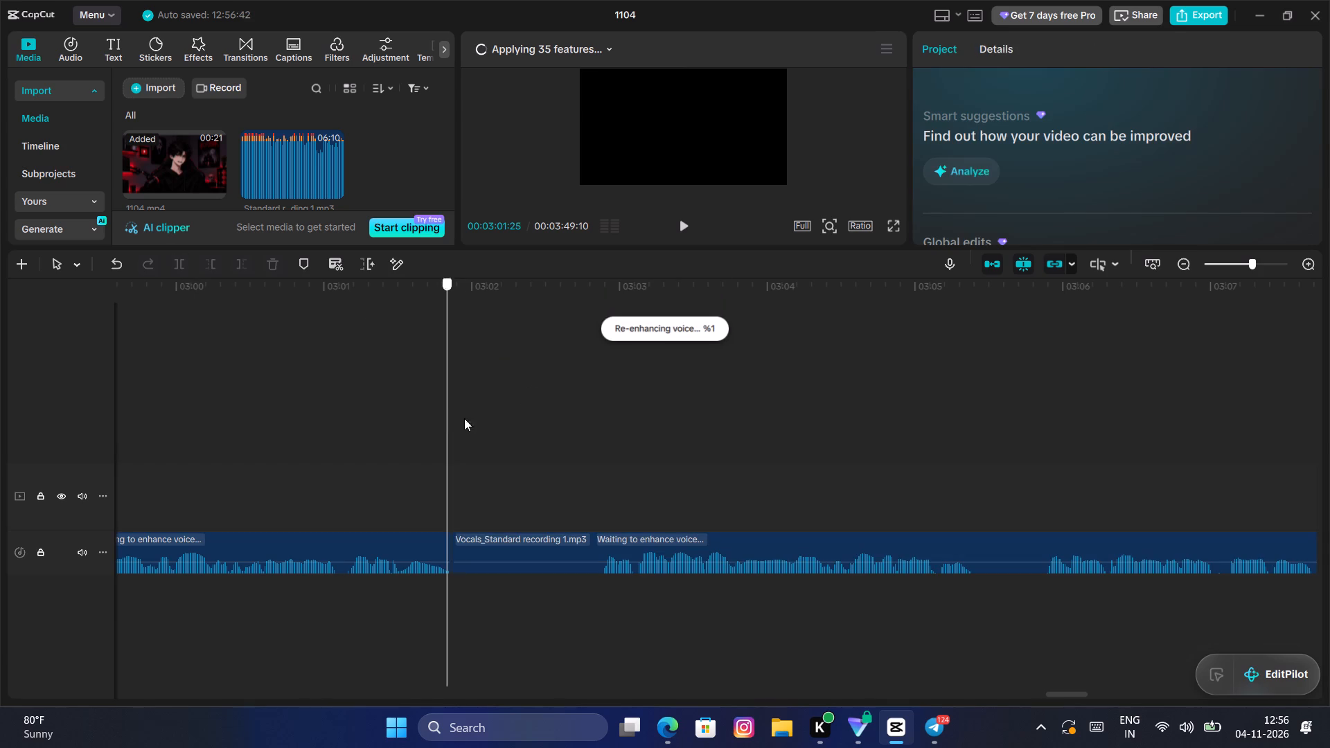
left_click_drag(464, 418, 603, 435)
left_click_drag(142, 738, 0, 747)
left_click(512, 560)
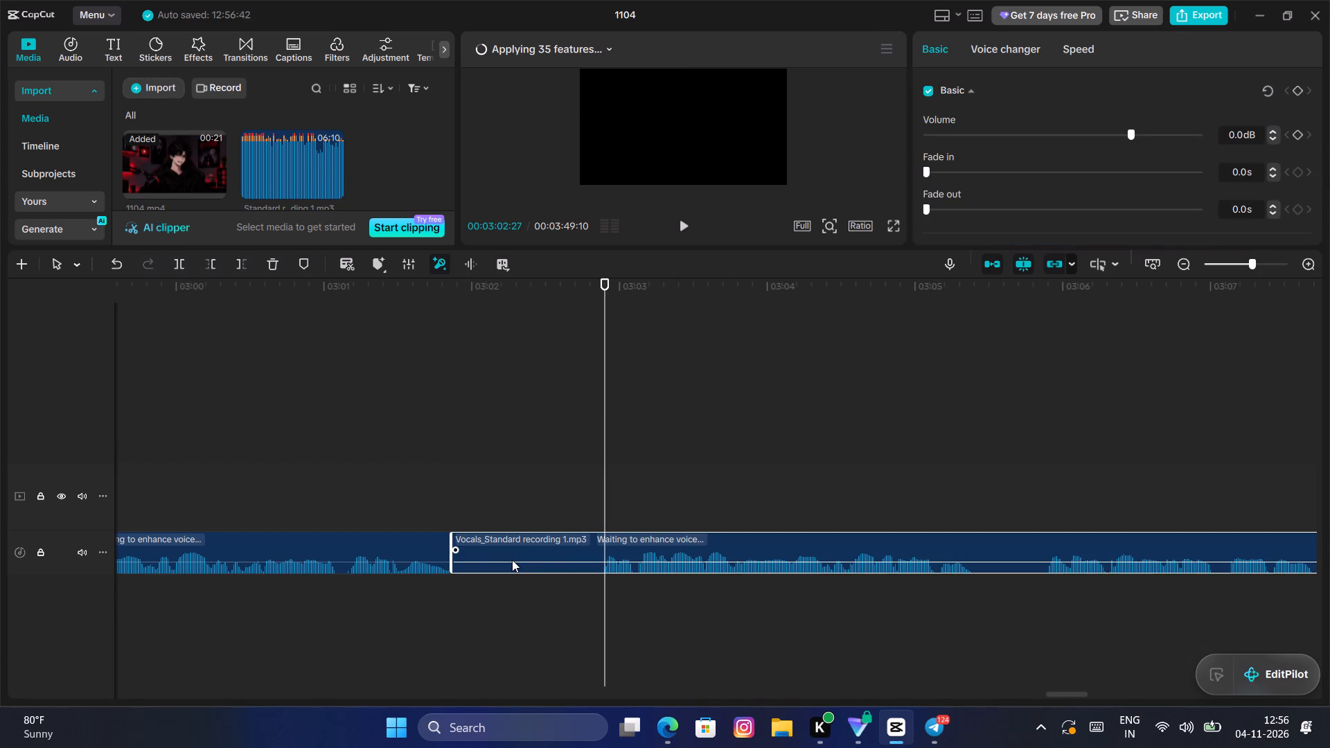
key("q")
left_click_drag(674, 553, 522, 563)
Play back the sixtieth Vocals clip and split it at 00:03:04:10, at the start of the next pause.
left_click(441, 513)
key("space")
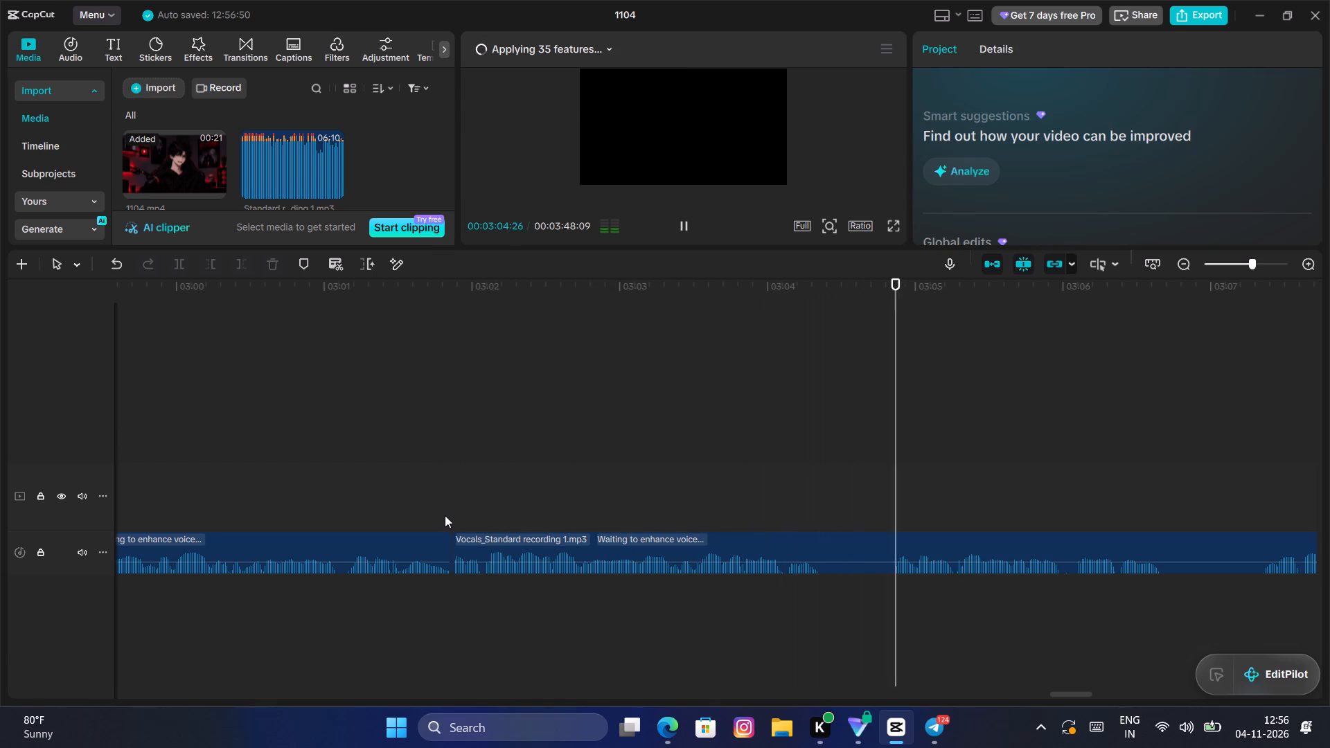
key("space")
left_click(808, 455)
left_click_drag(809, 455, 823, 454)
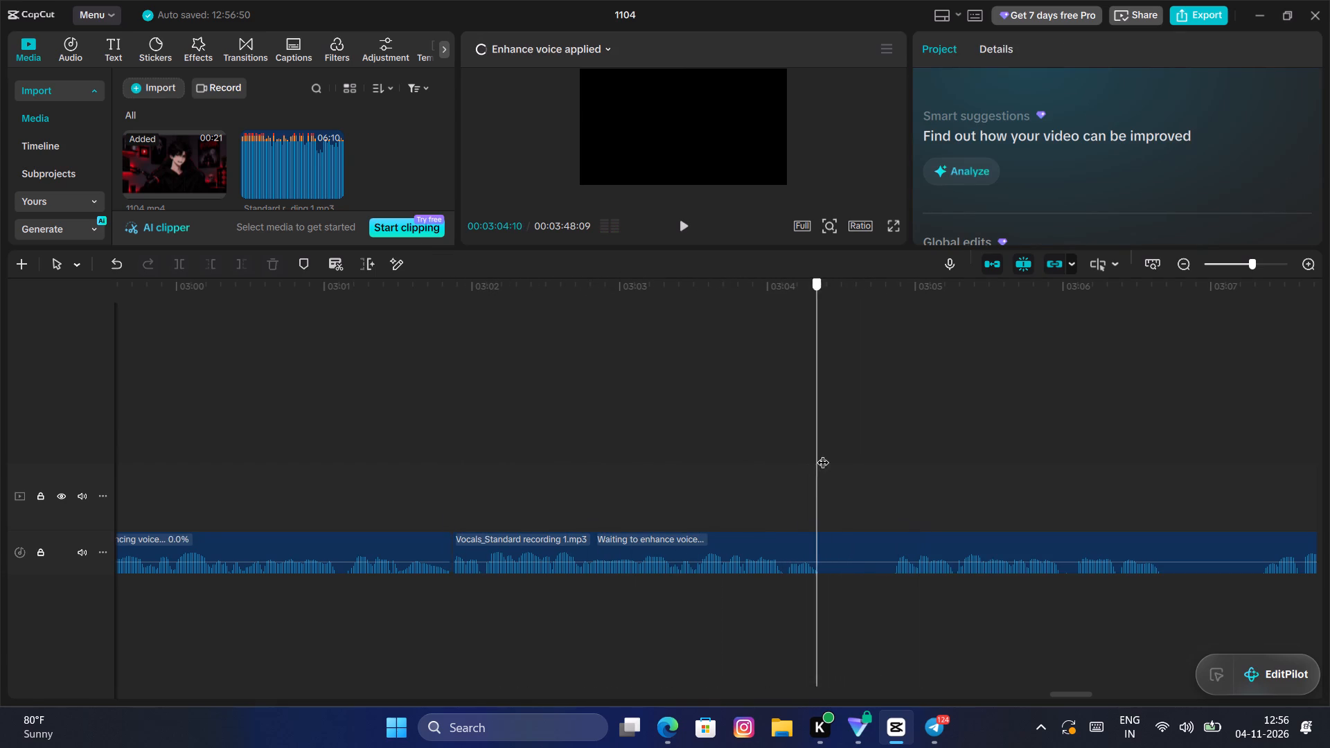
left_click_drag(823, 454, 819, 462)
left_click(830, 553)
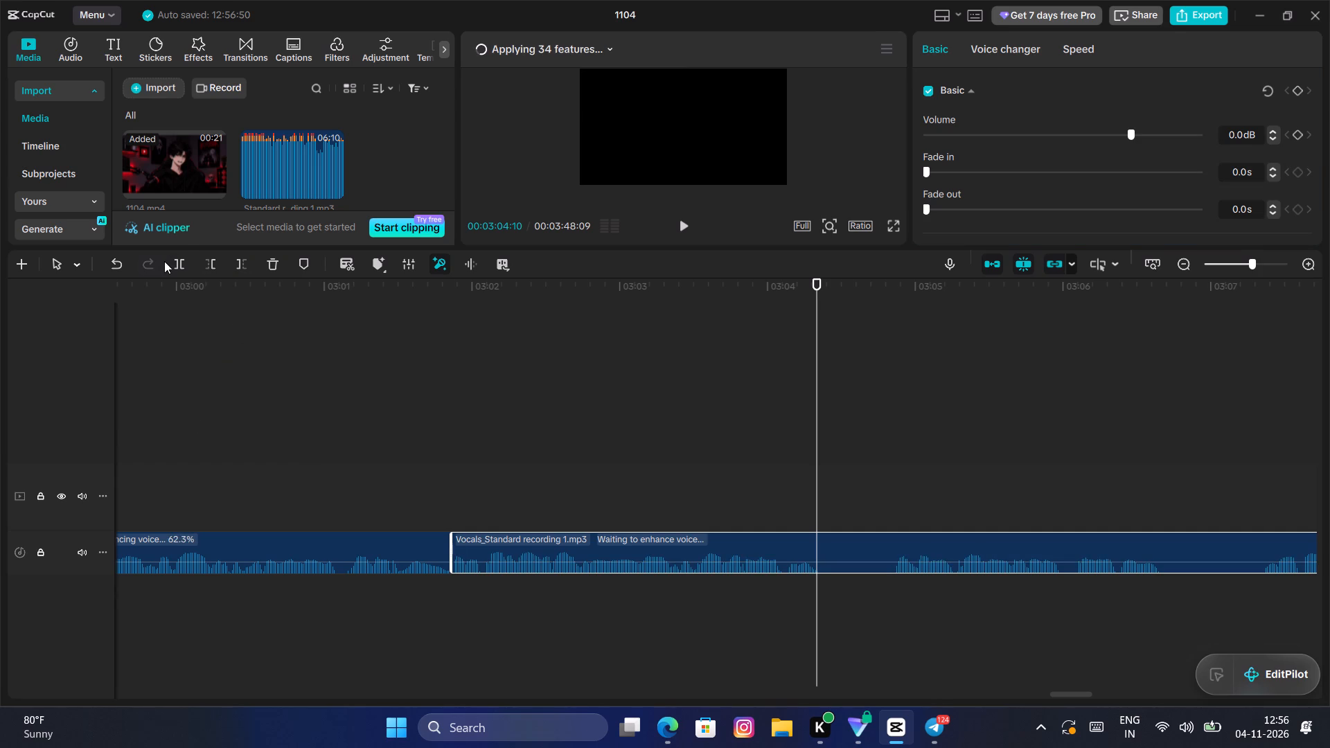
left_click(172, 262)
Trim the sixty-first Vocals clip's opening pause up to 00:03:04:26 and close the gap to the preceding clip.
left_click_drag(815, 463, 878, 448)
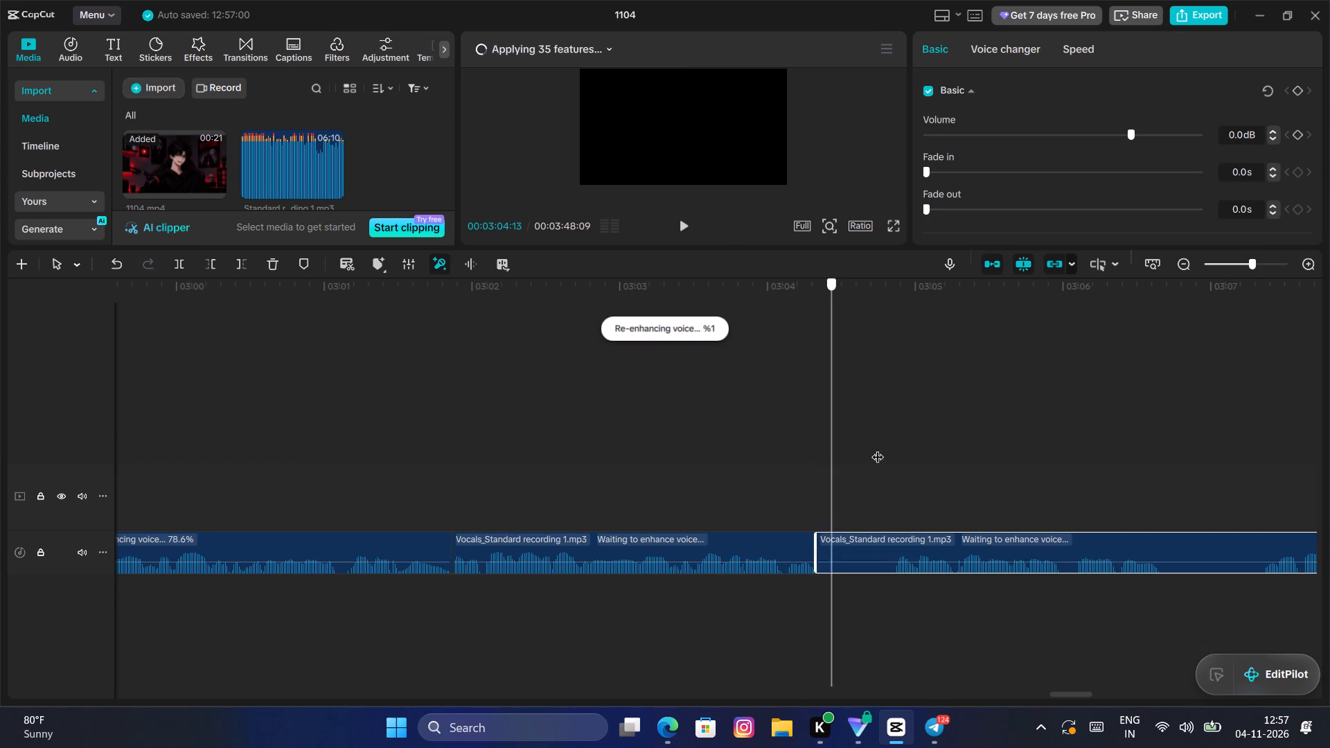
left_click_drag(878, 448, 897, 446)
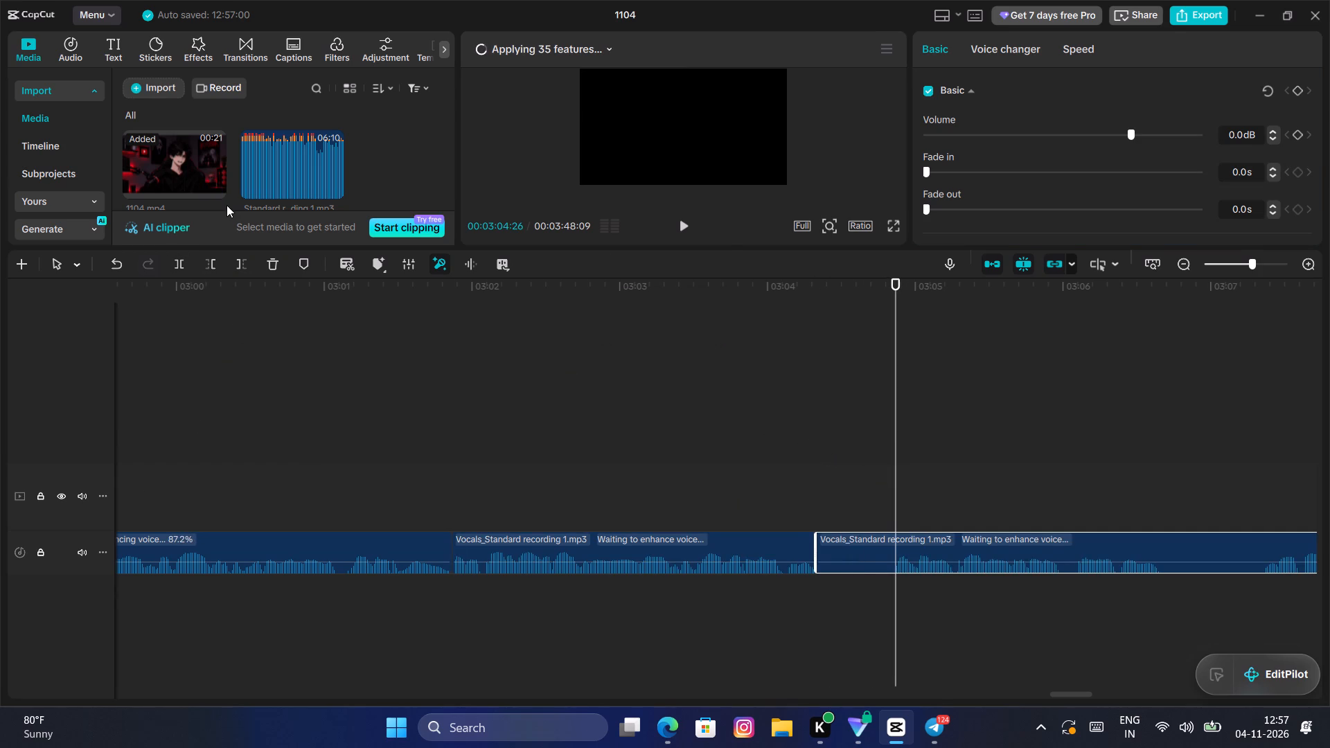
key("q")
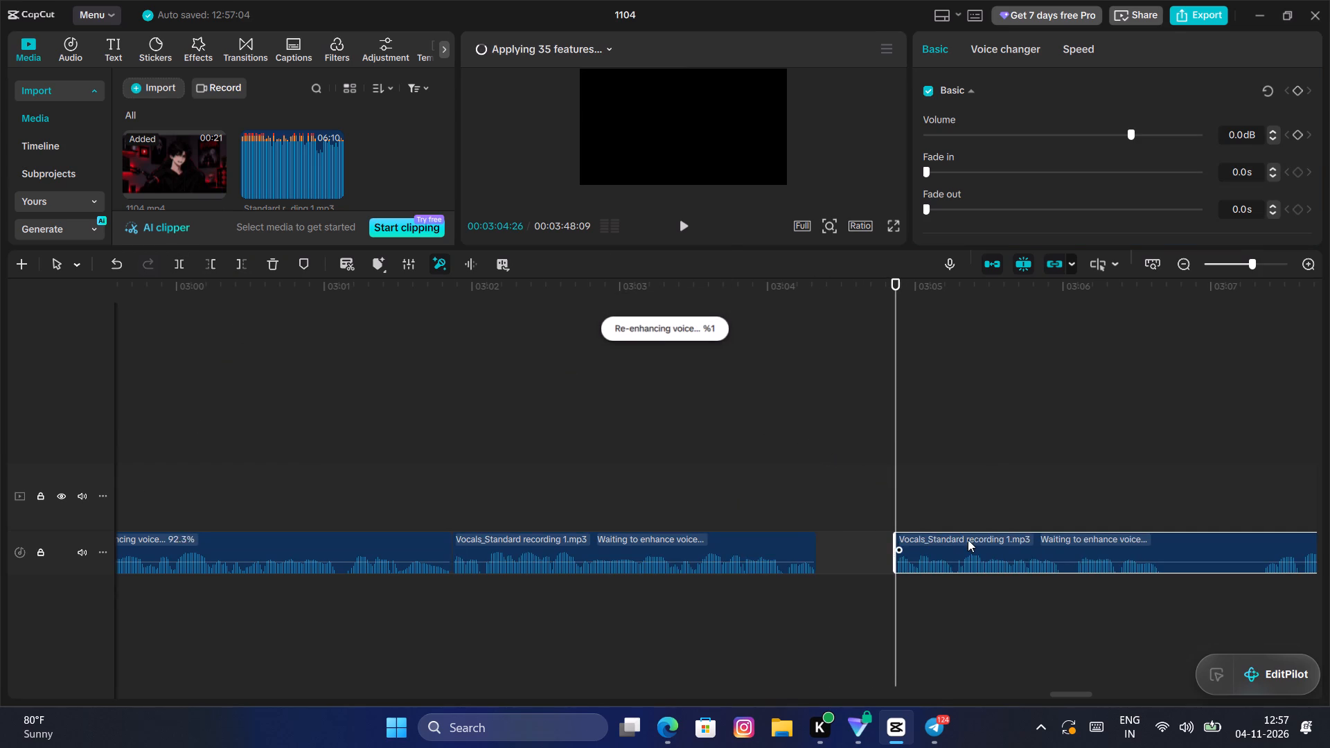
left_click_drag(968, 540, 889, 548)
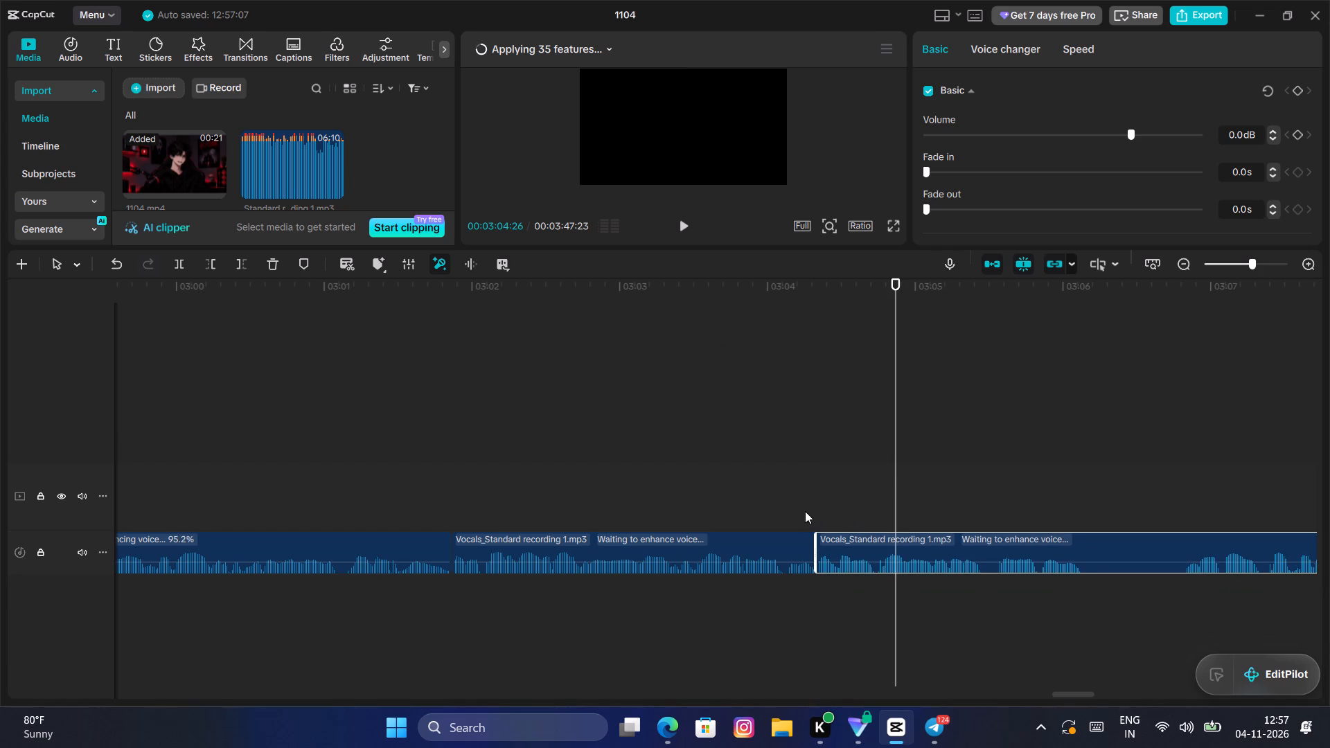
Play back the sixty-first Vocals clip past its first pause and split it at 00:03:11:17, where a further pause starts.
left_click(805, 511)
key("space")
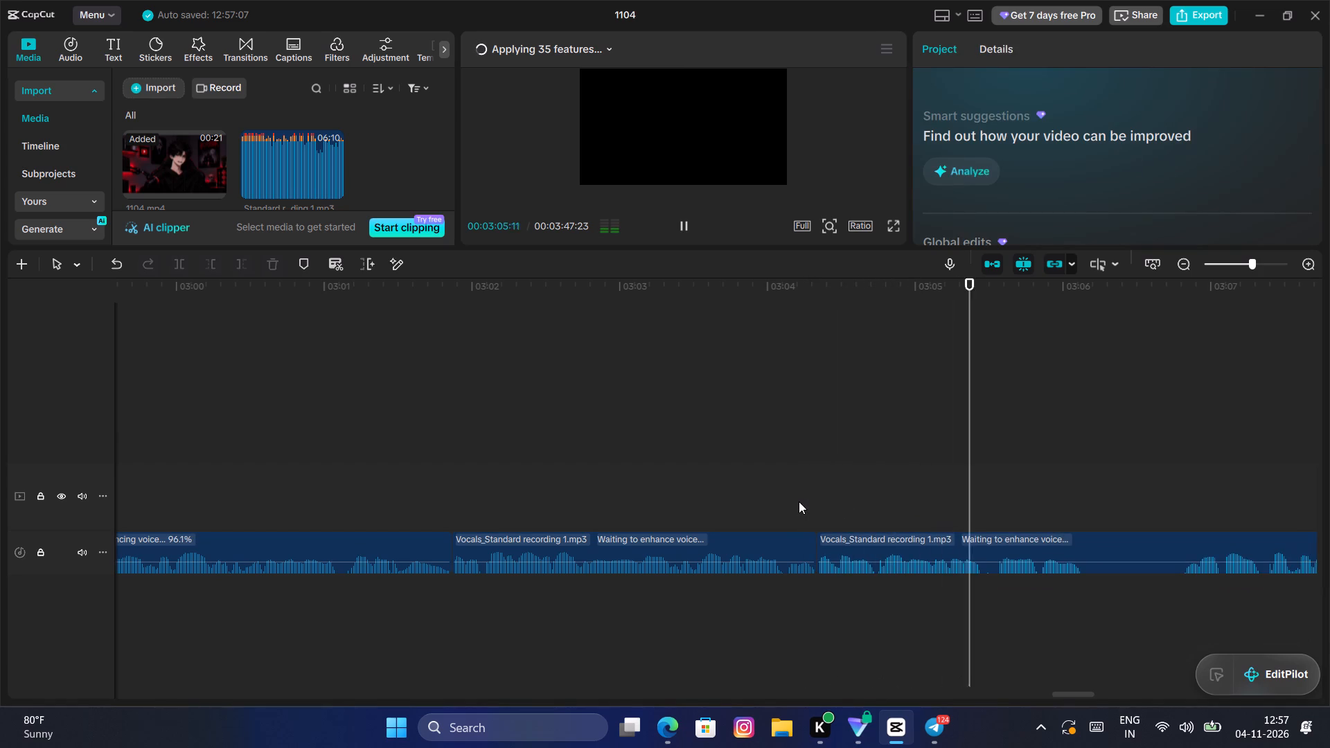
key("space")
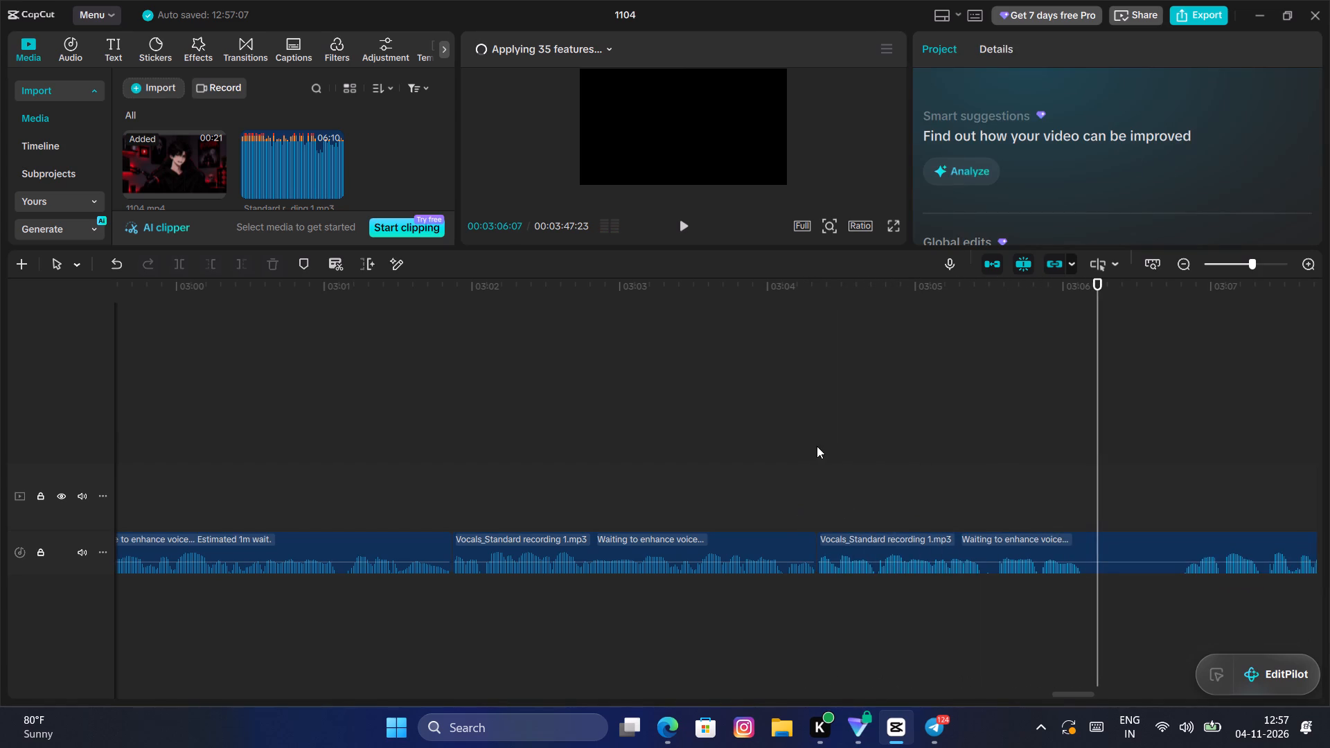
key("space")
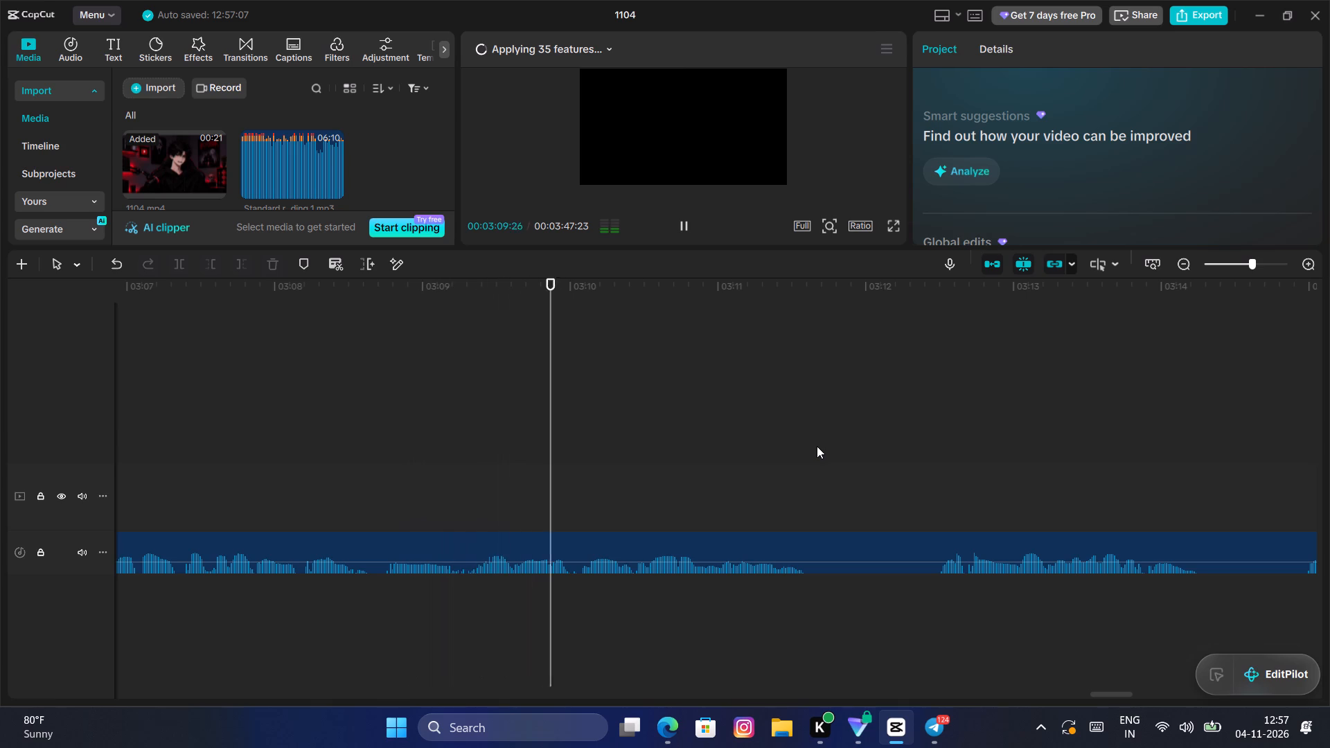
key("space")
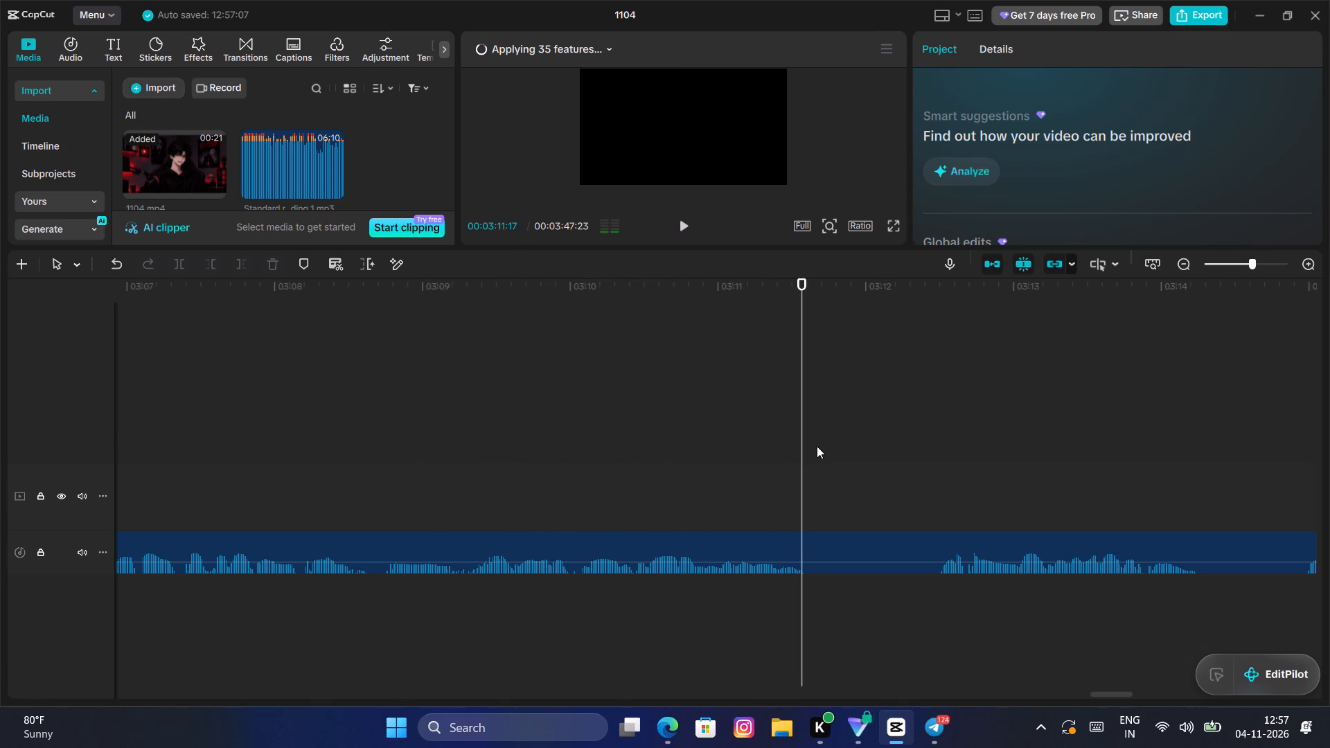
left_click(760, 563)
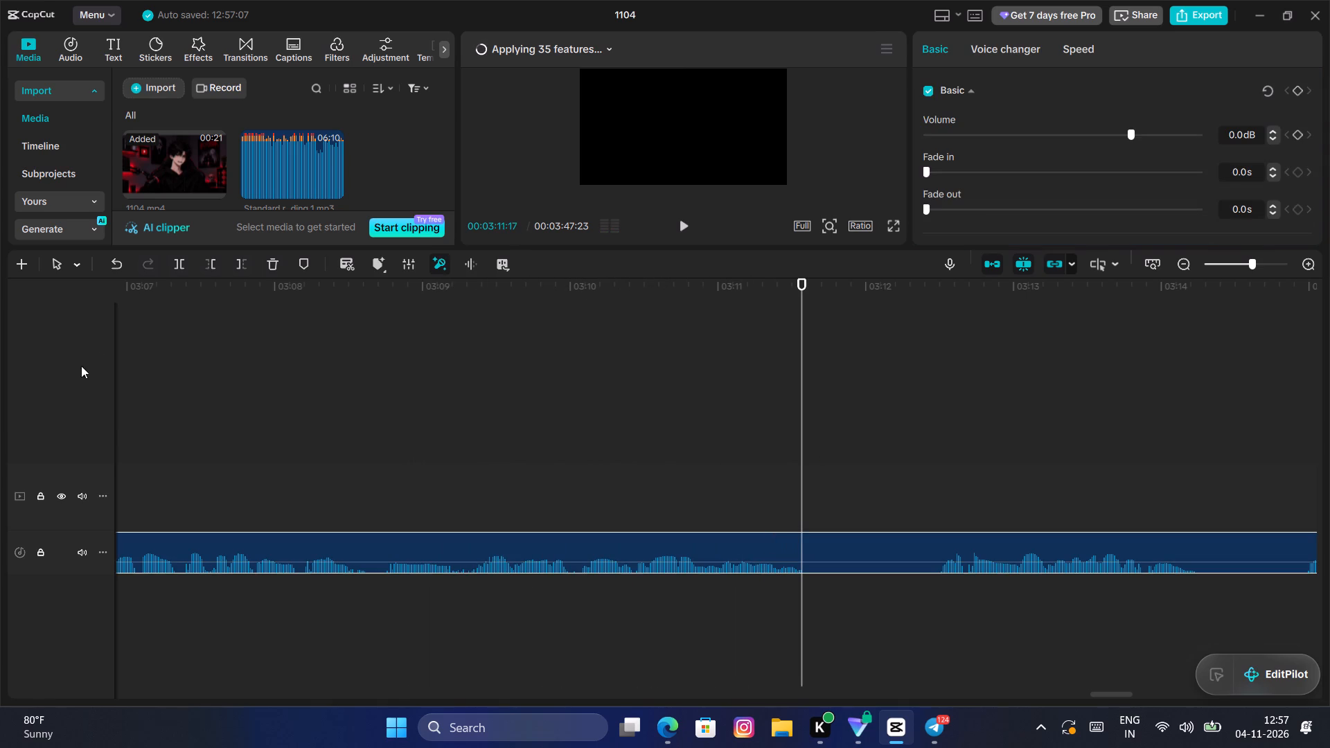
left_click(173, 267)
Return to the skipped pause in the sixty-first Vocals clip and split the clip at 00:03:06:25, where speech resumes.
left_click_drag(401, 398, 0, 45)
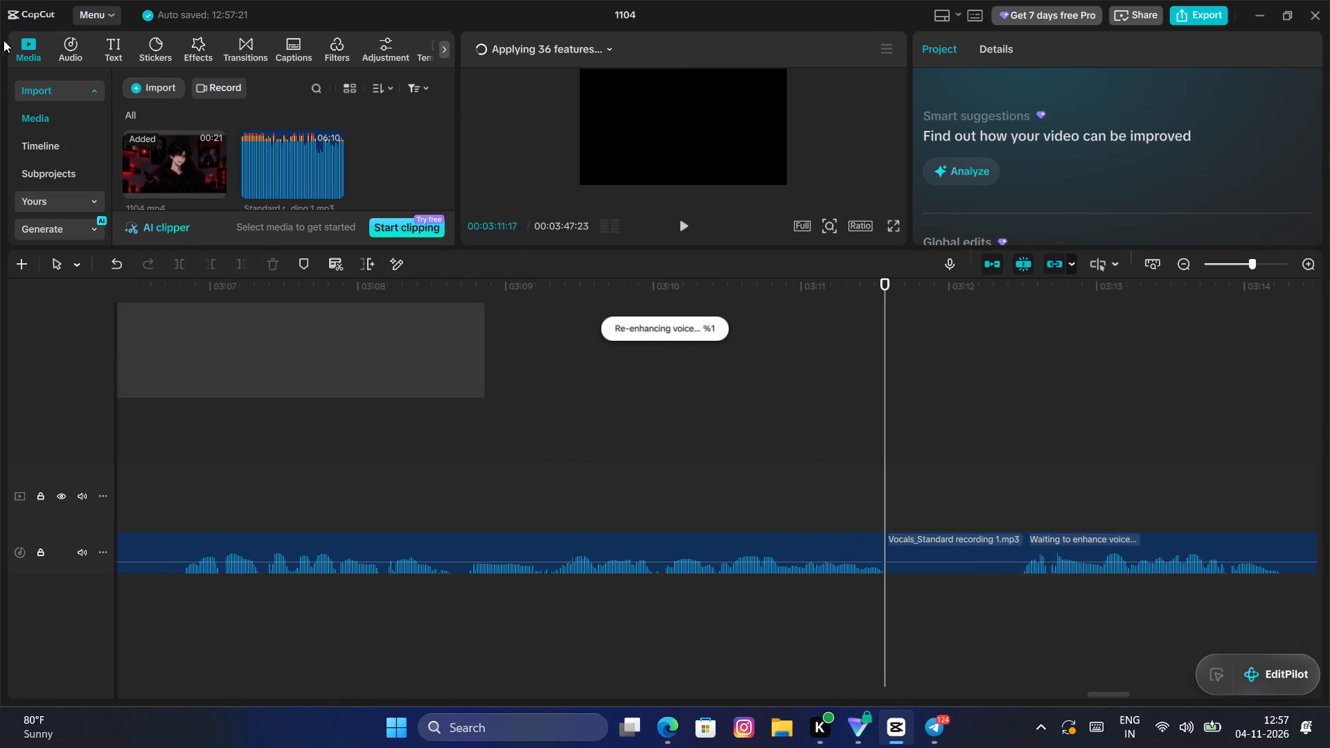
left_click(124, 21)
left_click(223, 446)
left_click_drag(222, 446, 90, 508)
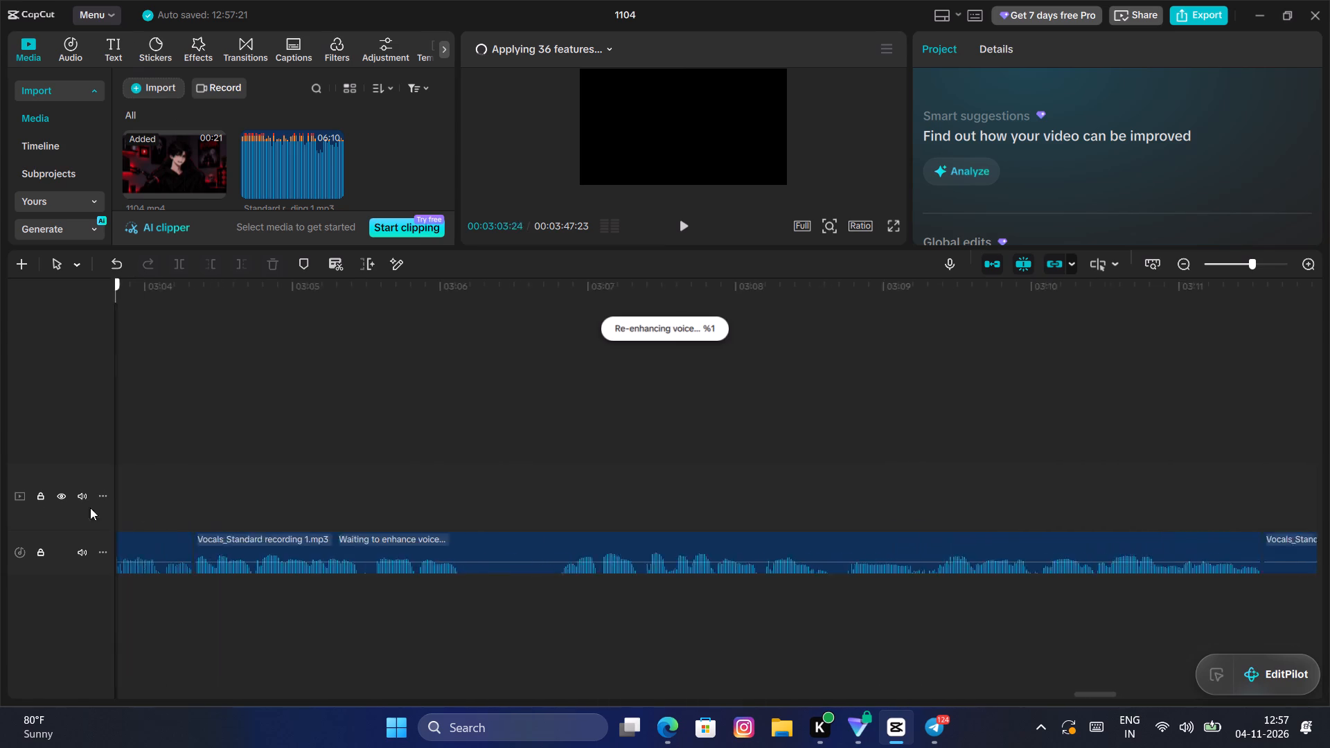
left_click_drag(90, 508, 734, 443)
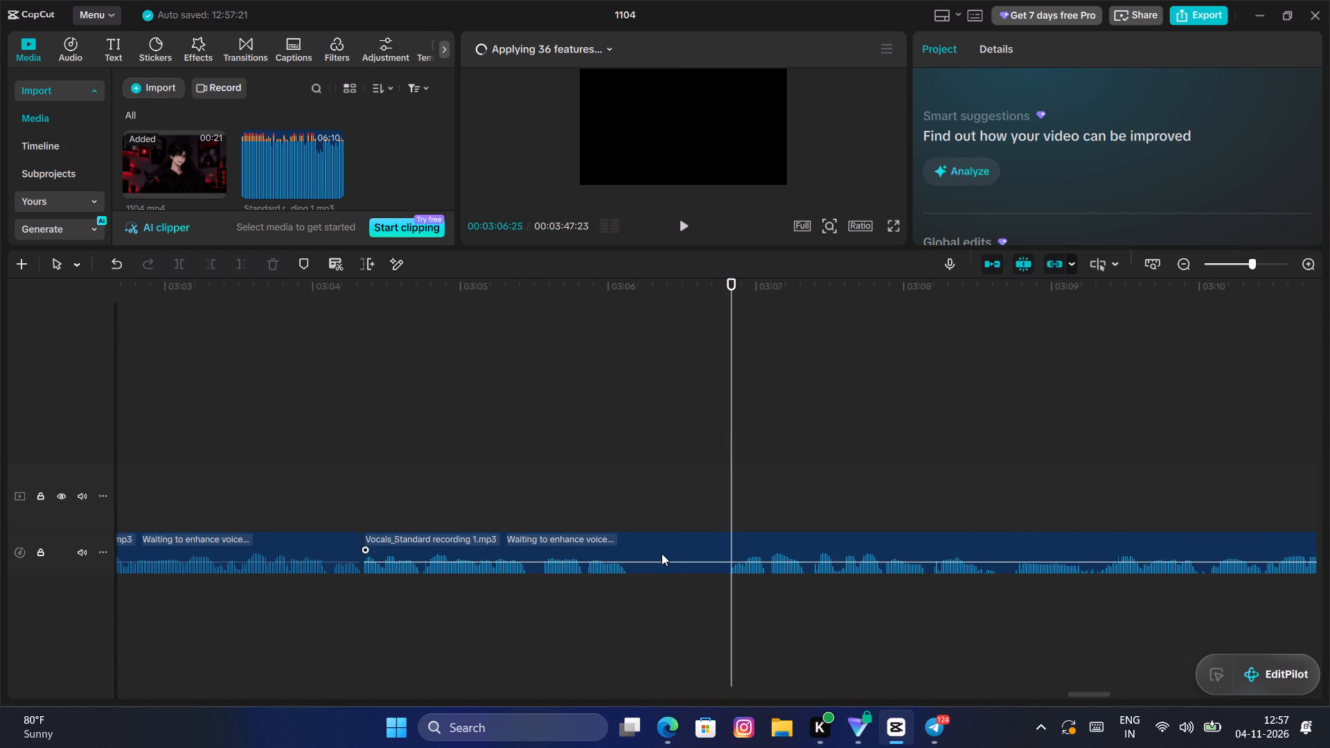
left_click(662, 553)
left_click(184, 269)
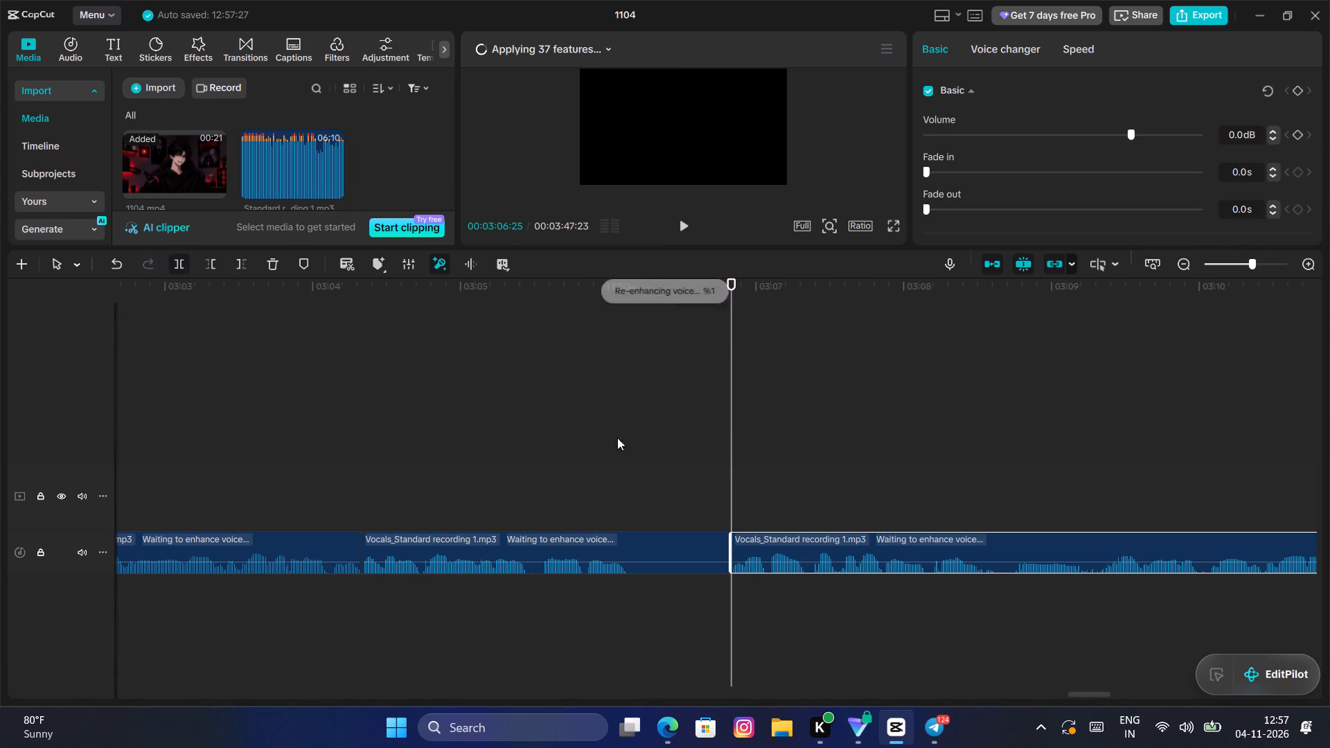
Trim the sixty-first Vocals clip's closing pause back to 00:03:06:04 and move the sixty-second clip against its end.
left_click(633, 441)
left_click_drag(633, 441, 623, 447)
left_click_drag(623, 447, 628, 444)
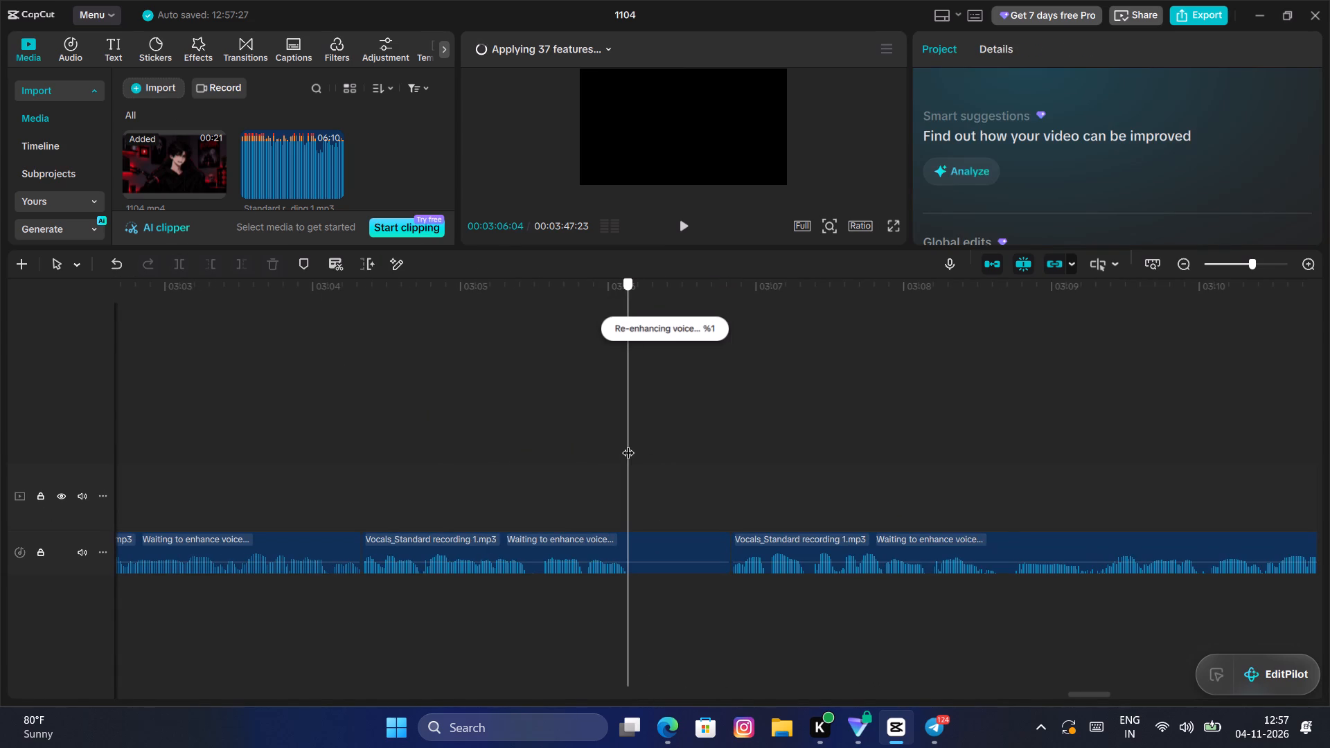
left_click_drag(628, 444, 630, 444)
left_click(568, 564)
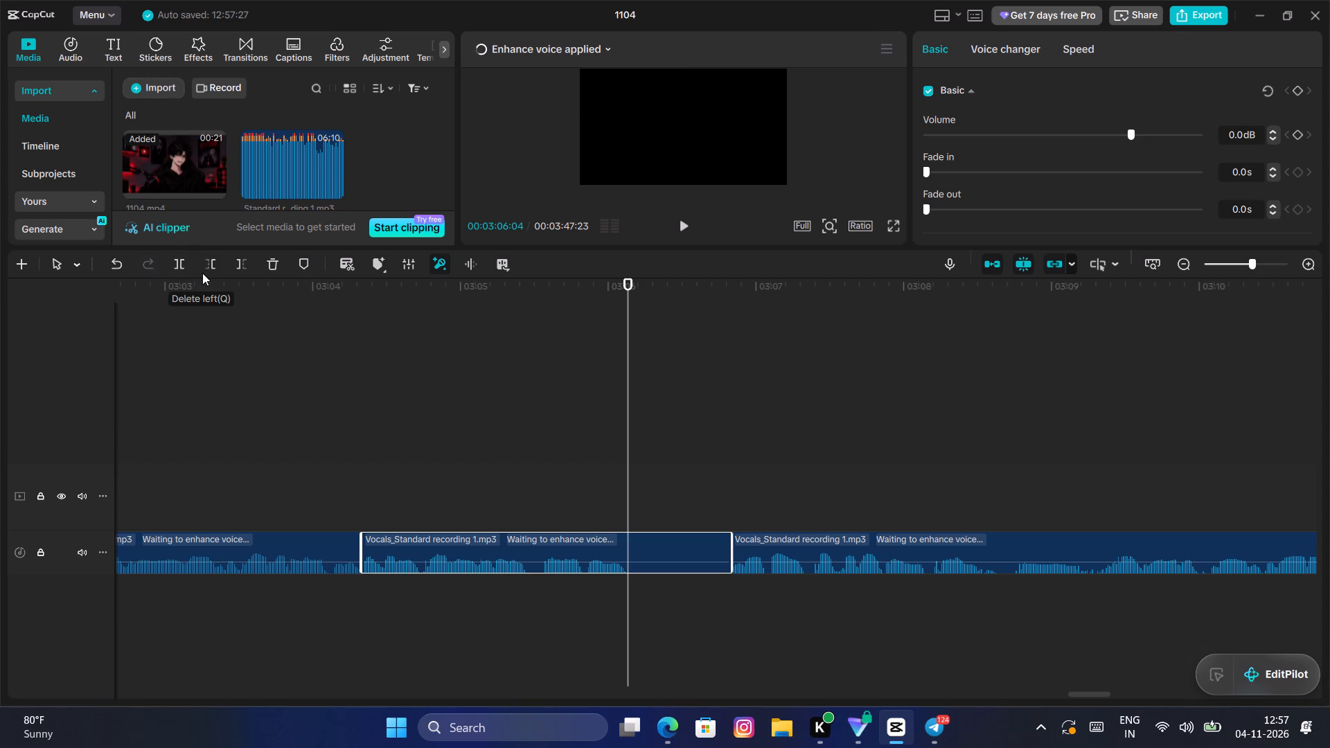
key("w")
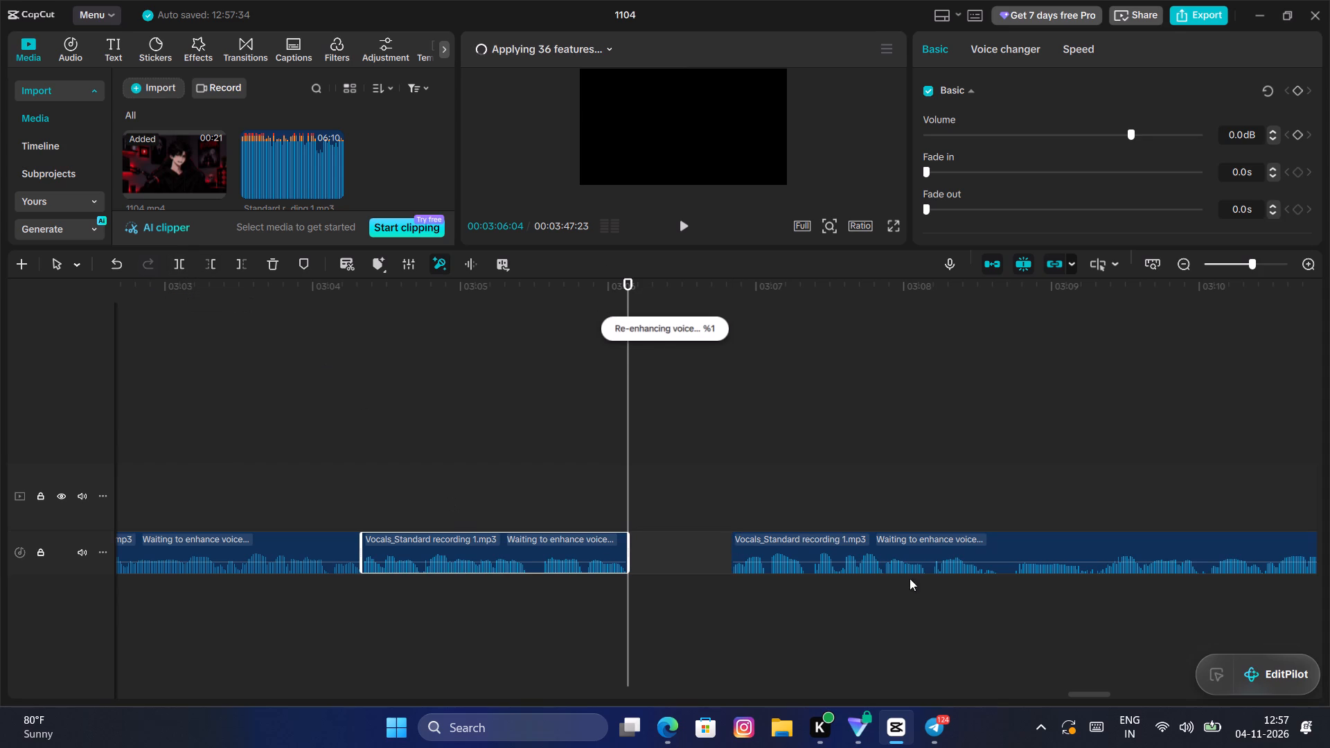
double_click(905, 553)
left_click_drag(903, 553, 790, 561)
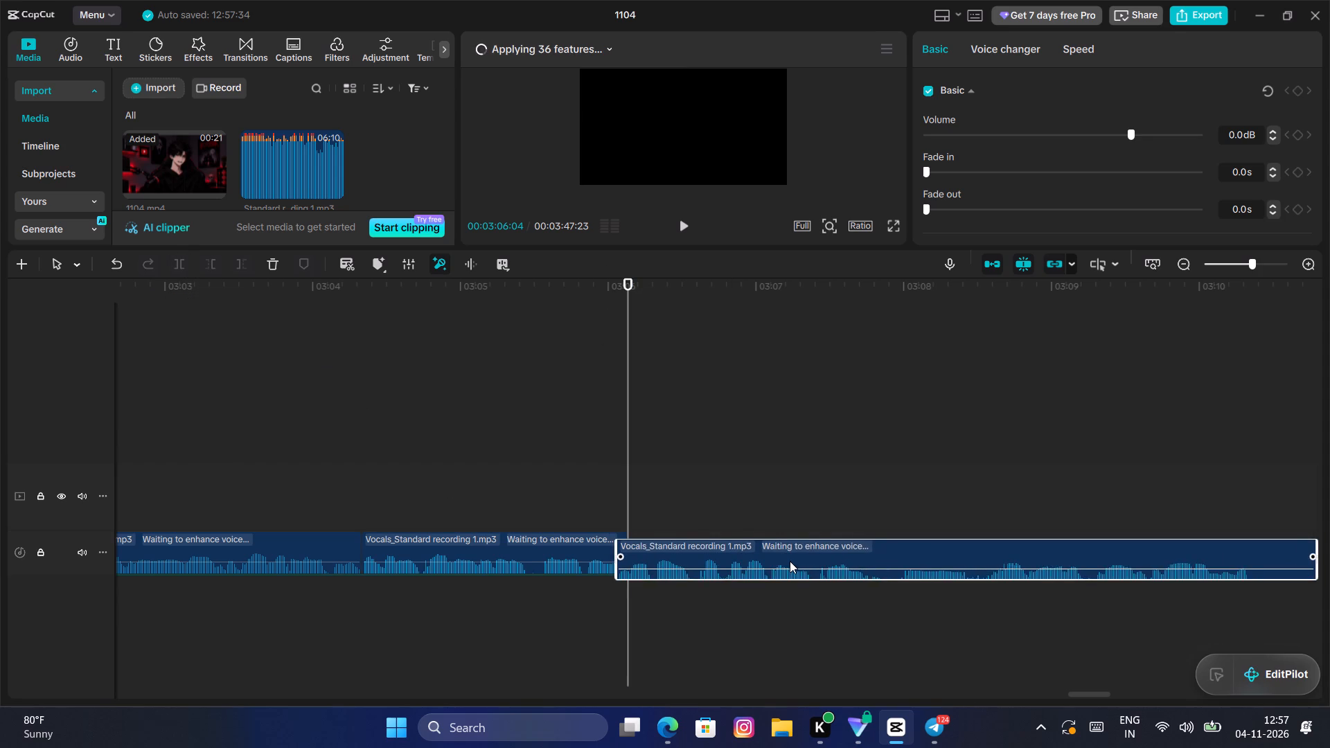
left_click_drag(790, 561, 797, 559)
Play on into the sixty-third Vocals clip, trim its opening pause up to 00:03:12:15 and close the gap to the preceding clip.
left_click(591, 507)
key("space")
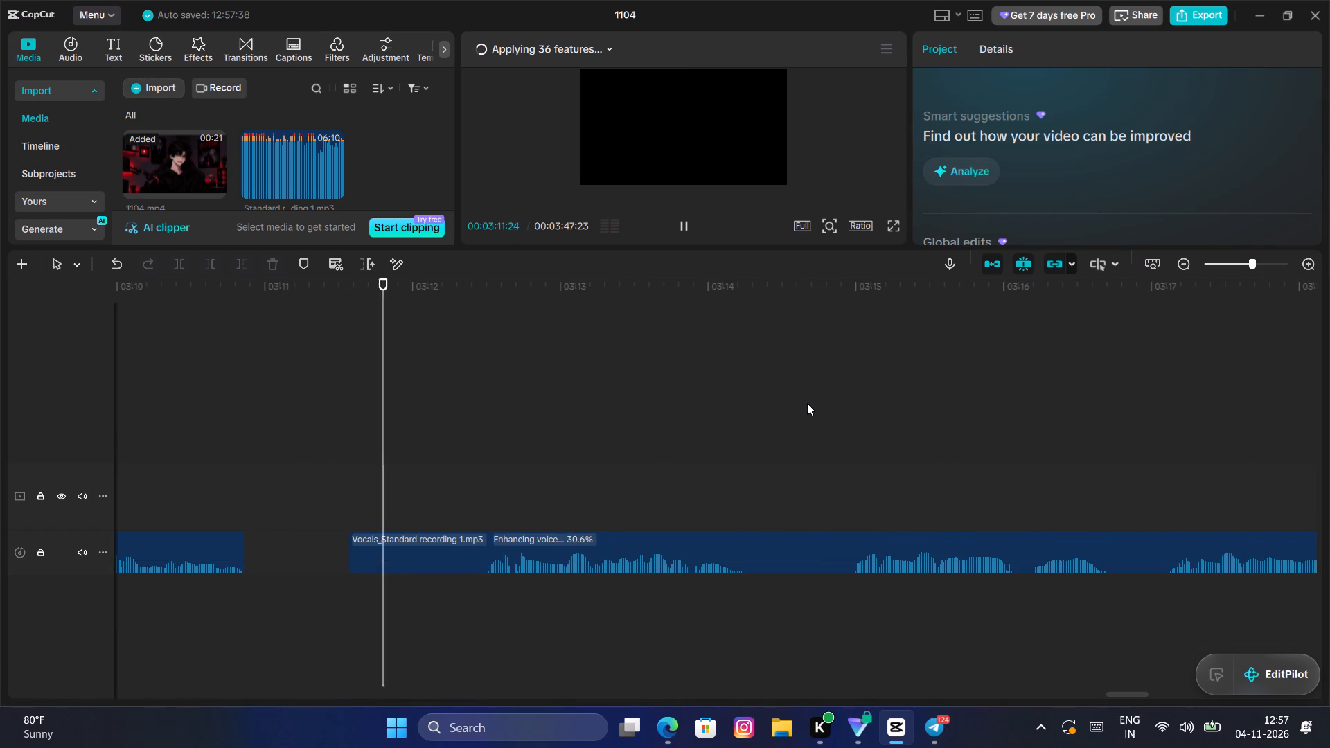
key("space")
key("space")
key("space")
left_click(477, 500)
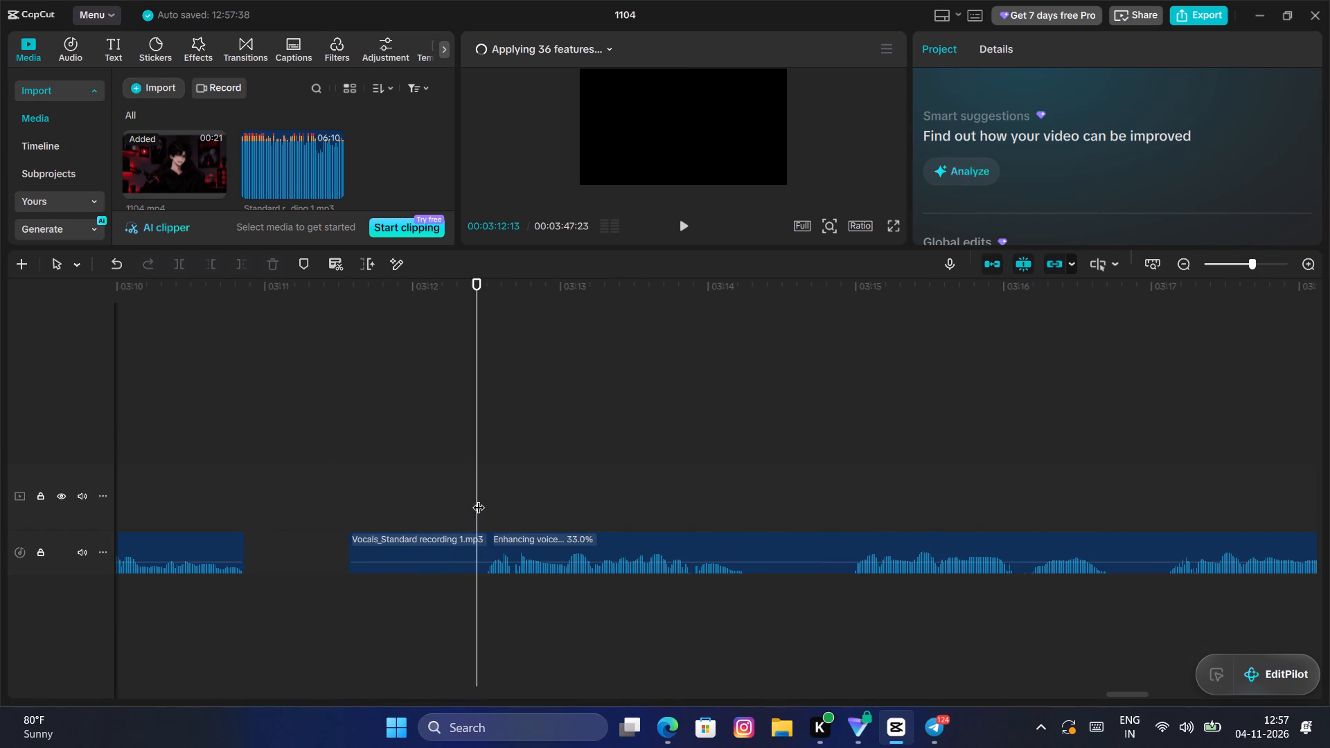
key("space")
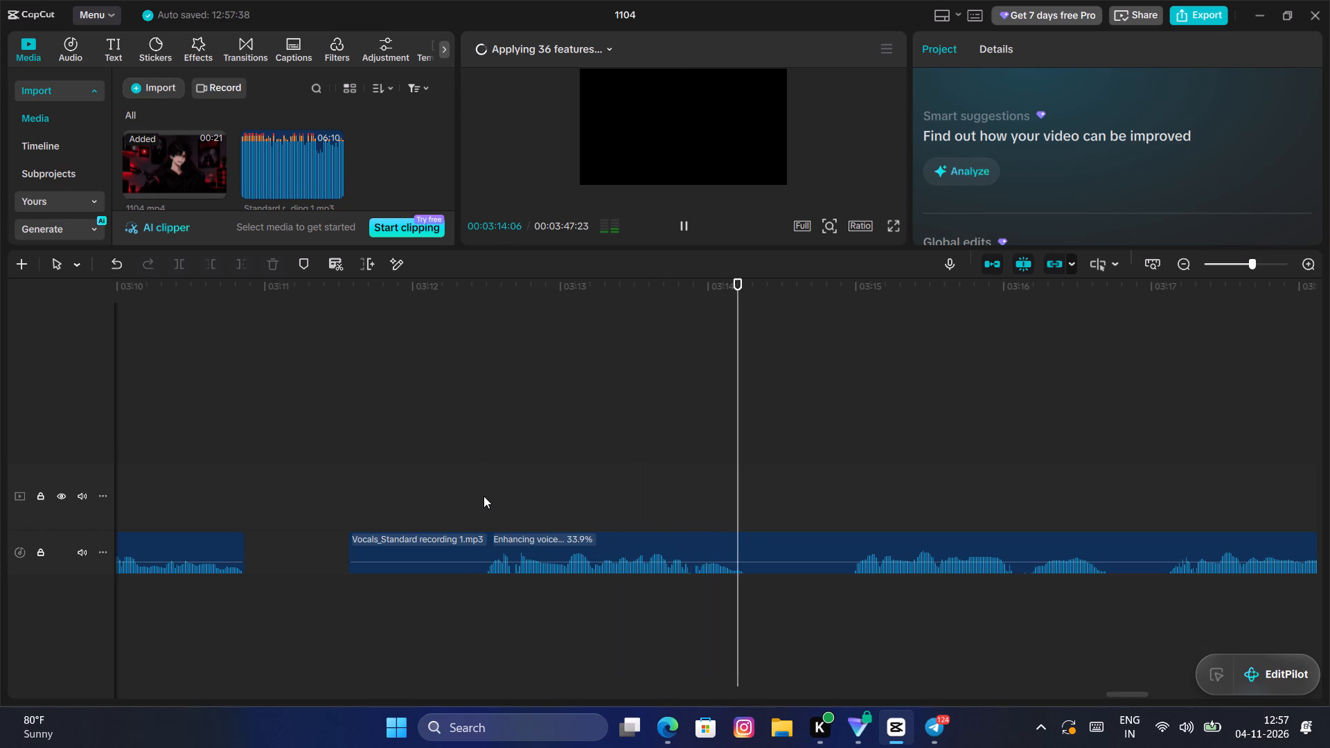
key("space")
left_click(461, 507)
left_click_drag(463, 507, 486, 504)
left_click(454, 562)
key("q")
left_click_drag(580, 544, 567, 546)
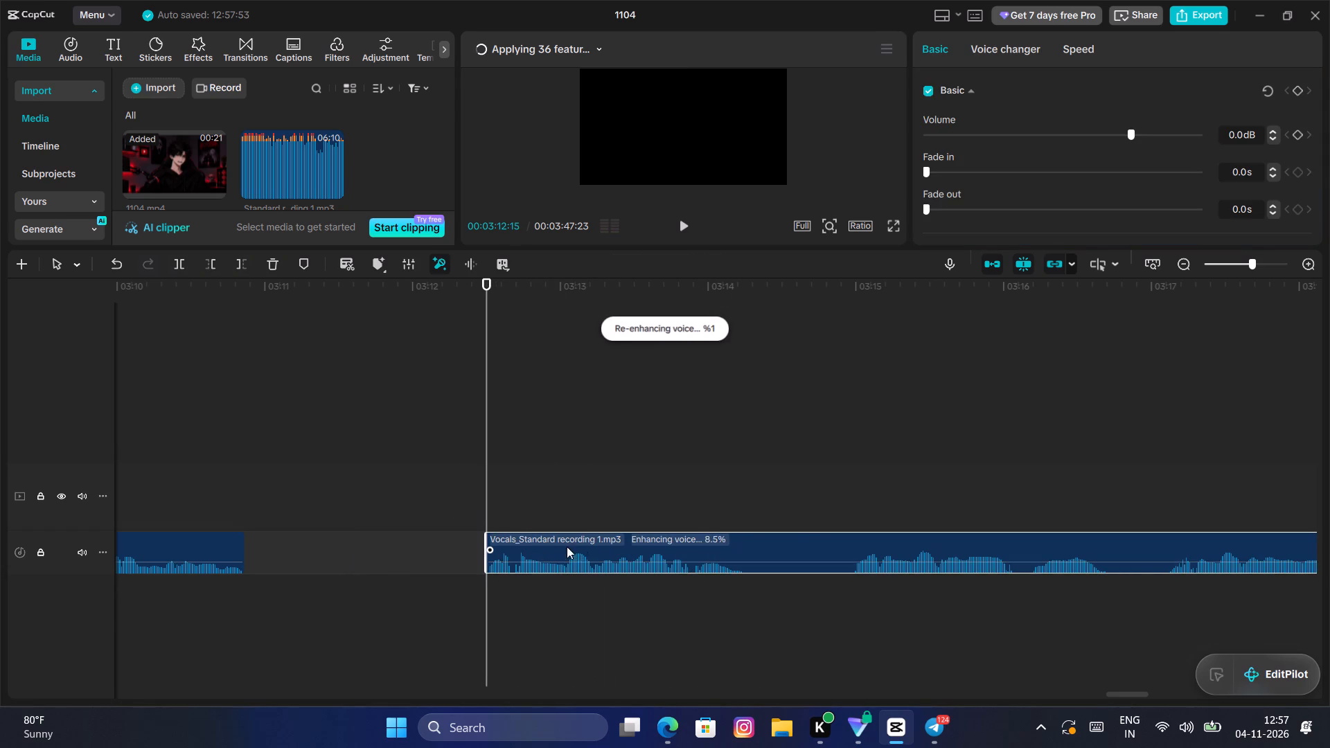
left_click_drag(567, 546, 344, 546)
left_click(323, 540)
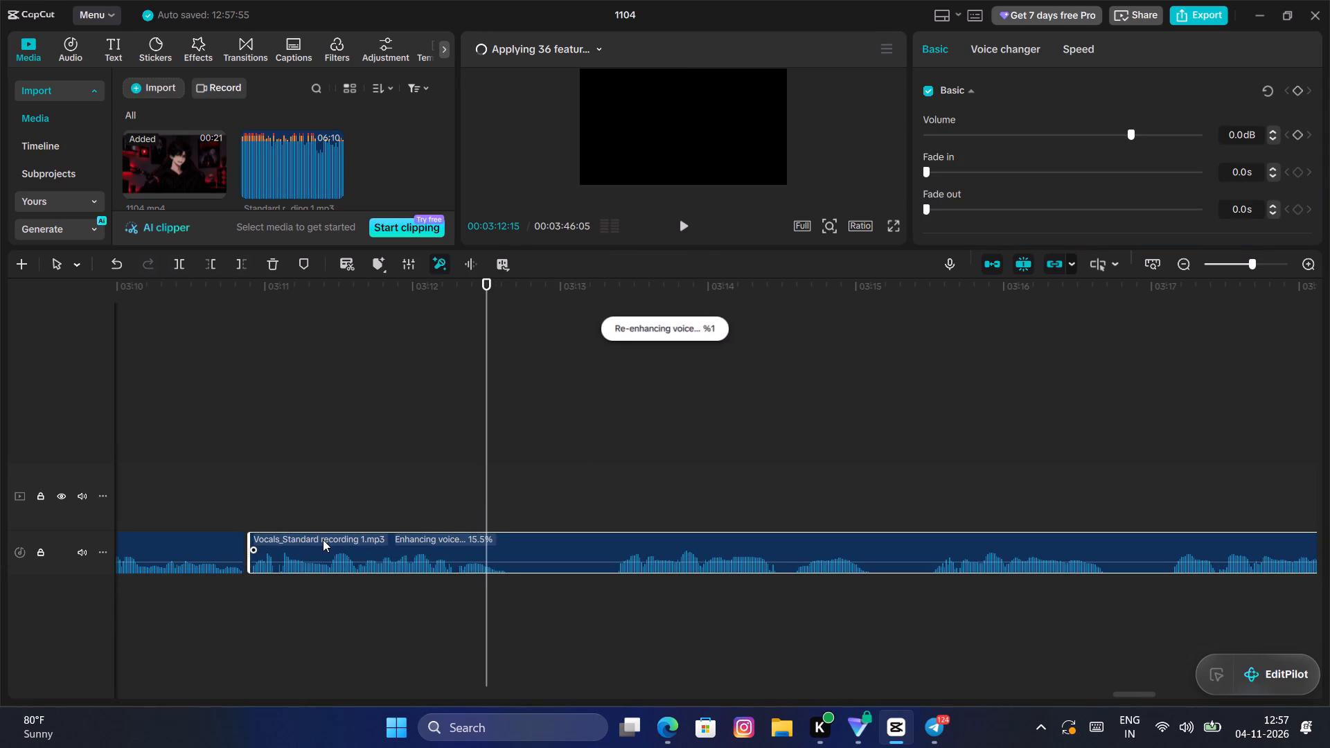
Play across the joint into the sixty-third Vocals clip and split the clip at 00:03:12:18, where a pause starts.
left_click(197, 492)
key("space")
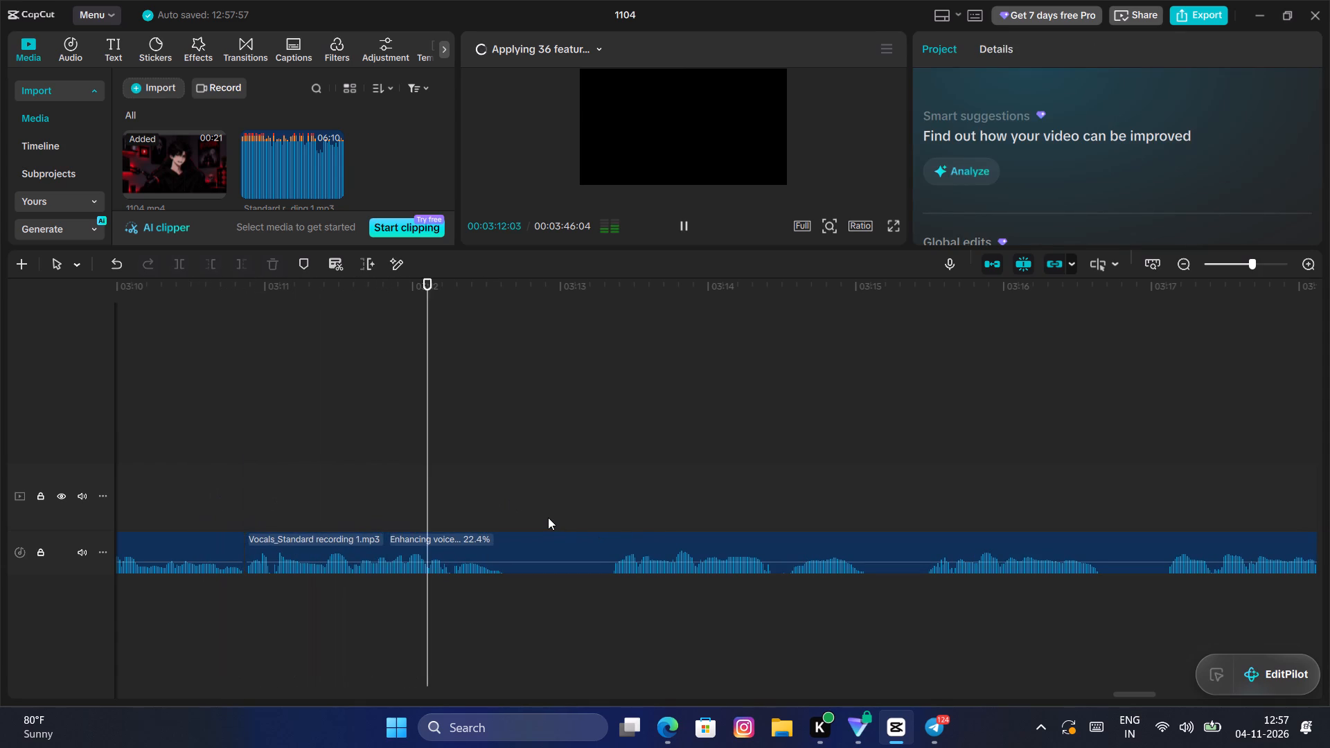
key("space")
key("space")
key("space")
double_click(497, 513)
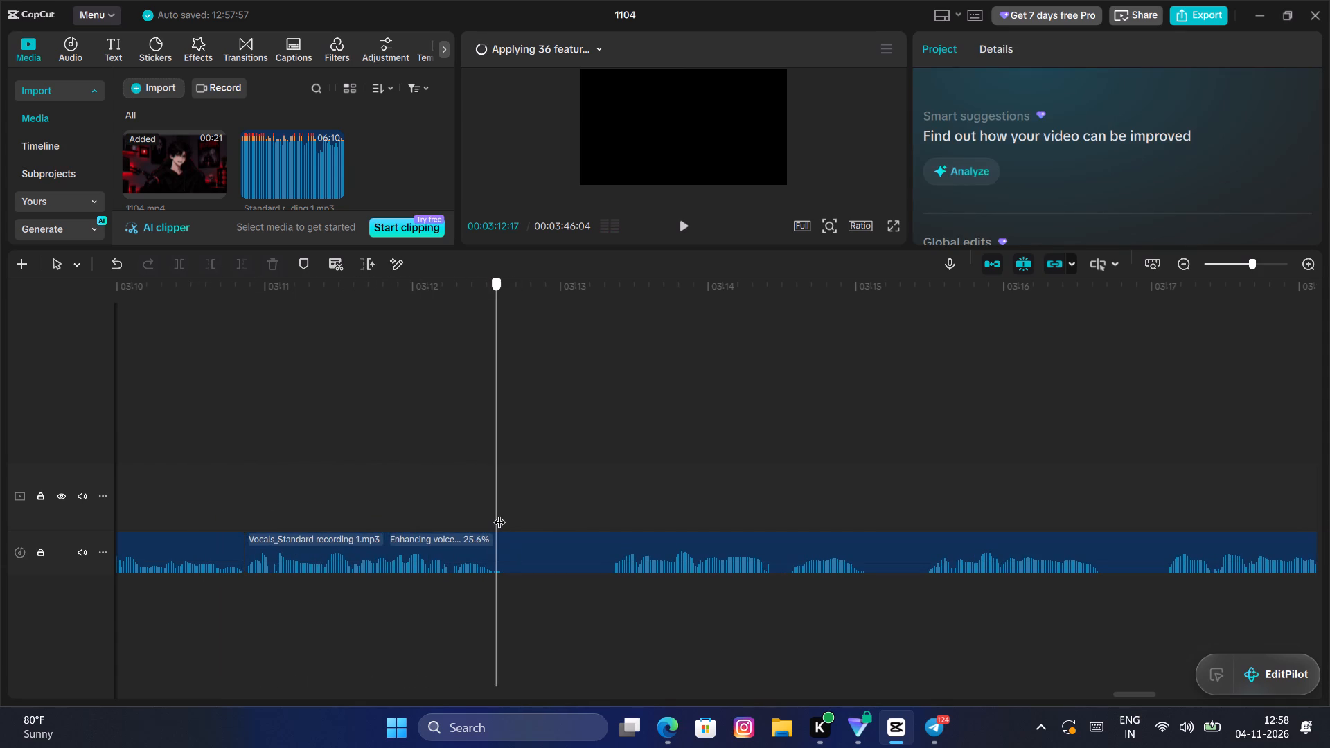
left_click(503, 524)
left_click(503, 547)
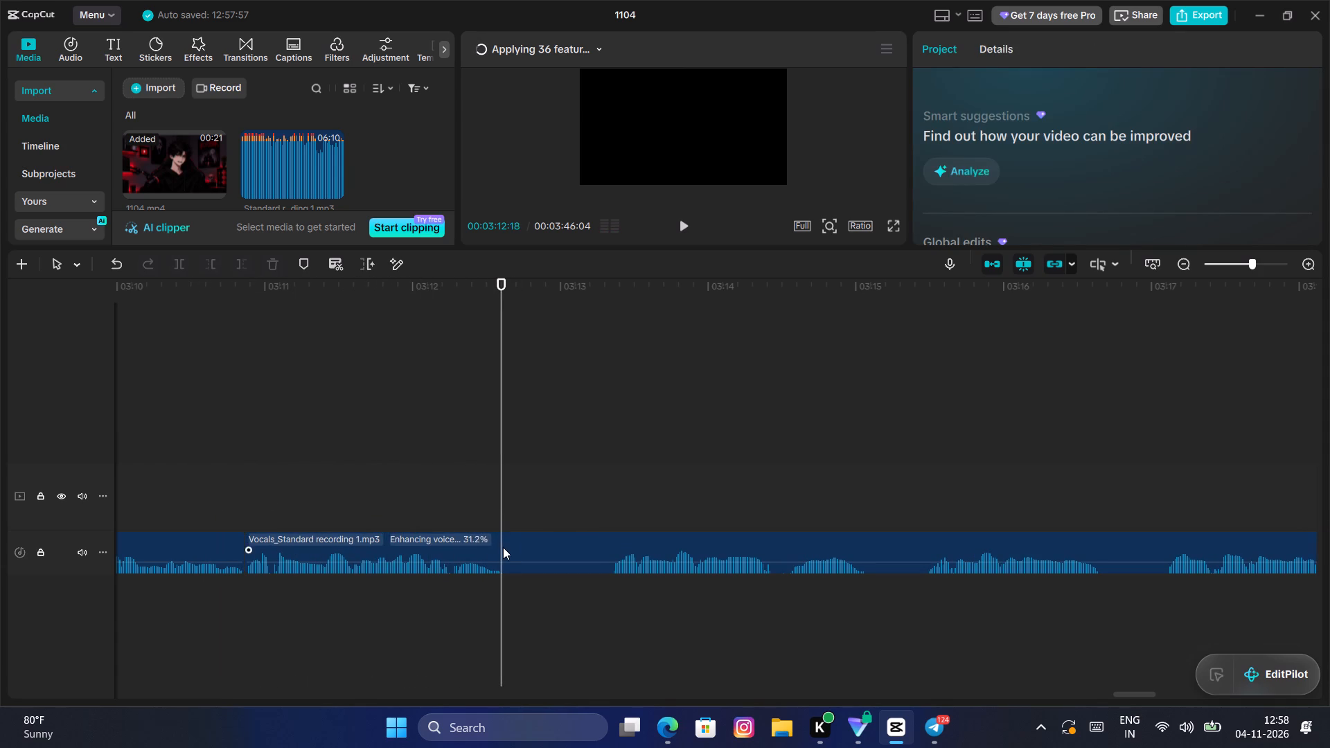
left_click(177, 262)
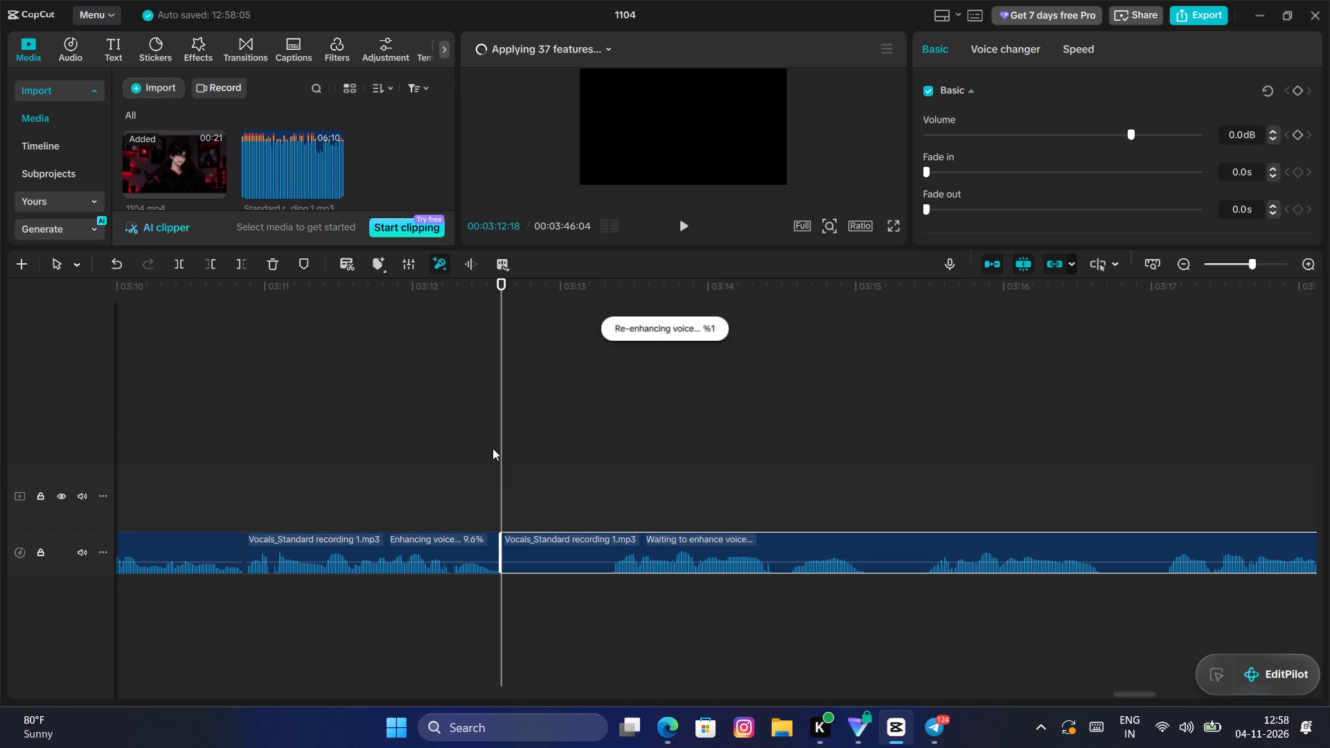
Trim the sixty-fourth Vocals clip's opening pause up to 00:03:13:11 and close the gap to the preceding clip.
left_click_drag(499, 449, 606, 434)
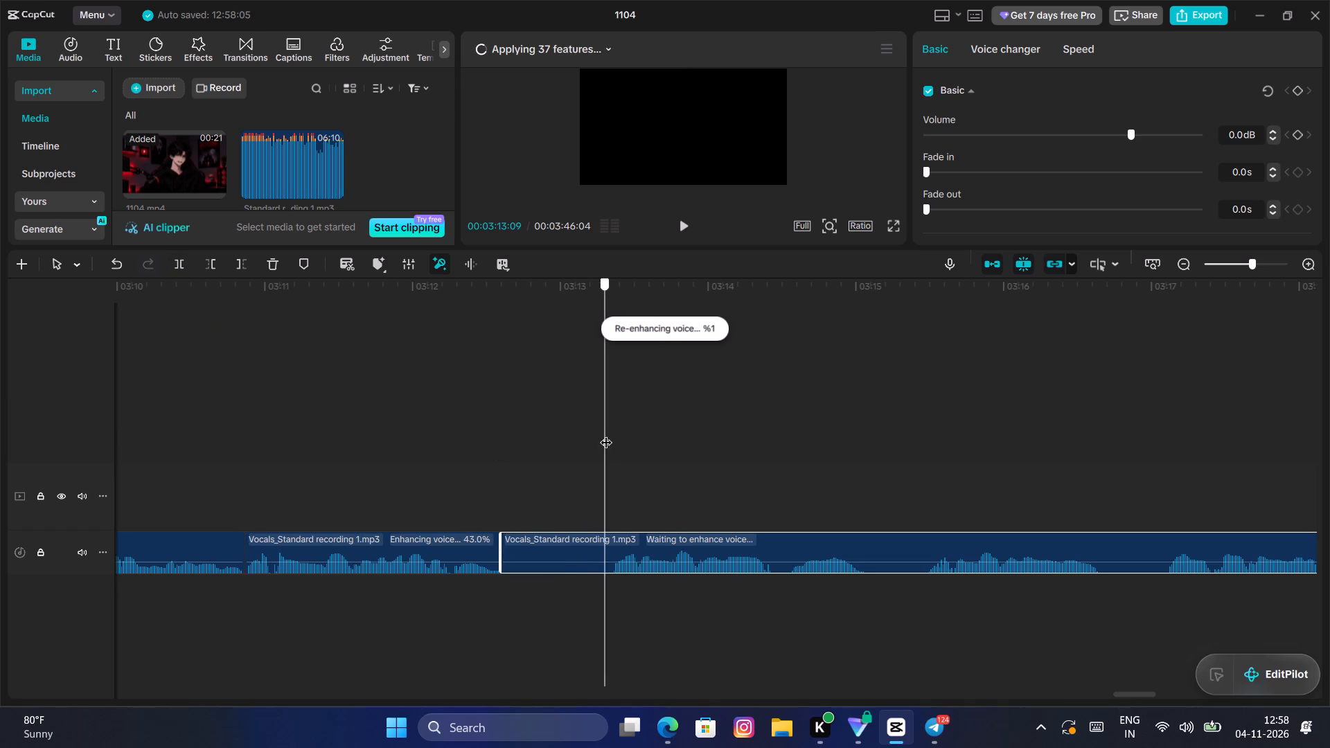
left_click_drag(606, 434, 614, 431)
key("q")
left_click_drag(656, 550, 650, 552)
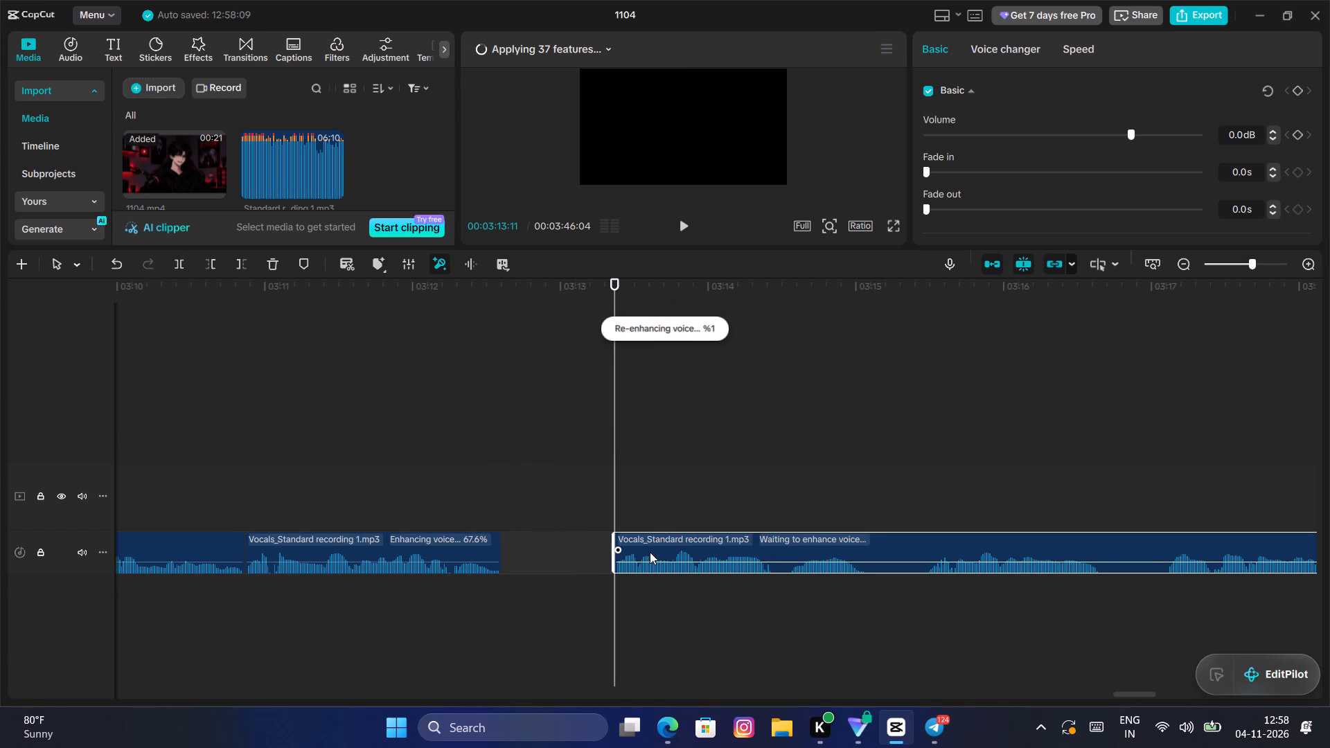
left_click_drag(650, 552, 540, 551)
Play back the sixty-third and sixty-fourth Vocals clips repeatedly to check the joint and the speech that follows it.
left_click(426, 500)
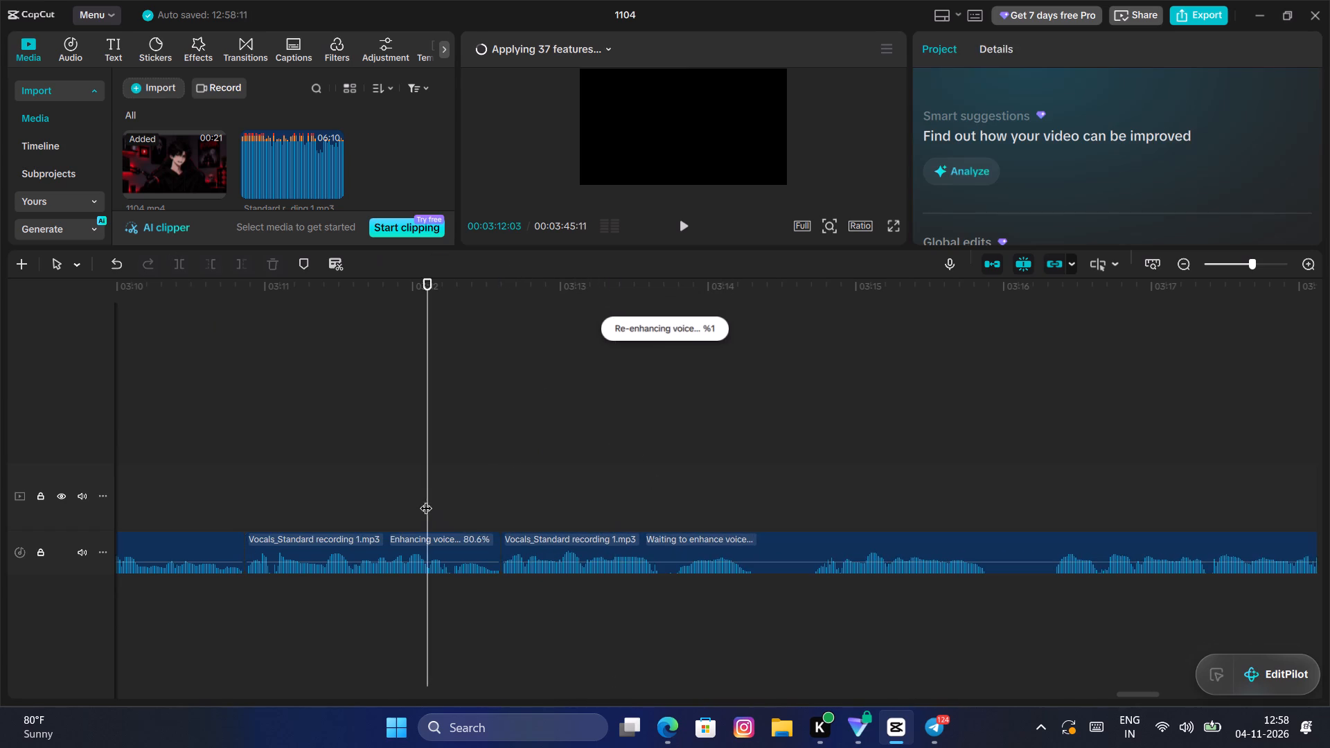
key("space")
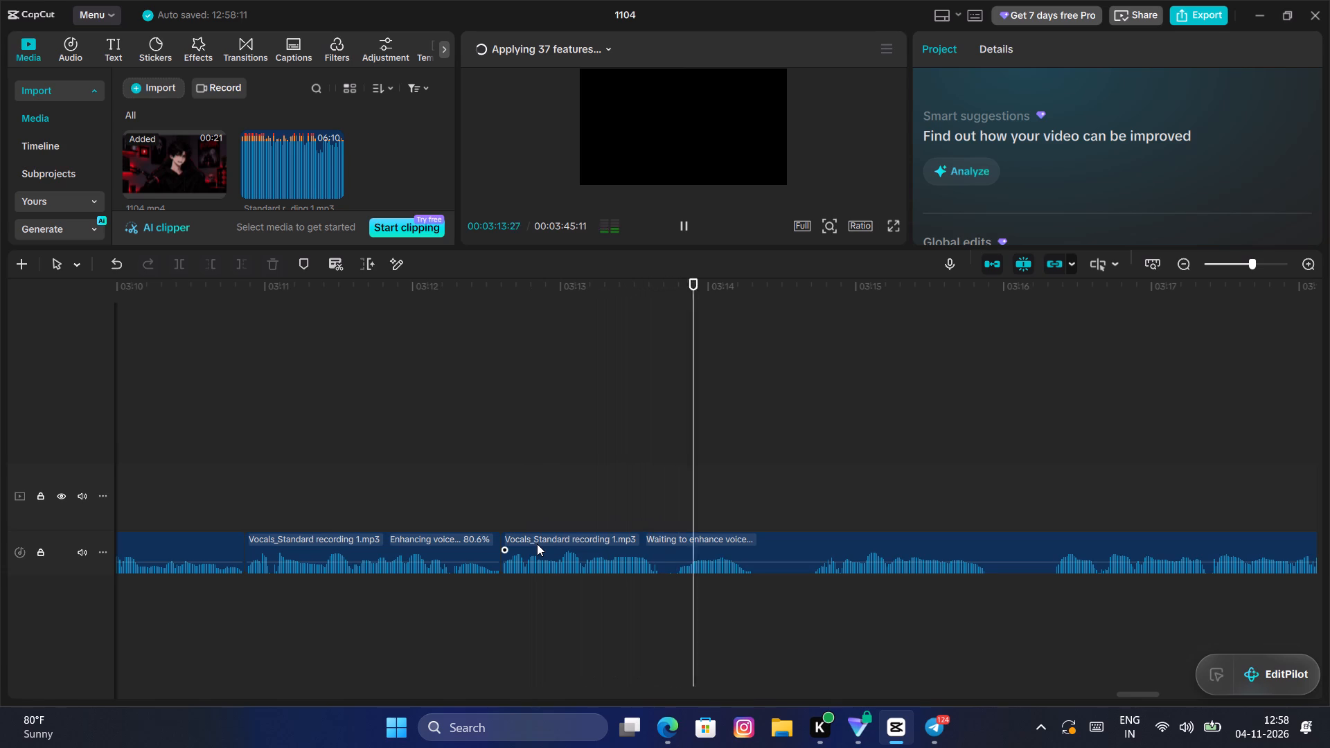
key("space")
left_click(196, 496)
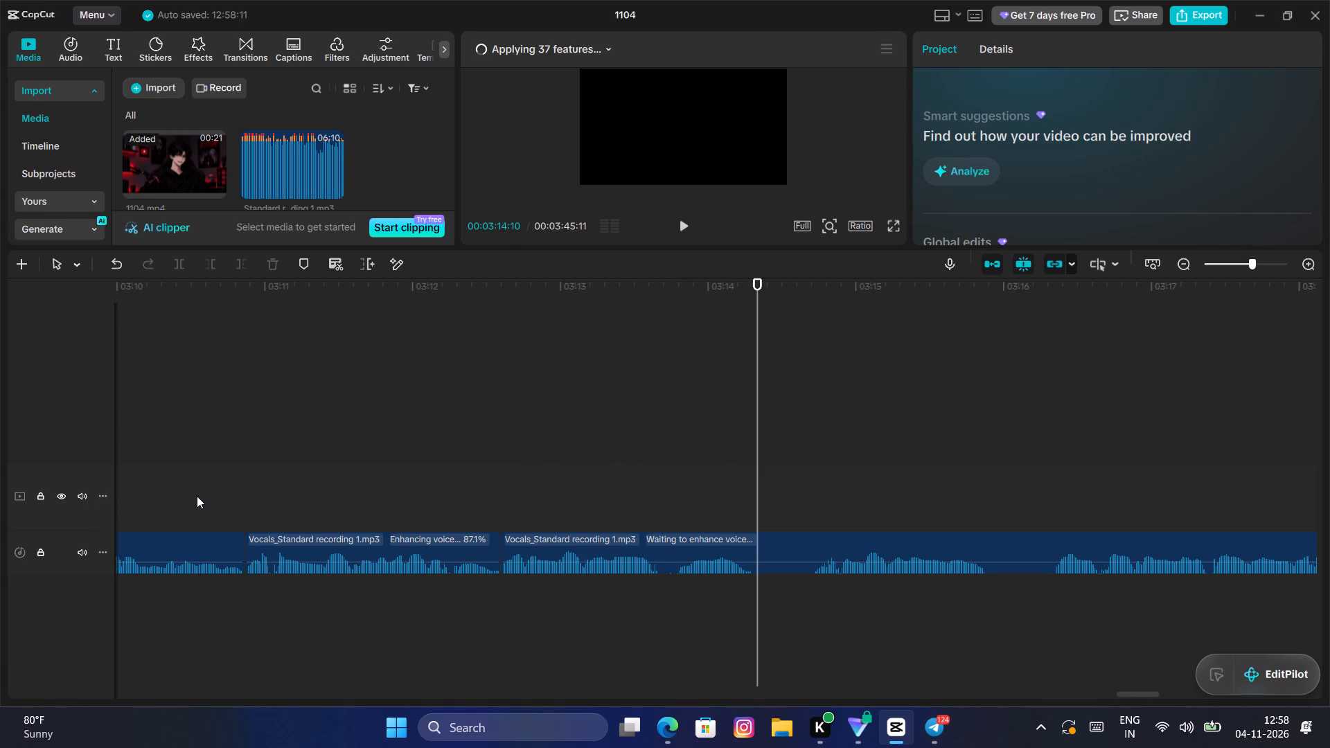
key("space")
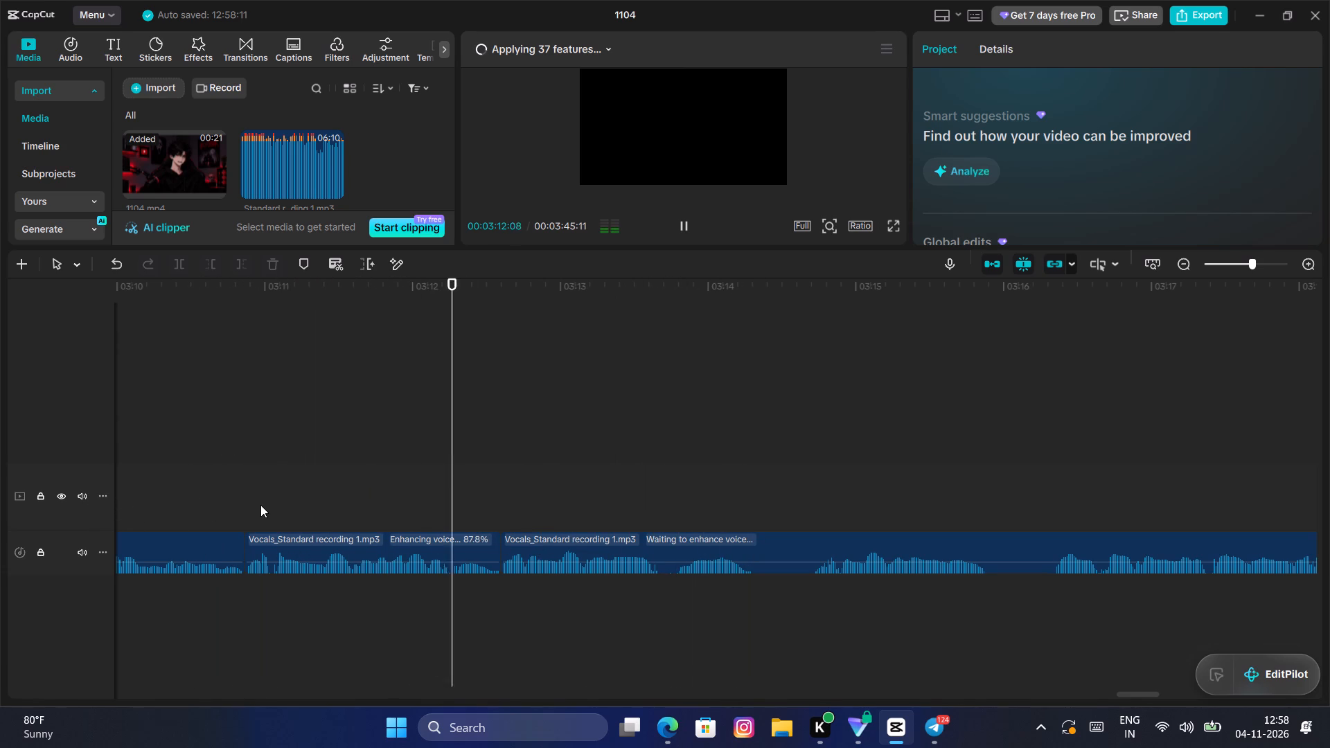
key("space")
key("space")
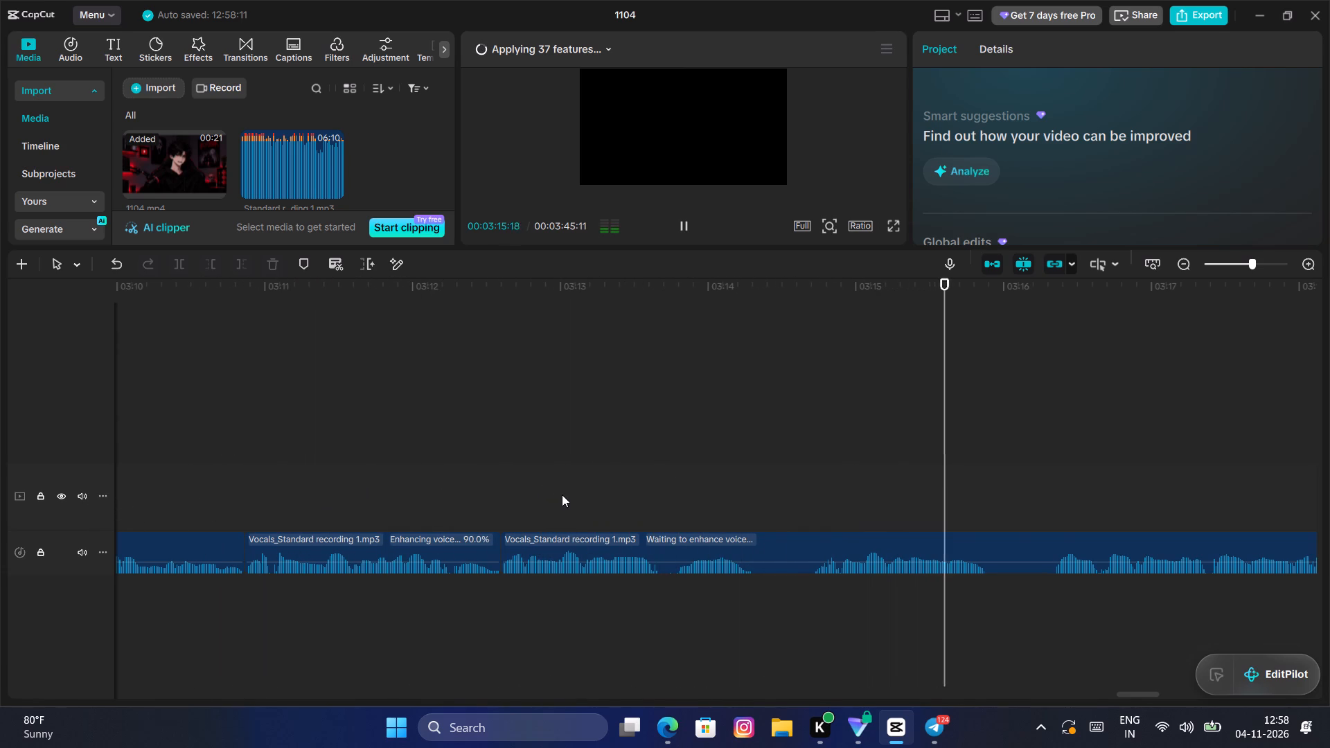
key("space")
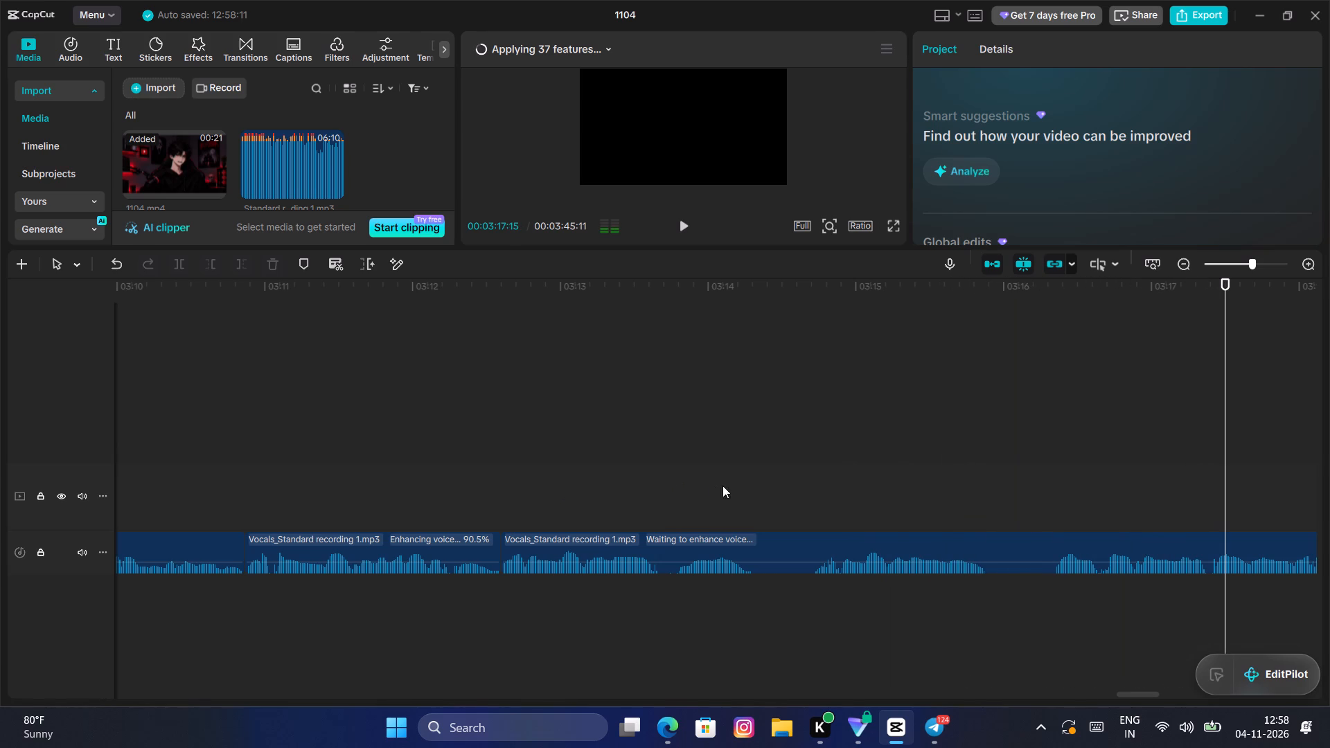
left_click(241, 478)
key("space")
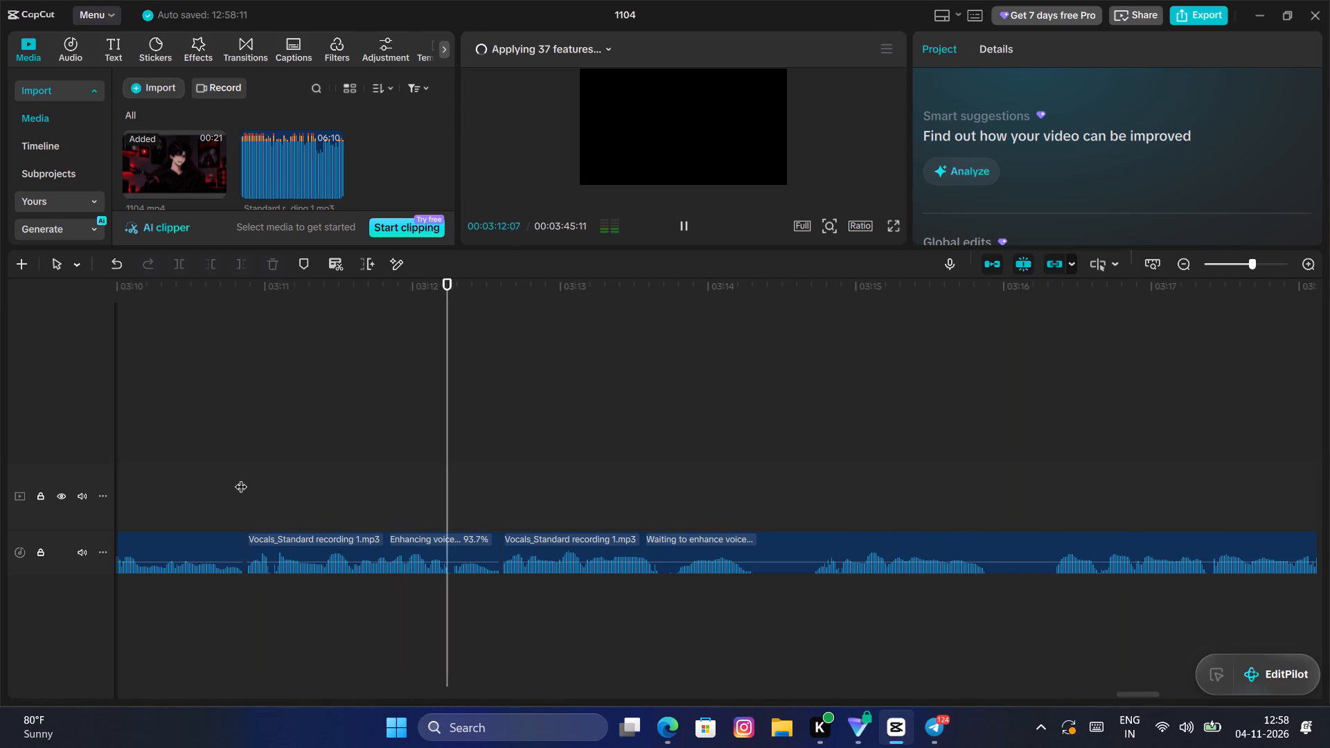
key("space")
key("space")
key("space")
key("space")
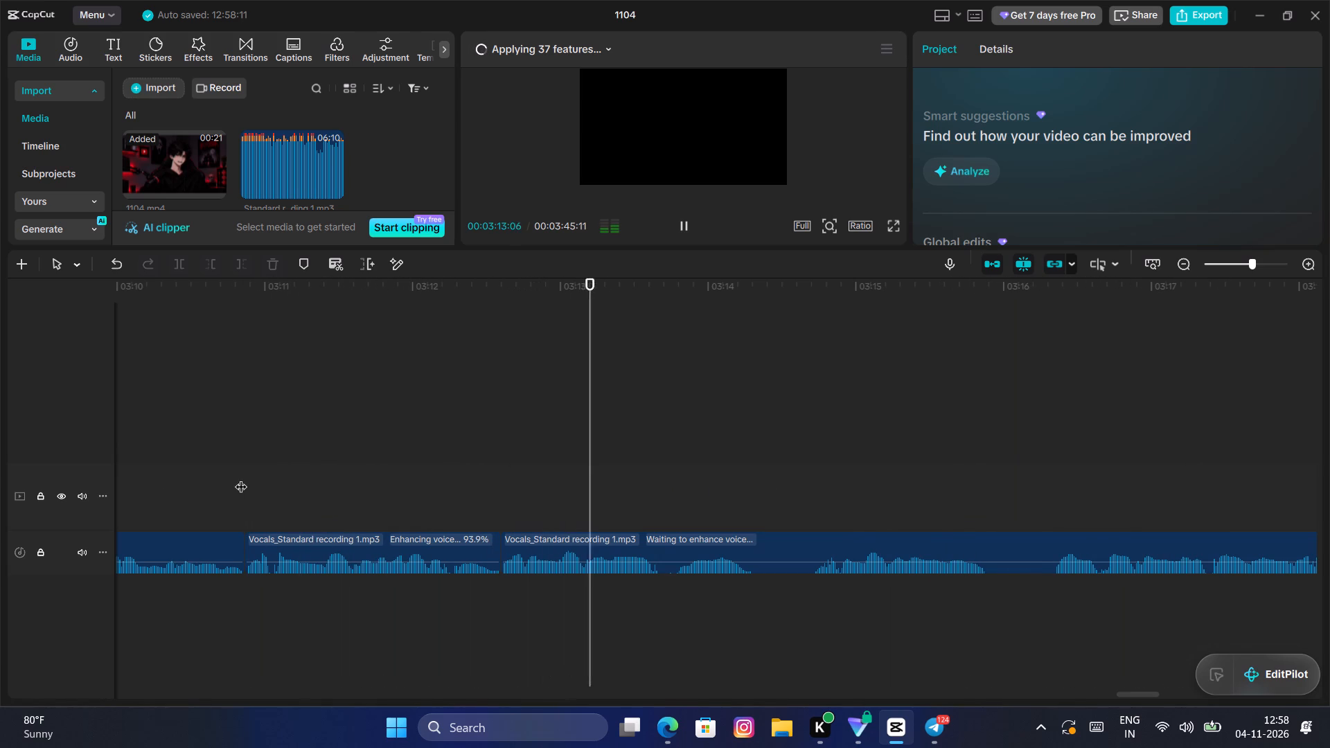
key("space")
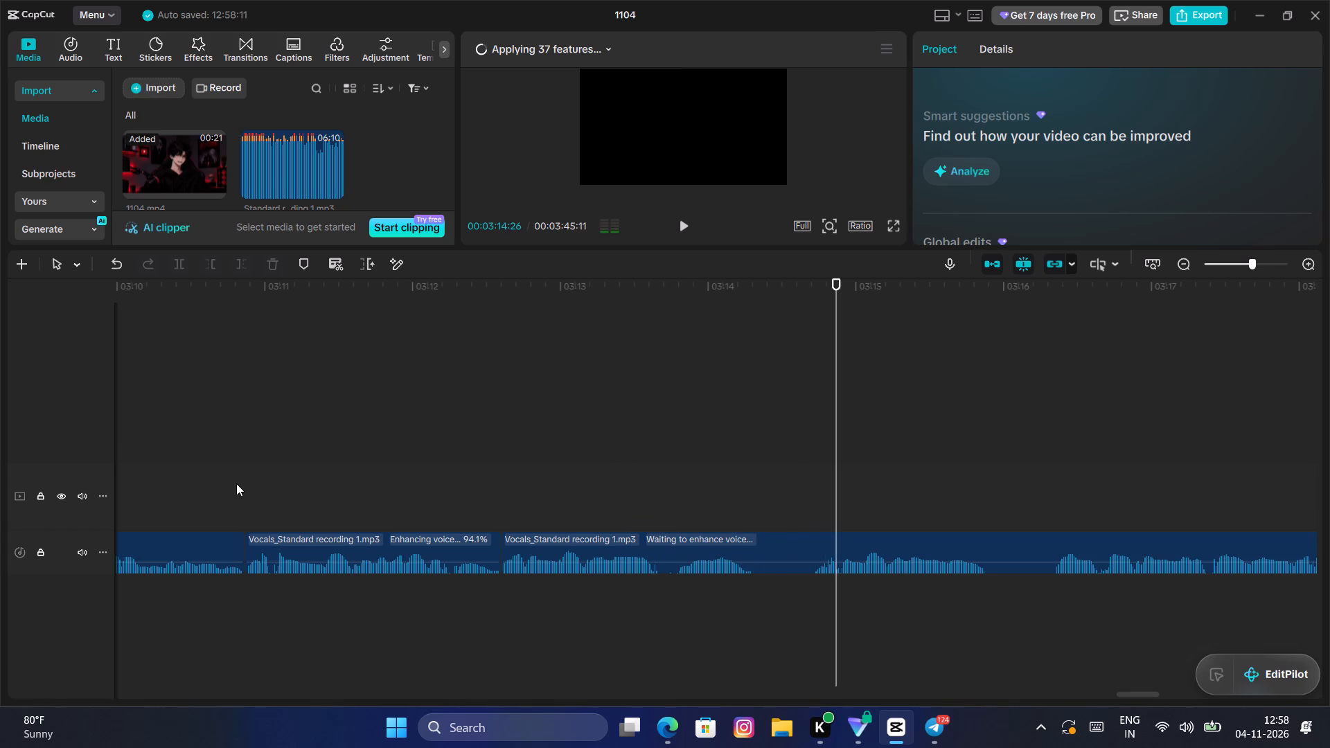
key("space")
key("space")
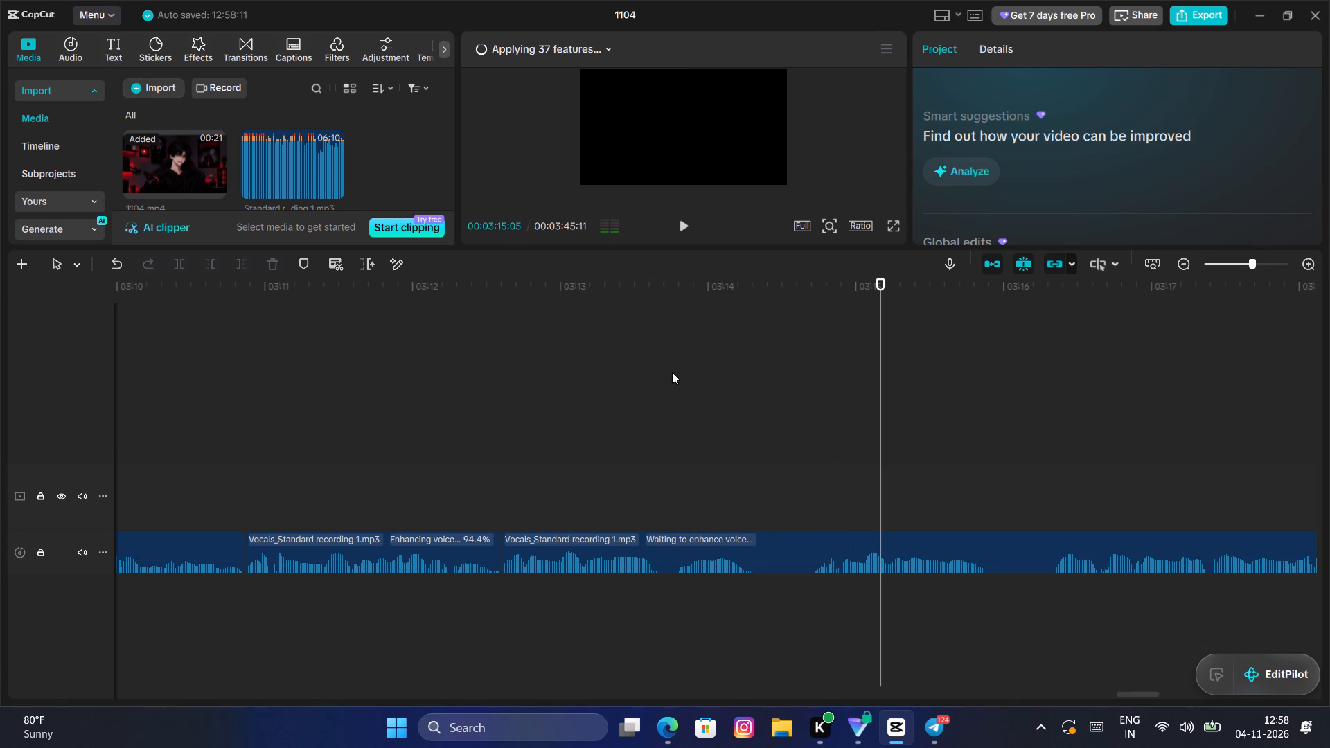
Trim the unwanted opening phrase off the sixty-fourth Vocals clip up to 00:03:15:03 and move the clip against the preceding one.
key("Left")
key("Left")
key("Left")
key("Left")
key("Left")
key("Left")
key("Left")
key("Left")
key("Left")
key("Left")
key("Left")
key("Left")
key("Left")
key("Left")
key("Left")
key("Left")
key("Left")
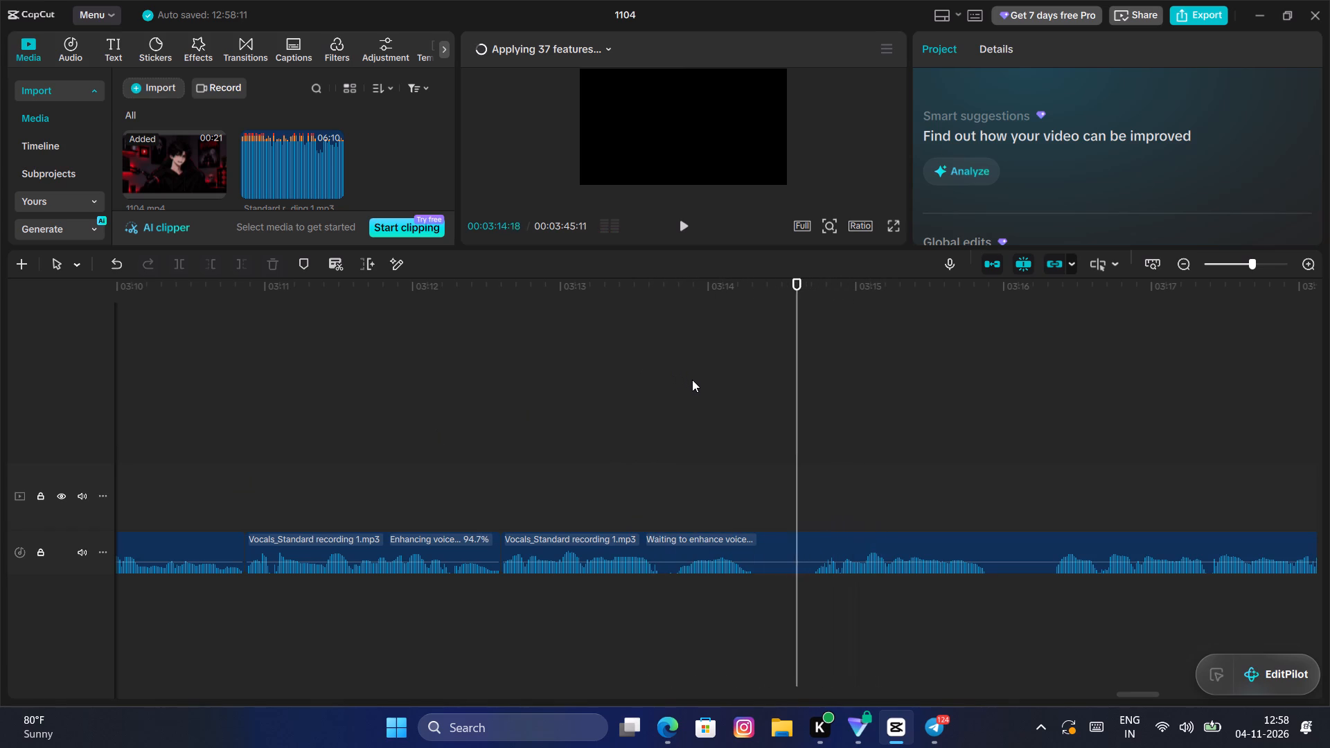
key("space")
key("space")
key("Left")
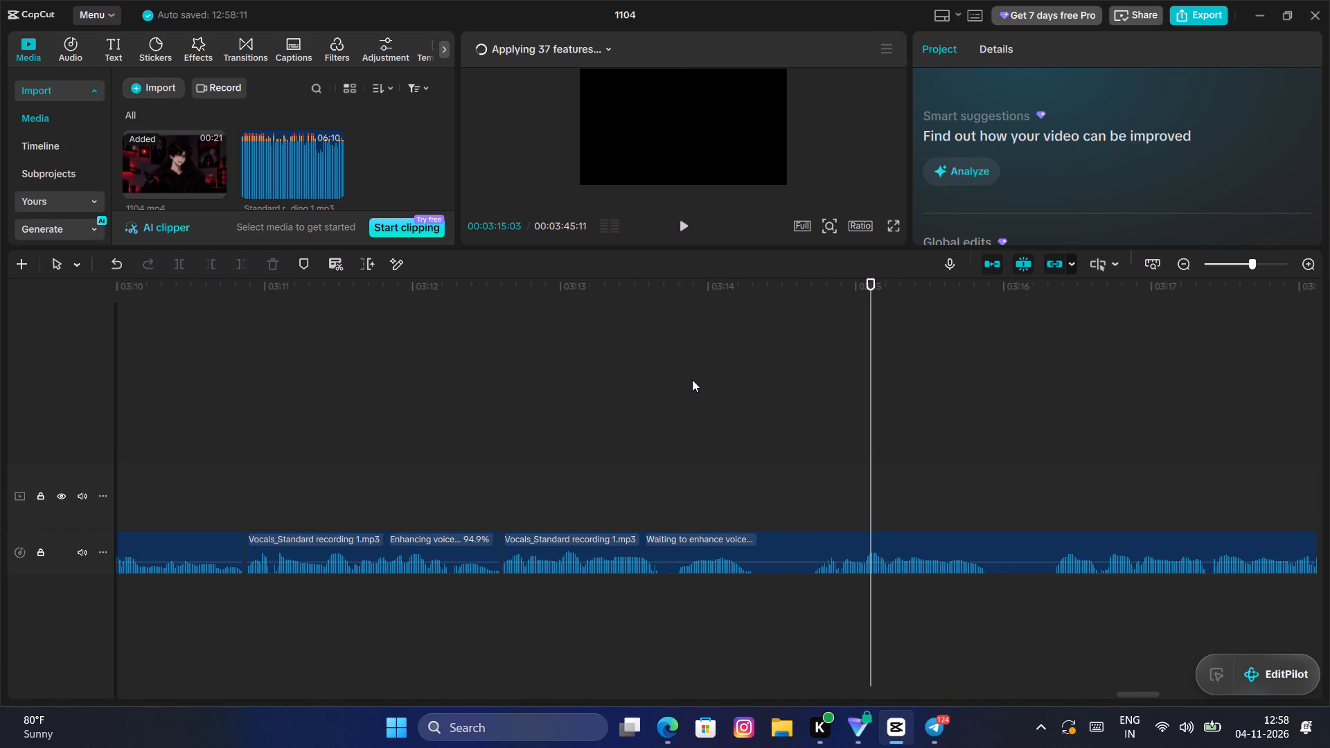
left_click(818, 551)
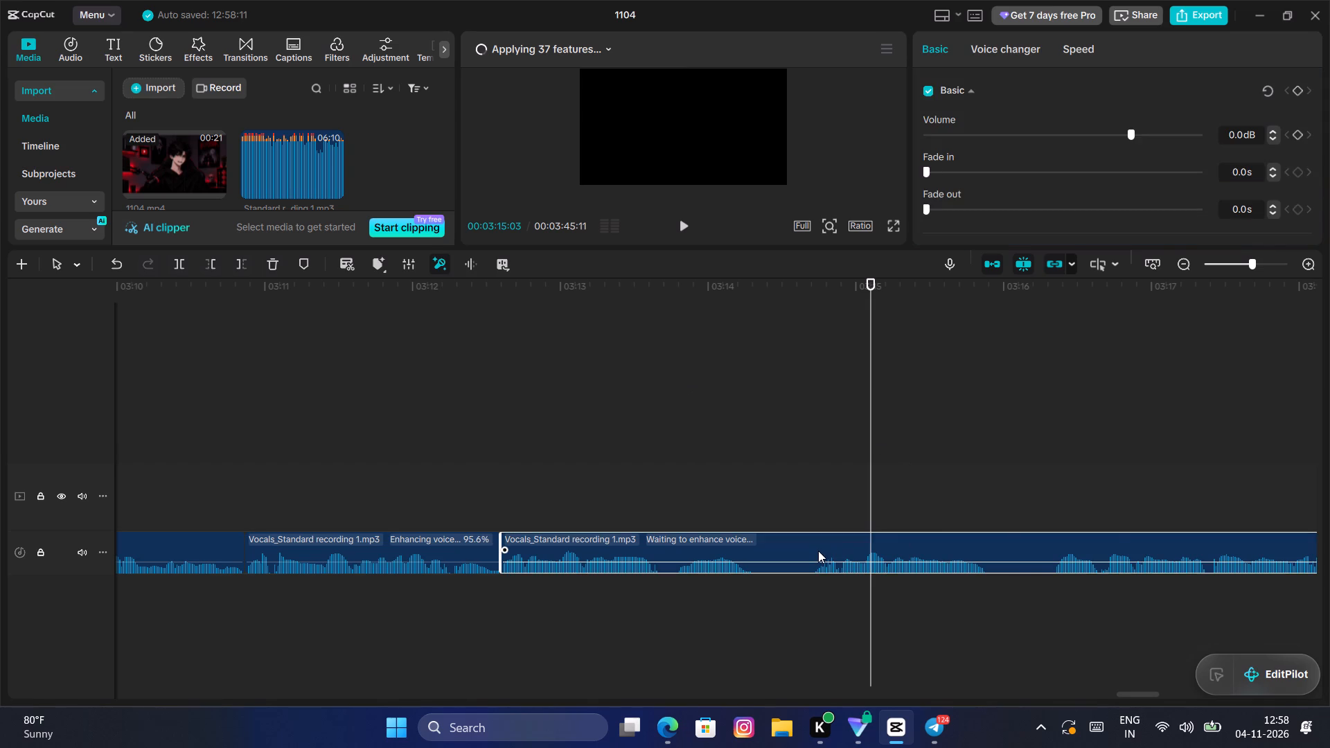
key("q")
left_click_drag(919, 541, 540, 553)
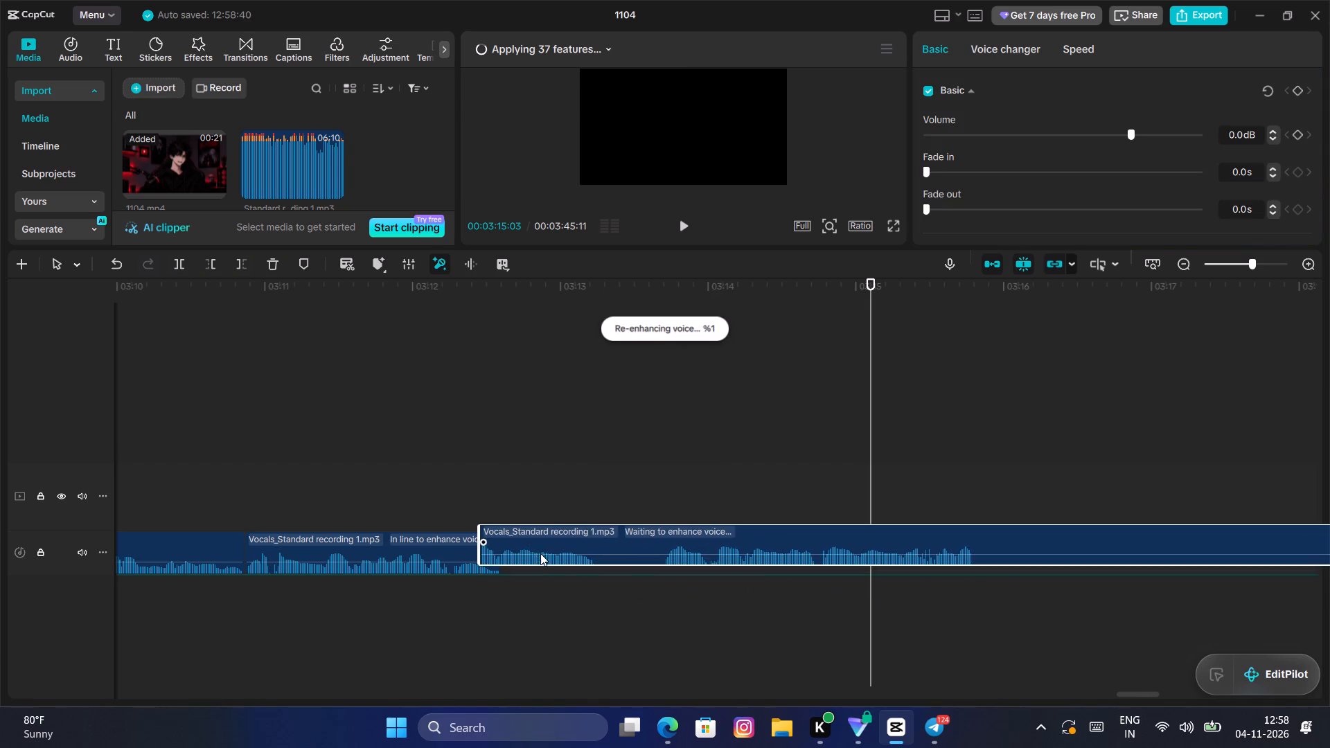
left_click_drag(540, 553, 553, 544)
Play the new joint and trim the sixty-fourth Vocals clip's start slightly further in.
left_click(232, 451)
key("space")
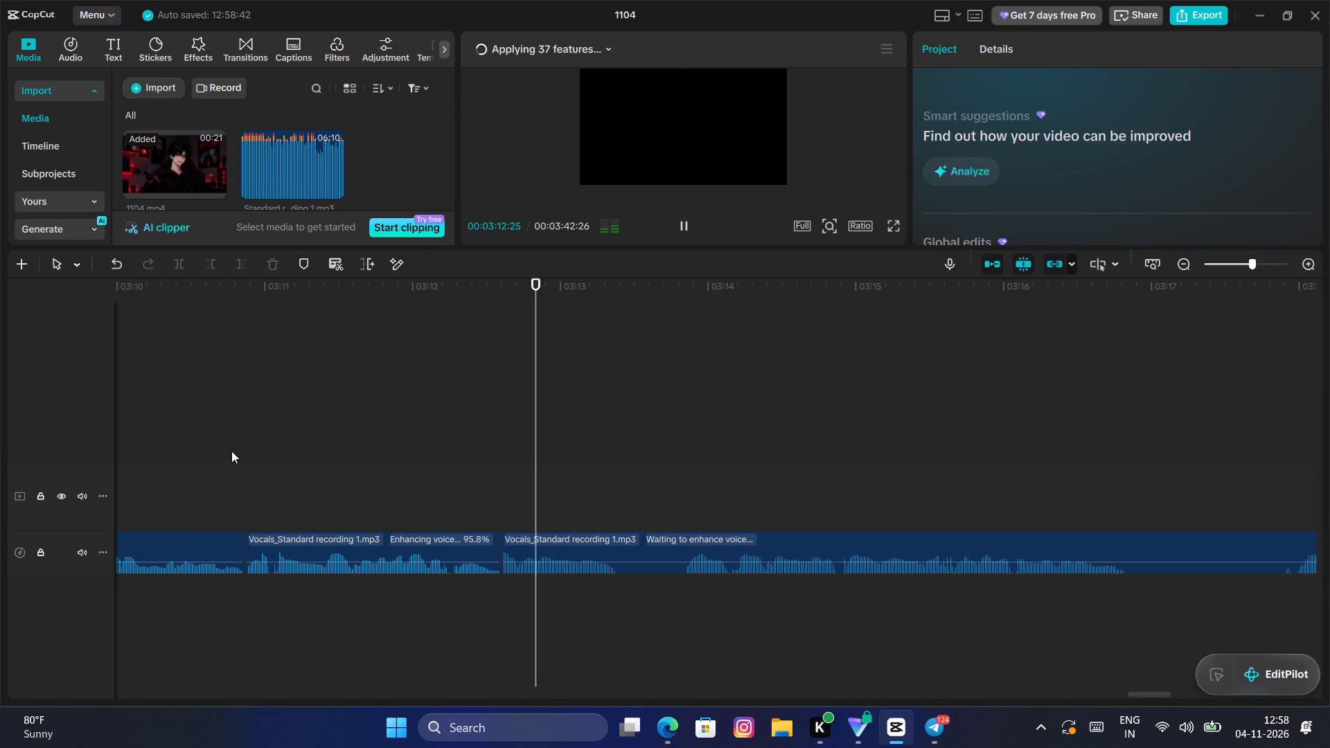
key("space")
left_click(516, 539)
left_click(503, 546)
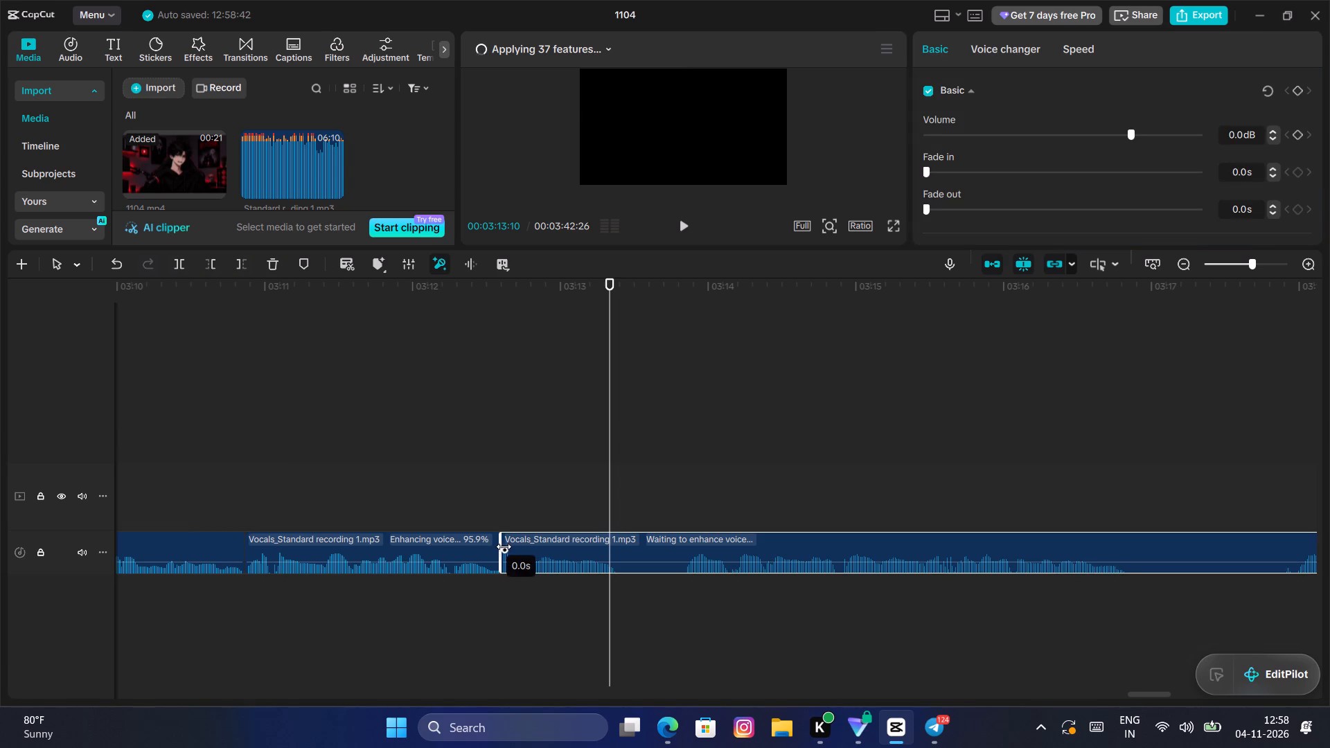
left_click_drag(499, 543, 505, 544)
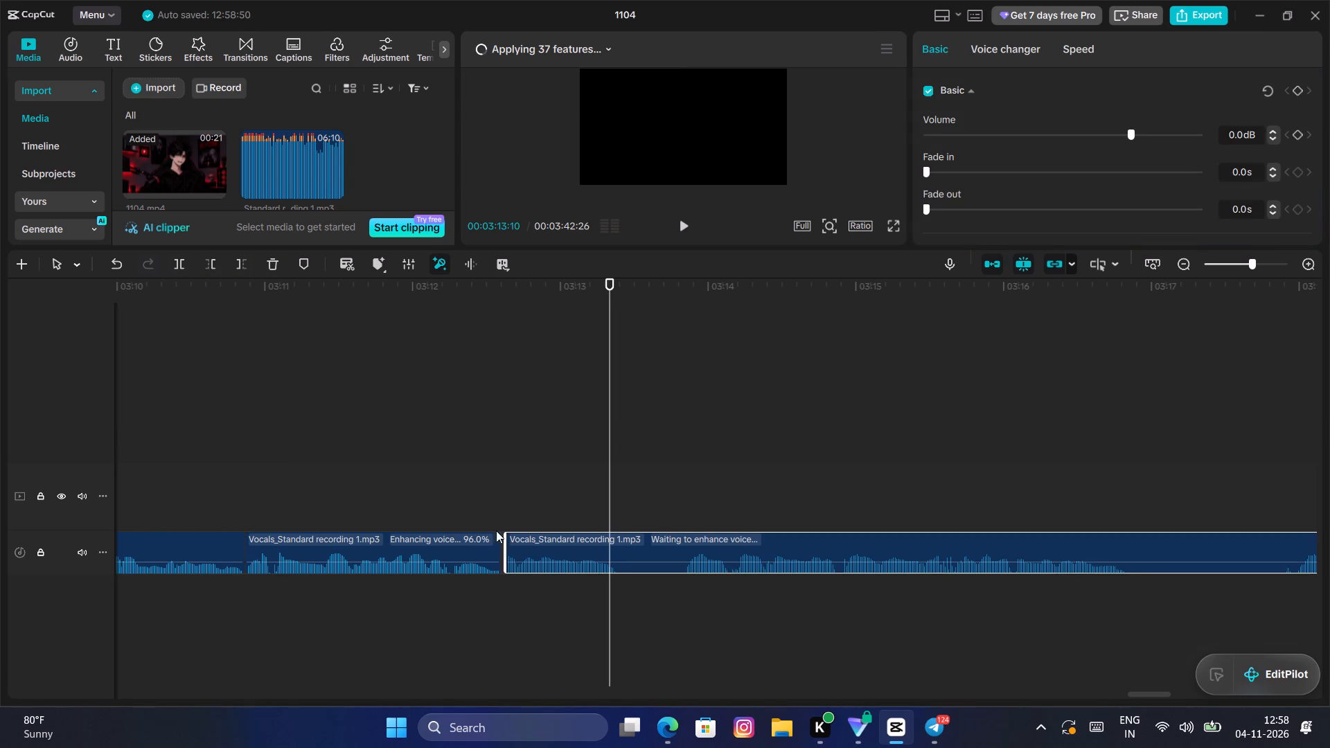
Replay the joint, move the sixty-fourth Vocals clip away from the preceding clip and extend its start back a few frames.
left_click(481, 512)
key("space")
left_click(536, 542)
key("space")
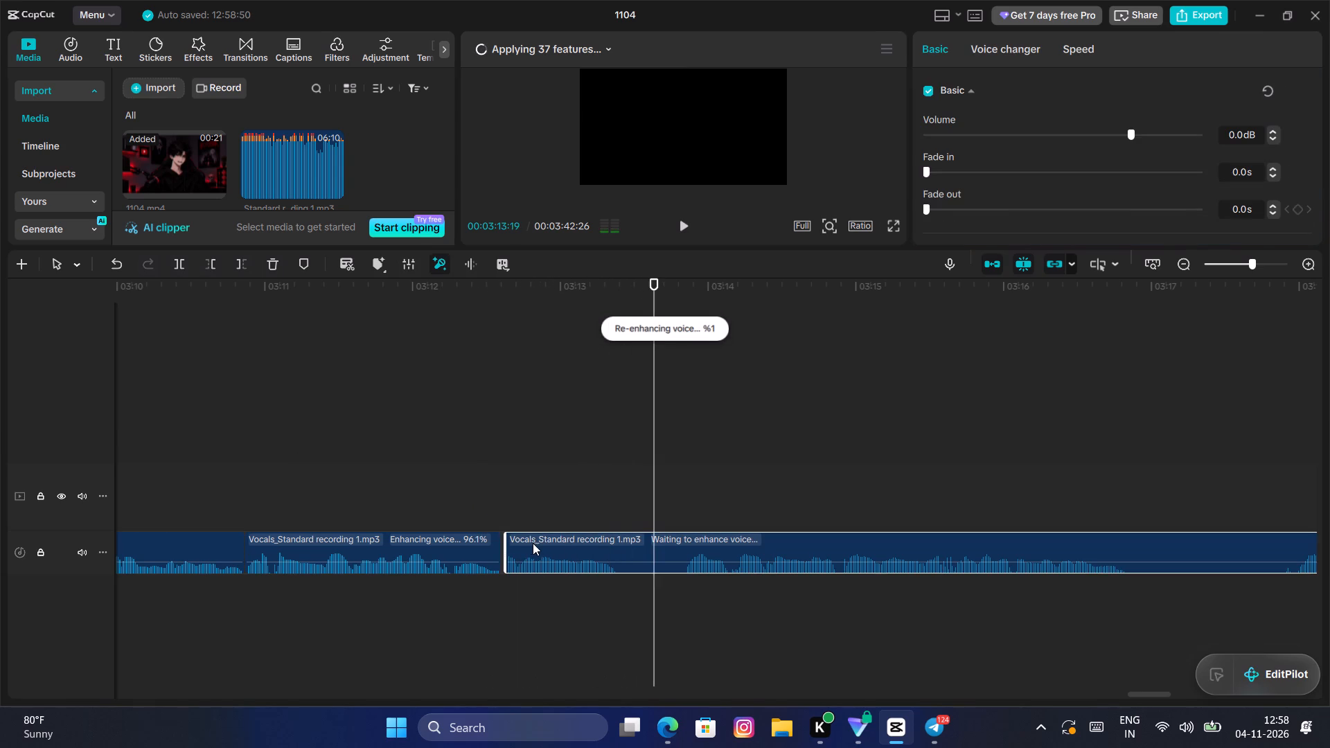
left_click_drag(529, 544, 551, 550)
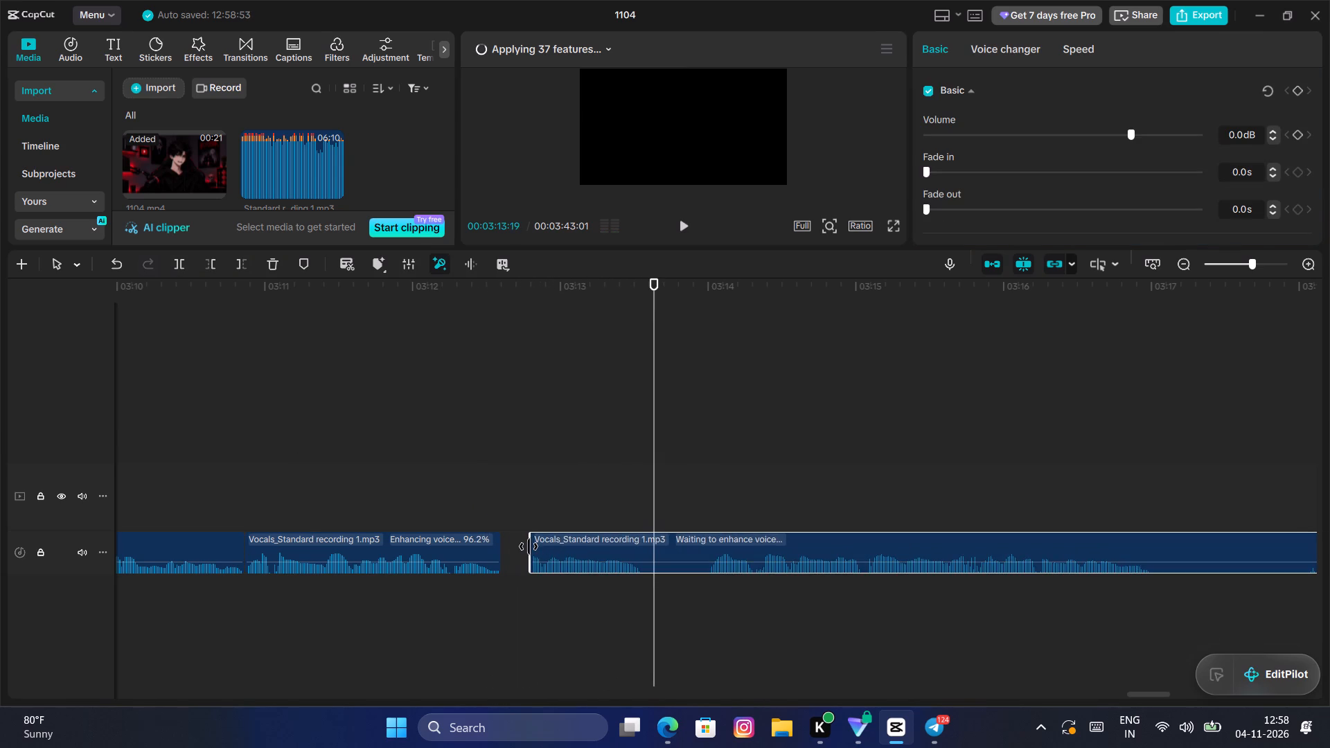
left_click_drag(528, 547, 514, 555)
left_click(535, 545)
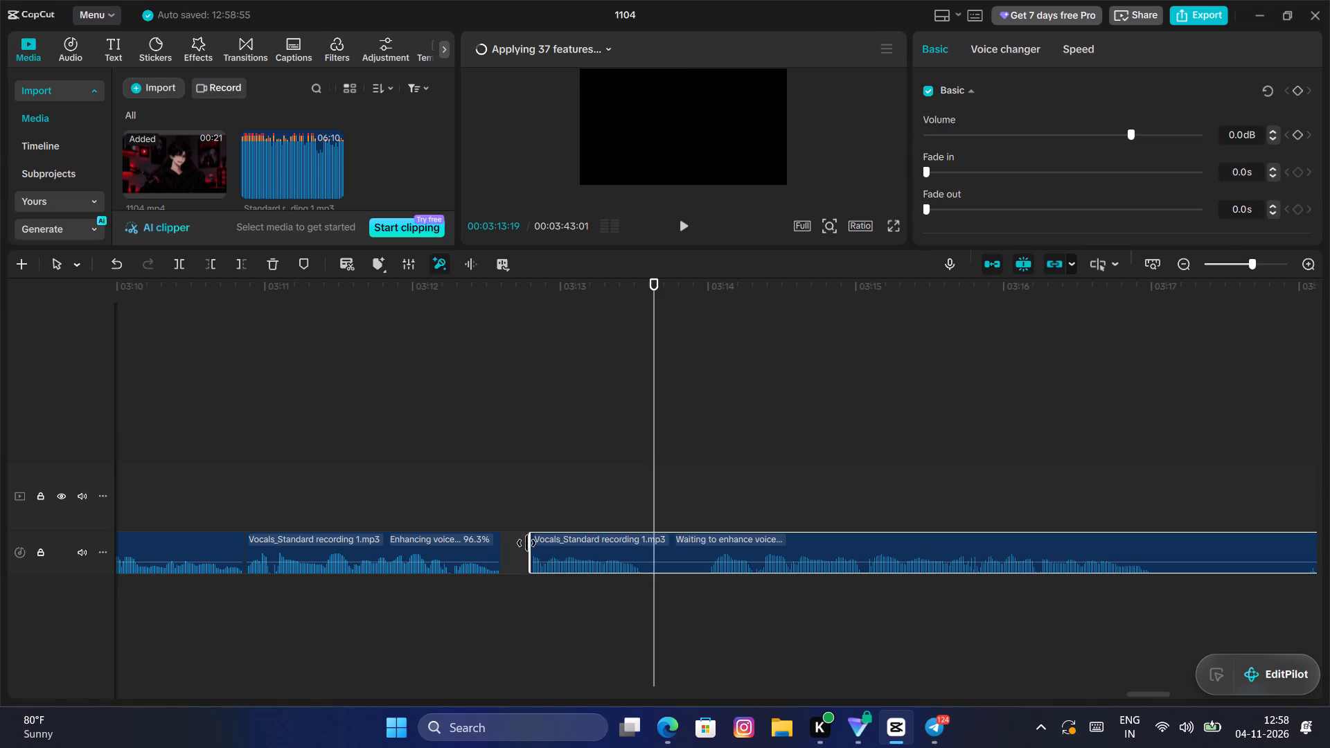
left_click(526, 544)
left_click(541, 546)
left_click_drag(532, 543, 515, 558)
Play the extended start of the sixty-fourth Vocals clip and move the clip against the preceding one on the same audio track.
left_click(484, 516)
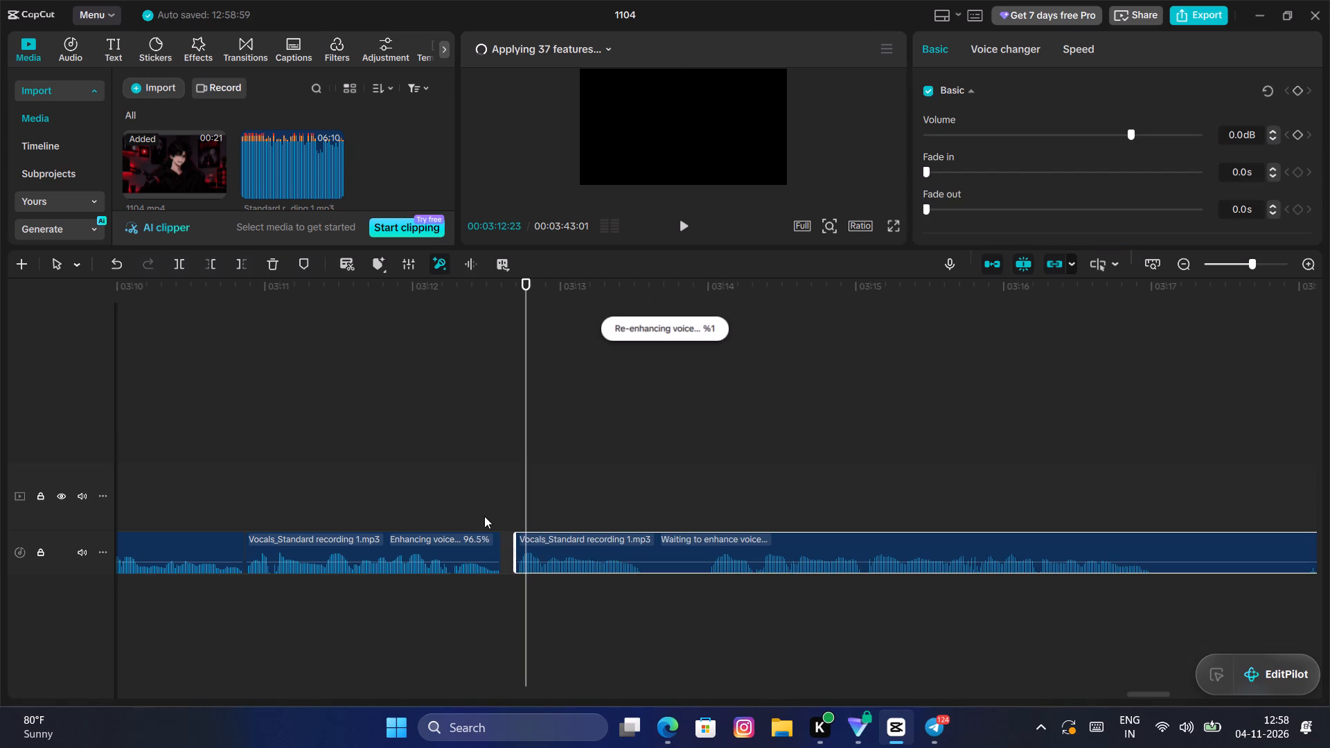
key("space")
key("space")
left_click(574, 545)
left_click_drag(574, 545, 549, 546)
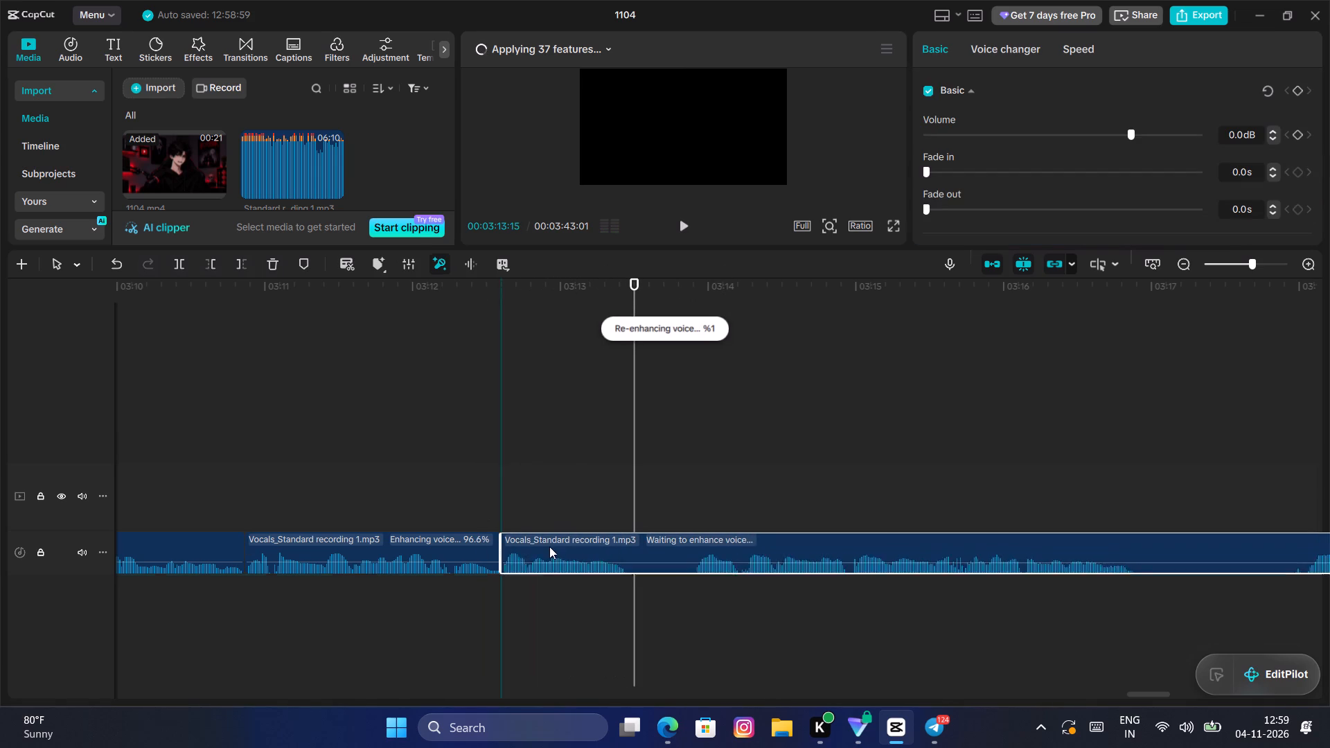
left_click_drag(549, 546, 558, 548)
left_click_drag(553, 592, 556, 582)
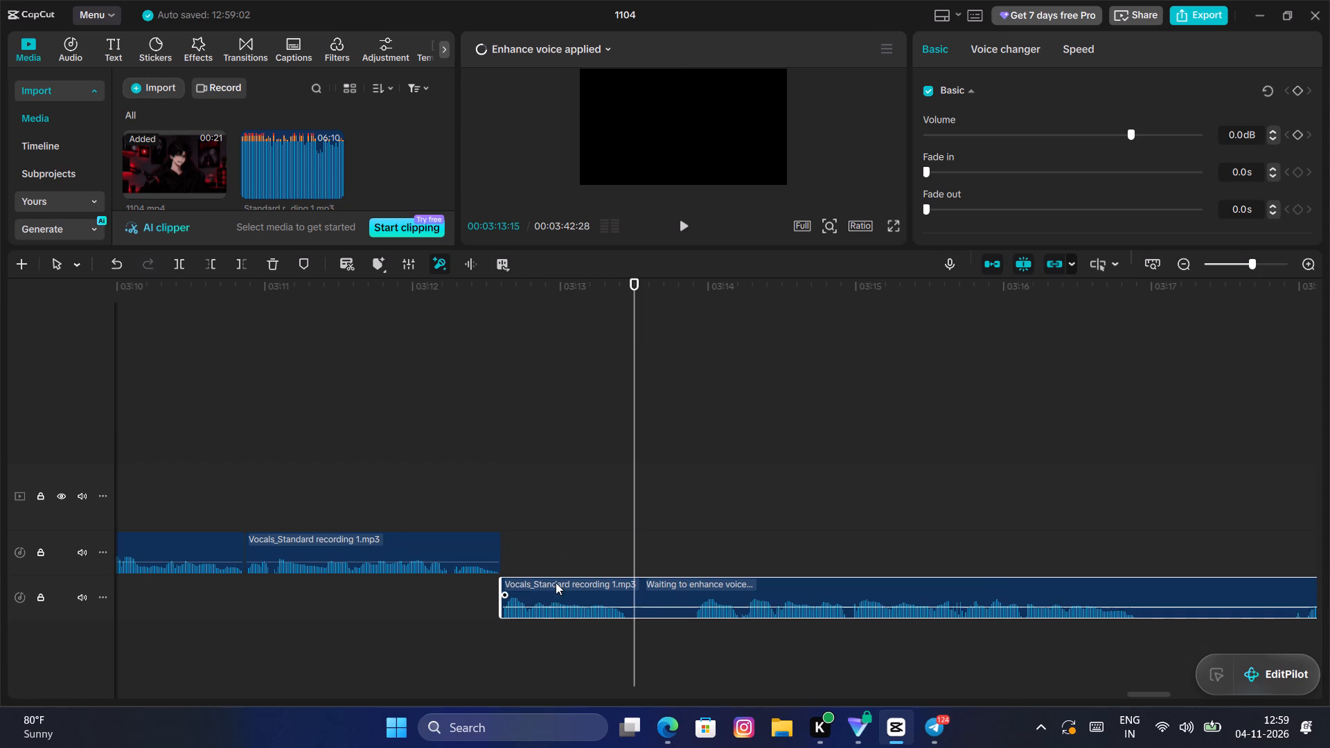
left_click_drag(556, 582, 560, 555)
left_click_drag(554, 551, 545, 549)
Play the Vocals clips from about 00:03:10 to 00:03:15 to check the joint before the moved sixty-fourth clip.
left_click(198, 460)
key("space")
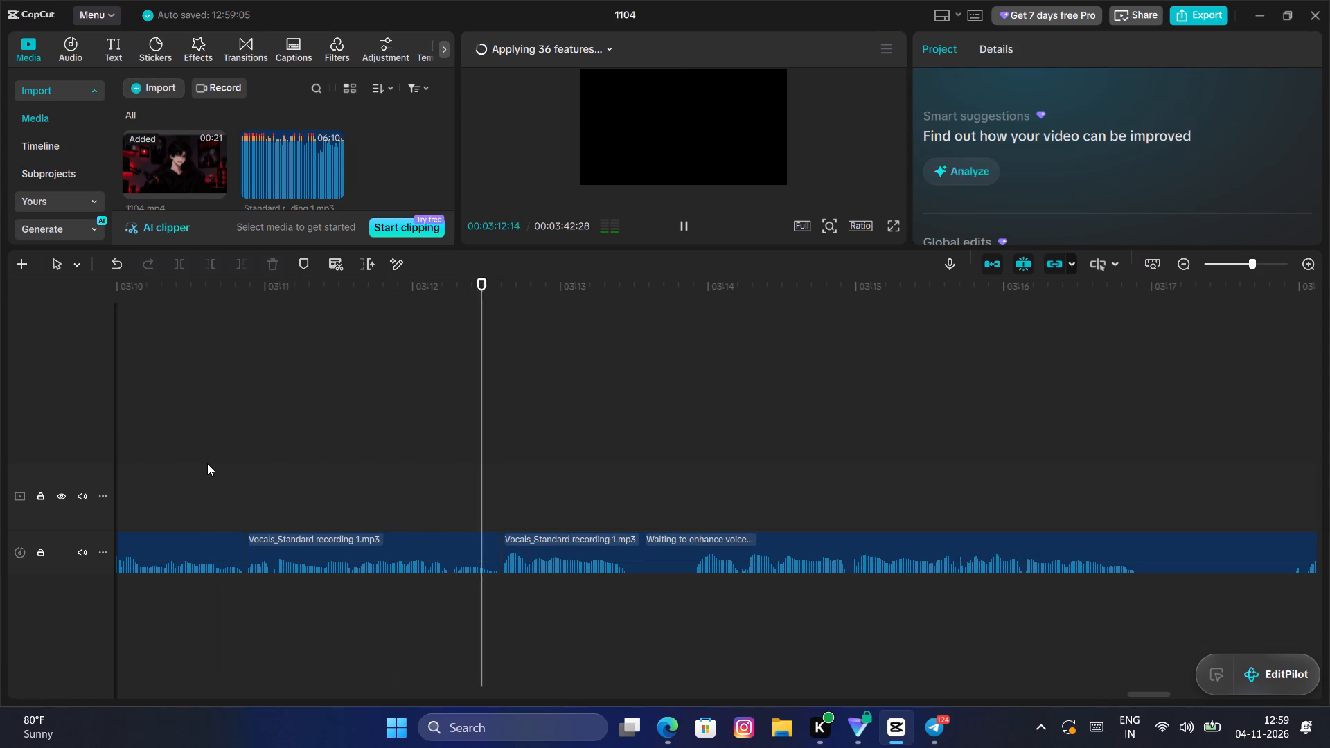
key("space")
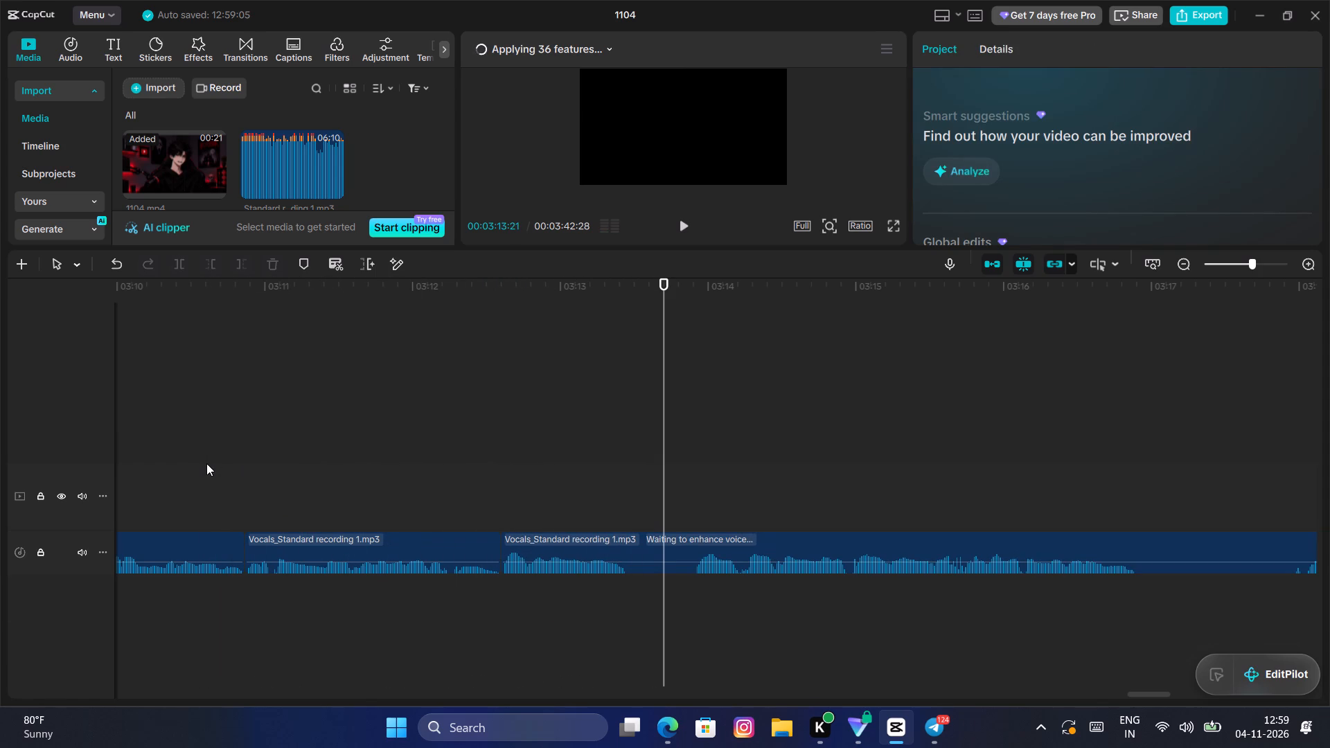
left_click(206, 463)
key("space")
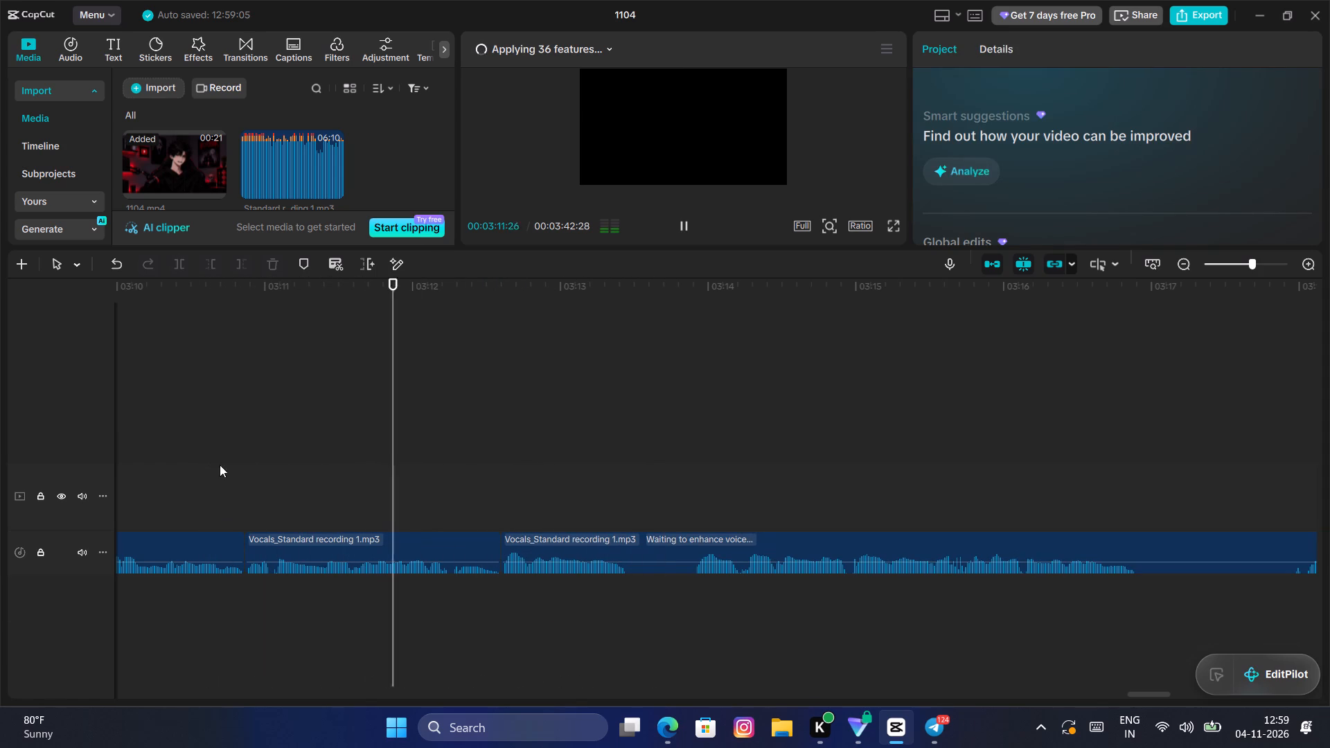
key("space")
left_click(166, 495)
left_click(145, 490)
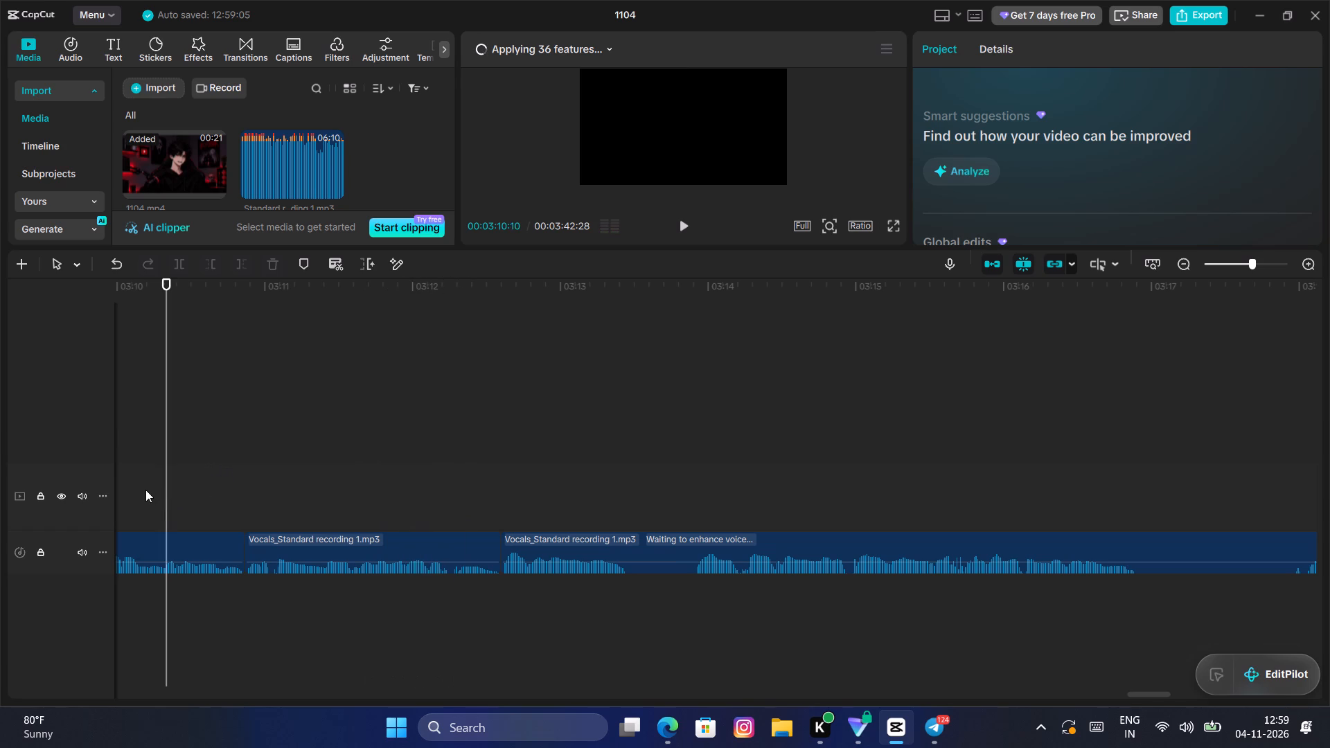
key("space")
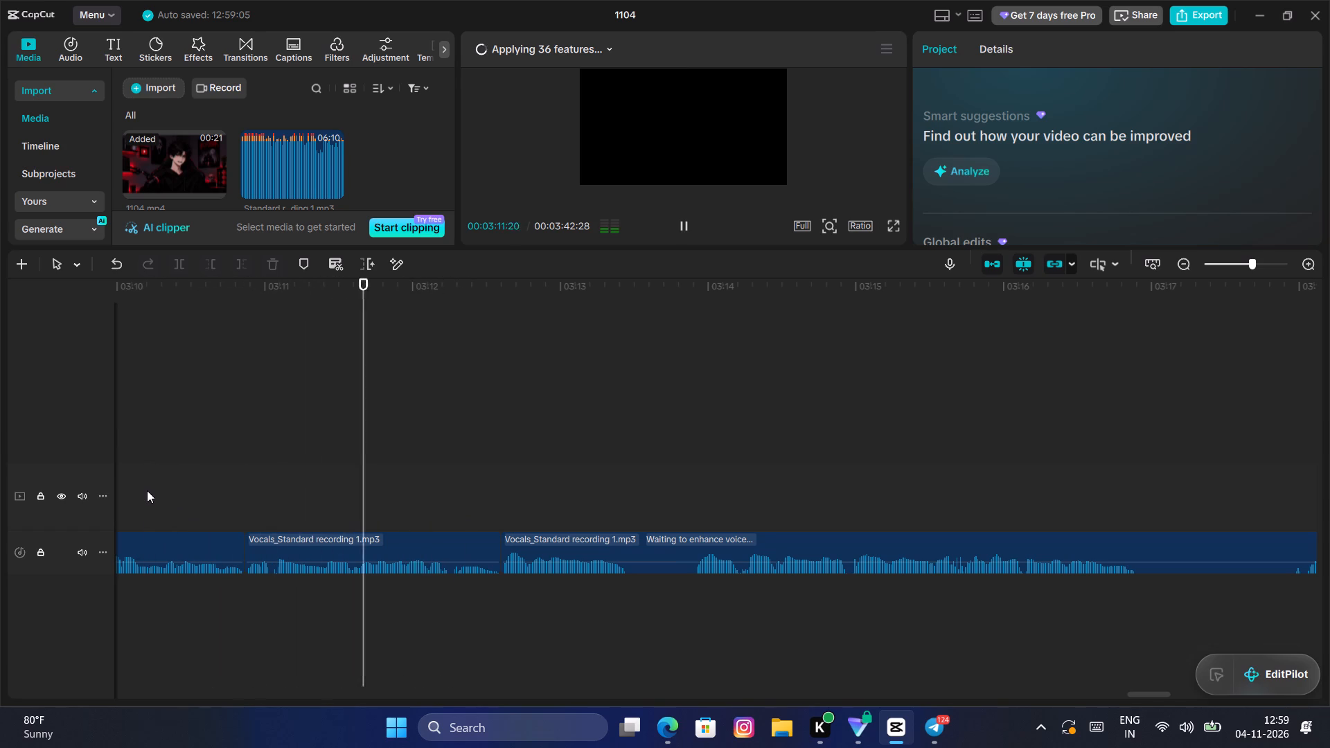
left_click(148, 491)
left_click_drag(148, 491, 42, 532)
key("space")
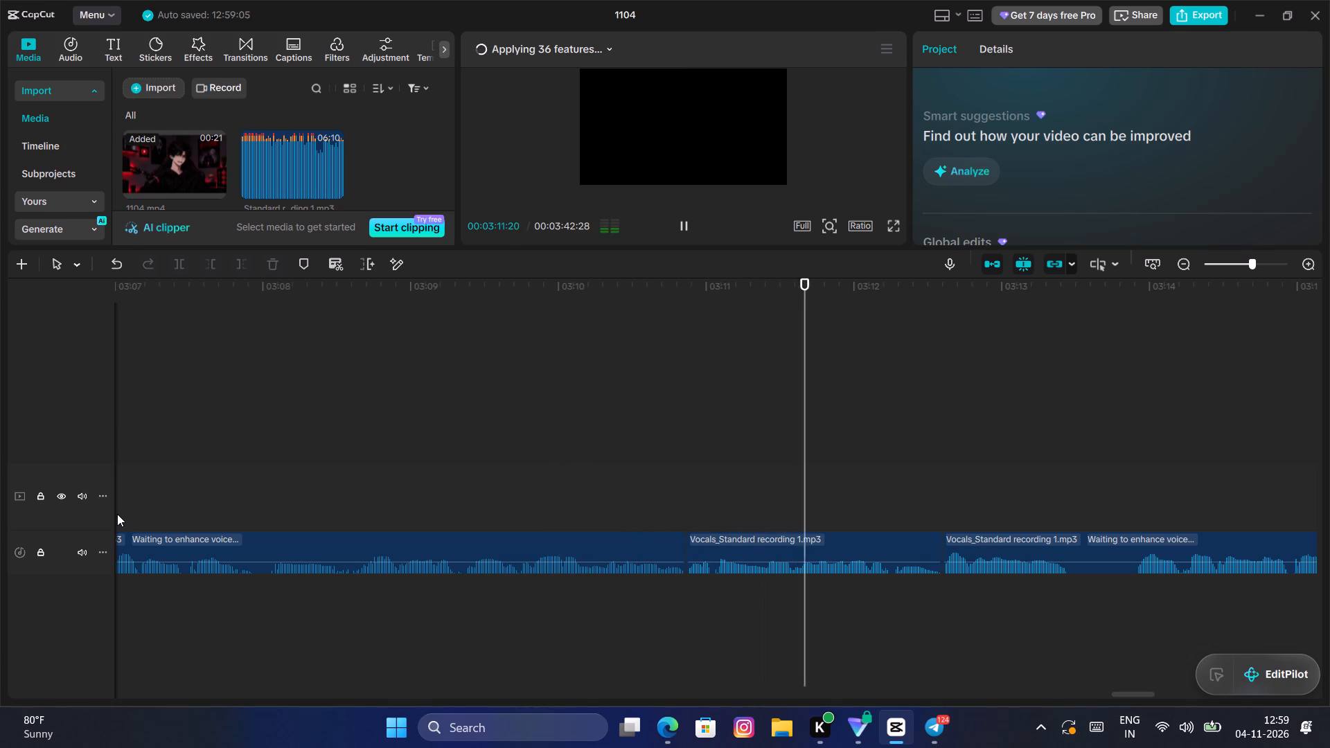
key("space")
key("space")
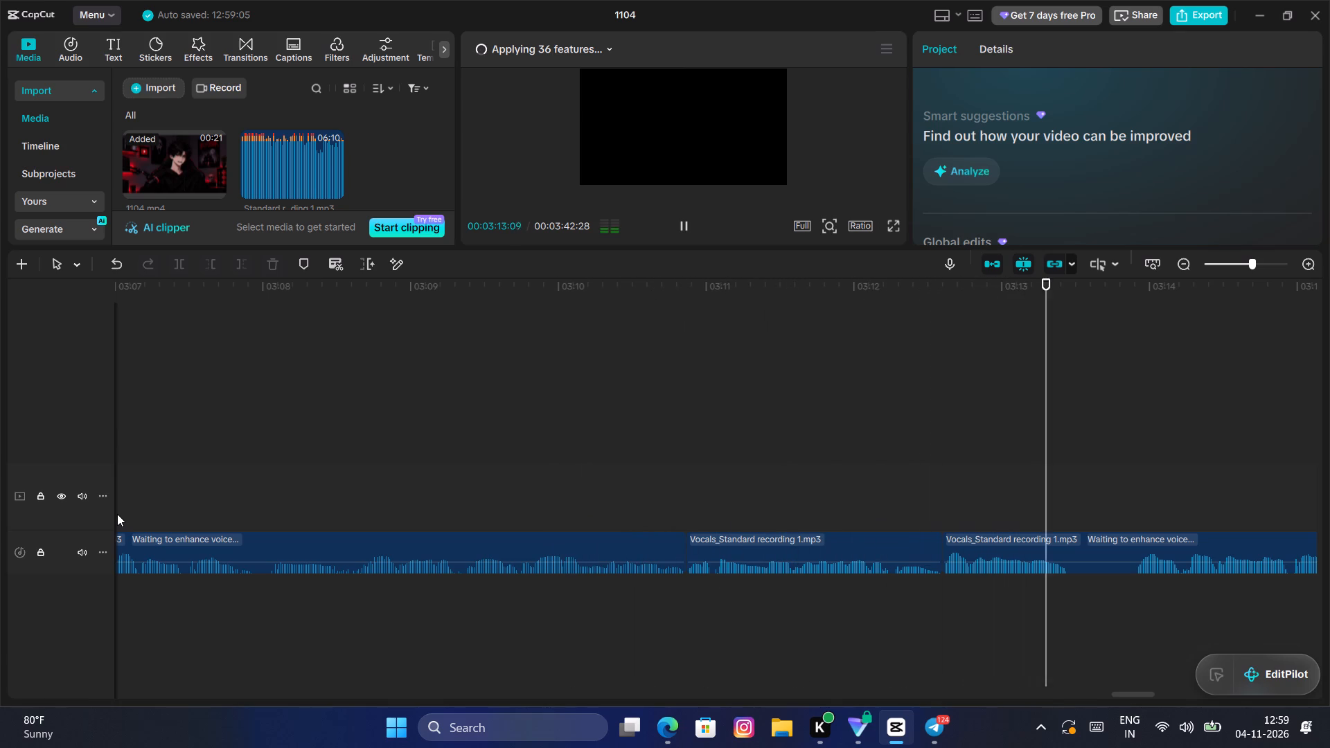
key("space")
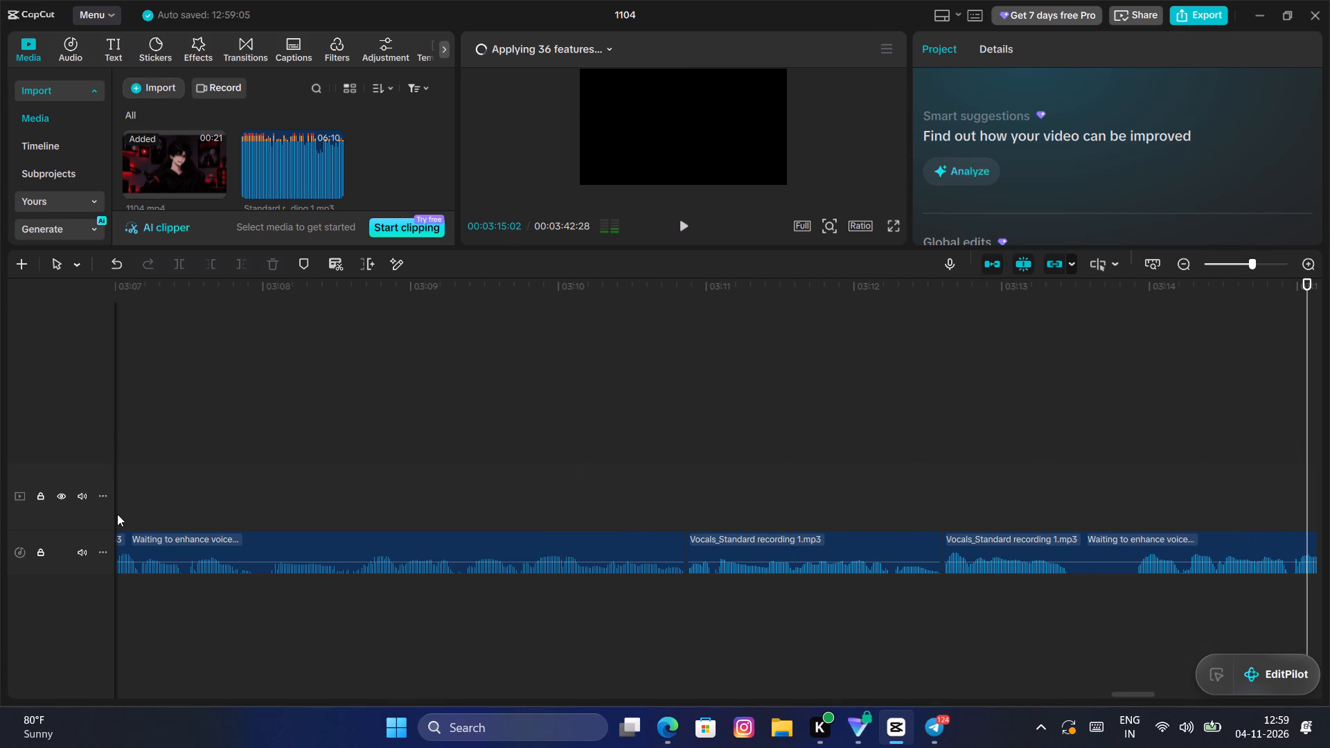
Replay the short Vocals clip starting near 00:03:11 and check how it runs into the sixty-fourth clip.
left_click(645, 483)
key("space")
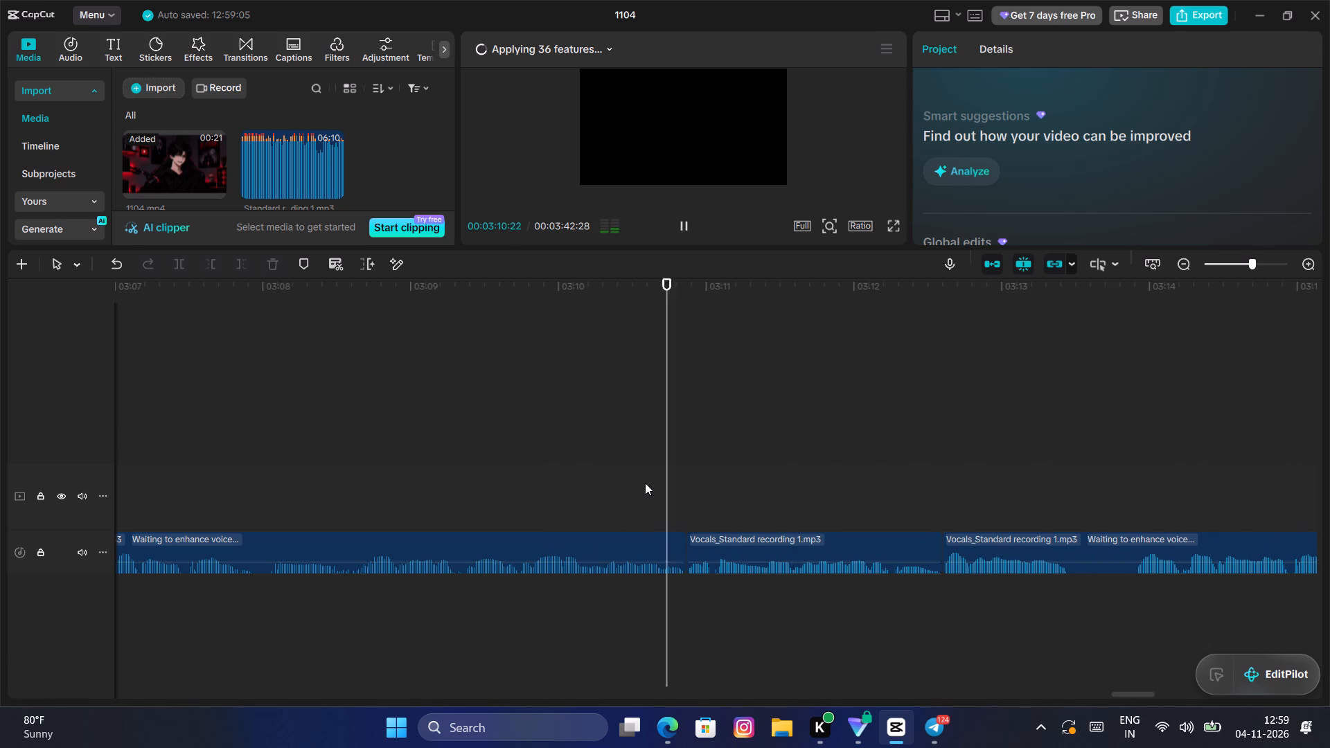
key("space")
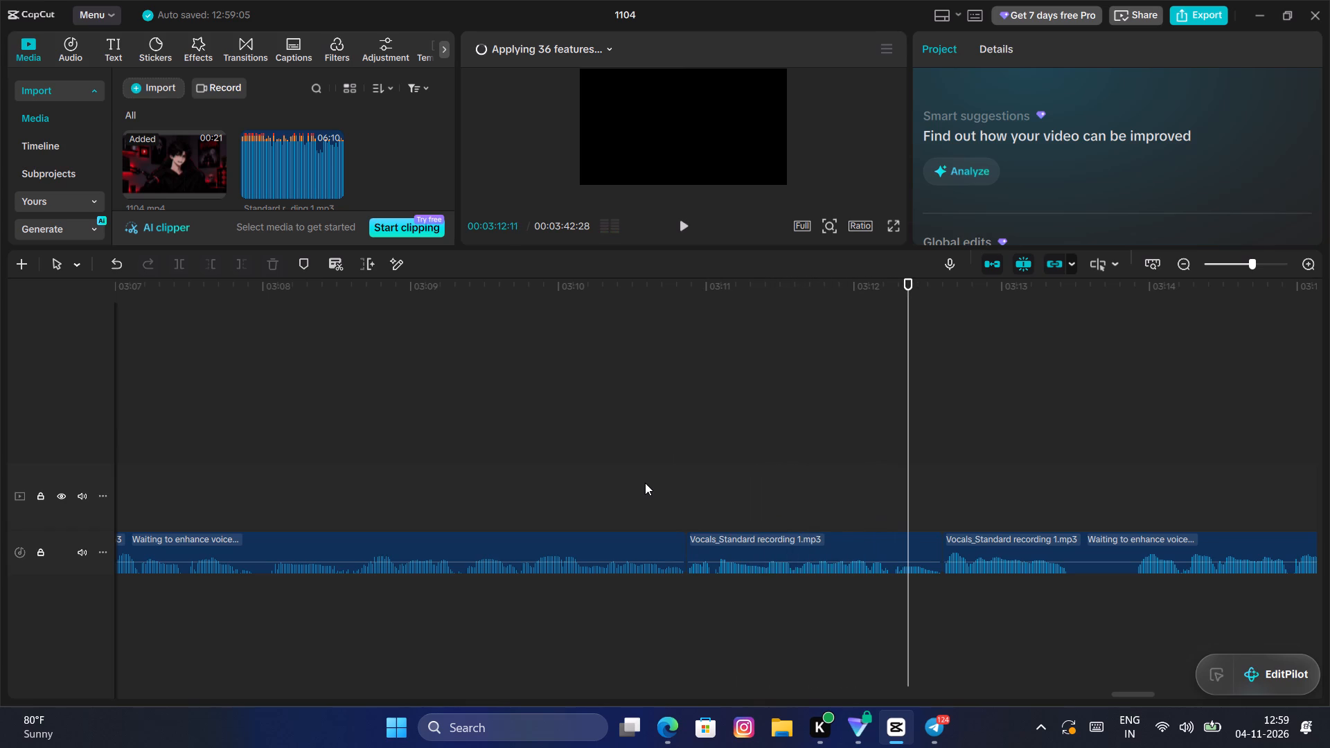
key("space")
key("space")
left_click(756, 552)
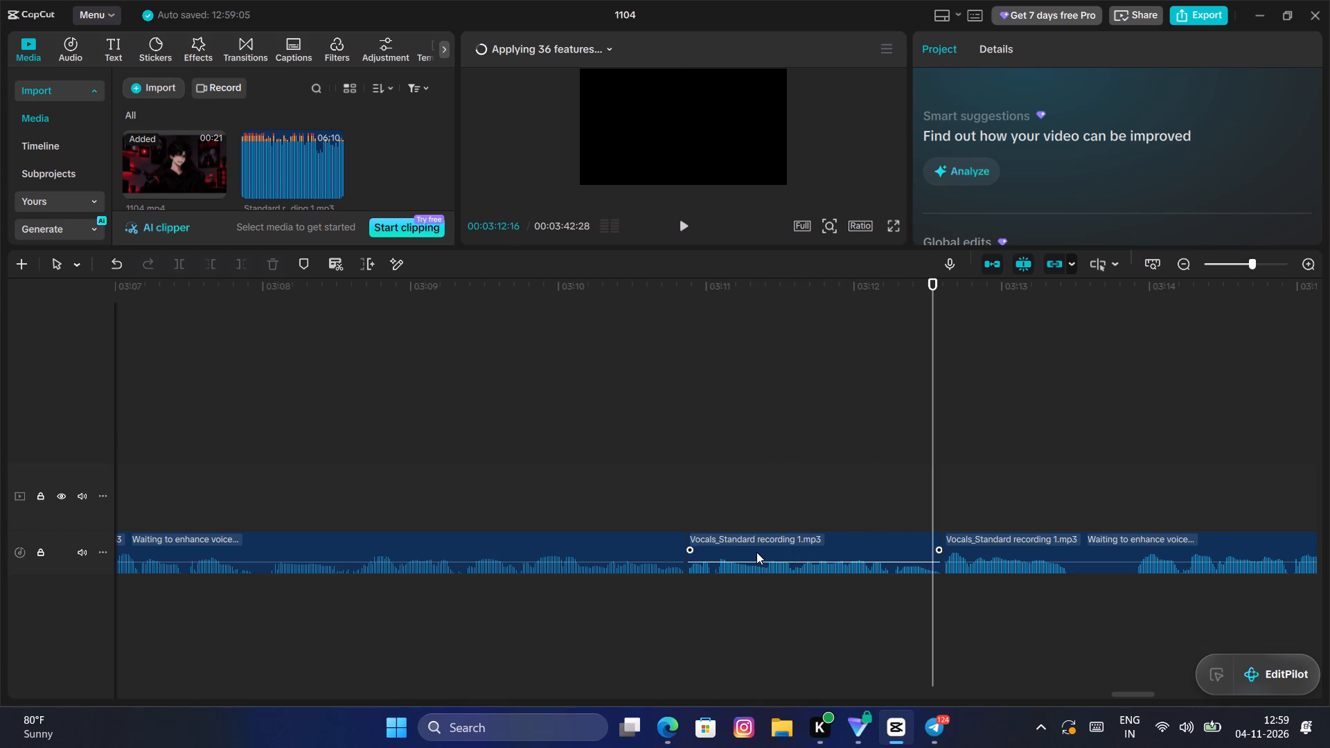
left_click(590, 484)
key("space")
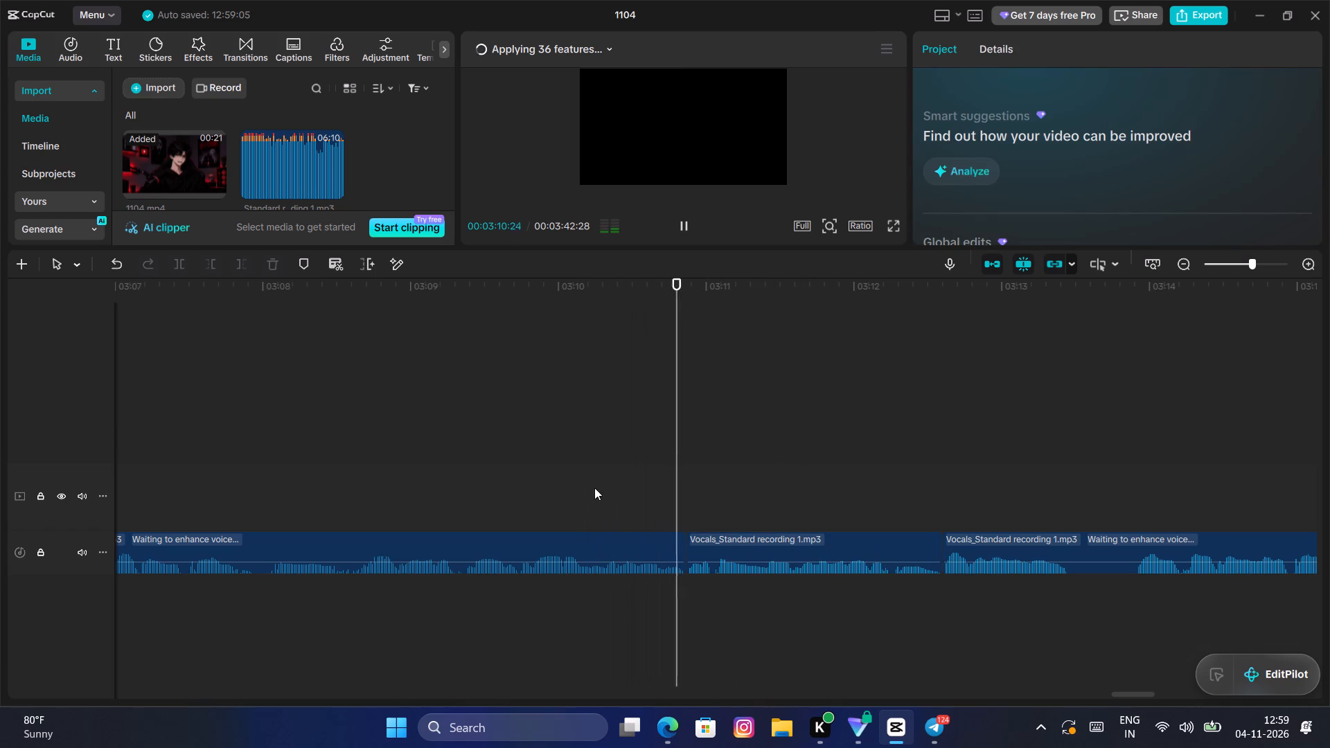
key("space")
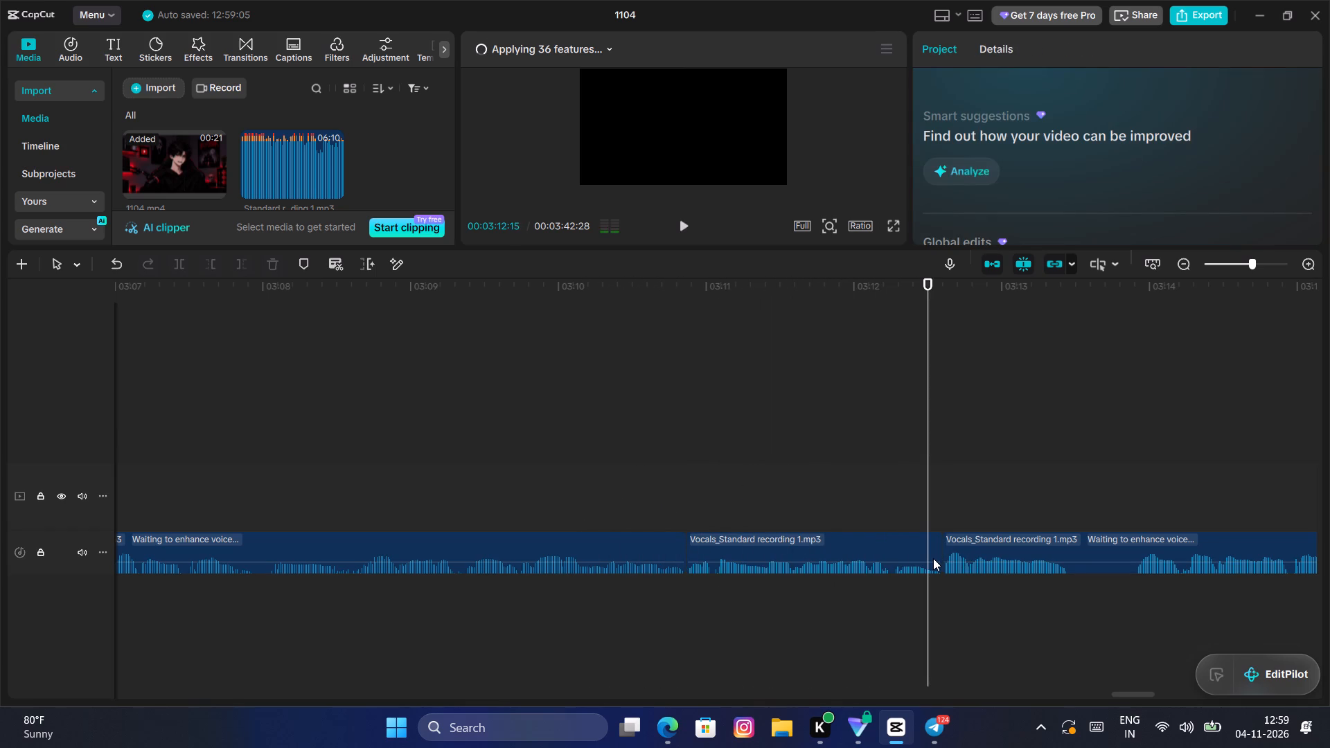
key("space")
key("space")
key("space")
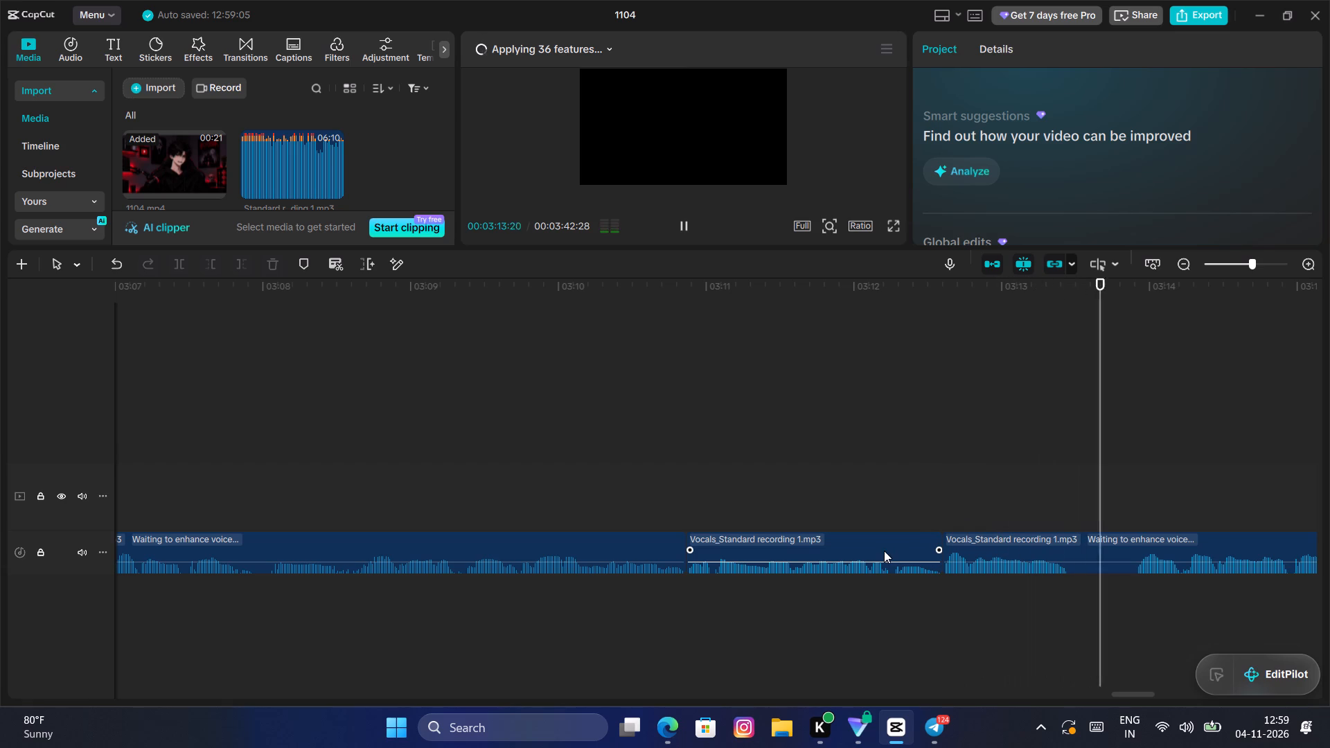
Replay the passage leading into the sixty-fourth Vocals clip and listen for its first pause after 00:03:13.
left_click(884, 551)
key("space")
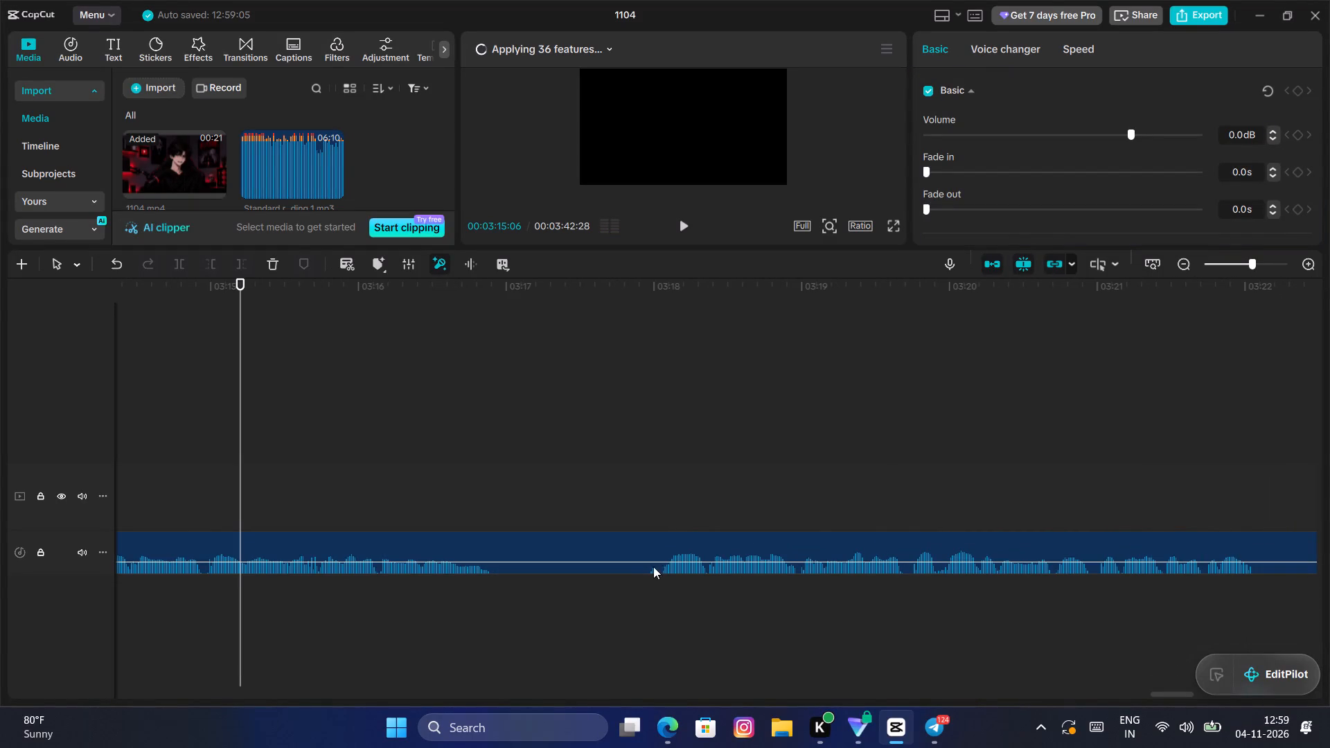
left_click(203, 413)
left_click_drag(203, 415, 121, 472)
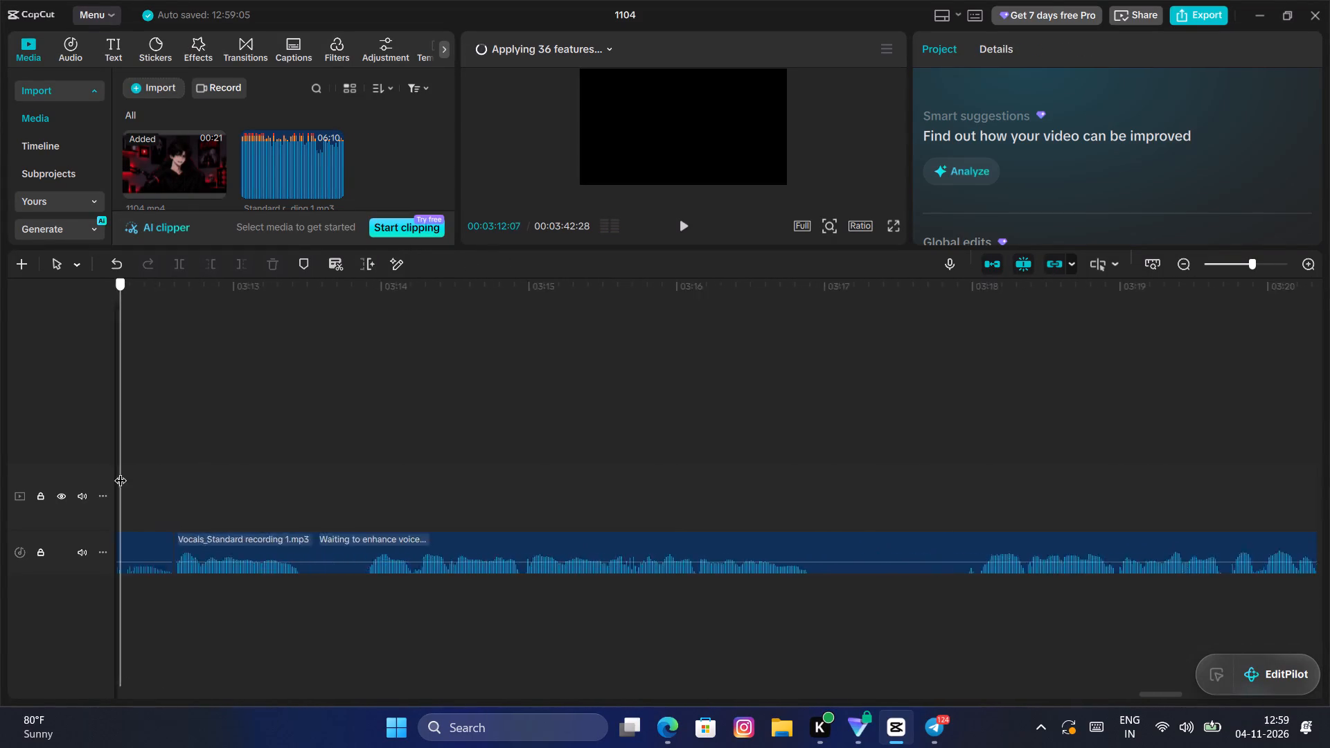
left_click_drag(121, 472, 542, 504)
key("space")
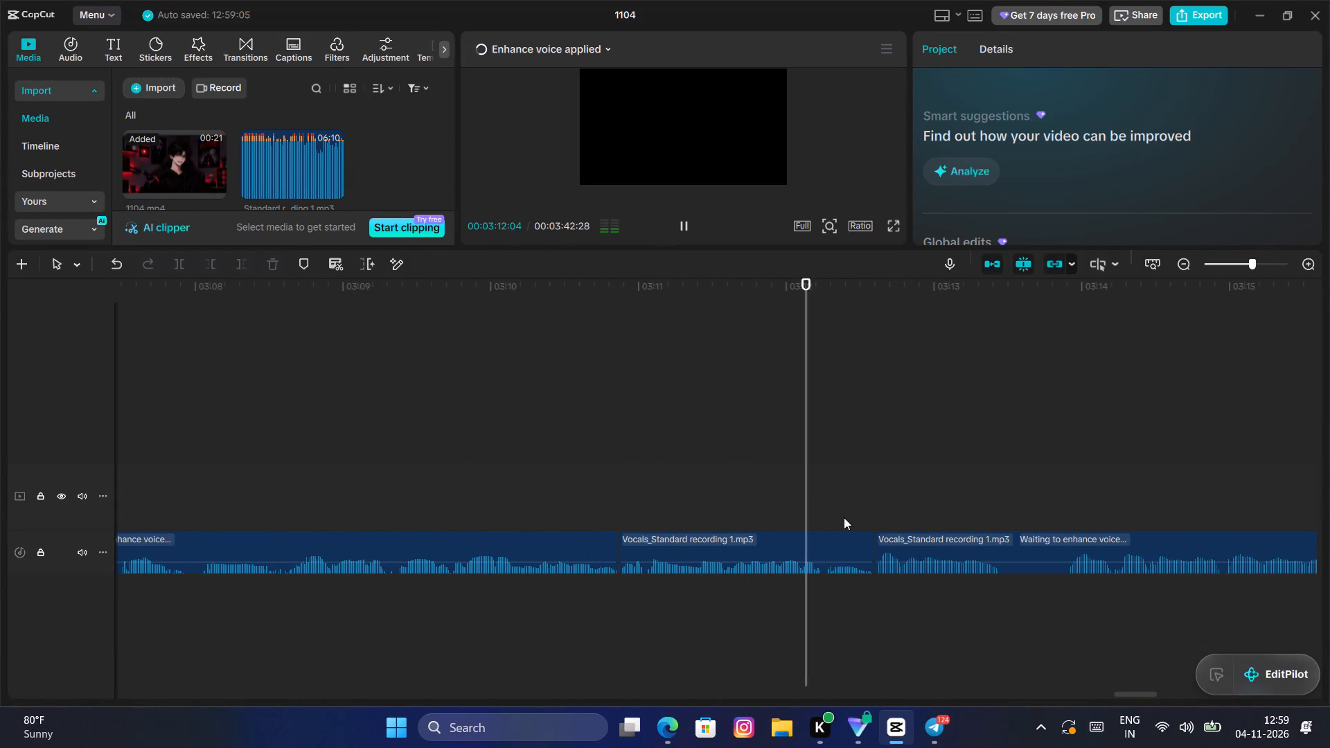
key("space")
key("space")
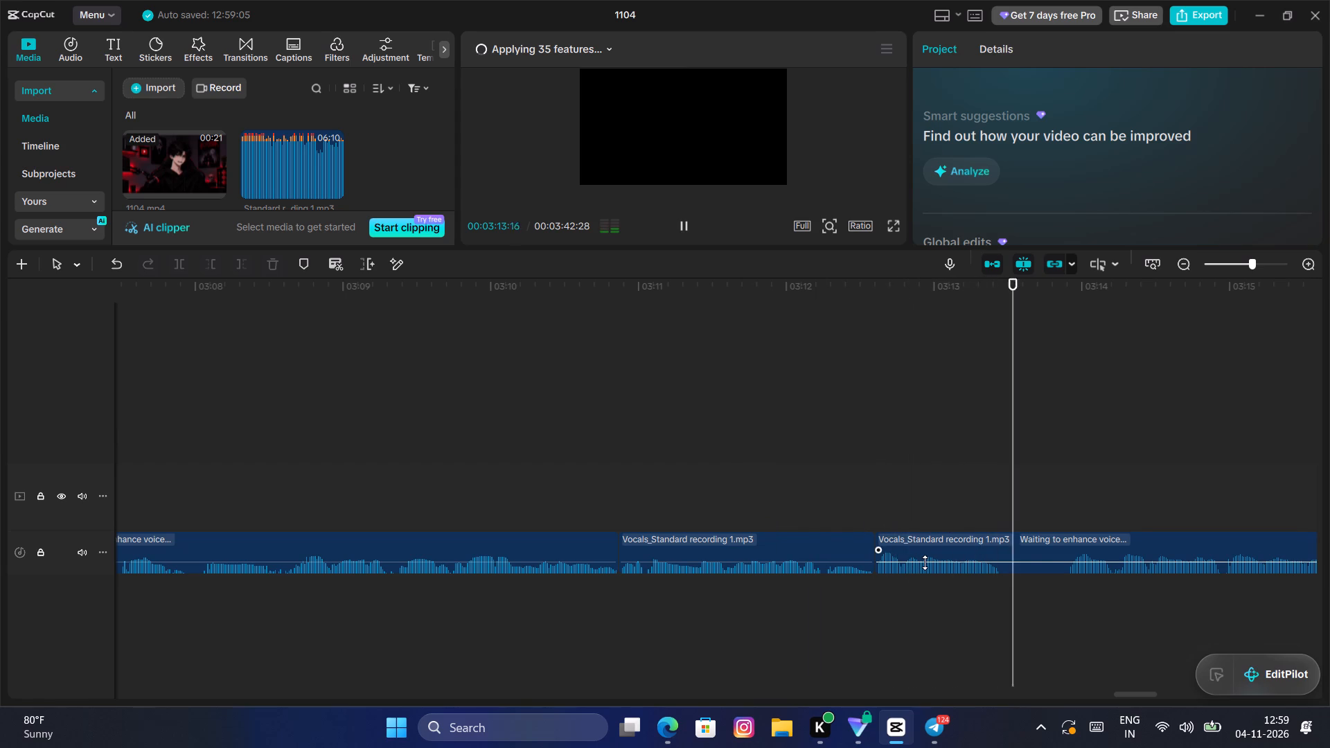
key("space")
Cut the pause between 00:03:13:13 and 00:03:13:27 out of the sixty-fourth Vocals clip and close the gap.
double_click(997, 508)
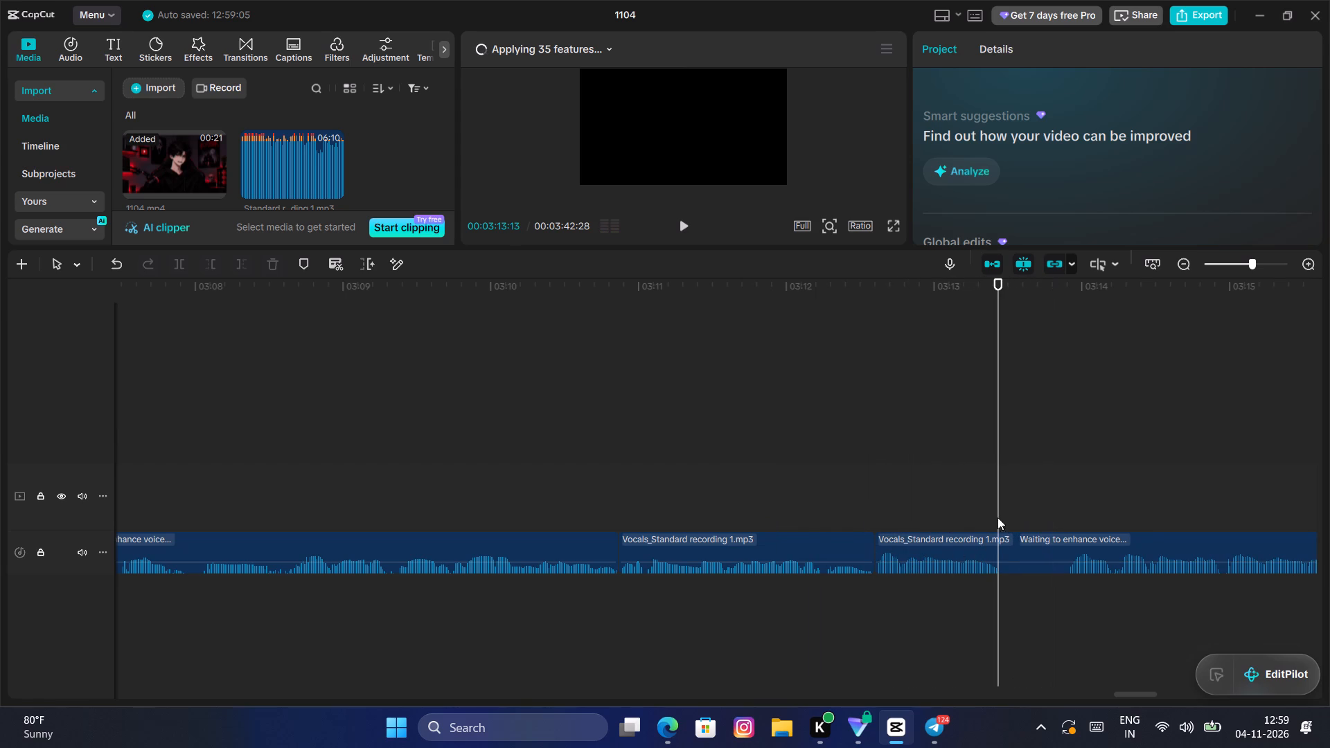
left_click(1008, 558)
left_click(181, 265)
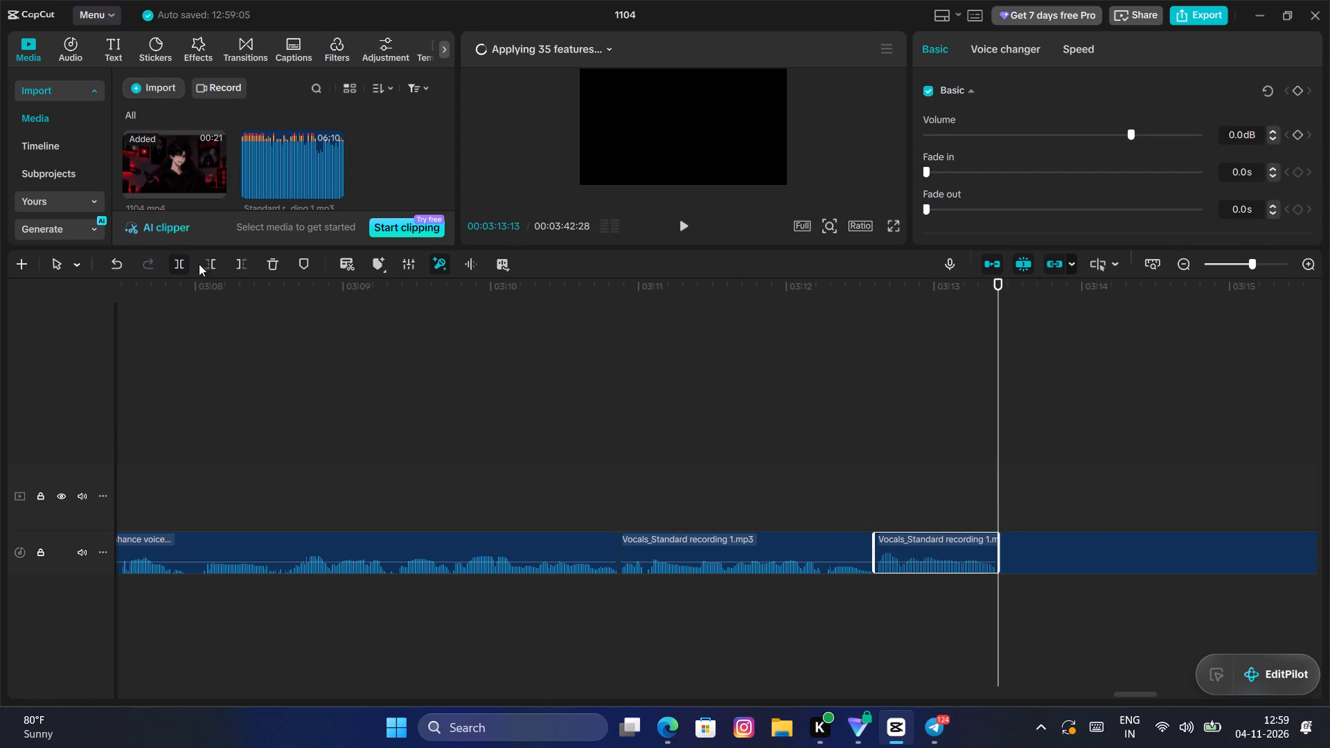
left_click_drag(995, 436, 995, 436)
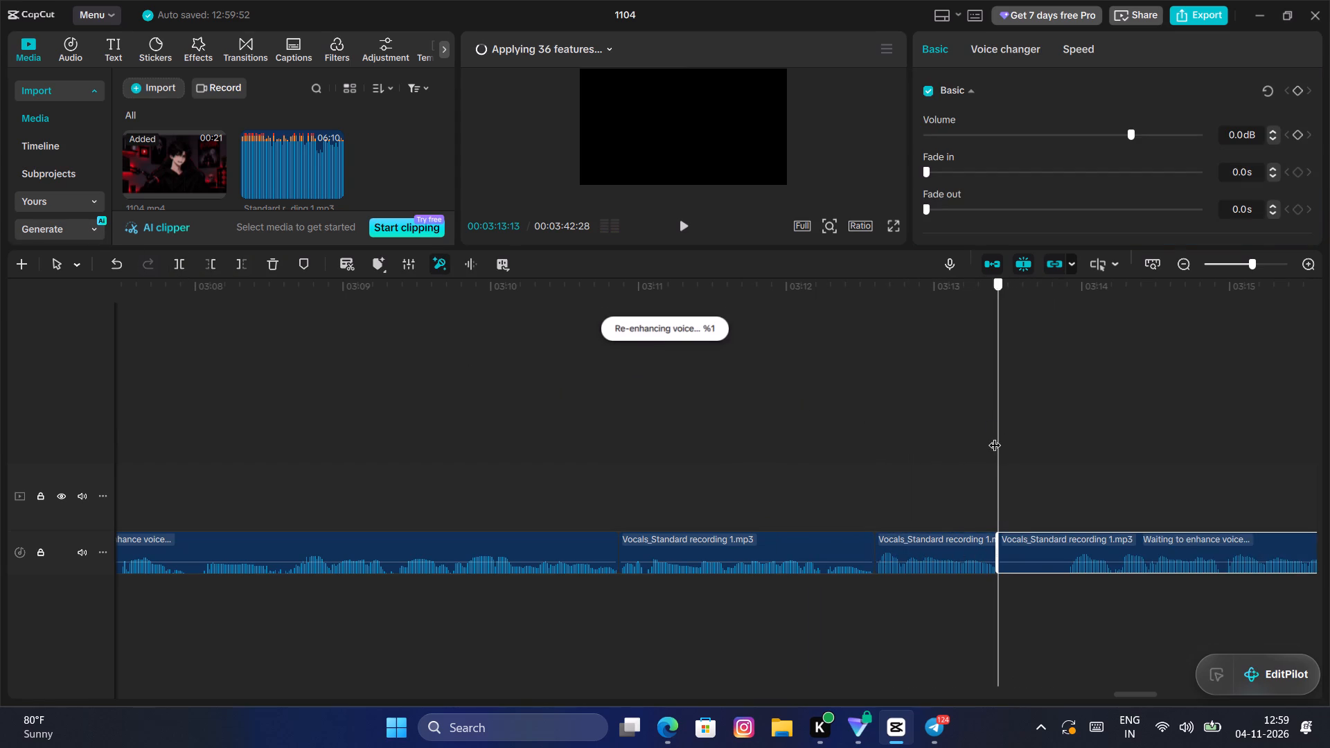
left_click_drag(995, 436, 1069, 450)
key("q")
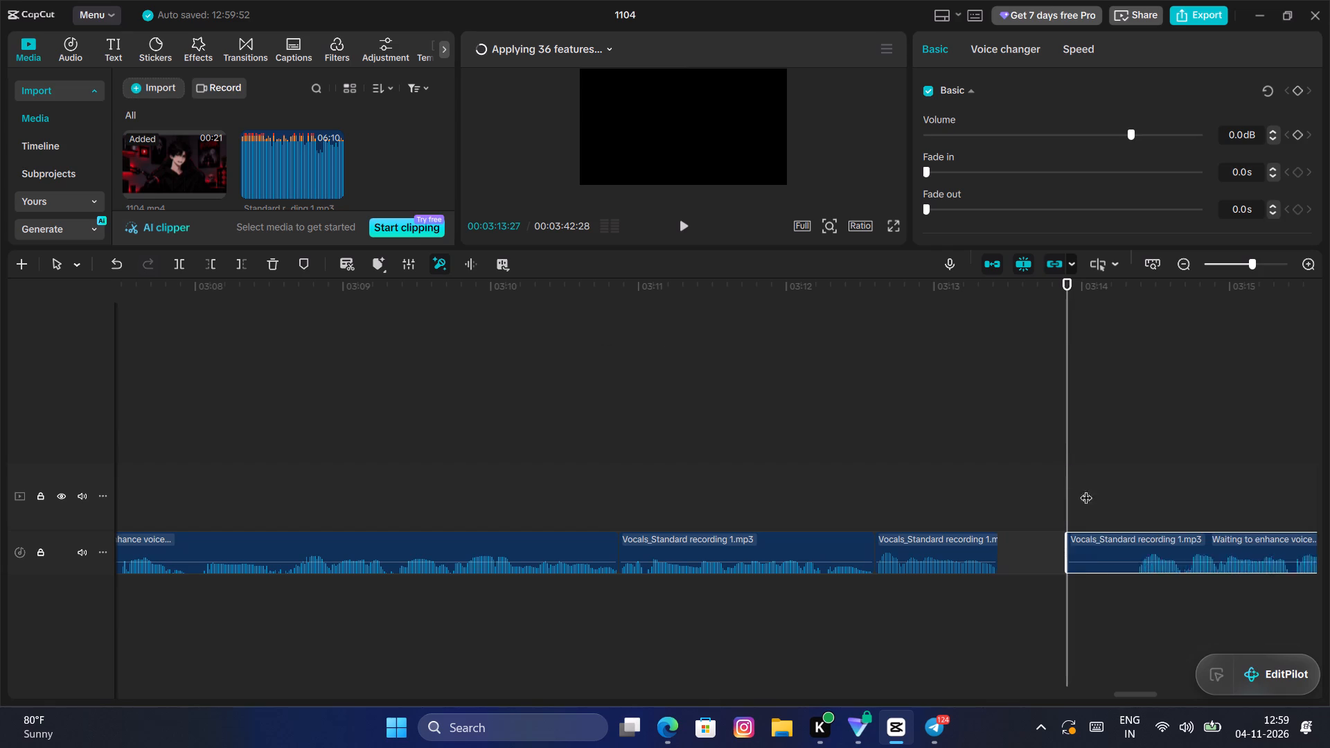
left_click_drag(1127, 537, 1058, 535)
Play on through the following pause and split the Vocals clip where the pause begins, at 00:03:16:13.
left_click(956, 475)
key("space")
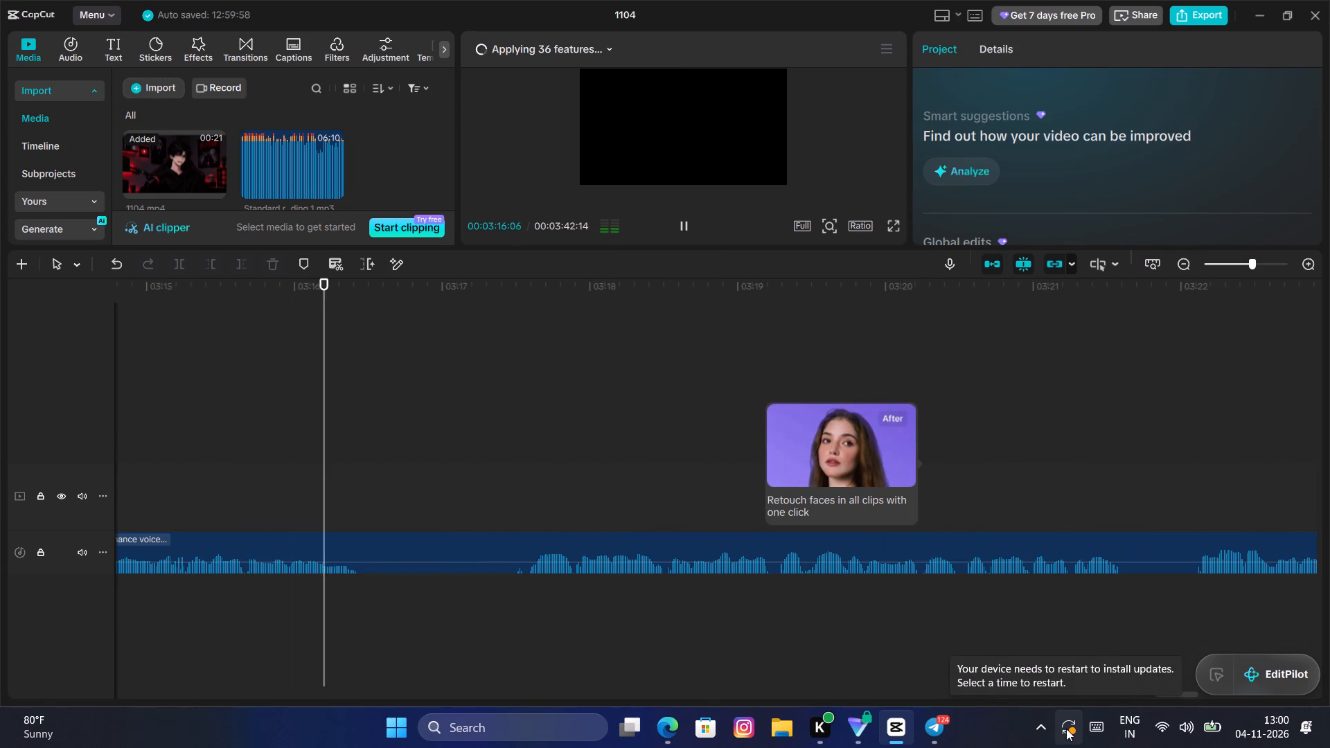
key("space")
key("space")
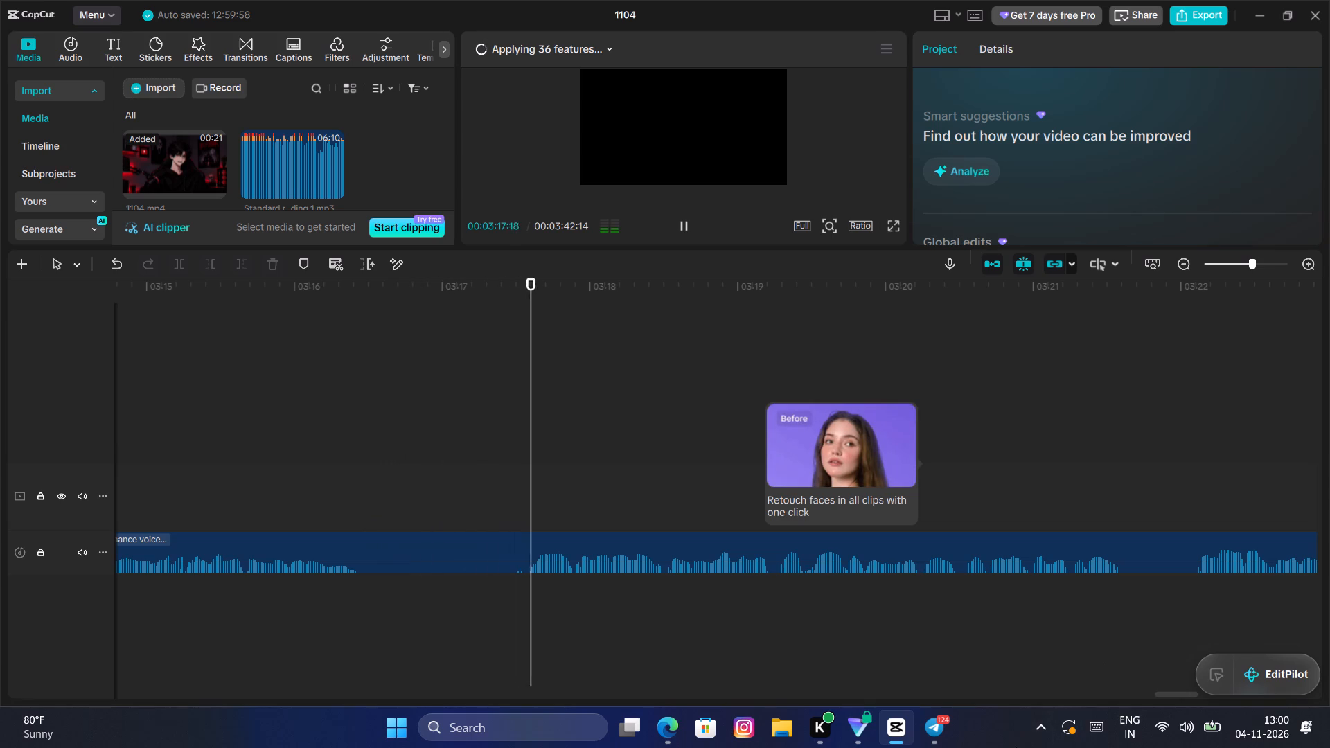
key("space")
left_click(373, 470)
left_click_drag(372, 471, 359, 486)
left_click(403, 567)
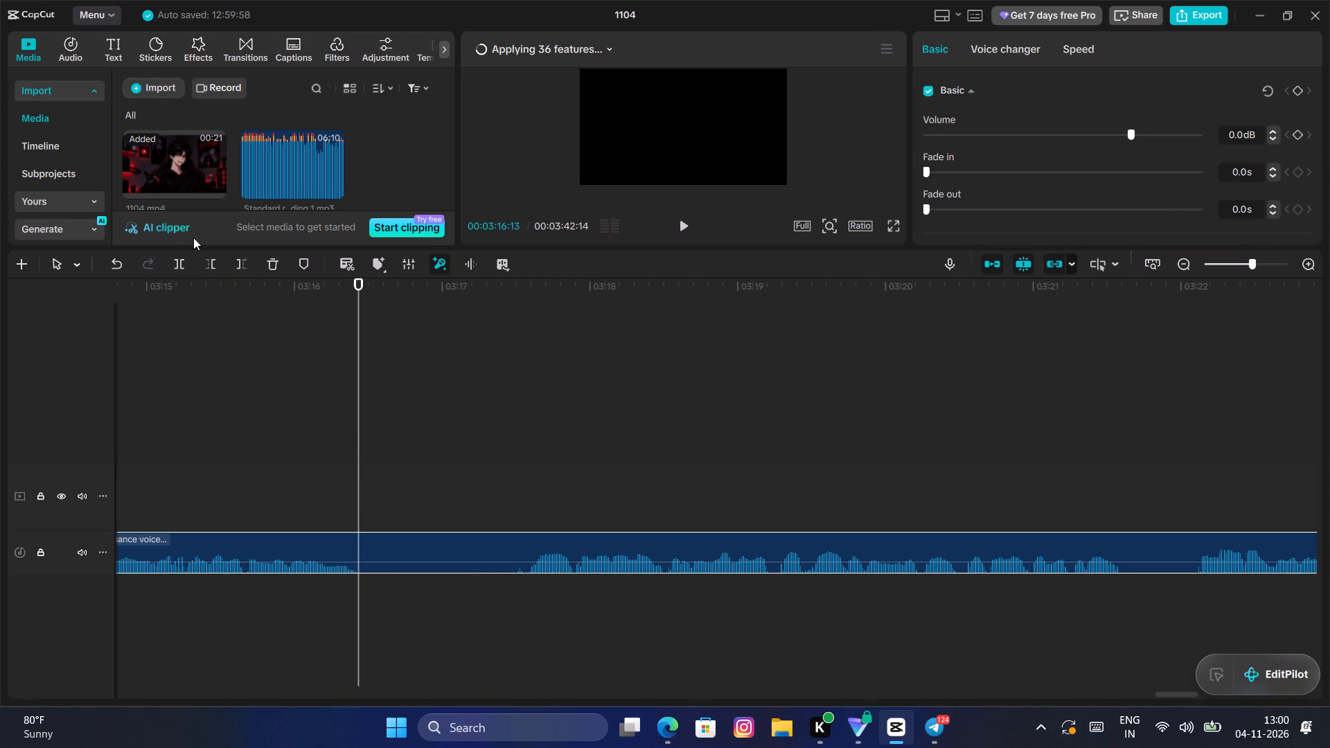
left_click(188, 274)
Trim the new Vocals clip's silent start up to 00:03:17:17 and move the clip against the preceding one on the same track.
key("space")
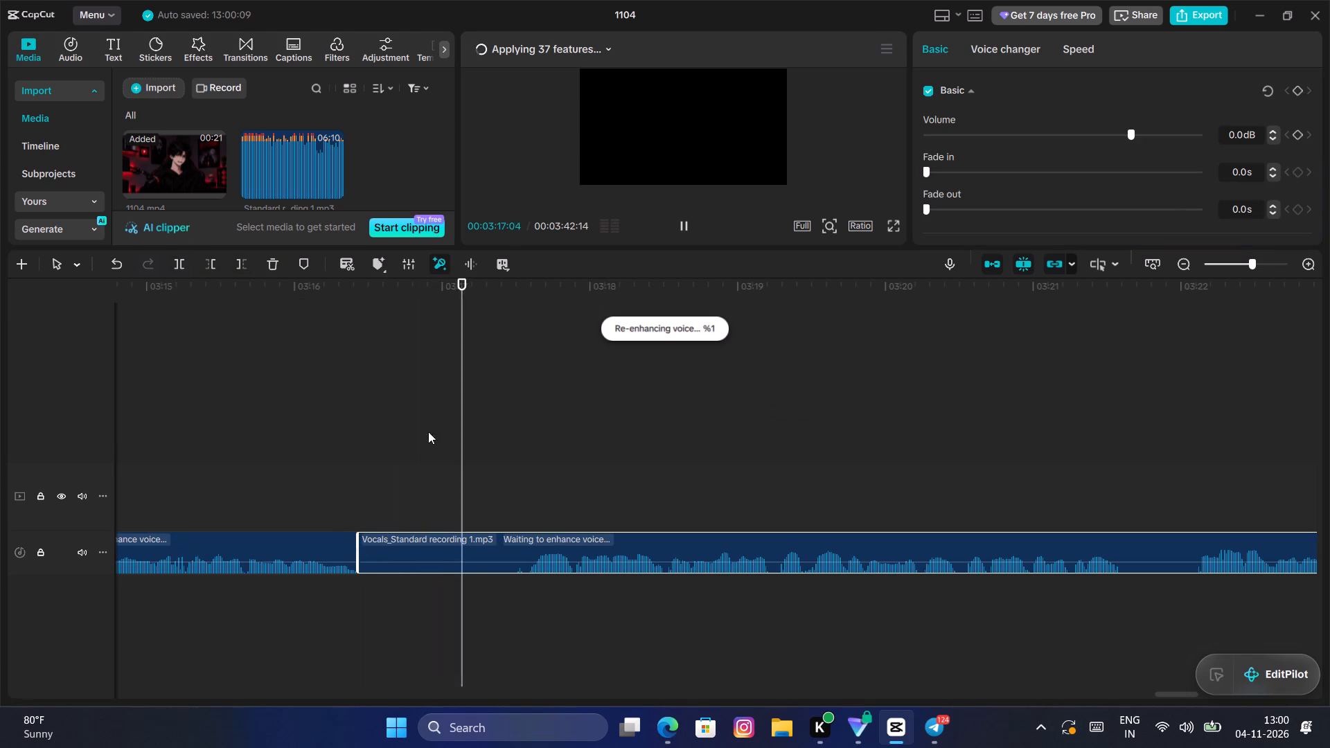
key("space")
left_click_drag(532, 490, 527, 499)
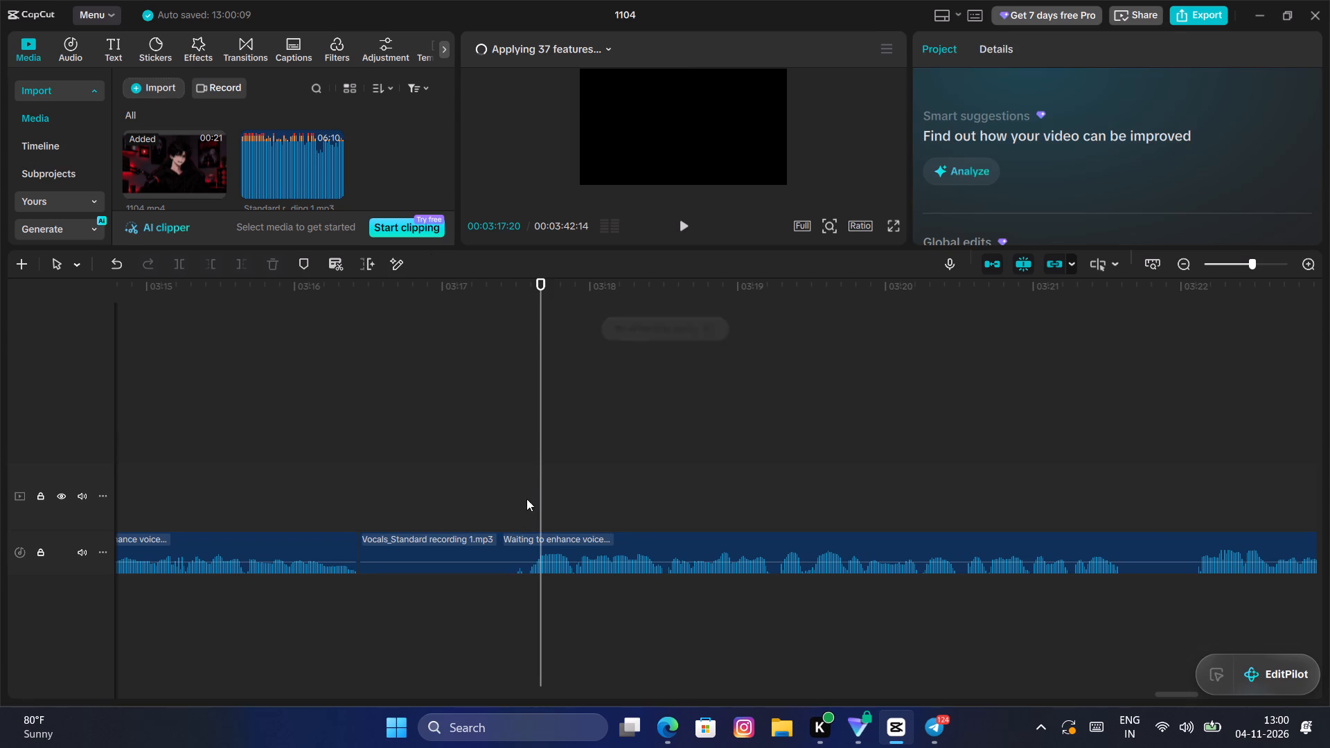
double_click(526, 499)
left_click(520, 557)
key("q")
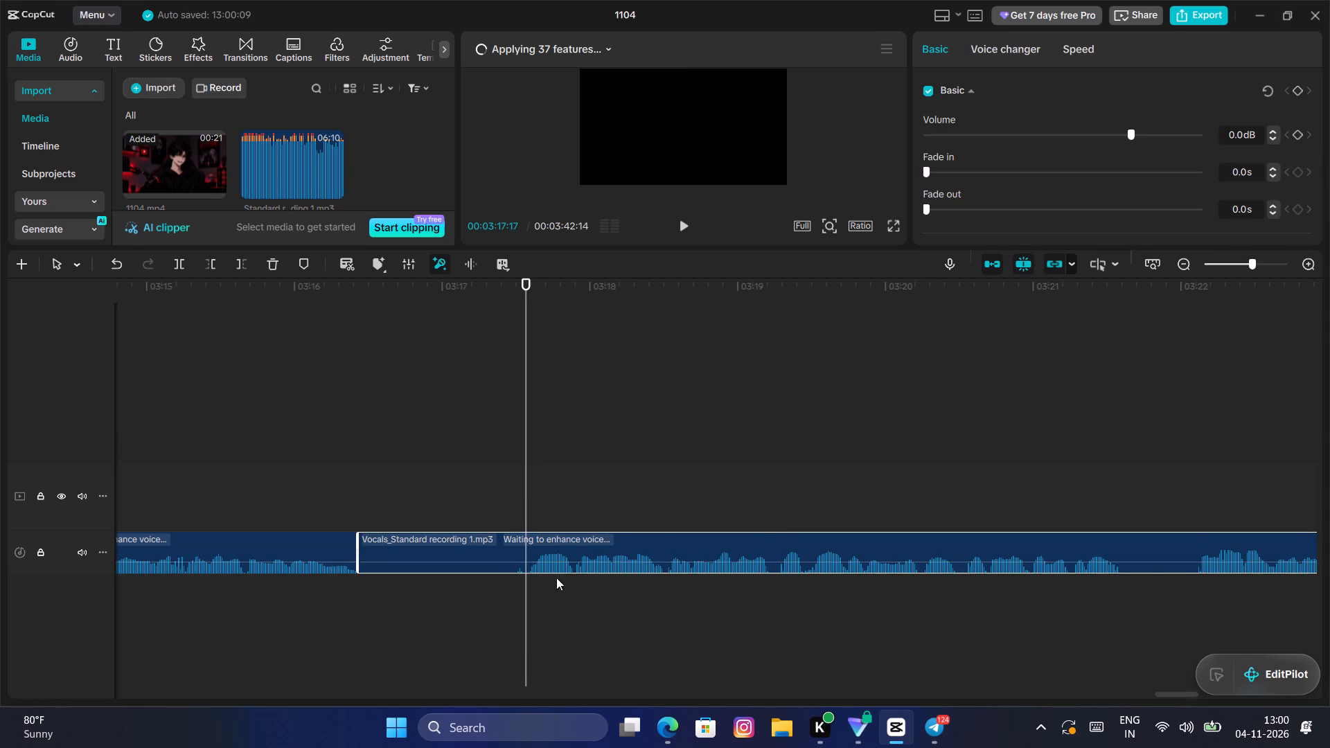
left_click_drag(578, 557, 443, 579)
left_click_drag(427, 573, 379, 560)
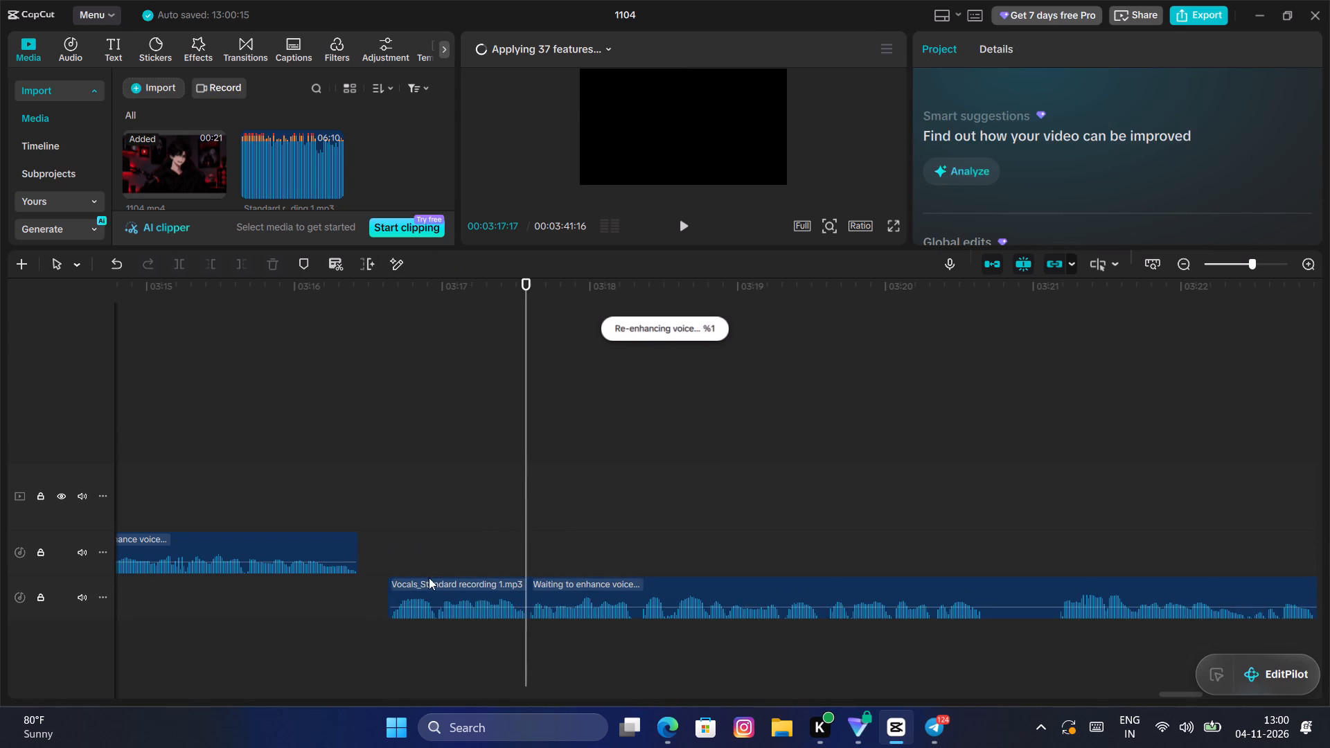
left_click_drag(434, 598, 406, 553)
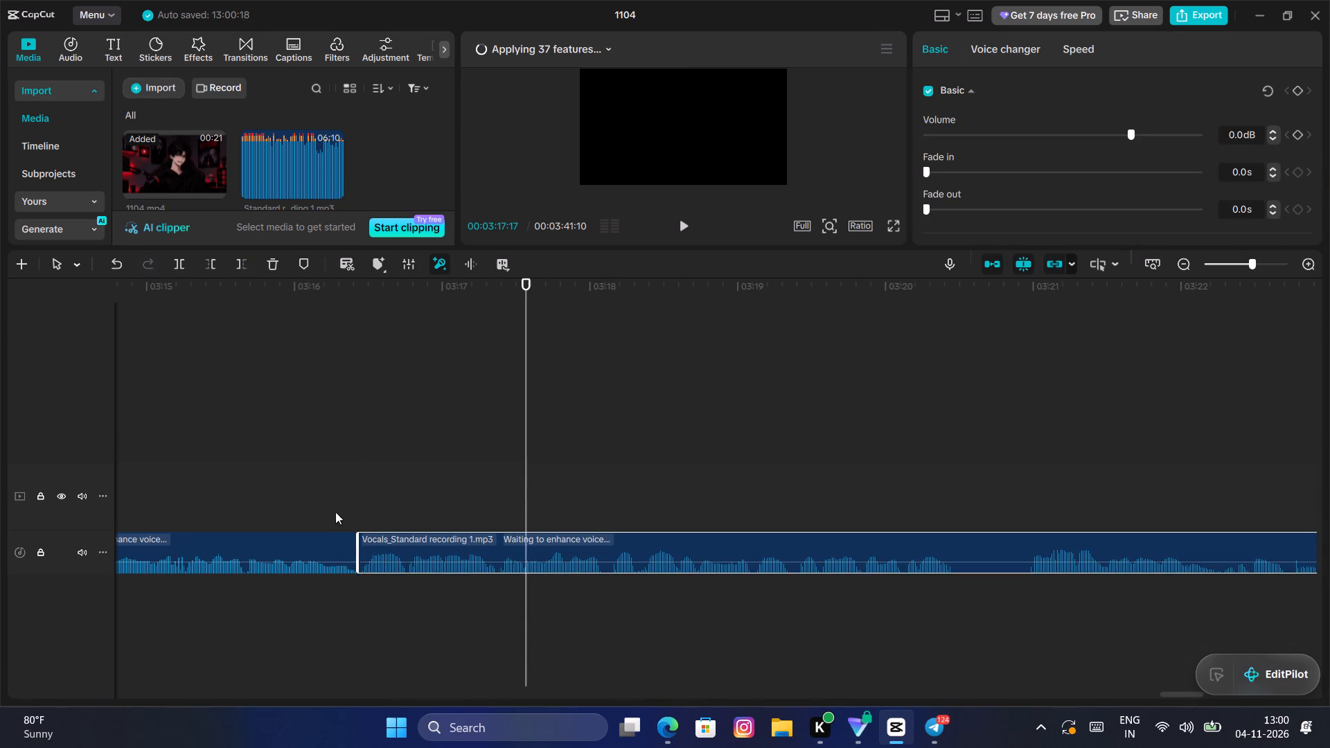
Play the new joint through to the following pause and split the Vocals clip at 00:03:20:14.
left_click(327, 506)
key("space")
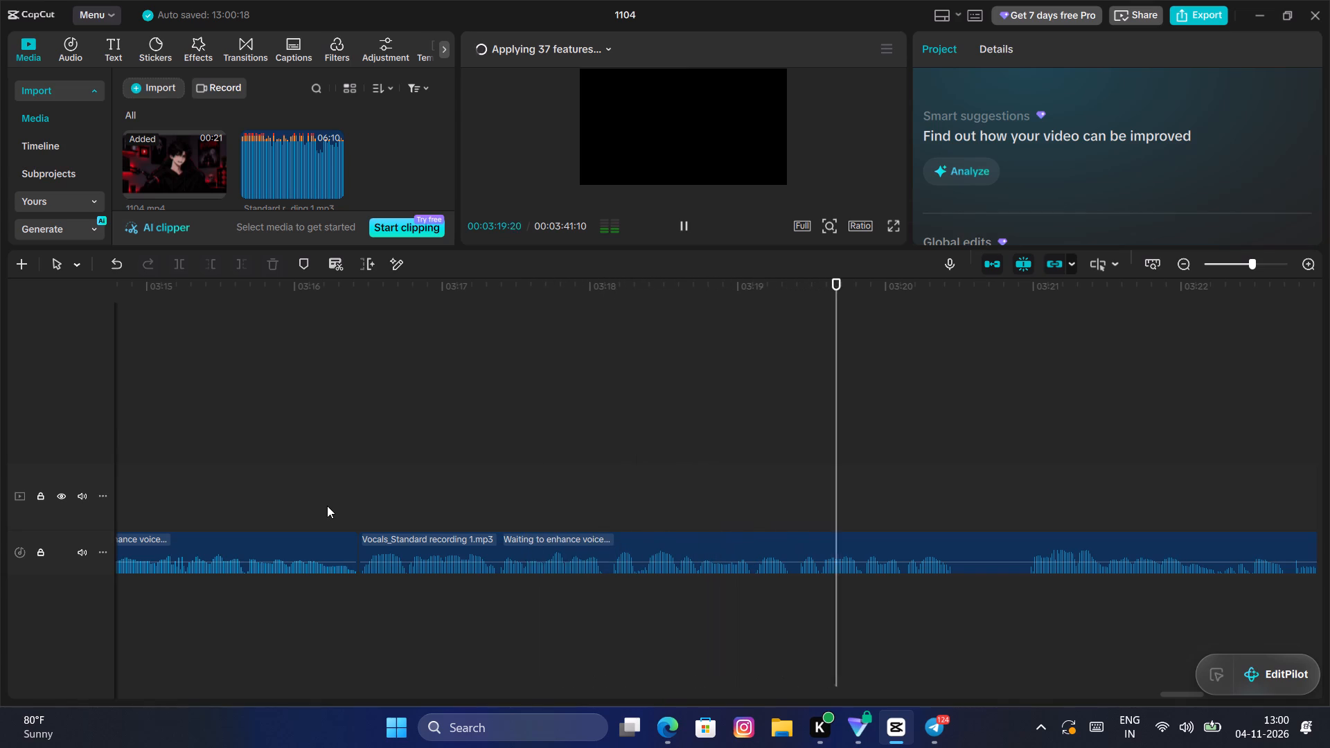
key("space")
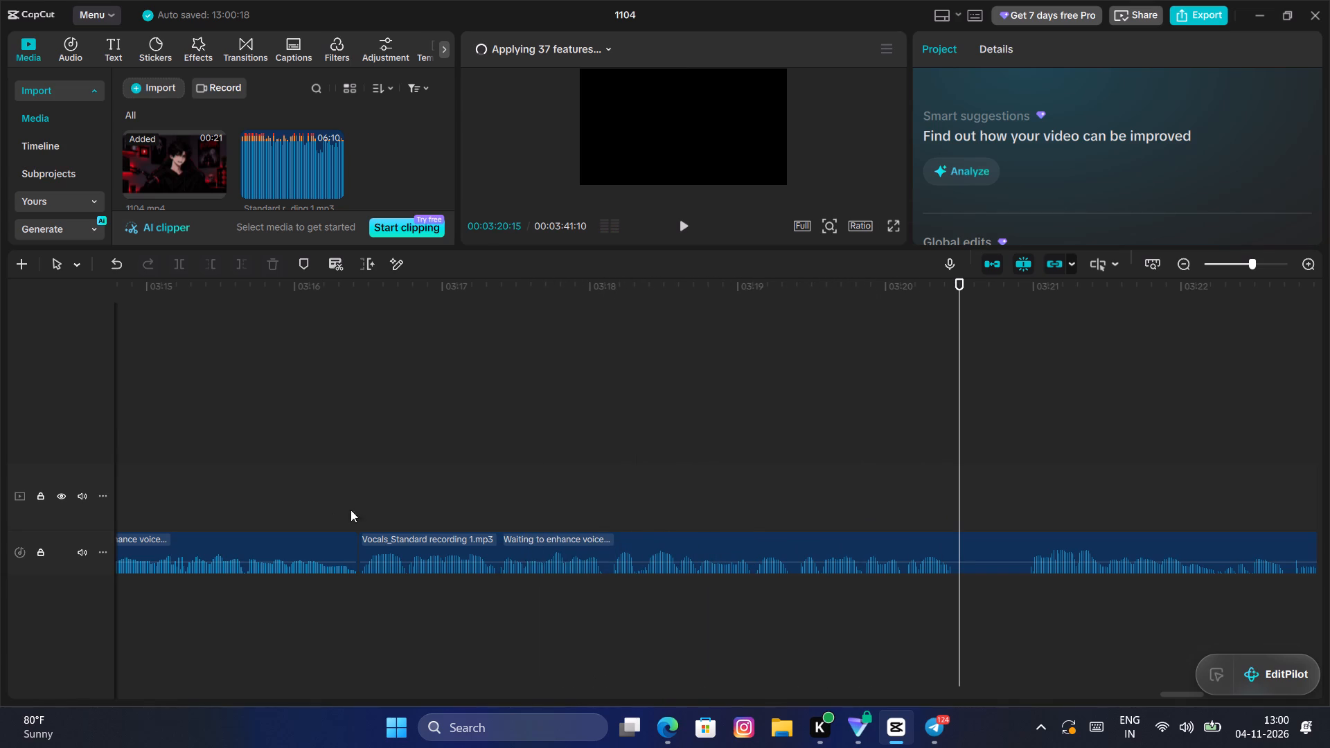
left_click(701, 561)
left_click_drag(960, 485, 951, 492)
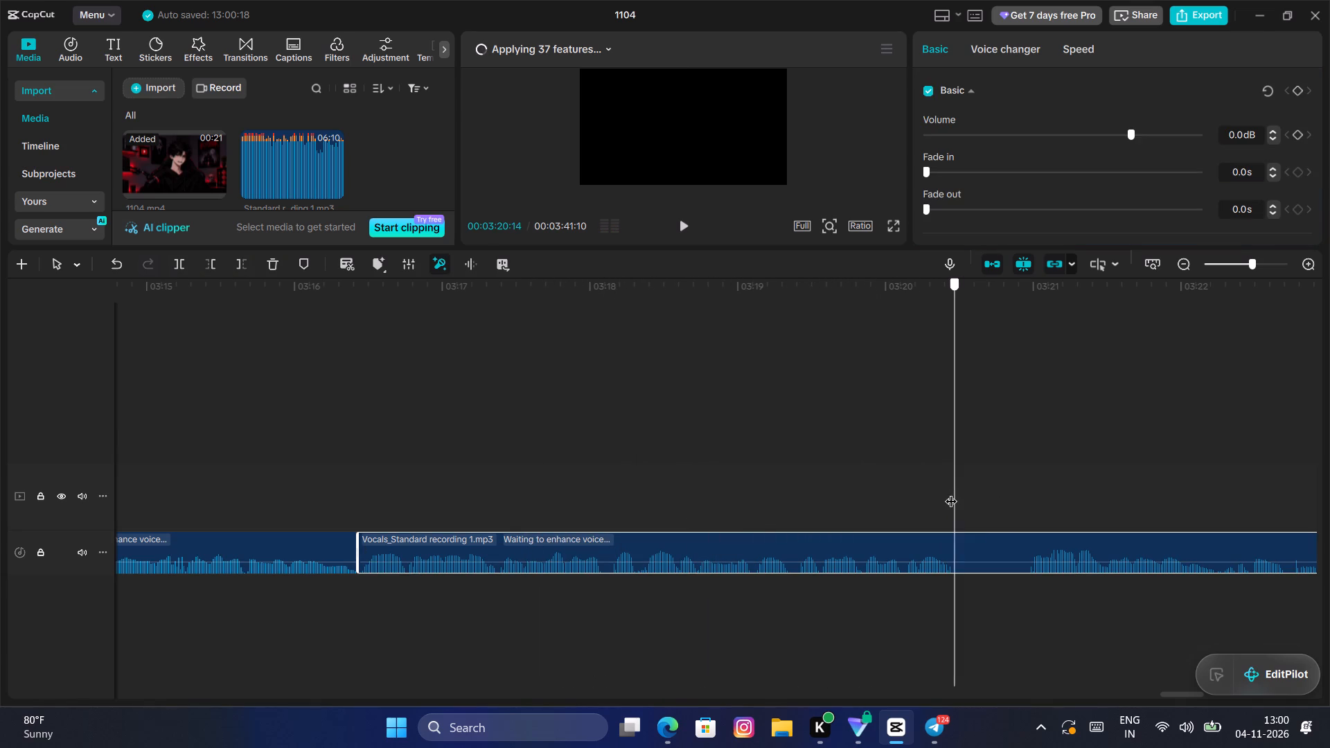
left_click_drag(951, 492, 955, 491)
left_click(171, 266)
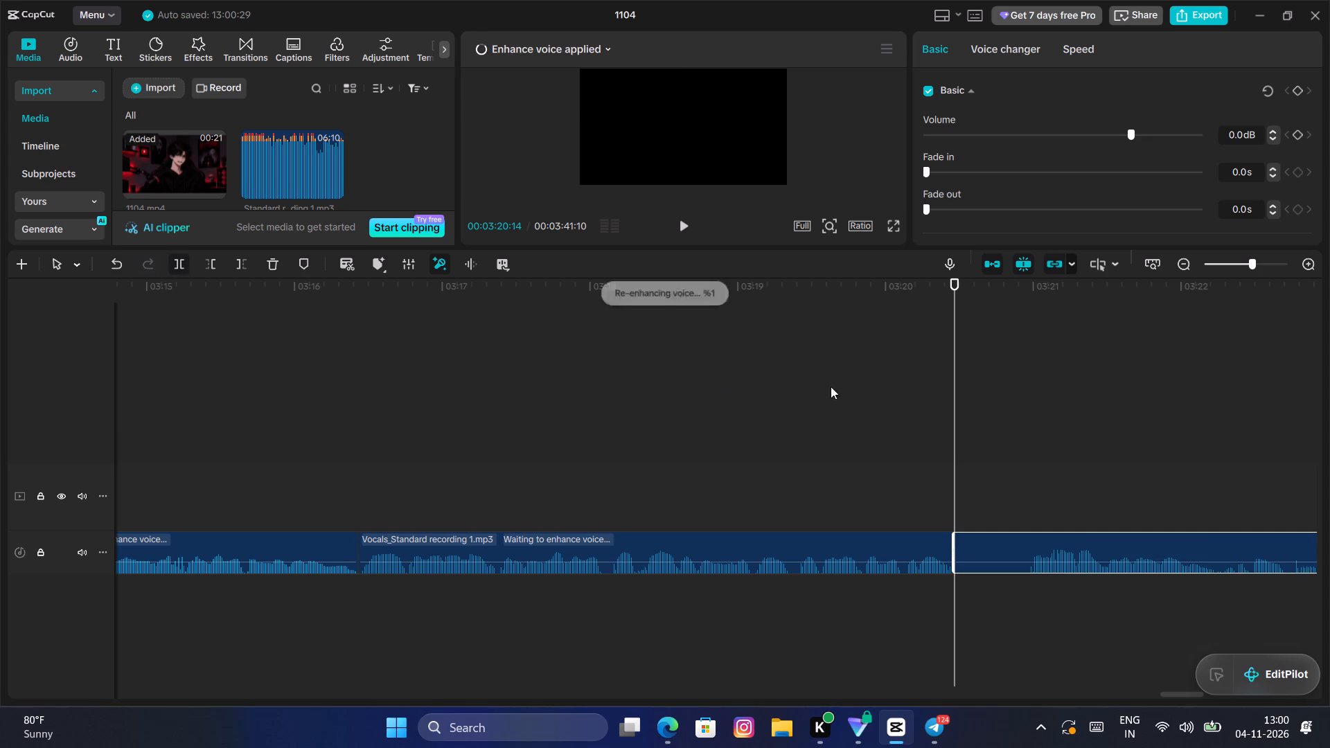
Trim the new Vocals clip's silent start up to 00:03:20:29 and move the clip against the preceding one on the same track.
left_click_drag(953, 420, 1030, 425)
key("q")
left_click_drag(1101, 555, 986, 585)
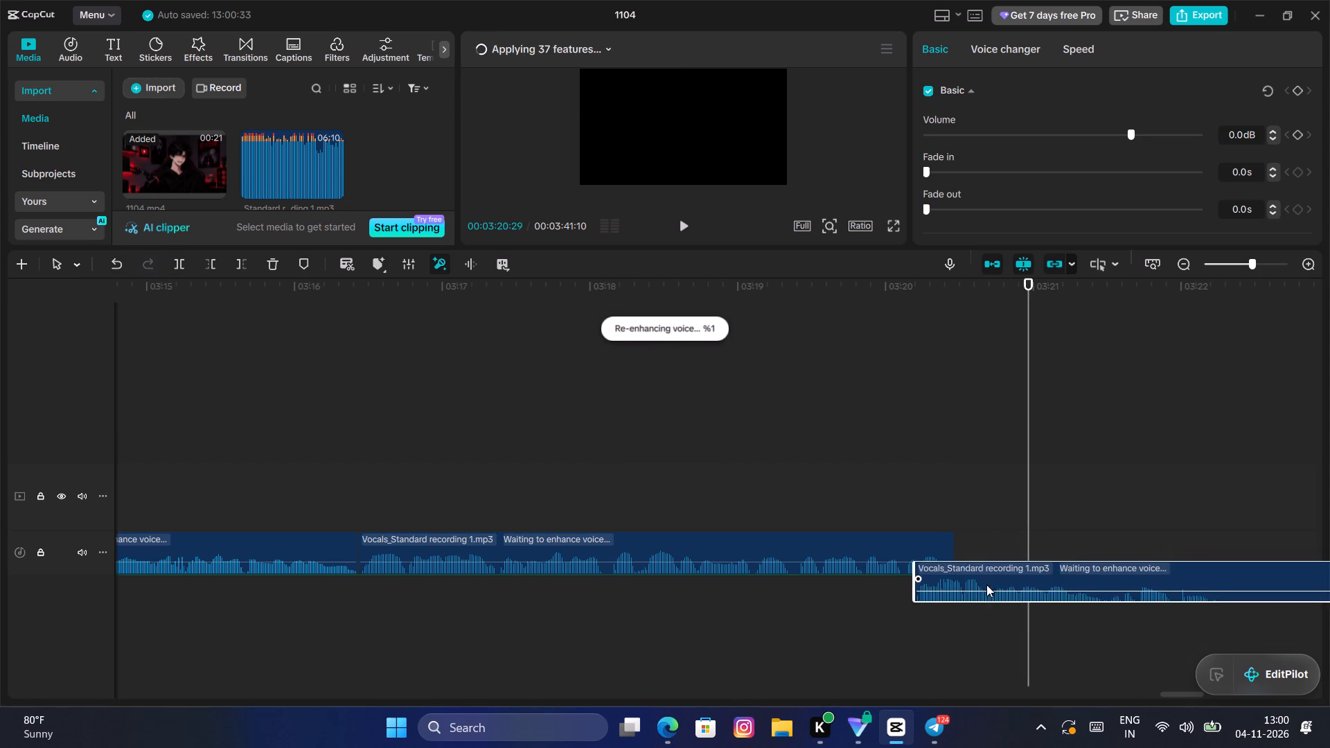
left_click_drag(986, 585, 1026, 561)
Play the new joint and replay the phrase after it to find where the unwanted part begins.
left_click(941, 521)
key("space")
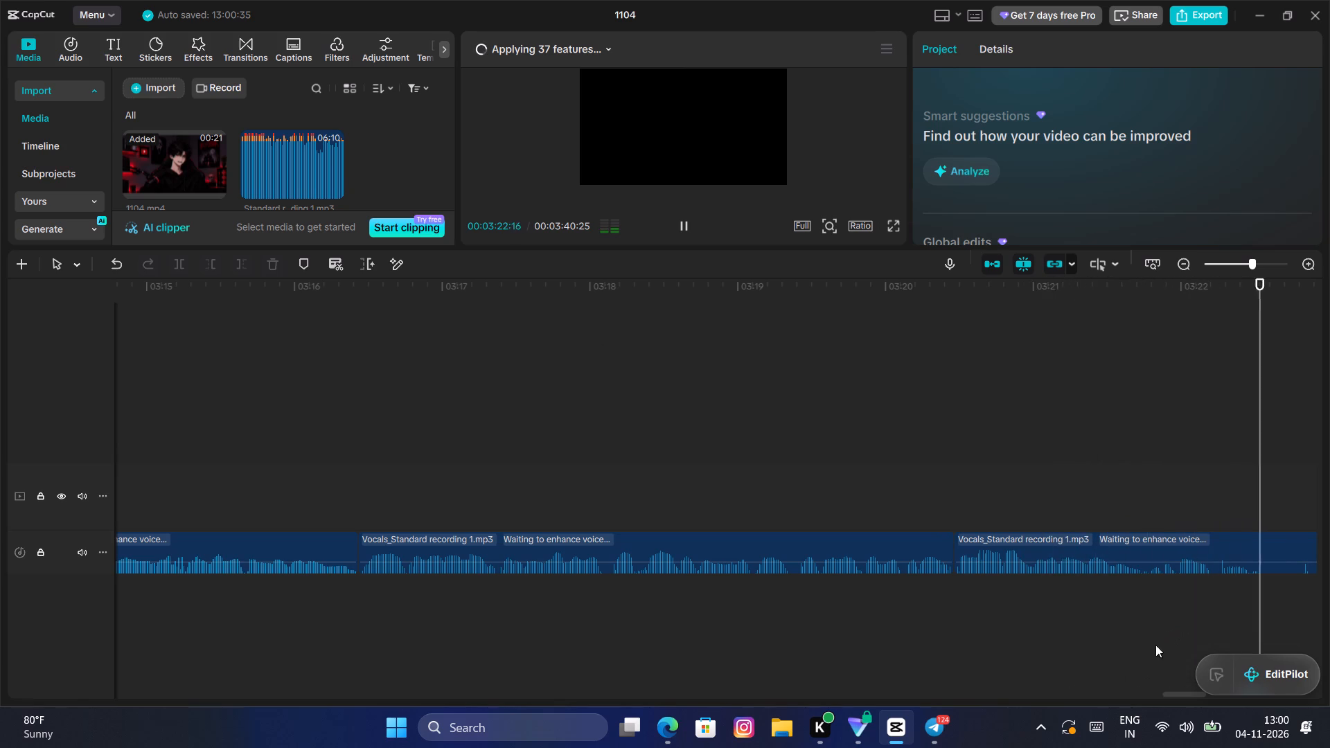
key("space")
left_click(159, 473)
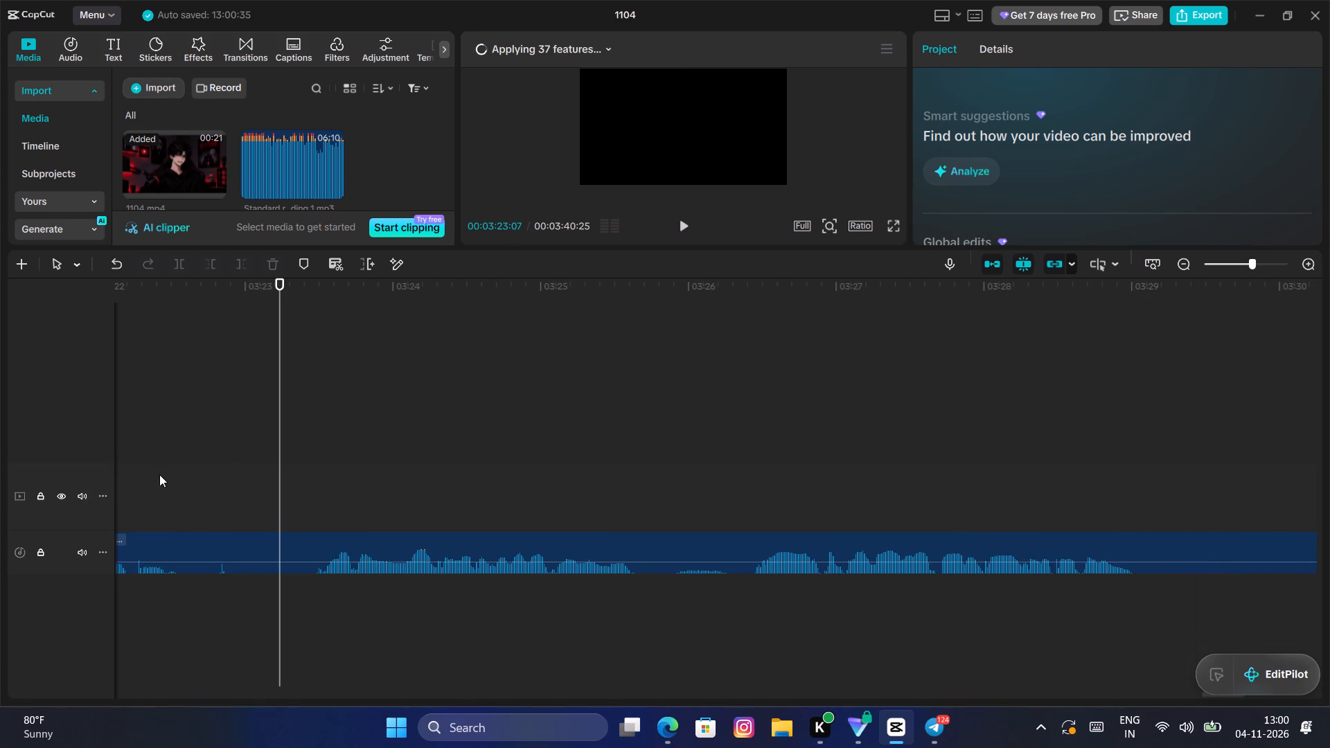
left_click_drag(158, 474, 105, 490)
left_click(242, 481)
key("space")
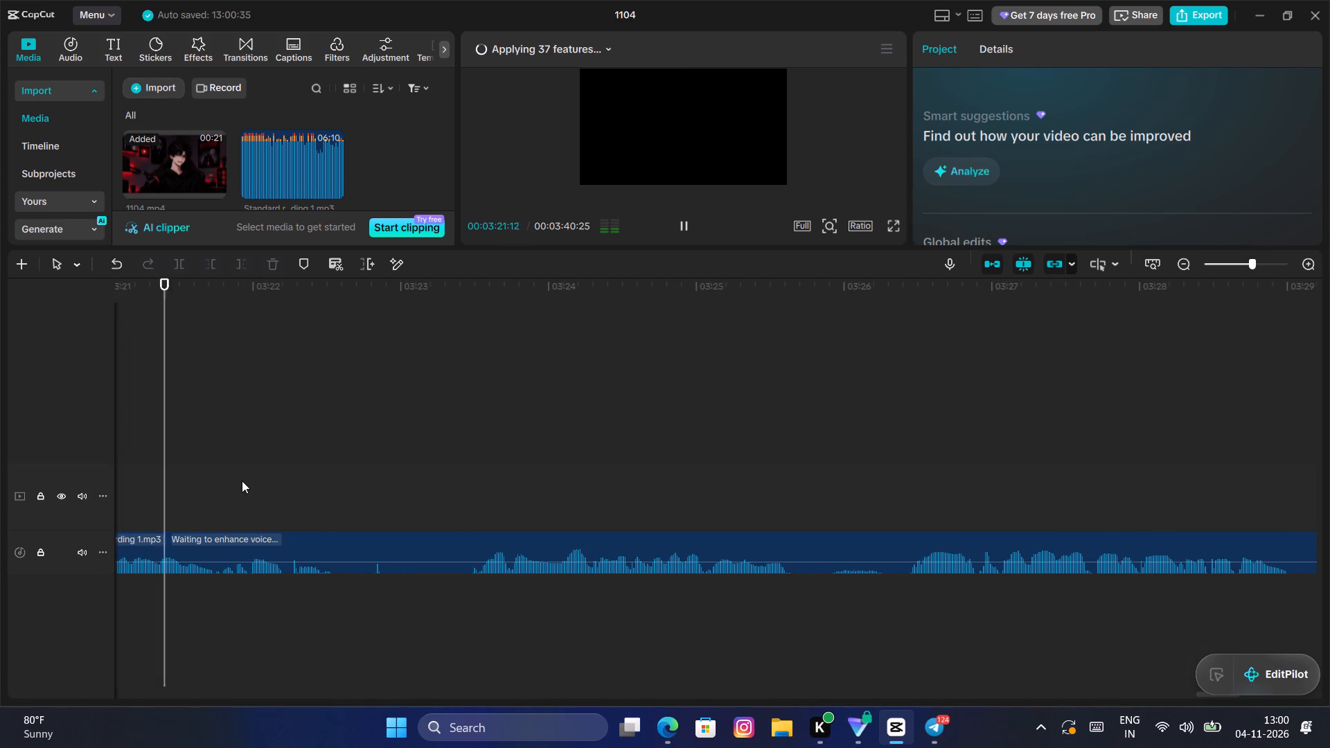
key("space")
key("space")
key("space")
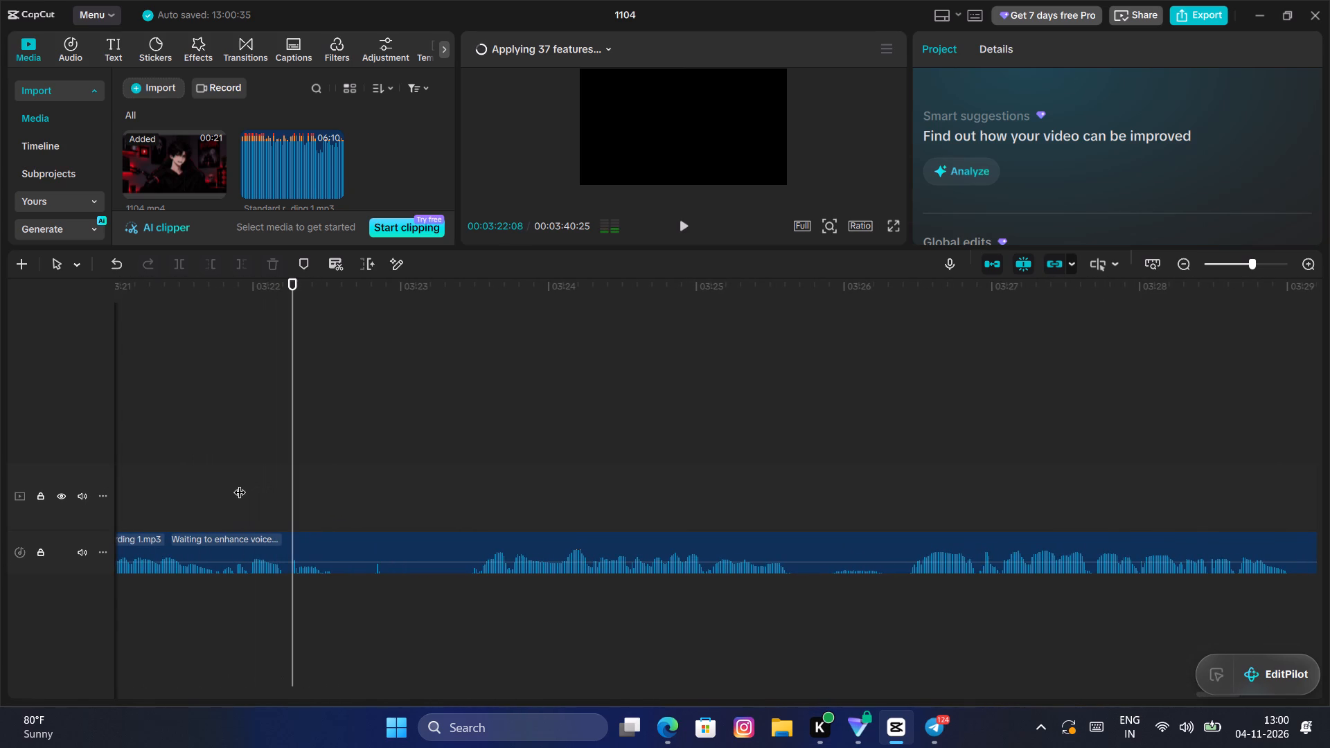
left_click(143, 485)
left_click_drag(143, 485, 117, 501)
key("space")
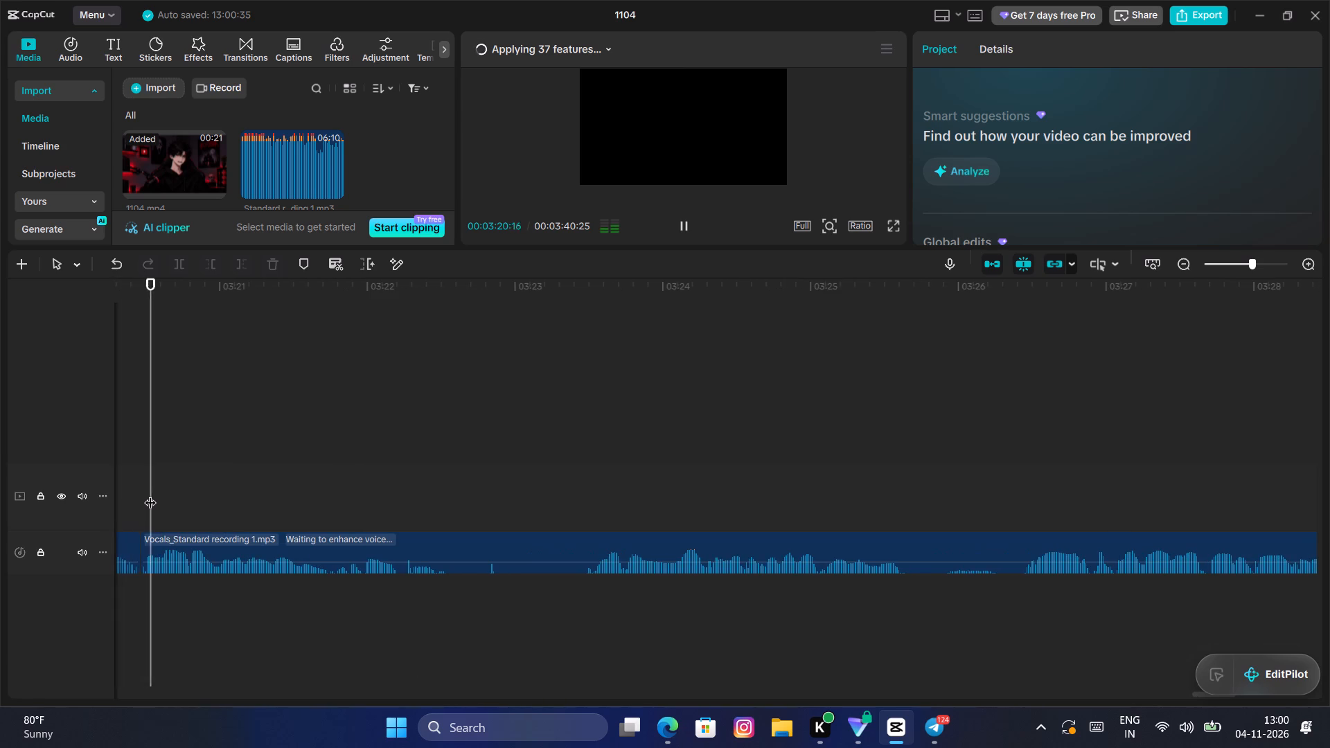
key("space")
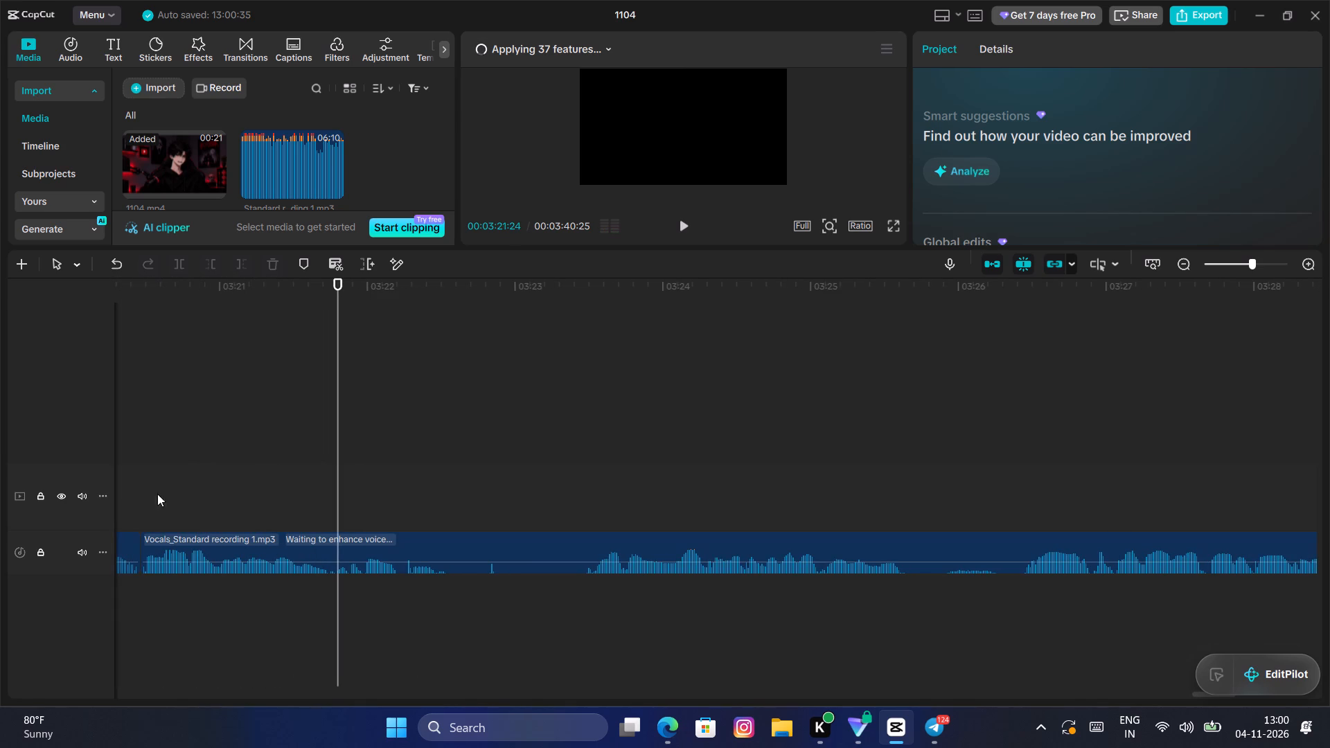
Replay the phrase from the joint and split the Vocals clip where the unwanted part begins, at 00:03:21:23.
left_click(138, 501)
key("space")
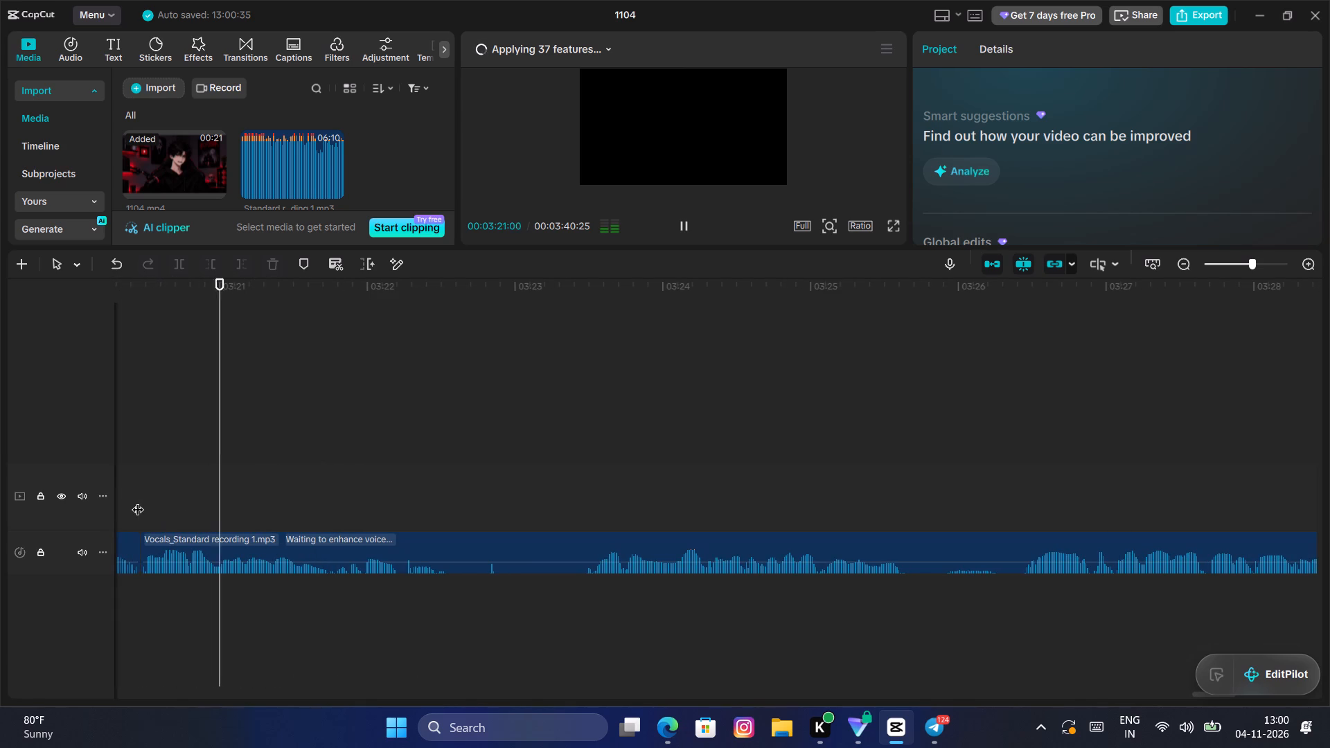
key("space")
key("space")
key("space")
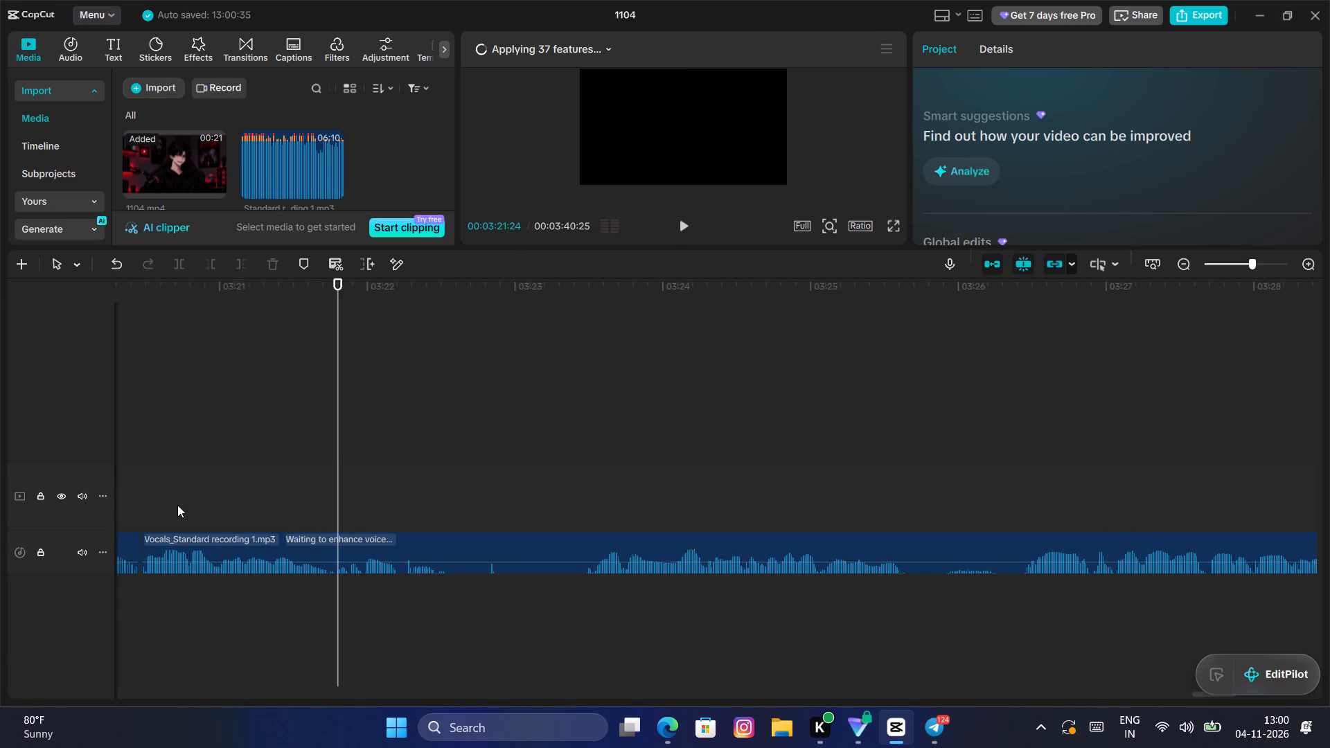
key("Left")
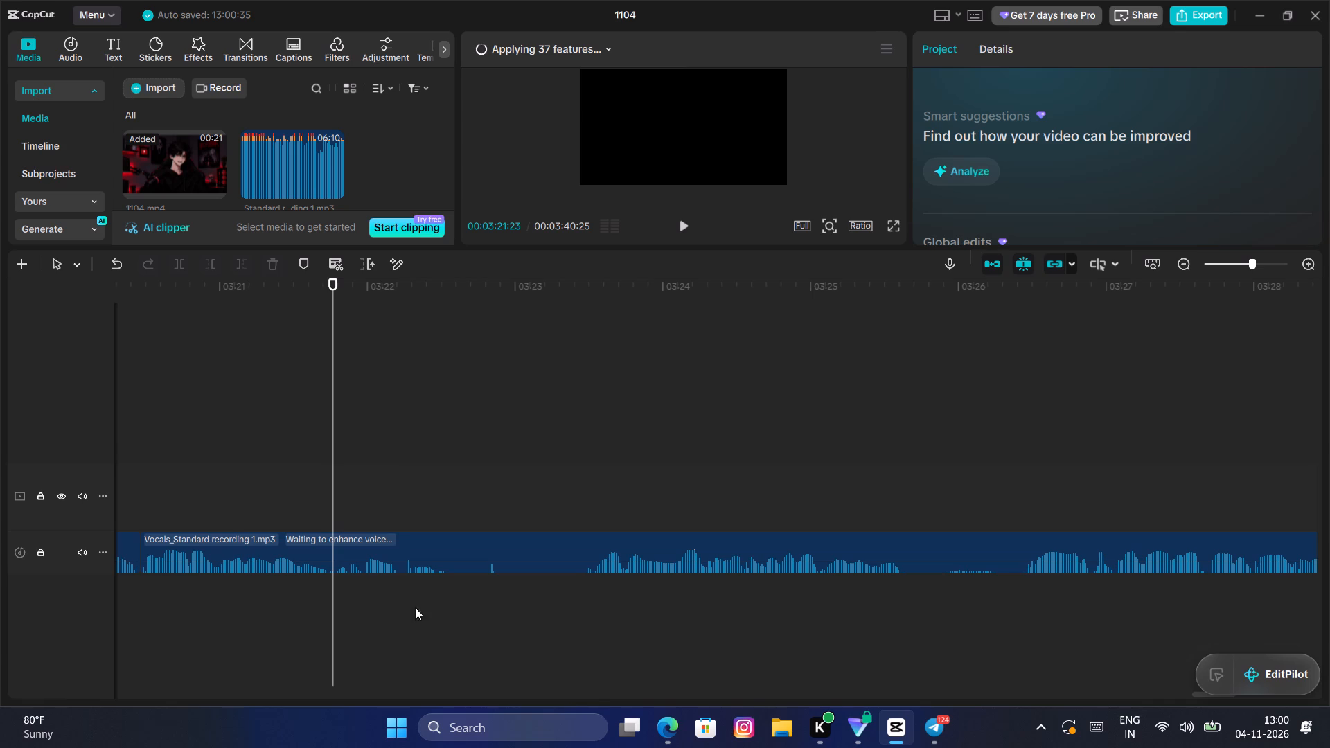
left_click(388, 542)
left_click(487, 552)
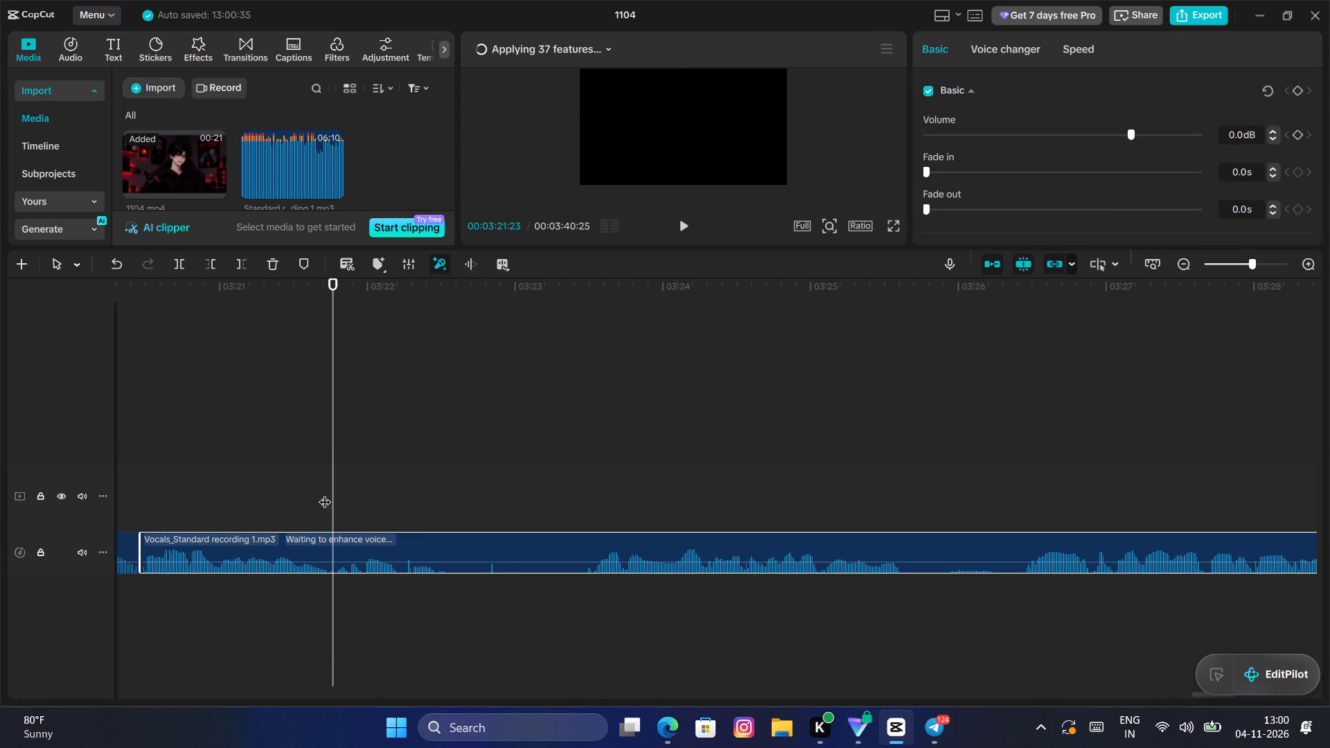
left_click(177, 256)
Trim the new Vocals clip's unwanted start up to 00:03:23:15 and move the clip against the preceding one on the same track.
key("space")
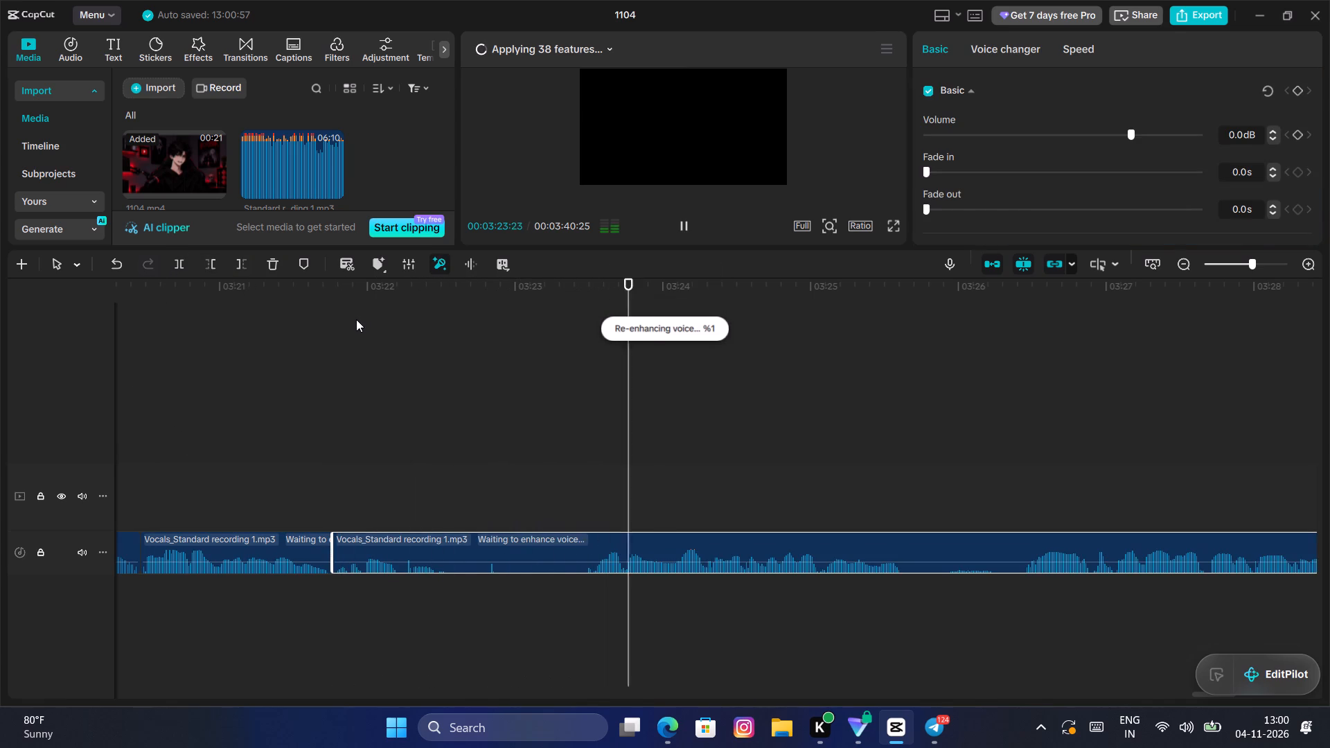
key("space")
double_click(589, 433)
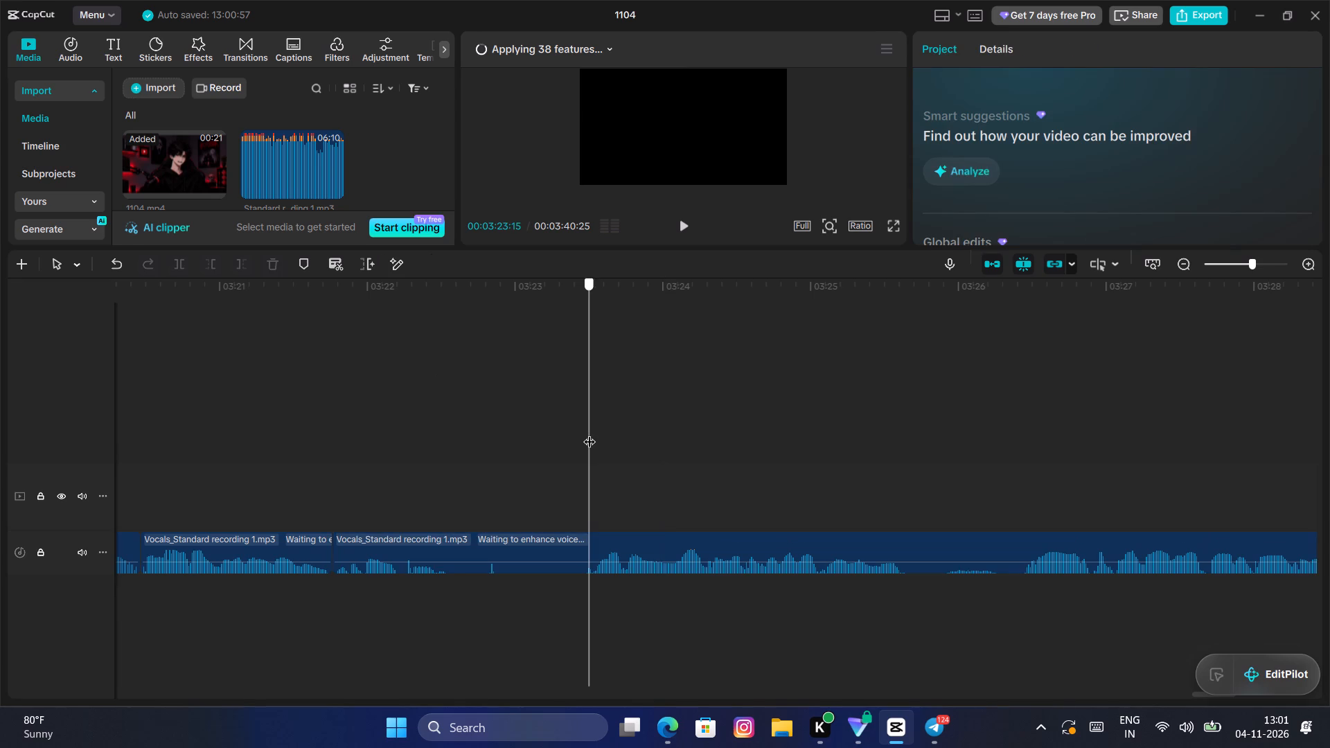
left_click(589, 547)
key("q")
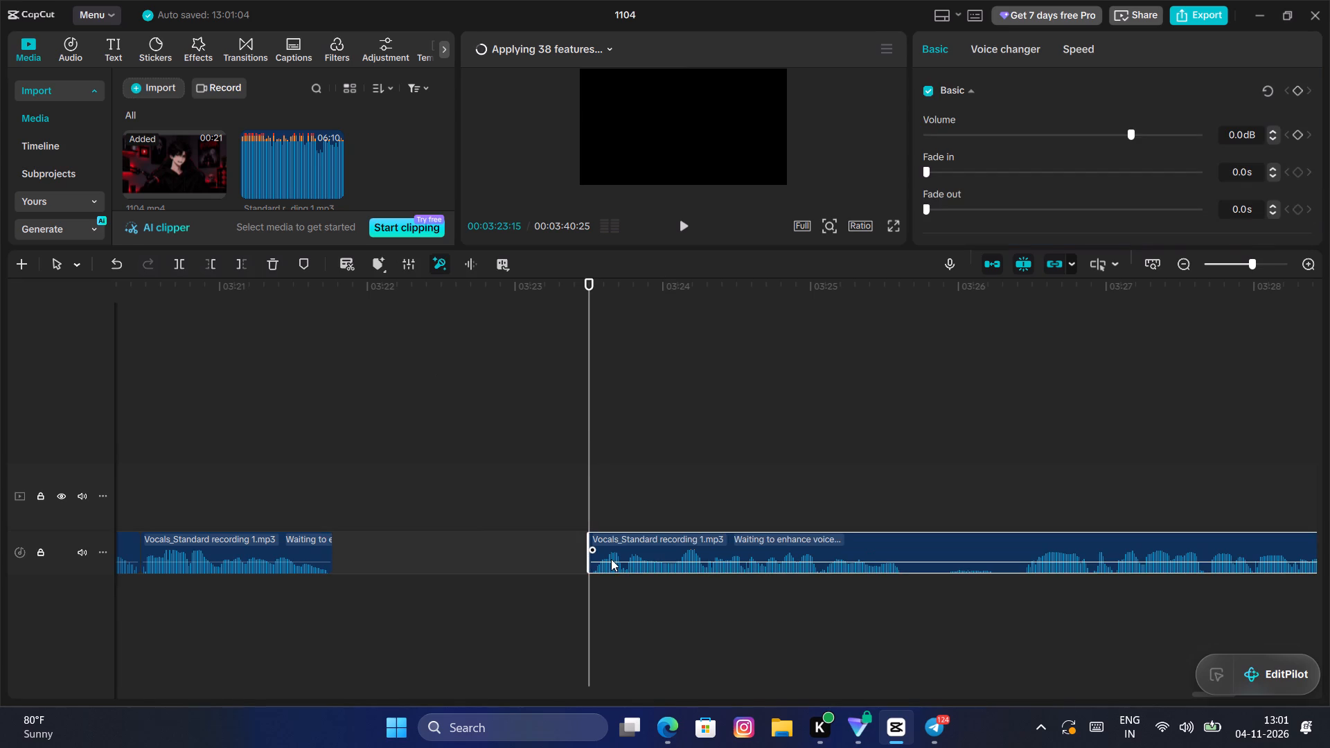
left_click_drag(617, 552, 353, 563)
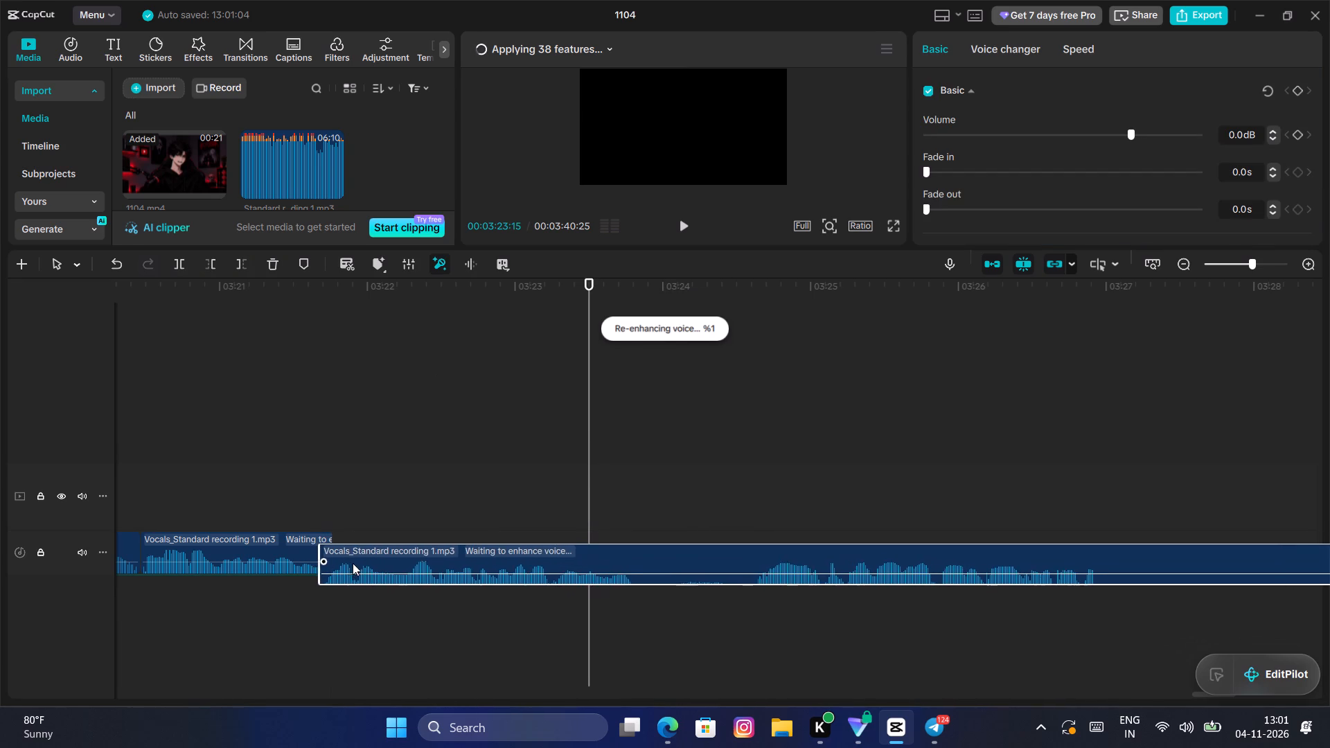
left_click_drag(353, 563, 357, 562)
Play the new joint through to the following pause and split the Vocals clip at 00:03:23:27.
left_click(253, 497)
key("space")
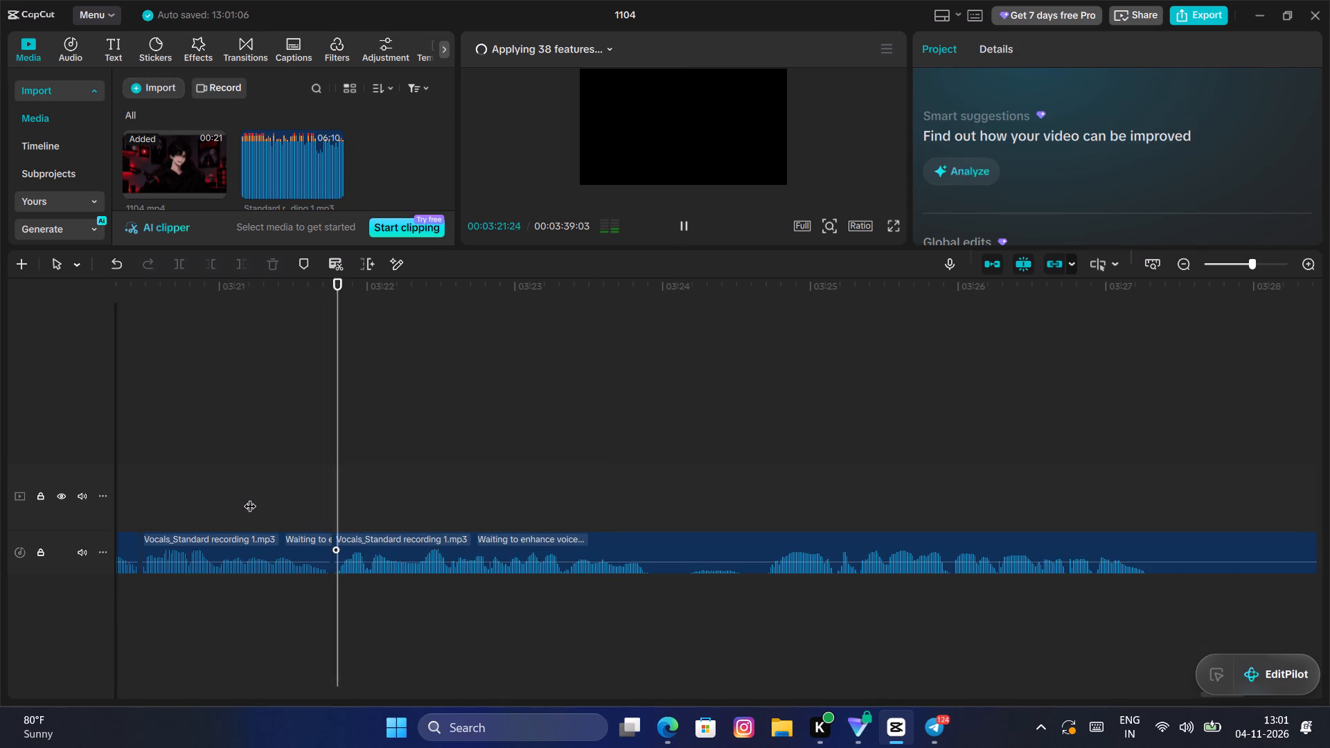
key("space")
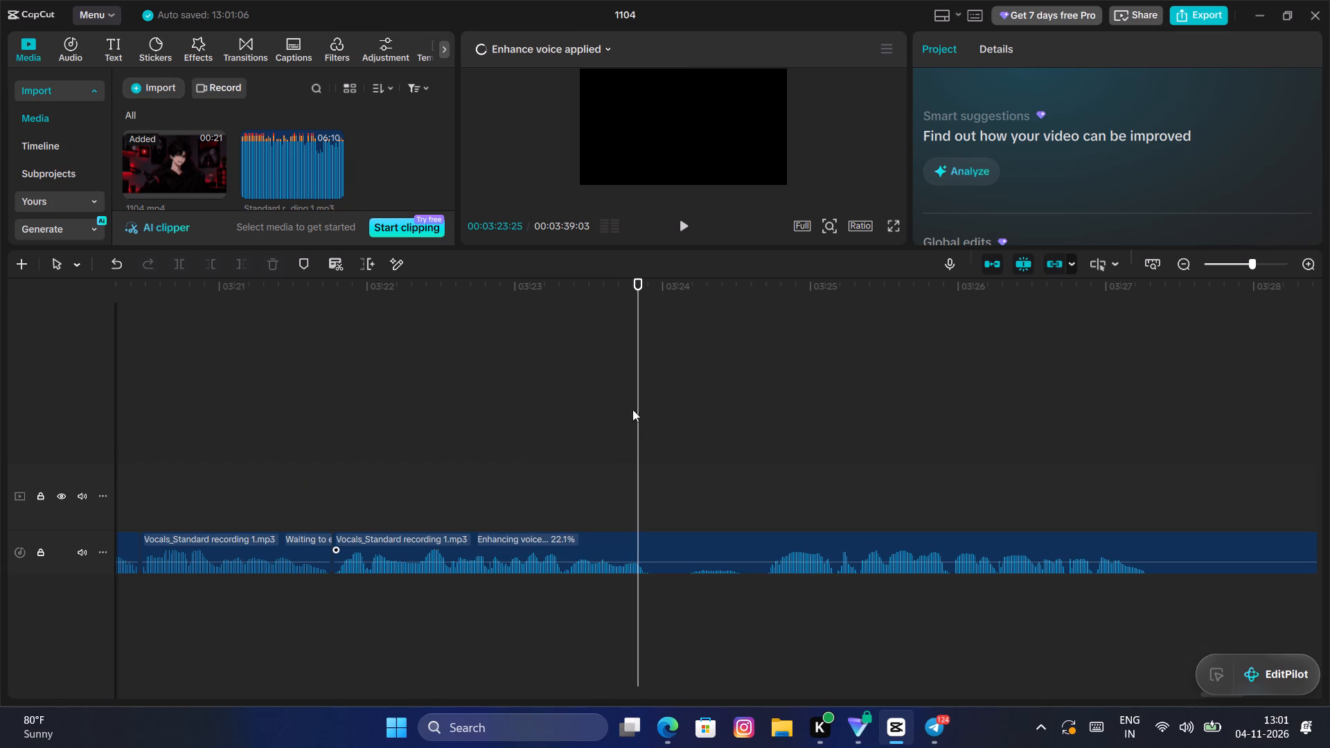
left_click_drag(641, 411, 648, 410)
left_click(619, 537)
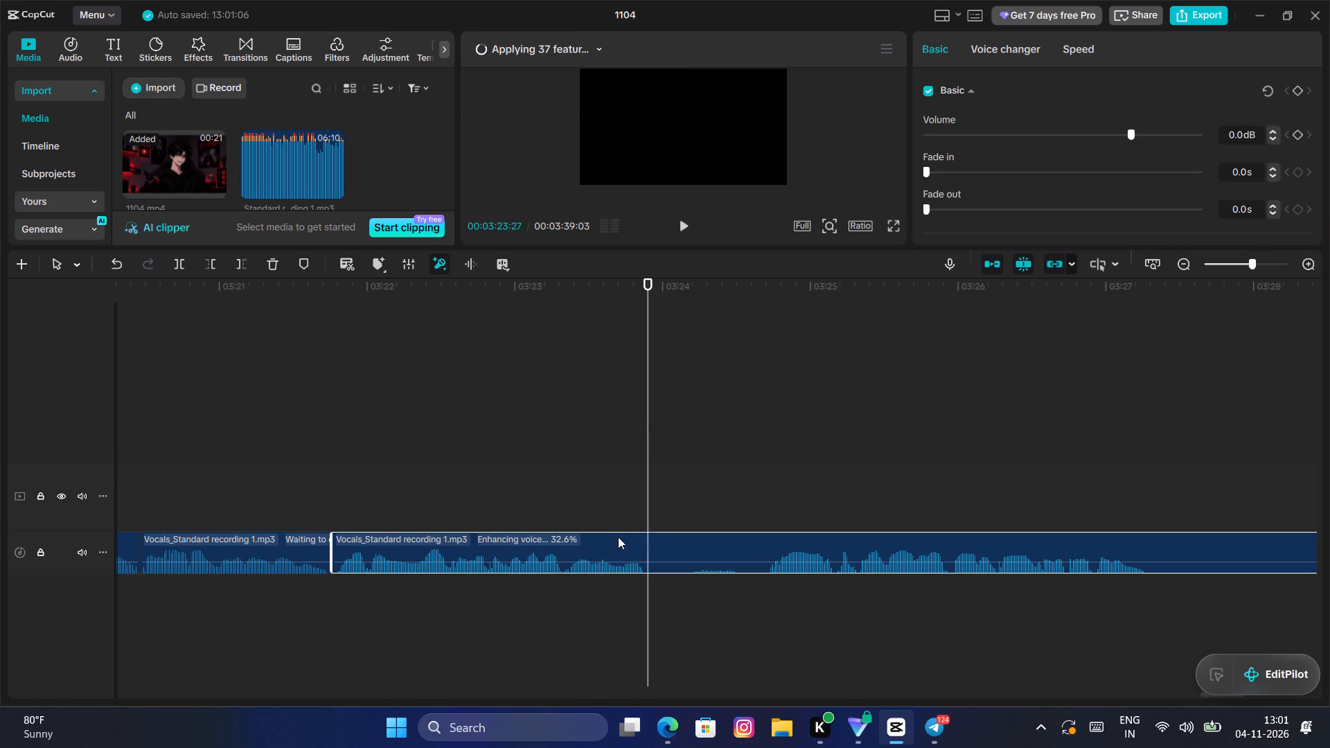
left_click(190, 262)
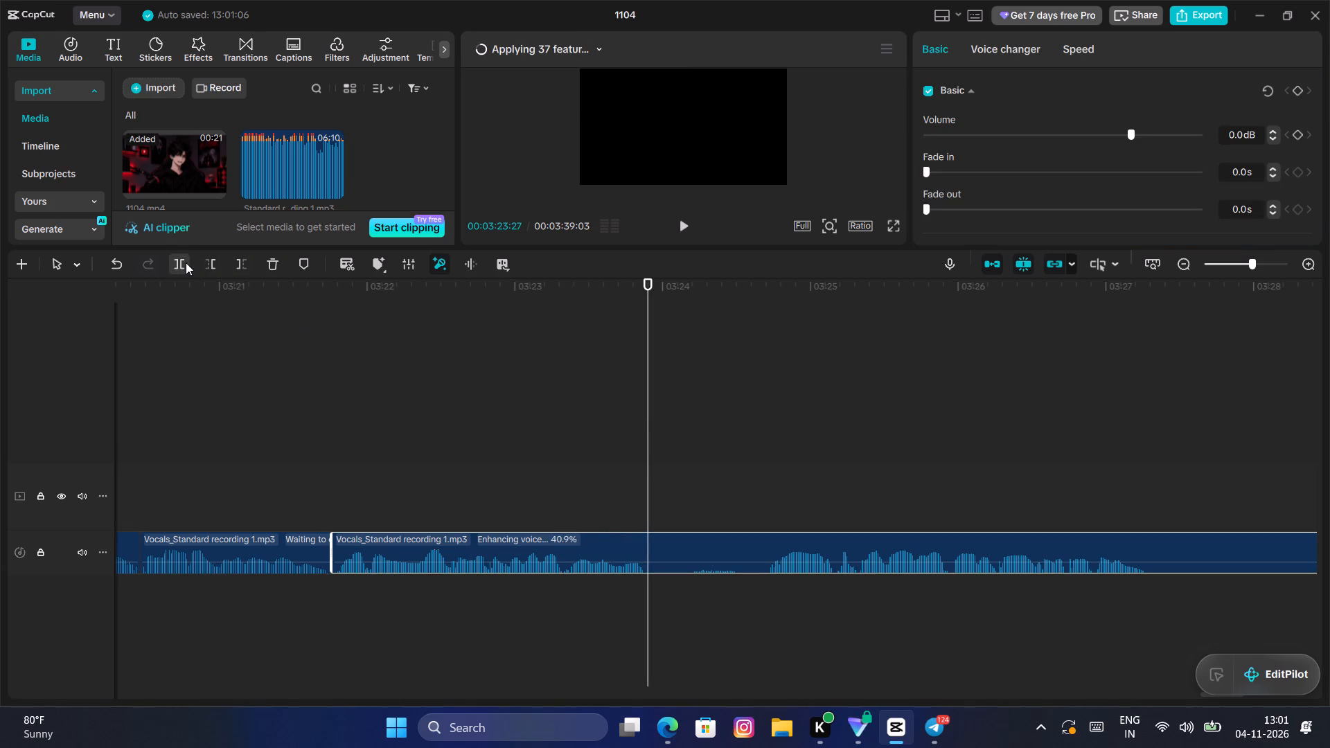
left_click(181, 263)
Trim the new Vocals clip's start up to 00:03:24:21 and move the clip against the preceding one on the same track.
key("space")
key("space")
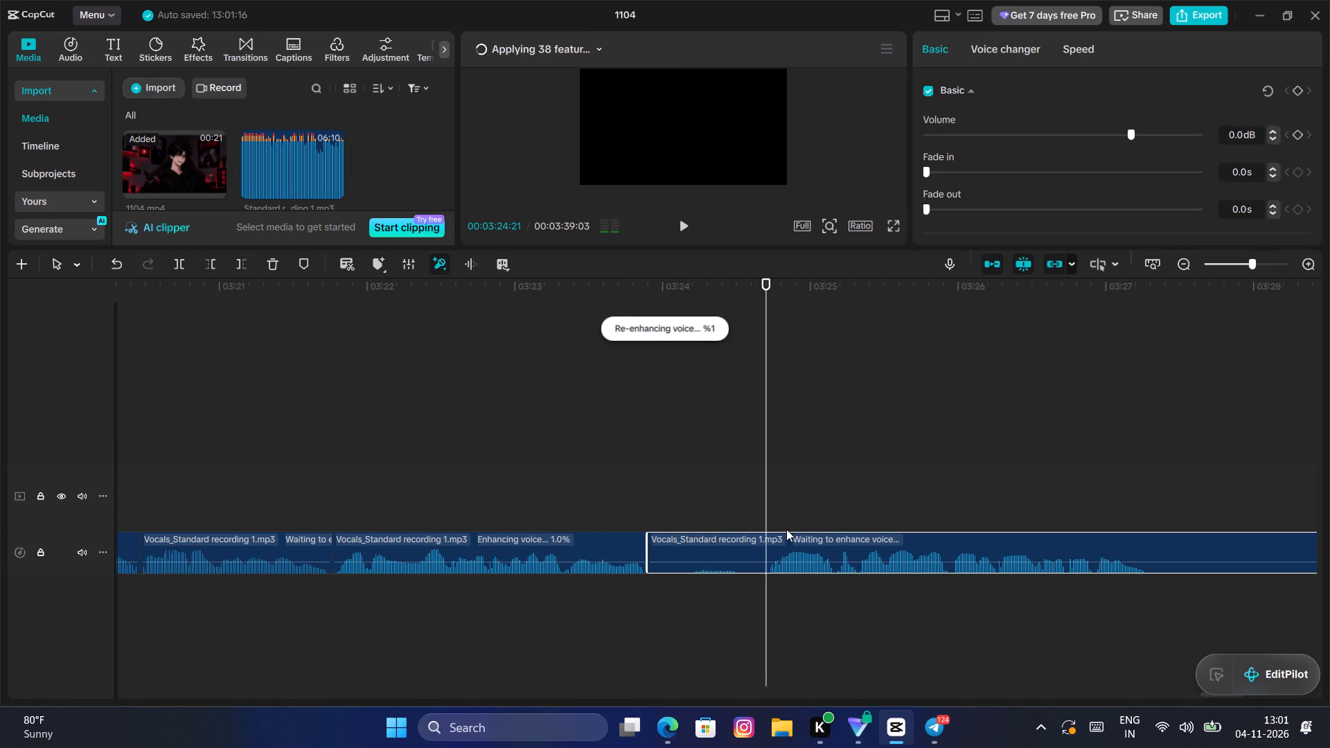
key("q")
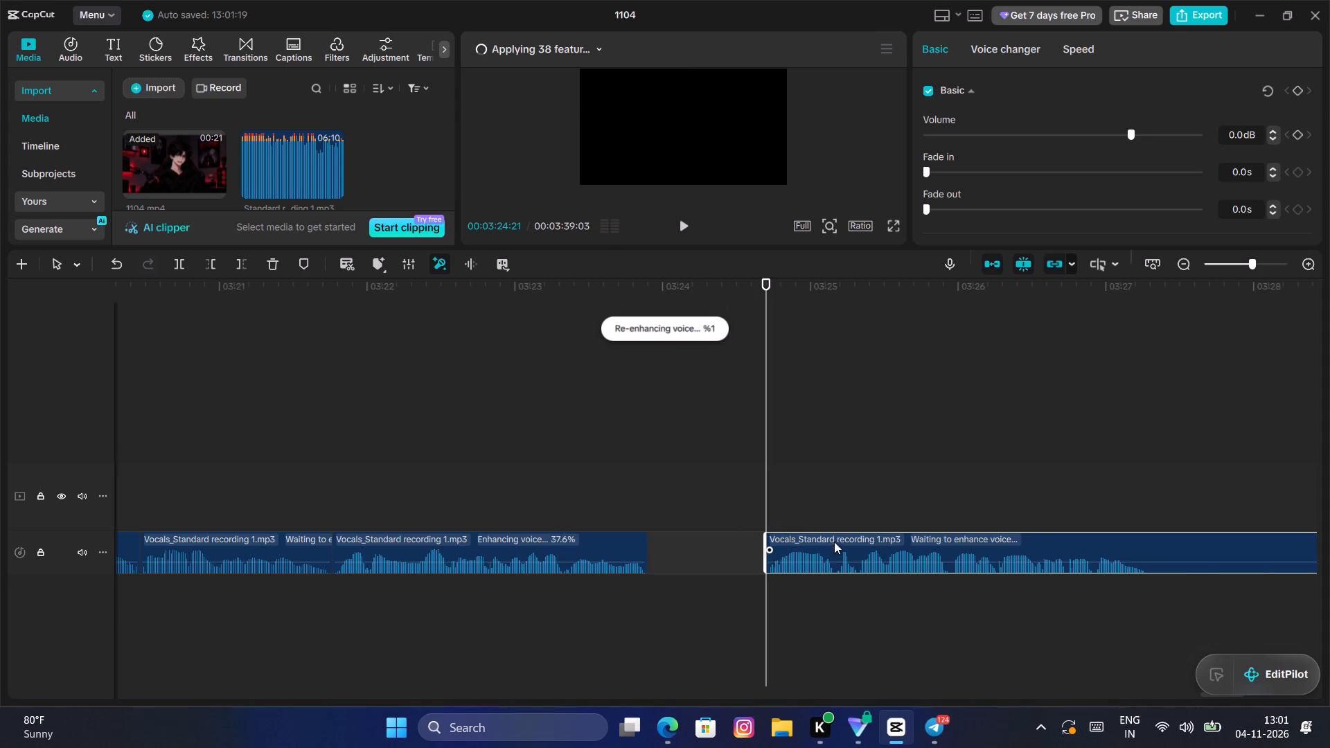
left_click_drag(834, 543, 718, 544)
Play the new joint through to the following pause and split the Vocals clip where the pause begins, at 00:03:26:14.
left_click(592, 526)
key("space")
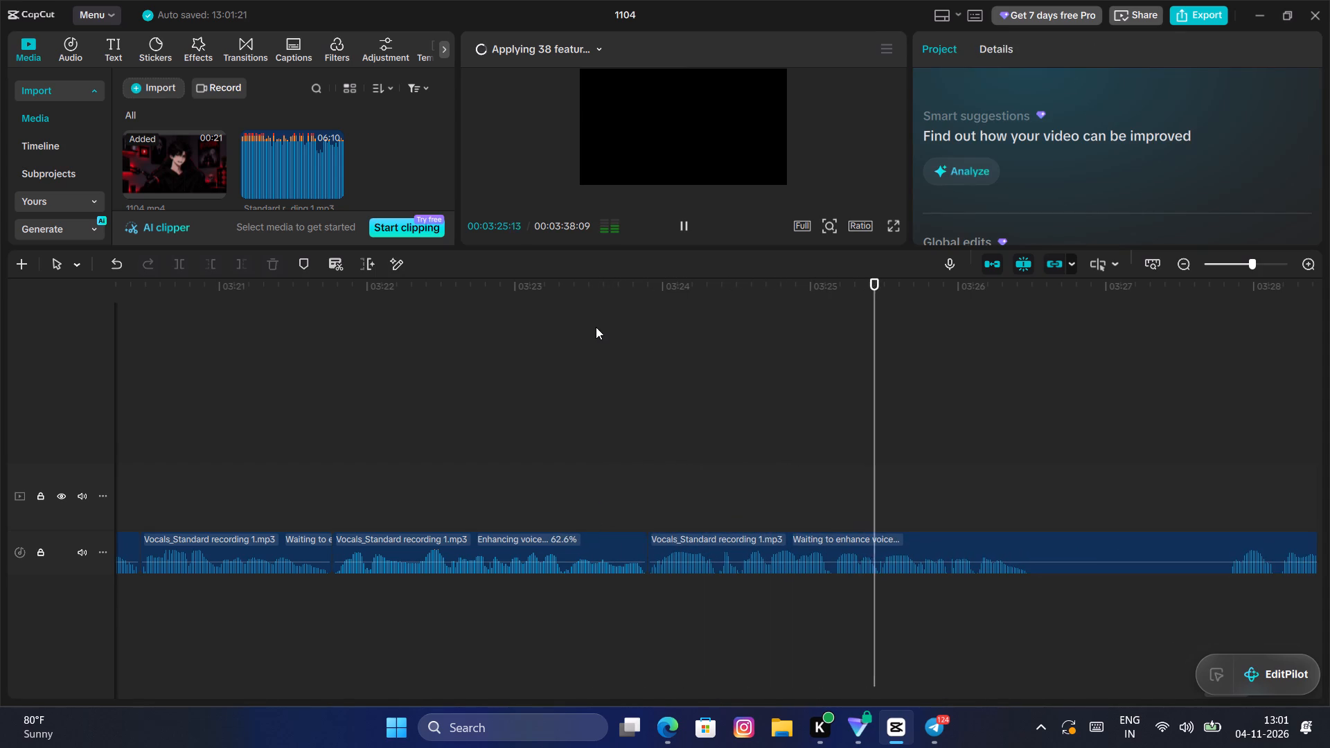
key("space")
key("space")
key("space")
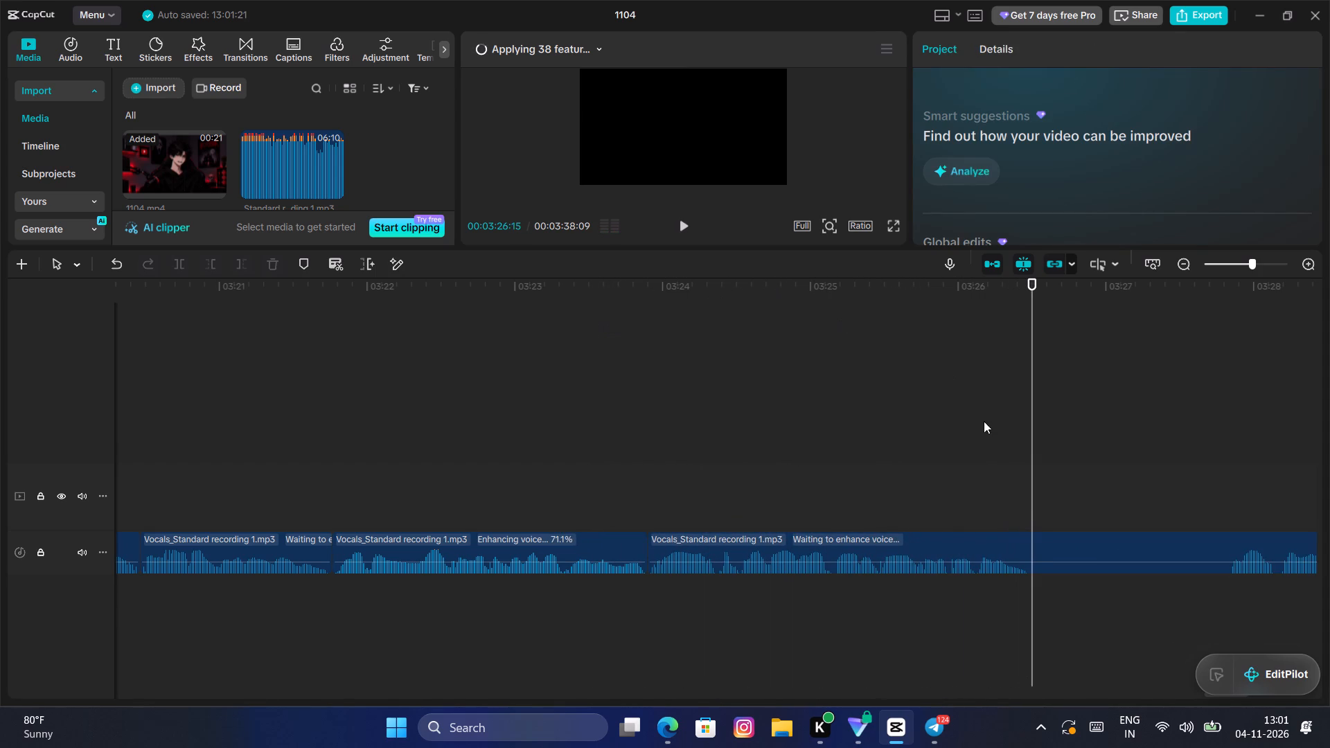
left_click_drag(1031, 500, 1026, 509)
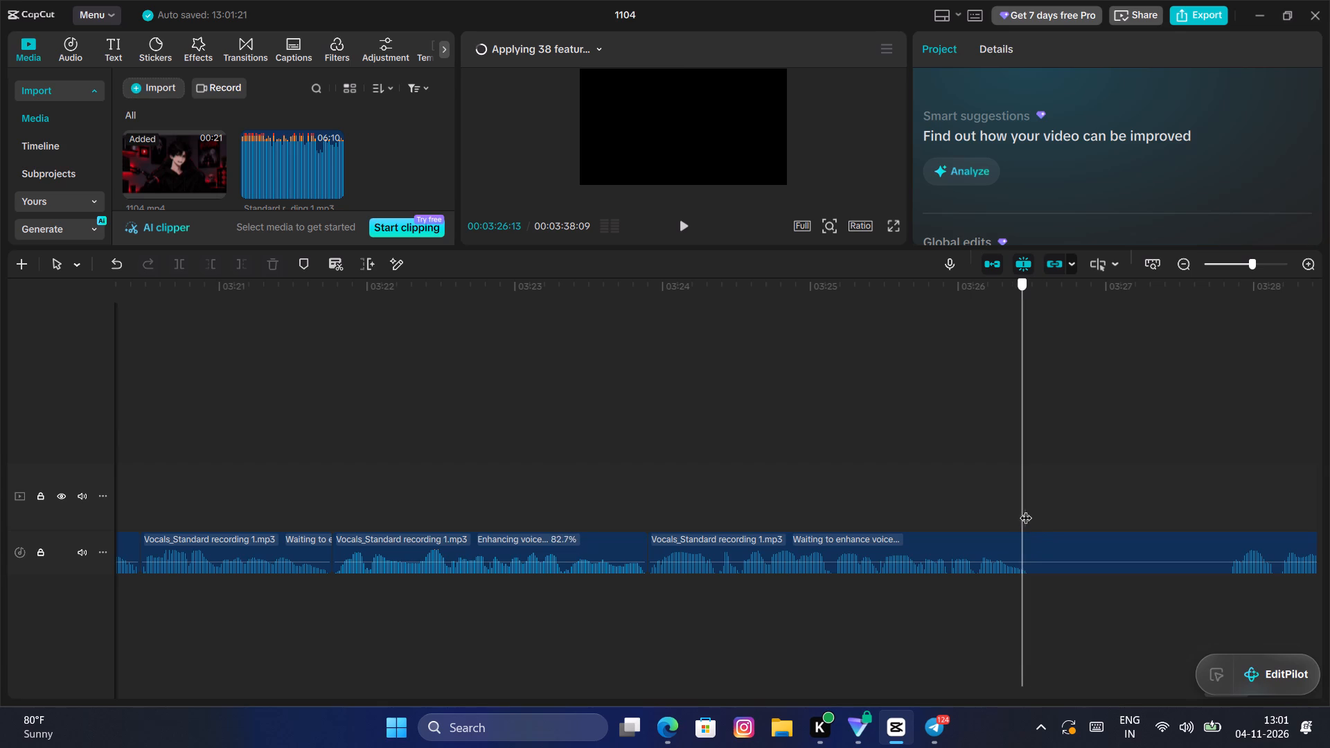
left_click_drag(1026, 509, 1027, 508)
left_click(1029, 542)
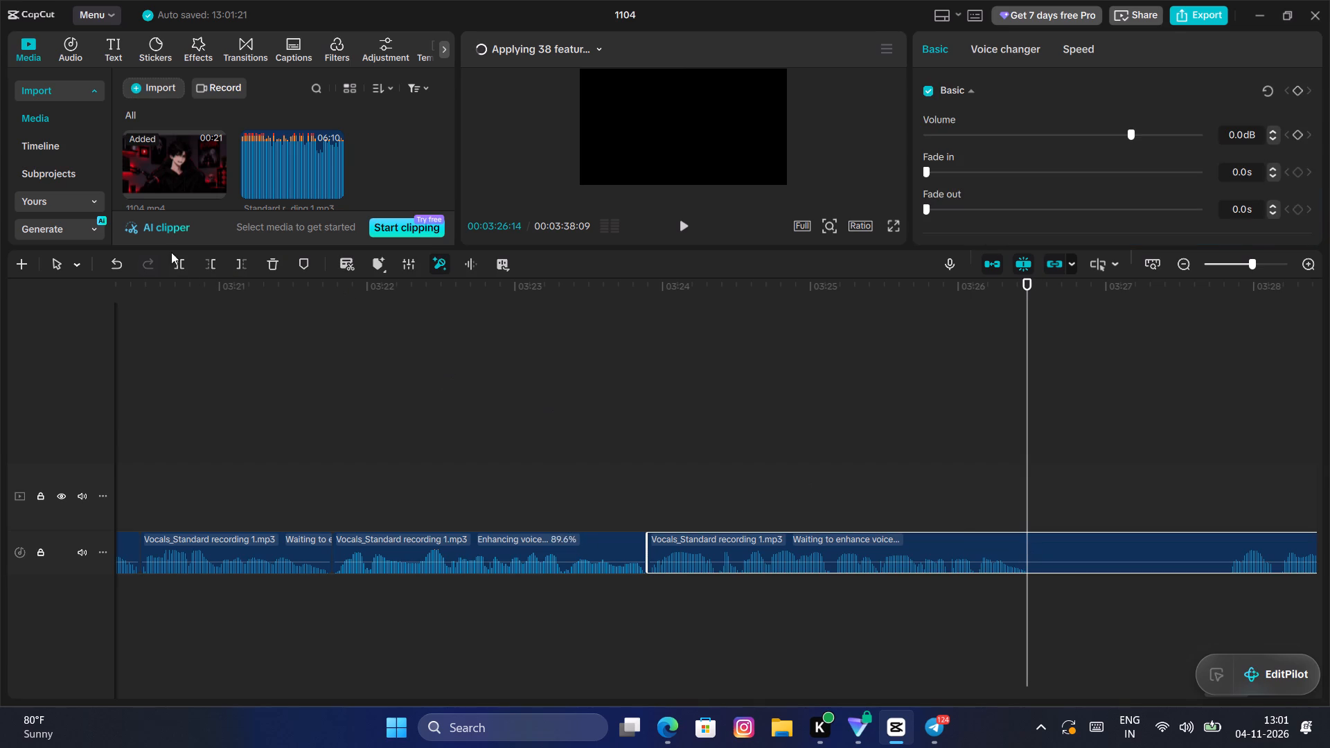
left_click(170, 261)
Trim the new Vocals clip's silent start up to 00:03:27:25 and move the clip against the preceding one on the same track.
key("space")
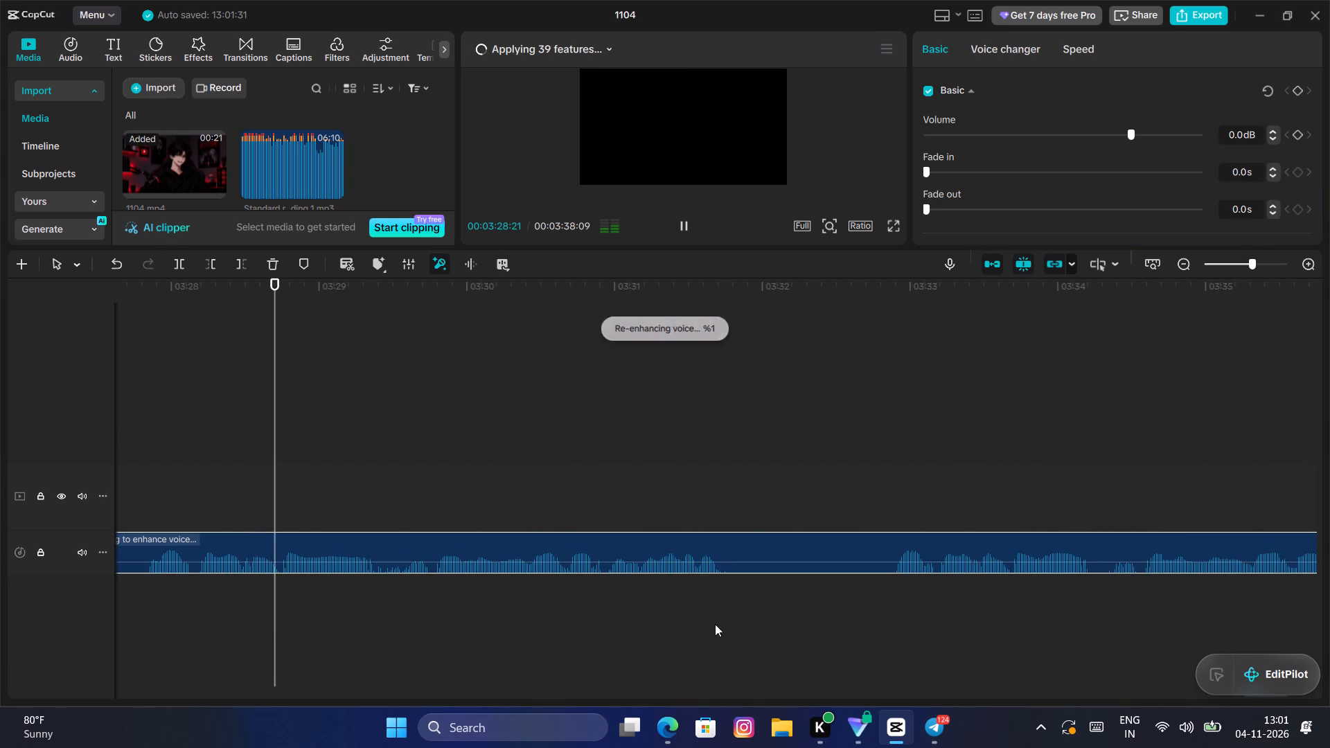
key("space")
left_click(222, 451)
left_click_drag(220, 454, 320, 480)
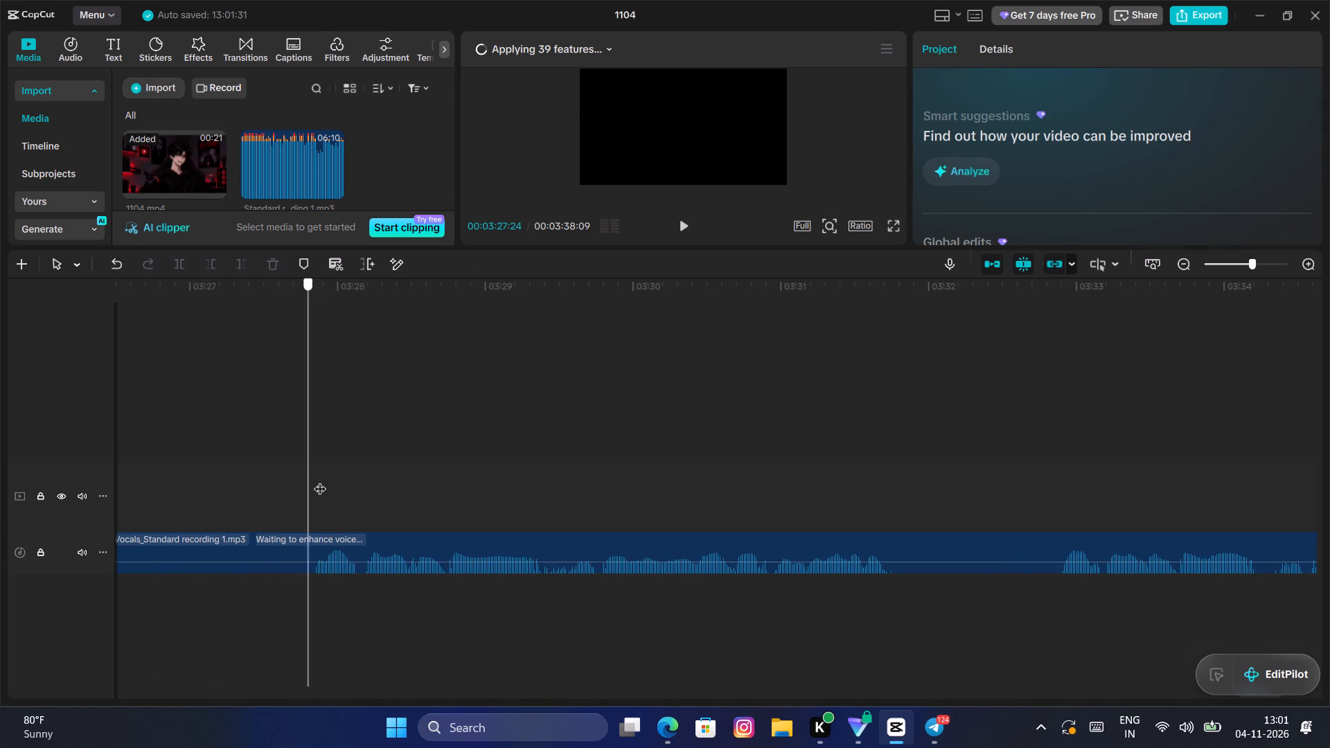
left_click_drag(320, 480, 313, 490)
left_click(304, 539)
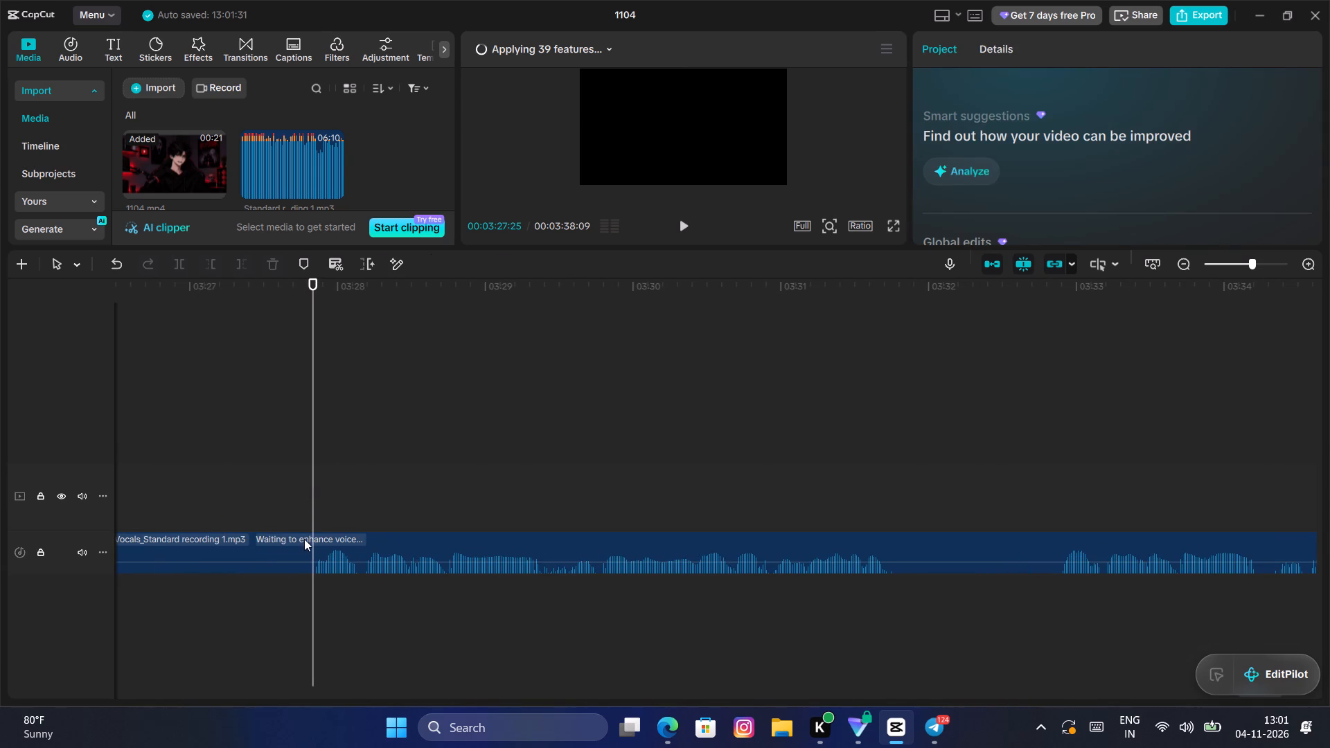
left_click(353, 551)
key("q")
left_click_drag(373, 551, 356, 552)
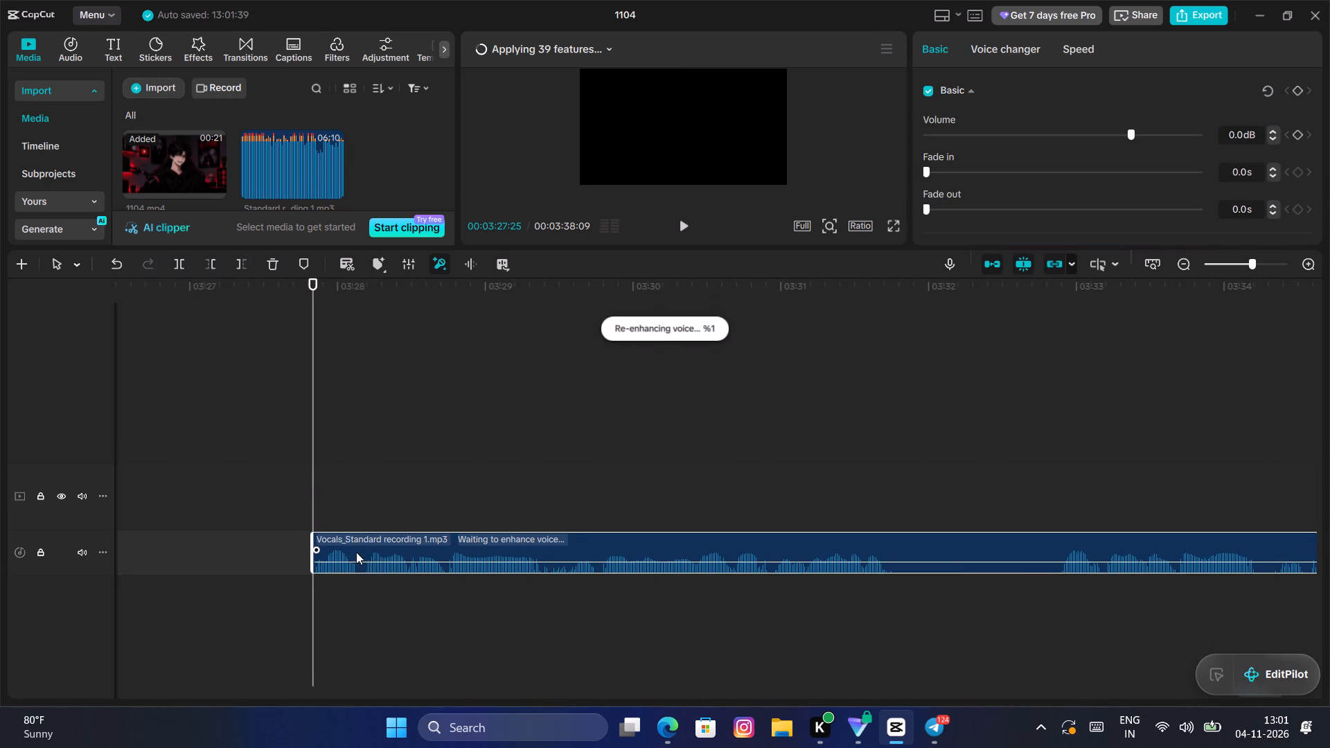
left_click_drag(356, 552, 459, 534)
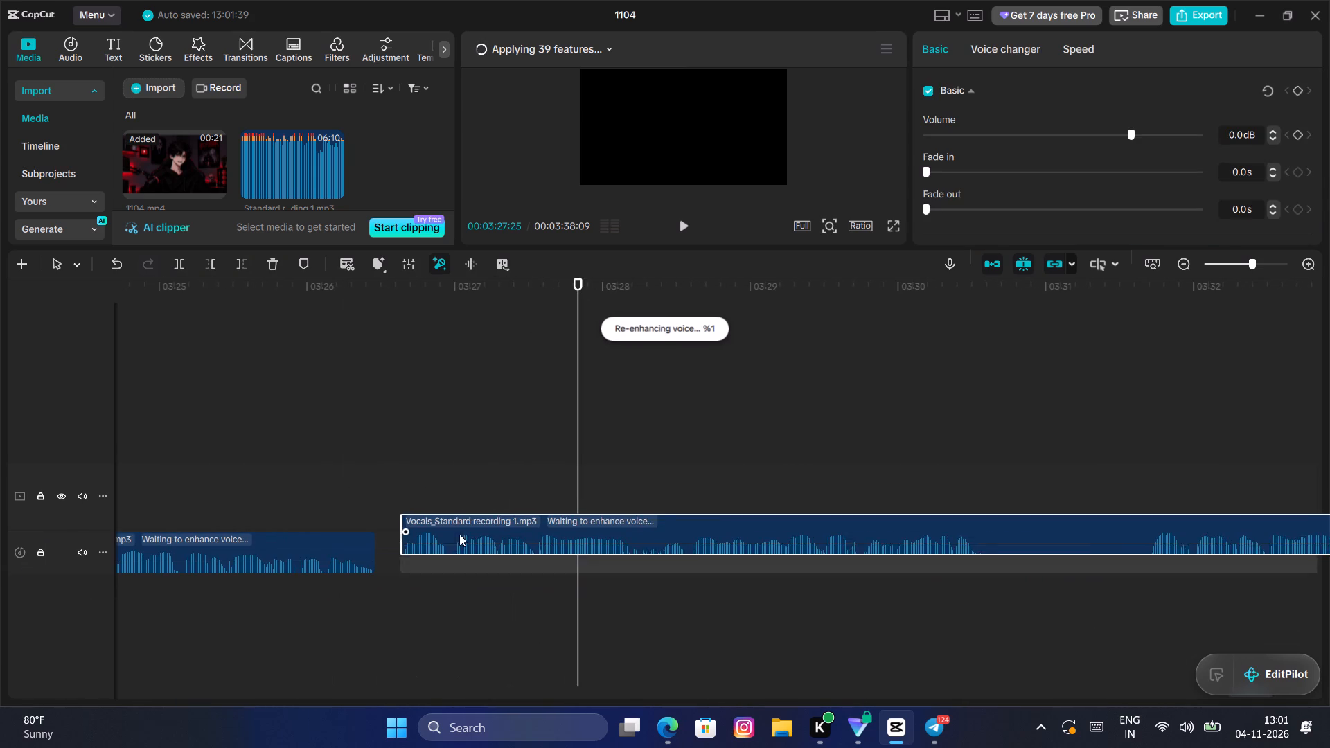
left_click_drag(459, 534, 436, 555)
Play the new joint through the following pause and split the Vocals clip within that pause at about 00:03:31:00.
left_click(338, 470)
key("b")
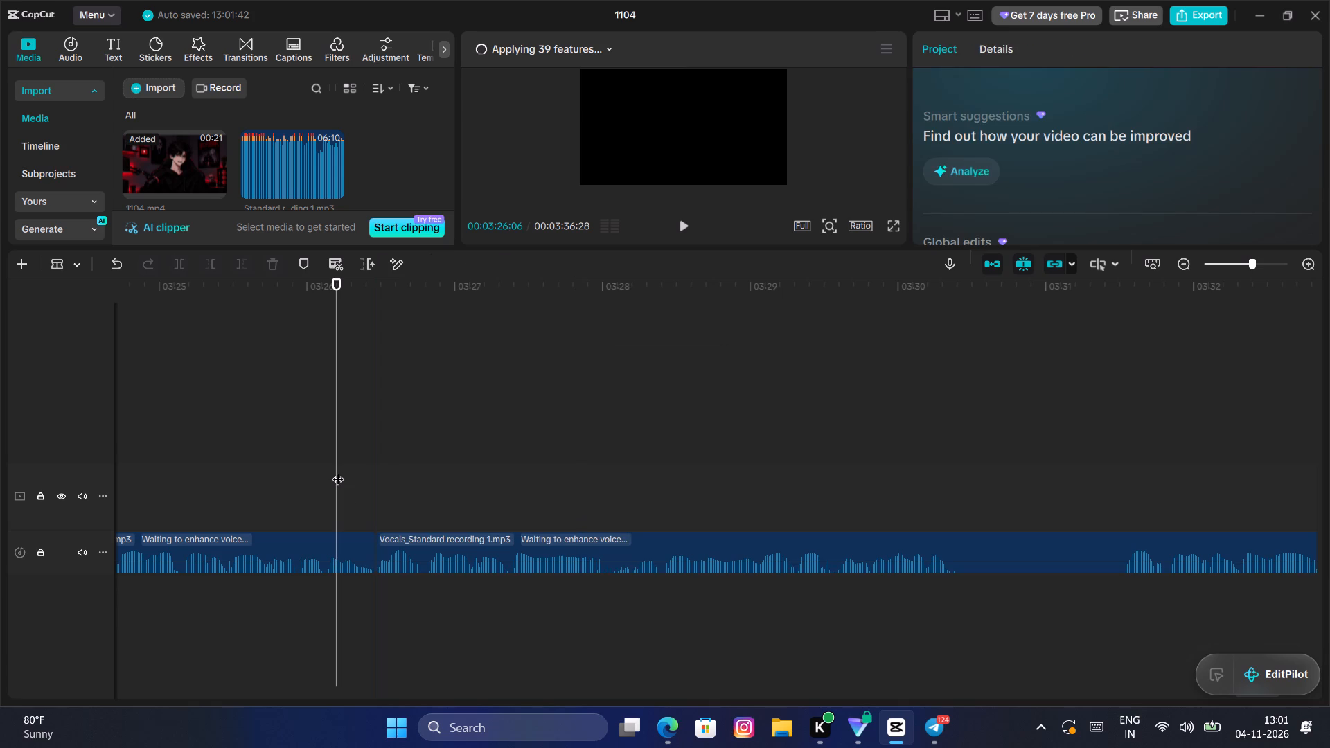
key("space")
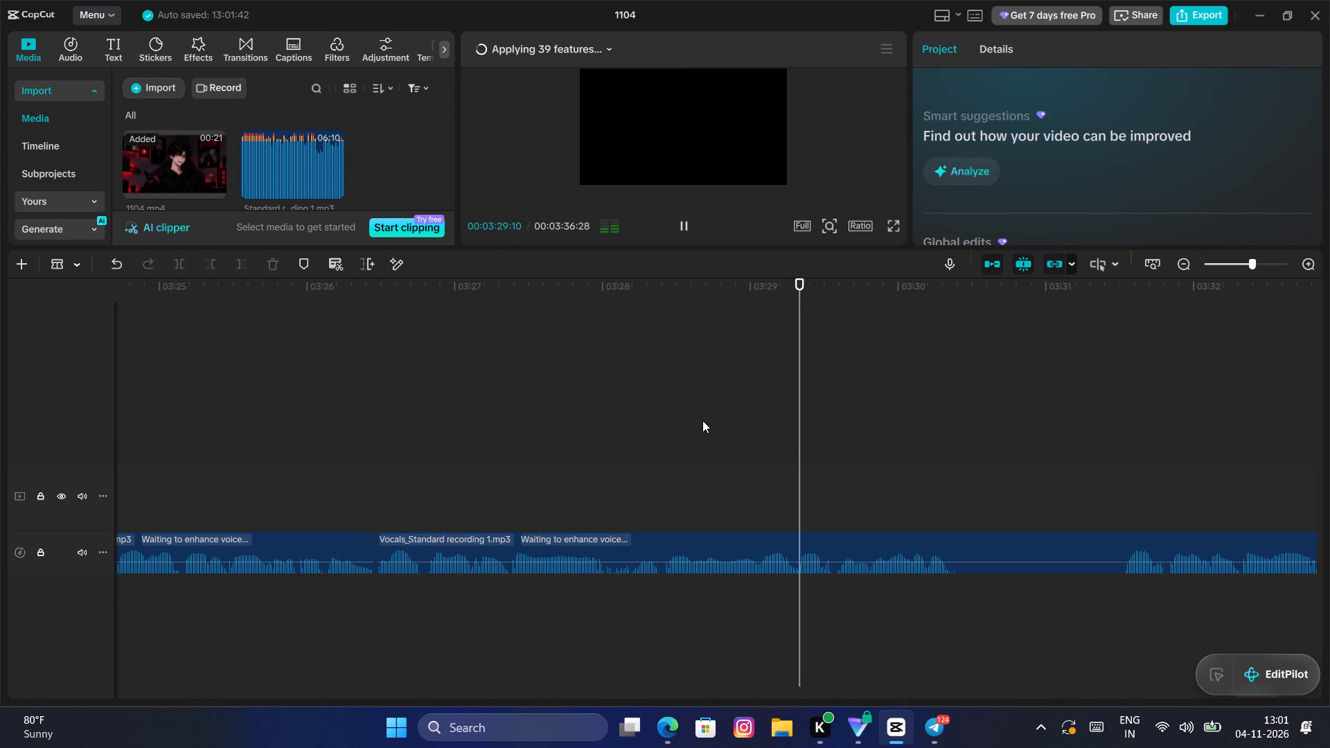
key("space")
key("space")
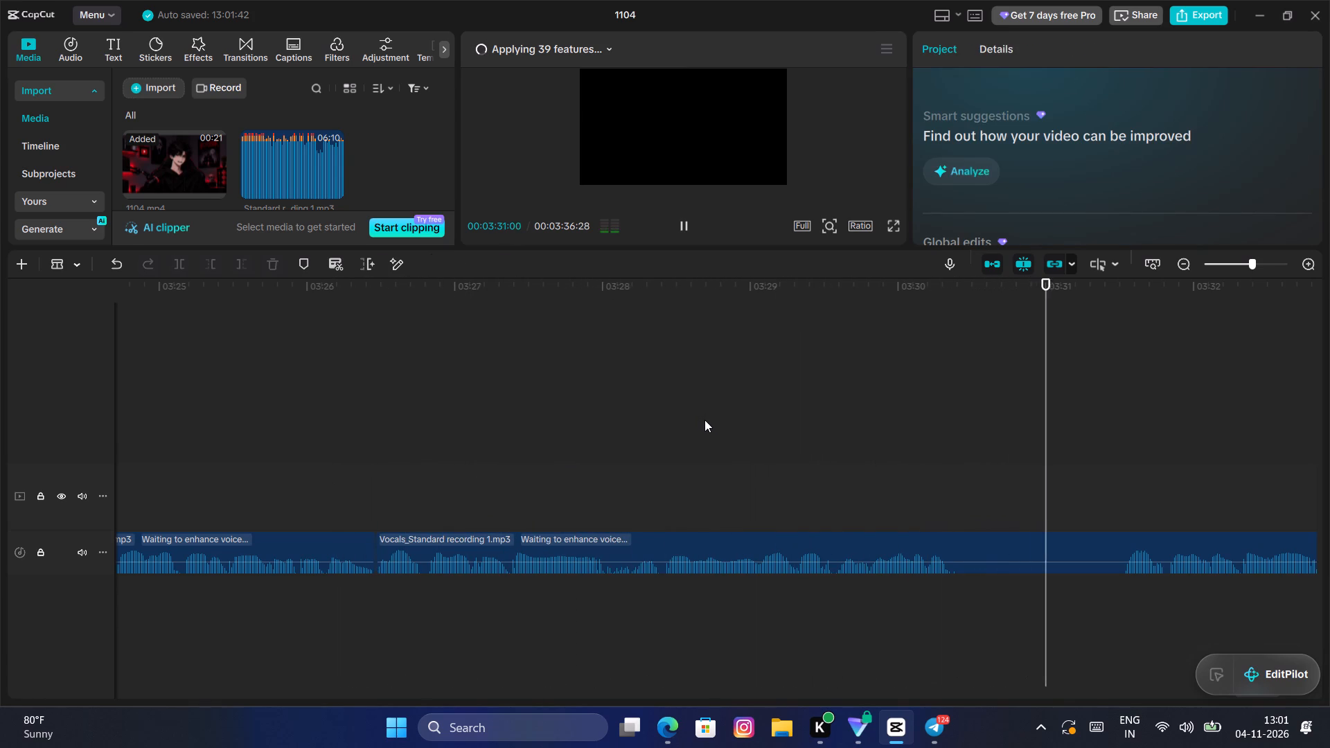
key("space")
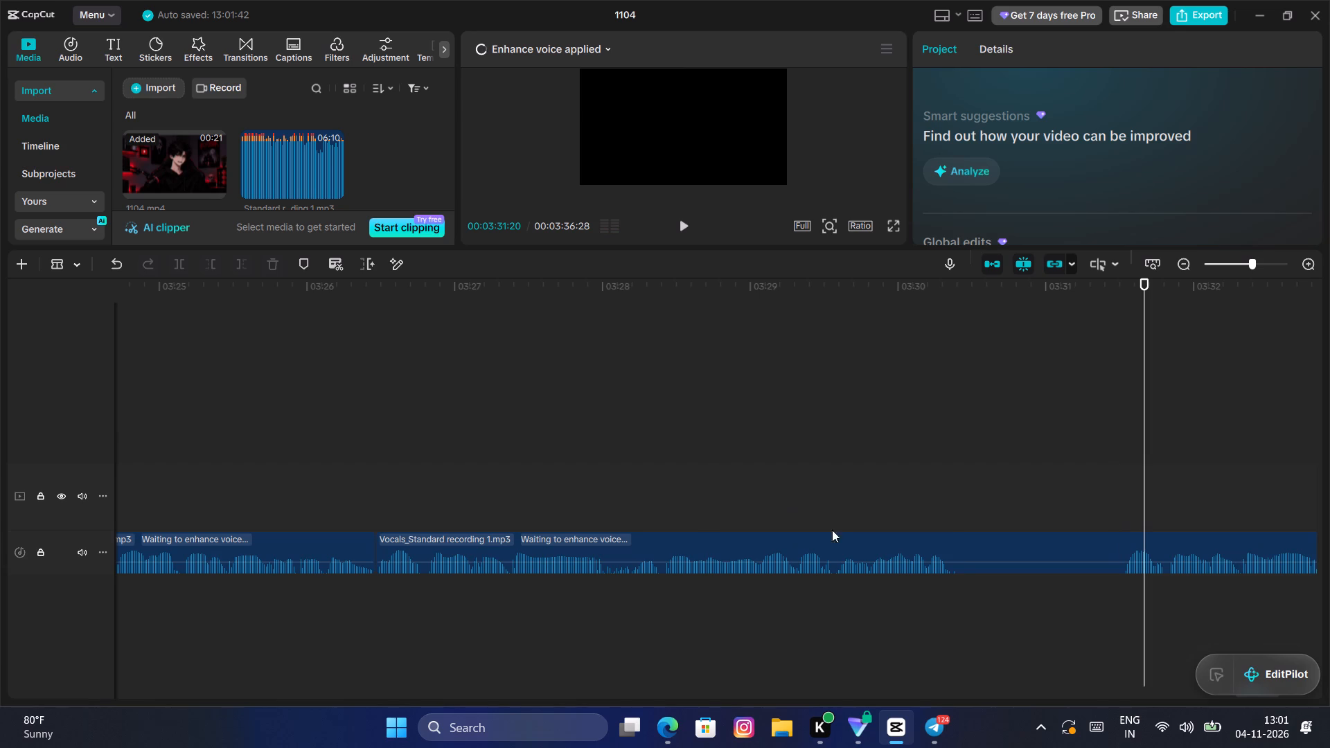
left_click(1046, 566)
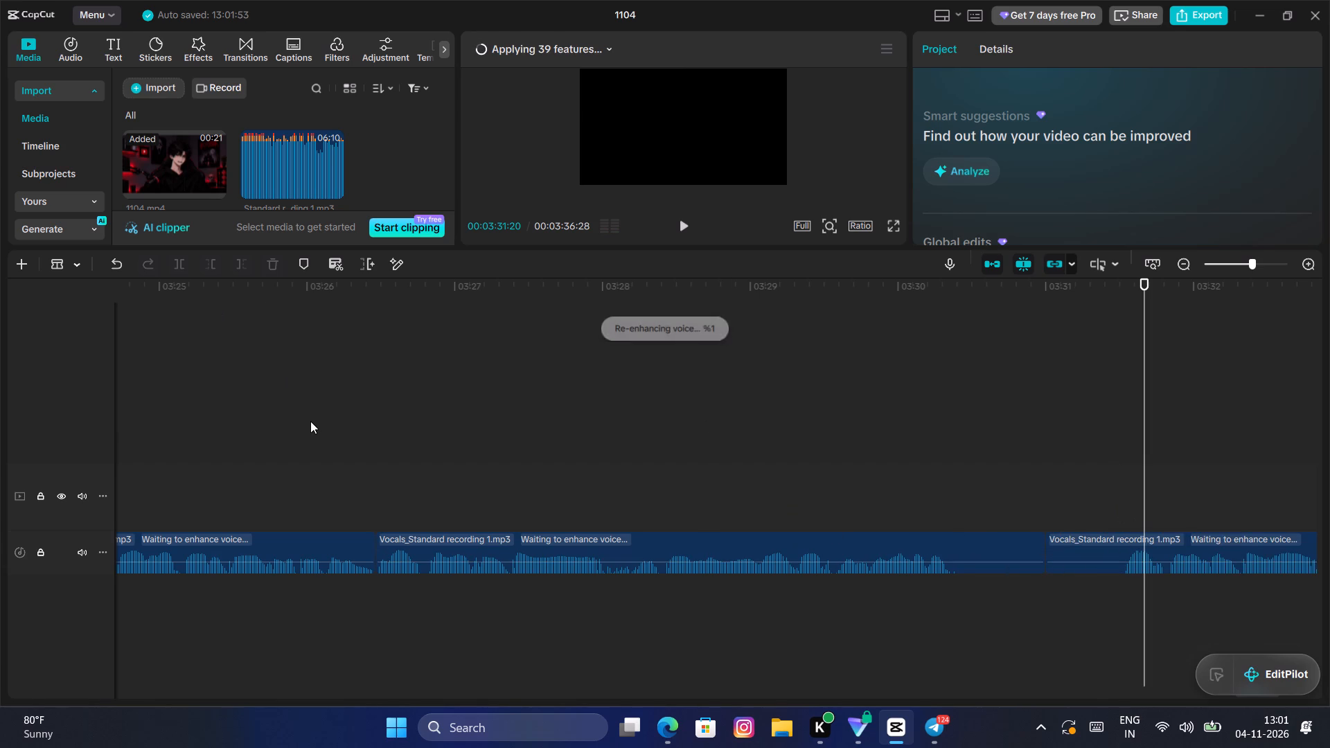
Undo the last split of the Vocals clip.
key("ctrl+z")
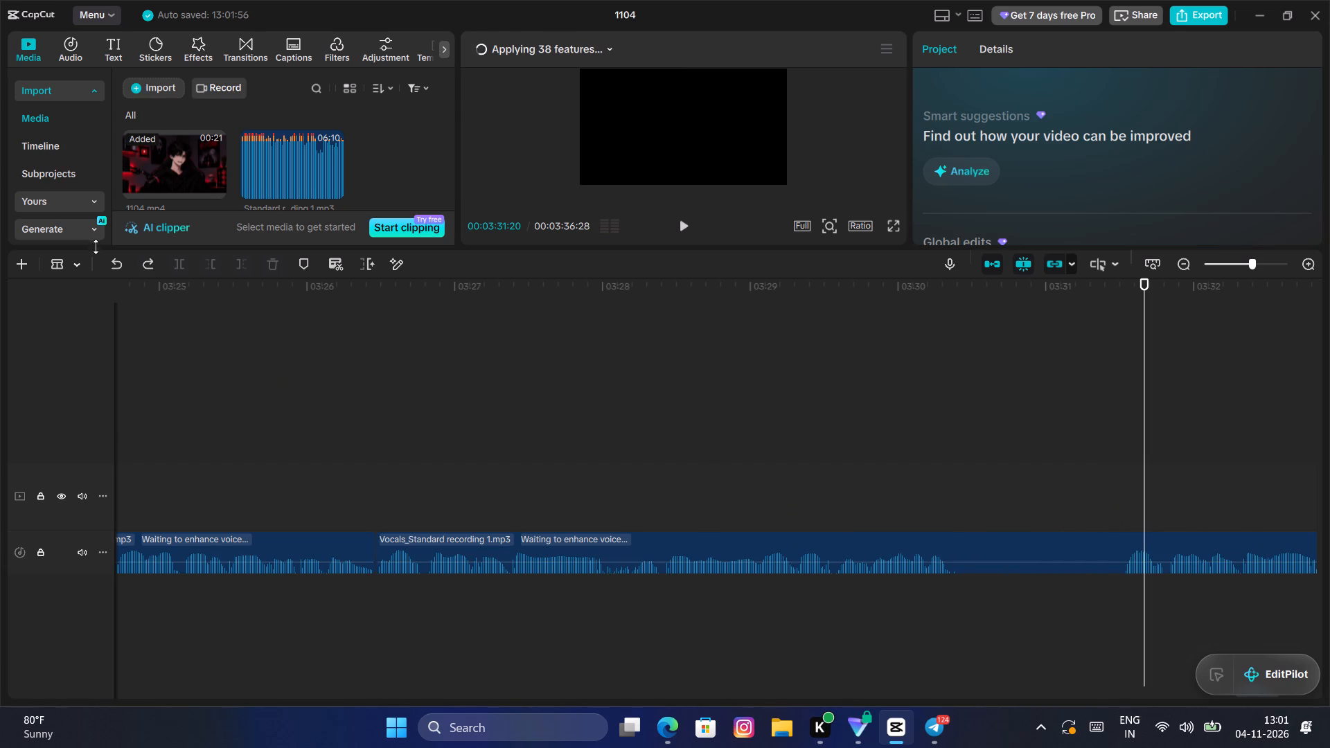
Trim the last Vocals clip's start up to 00:03:31:16 and move the clip against the preceding one on the same track.
left_click(77, 269)
left_click(78, 292)
left_click(1112, 496)
left_click_drag(1112, 495, 1121, 494)
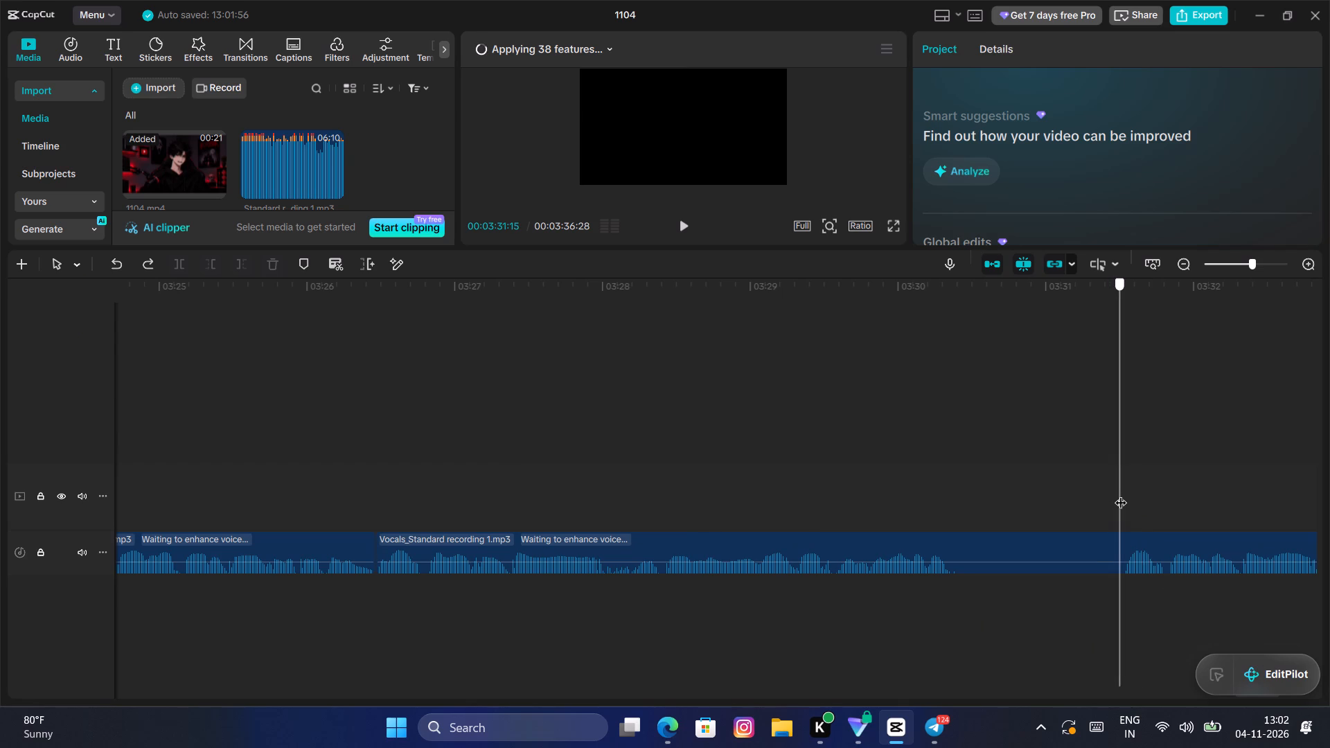
left_click_drag(1121, 494, 1125, 491)
left_click(1090, 545)
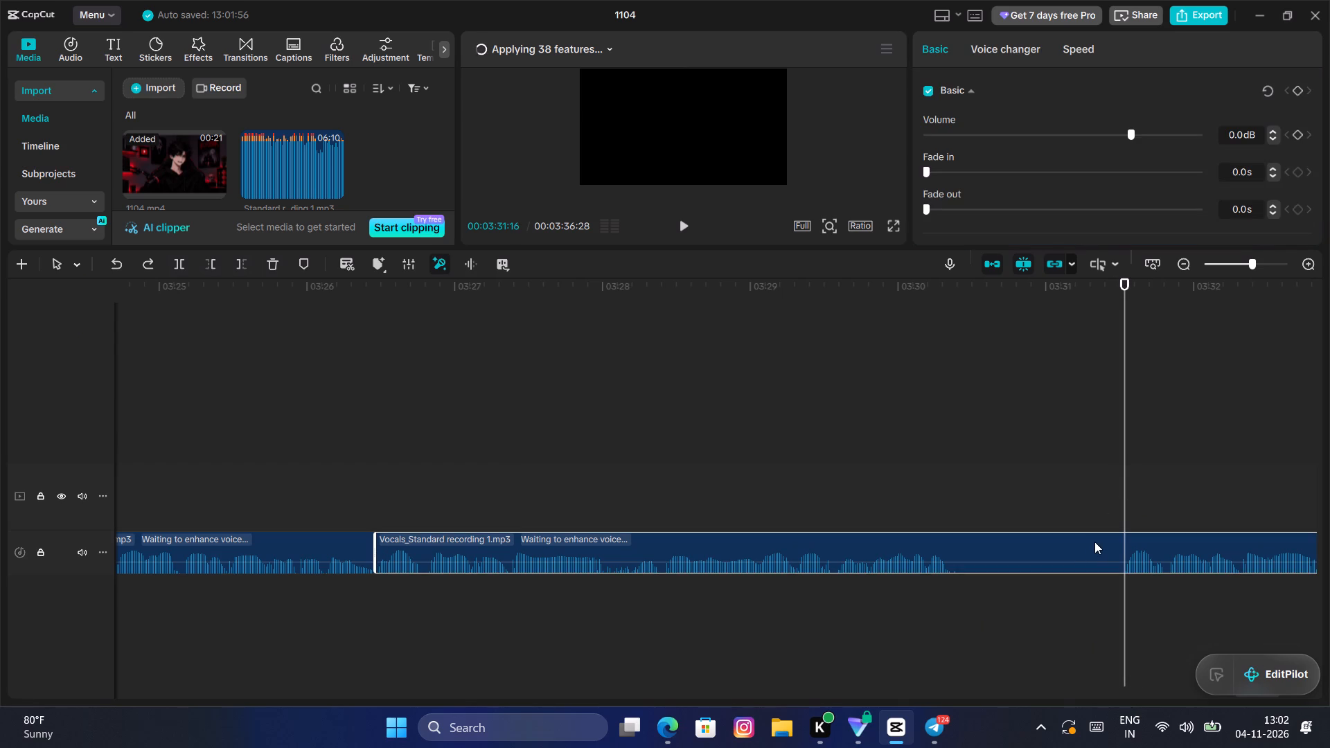
key("q")
left_click_drag(1171, 542, 427, 542)
Play the new joint from 00:03:26:07 through to the end of the timeline.
left_click(342, 481)
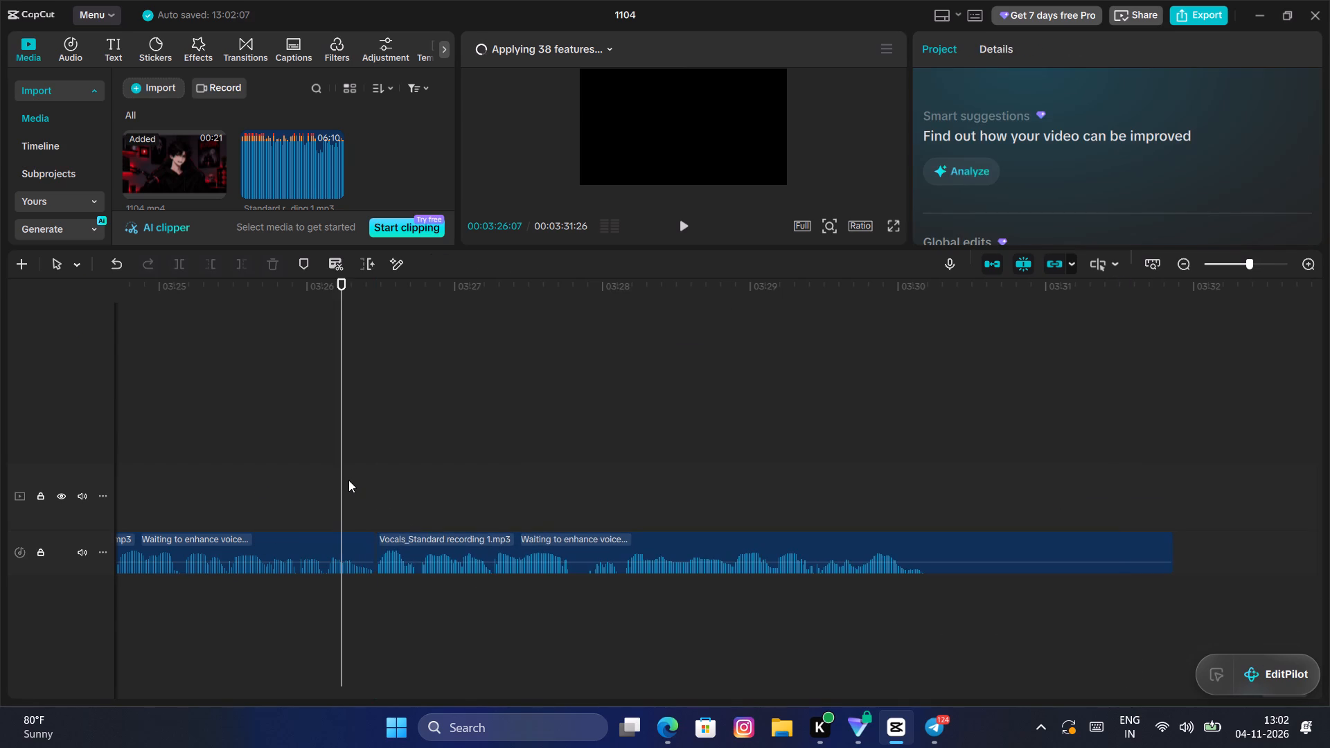
key("space")
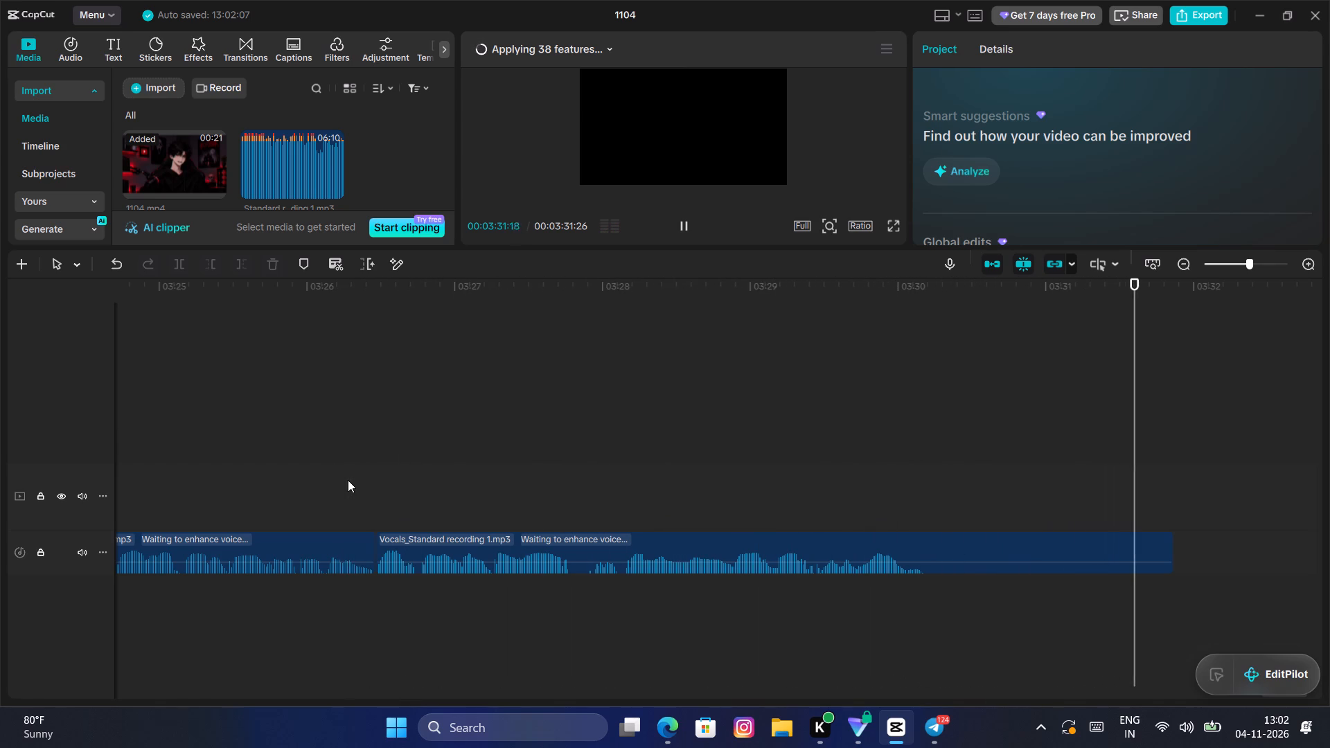
Play the edited timeline from its beginning to review the joined Vocals clips, and stop playback at 00:01:12:00.
key("space")
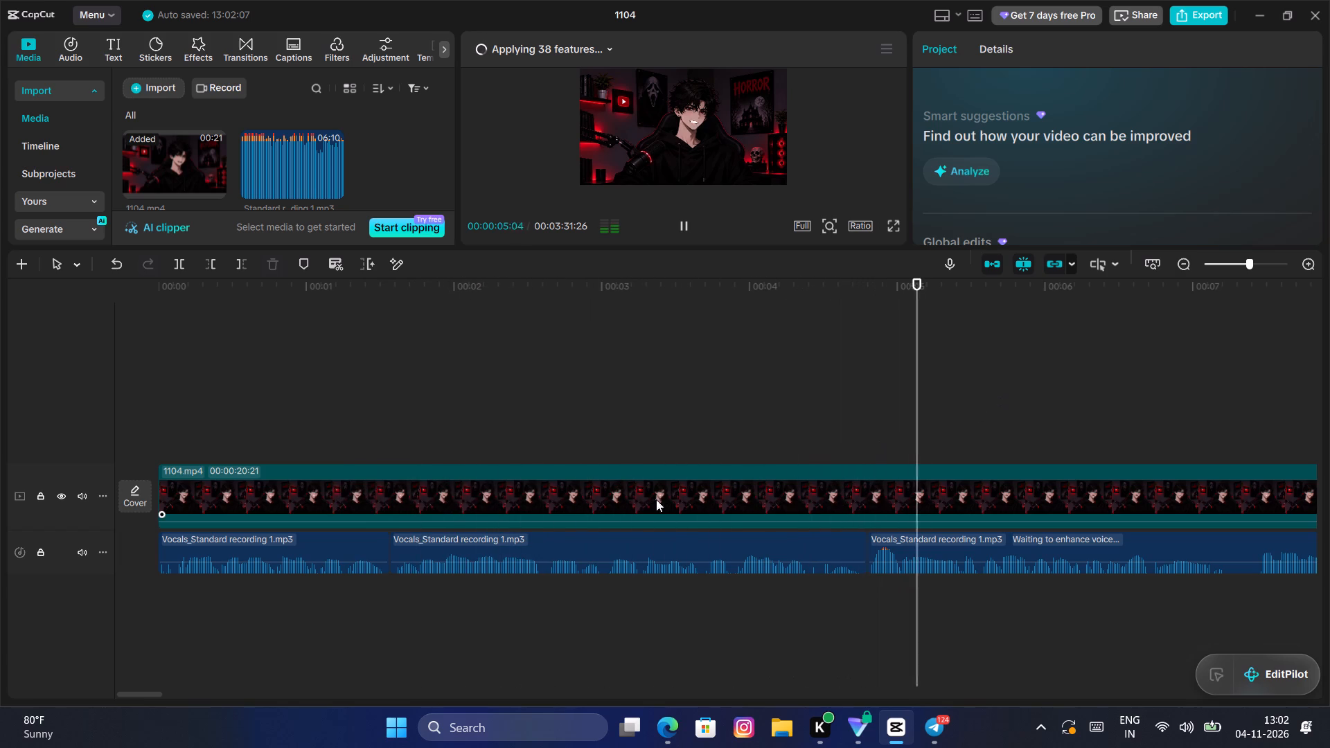
left_click_drag(132, 698, 143, 698)
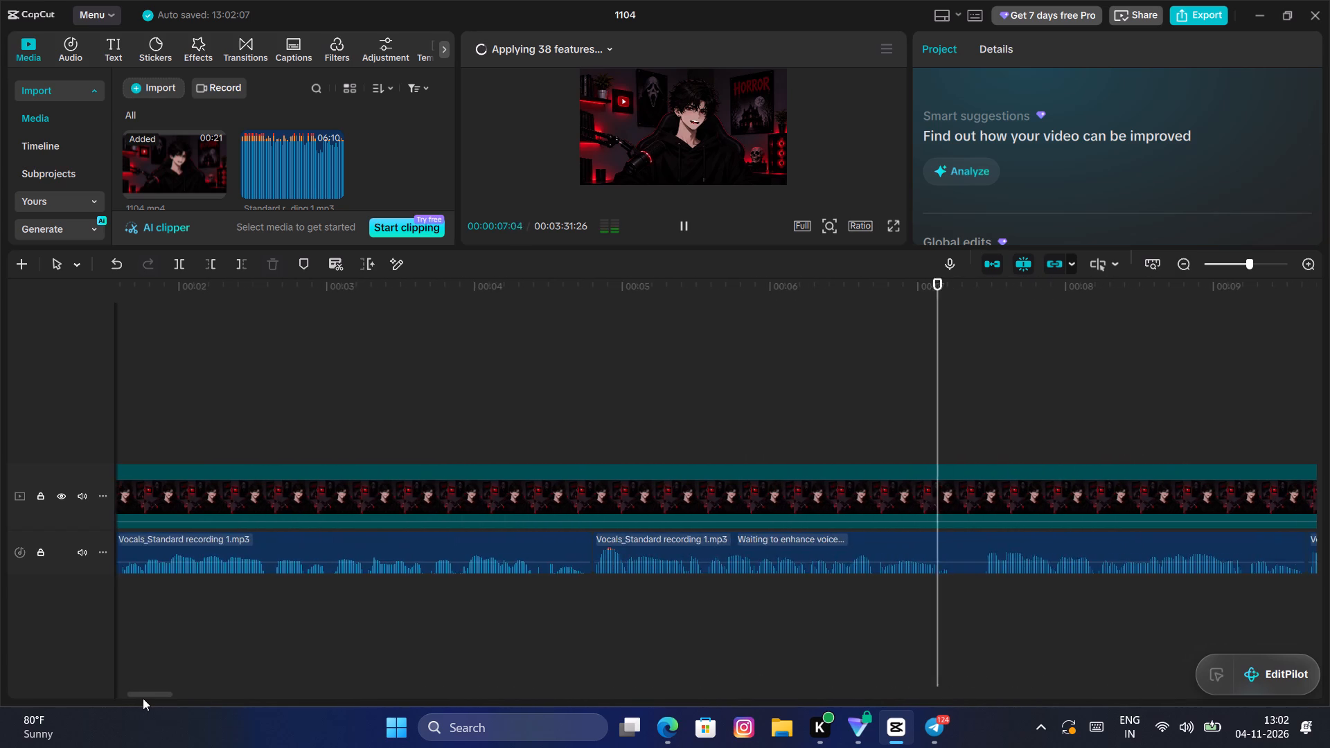
left_click_drag(143, 698, 160, 697)
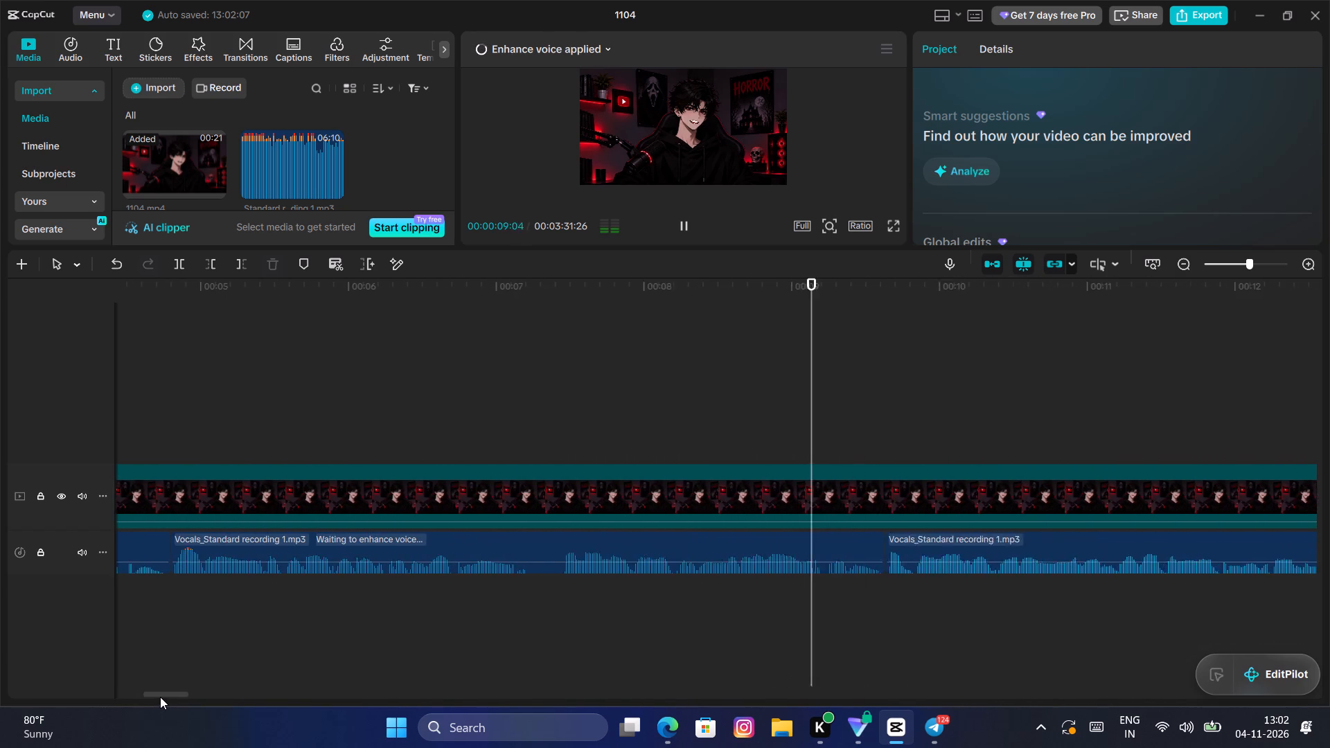
left_click_drag(160, 697, 161, 696)
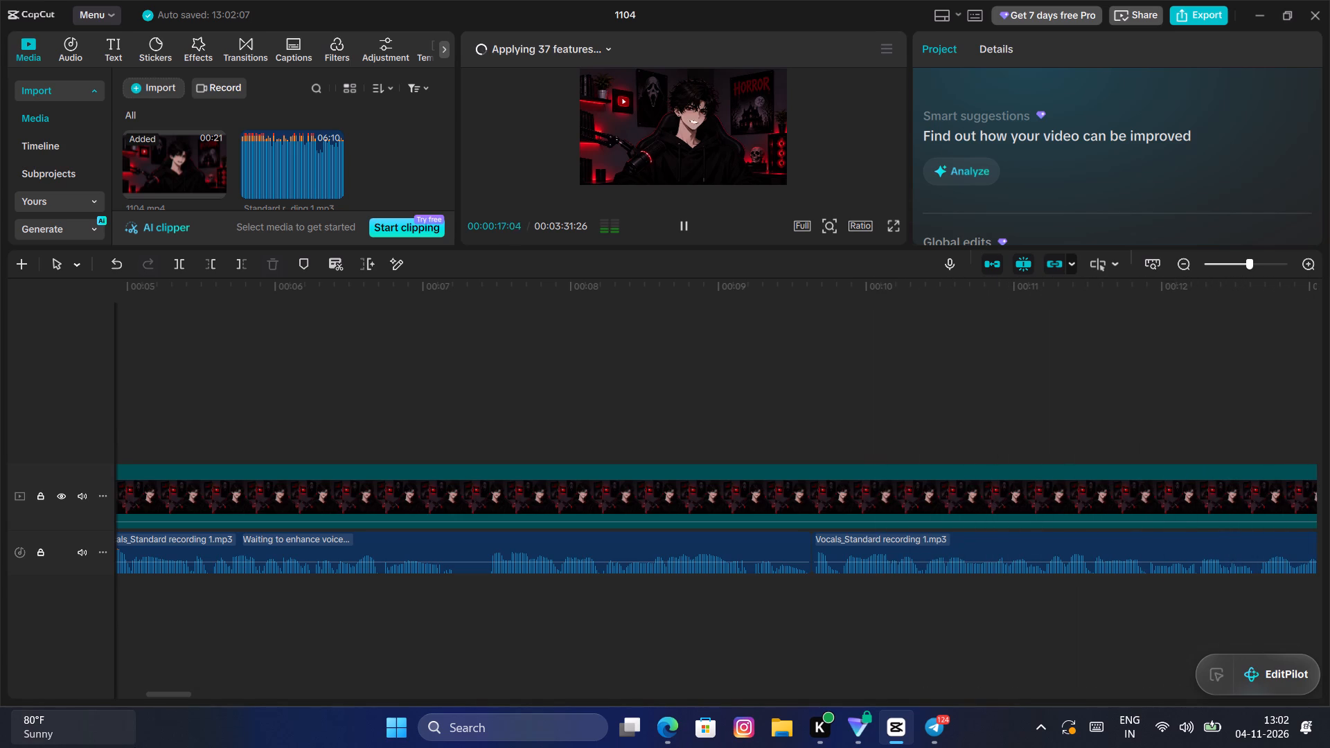
left_click(1182, 271)
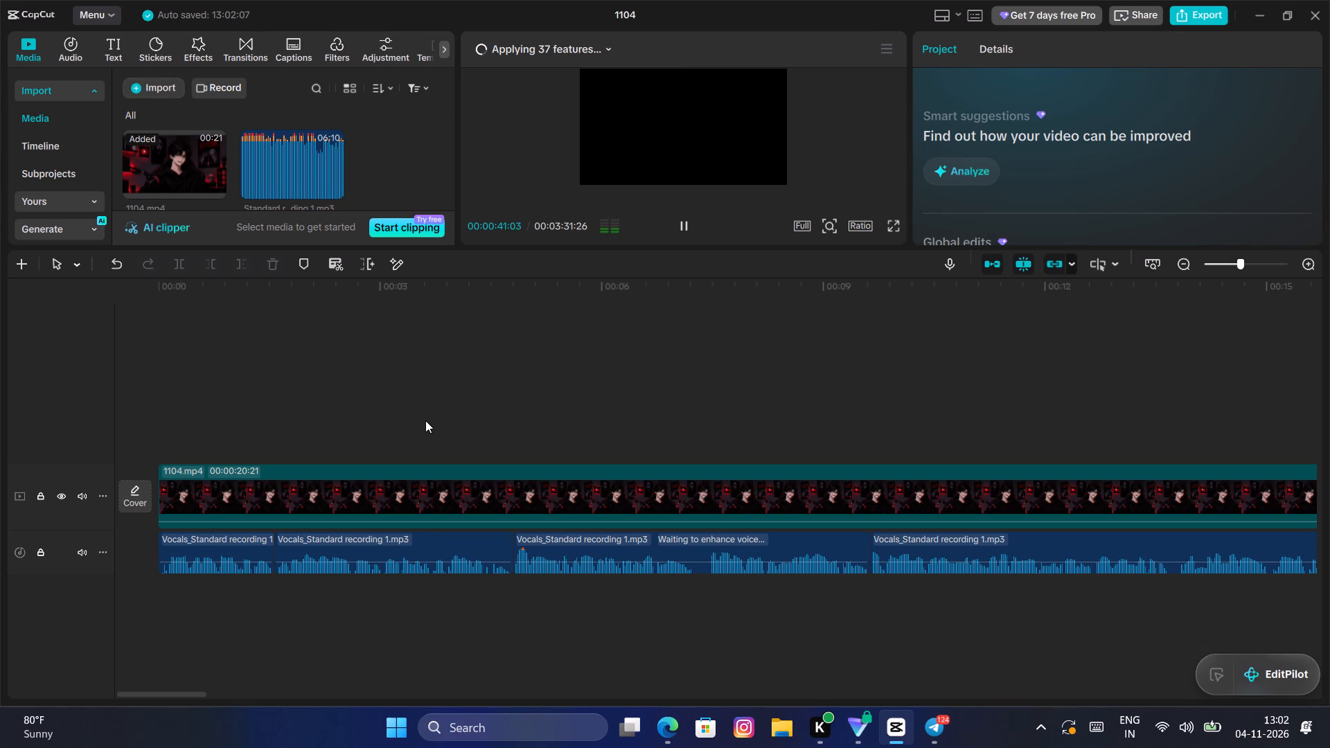
left_click(1188, 267)
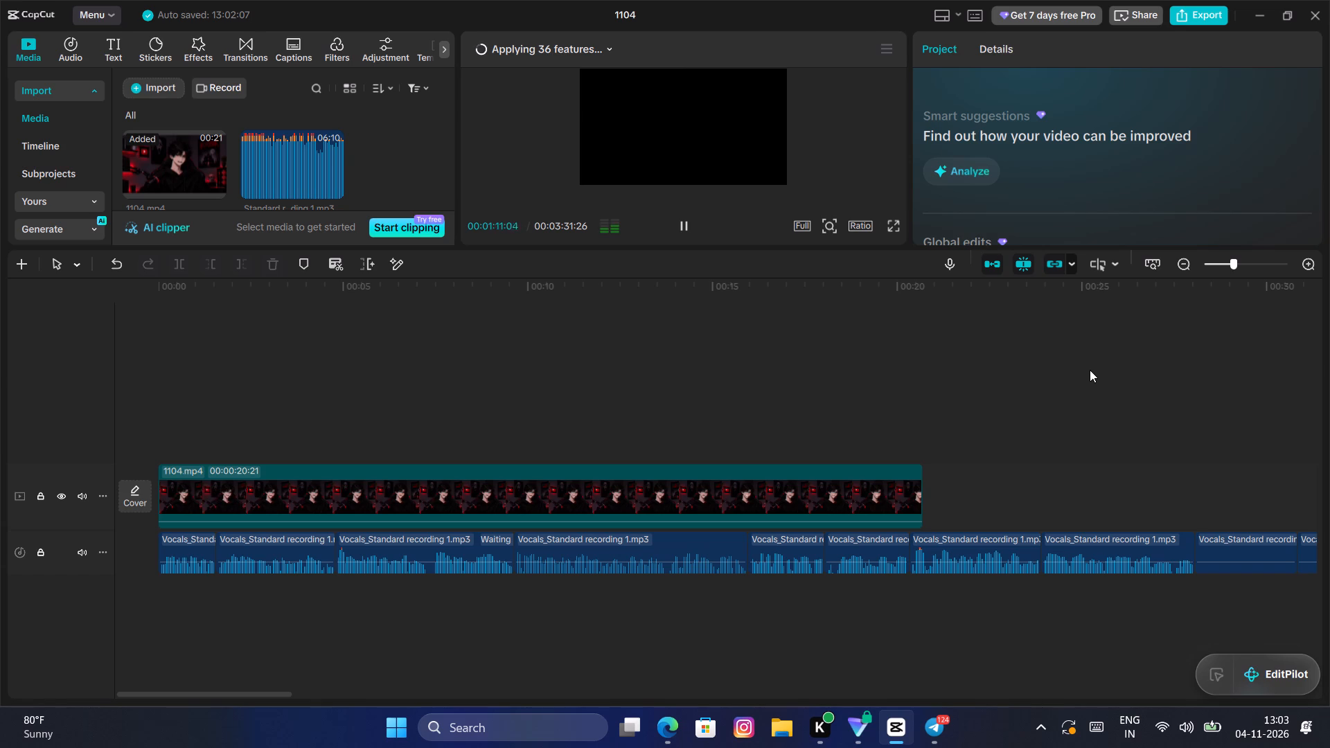
key("space")
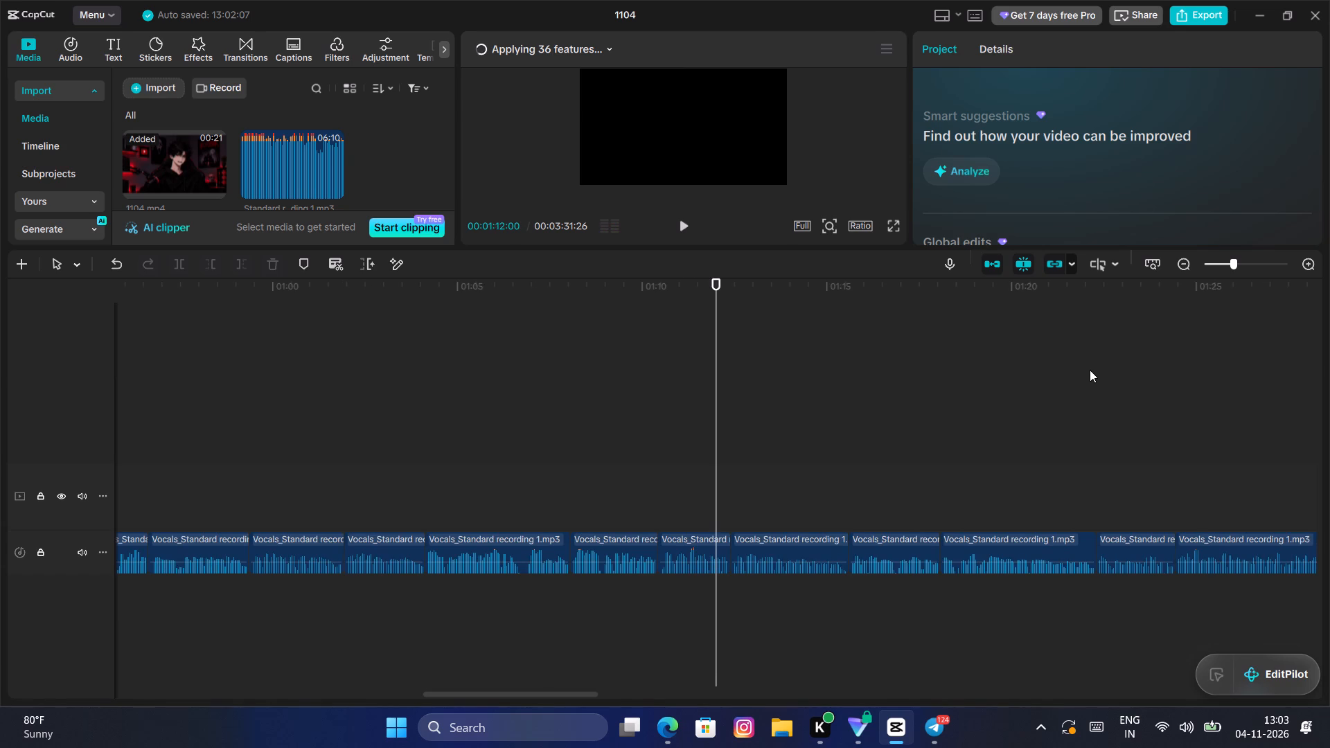